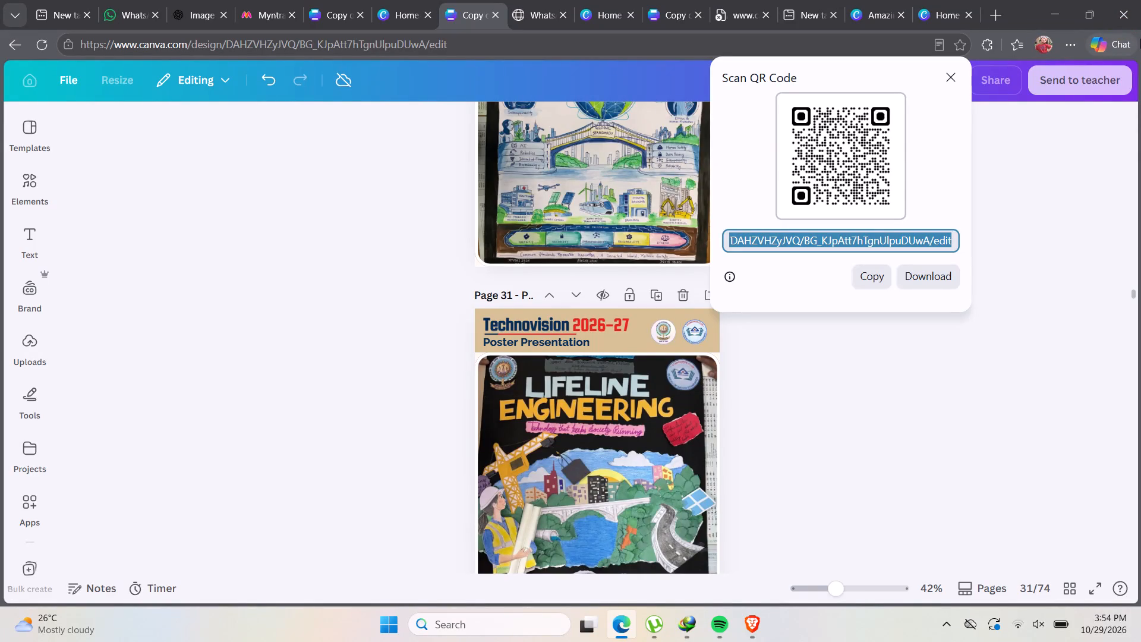
On page 53, enlarge and reposition the poster photo inside its crop frame to trim the background around the sheet.
click(752, 411)
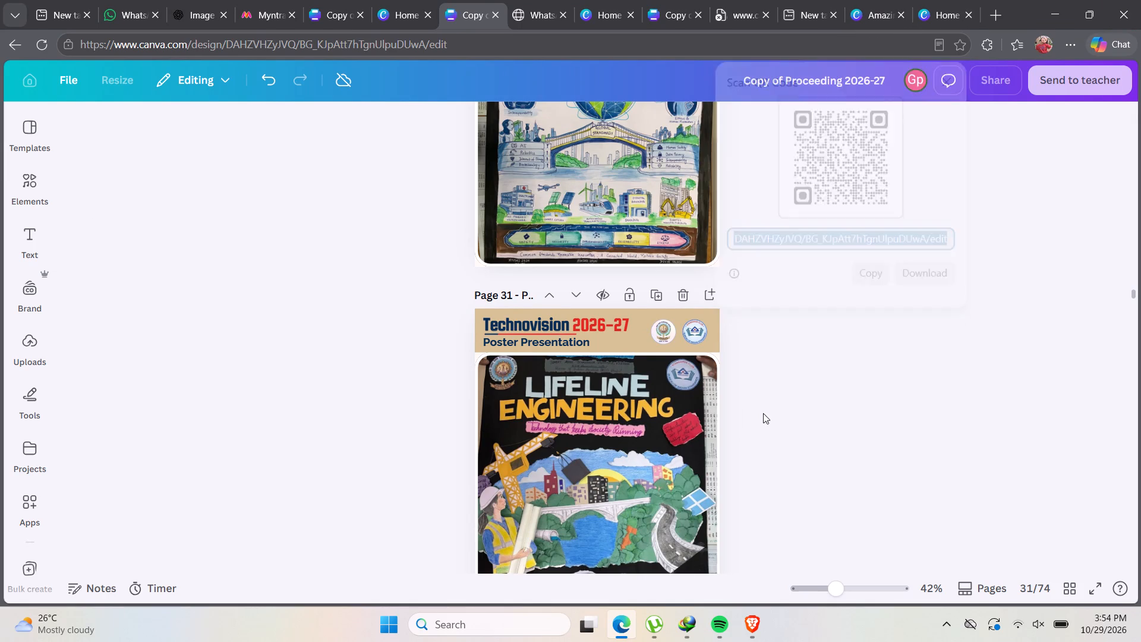
scroll(749, 421, down, 20)
scroll(749, 421, down, 9)
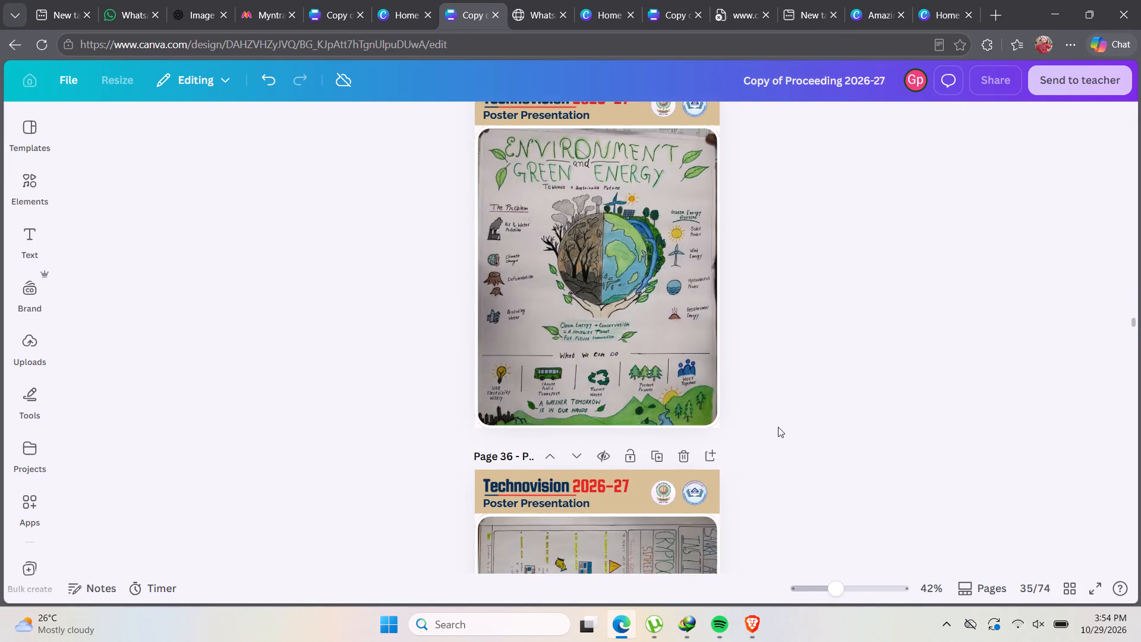
scroll(785, 438, down, 3)
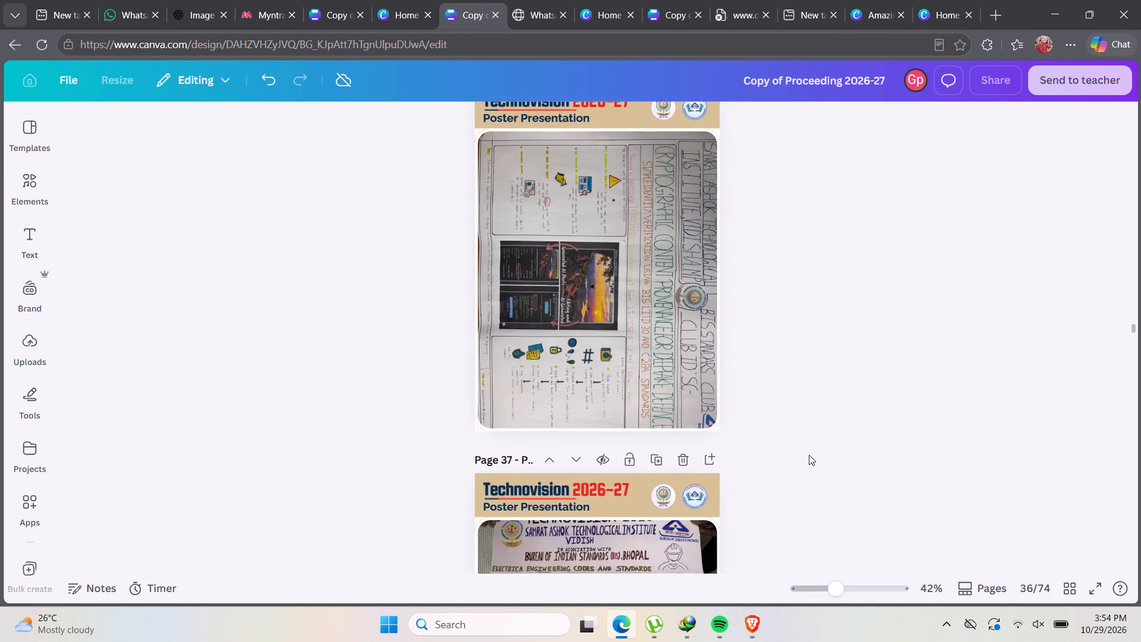
scroll(809, 455, down, 20)
scroll(809, 455, down, 20)
scroll(809, 455, down, 6)
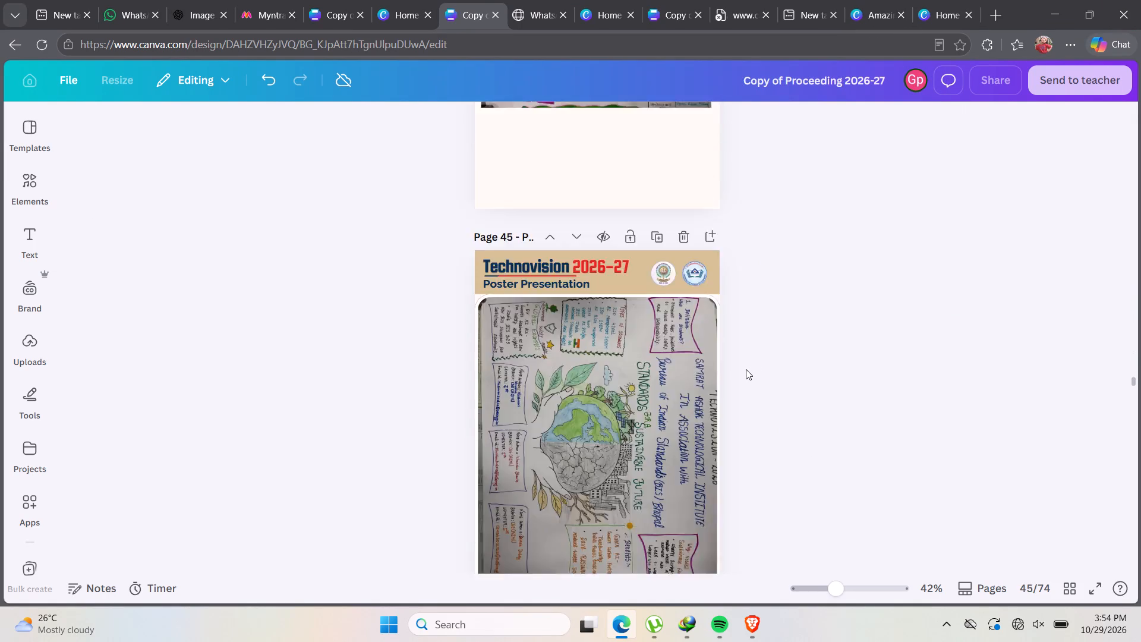
scroll(746, 369, down, 20)
scroll(746, 369, down, 20)
scroll(746, 369, down, 1)
scroll(744, 363, up, 4)
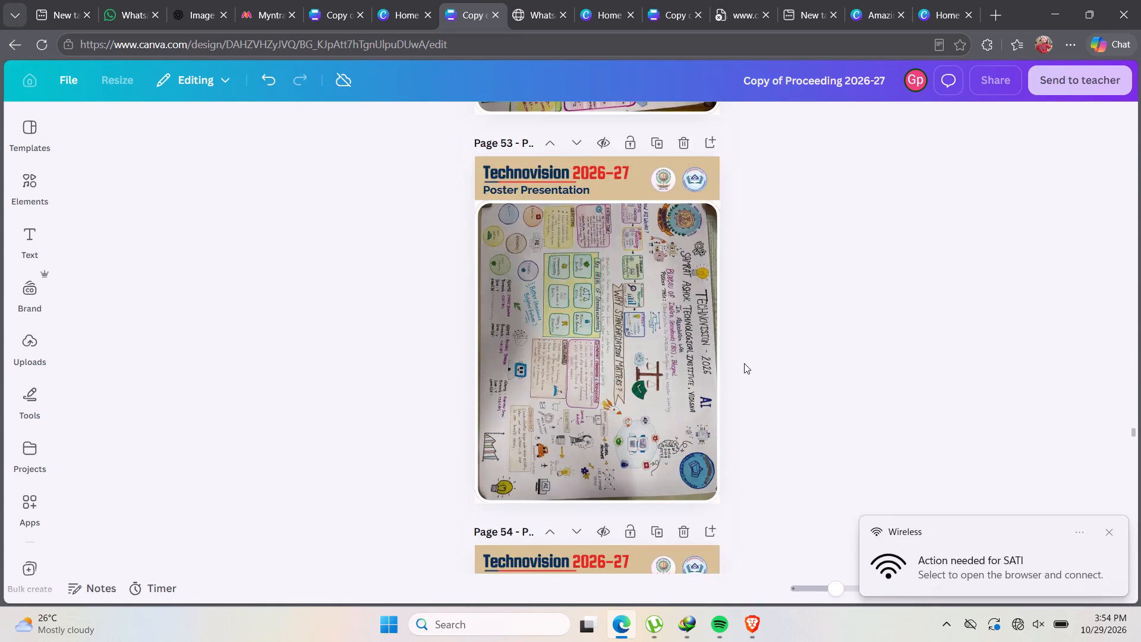
scroll(744, 363, up, 1)
scroll(745, 363, down, 4)
click(641, 376)
double_click(641, 376)
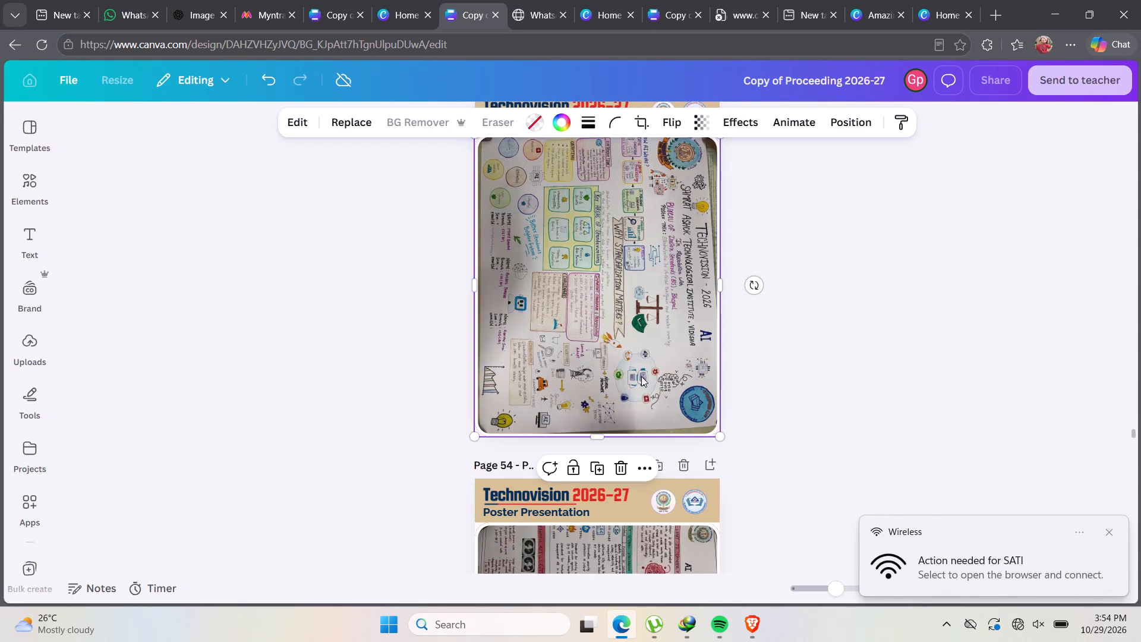
drag(721, 118, 745, 106)
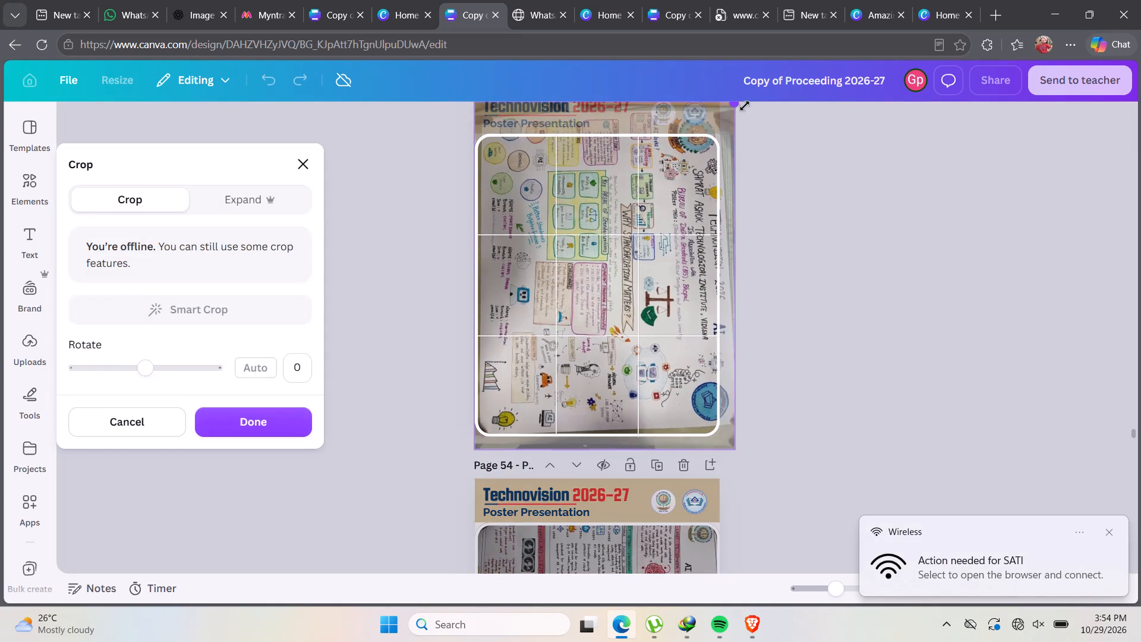
drag(745, 106, 734, 115)
drag(660, 168, 658, 181)
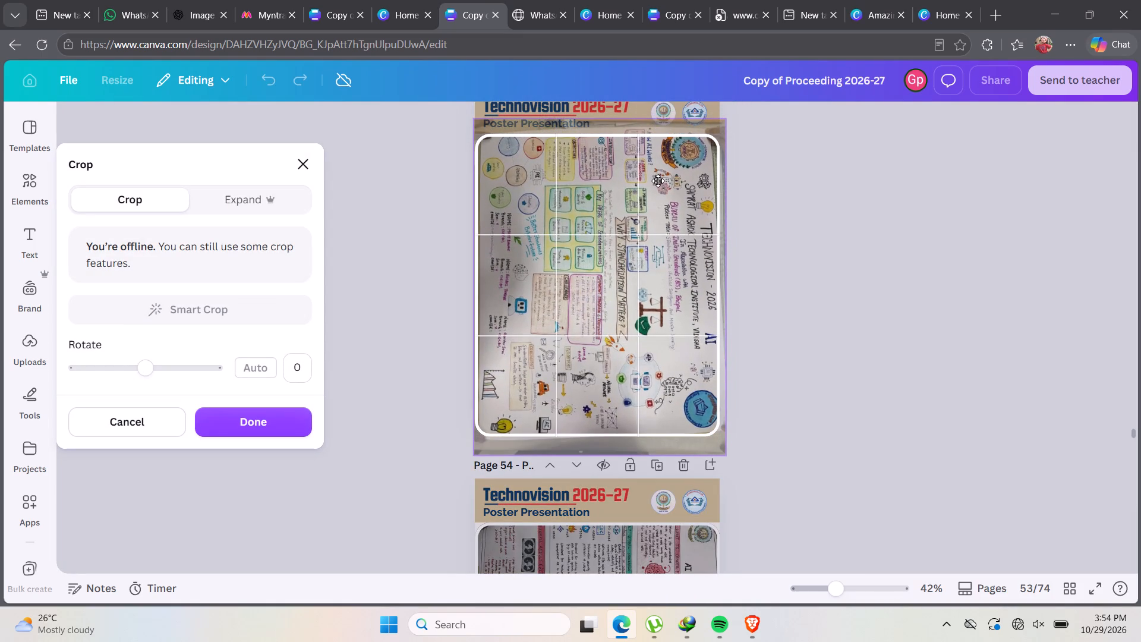
drag(658, 181, 658, 185)
click(941, 216)
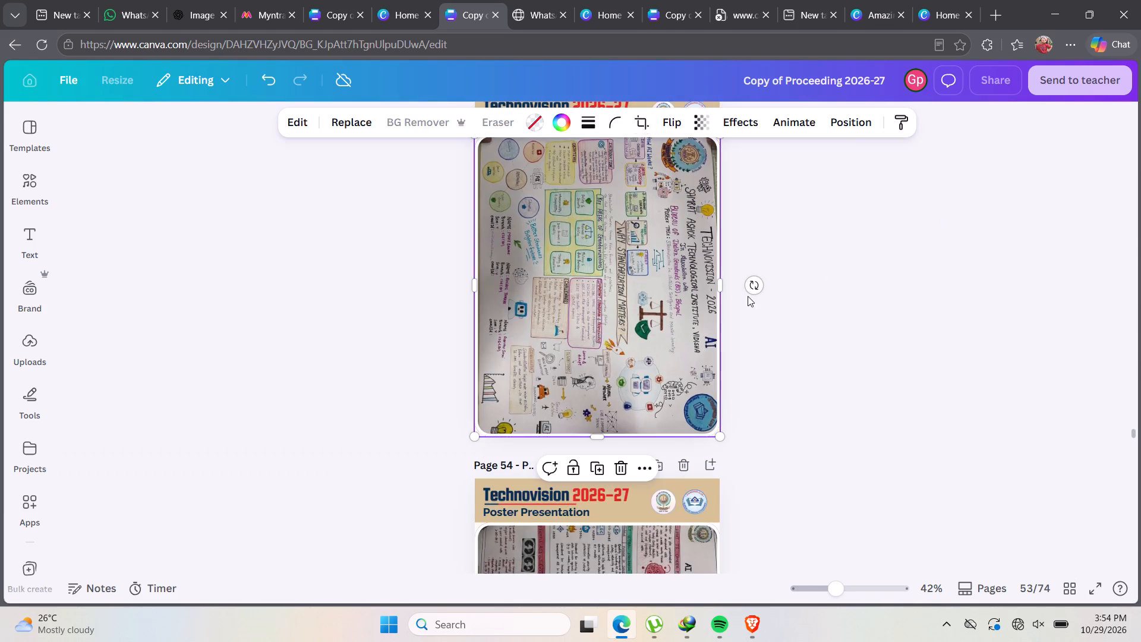
On page 55, enlarge the Intelligent Systems poster photo slightly and shift it within its crop frame to hide the surrounding edges.
scroll(740, 301, down, 5)
scroll(671, 321, down, 1)
scroll(671, 321, up, 2)
scroll(671, 321, down, 6)
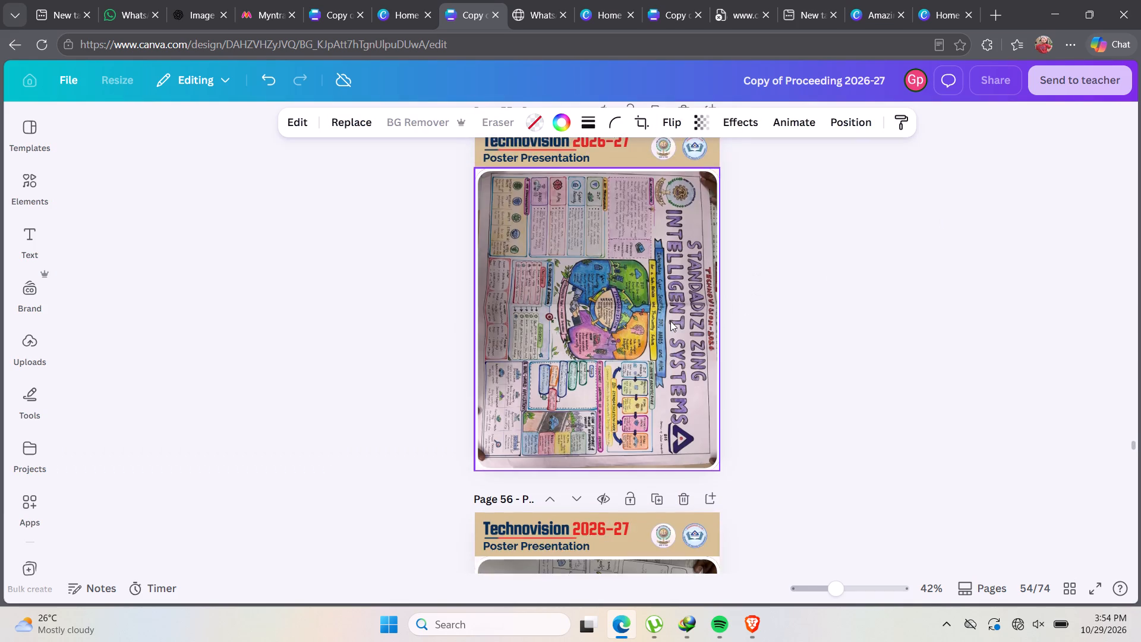
scroll(670, 321, down, 3)
scroll(670, 321, up, 4)
click(669, 320)
double_click(694, 272)
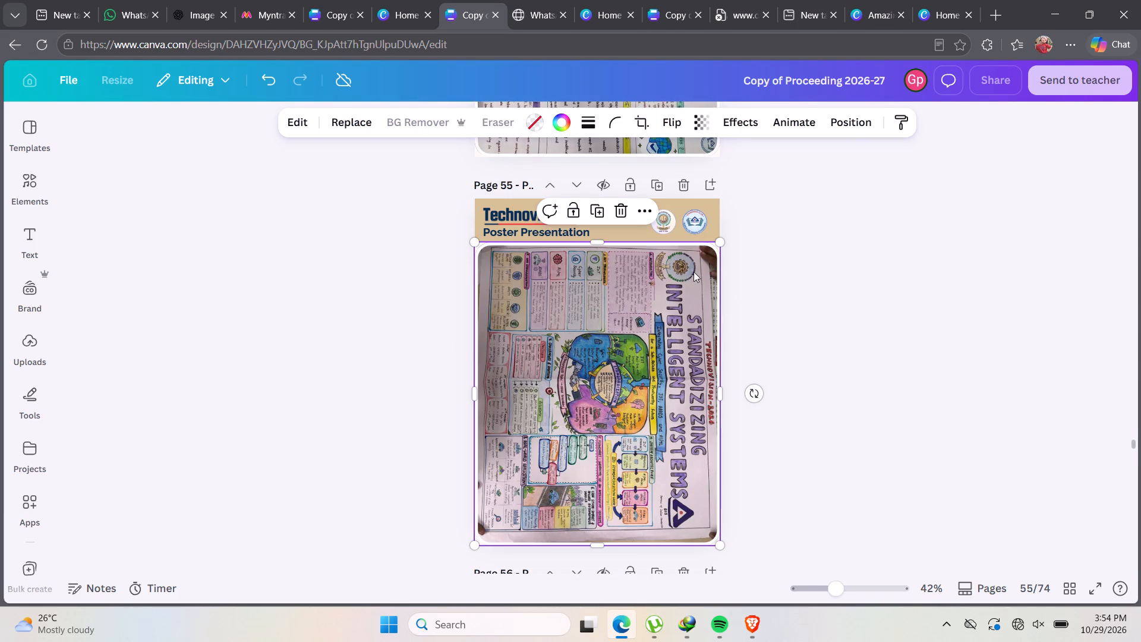
drag(717, 229, 720, 225)
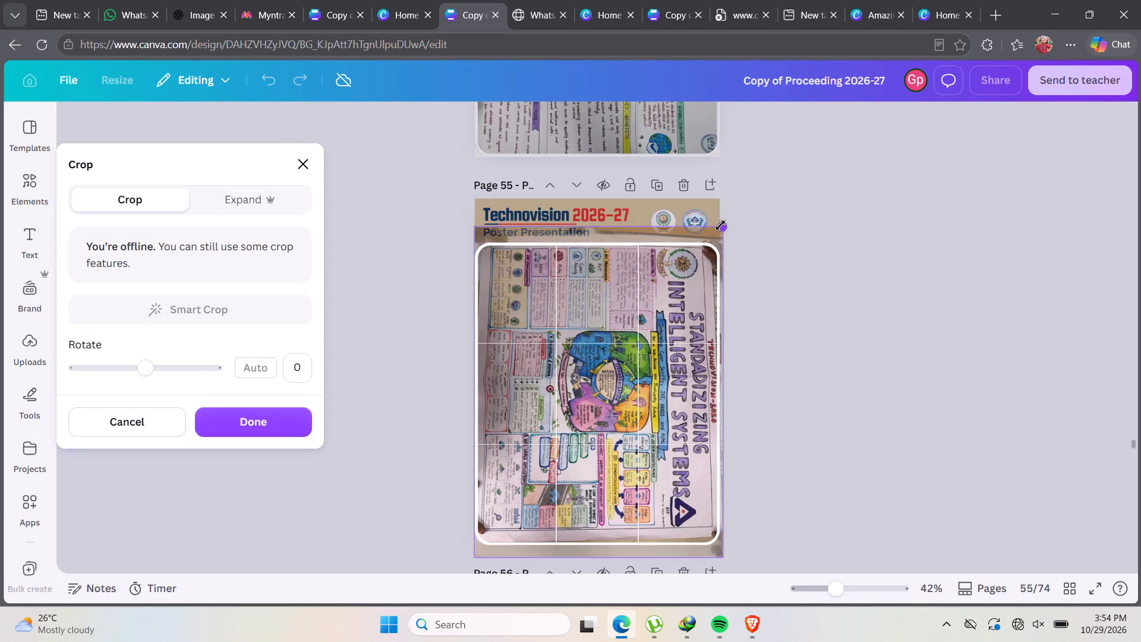
drag(720, 225, 723, 221)
drag(698, 267, 696, 277)
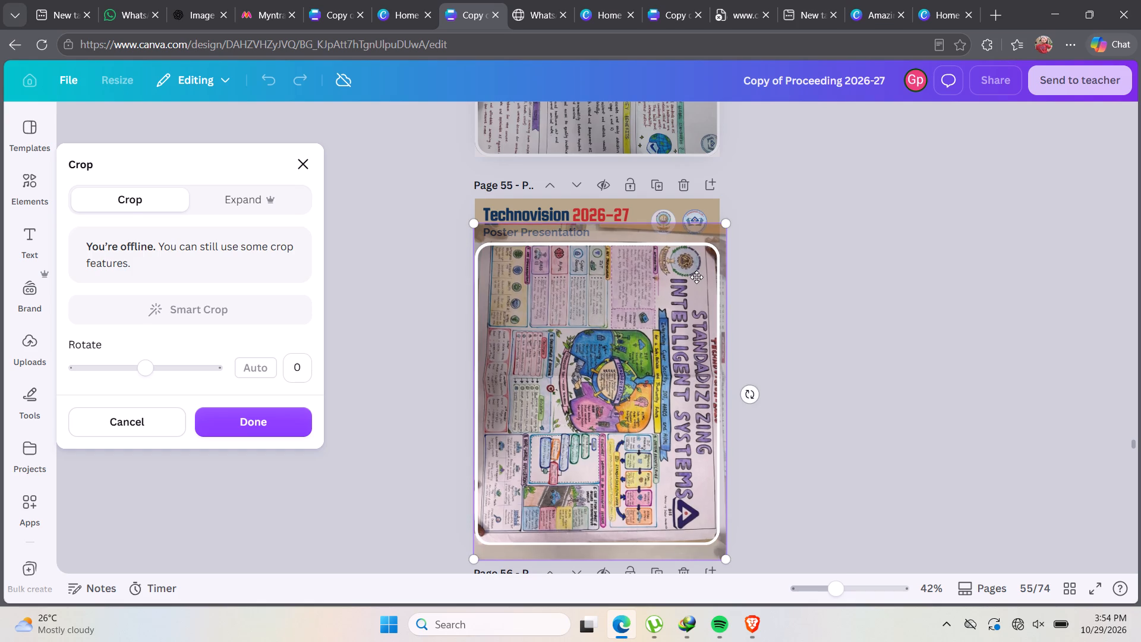
click(836, 283)
On page 56, enlarge and reposition the Data Science Big Data Analytic poster photo within its crop frame to cut out the background.
scroll(814, 296, down, 6)
double_click(678, 336)
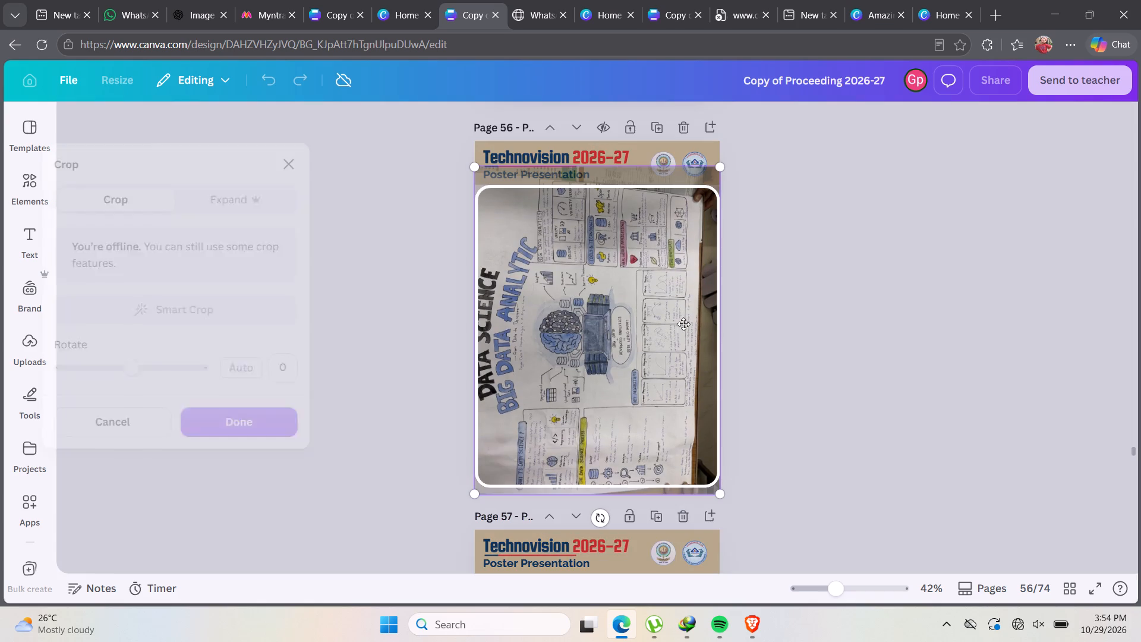
drag(724, 166, 734, 146)
drag(679, 219, 685, 229)
drag(732, 496, 732, 496)
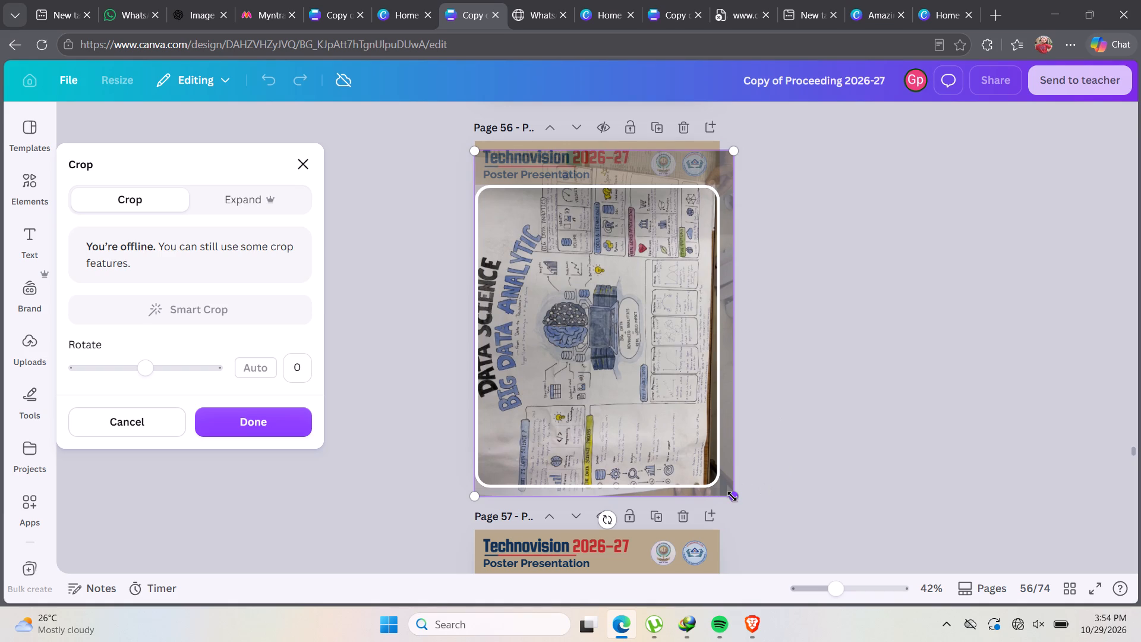
drag(732, 496, 743, 504)
click(859, 440)
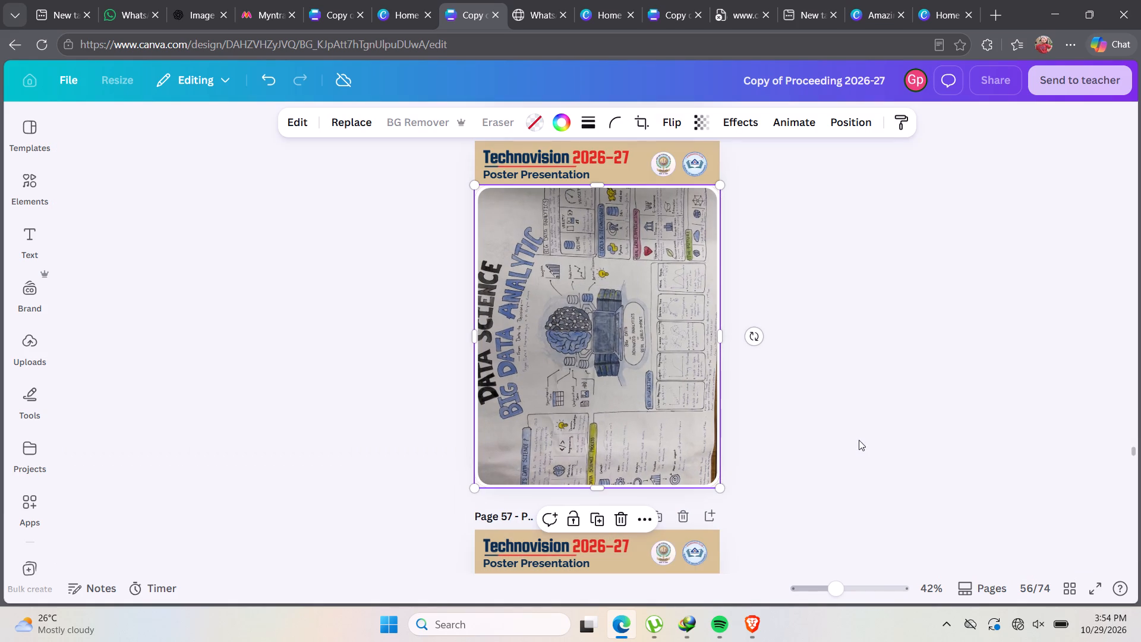
On page 57, enlarge the Global Standards in Artificial Intelligence poster photo slightly within its crop frame.
scroll(735, 436, down, 5)
double_click(685, 424)
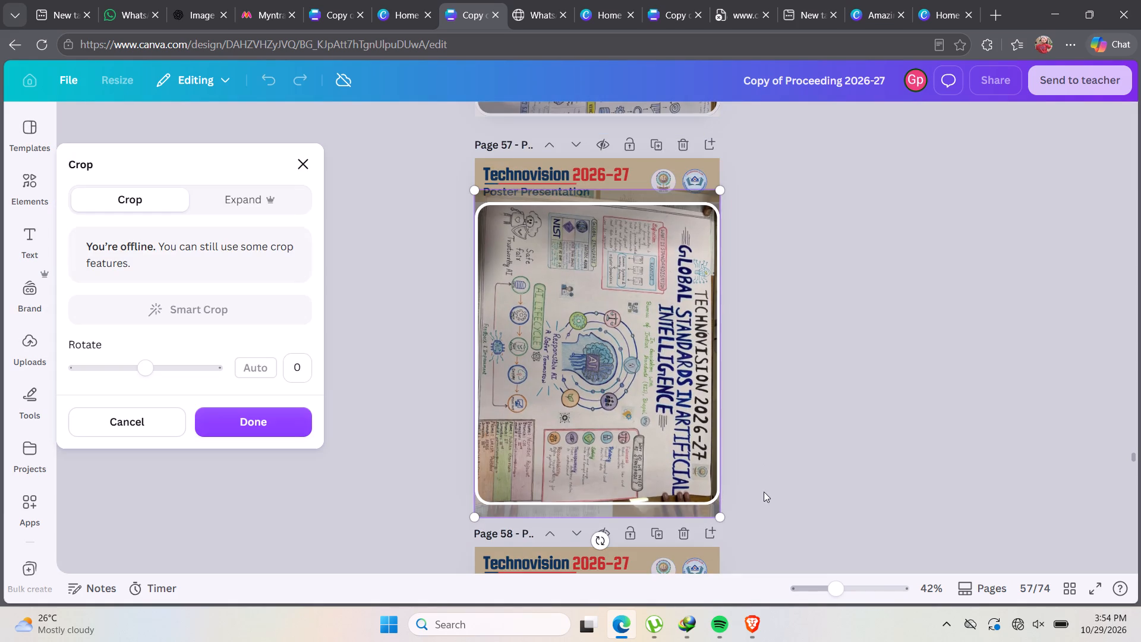
drag(722, 523, 726, 536)
click(834, 496)
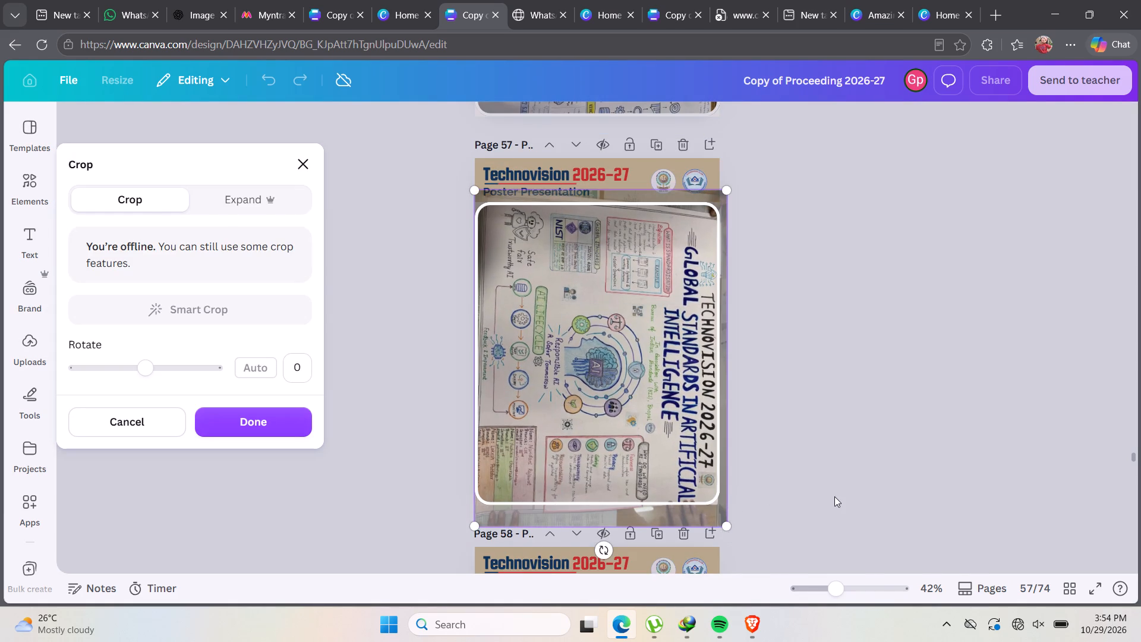
On page 58, enlarge the Cyber Security poster photo slightly within its crop frame.
scroll(815, 523, down, 3)
double_click(650, 467)
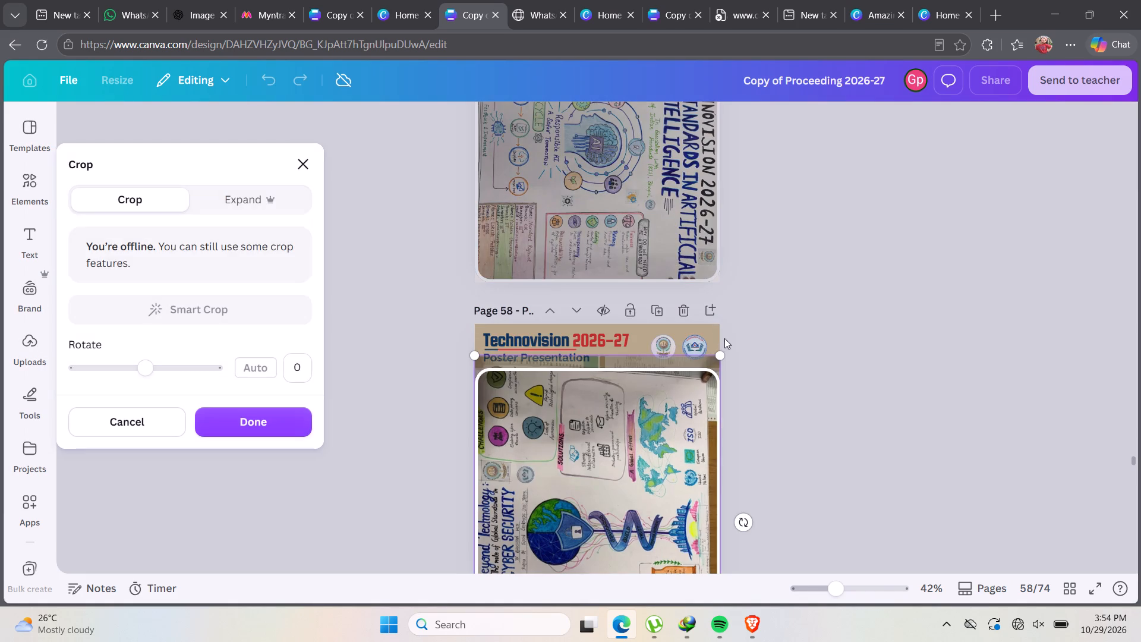
drag(721, 356, 730, 341)
click(753, 357)
On page 61, enlarge the Standardizing AI poster photo within its crop frame so the hands and table around the sheet are cropped out.
scroll(779, 372, down, 6)
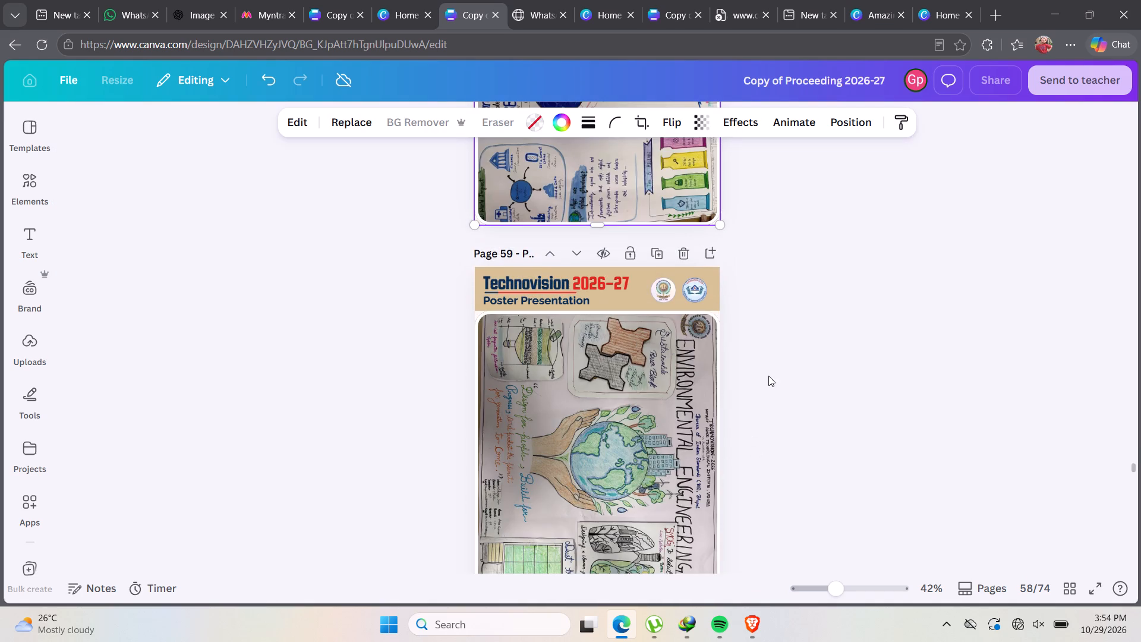
scroll(658, 413, down, 10)
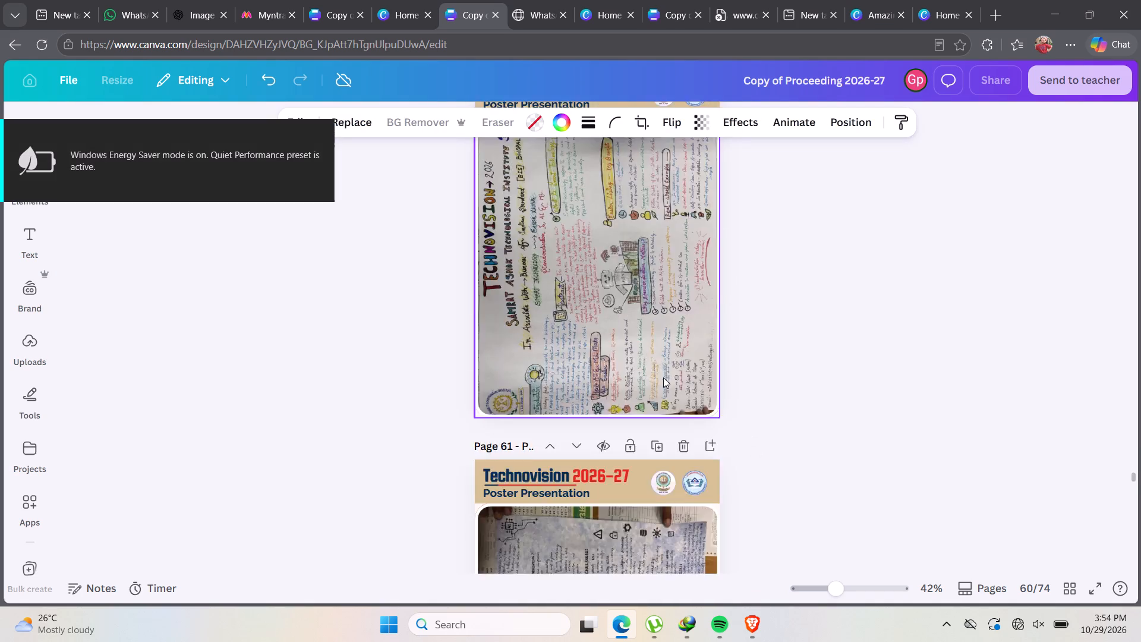
scroll(663, 377, down, 3)
double_click(665, 373)
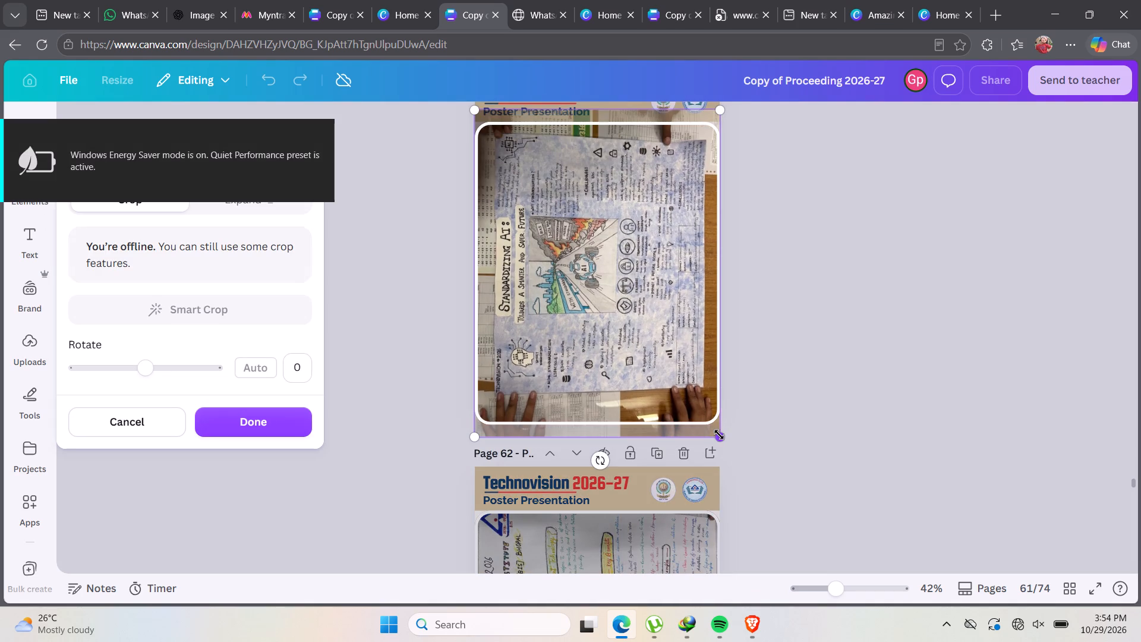
drag(720, 435, 731, 457)
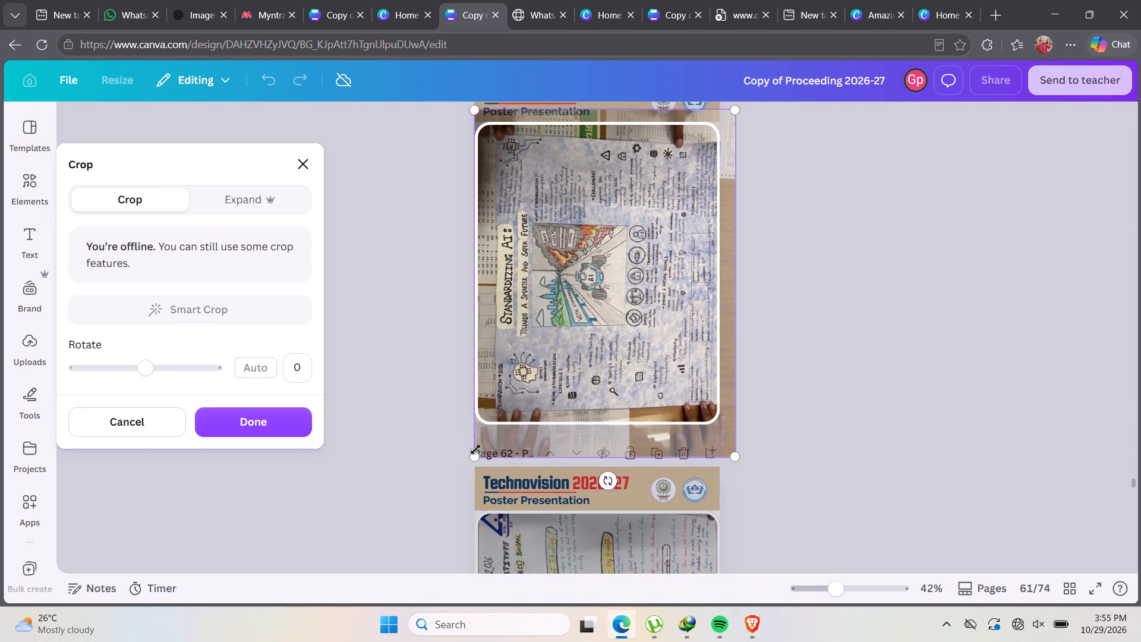
drag(476, 454, 455, 467)
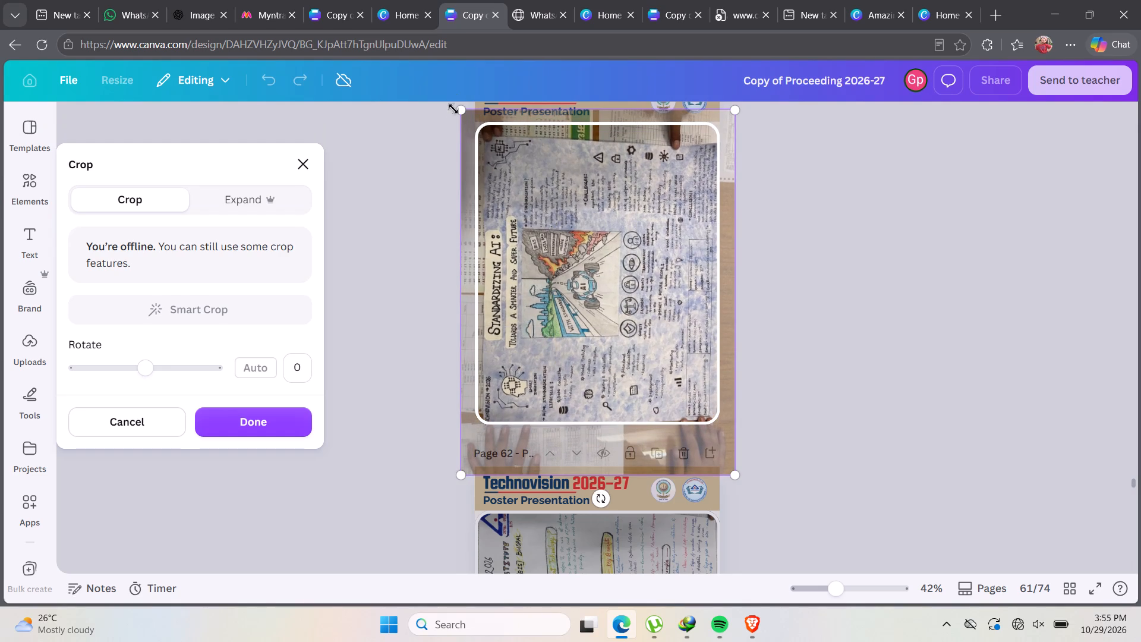
drag(453, 114, 446, 97)
scroll(708, 155, down, 1)
scroll(708, 155, up, 2)
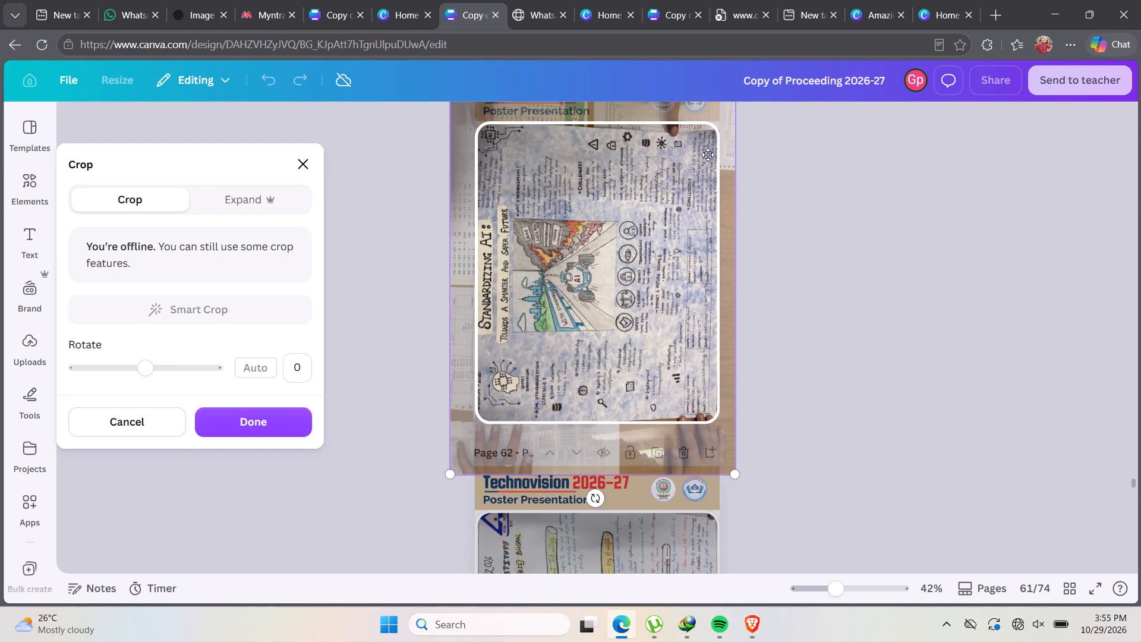
scroll(708, 155, up, 2)
drag(742, 314, 751, 305)
click(698, 373)
click(880, 363)
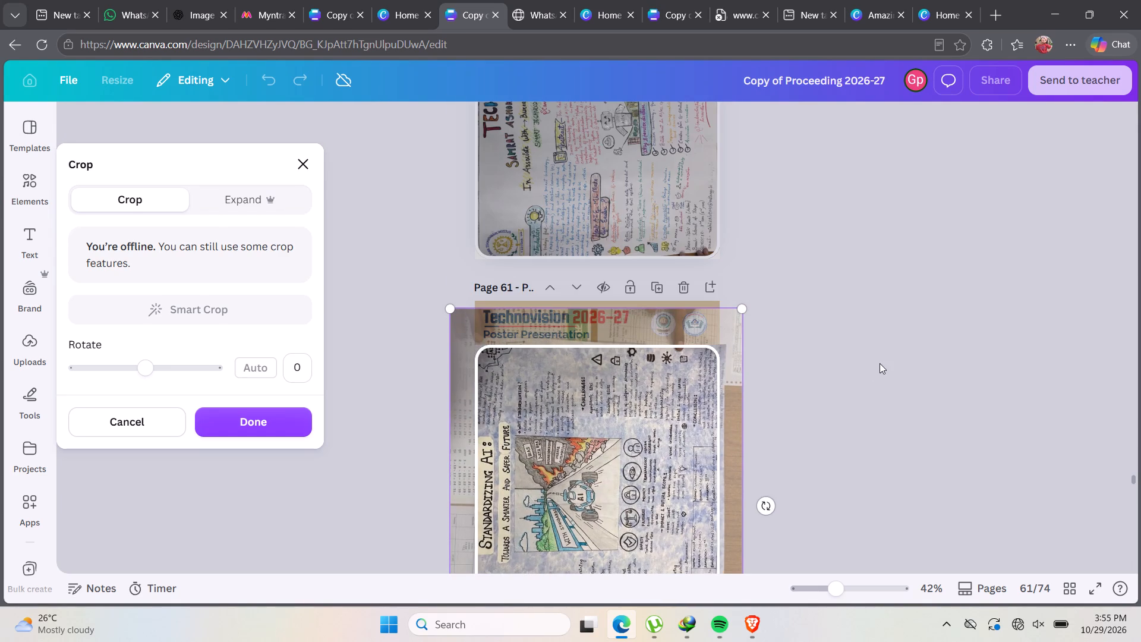
Delete page 63, which repeats the Standardizing AI poster from page 61.
scroll(855, 344, down, 5)
scroll(780, 379, down, 2)
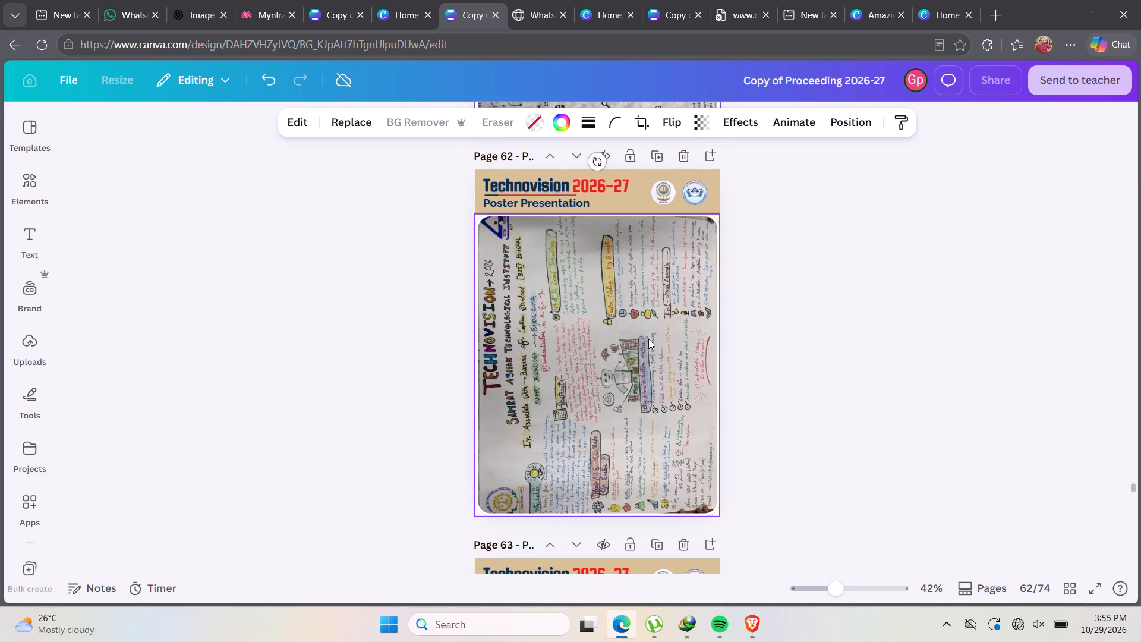
scroll(648, 339, down, 5)
double_click(648, 339)
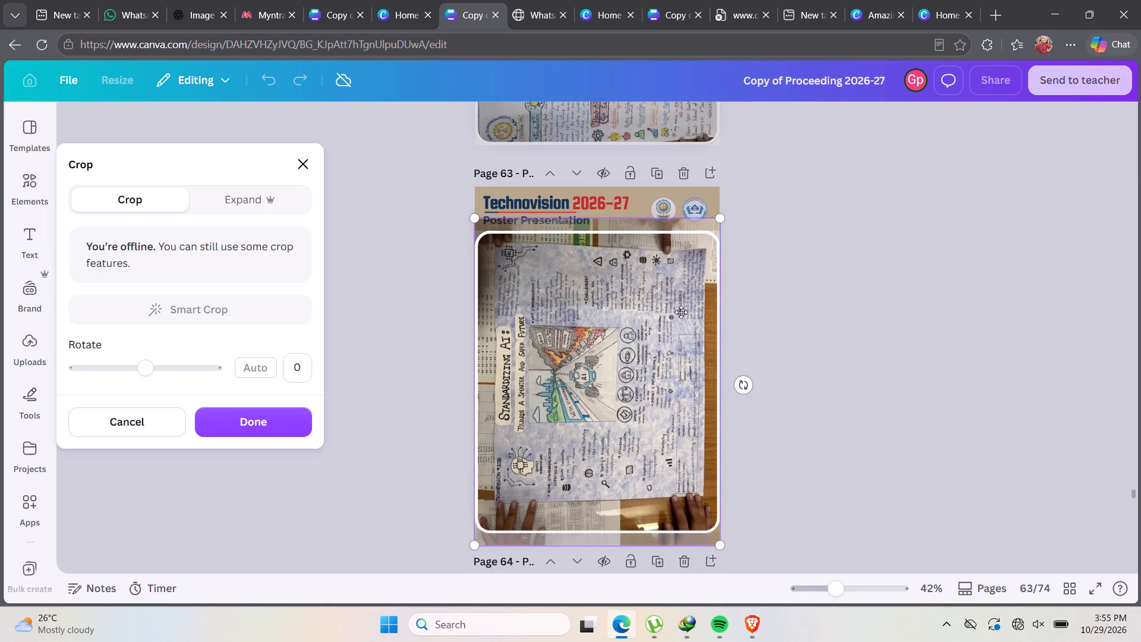
scroll(699, 299, up, 9)
scroll(699, 299, down, 6)
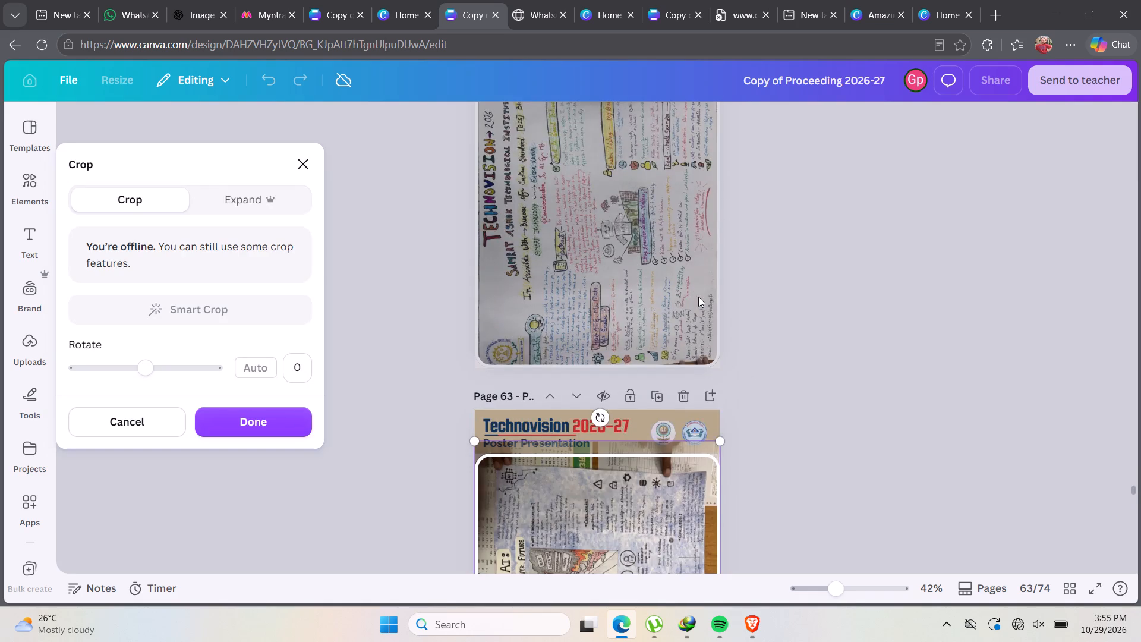
scroll(698, 297, down, 2)
click(676, 250)
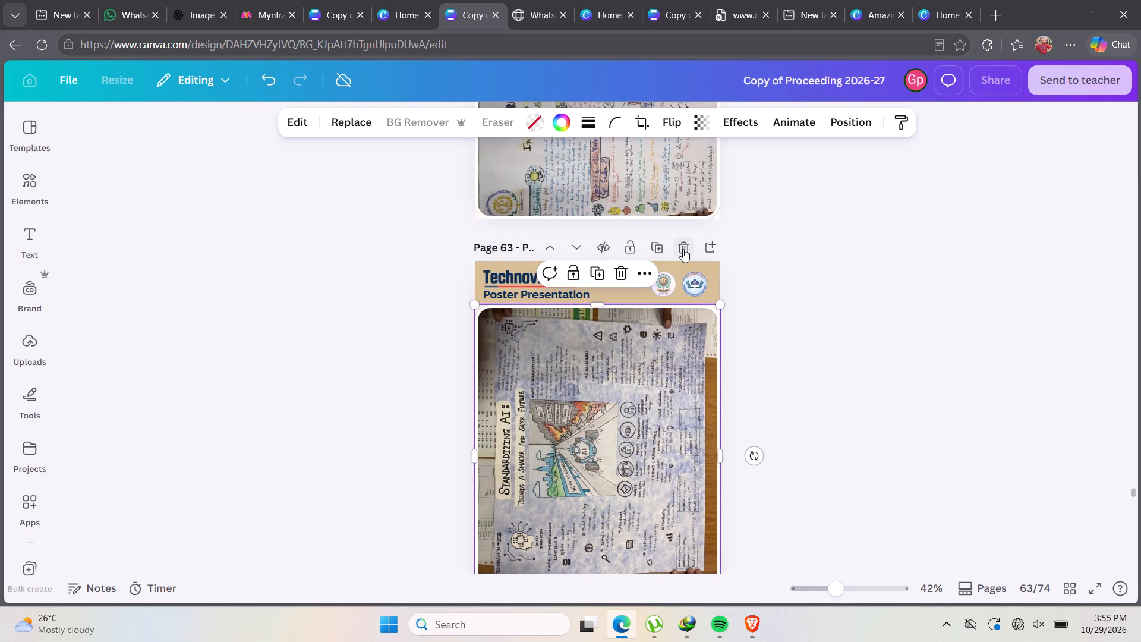
click(683, 249)
On the new page 63, enlarge the Global Standards in Emerging Technologies poster photo within its crop frame to trim the background.
scroll(685, 249, down, 1)
double_click(657, 288)
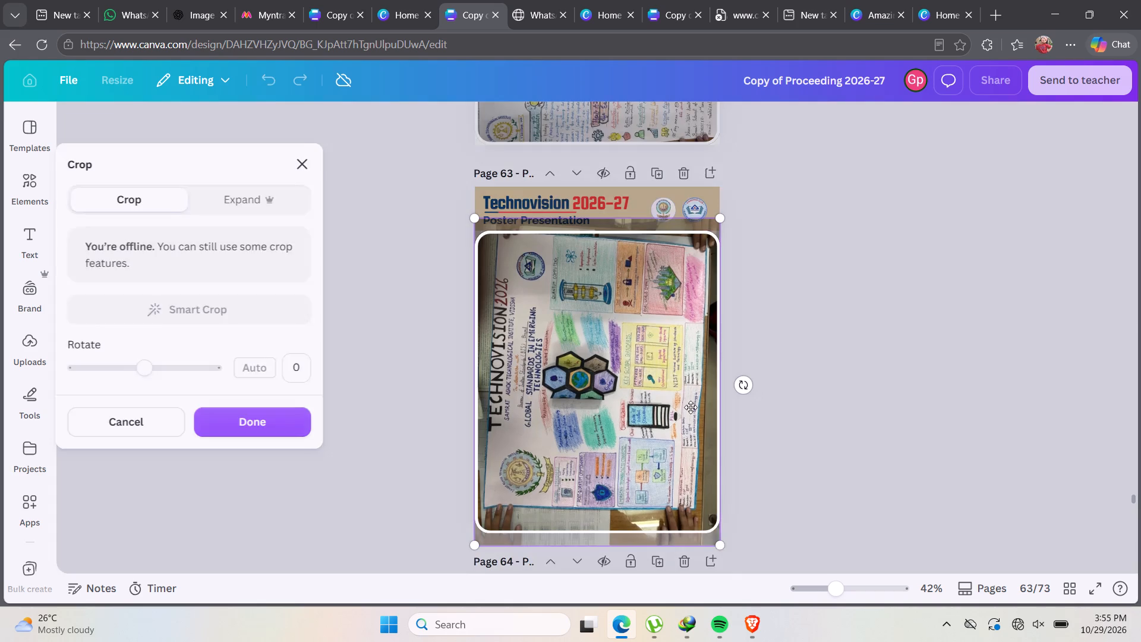
drag(723, 544, 742, 562)
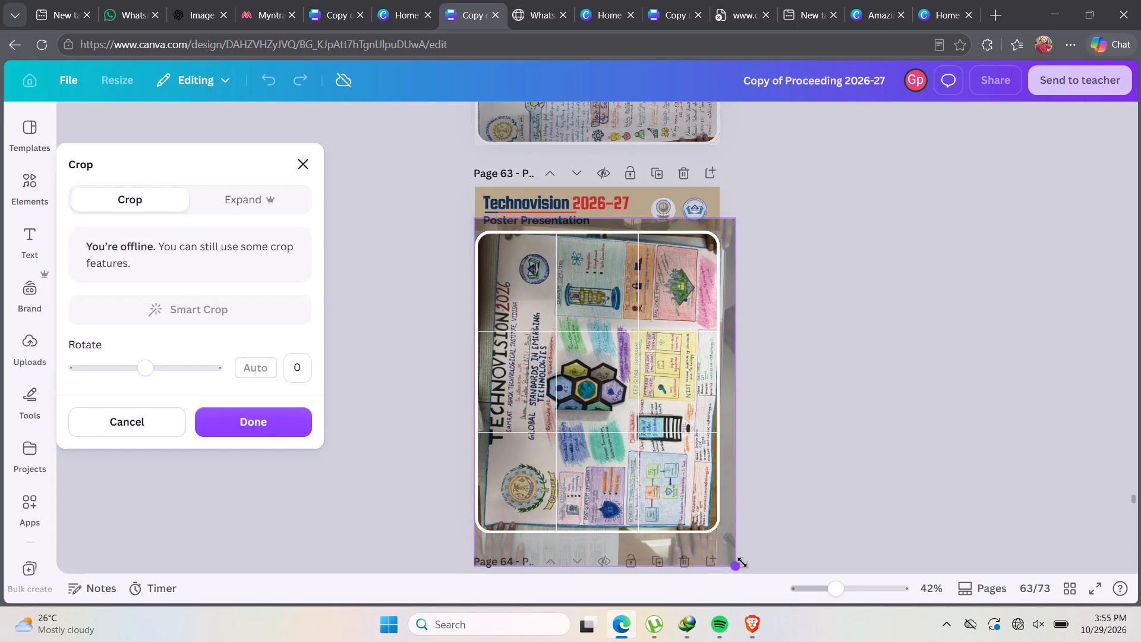
drag(742, 562, 745, 564)
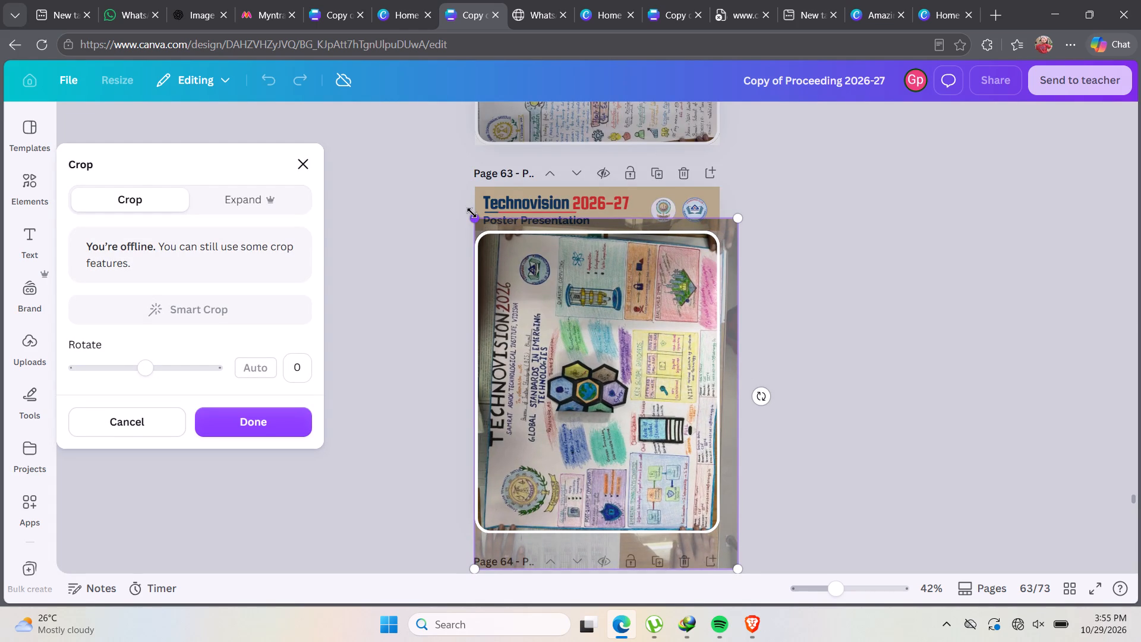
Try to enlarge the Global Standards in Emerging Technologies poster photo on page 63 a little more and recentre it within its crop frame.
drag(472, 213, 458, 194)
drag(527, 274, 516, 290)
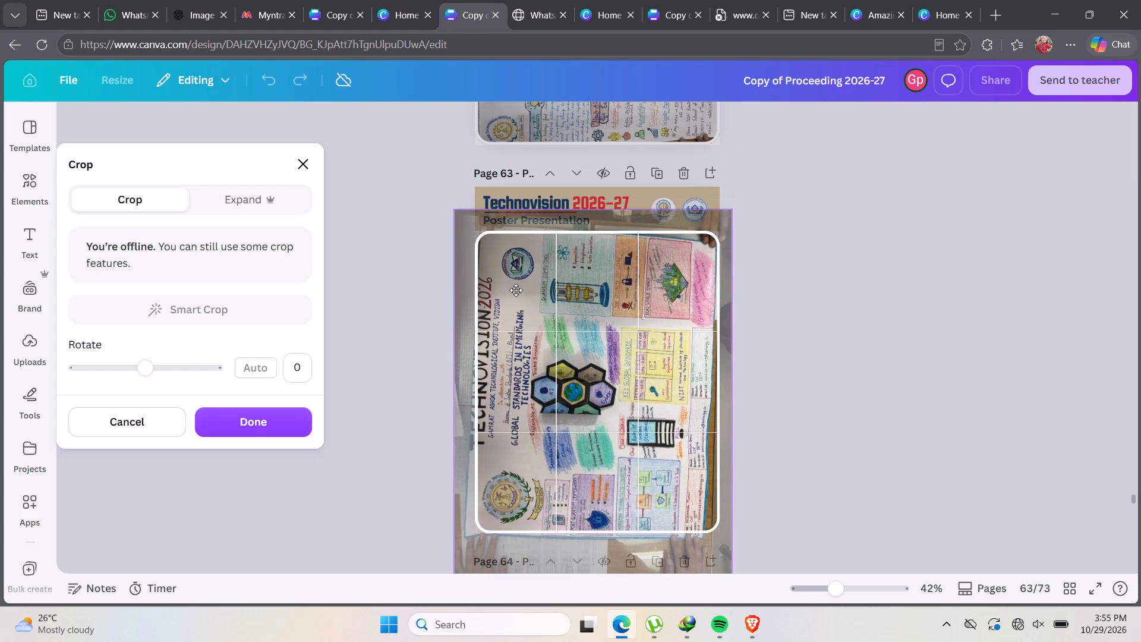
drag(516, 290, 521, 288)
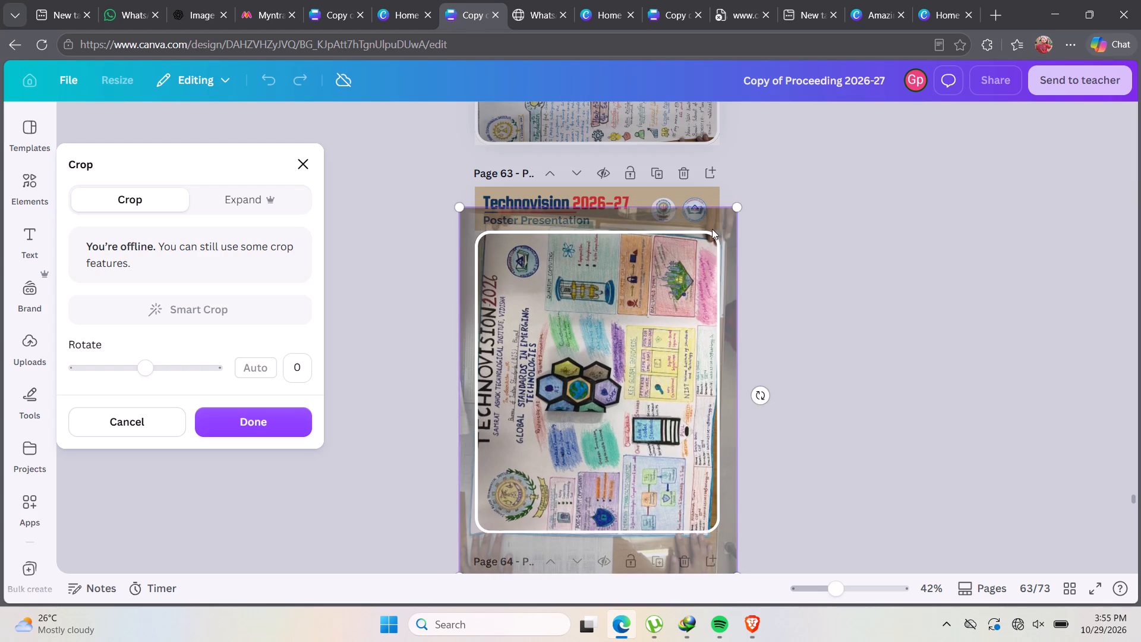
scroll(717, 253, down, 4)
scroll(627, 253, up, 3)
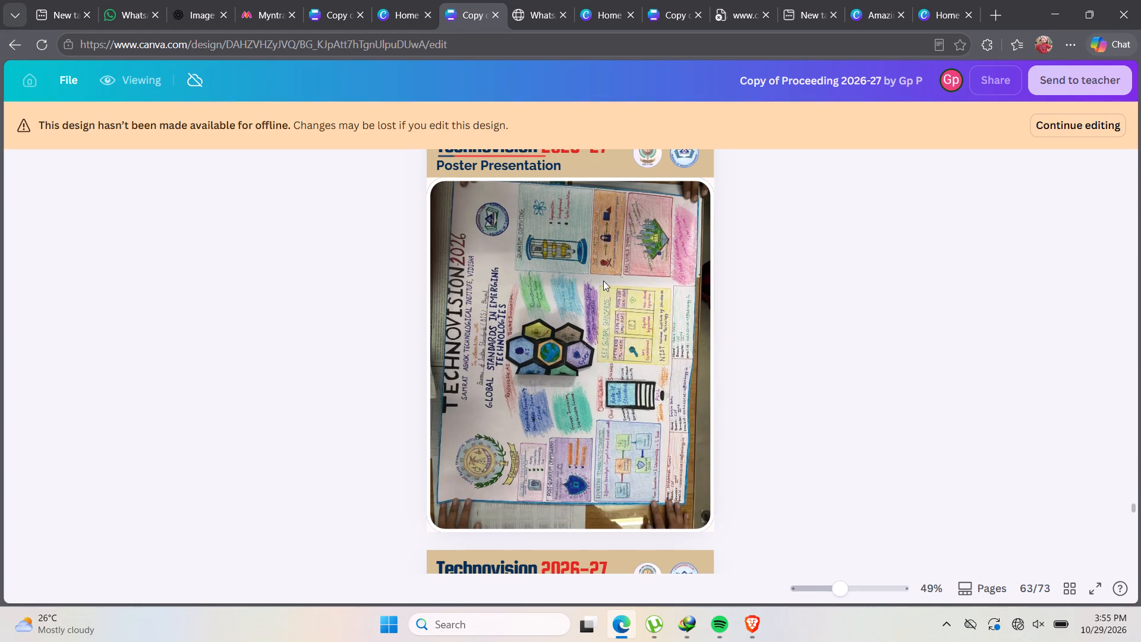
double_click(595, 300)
Look through the available Wi-Fi networks for one with internet access, rescanning the list as needed.
click(1046, 631)
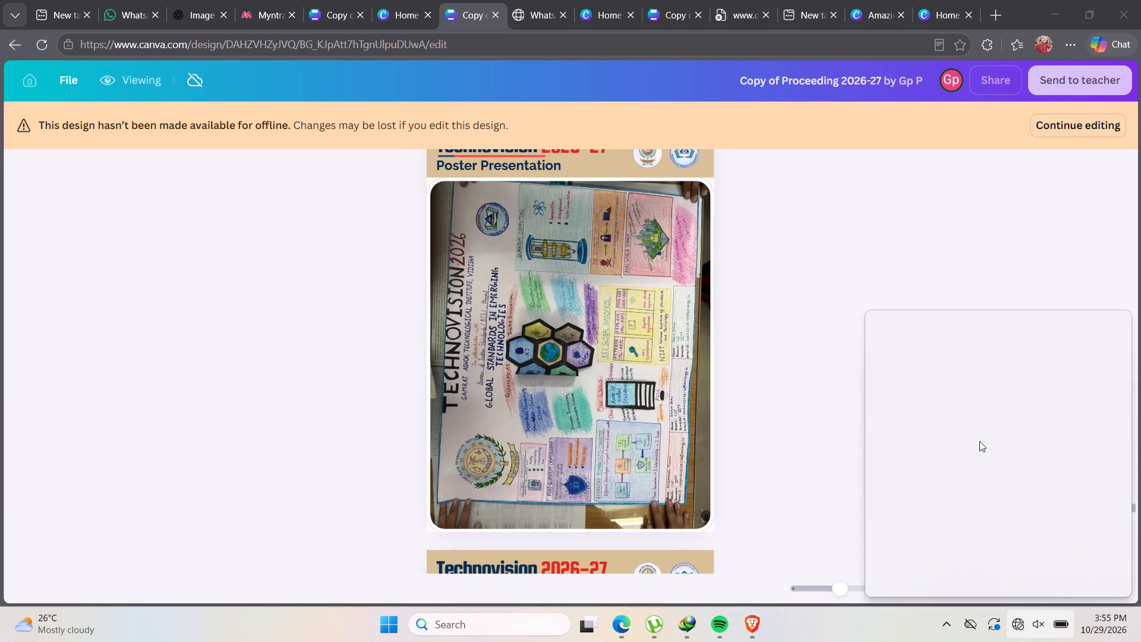
click(925, 354)
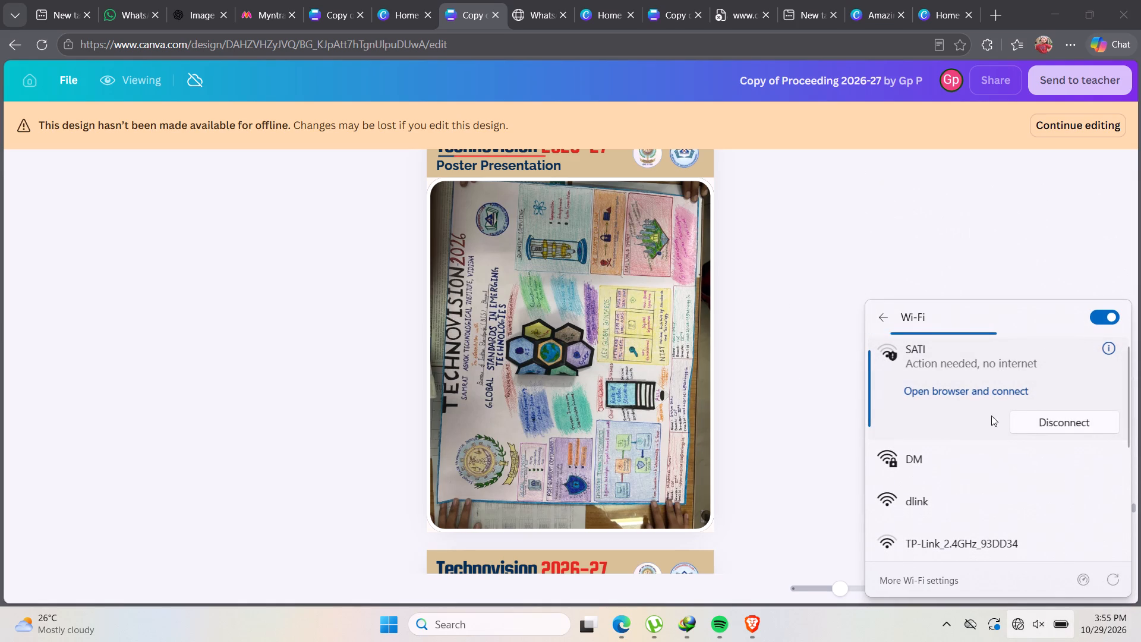
scroll(959, 402, up, 4)
scroll(944, 395, down, 3)
scroll(937, 378, up, 4)
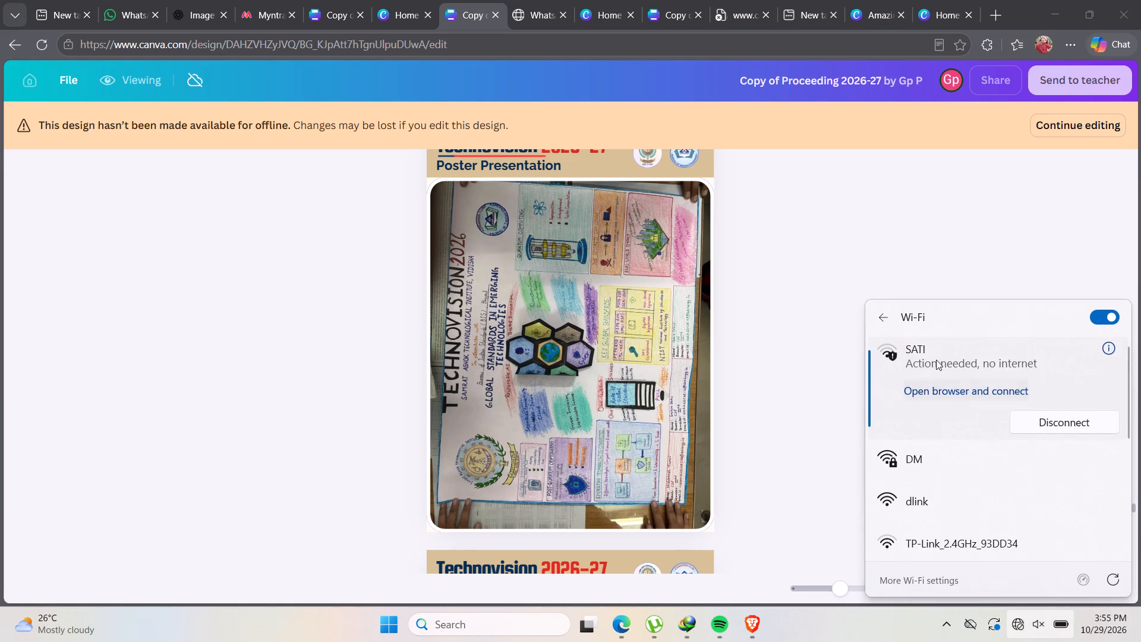
scroll(936, 355, down, 7)
scroll(936, 351, up, 6)
scroll(937, 417, up, 6)
click(1111, 573)
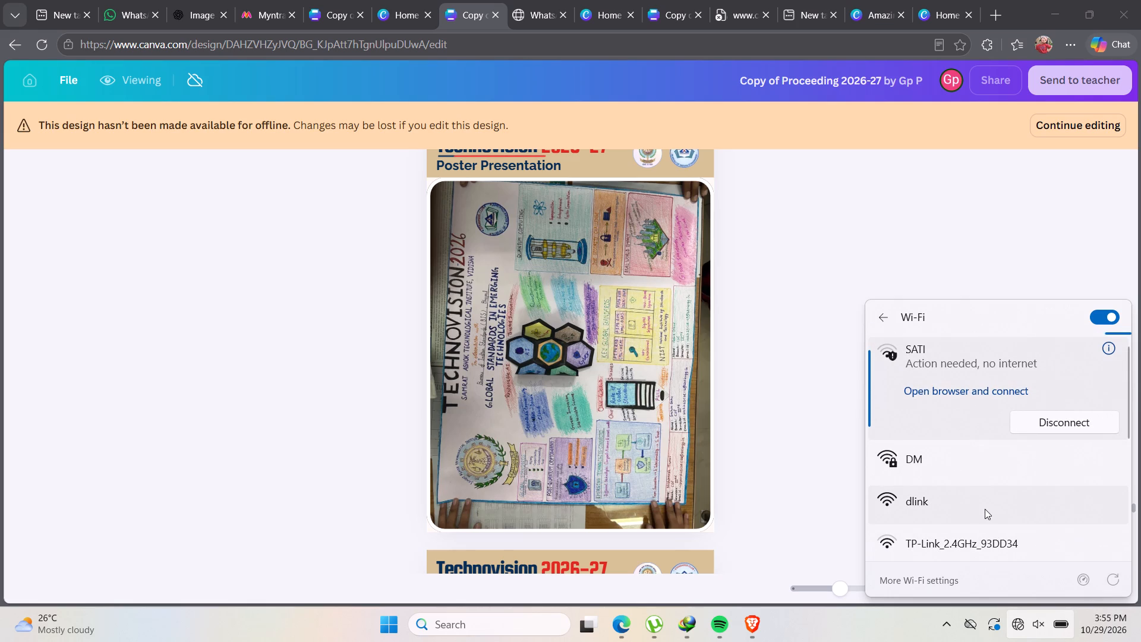
scroll(936, 472, down, 1)
scroll(936, 472, up, 6)
scroll(940, 459, down, 5)
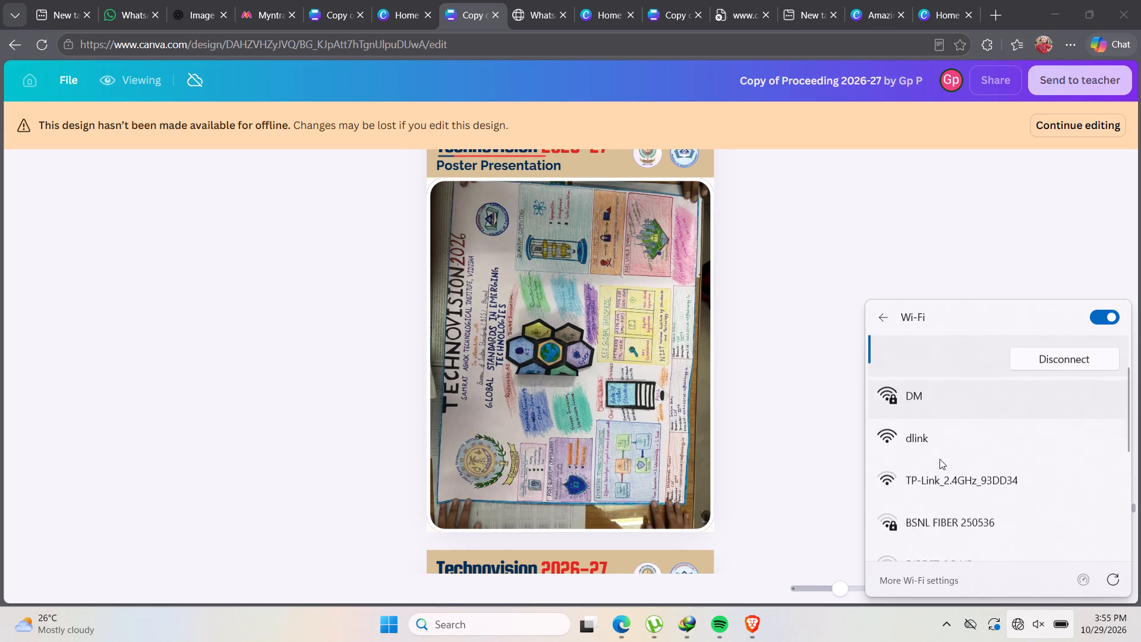
scroll(940, 459, down, 2)
scroll(953, 440, up, 9)
scroll(953, 440, down, 10)
scroll(953, 429, up, 9)
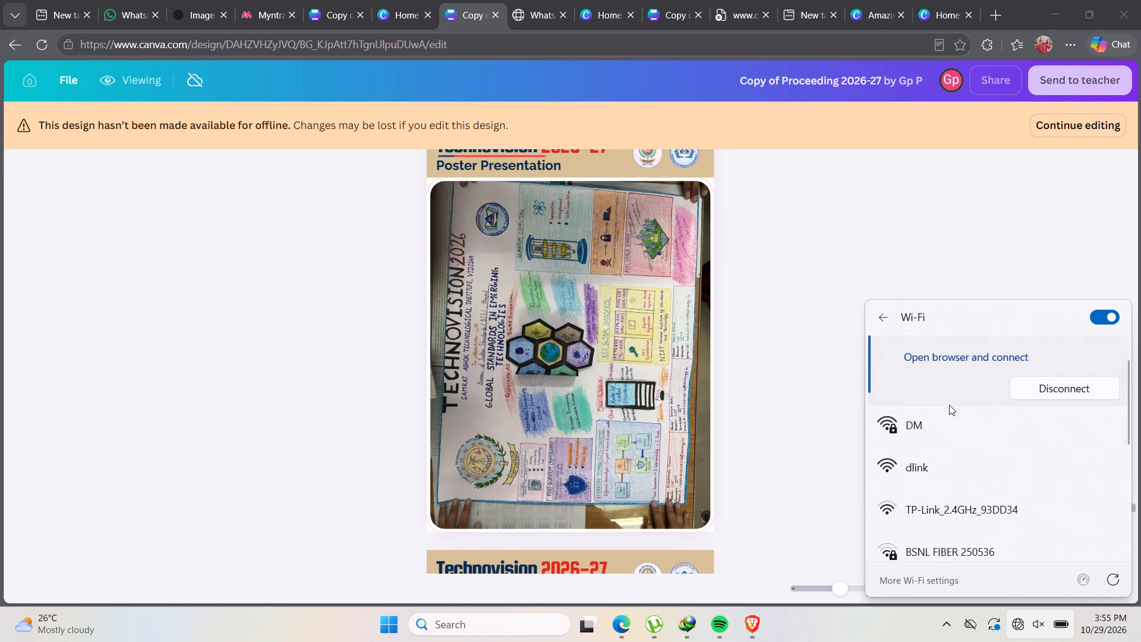
scroll(937, 399, up, 6)
click(884, 312)
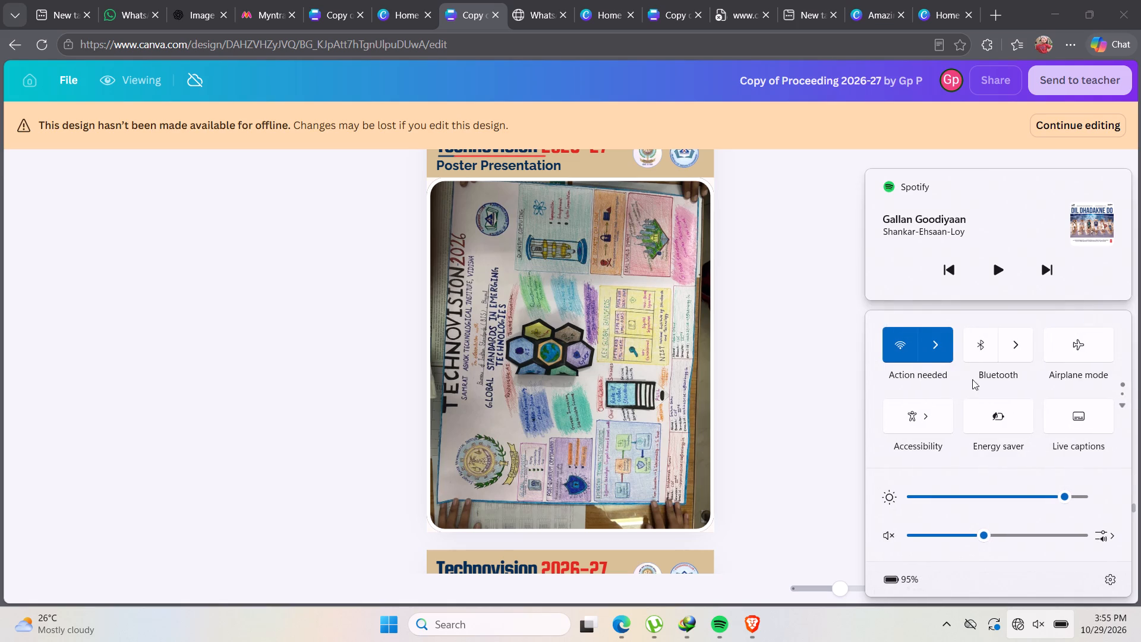
click(927, 349)
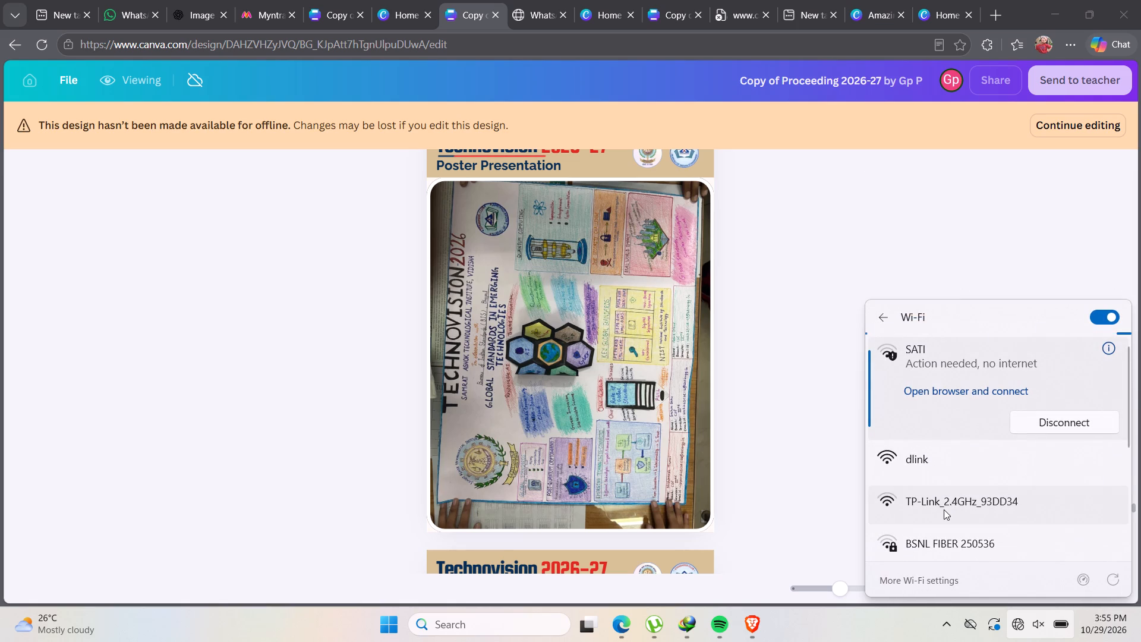
click(1113, 582)
scroll(988, 485, up, 4)
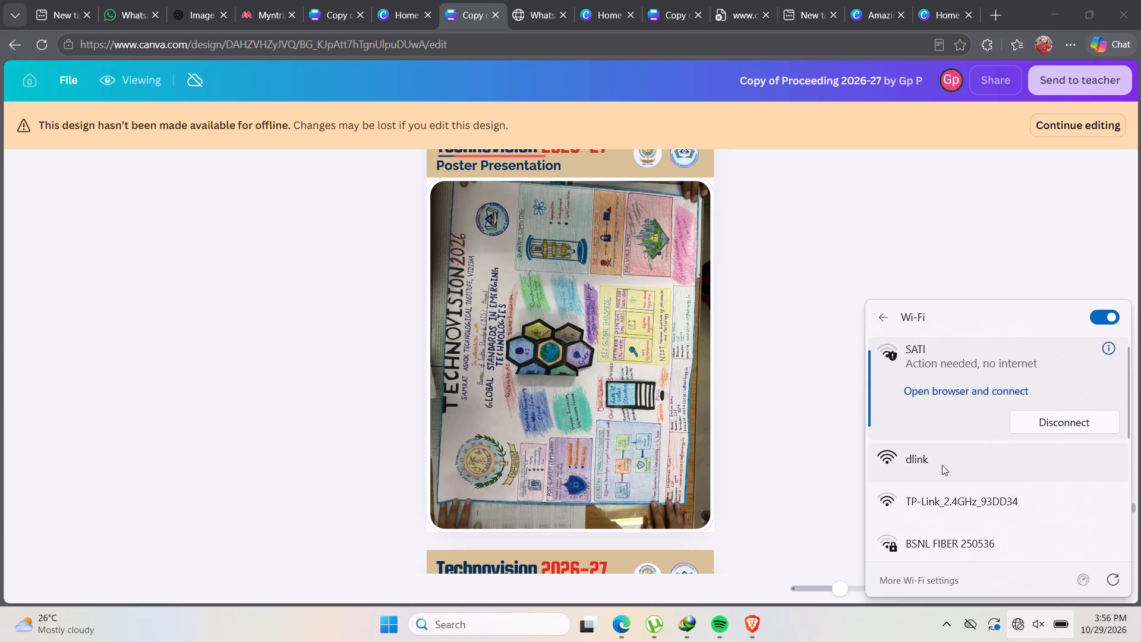
scroll(951, 461, down, 6)
scroll(937, 433, up, 2)
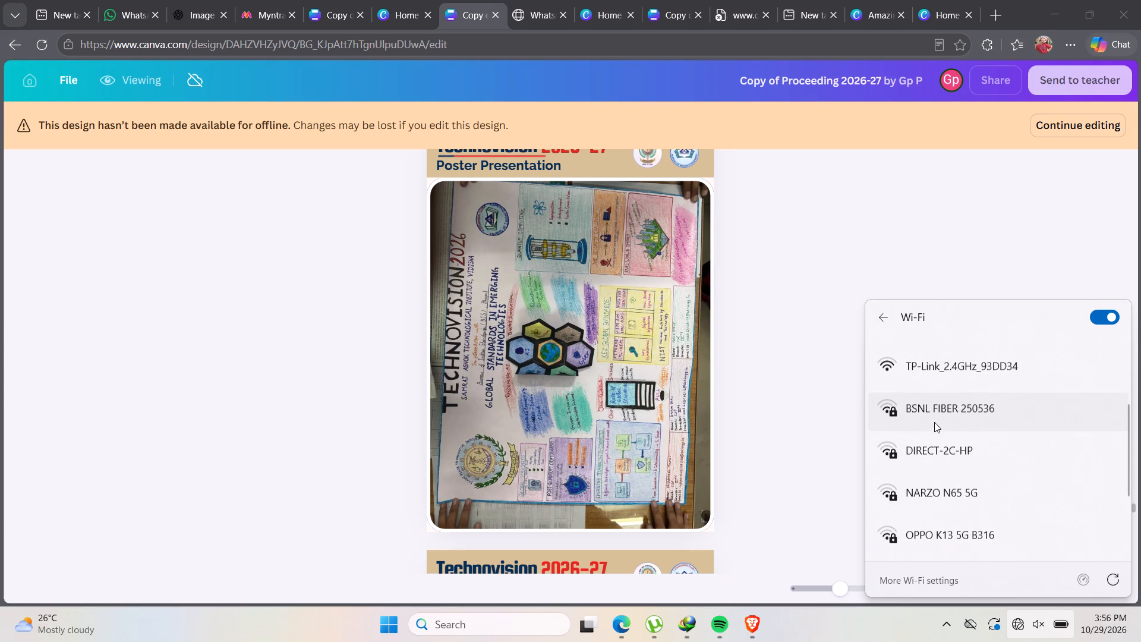
scroll(934, 422, up, 9)
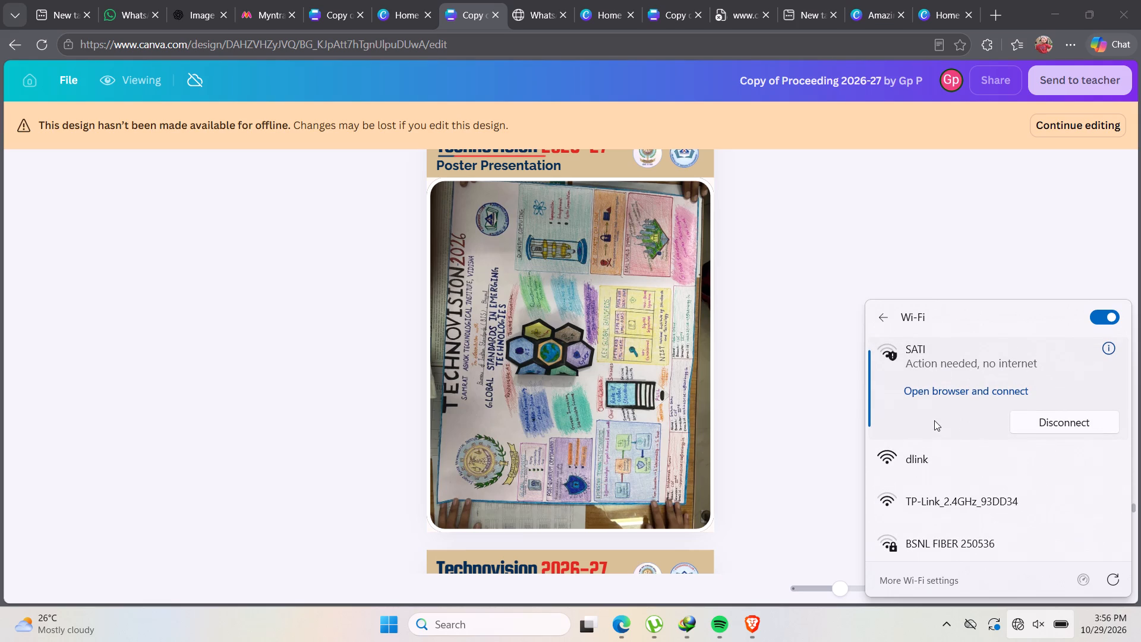
Rescan the Wi-Fi networks and connect the computer to the iPhone network.
click(1108, 576)
click(1099, 576)
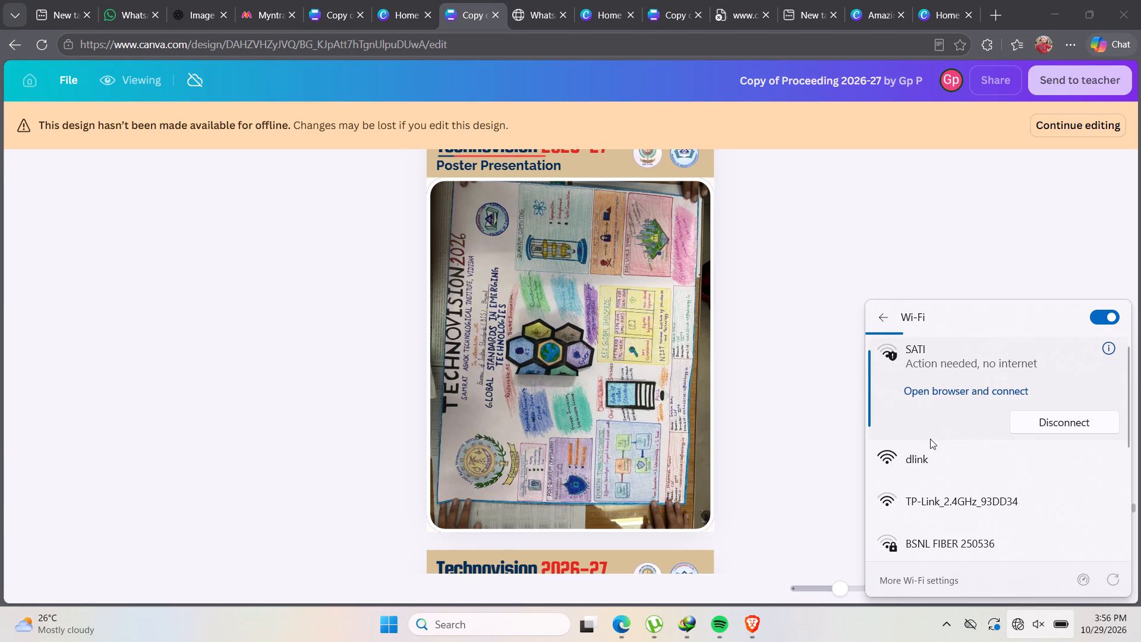
click(925, 460)
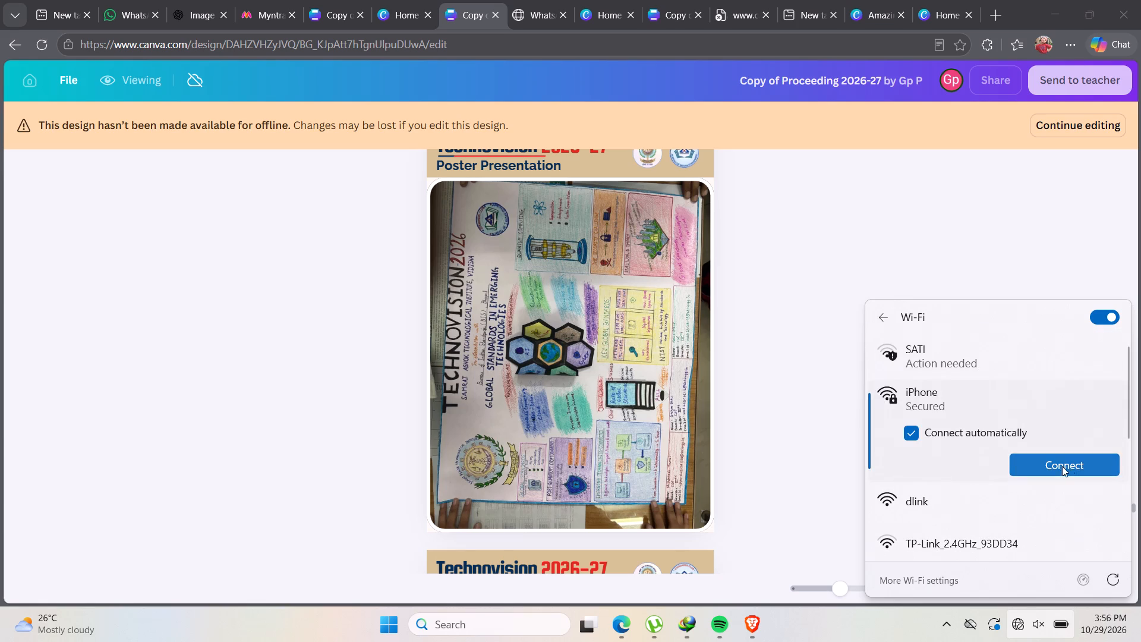
click(1062, 466)
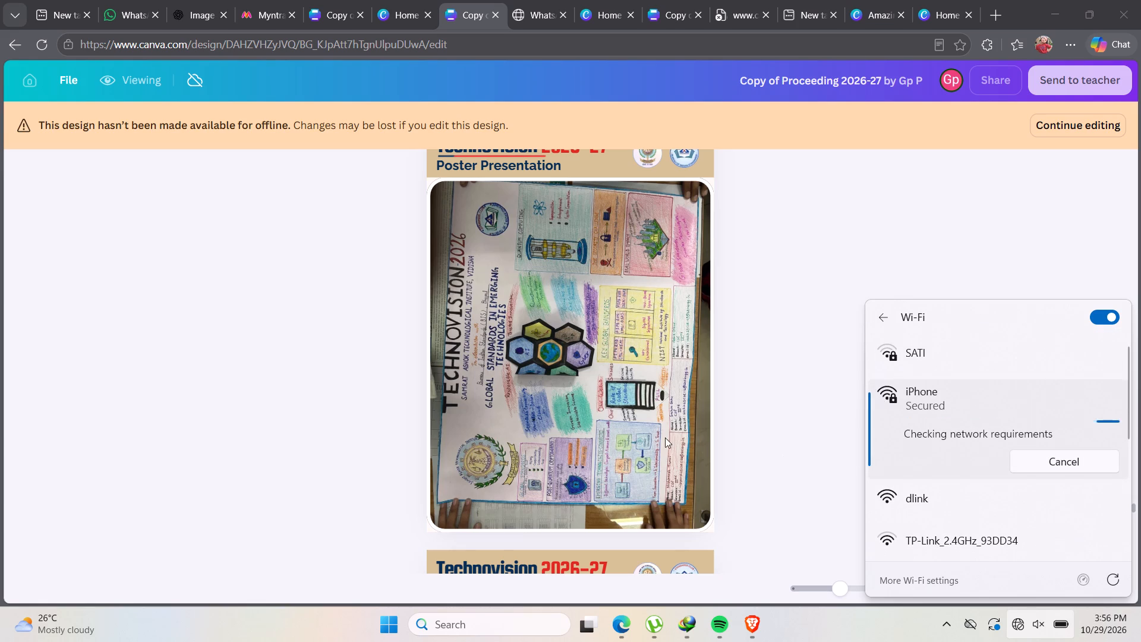
double_click(685, 454)
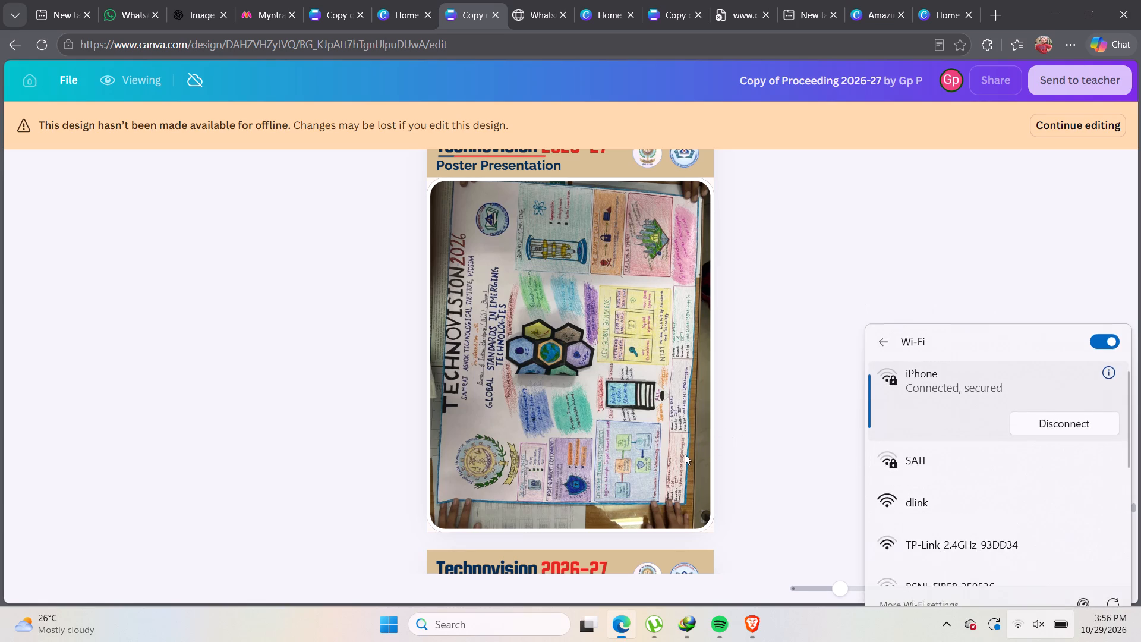
Reload the Copy of Proceeding 2026-27 design page and confirm leaving unsaved changes.
scroll(694, 454, up, 5)
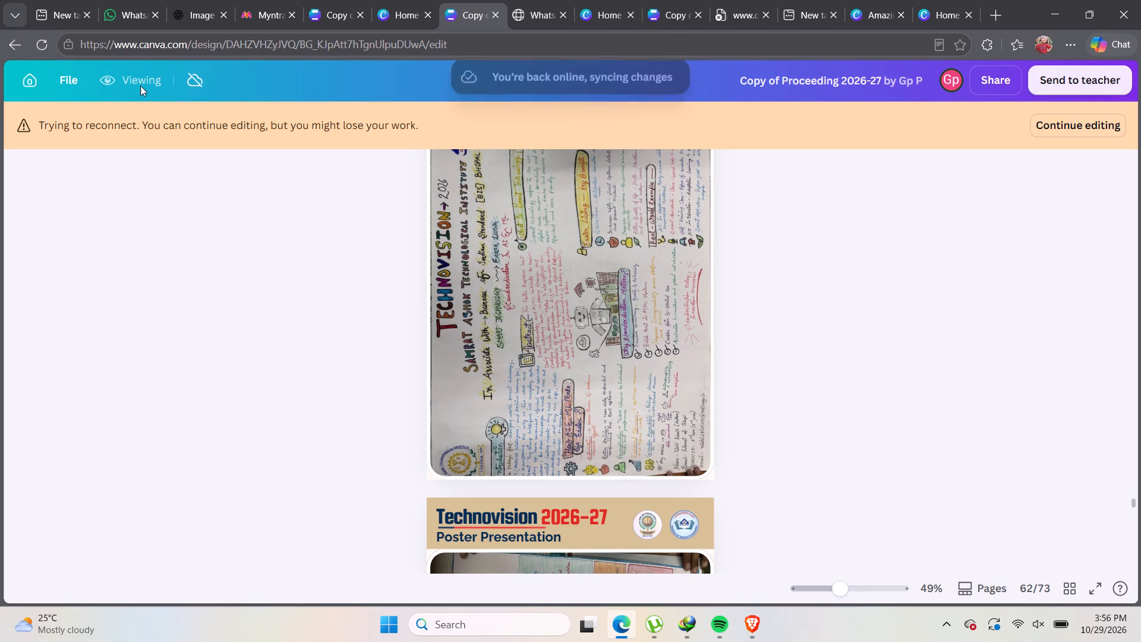
click(41, 34)
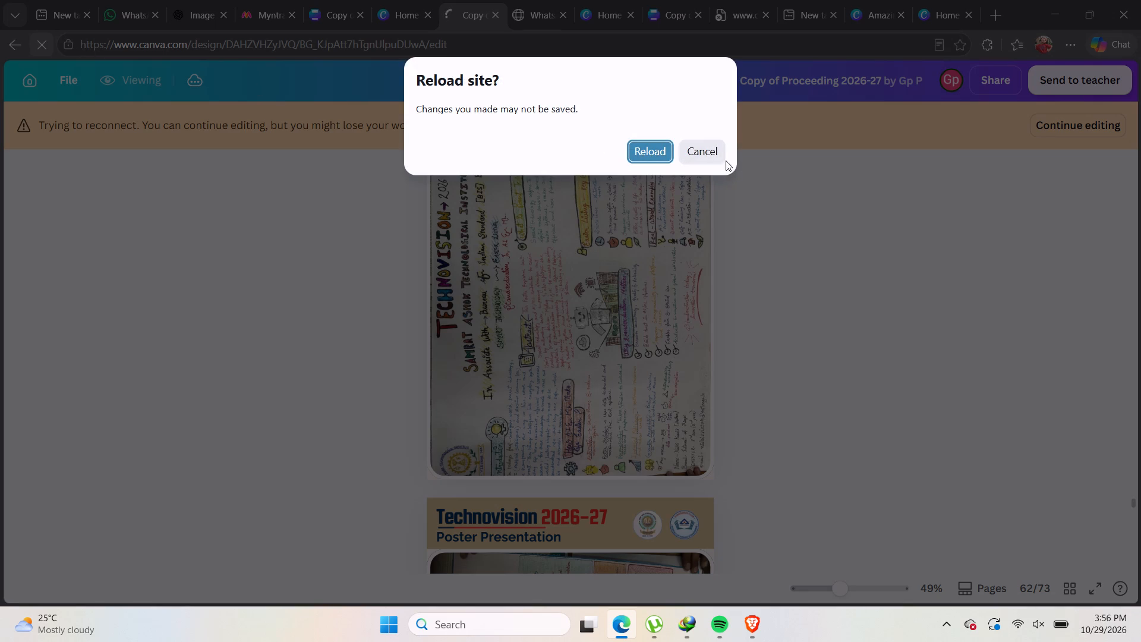
click(634, 149)
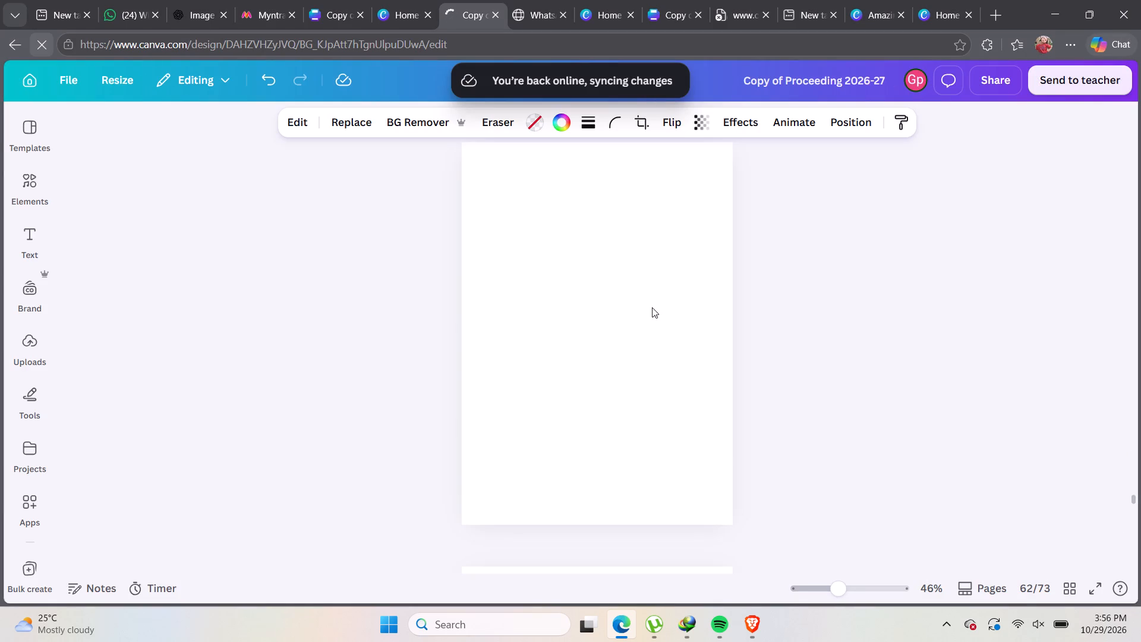
scroll(661, 309, down, 1)
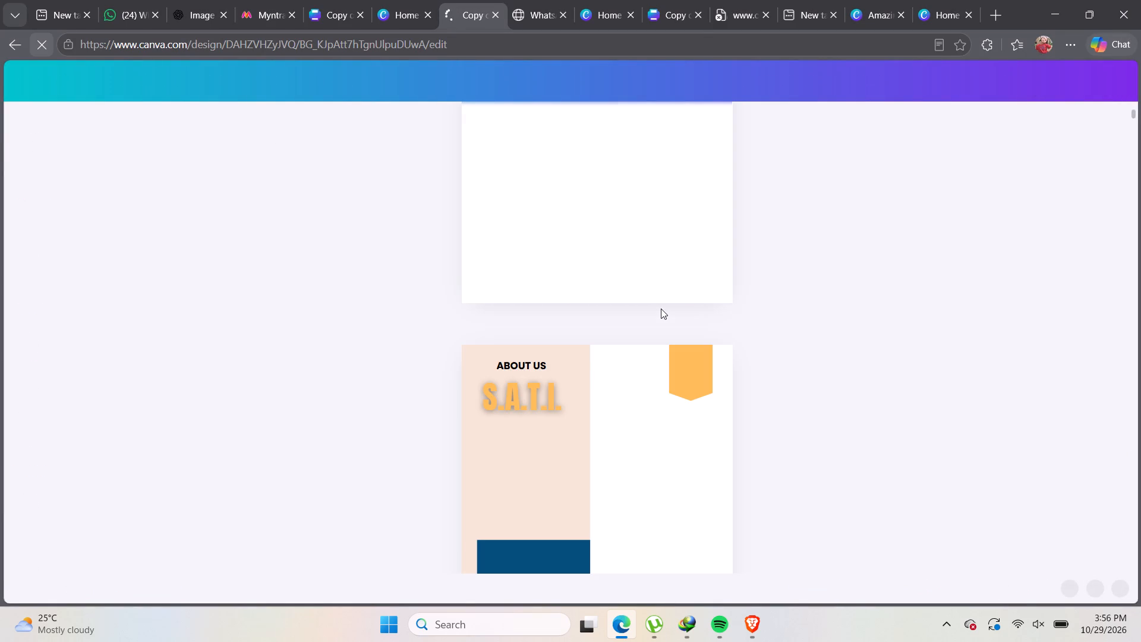
Look through the reloaded proceedings from the opening pages to the page 14 poster for photos that need adjusting.
scroll(661, 309, down, 16)
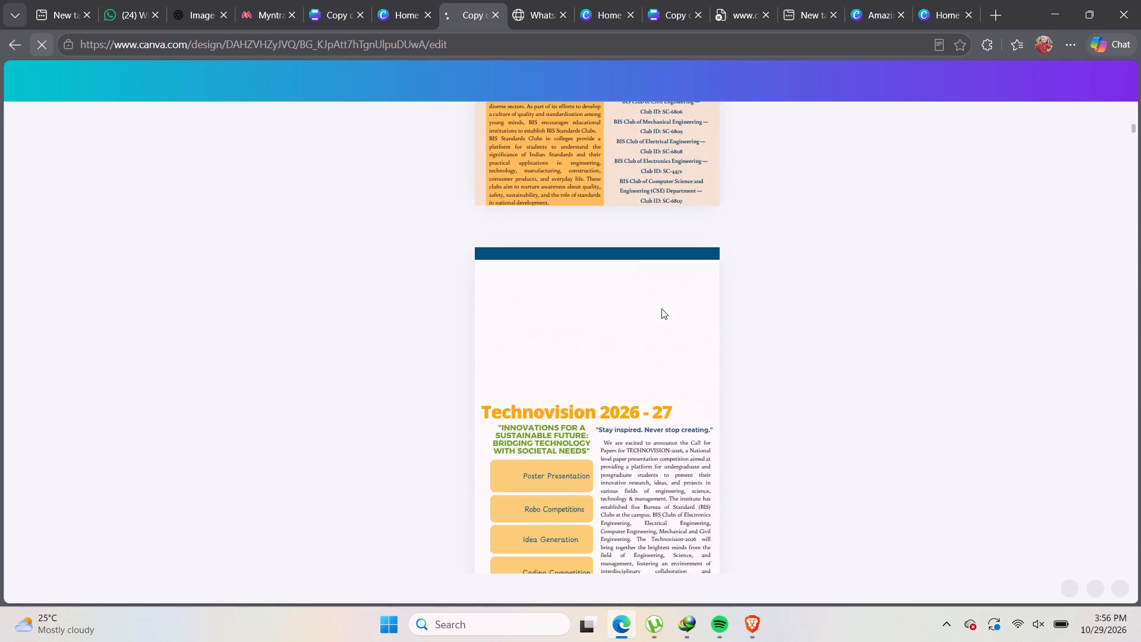
scroll(661, 309, down, 11)
scroll(661, 309, up, 3)
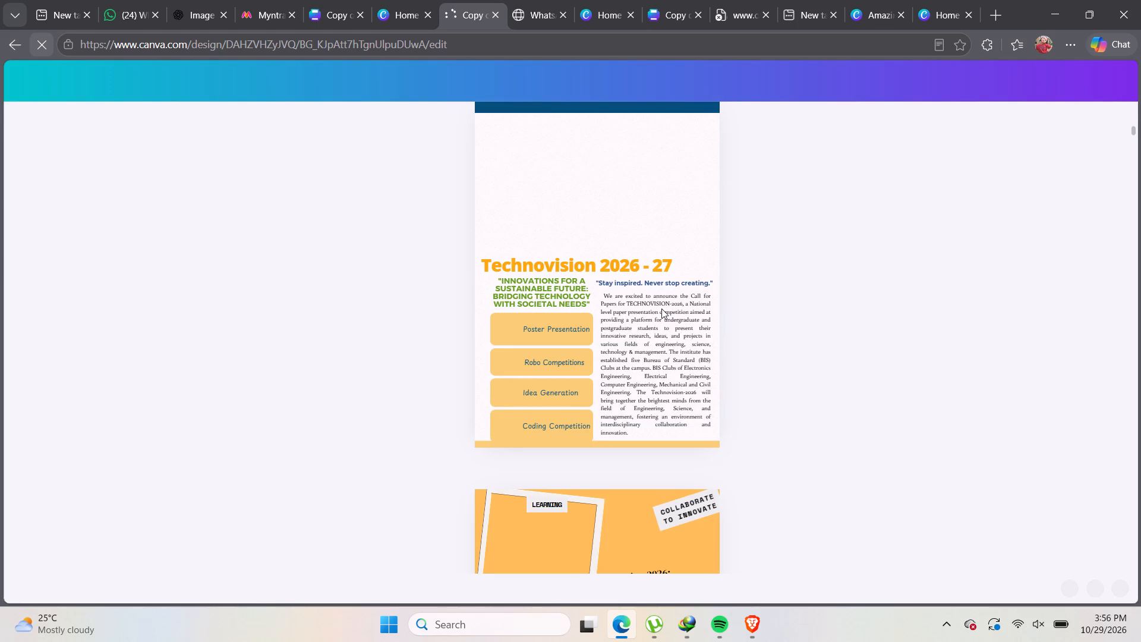
scroll(661, 309, down, 11)
scroll(661, 309, up, 3)
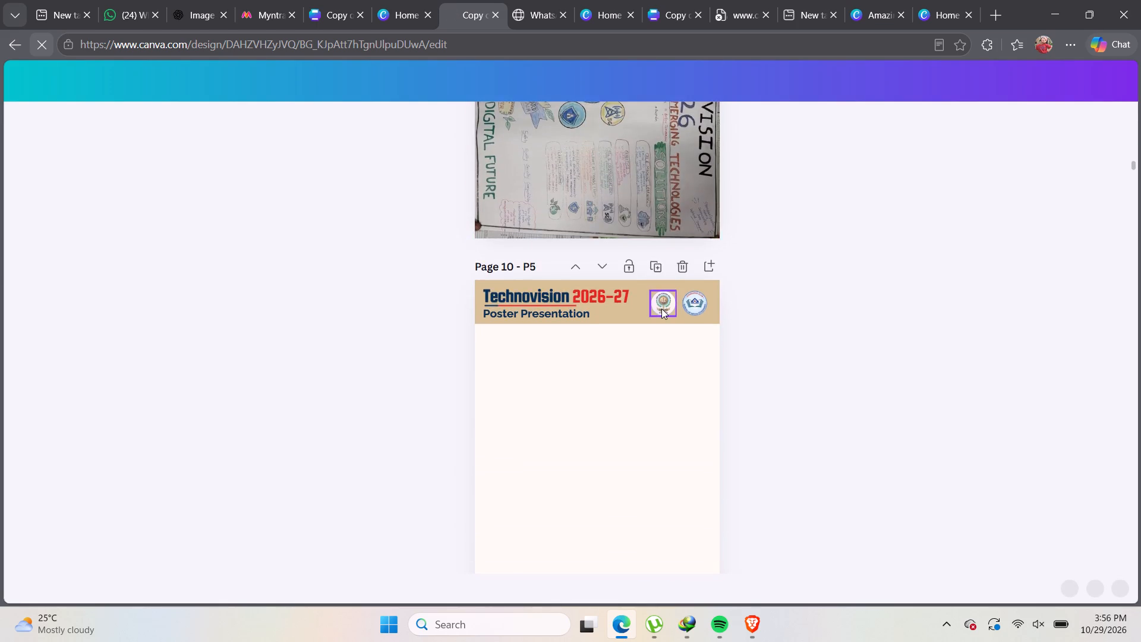
scroll(661, 309, up, 15)
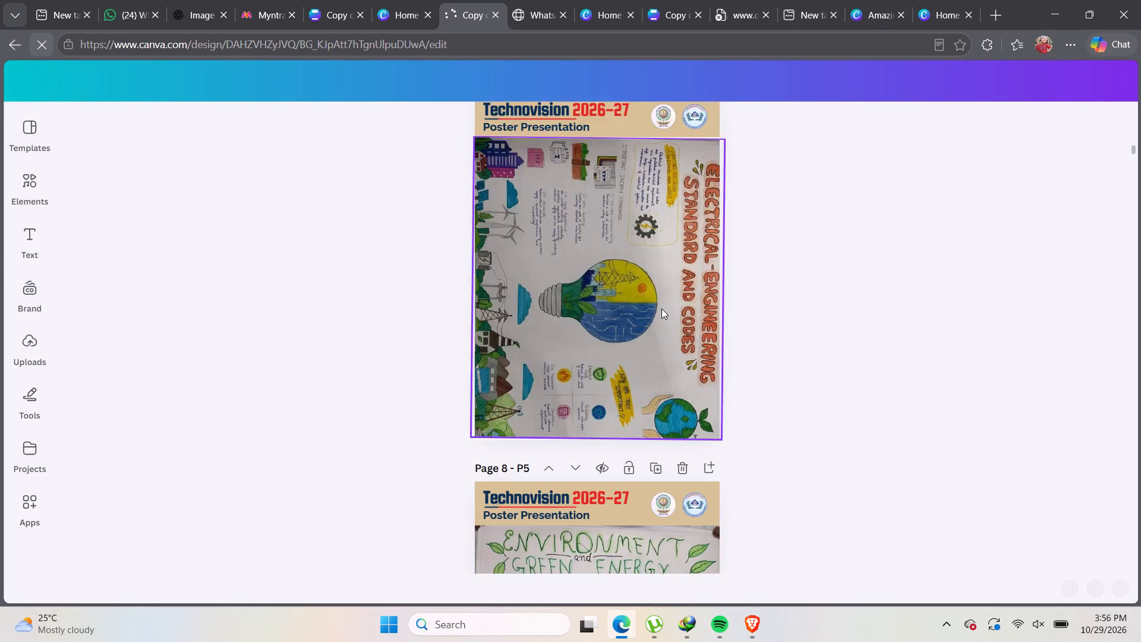
scroll(661, 309, down, 7)
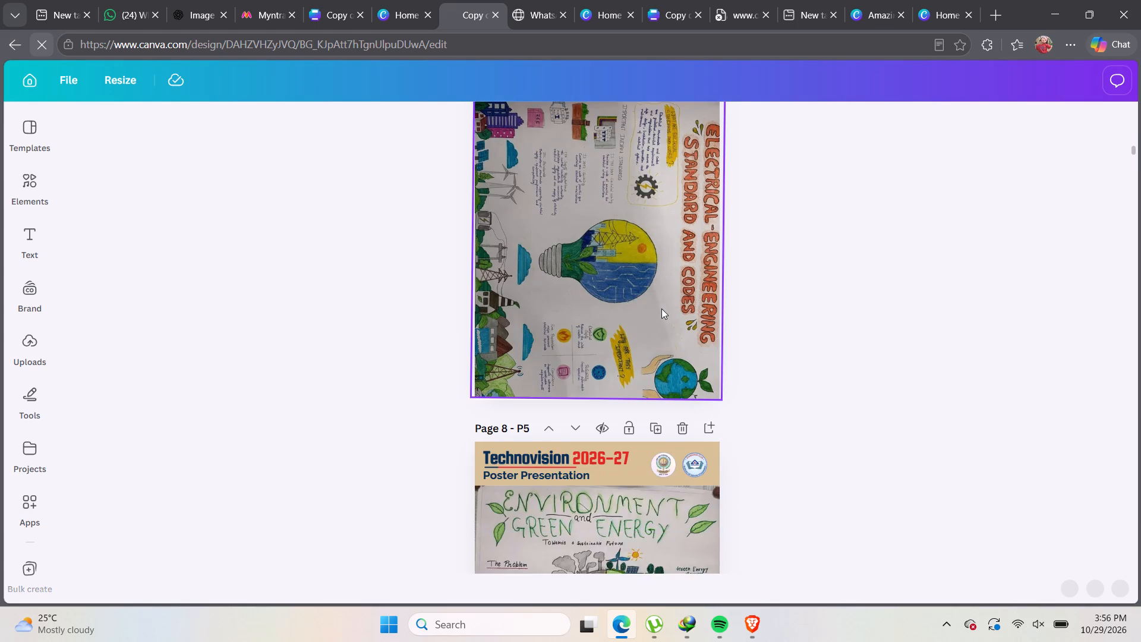
scroll(661, 309, down, 18)
scroll(673, 301, down, 8)
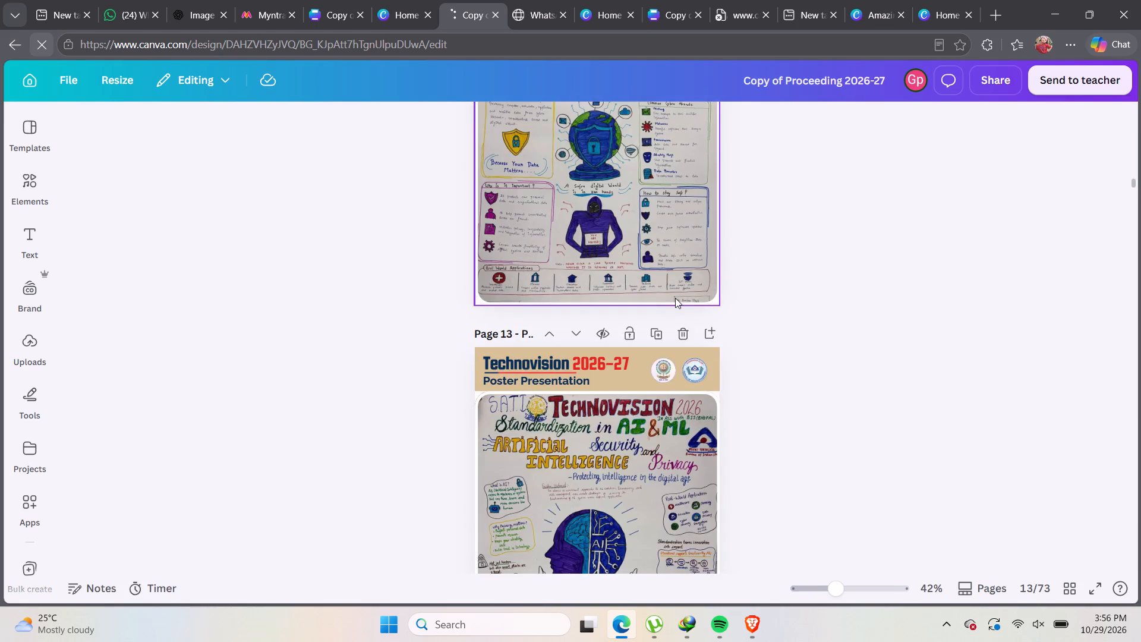
scroll(675, 298, down, 10)
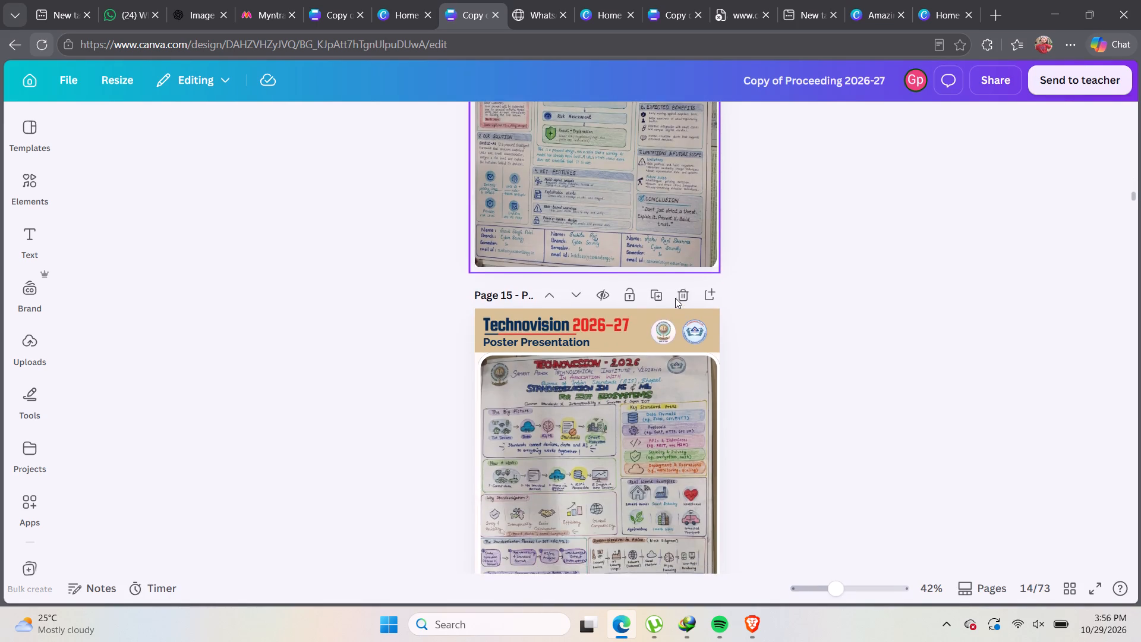
On page 15, enlarge the Standardization in AI & ML for IoT Ecosystems poster photo slightly within its crop frame.
scroll(675, 298, down, 3)
double_click(675, 298)
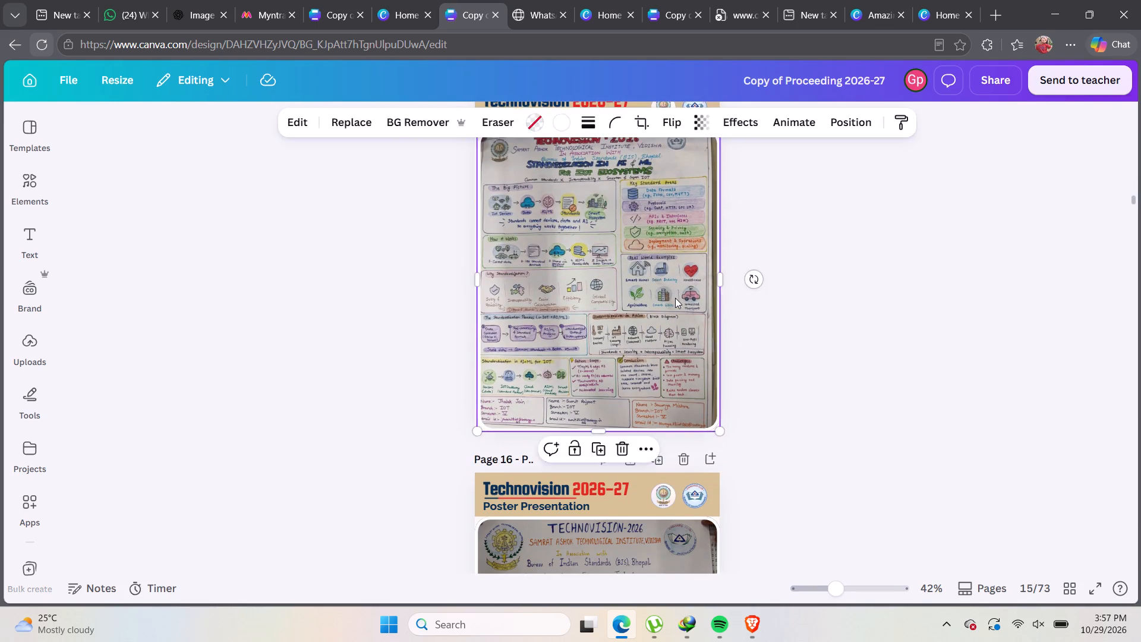
drag(730, 131, 732, 124)
click(761, 166)
Delete page 21, which holds the Standardization in IoT poster "From Smart Devices to Safe Systems".
scroll(754, 224, up, 2)
scroll(754, 224, down, 1)
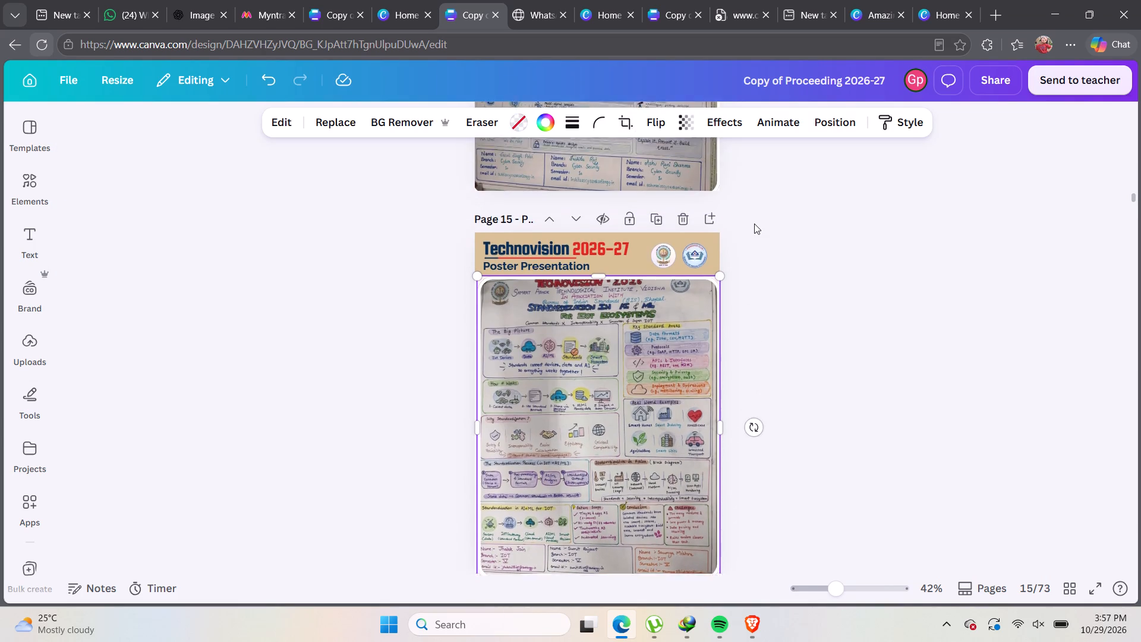
scroll(754, 224, down, 6)
scroll(686, 230, down, 4)
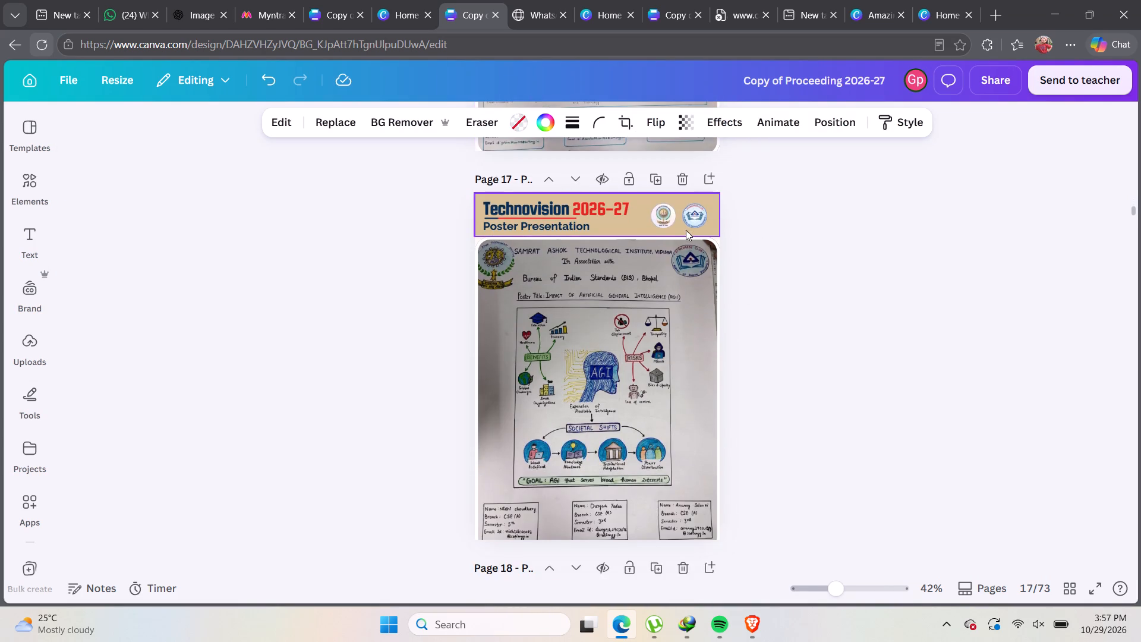
scroll(686, 230, down, 11)
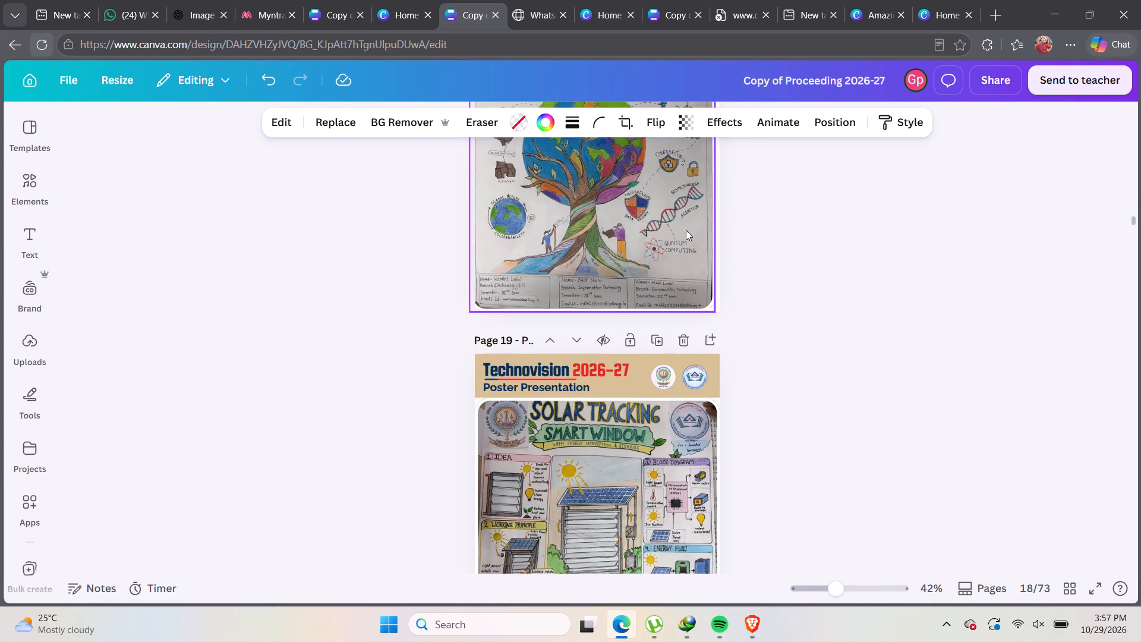
scroll(686, 230, down, 13)
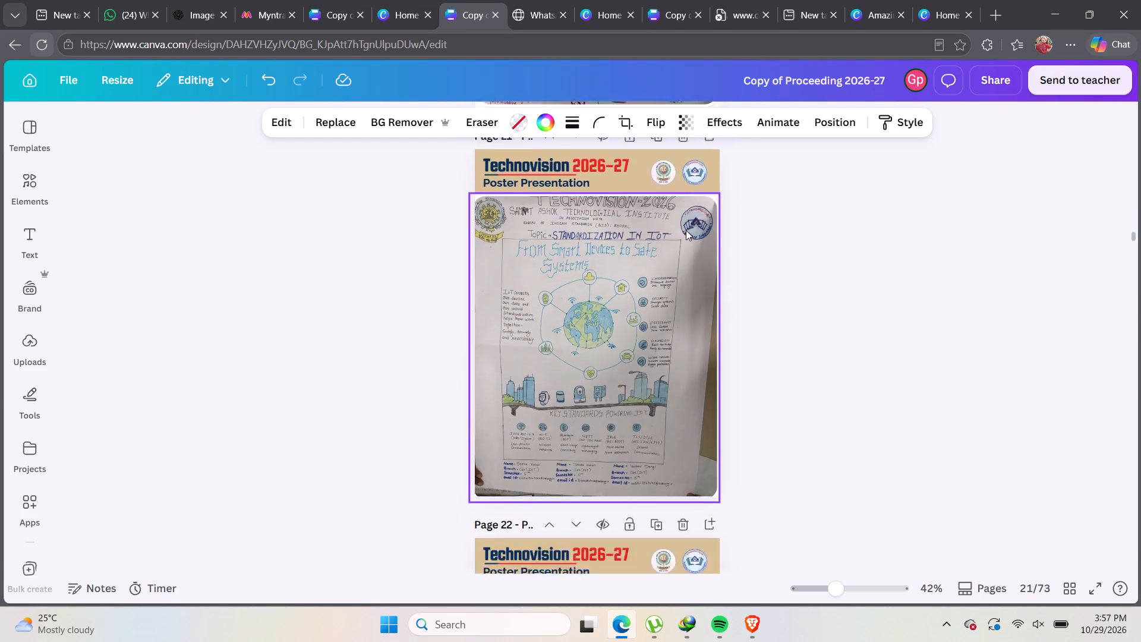
scroll(686, 230, down, 2)
scroll(686, 230, up, 4)
double_click(686, 230)
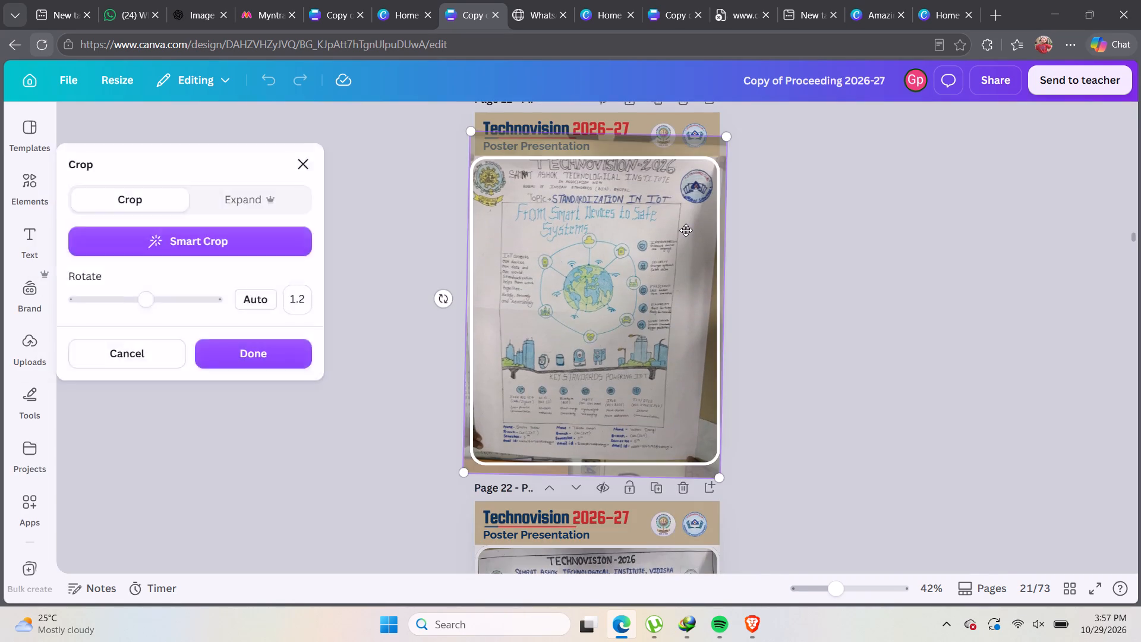
scroll(686, 230, up, 1)
click(673, 172)
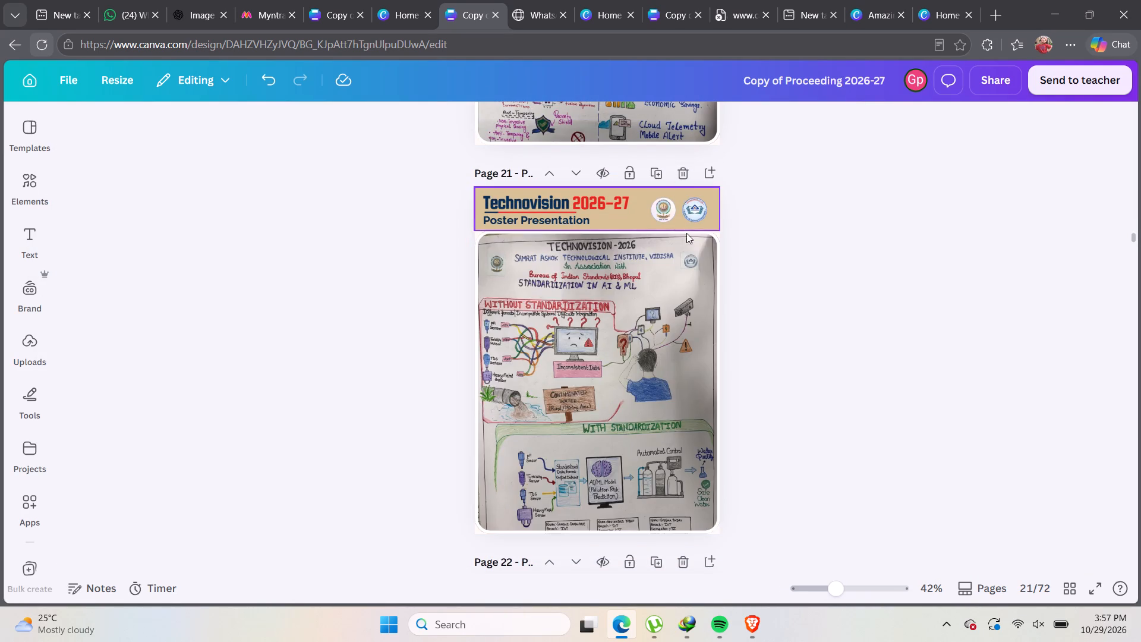
On page 26, enlarge the Standardization in Artificial Intelligence & Machine Learning poster photo slightly within its crop frame.
scroll(686, 239, up, 2)
scroll(686, 239, down, 15)
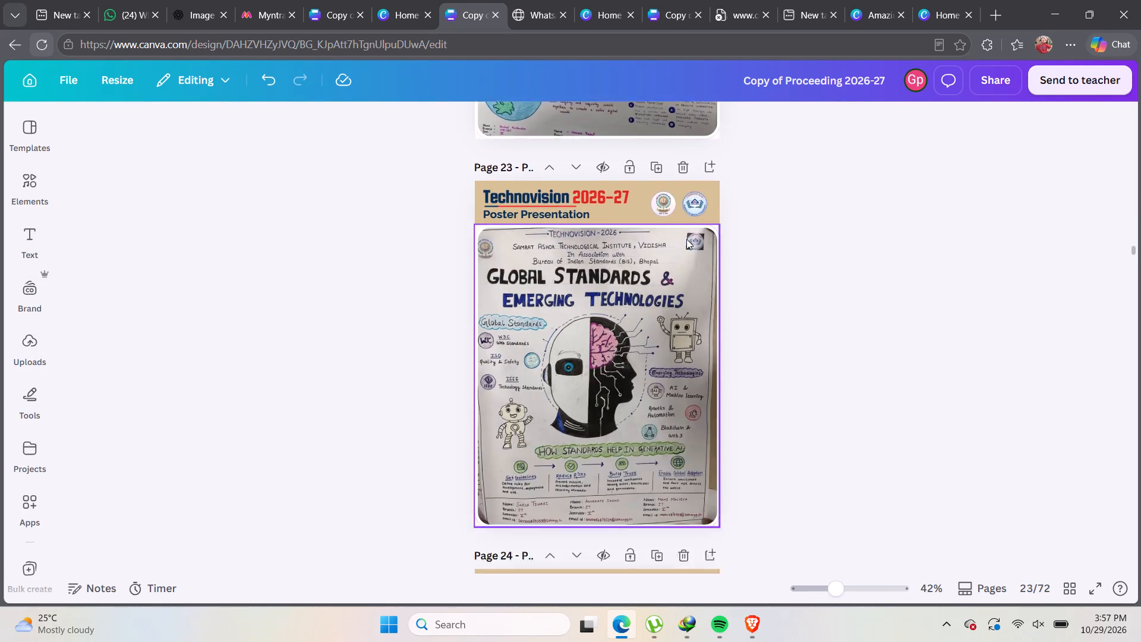
scroll(686, 239, down, 13)
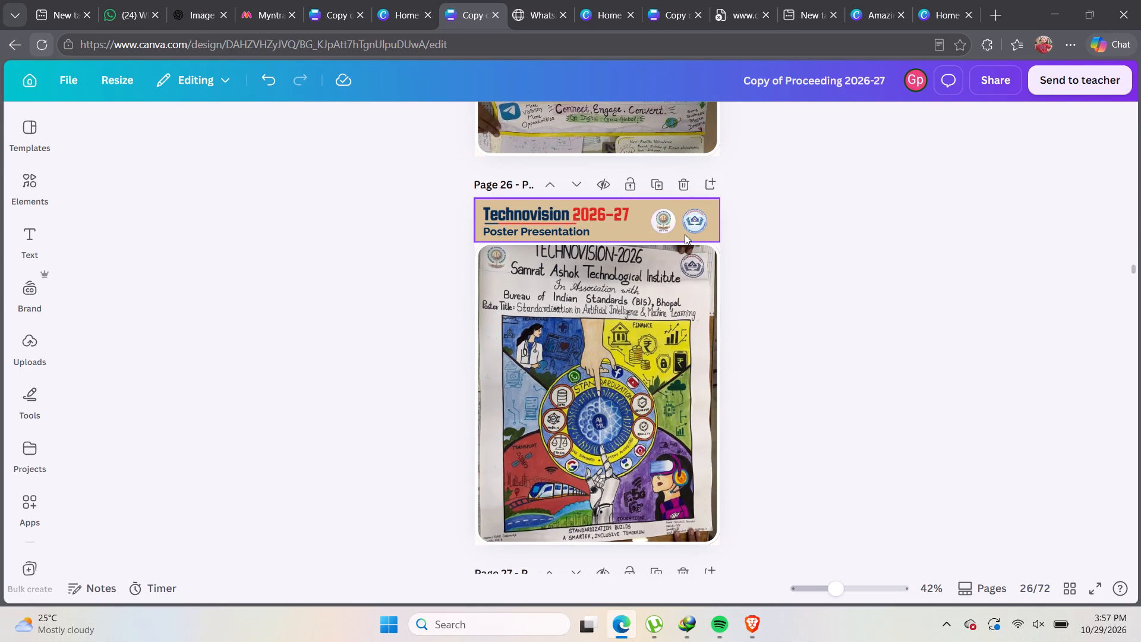
scroll(619, 287, down, 1)
click(694, 370)
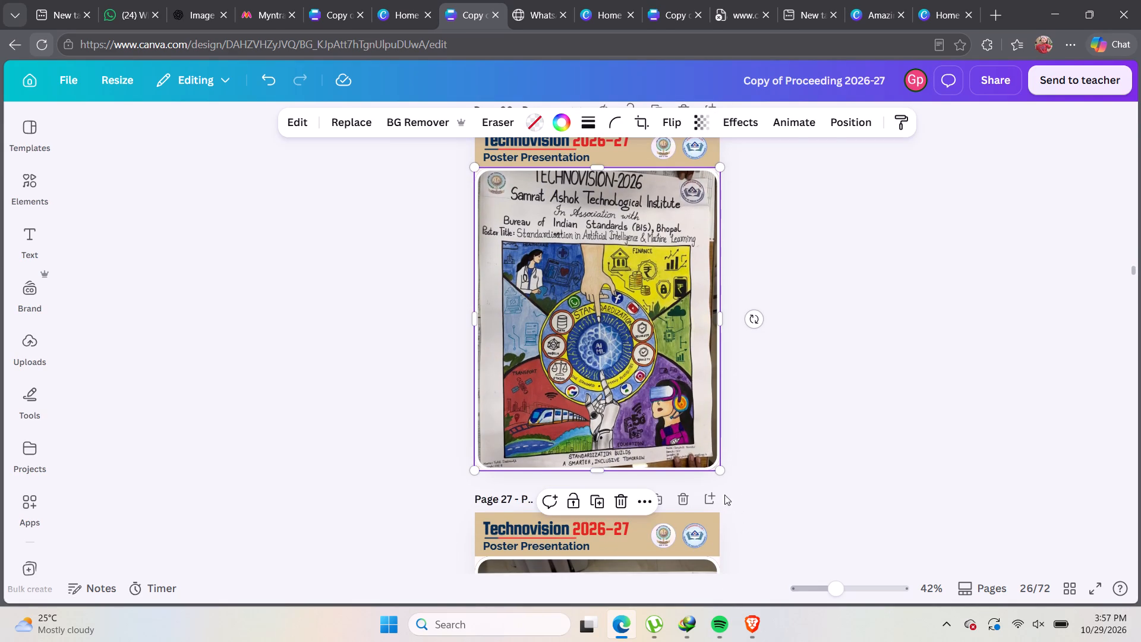
double_click(692, 421)
drag(720, 487, 726, 495)
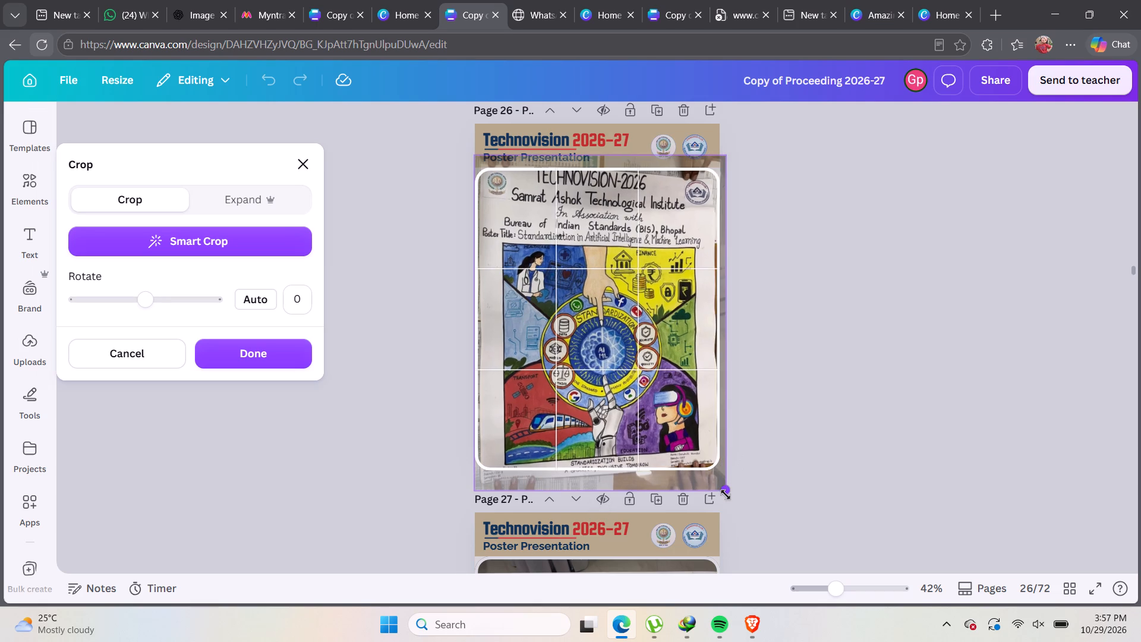
drag(726, 495, 726, 495)
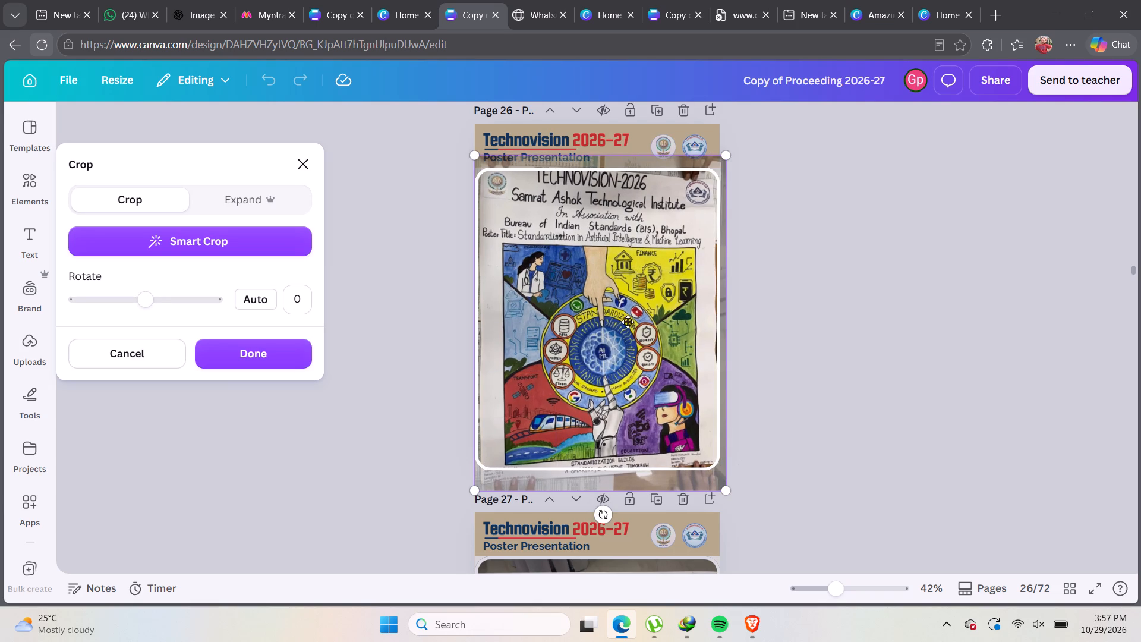
click(872, 415)
Open the sideways Global Standards in Emerging Technologies poster photo on page 27 for cropping.
scroll(863, 412, down, 2)
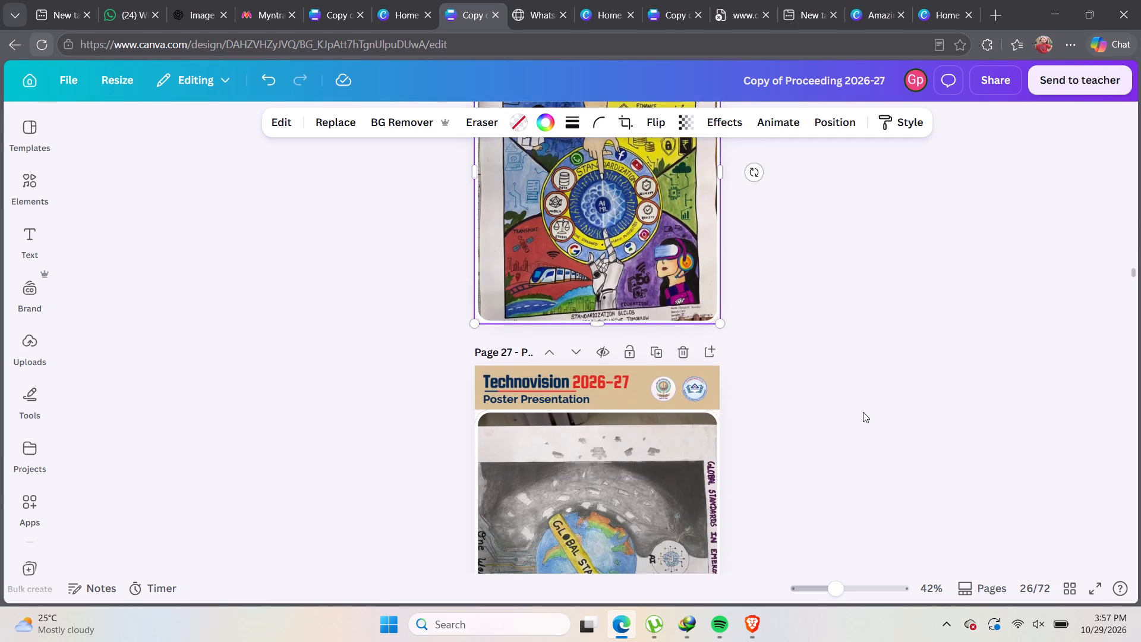
scroll(844, 421, down, 4)
scroll(693, 385, up, 2)
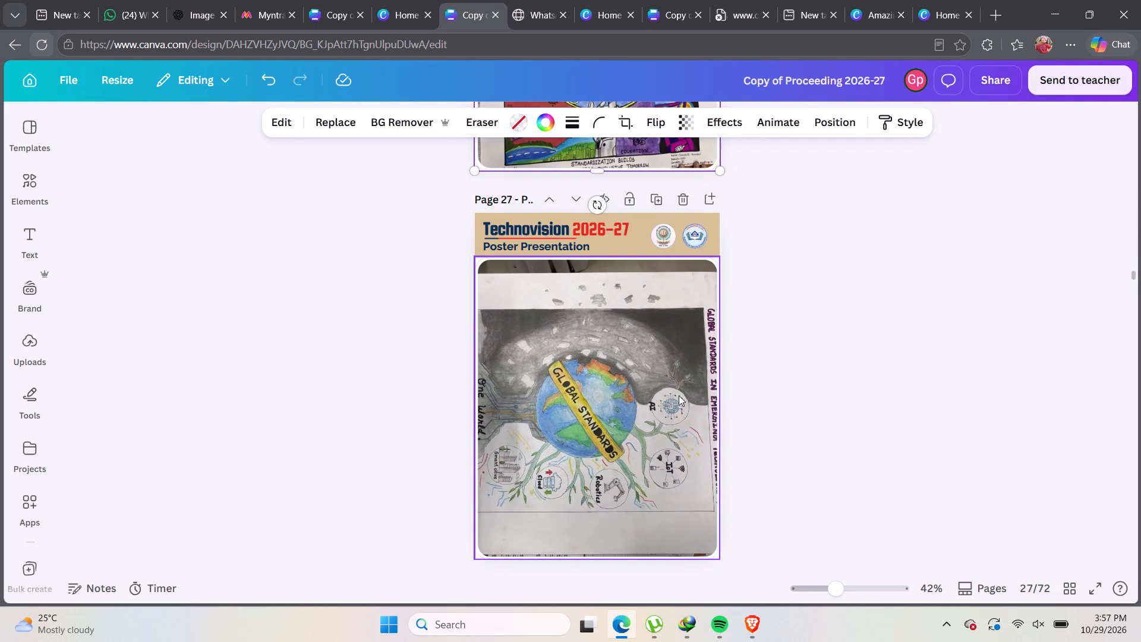
double_click(679, 395)
click(668, 308)
click(669, 310)
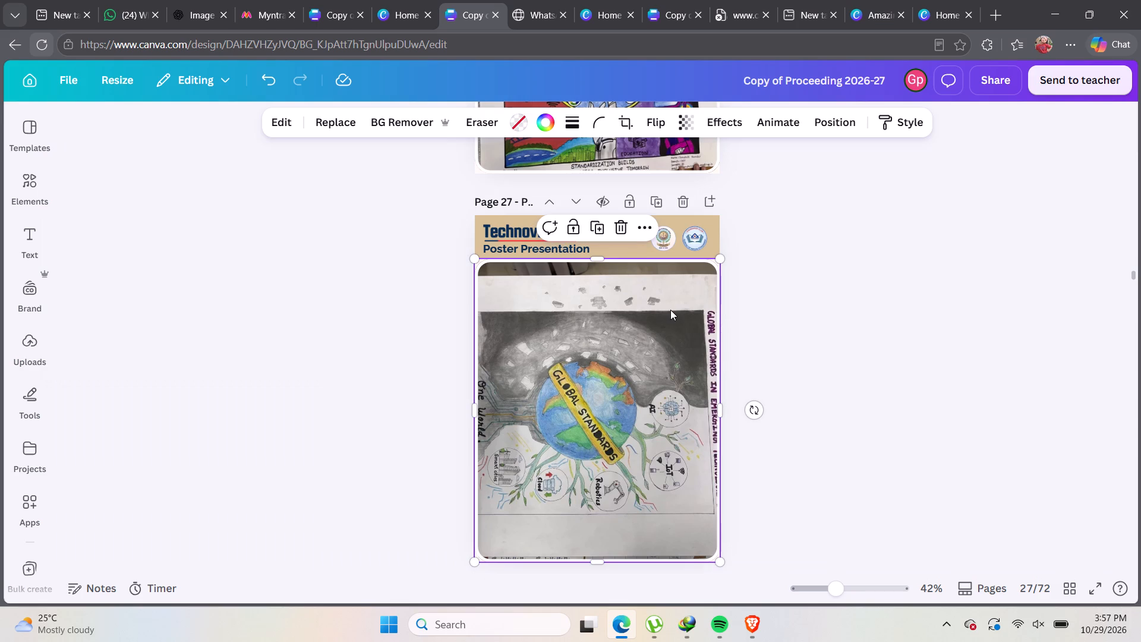
double_click(684, 307)
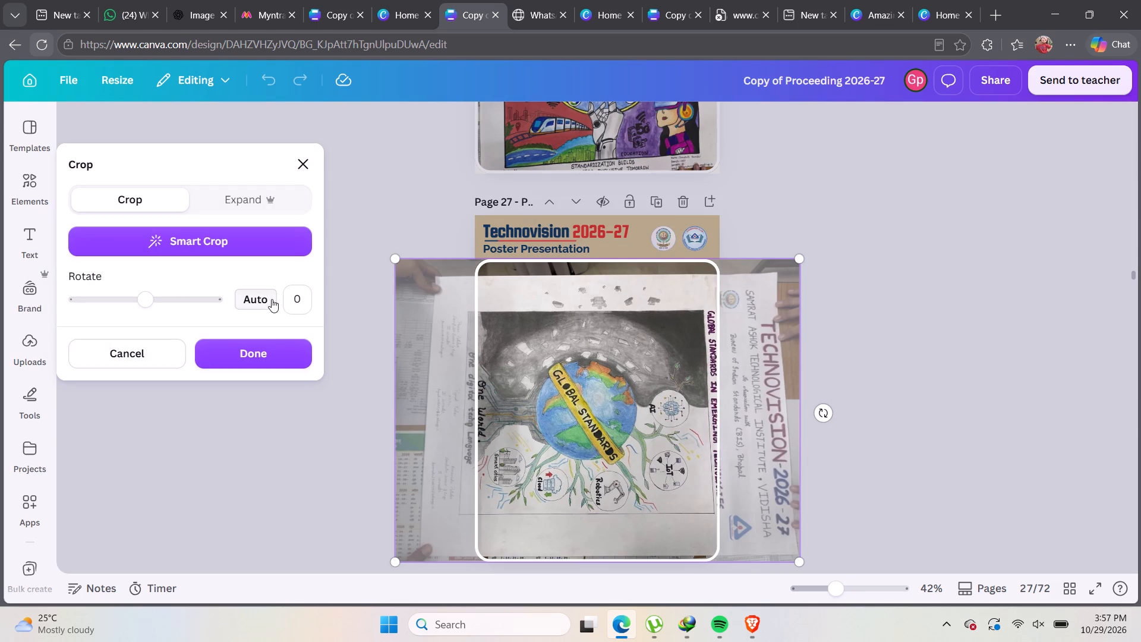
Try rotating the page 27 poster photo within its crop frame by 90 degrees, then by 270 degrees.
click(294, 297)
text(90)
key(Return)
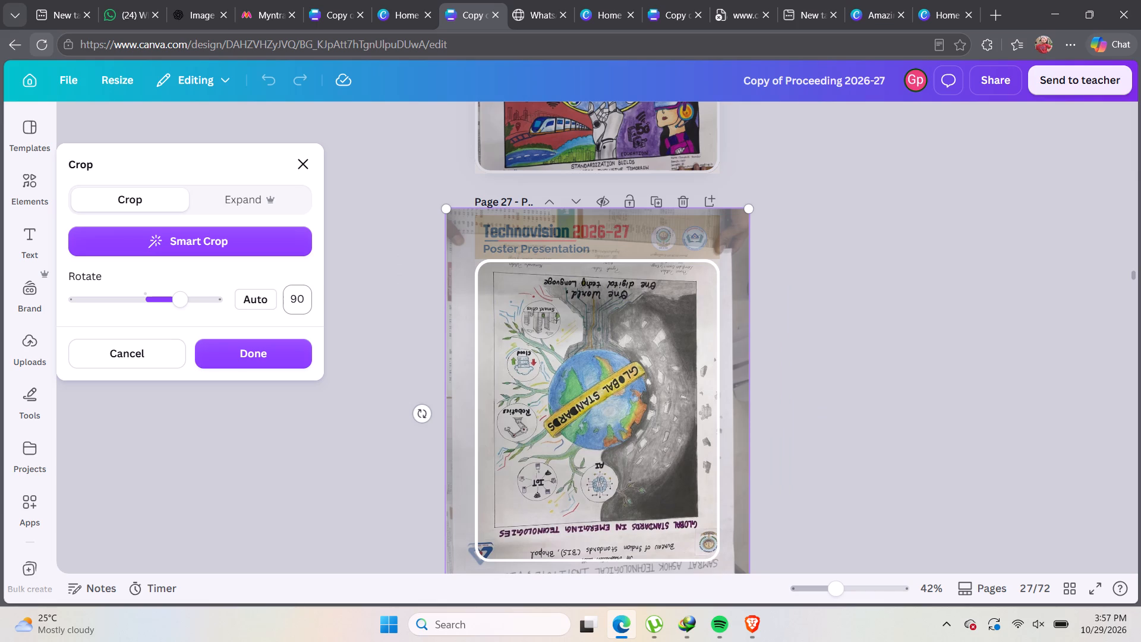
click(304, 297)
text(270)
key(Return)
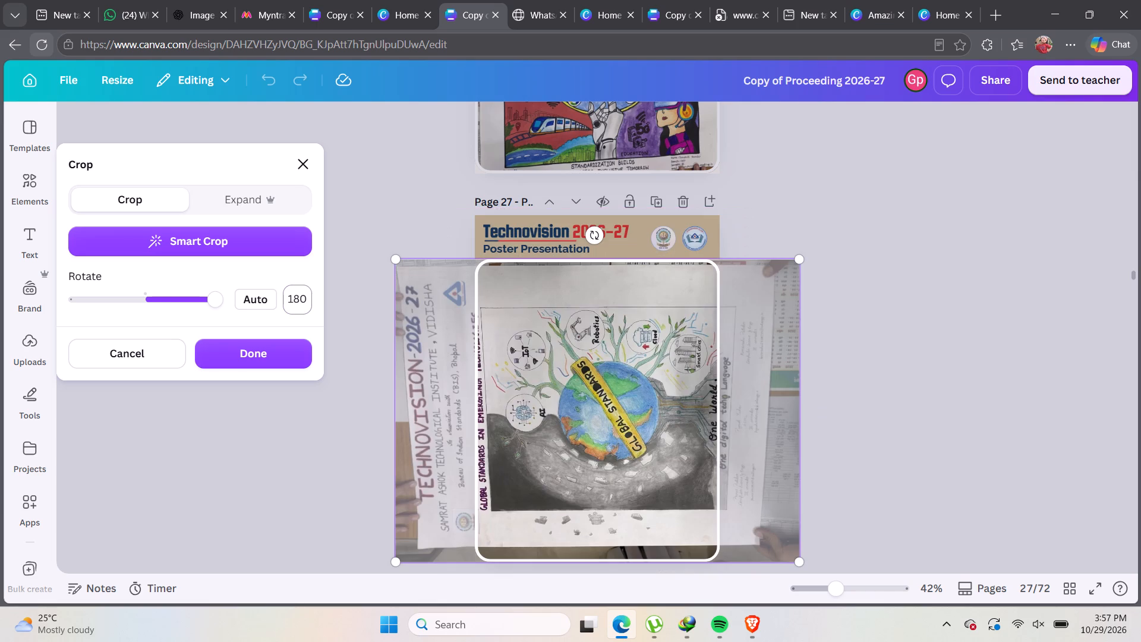
Set the page 27 poster photo's crop rotation to -90 degrees so the poster stands upright.
drag(216, 300, 26, 253)
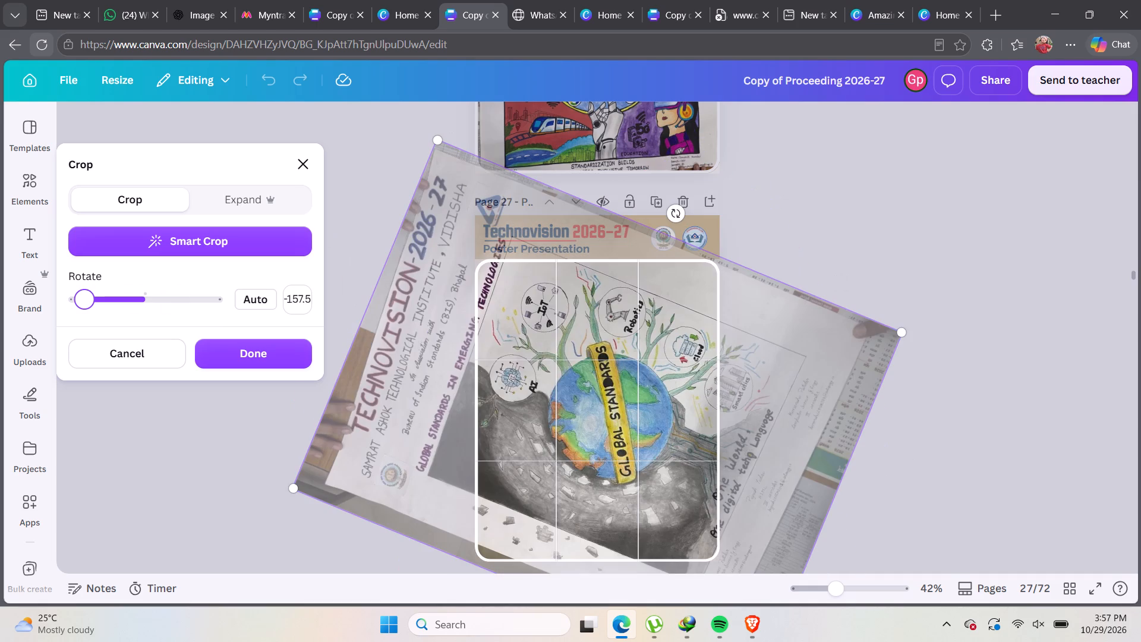
drag(26, 253, 109, 279)
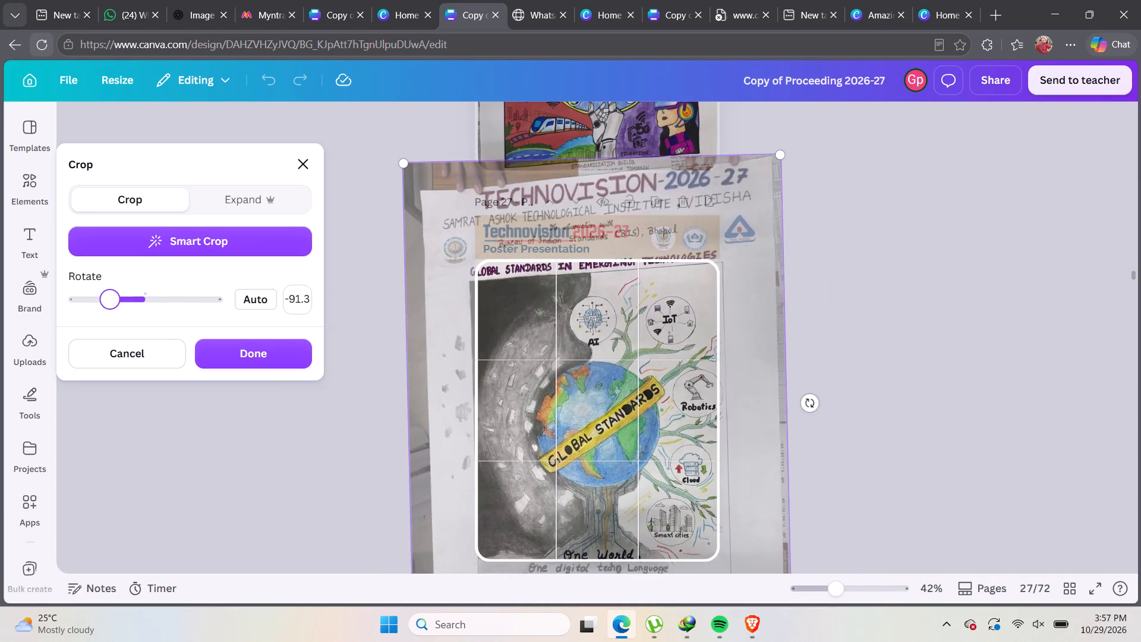
drag(109, 279, 111, 279)
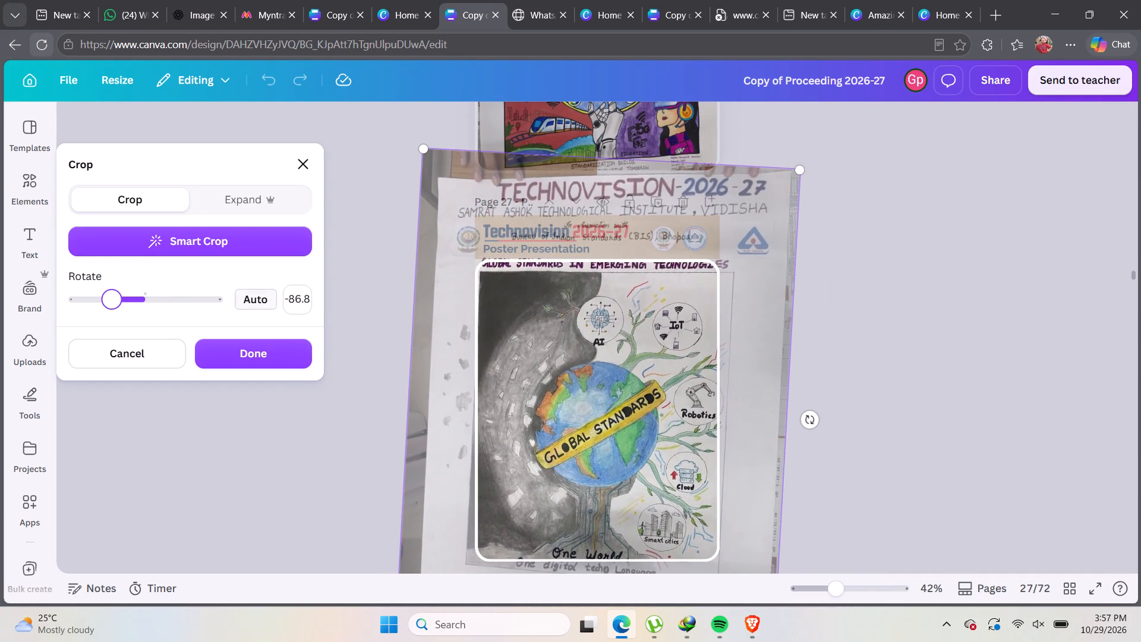
click(292, 298)
text(-90)
key(Return)
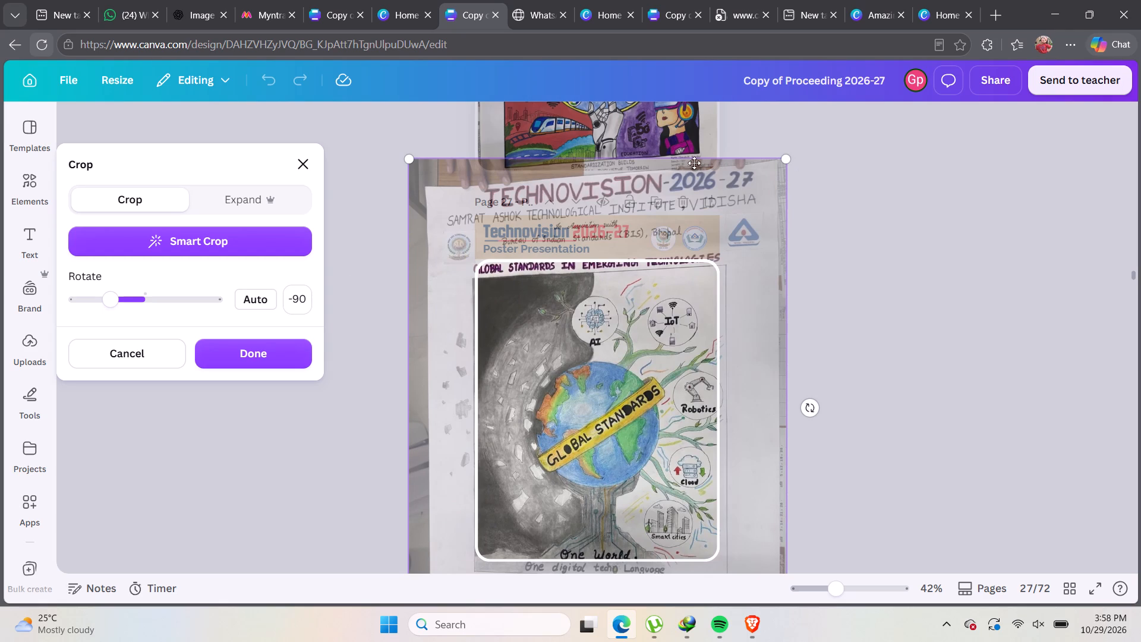
Shrink and reposition the page 27 Global Standards in Emerging Technologies photo so the whole poster fits in its frame.
drag(789, 161, 726, 269)
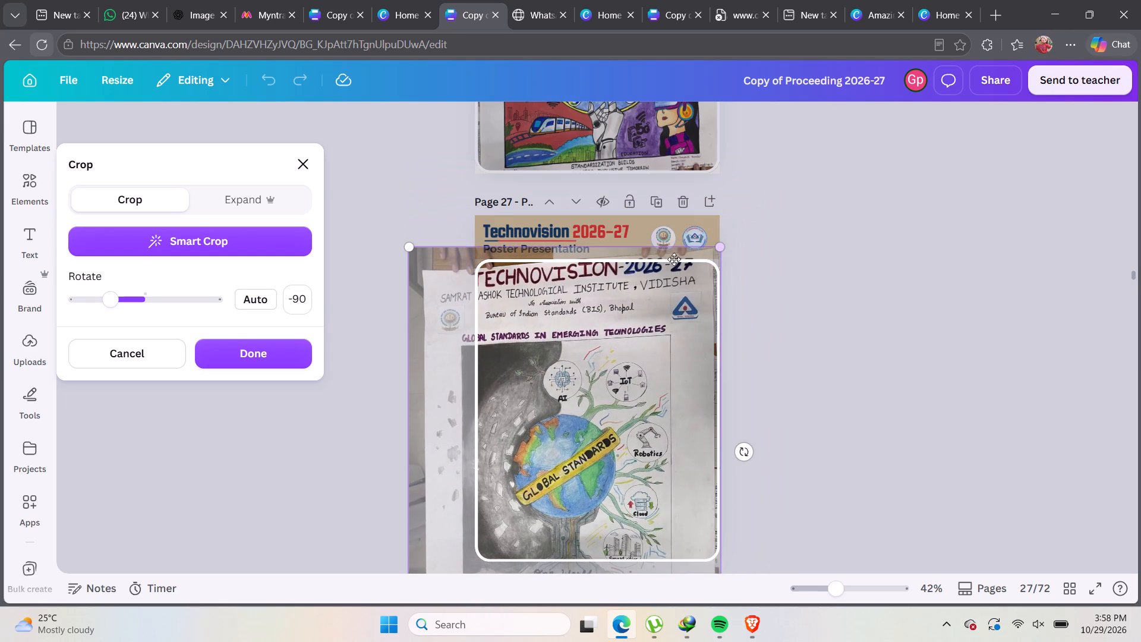
drag(405, 245, 449, 282)
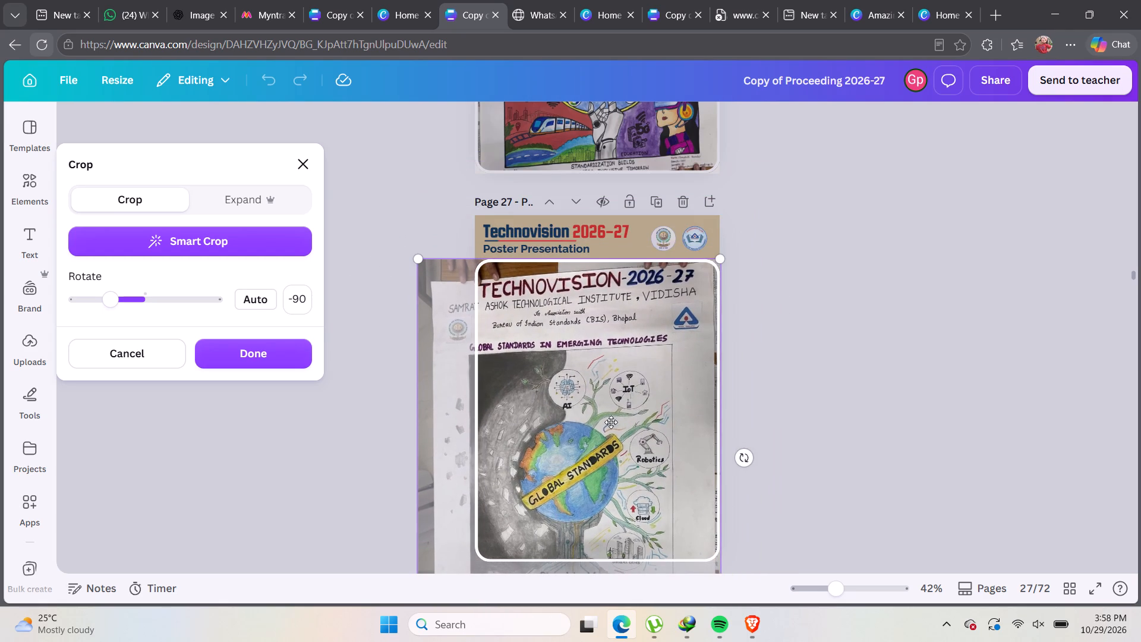
scroll(627, 442, down, 3)
drag(417, 442, 423, 434)
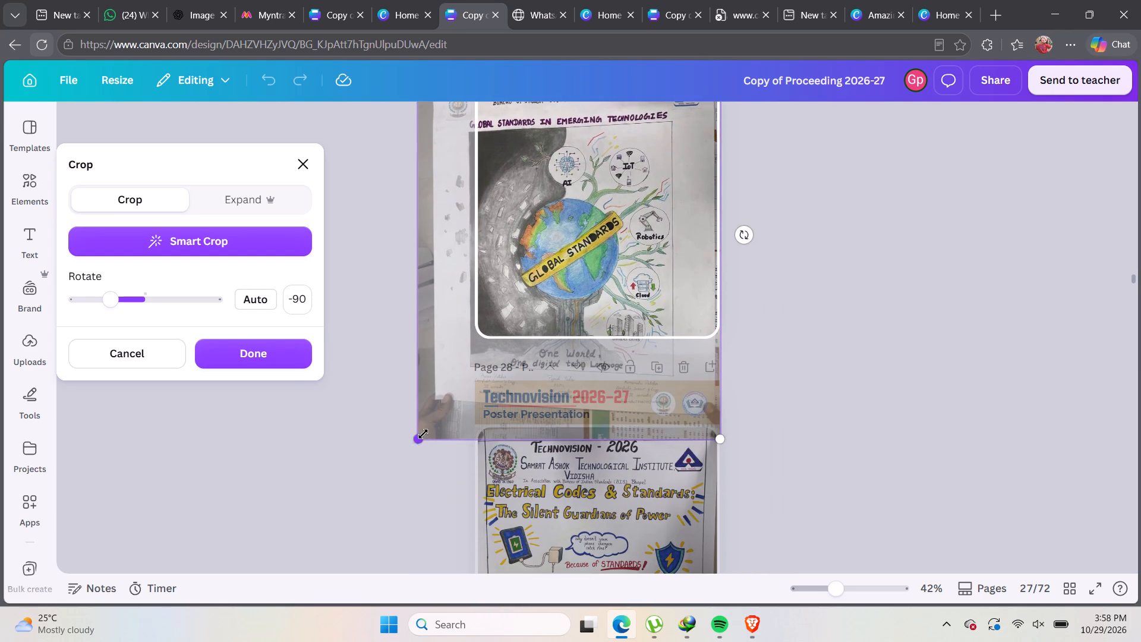
drag(423, 434, 462, 379)
scroll(527, 319, up, 2)
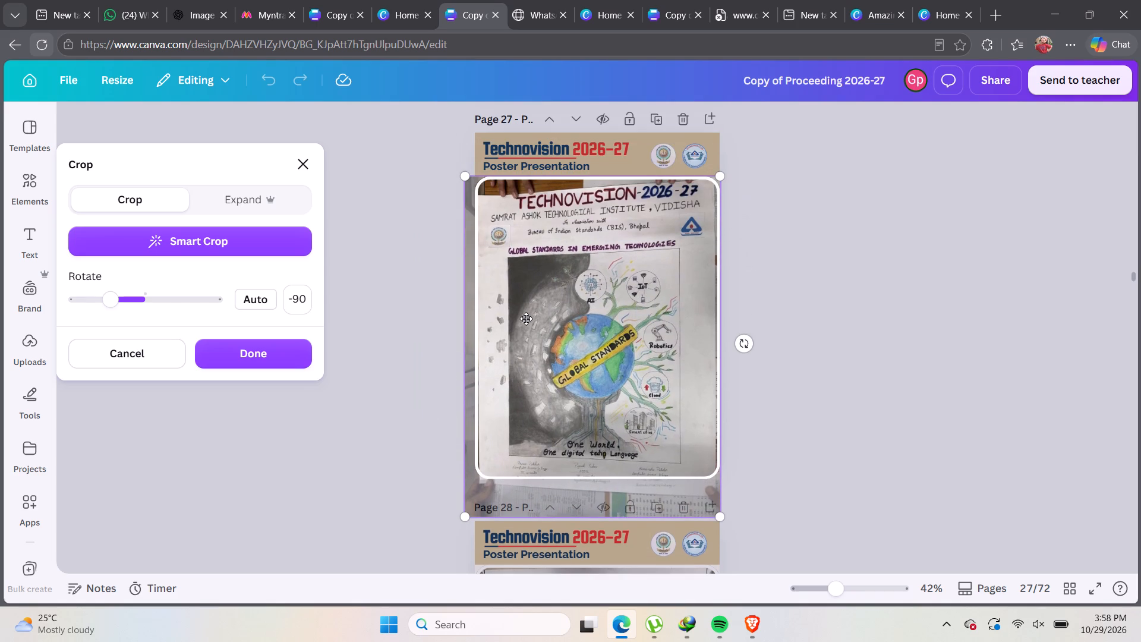
drag(532, 345, 533, 324)
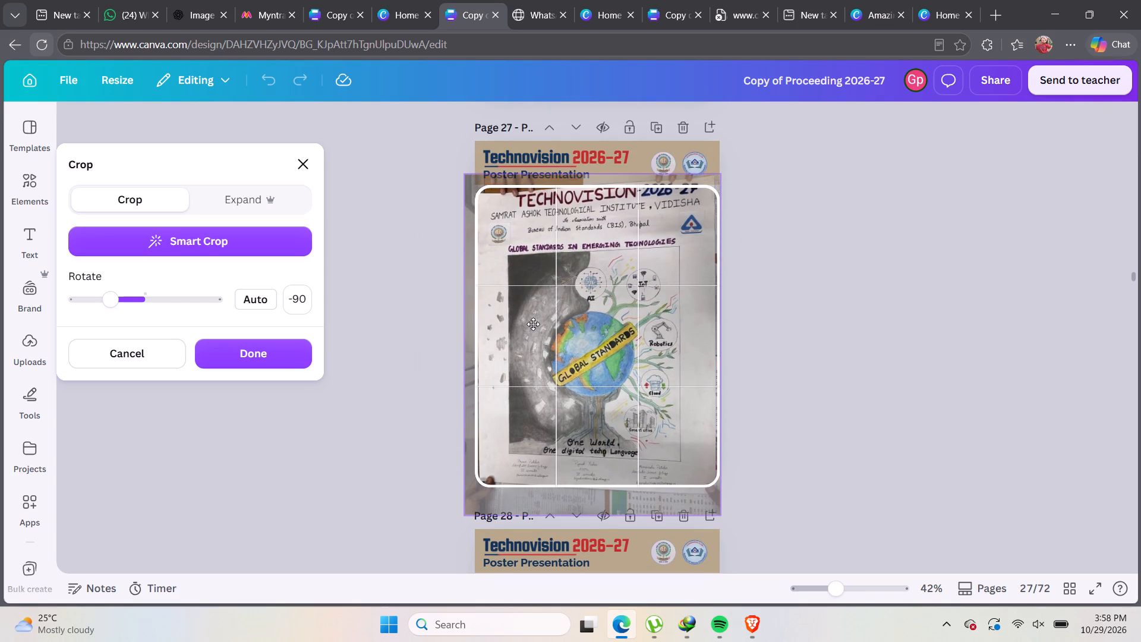
drag(533, 324, 511, 316)
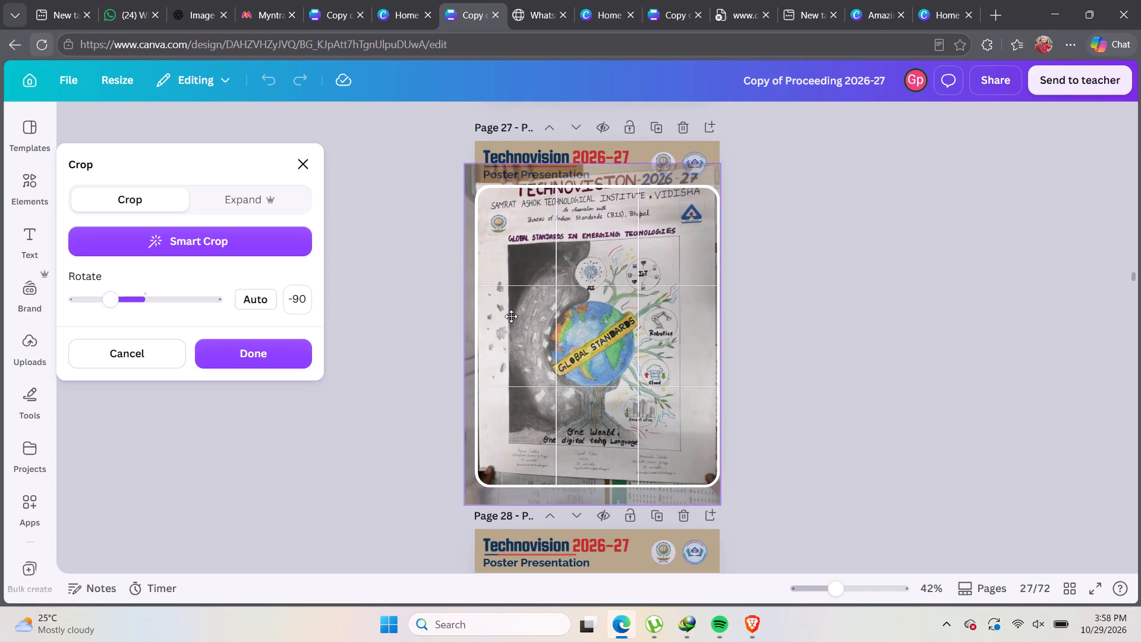
drag(511, 316, 510, 312)
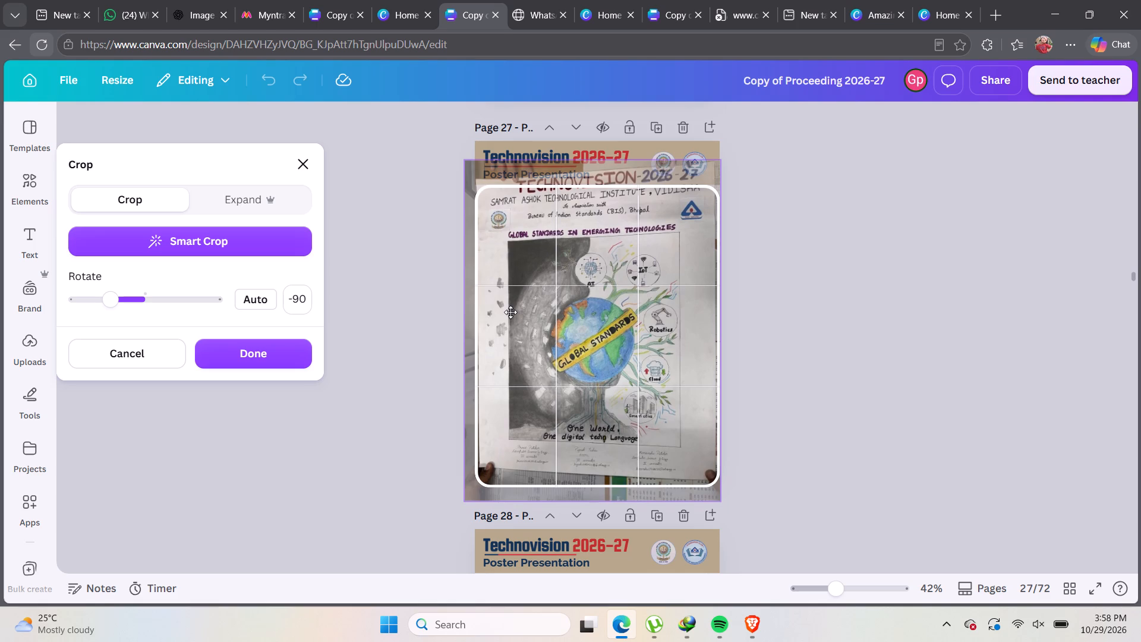
drag(510, 312, 508, 325)
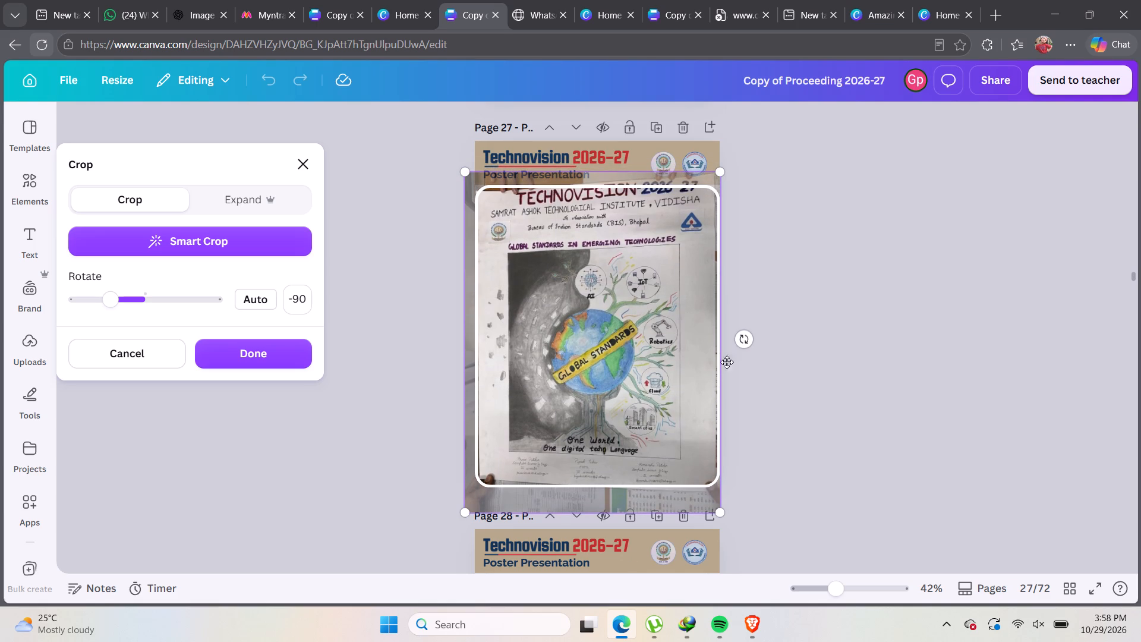
Straighten the page 27 poster photo to a crop rotation of -87.4 degrees, recentre it vertically, and apply the crop.
drag(745, 342, 737, 349)
drag(662, 353, 649, 373)
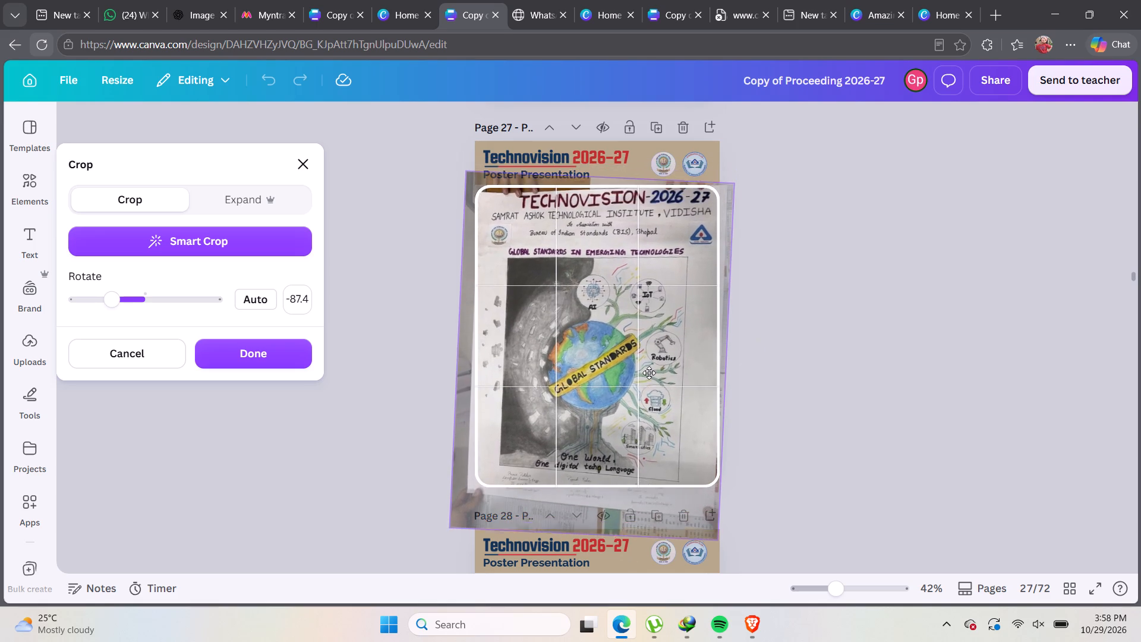
drag(649, 373, 646, 367)
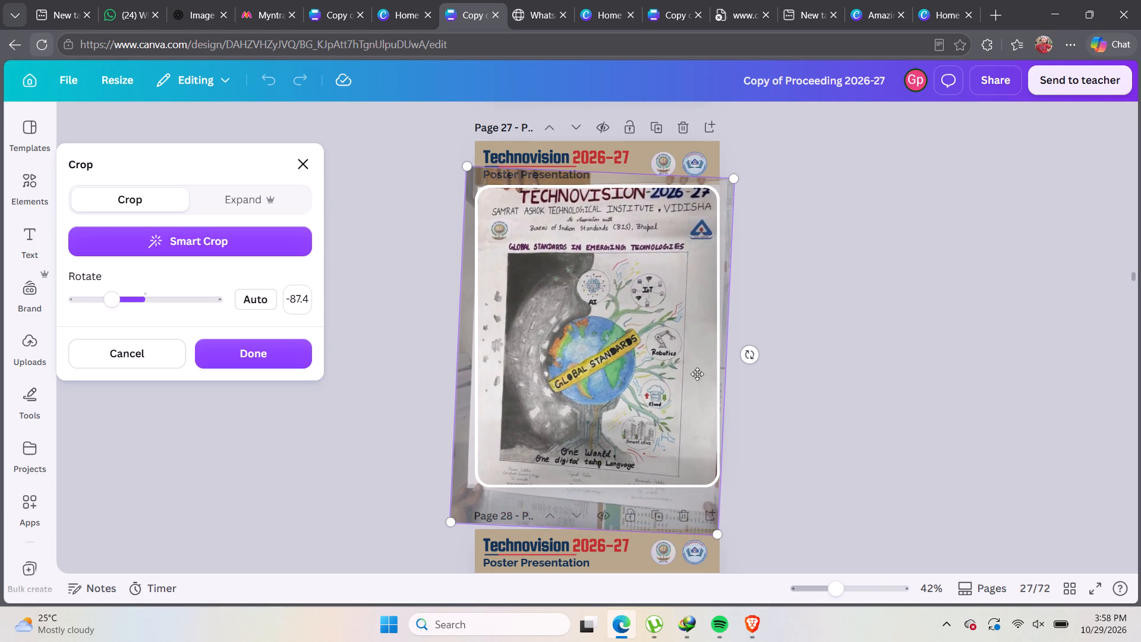
click(801, 442)
On page 28, enlarge the Electrical Codes & Standards poster photo slightly within its crop frame, trimming the edges.
scroll(755, 438, down, 2)
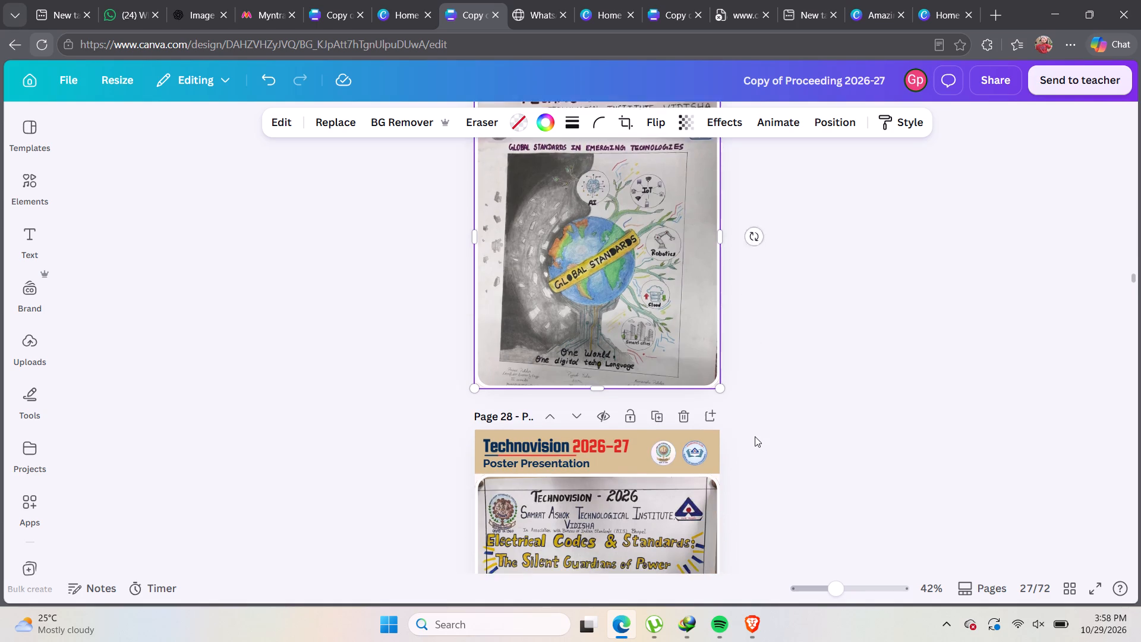
scroll(754, 435, down, 2)
double_click(597, 407)
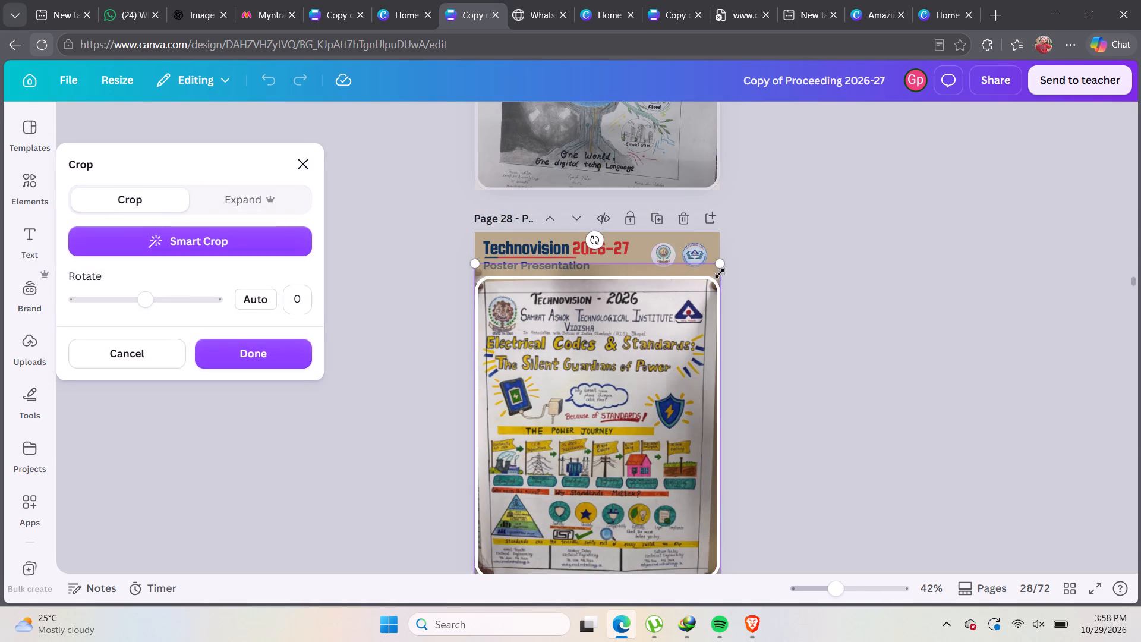
drag(724, 262, 731, 241)
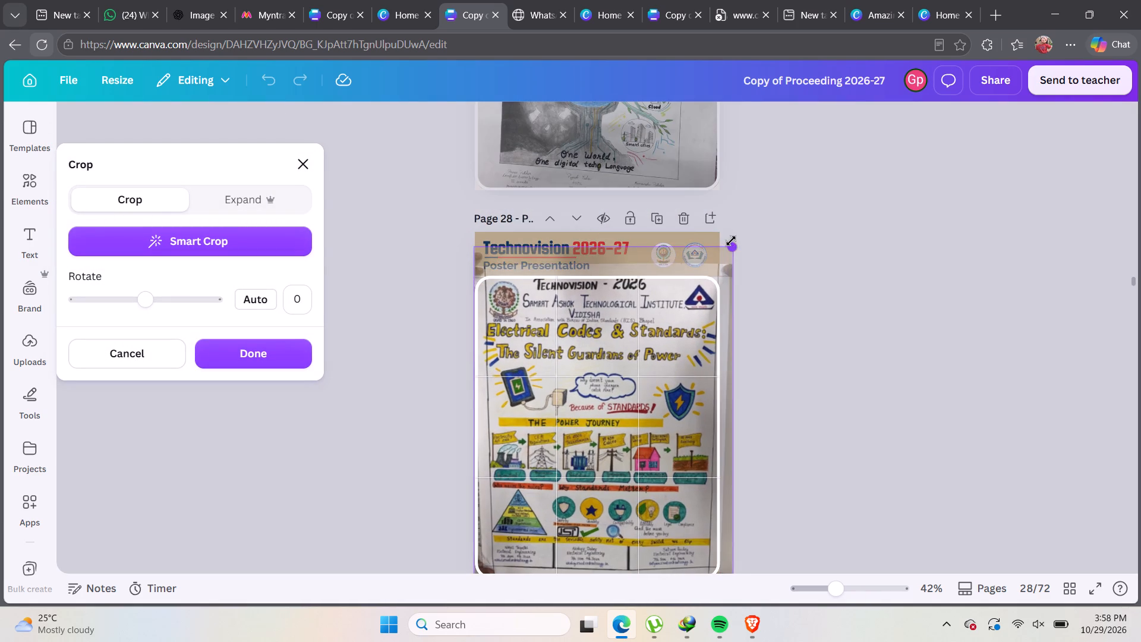
drag(731, 241, 715, 238)
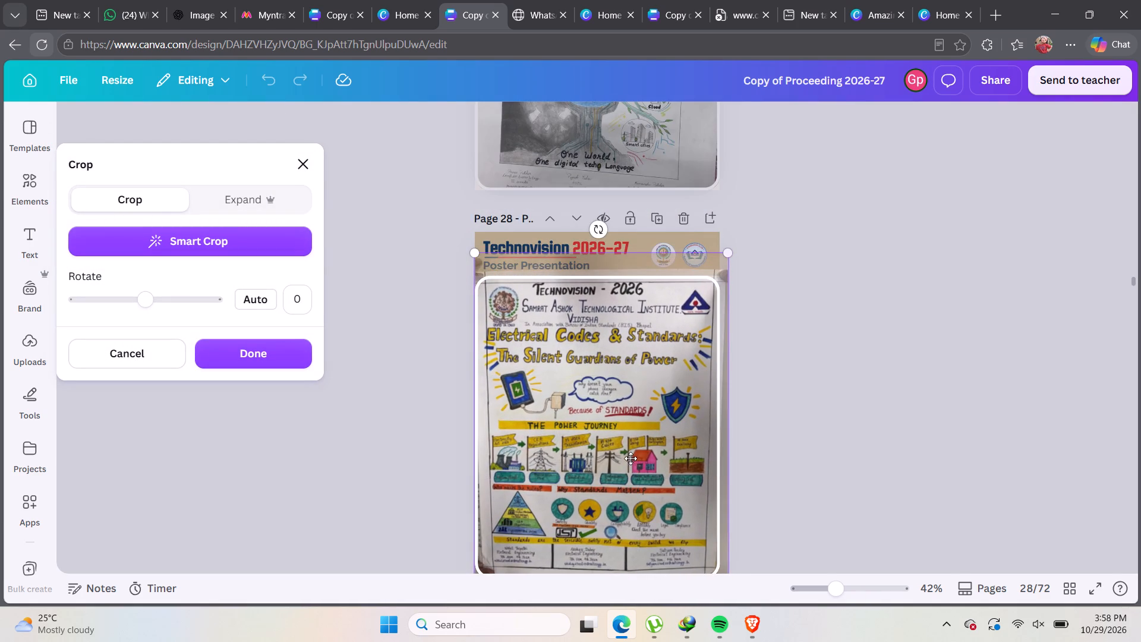
scroll(625, 454, down, 2)
drag(475, 445, 467, 452)
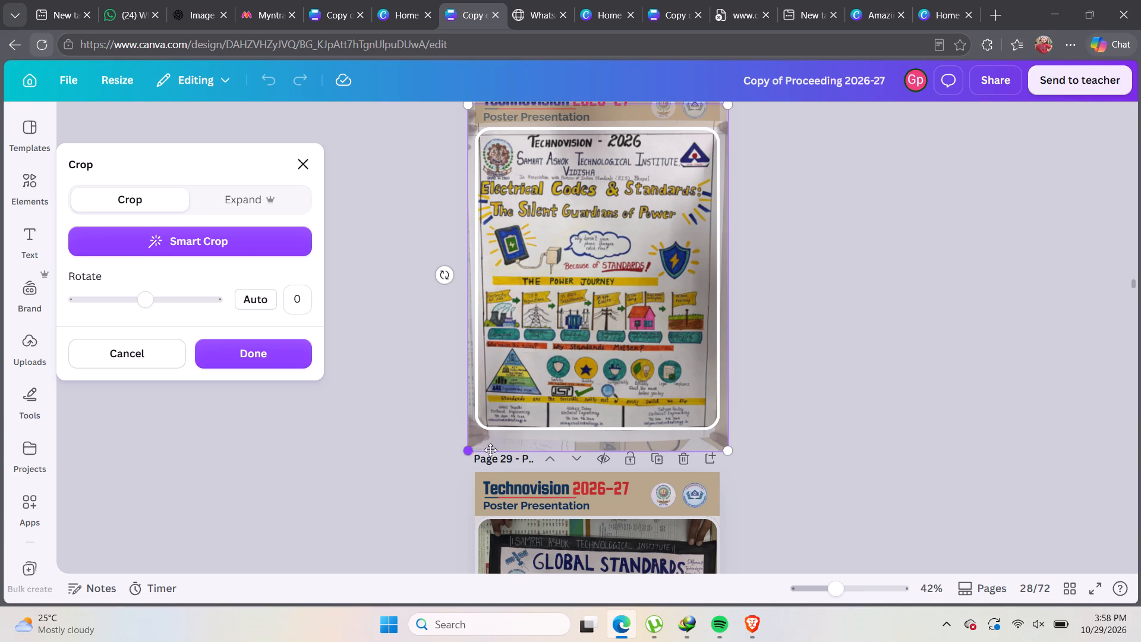
click(759, 386)
On page 29, enlarge and reposition the Global Standards in Emerging Technology poster photo so its surroundings are cropped out of the frame.
scroll(688, 373, down, 5)
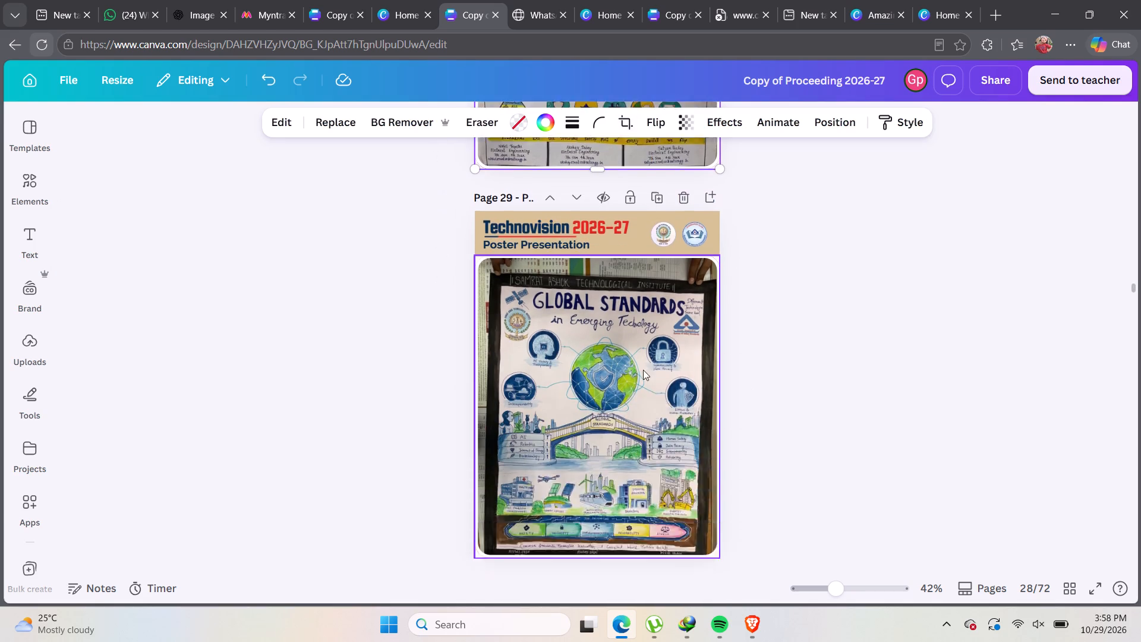
double_click(627, 367)
scroll(637, 354, up, 1)
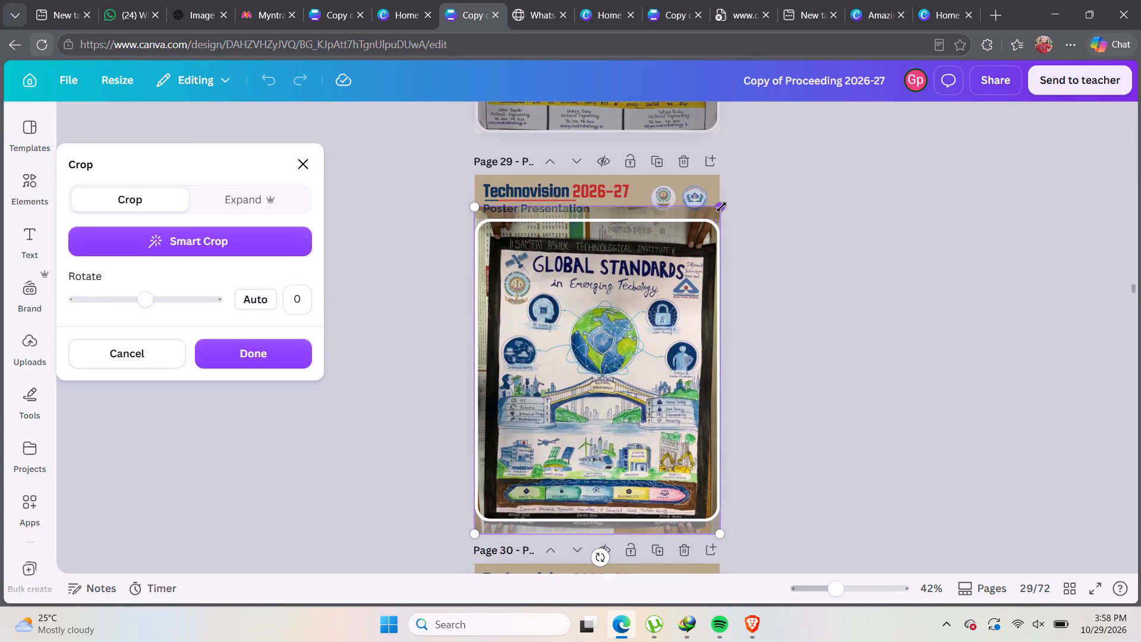
drag(721, 207, 730, 184)
drag(475, 191, 459, 175)
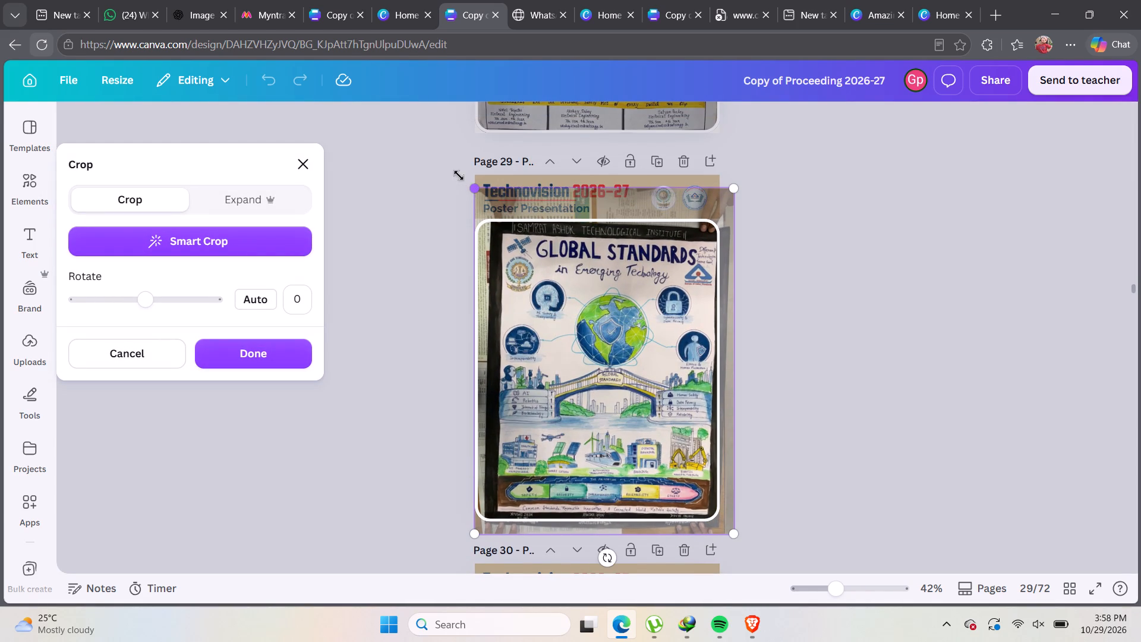
drag(459, 175, 455, 194)
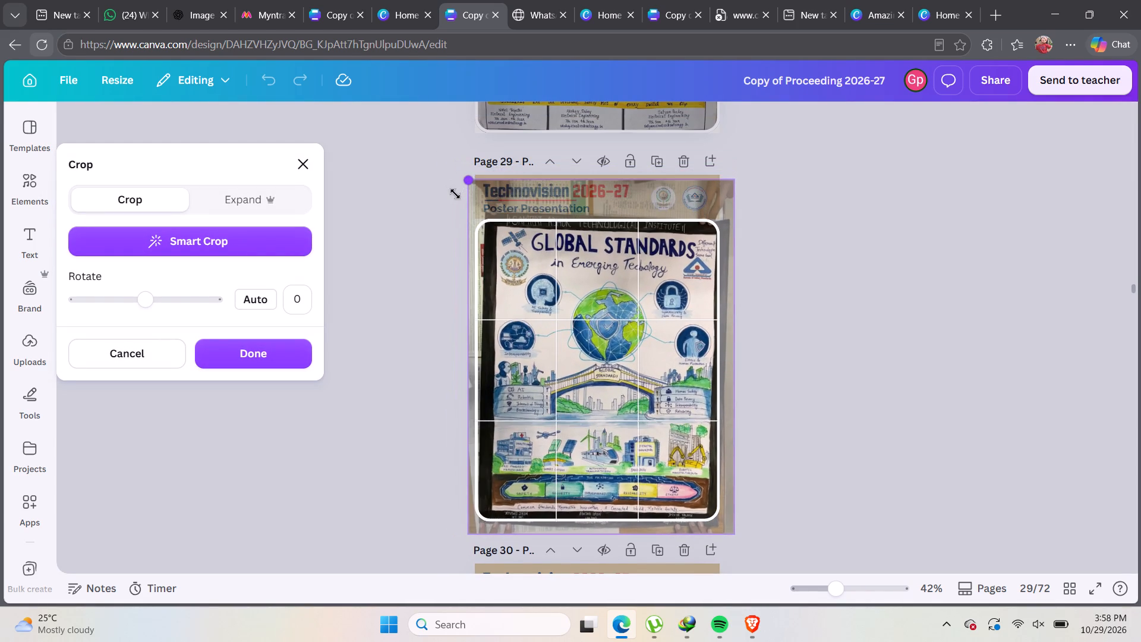
drag(455, 194, 449, 182)
drag(591, 354, 592, 383)
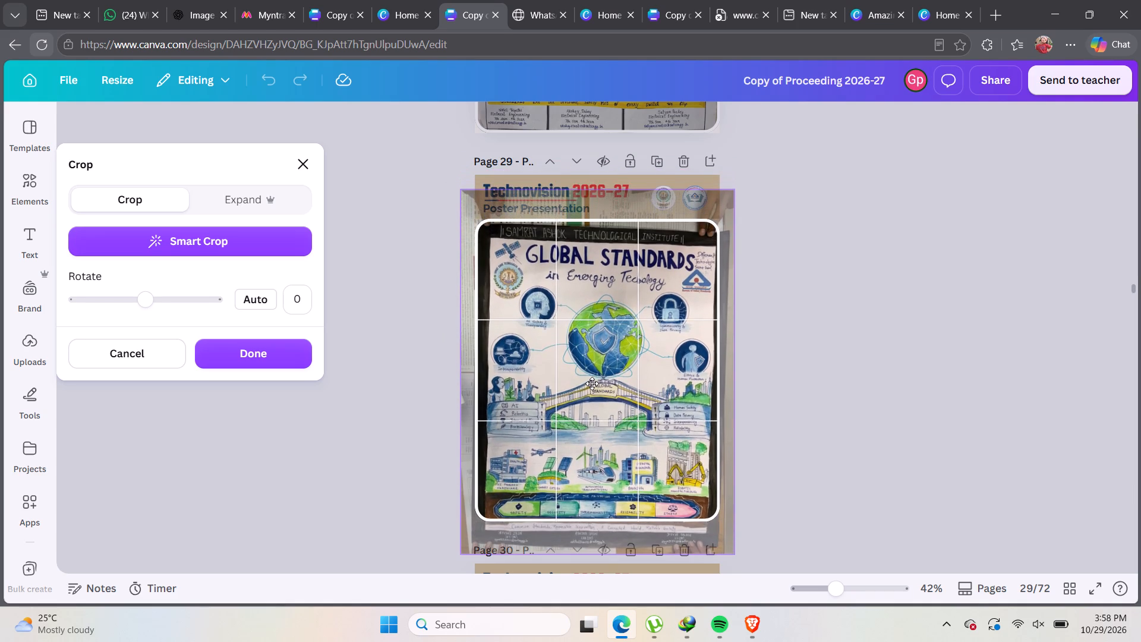
drag(592, 383, 590, 382)
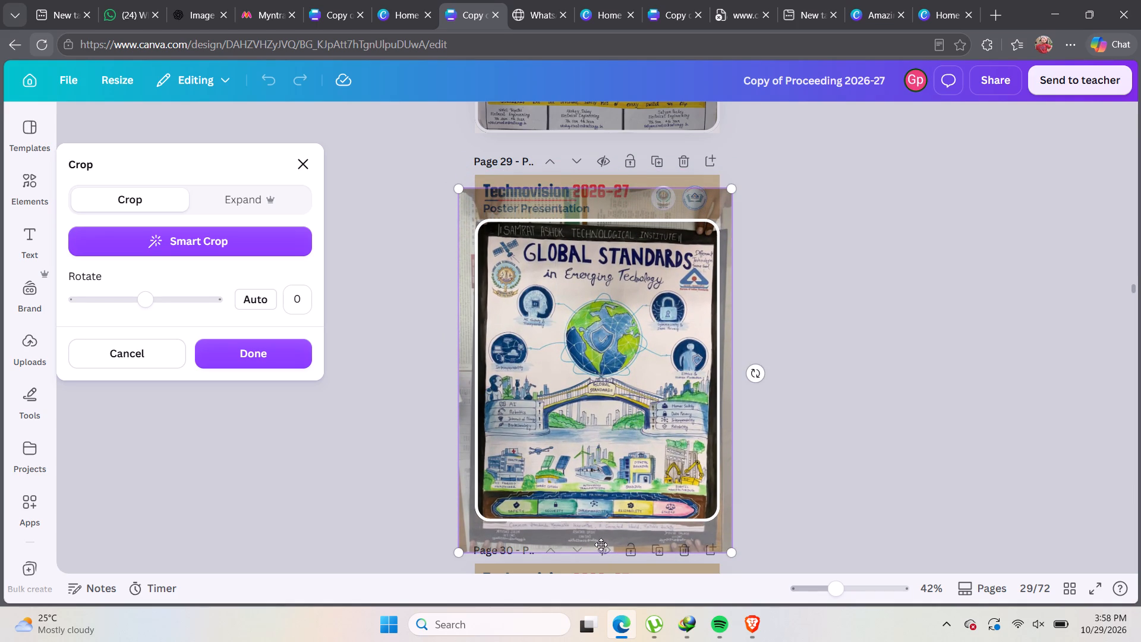
click(785, 489)
On page 30, enlarge and reposition the Lifeline Engineering poster photo so the poster fills its crop frame.
scroll(750, 476, down, 2)
scroll(677, 446, down, 2)
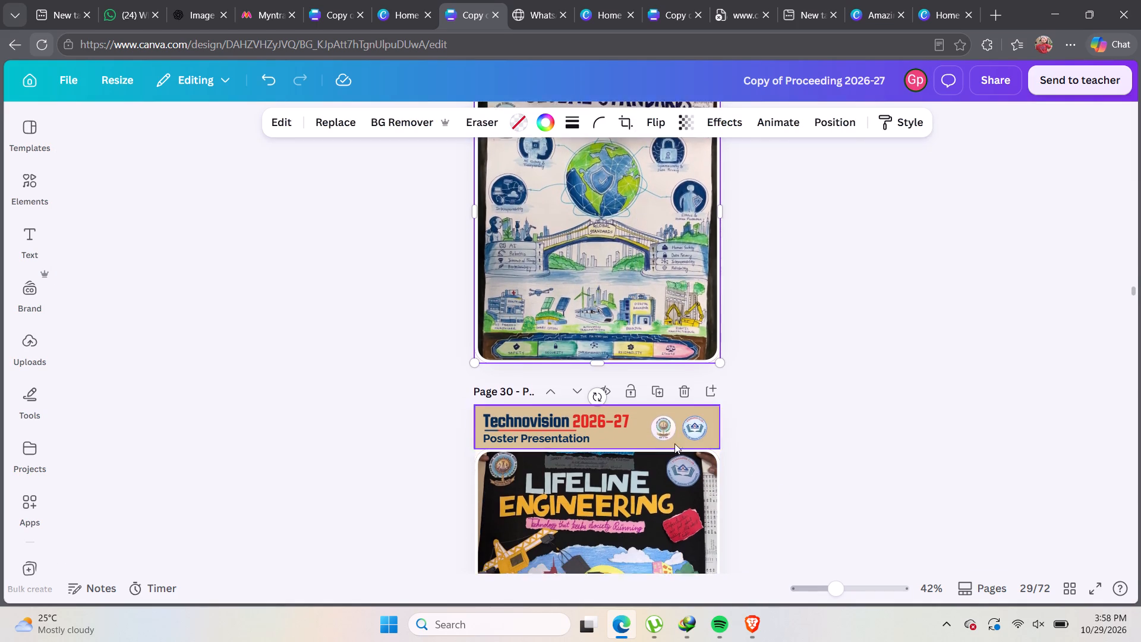
double_click(622, 423)
double_click(650, 348)
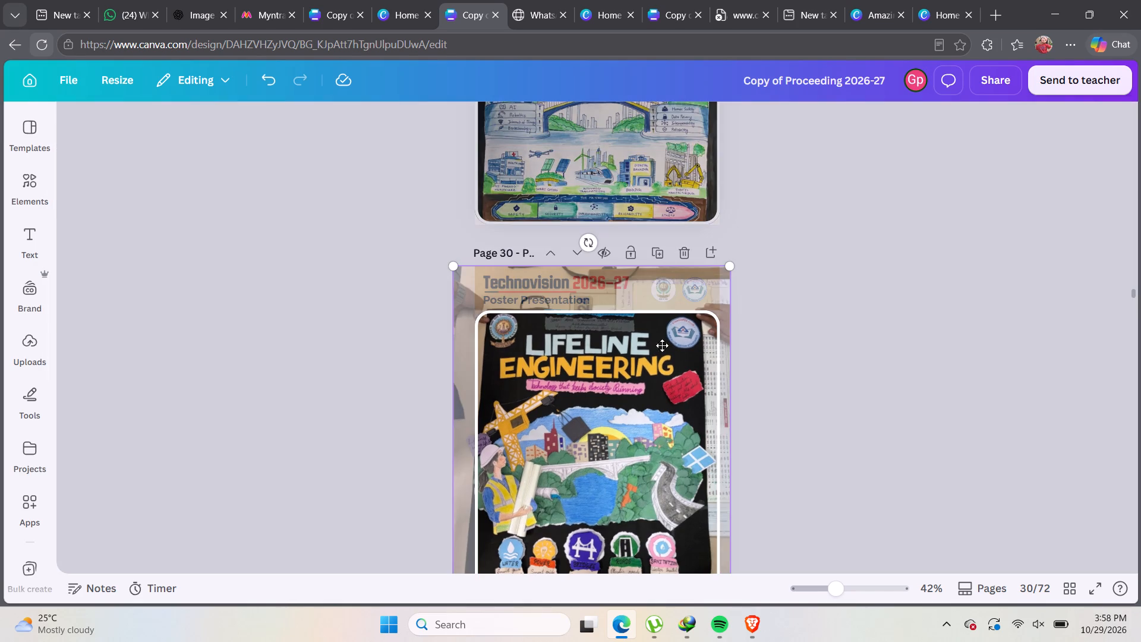
drag(733, 260, 749, 248)
drag(664, 385, 664, 391)
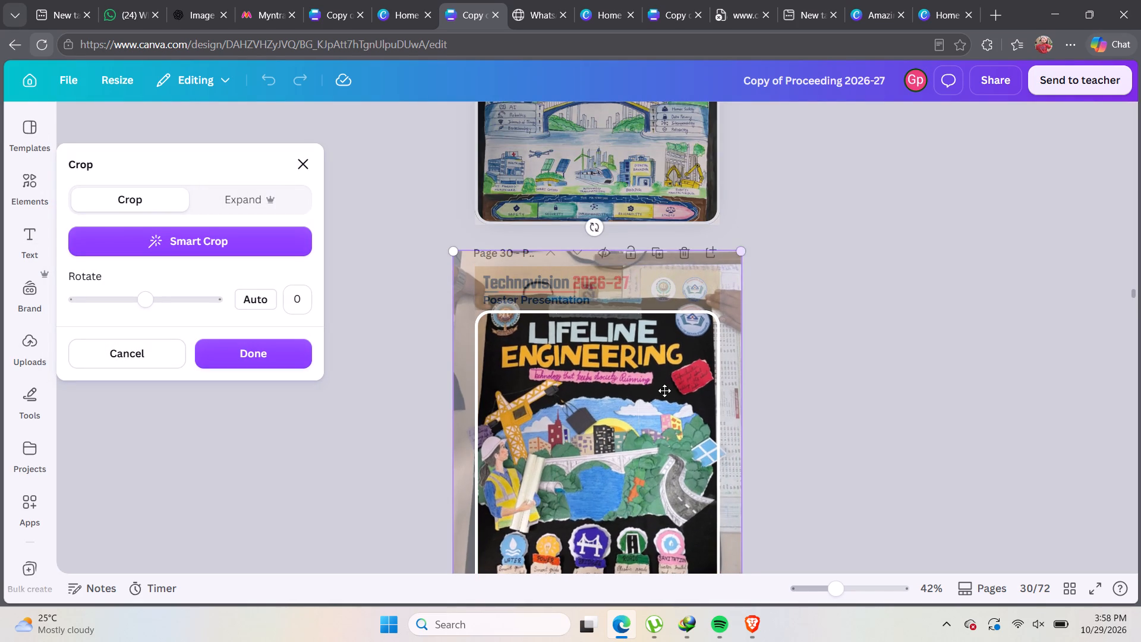
drag(664, 391, 666, 408)
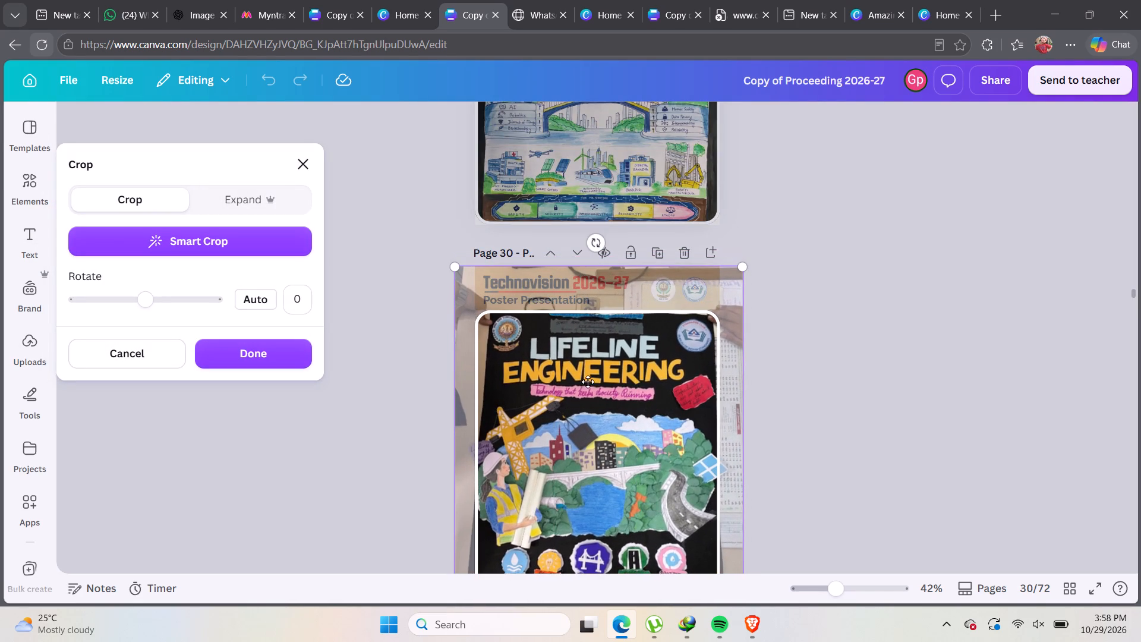
scroll(523, 361, down, 3)
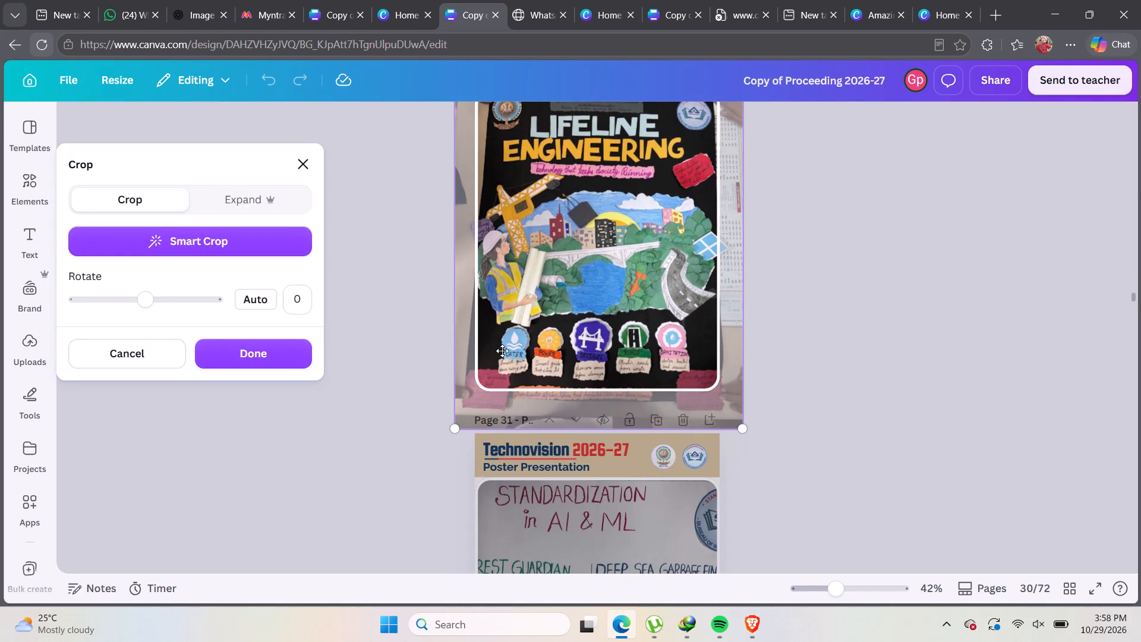
drag(454, 425, 463, 413)
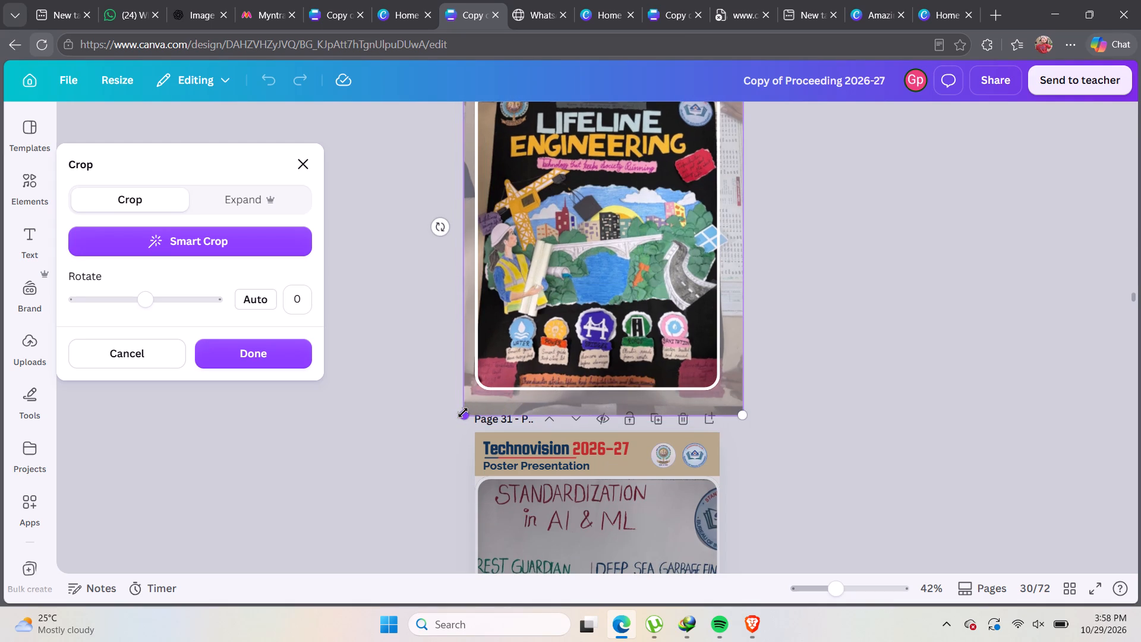
scroll(475, 392, up, 3)
drag(459, 260, 440, 254)
drag(549, 374, 540, 398)
scroll(653, 369, down, 1)
drag(636, 354, 647, 356)
click(830, 348)
Open the Standardization in AI & ML poster photo on page 31 for cropping and set its rotation to -90 degrees.
scroll(790, 335, down, 1)
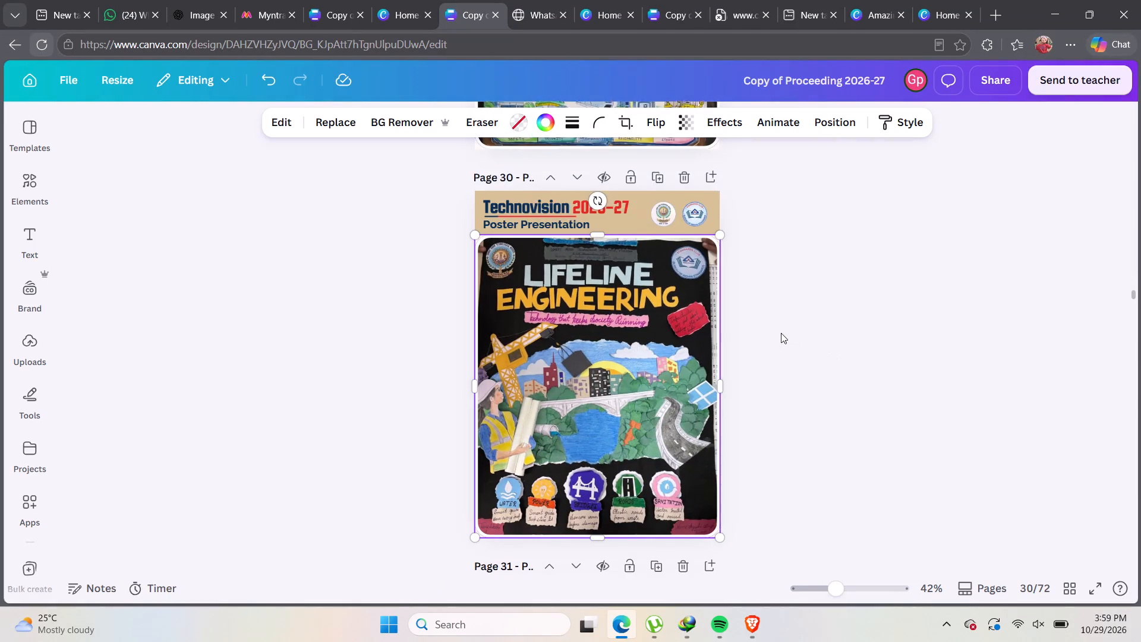
scroll(781, 333, down, 7)
double_click(578, 290)
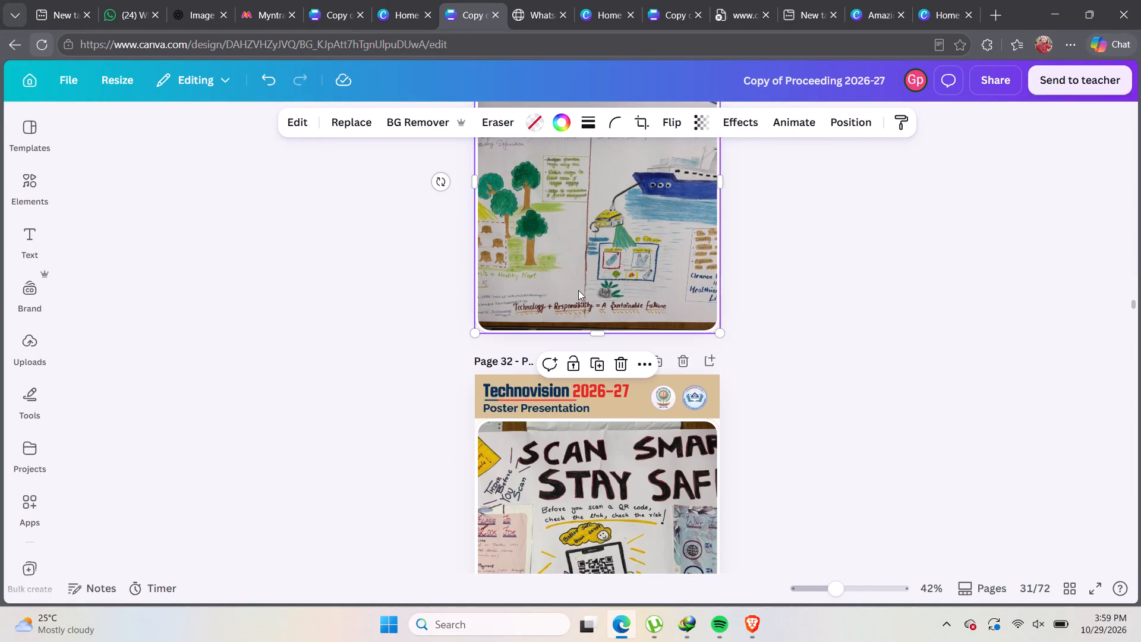
double_click(578, 290)
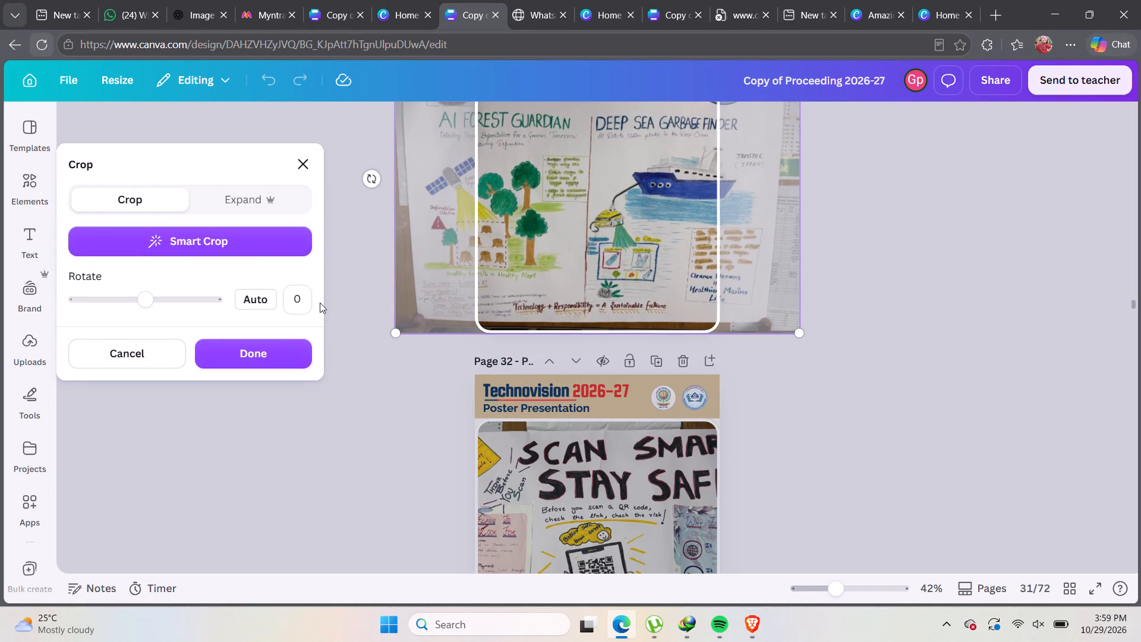
click(305, 302)
text(-90)
key(Return)
On page 31, scale down and reposition the rotated Standardization in AI & ML poster photo so the poster fits its crop frame.
scroll(300, 294, up, 3)
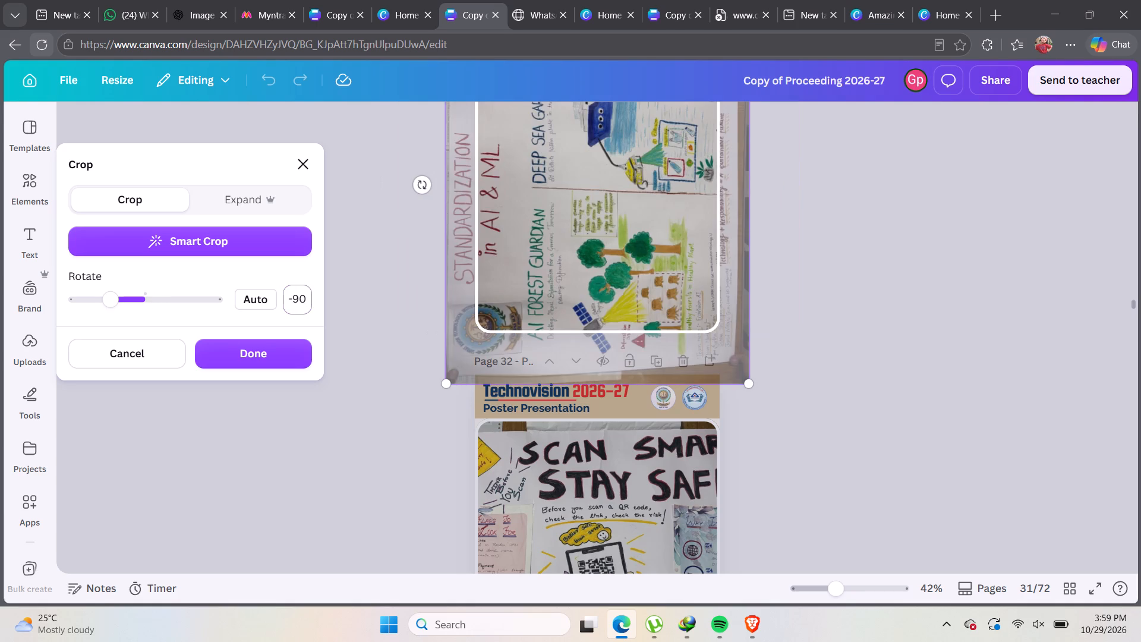
scroll(300, 294, up, 3)
scroll(300, 294, down, 2)
scroll(247, 258, up, 2)
scroll(248, 254, down, 2)
scroll(532, 305, up, 4)
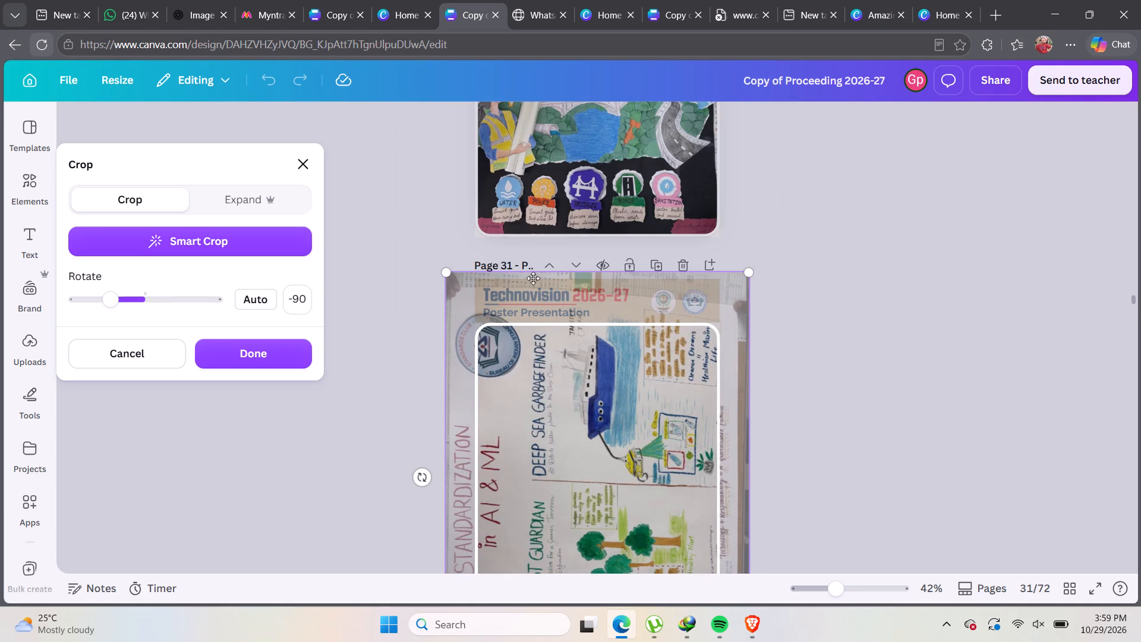
drag(447, 277, 482, 345)
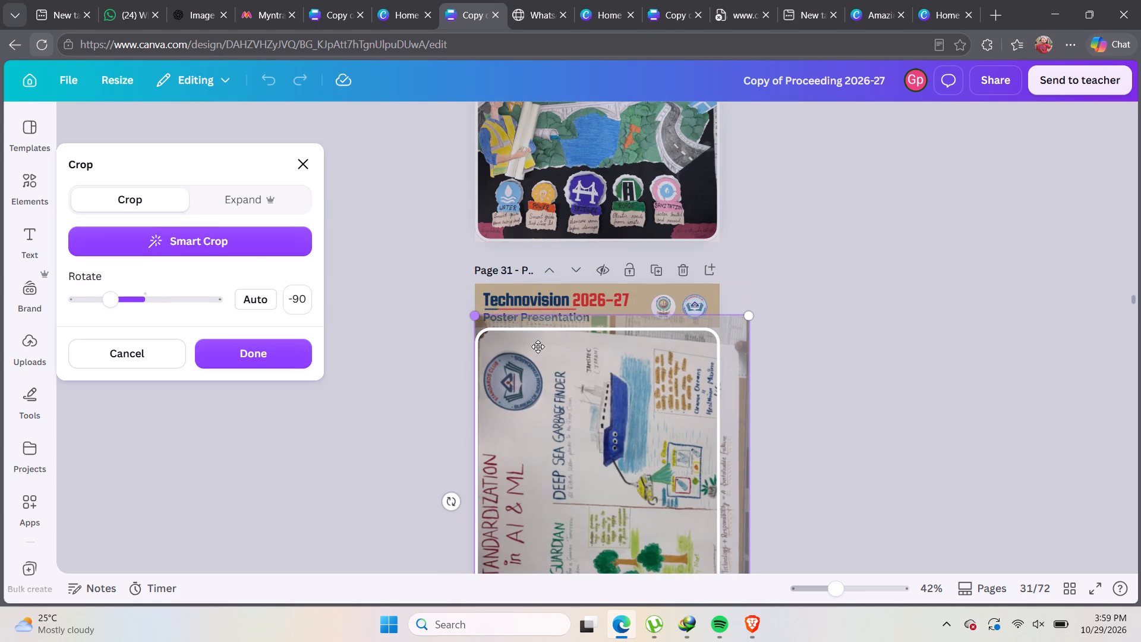
drag(748, 309, 715, 337)
scroll(715, 337, down, 2)
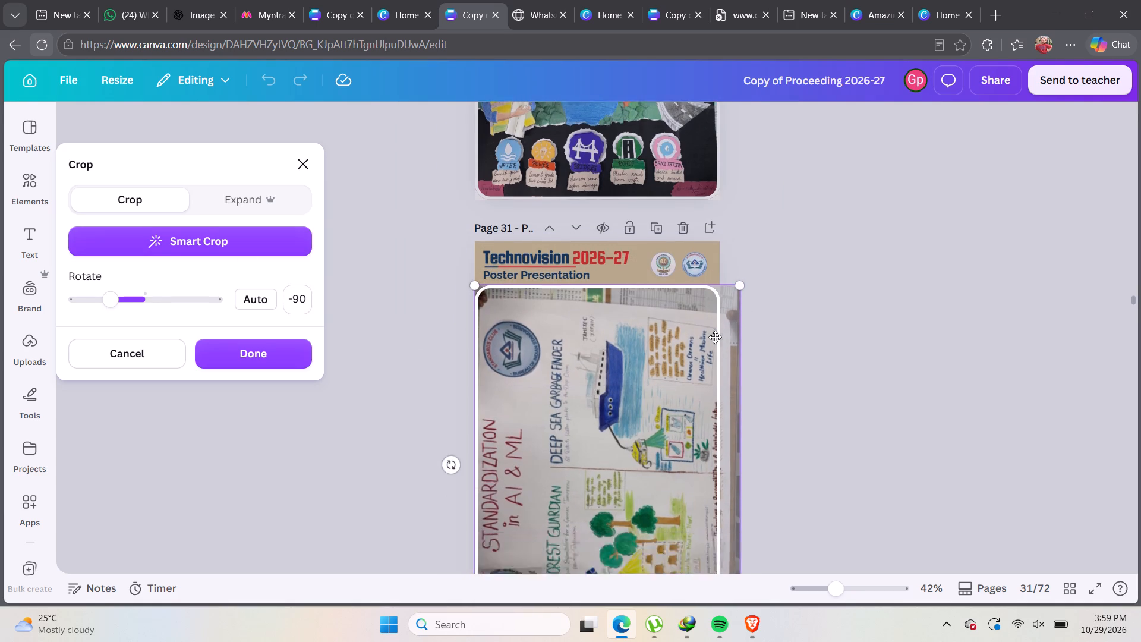
scroll(715, 337, down, 1)
drag(742, 461, 711, 426)
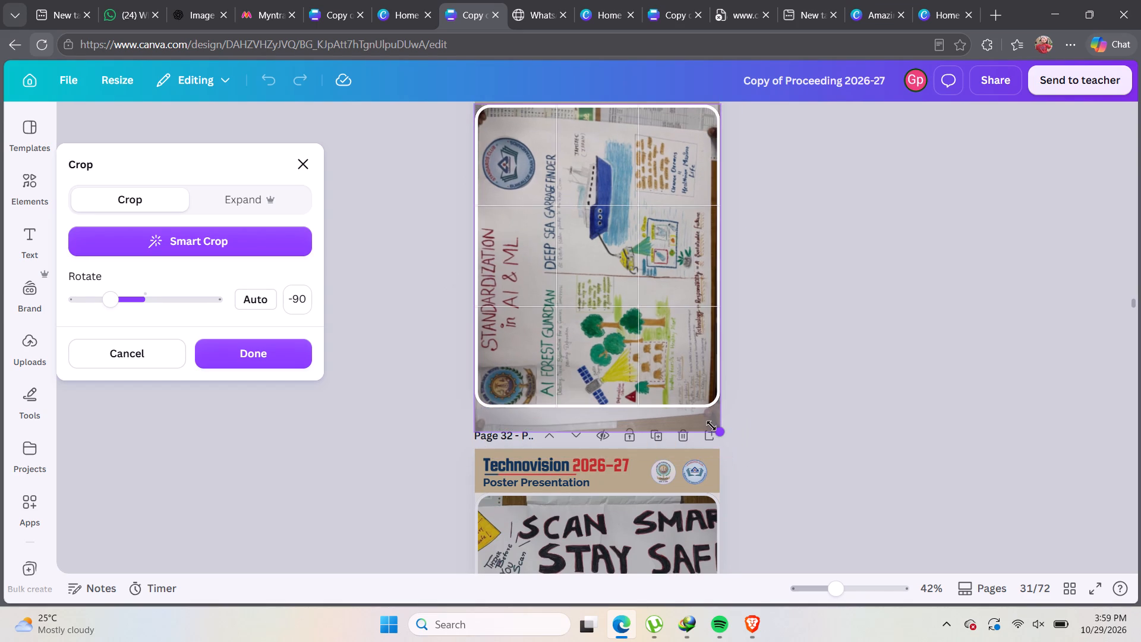
drag(711, 426, 710, 407)
drag(476, 430, 487, 407)
drag(571, 331, 572, 307)
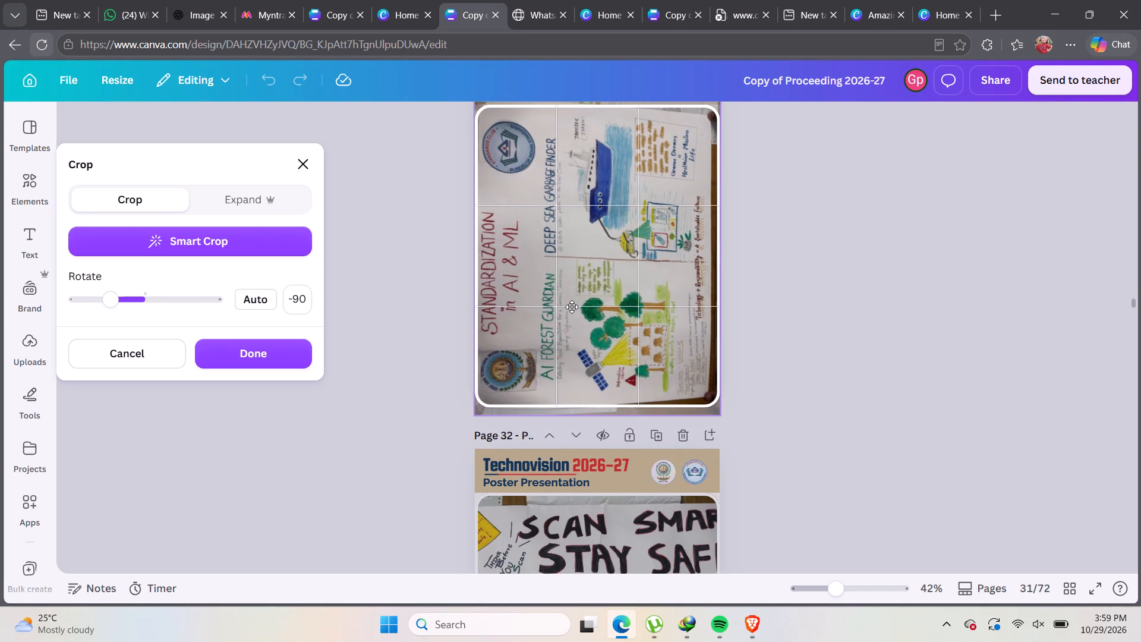
drag(572, 307, 572, 306)
scroll(617, 287, up, 3)
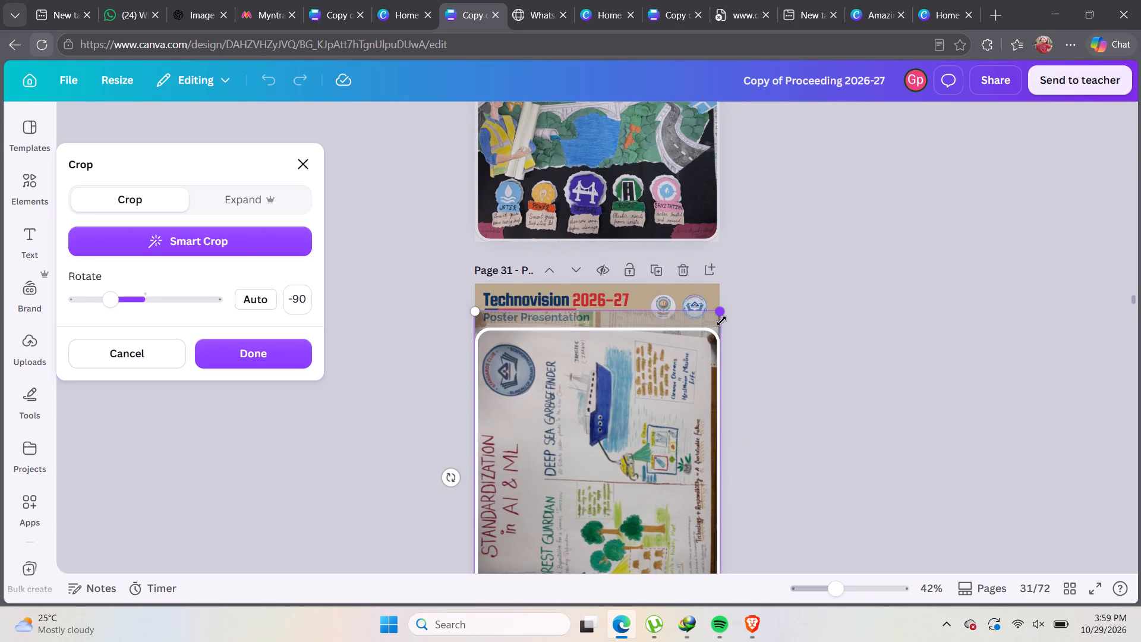
drag(721, 306, 735, 297)
click(847, 335)
Open the Scan Smart Stay Safe poster photo on page 32 for cropping and set its rotation to -90 degrees.
scroll(841, 333, down, 2)
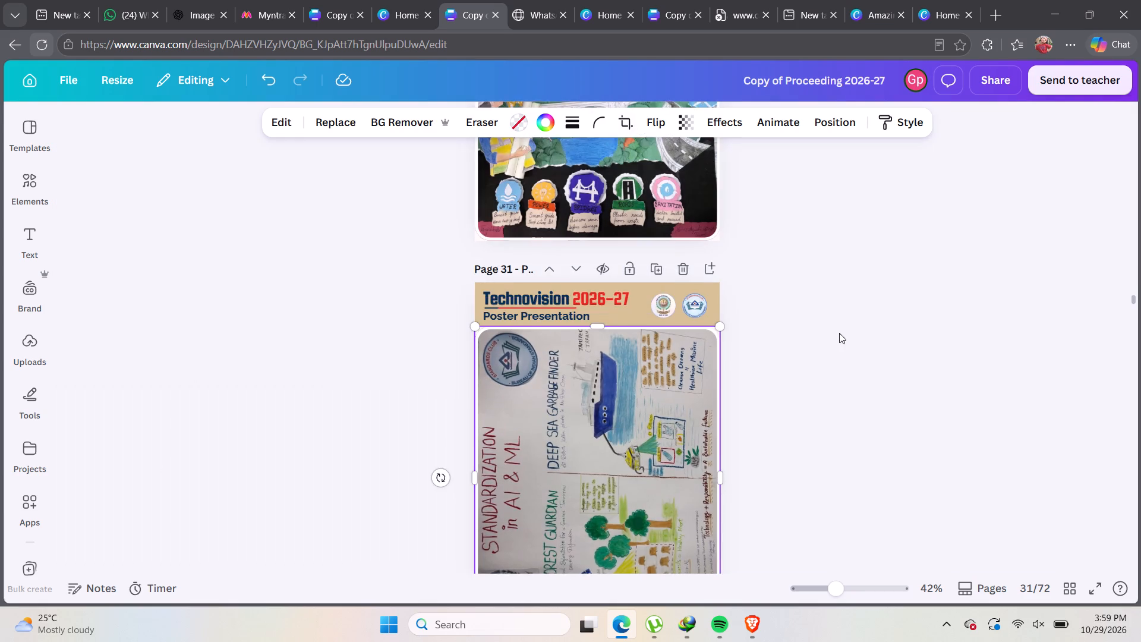
scroll(839, 333, down, 6)
scroll(783, 325, up, 1)
double_click(664, 321)
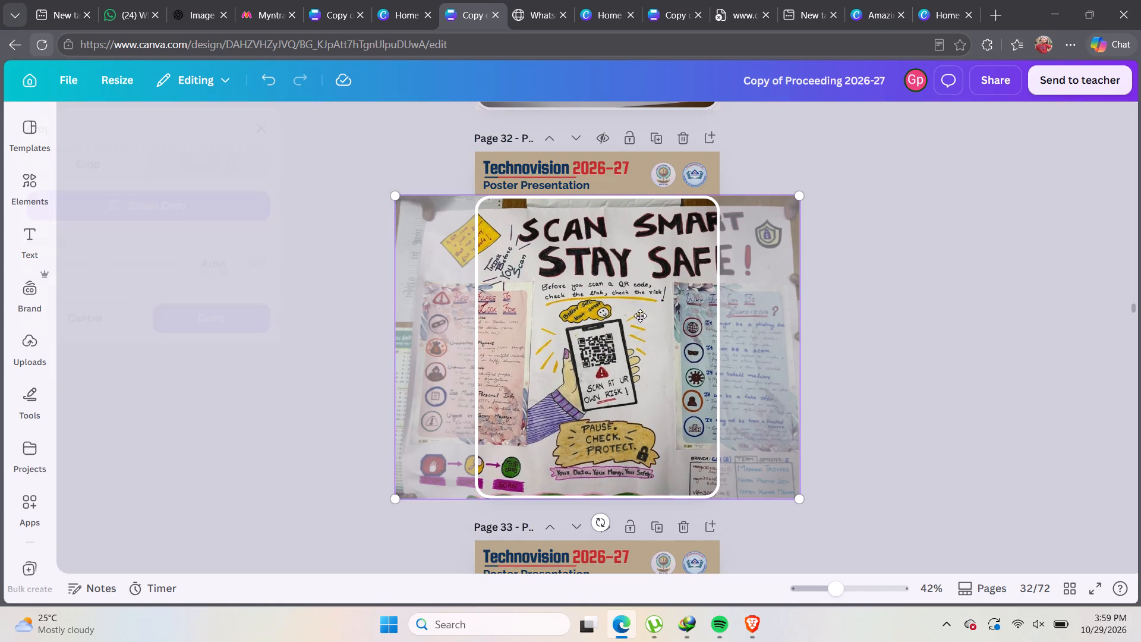
click(309, 300)
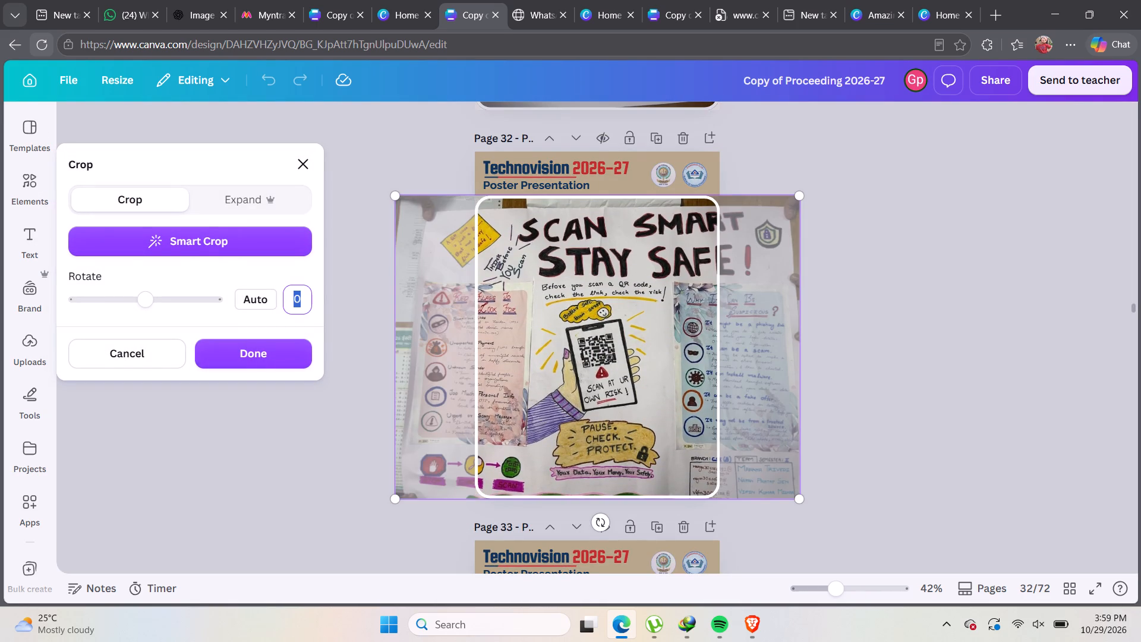
text(-90)
key(Return)
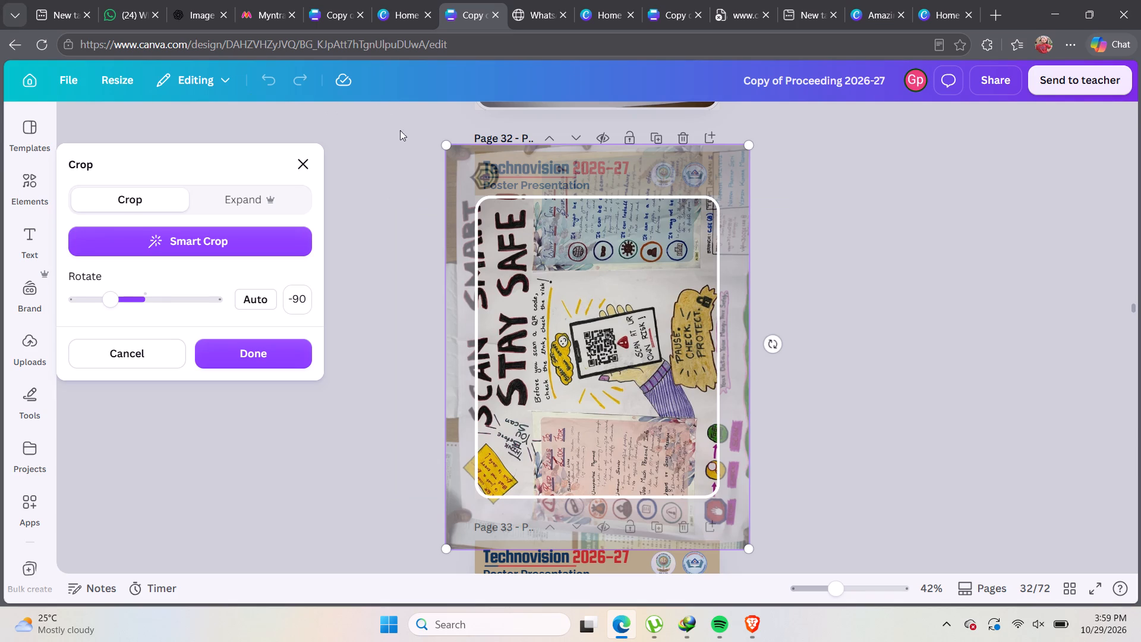
Scale down and reposition the rotated Scan Smart Stay Safe photo so the whole poster fits within its crop frame.
drag(448, 142, 490, 209)
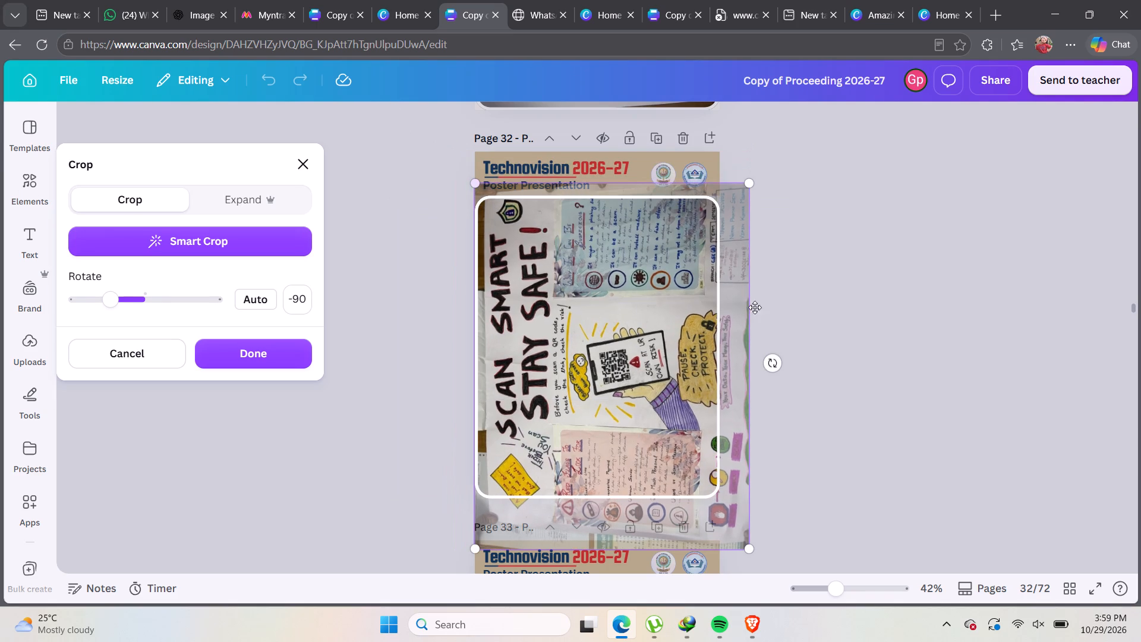
drag(749, 551, 699, 501)
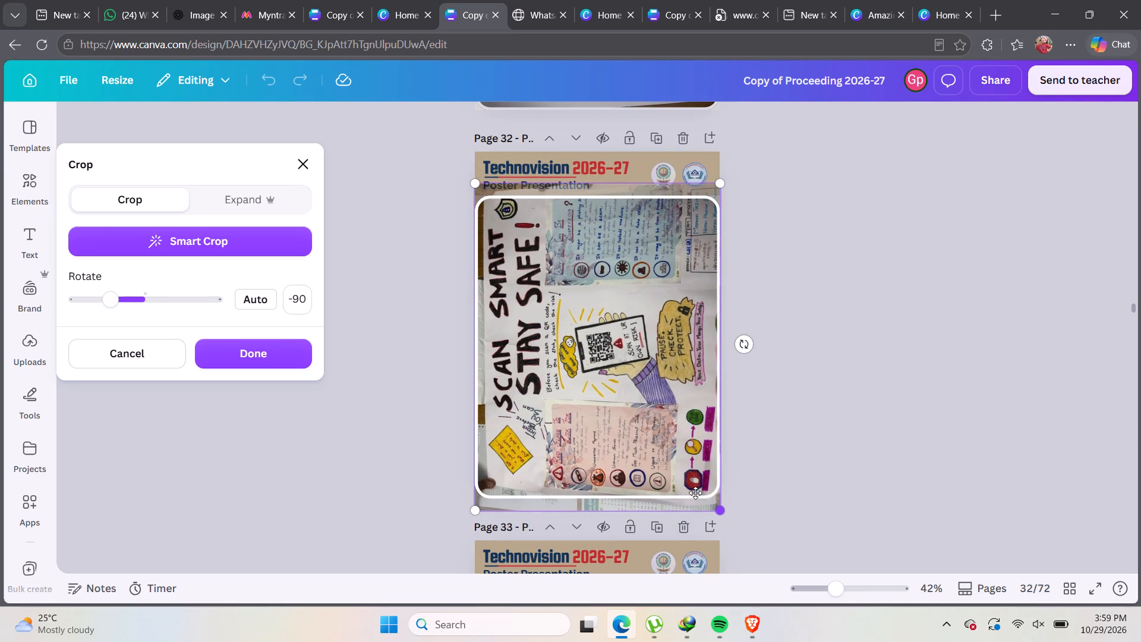
drag(563, 398, 525, 394)
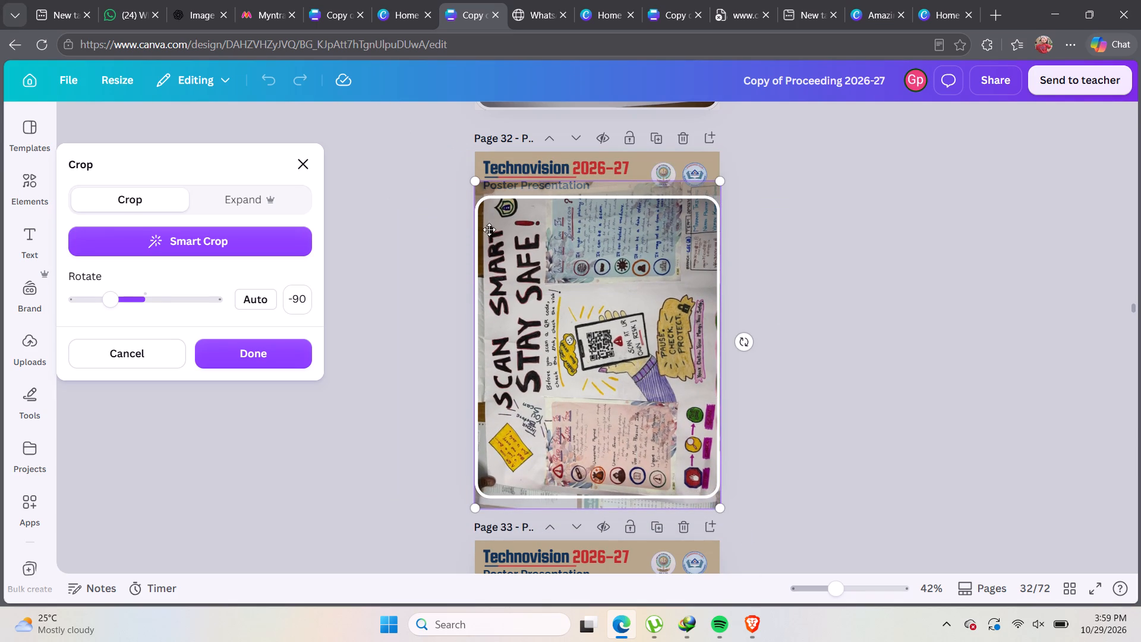
drag(475, 178, 467, 170)
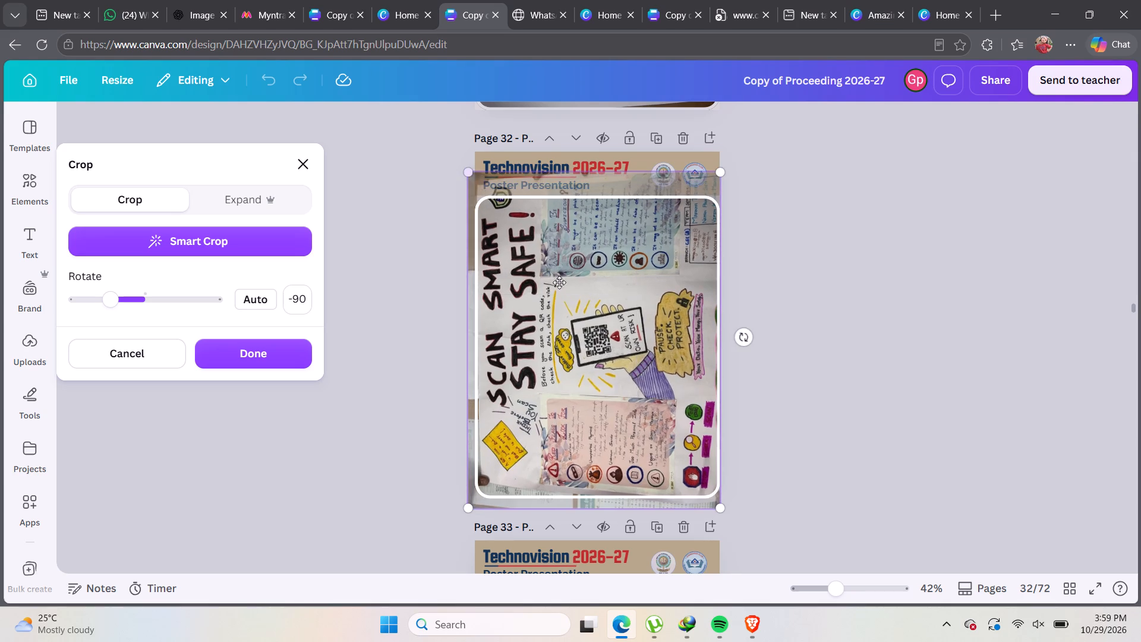
drag(560, 286, 533, 304)
click(1008, 410)
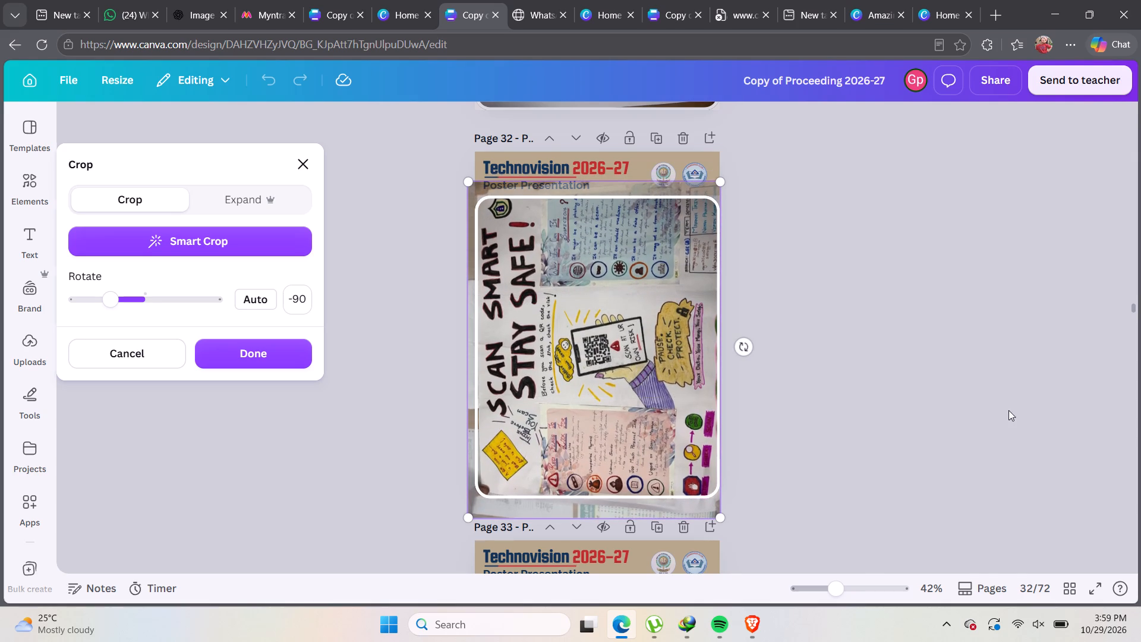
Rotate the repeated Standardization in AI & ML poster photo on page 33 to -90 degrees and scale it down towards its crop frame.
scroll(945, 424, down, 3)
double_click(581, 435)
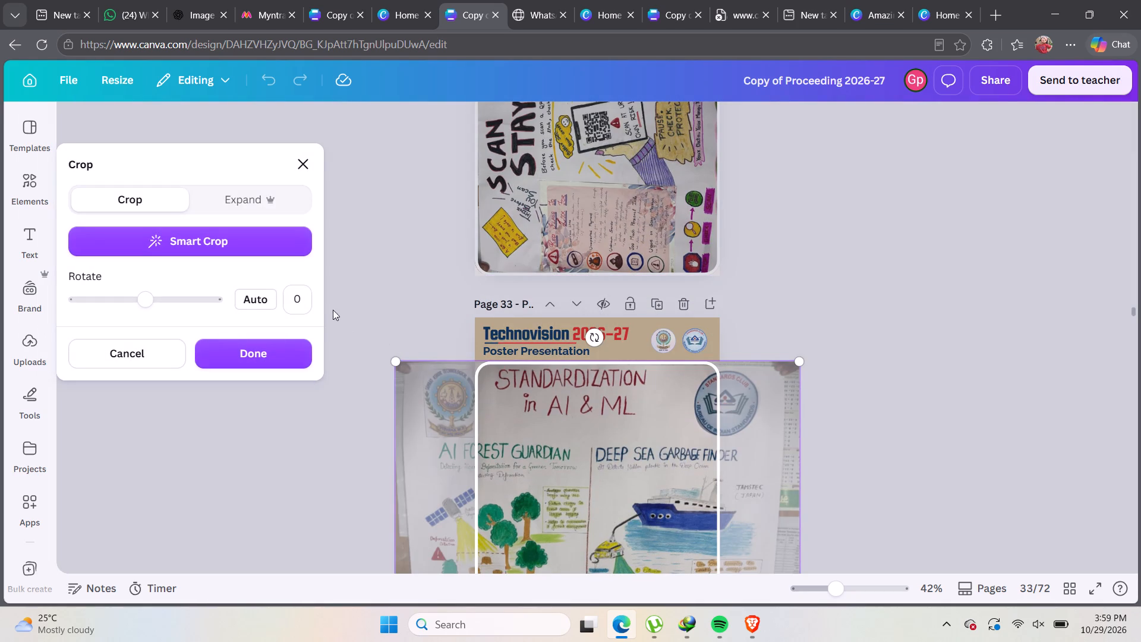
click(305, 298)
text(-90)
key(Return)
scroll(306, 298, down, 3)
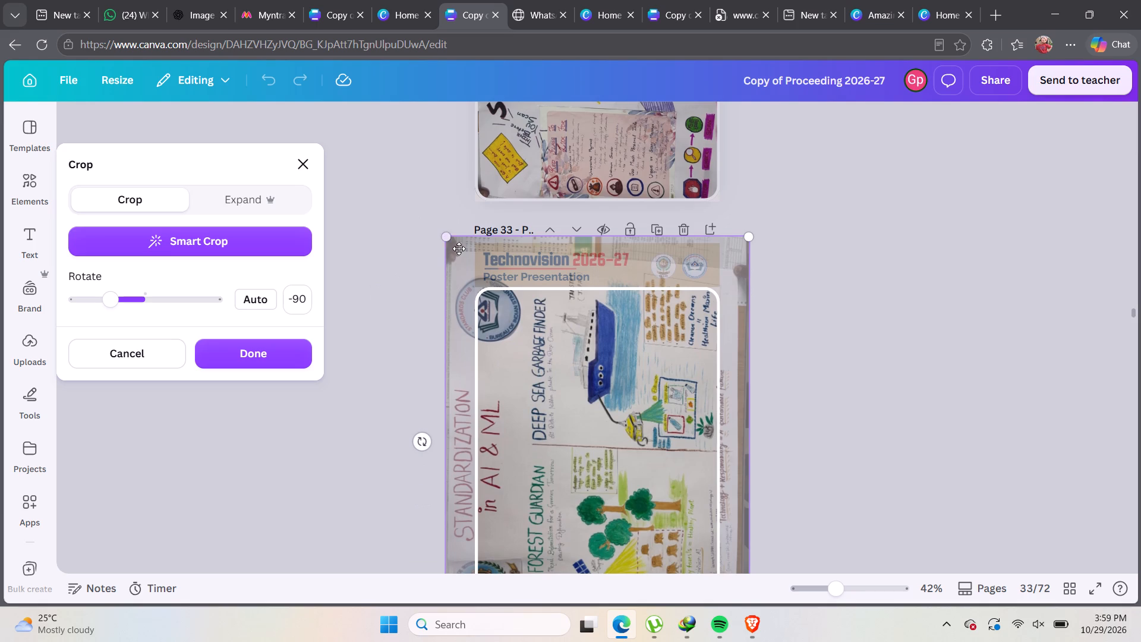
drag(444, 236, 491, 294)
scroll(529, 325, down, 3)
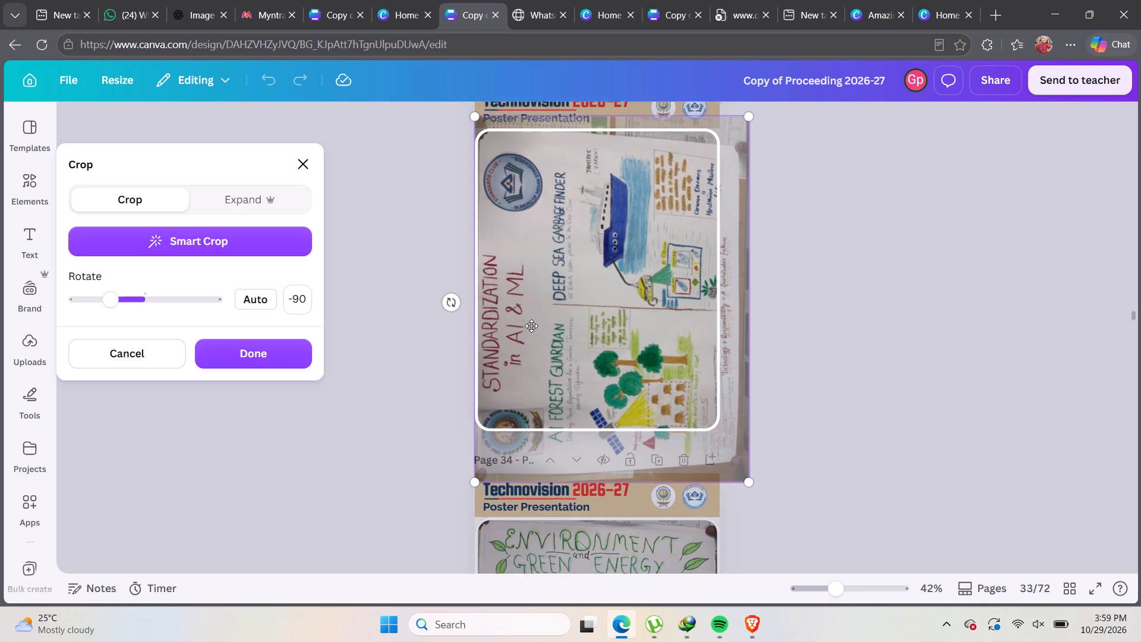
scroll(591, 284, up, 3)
Delete page 33 with the duplicate Standardization in AI & ML poster.
click(682, 226)
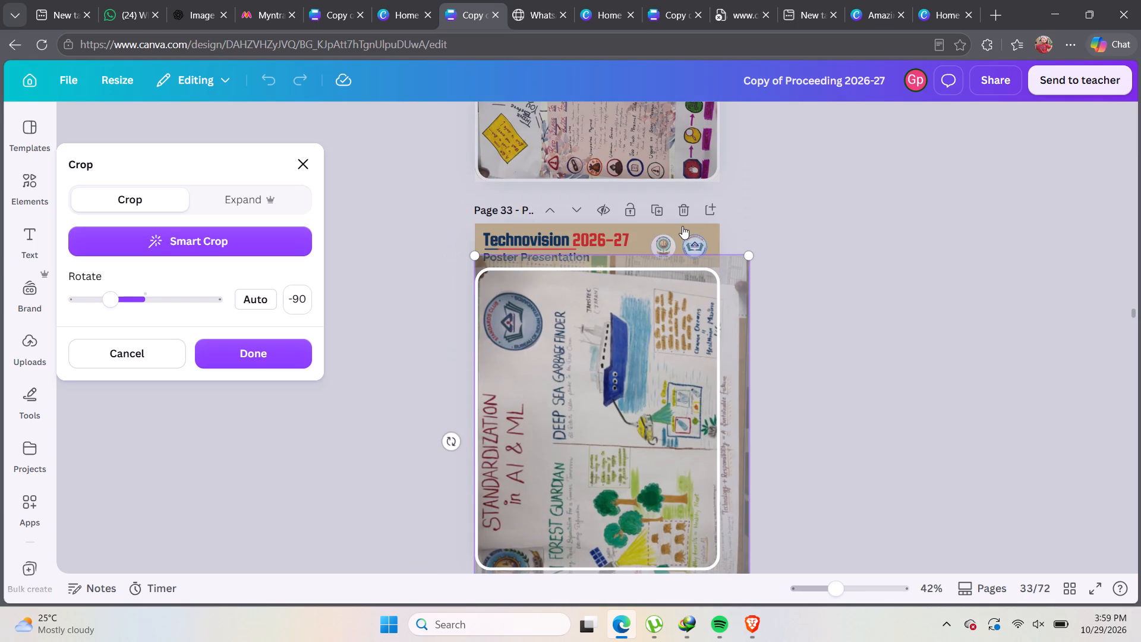
click(682, 226)
On page 33, enlarge the Environment and Green Energy poster photo slightly within its crop frame to trim the edges.
scroll(682, 243, down, 4)
scroll(678, 257, up, 2)
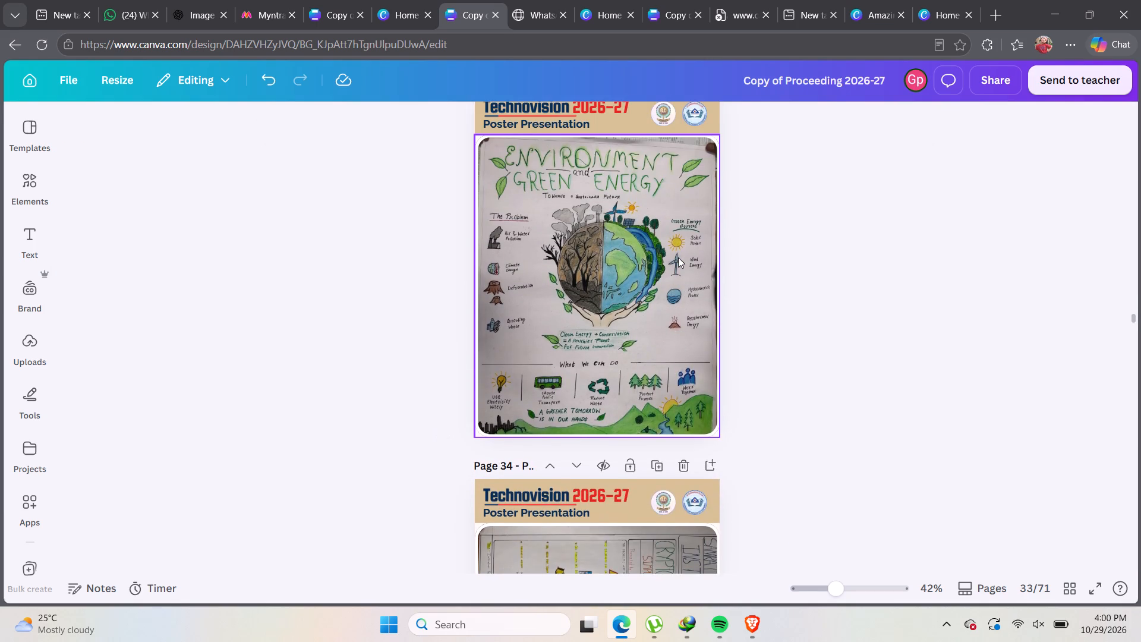
scroll(677, 257, up, 1)
scroll(677, 257, down, 5)
scroll(677, 257, up, 5)
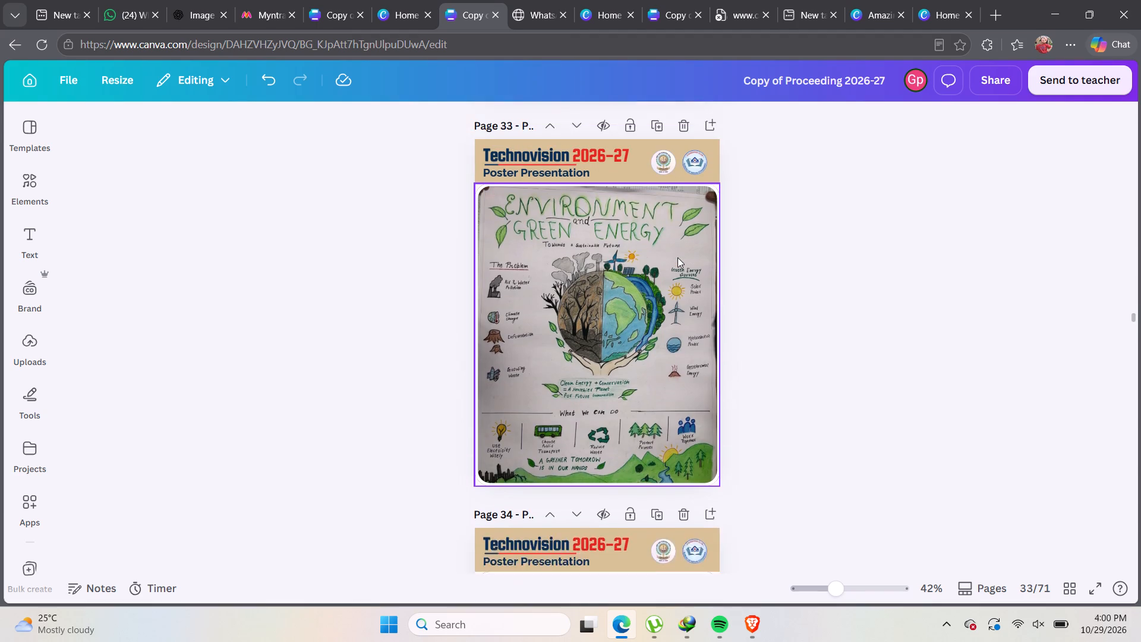
scroll(677, 257, down, 1)
double_click(677, 257)
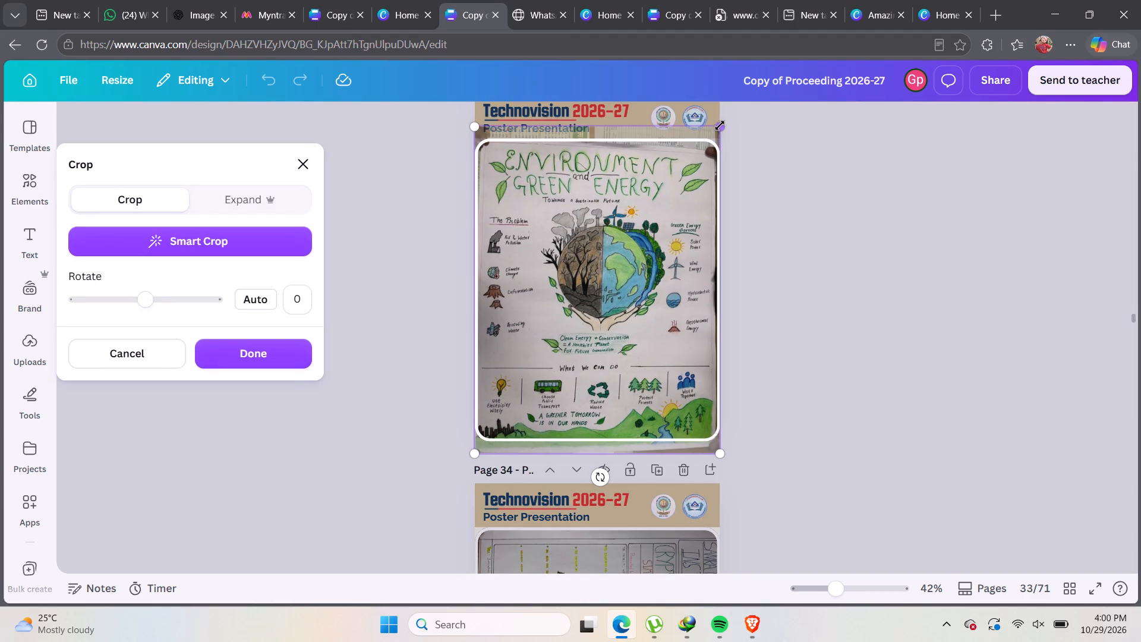
drag(720, 124, 723, 115)
click(759, 171)
On page 35, enlarge and reposition the Electrical Engineering Codes and Standards poster photo so its heading shows and the side edges are trimmed.
scroll(768, 191, down, 3)
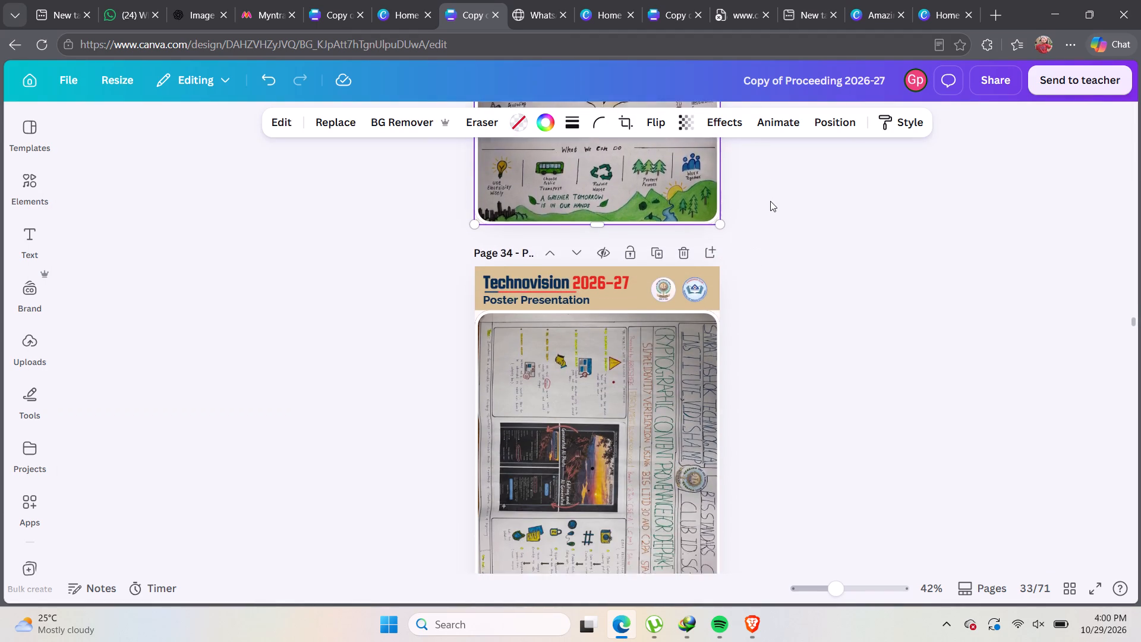
scroll(770, 201, down, 2)
scroll(691, 241, up, 1)
scroll(691, 241, down, 2)
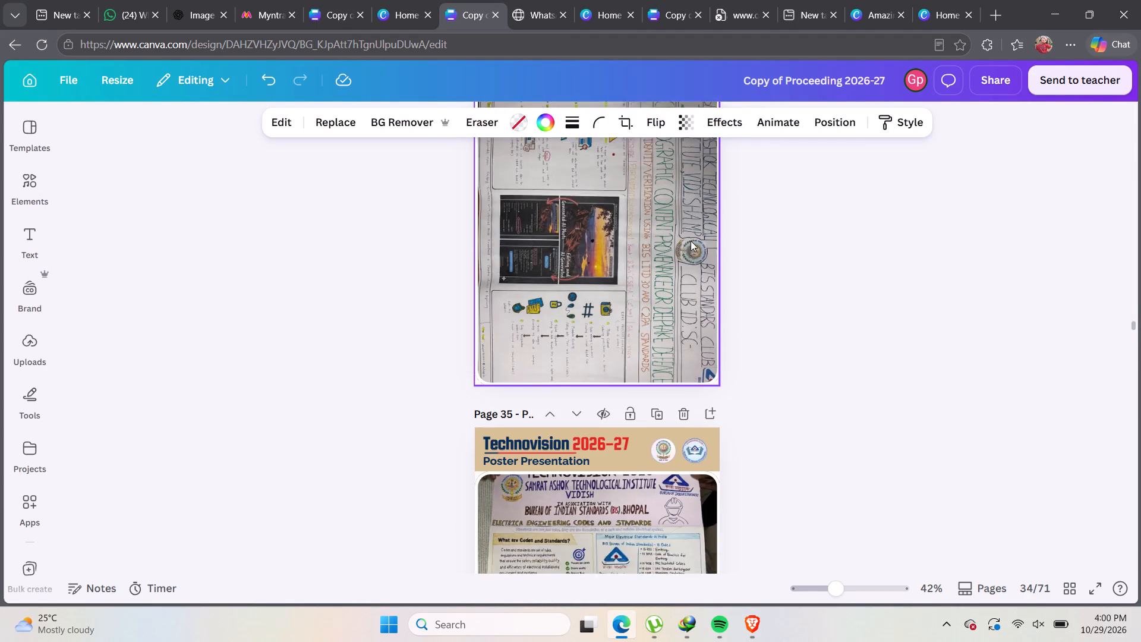
scroll(691, 241, down, 5)
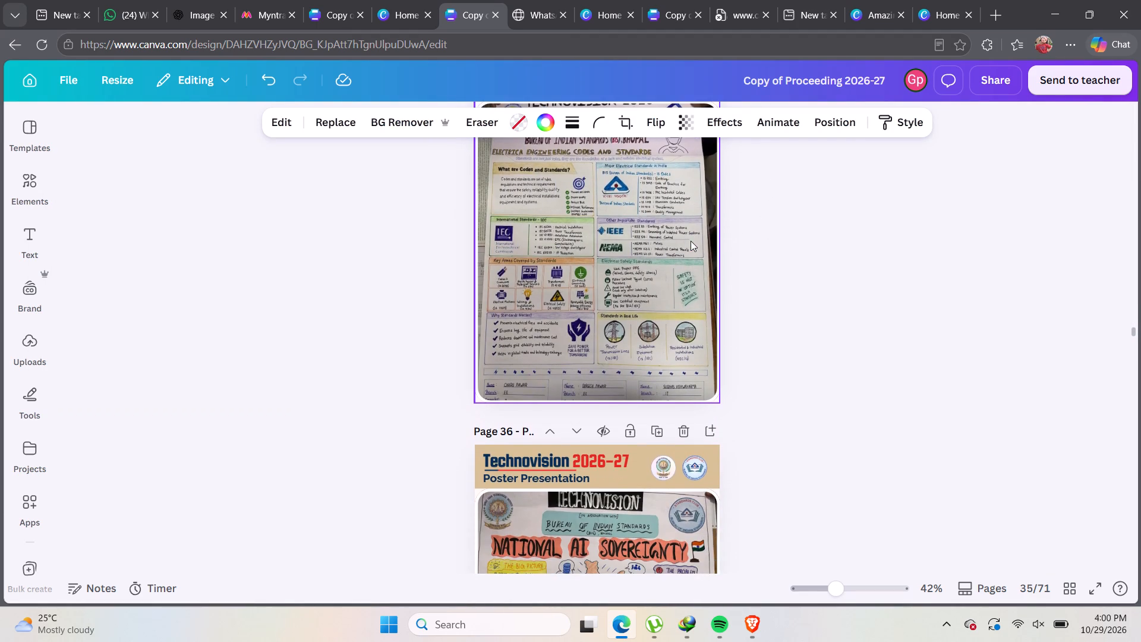
scroll(691, 241, down, 3)
scroll(690, 241, up, 4)
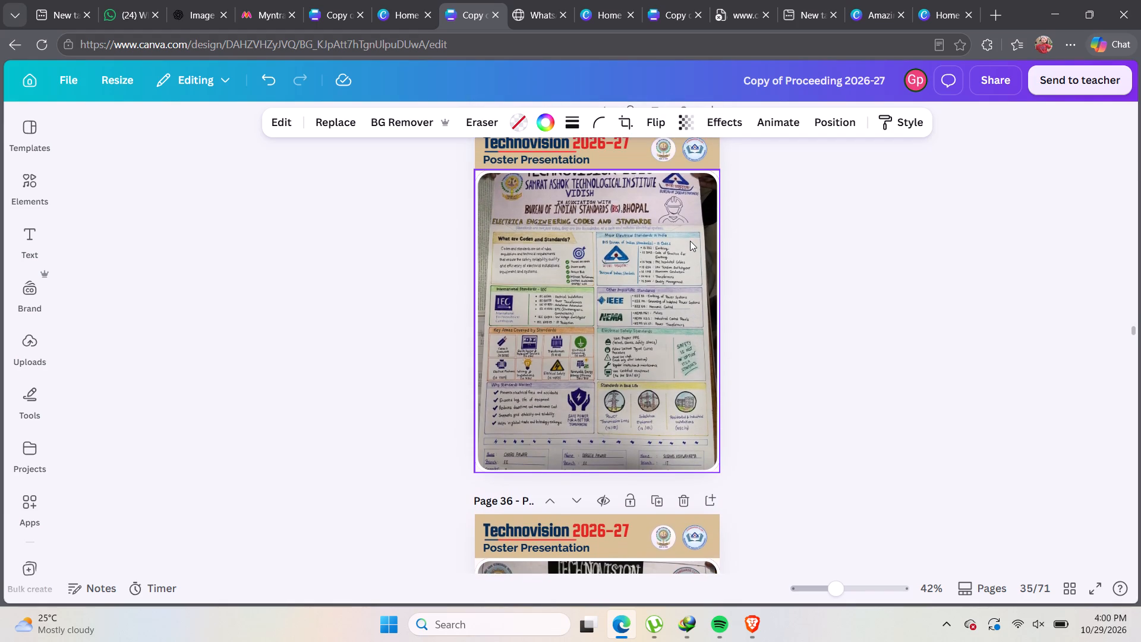
double_click(690, 241)
drag(718, 158, 727, 153)
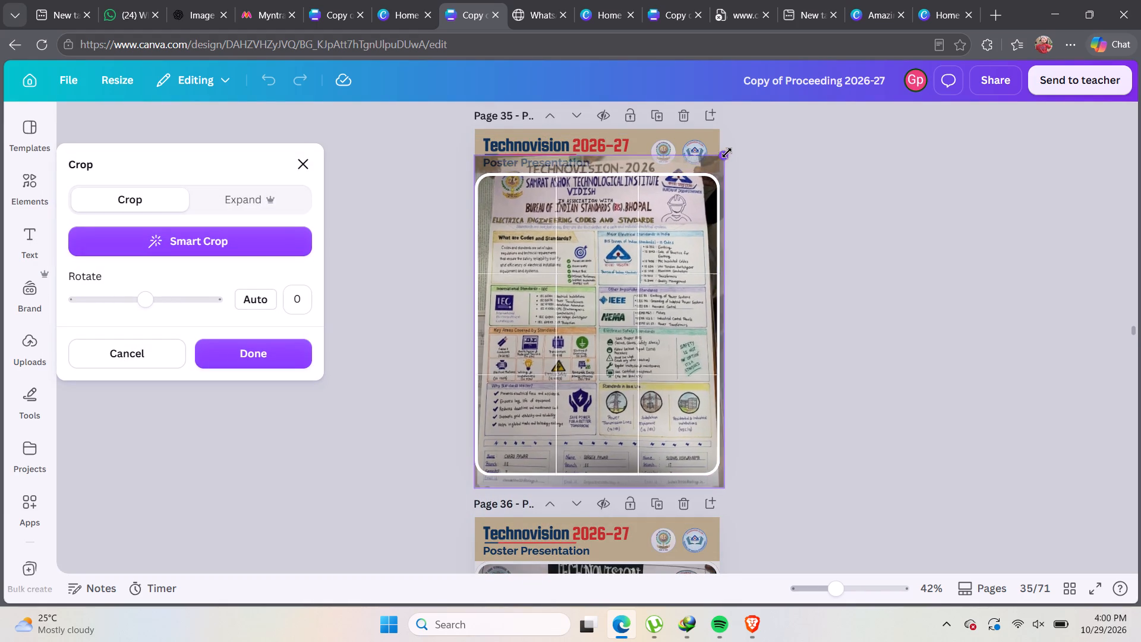
drag(727, 153, 731, 149)
drag(680, 204, 701, 234)
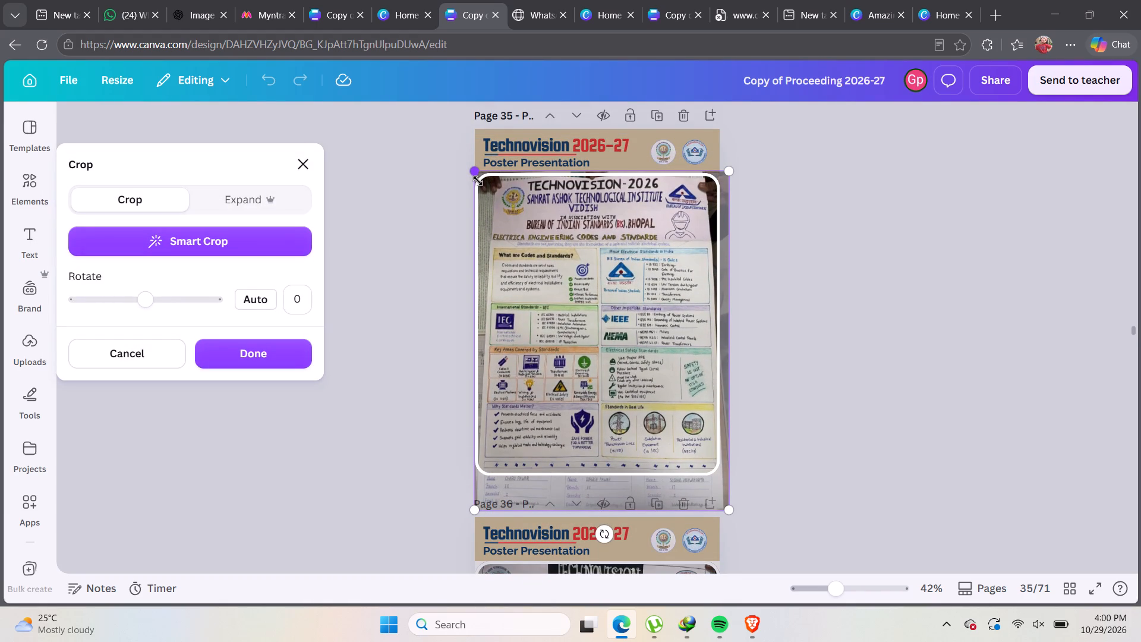
drag(471, 169, 459, 158)
drag(516, 211, 516, 228)
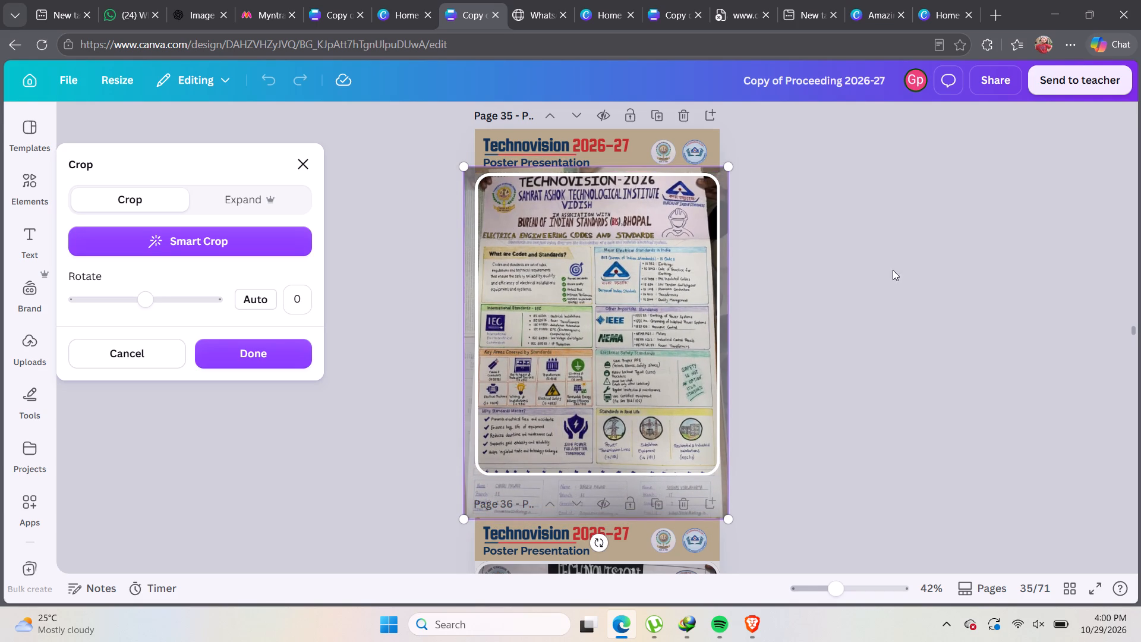
click(893, 270)
On page 37, reposition the Blockchain Technology & Standardization poster photo lower within its crop frame so its Technovision-2026 heading shows fully.
scroll(817, 279, down, 3)
scroll(759, 281, down, 3)
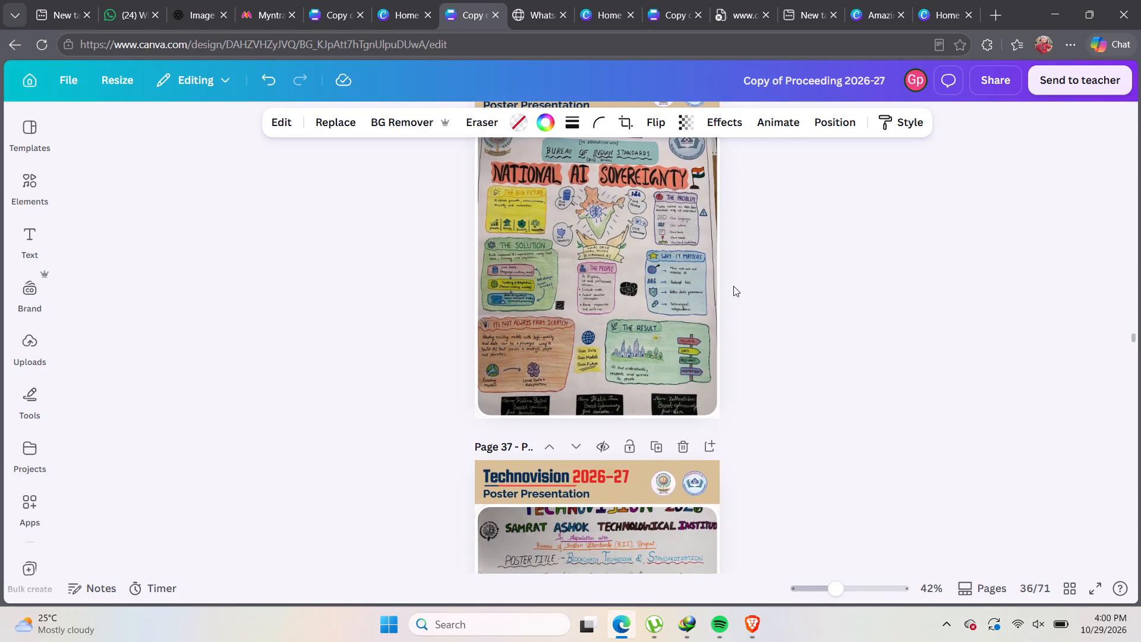
scroll(733, 286, down, 6)
double_click(641, 287)
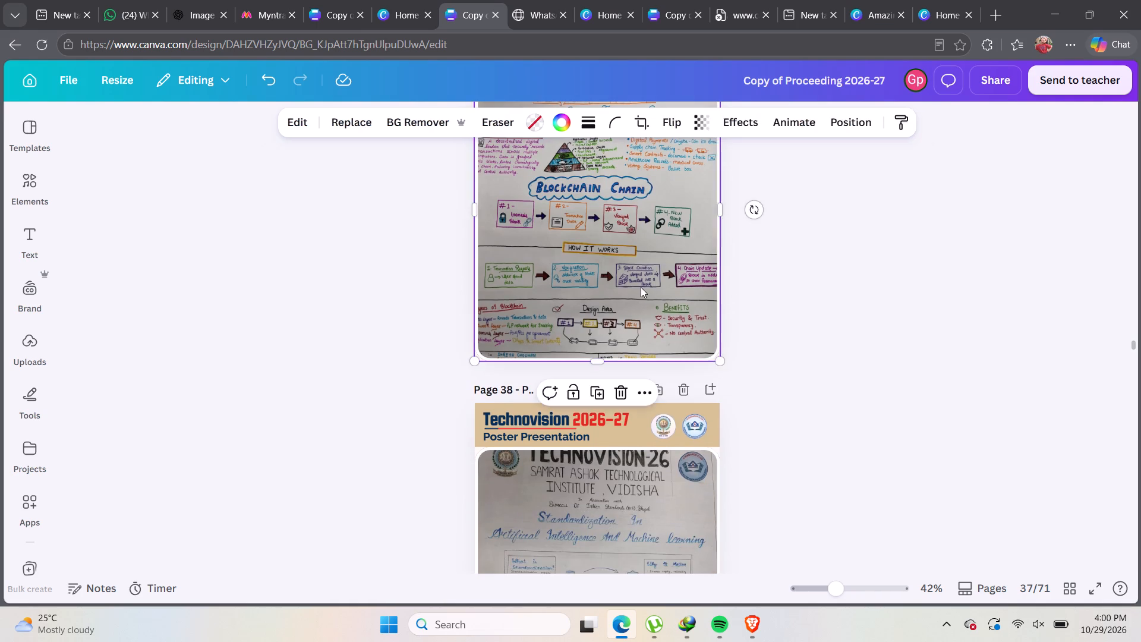
scroll(648, 288, up, 3)
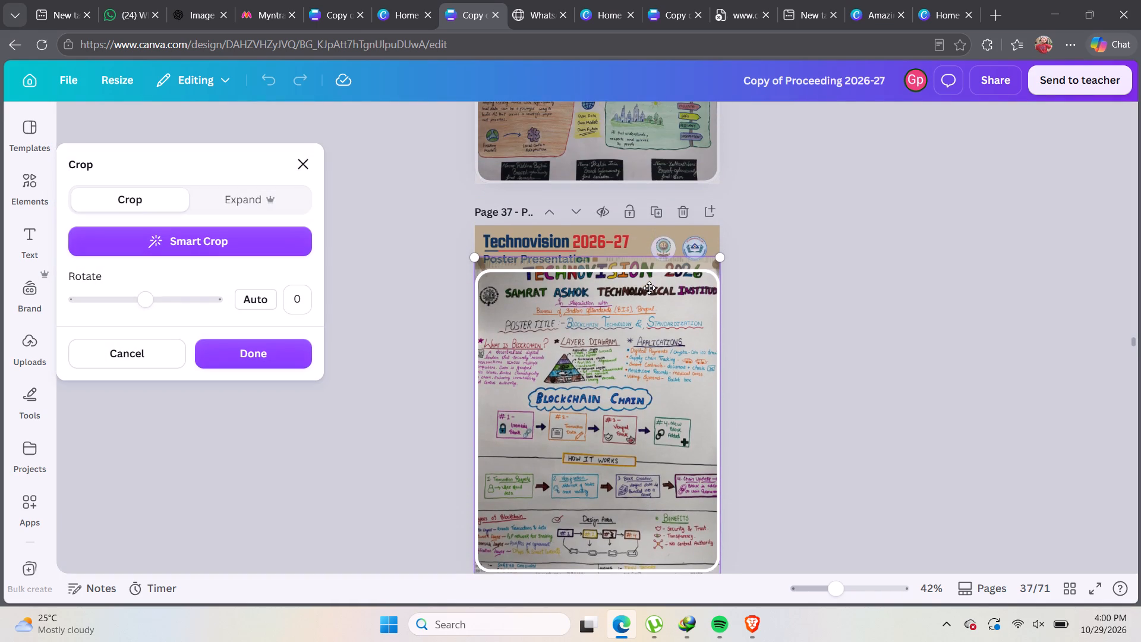
scroll(649, 288, down, 3)
scroll(617, 271, up, 2)
drag(617, 271, 617, 274)
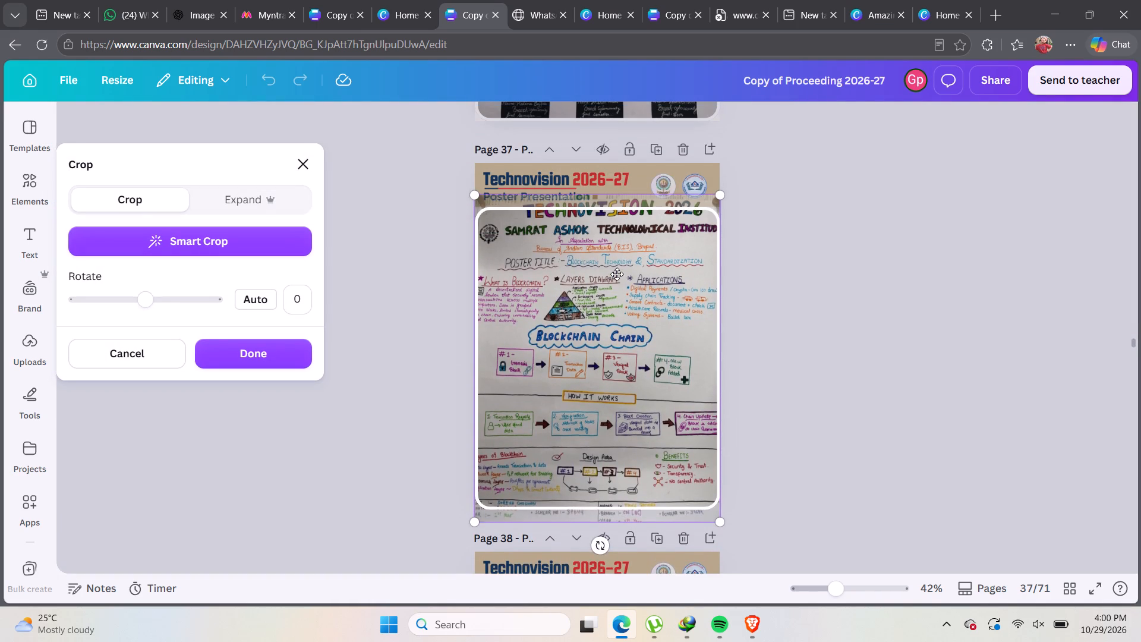
drag(617, 274, 617, 298)
click(801, 291)
Delete page 38 with the Standardization in Artificial Intelligence and Machine Learning poster.
scroll(802, 291, down, 4)
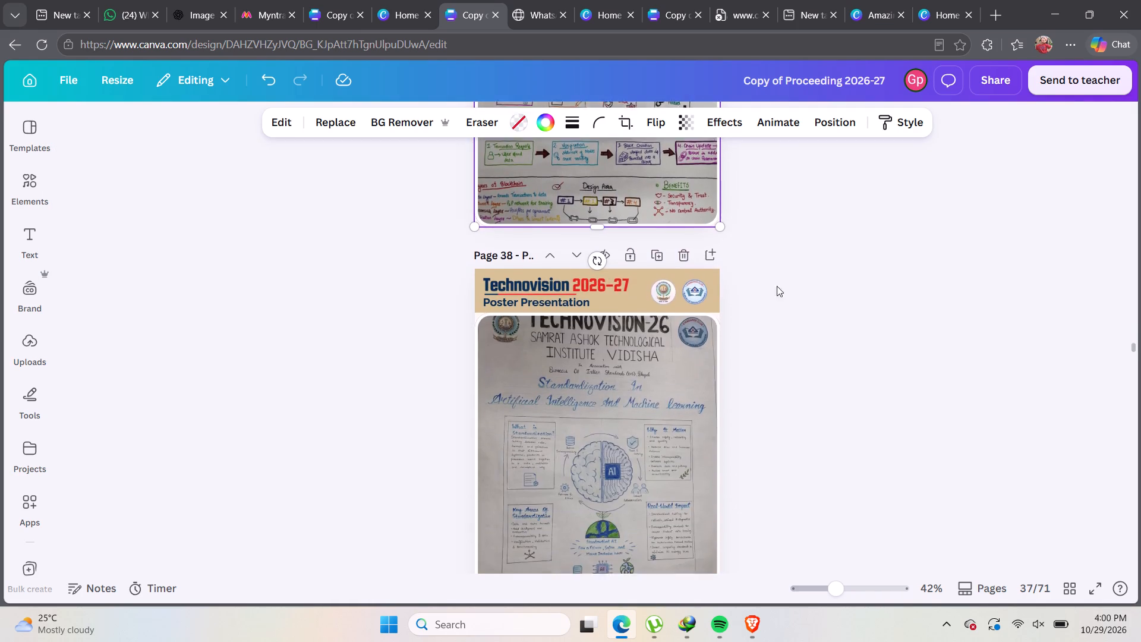
scroll(716, 285, down, 3)
scroll(663, 157, up, 2)
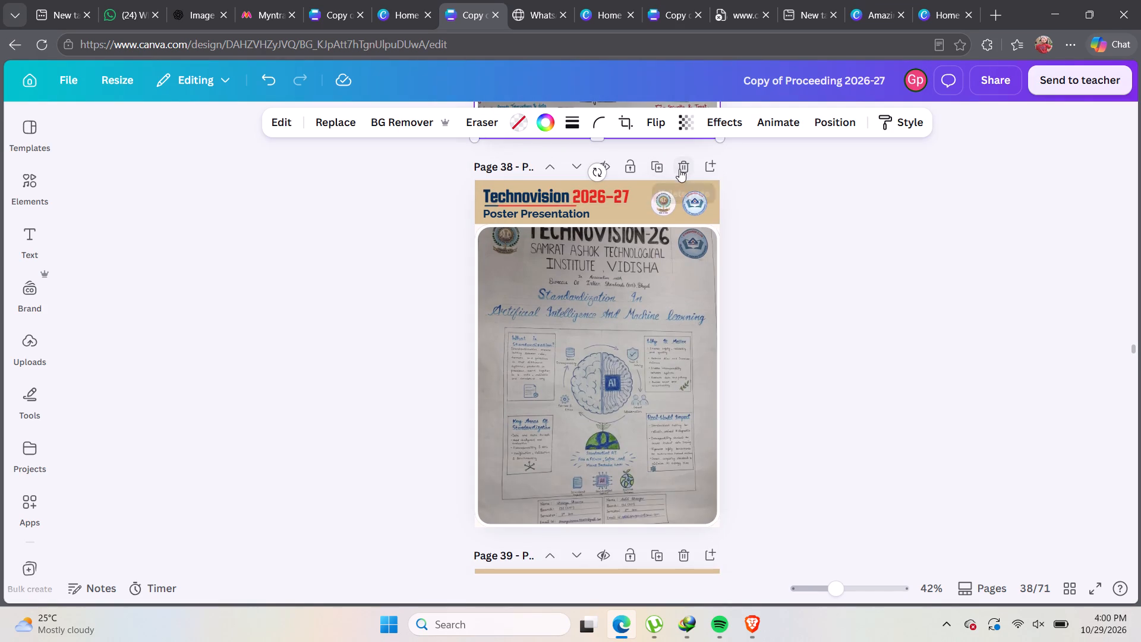
click(679, 169)
Delete page 38 with the Power Quality Improvement poster.
scroll(688, 241, down, 2)
scroll(689, 248, up, 2)
click(680, 166)
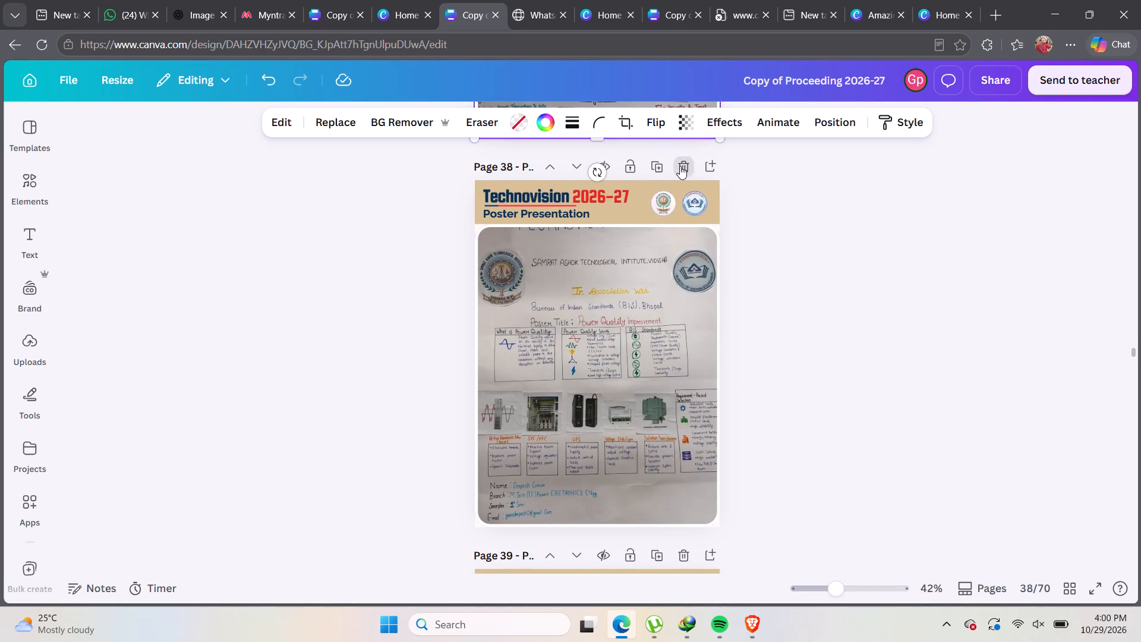
Delete page 38 with the Global Standards in Cybersecurity poster.
scroll(677, 225, down, 2)
scroll(677, 226, up, 3)
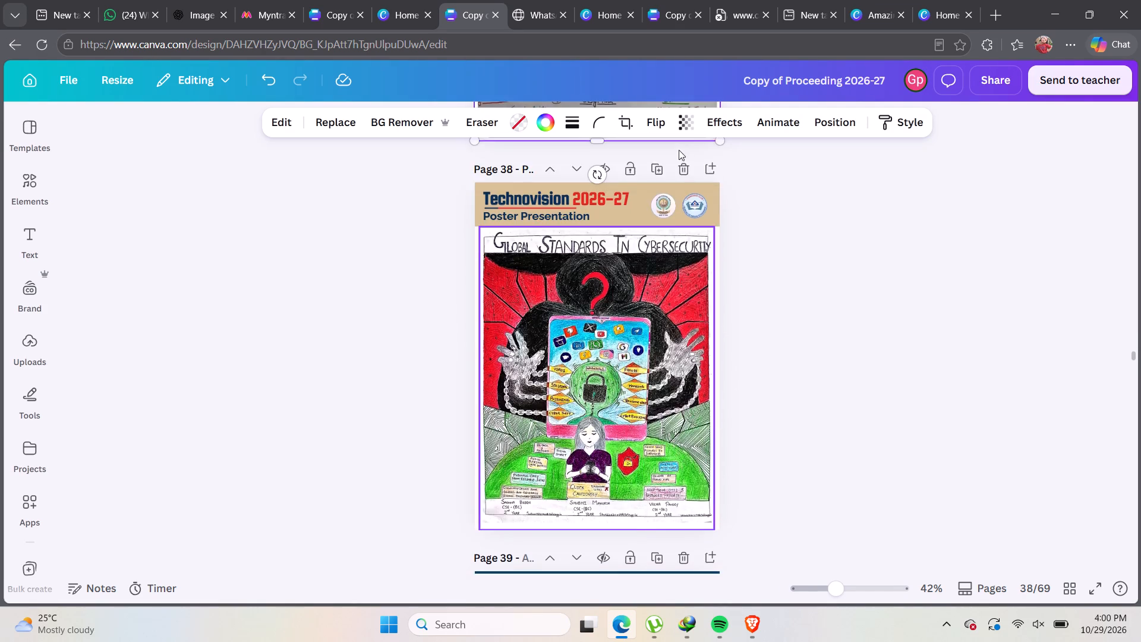
click(677, 393)
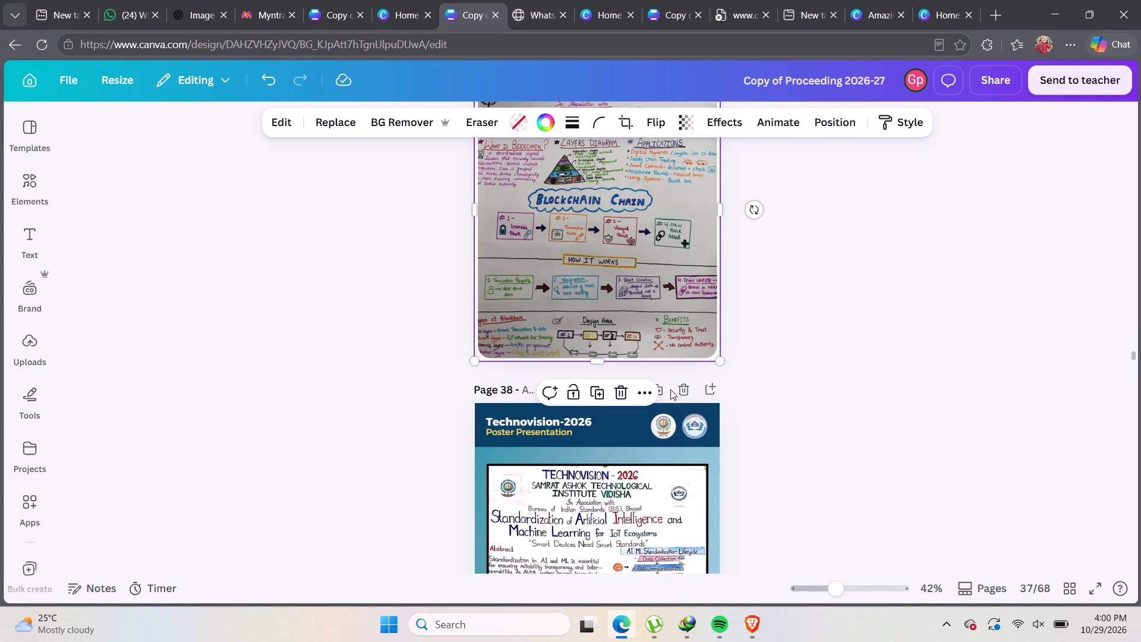
Delete the blue-background page 38 with the Standardization of AI and Machine Learning for IoT Ecosystems poster.
scroll(669, 389, down, 3)
scroll(661, 366, up, 2)
click(678, 451)
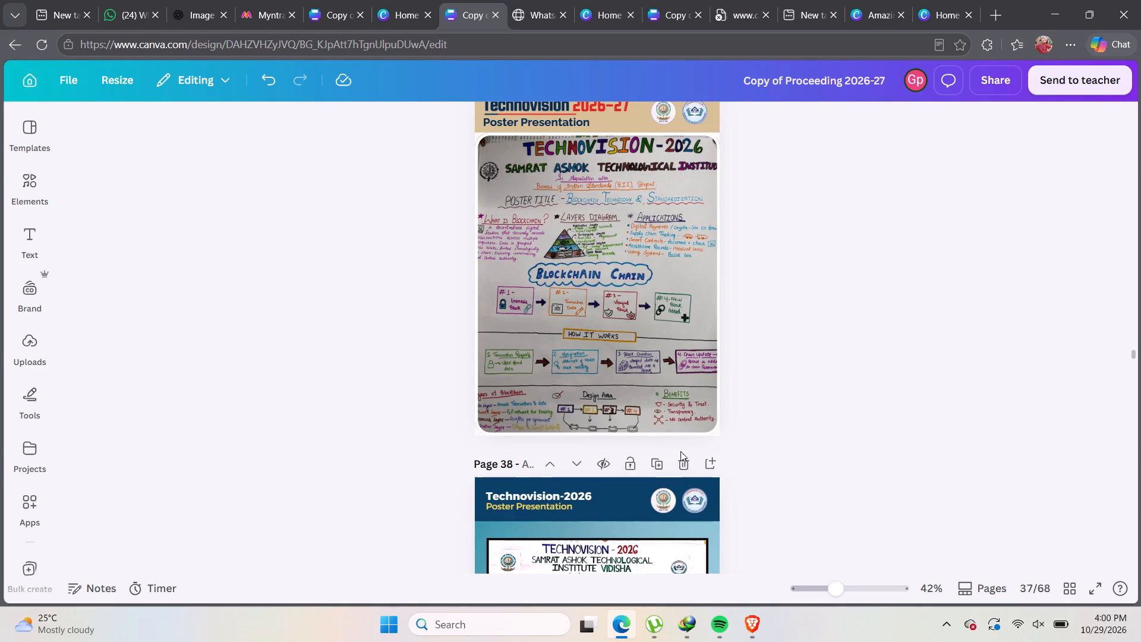
click(687, 461)
Delete page 38 with the Scan Smart Stay Safe poster.
scroll(679, 430, down, 1)
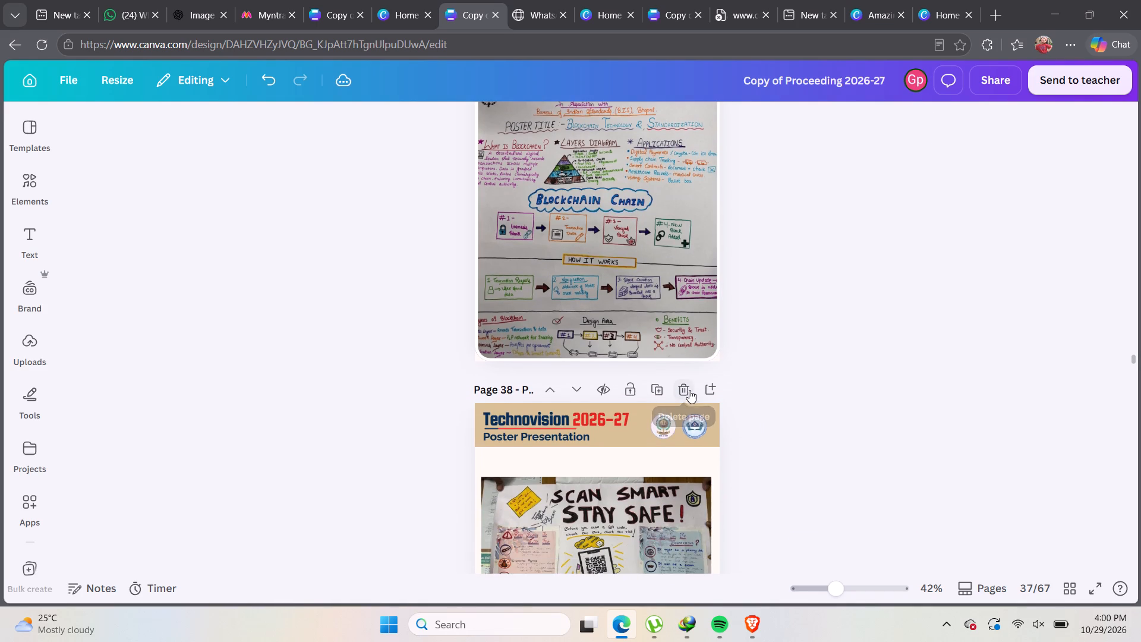
scroll(691, 388, down, 3)
double_click(680, 376)
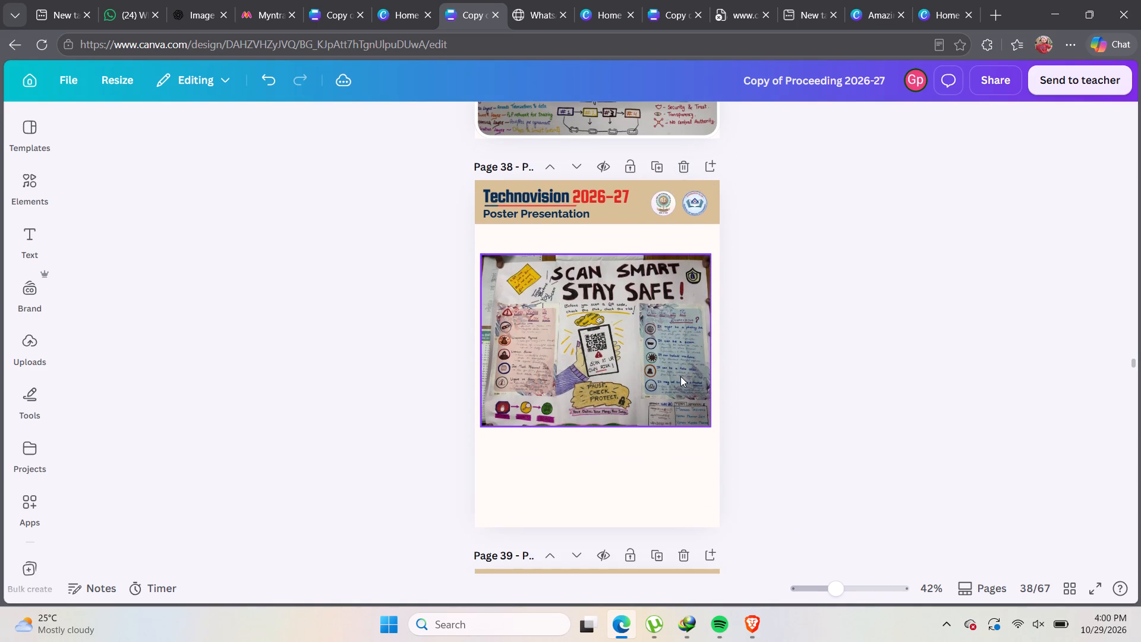
click(680, 158)
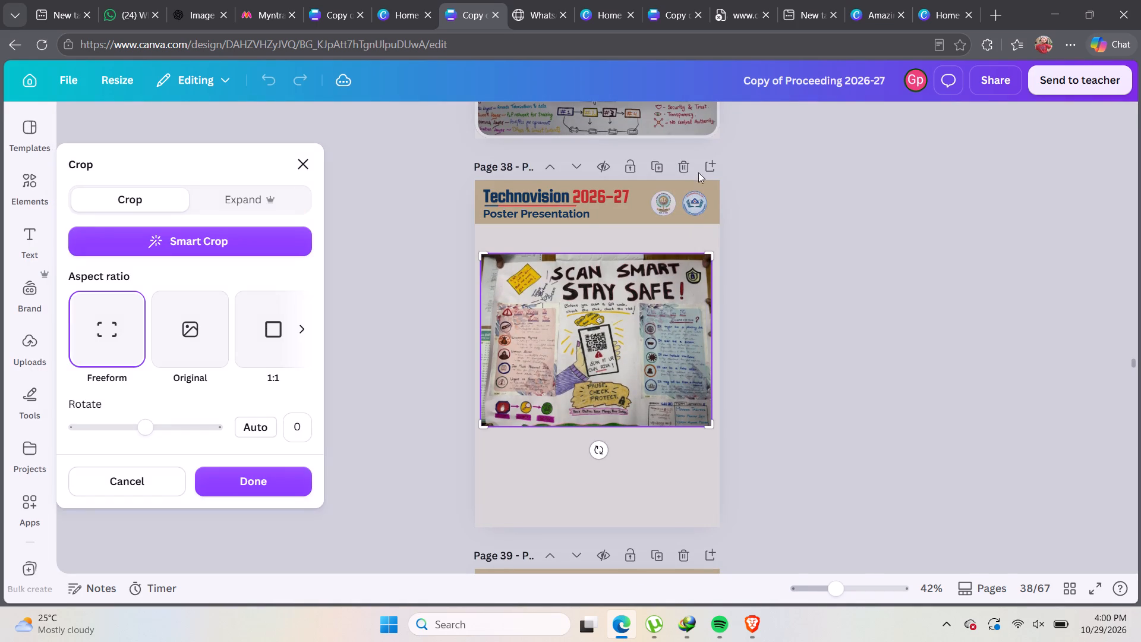
click(733, 196)
click(680, 169)
Delete the blue-background page 39 with the sideways poster showing the red-branched tree and globe.
scroll(685, 228, down, 2)
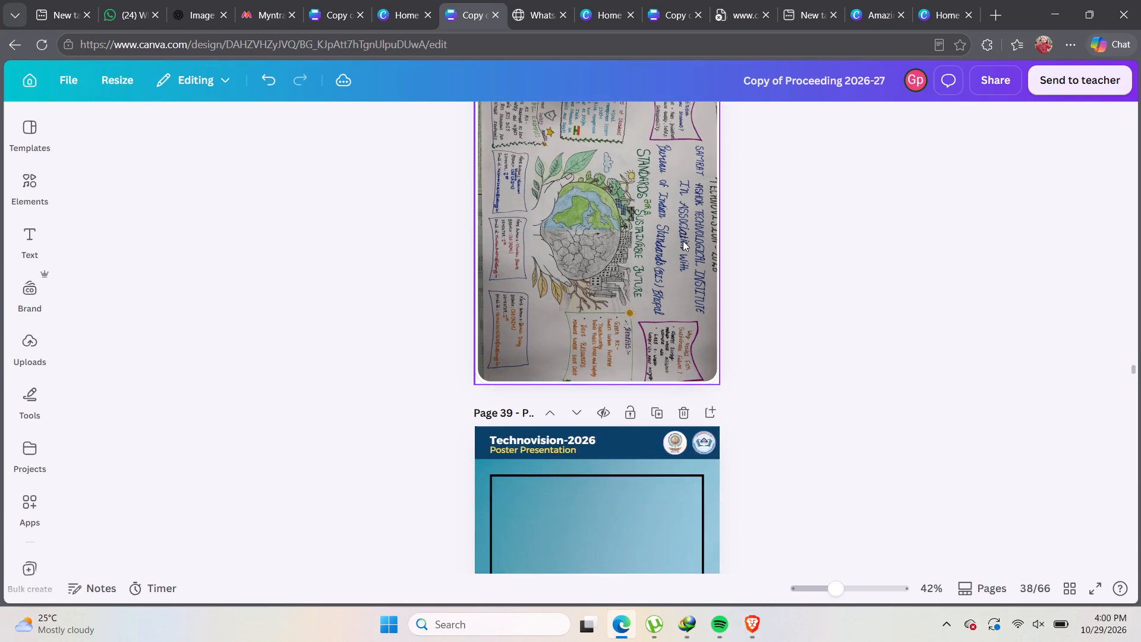
scroll(683, 241, up, 1)
scroll(683, 241, down, 4)
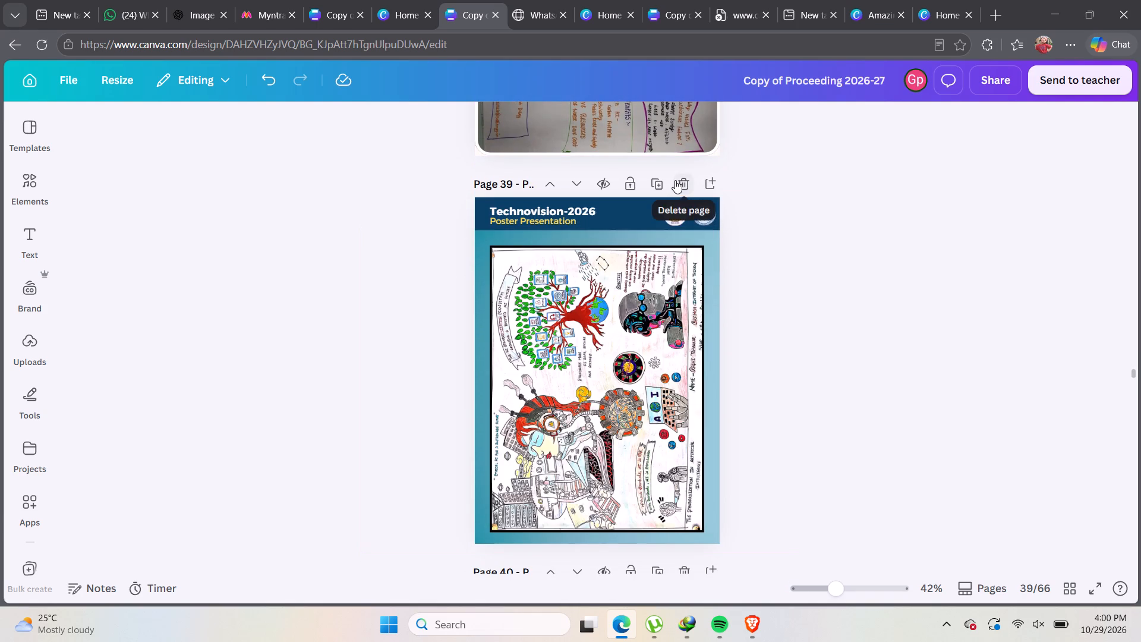
click(675, 180)
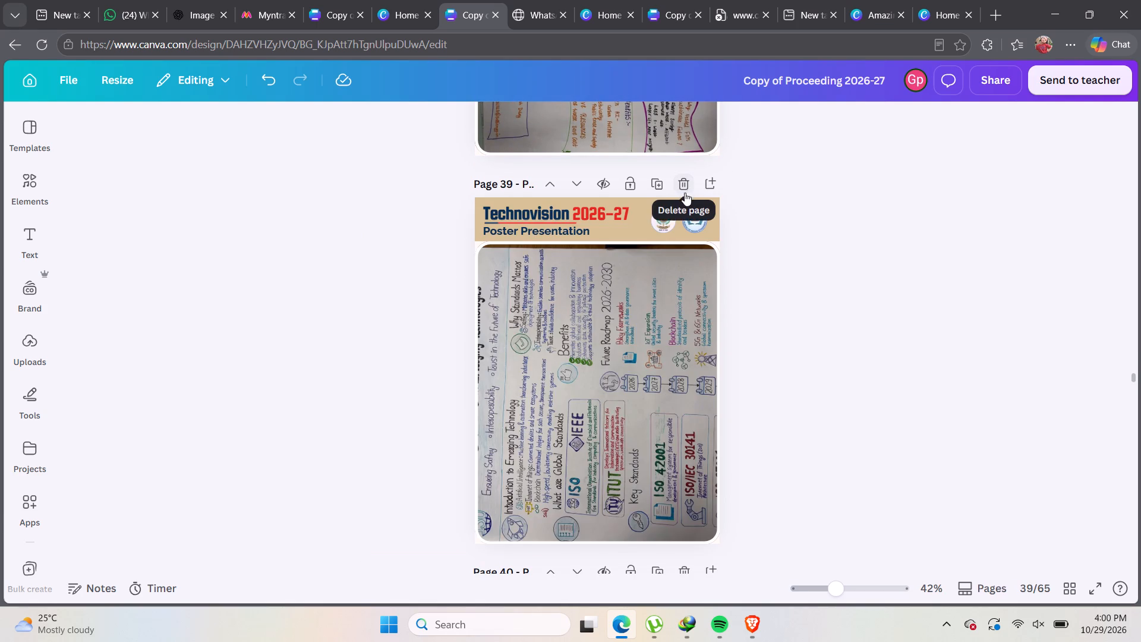
Delete page 40 with the sideways Smart Manufacturing and Quality Control poster.
scroll(685, 193, down, 5)
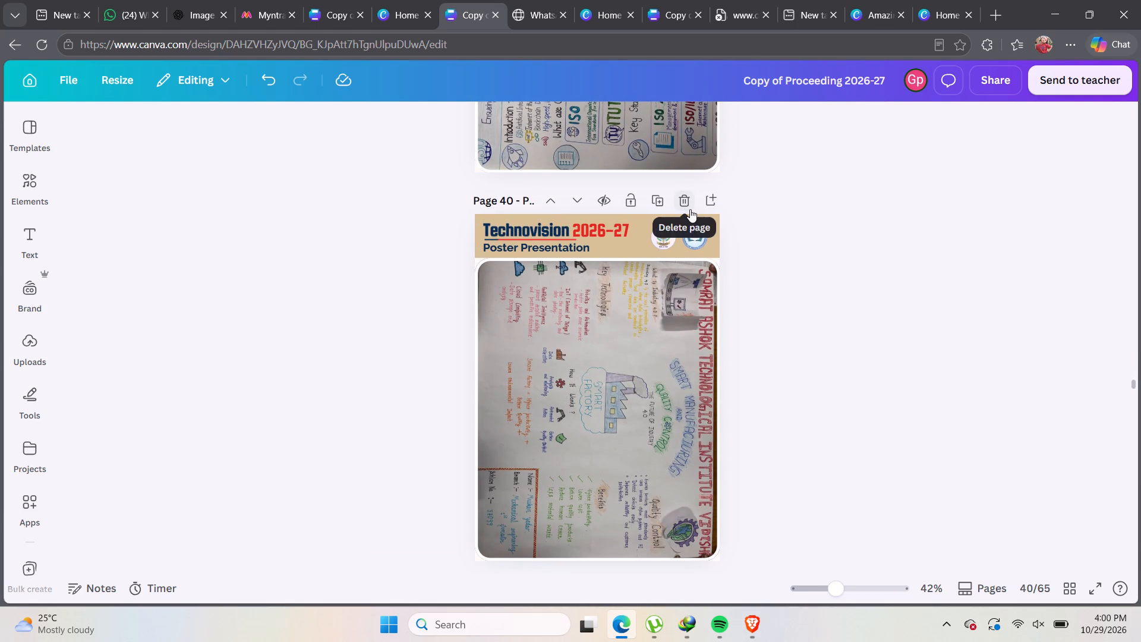
click(688, 208)
On page 40, enlarge the AI X Civil Engineer poster photo, rotate it 1.1 degrees and move it lower within its crop frame.
scroll(688, 232, down, 1)
double_click(687, 237)
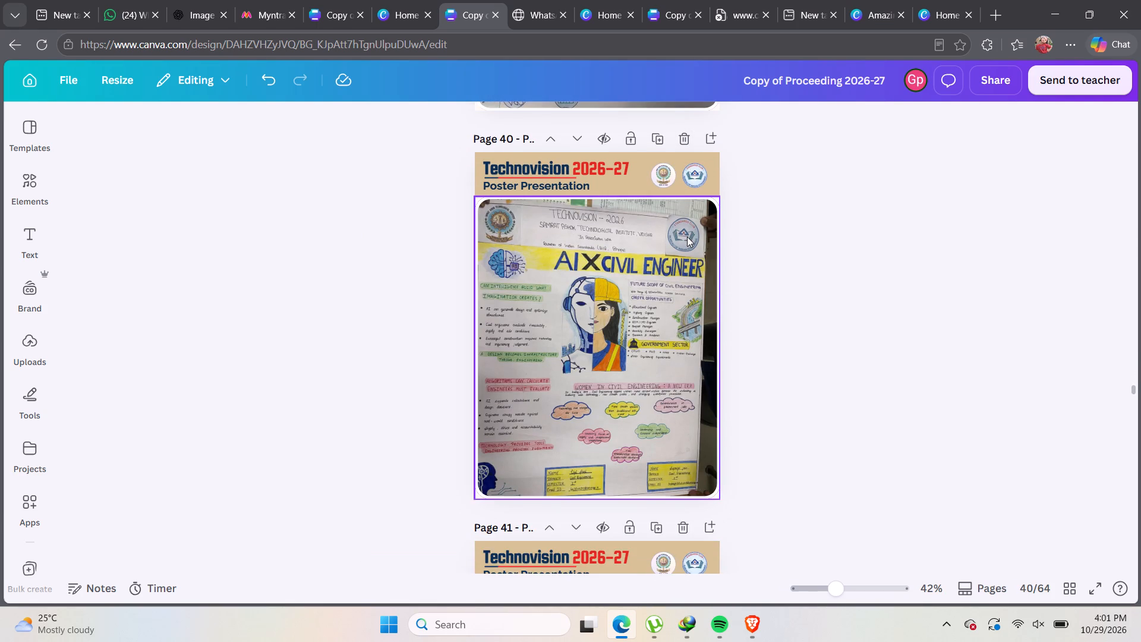
drag(719, 173, 730, 158)
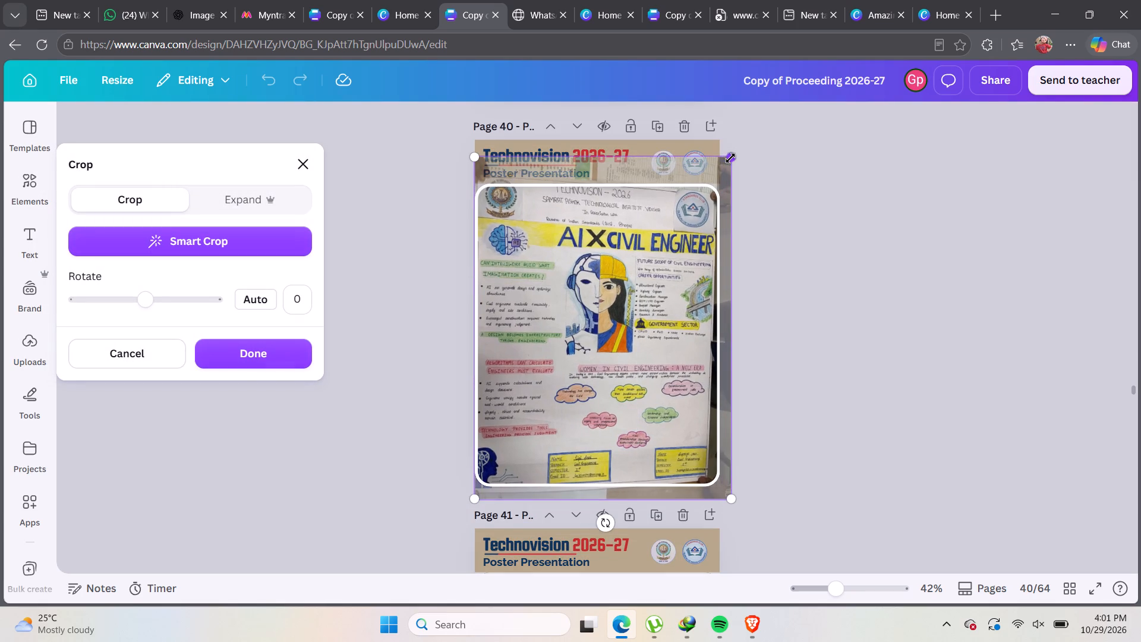
drag(727, 495, 735, 496)
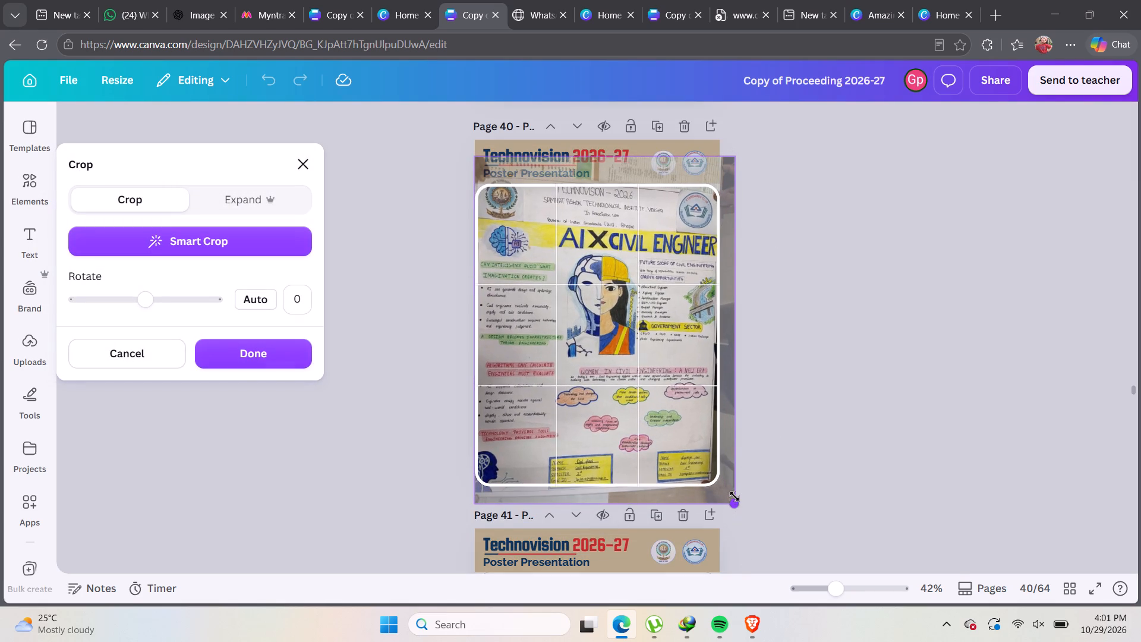
drag(735, 496, 742, 499)
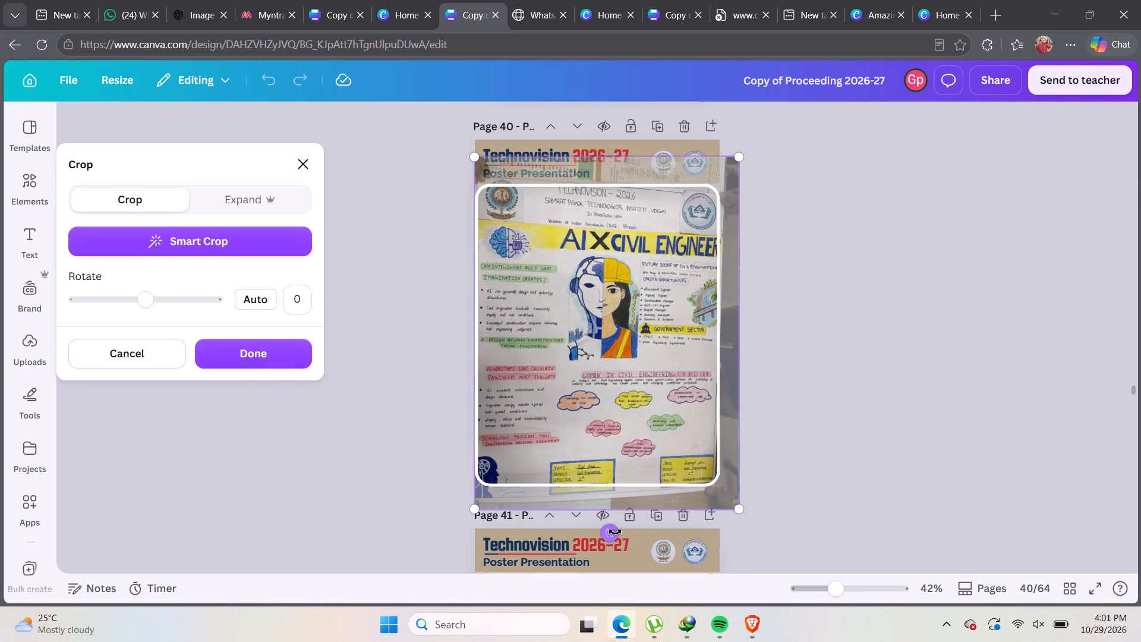
click(615, 532)
drag(619, 417, 622, 445)
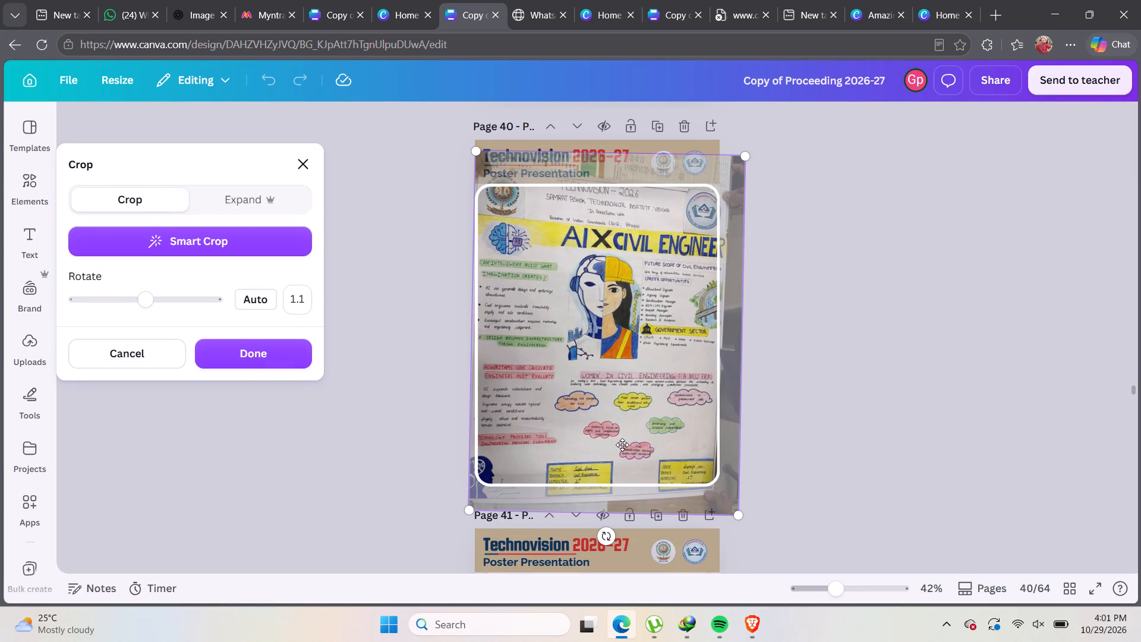
drag(622, 445, 623, 476)
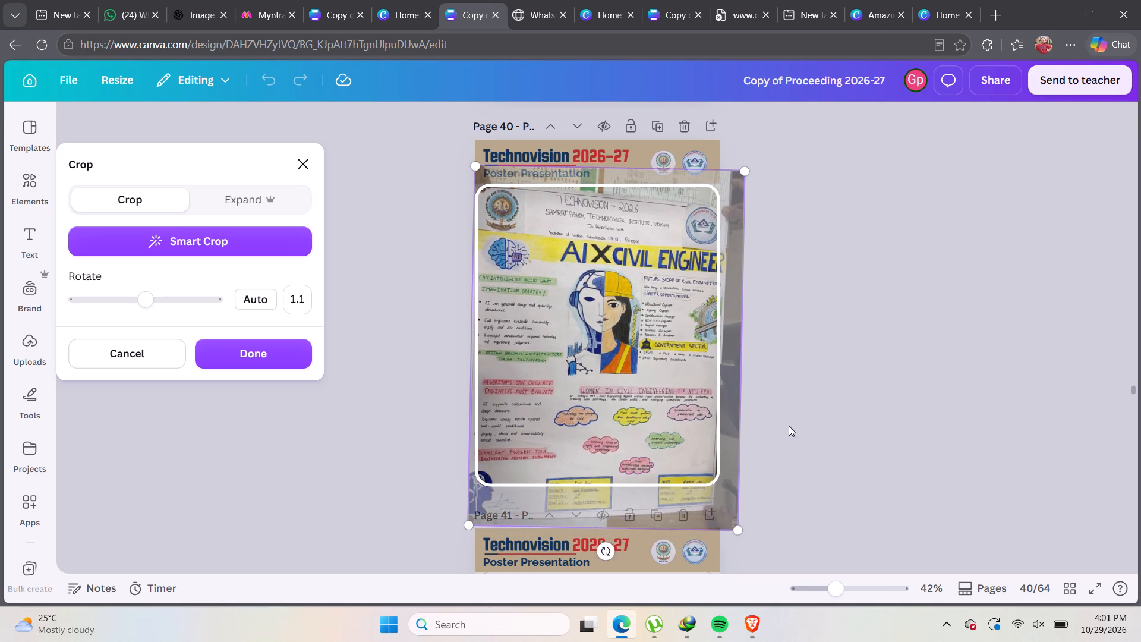
click(802, 417)
Review the poster pages from 38 to 55 for sideways, badly framed or duplicate poster photos.
scroll(801, 409, down, 4)
scroll(690, 389, down, 2)
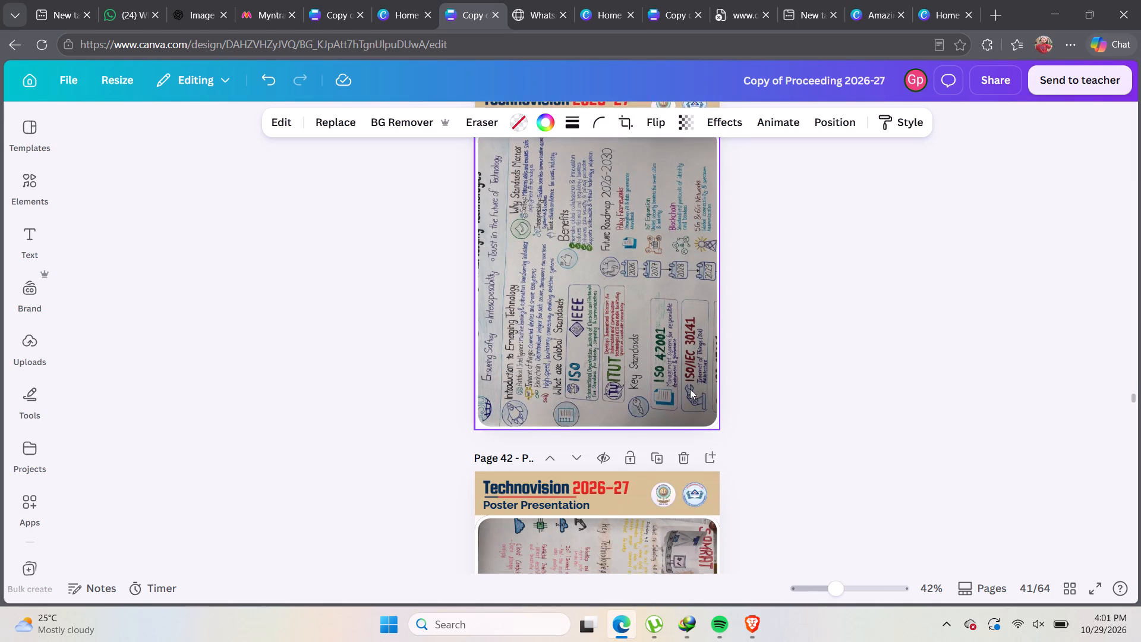
scroll(690, 389, down, 7)
scroll(689, 382, up, 5)
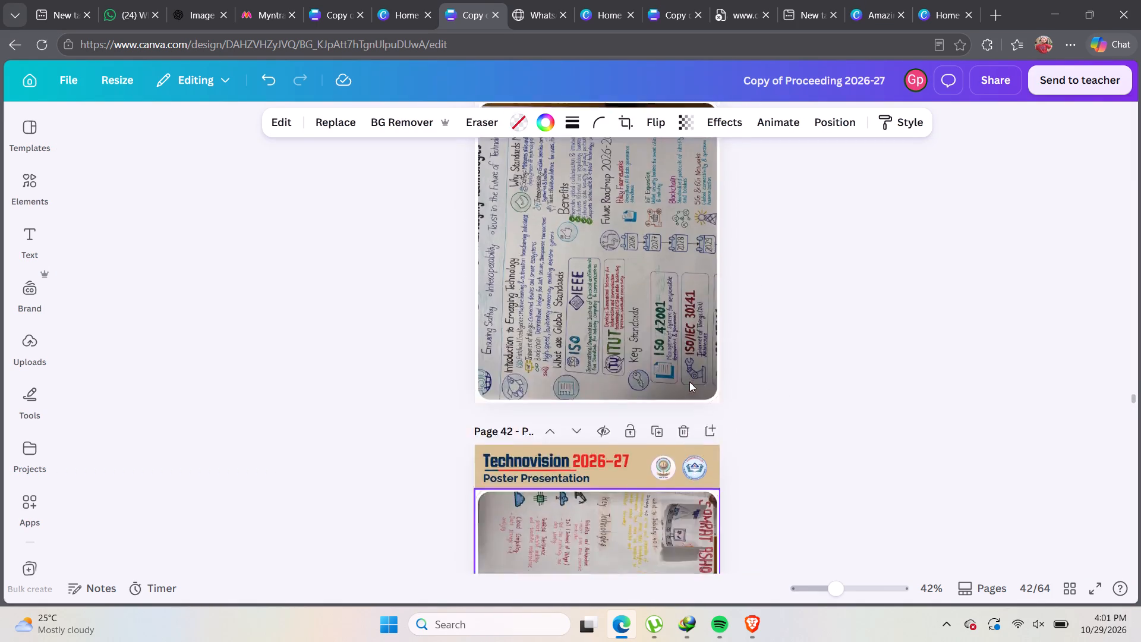
scroll(689, 382, up, 20)
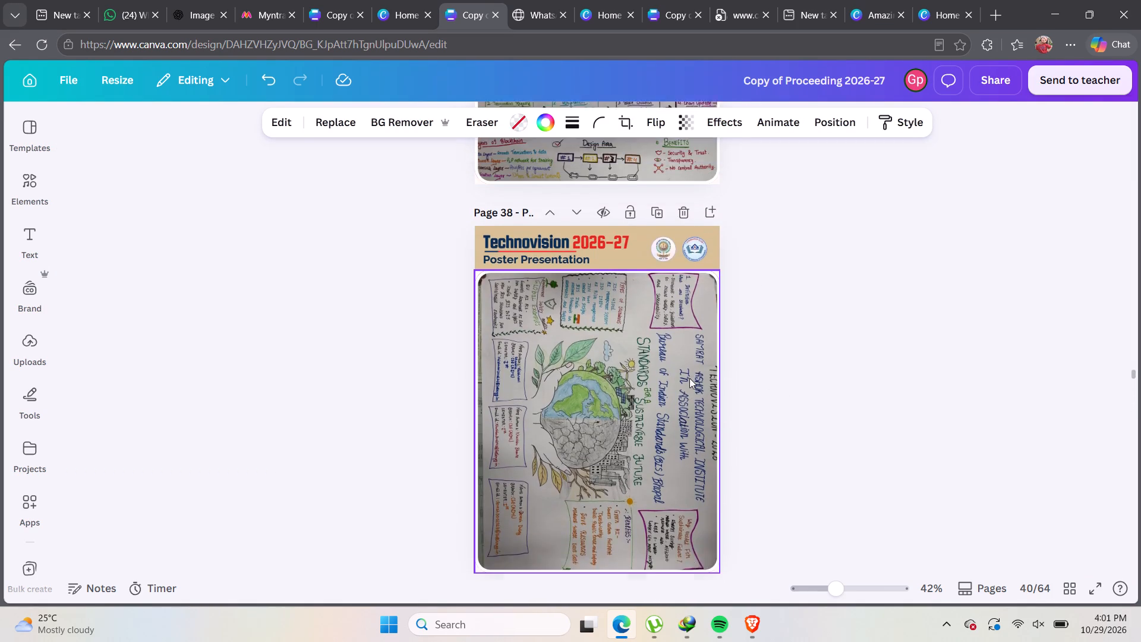
scroll(689, 378, down, 20)
scroll(689, 378, down, 10)
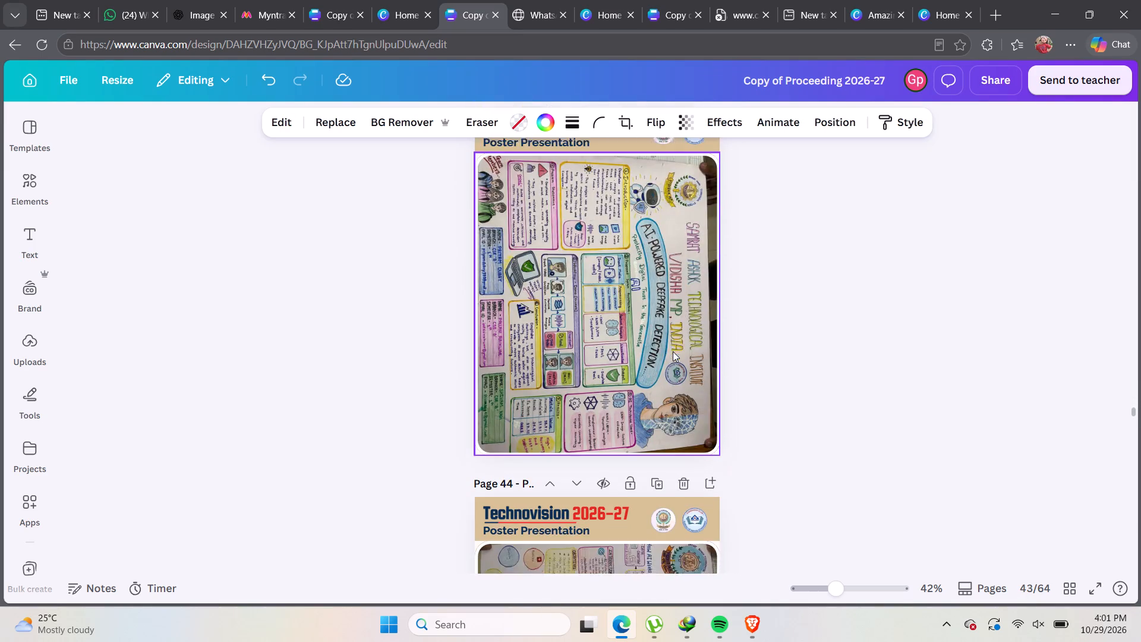
scroll(673, 351, down, 15)
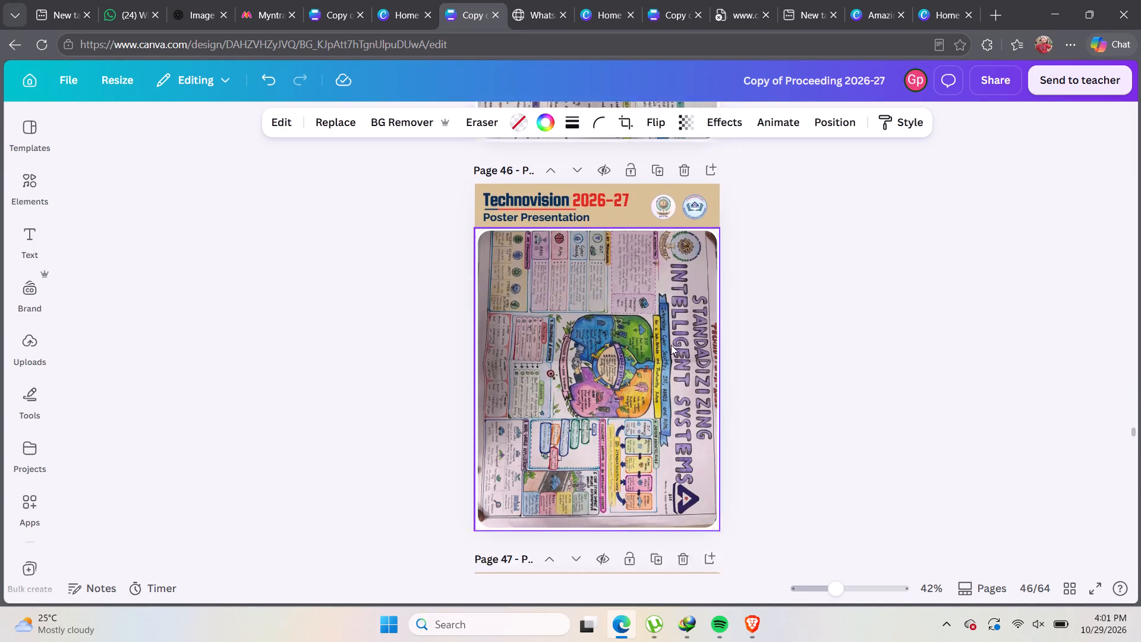
scroll(671, 345, down, 11)
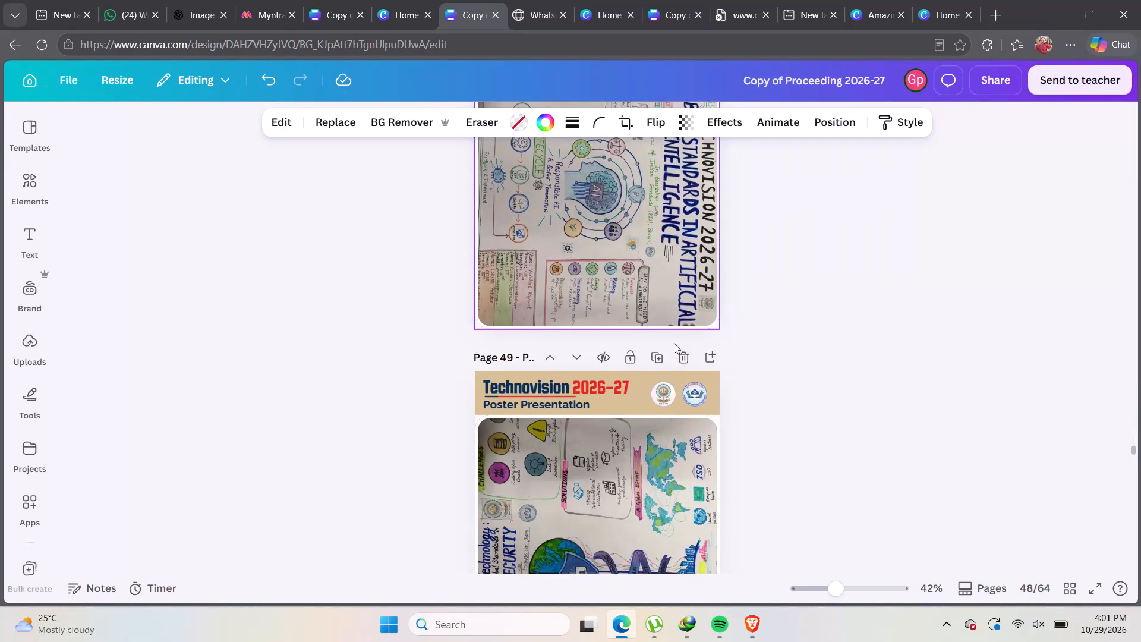
scroll(674, 343, down, 12)
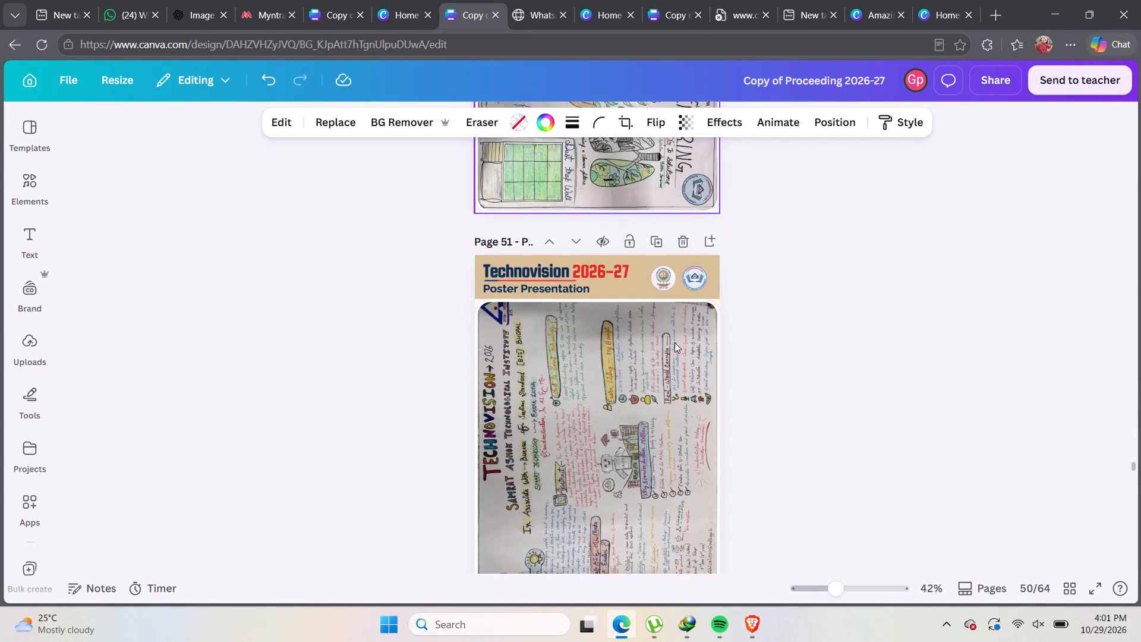
scroll(675, 342, down, 9)
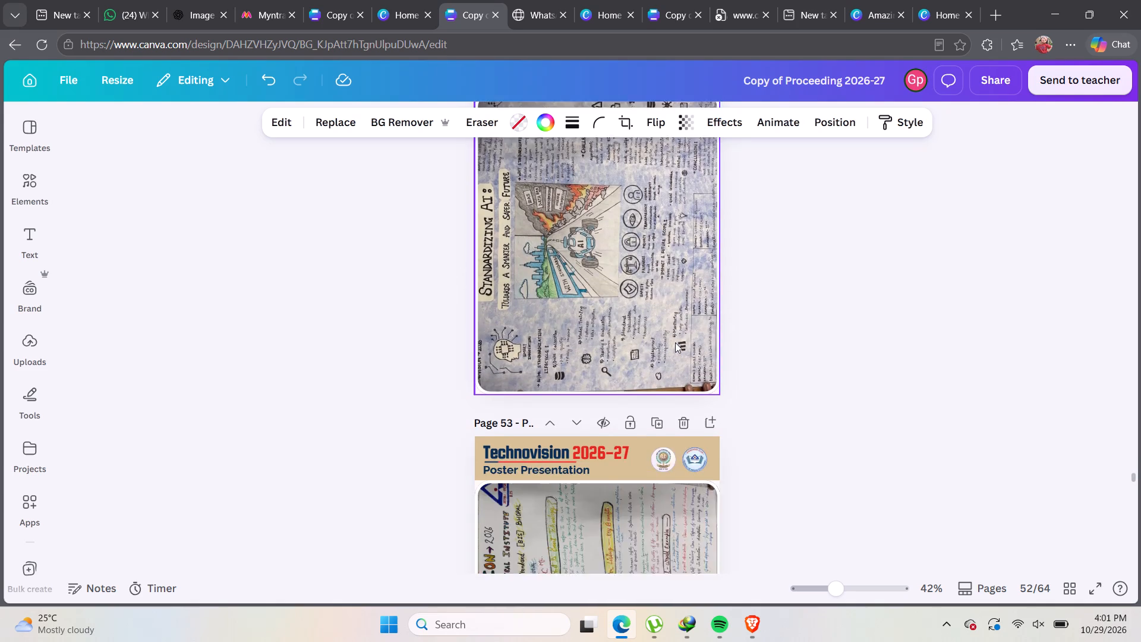
scroll(675, 342, down, 11)
scroll(675, 342, up, 1)
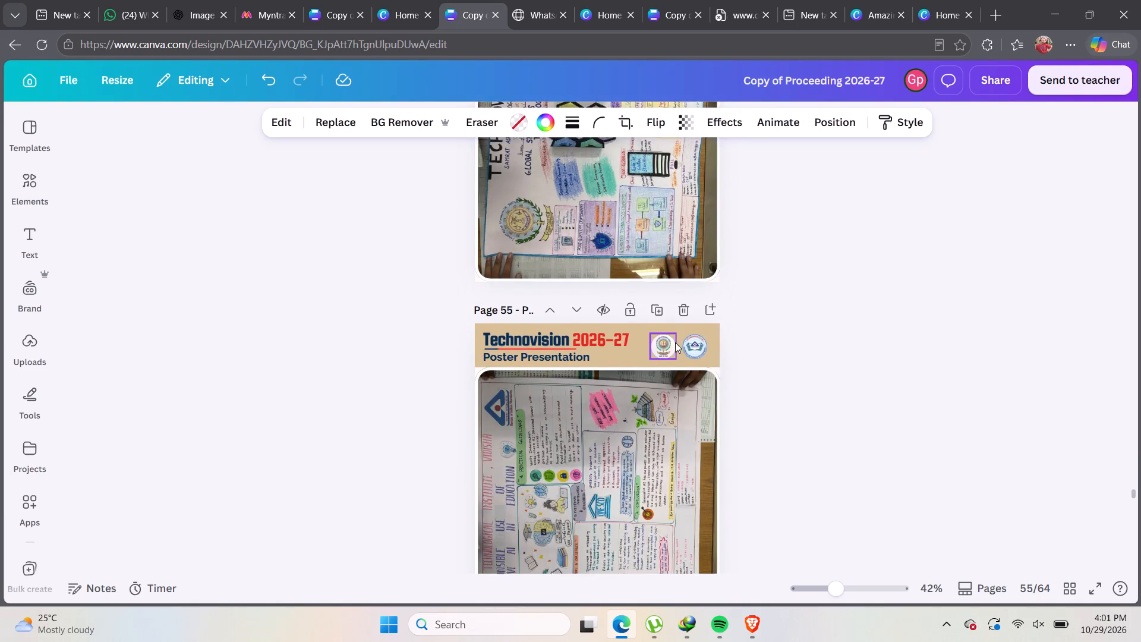
scroll(675, 342, up, 2)
On page 54, enlarge the sideways Technovision 2026 hexagon poster photo within its crop frame and reposition it to trim the surrounding table.
double_click(675, 342)
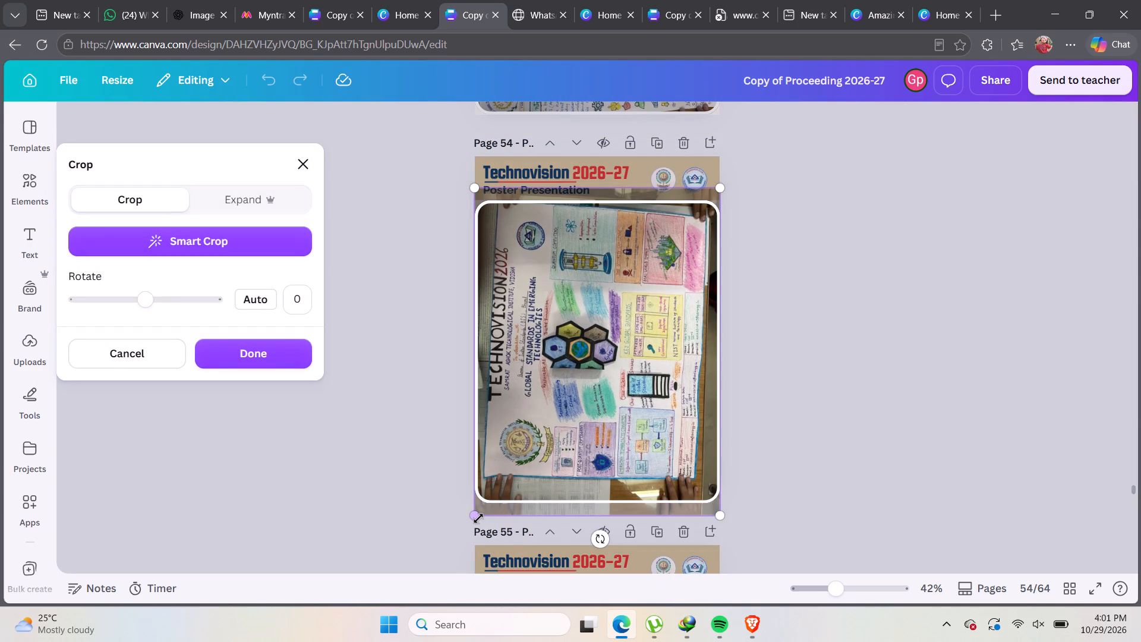
drag(478, 518, 462, 543)
drag(553, 426, 562, 428)
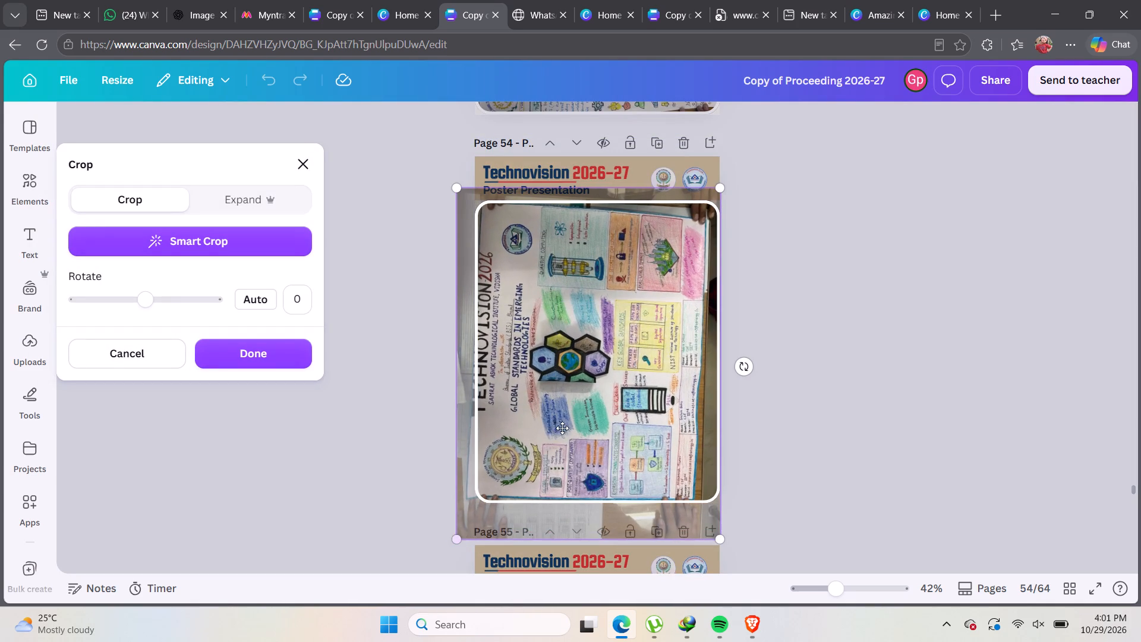
drag(562, 428, 599, 430)
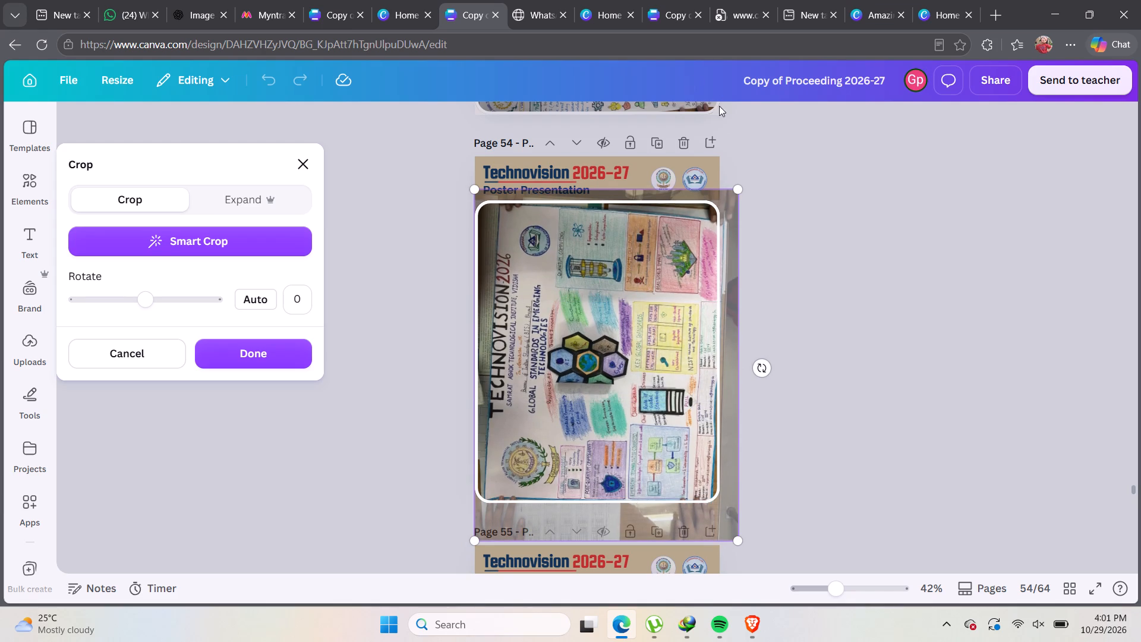
drag(738, 187, 743, 180)
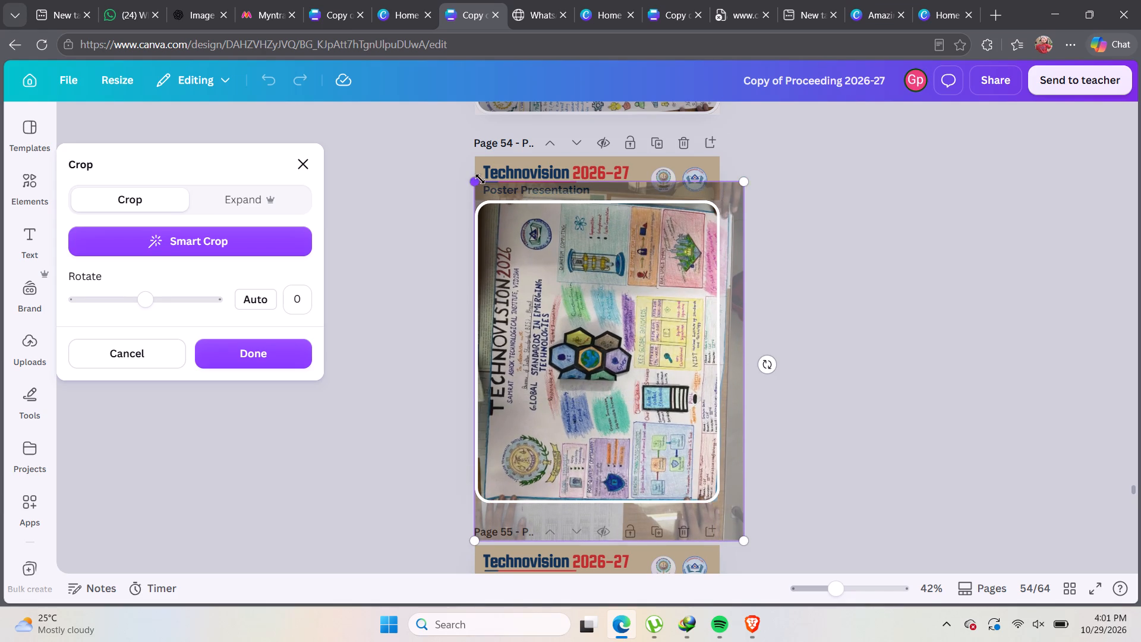
drag(480, 179, 453, 181)
drag(553, 215, 546, 231)
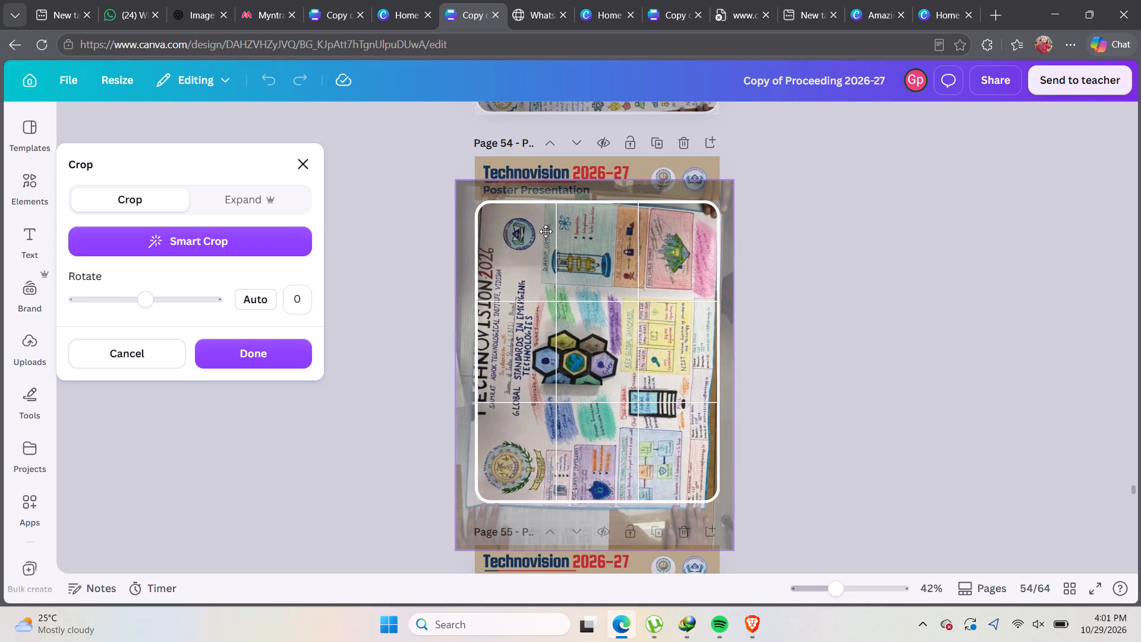
drag(546, 231, 554, 229)
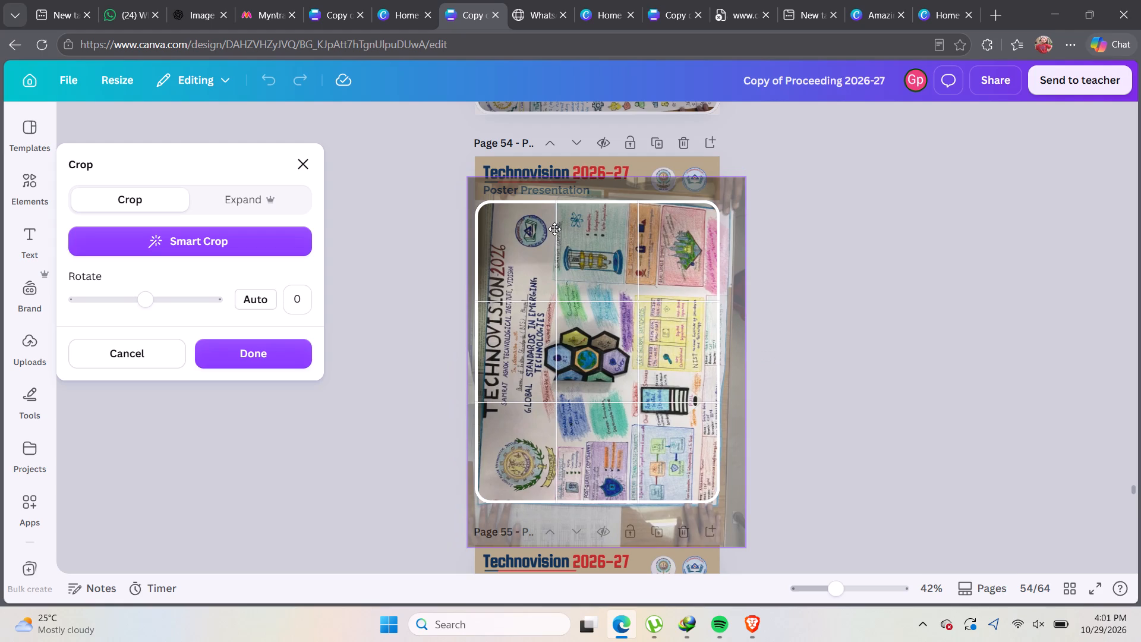
drag(554, 229, 553, 228)
click(786, 184)
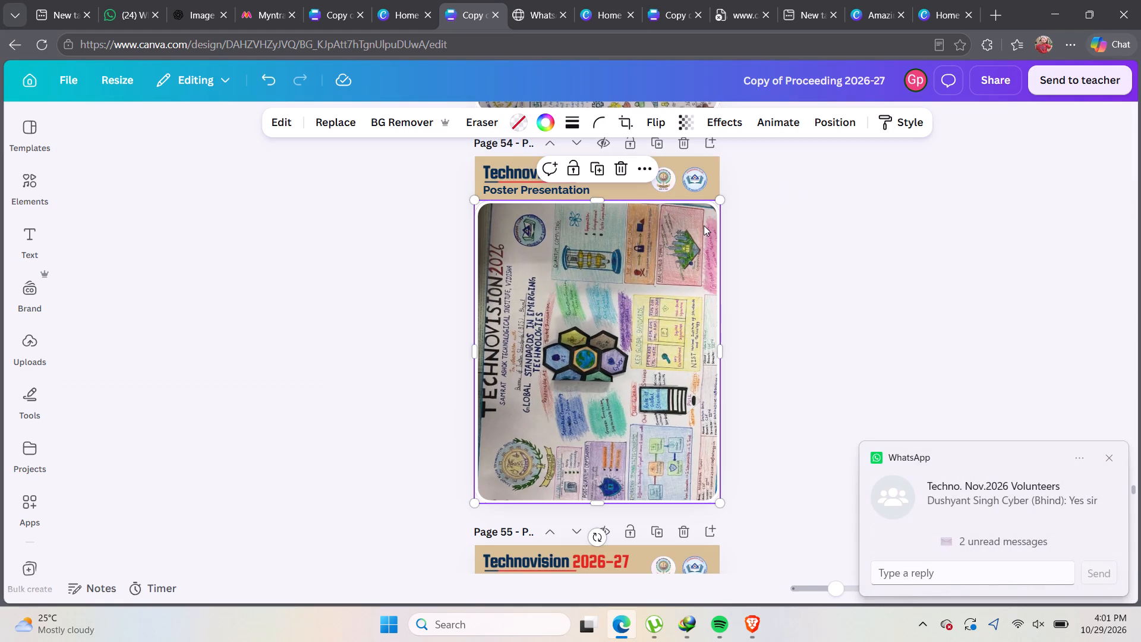
On page 55, enlarge the Responsible Use of Generative AI in Education poster photo within its crop frame and shift it to trim the background.
scroll(584, 261, down, 6)
double_click(588, 264)
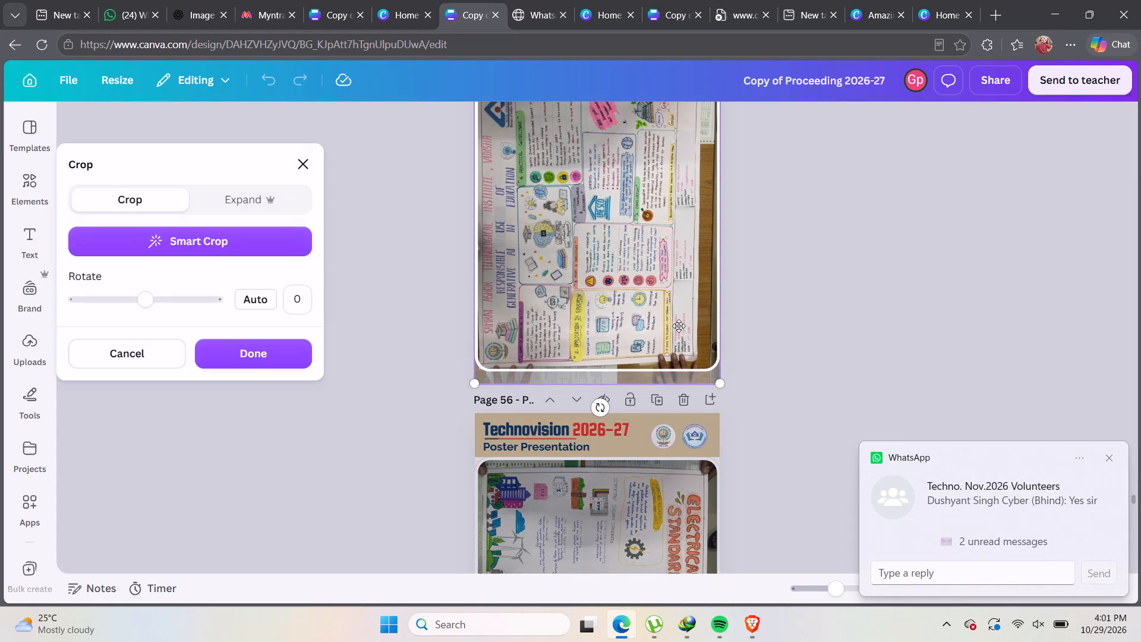
drag(720, 382, 739, 396)
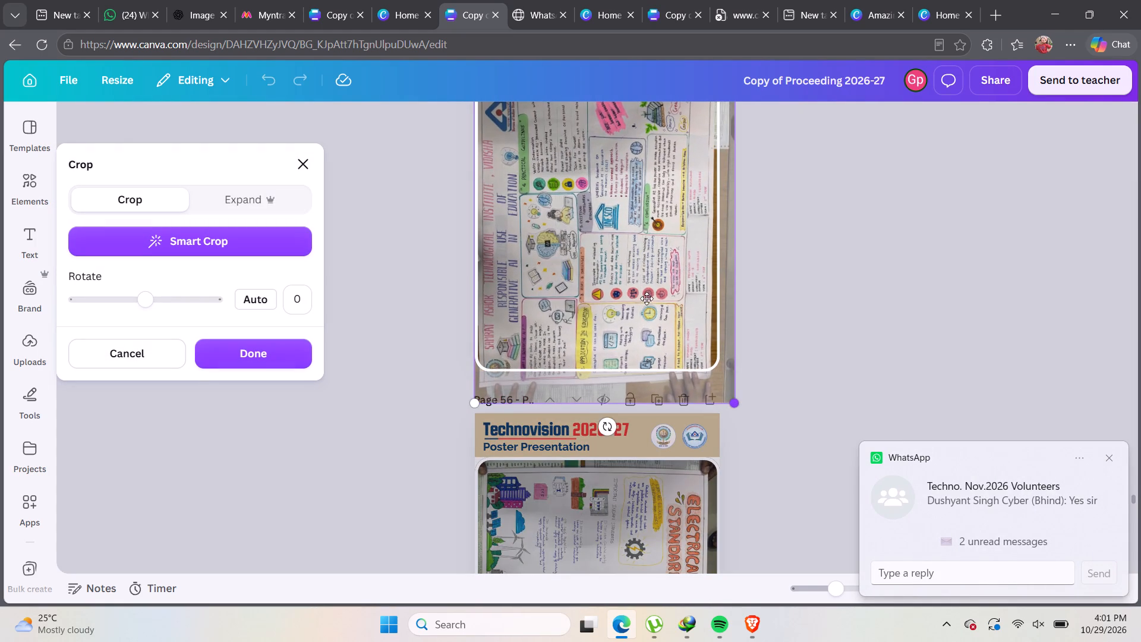
drag(650, 292, 669, 277)
scroll(714, 265, up, 1)
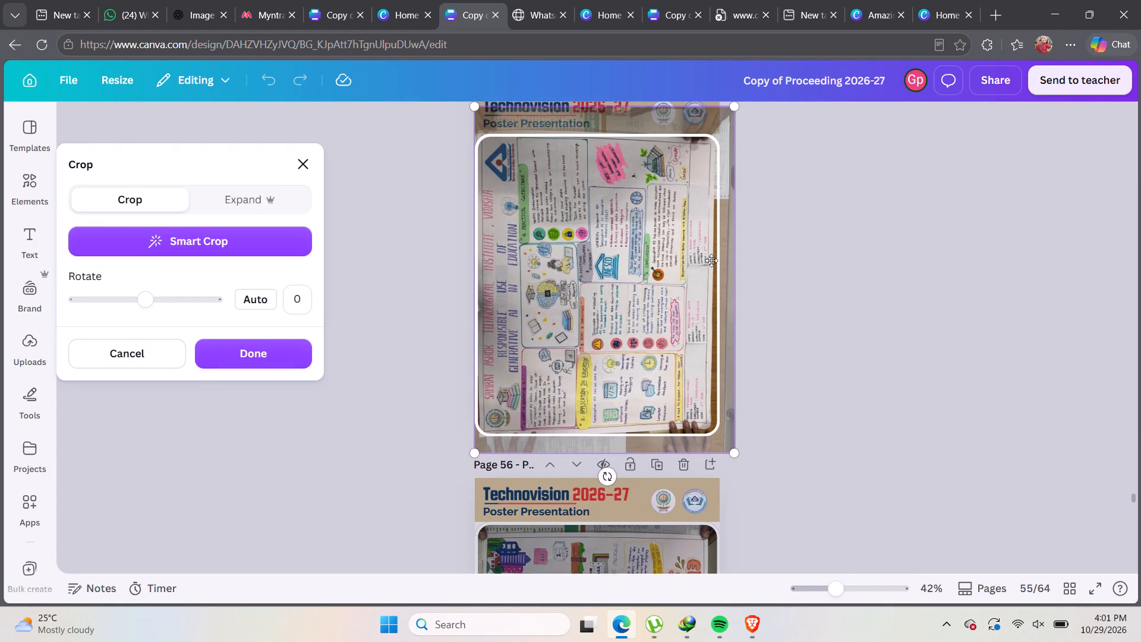
scroll(711, 260, up, 1)
click(736, 186)
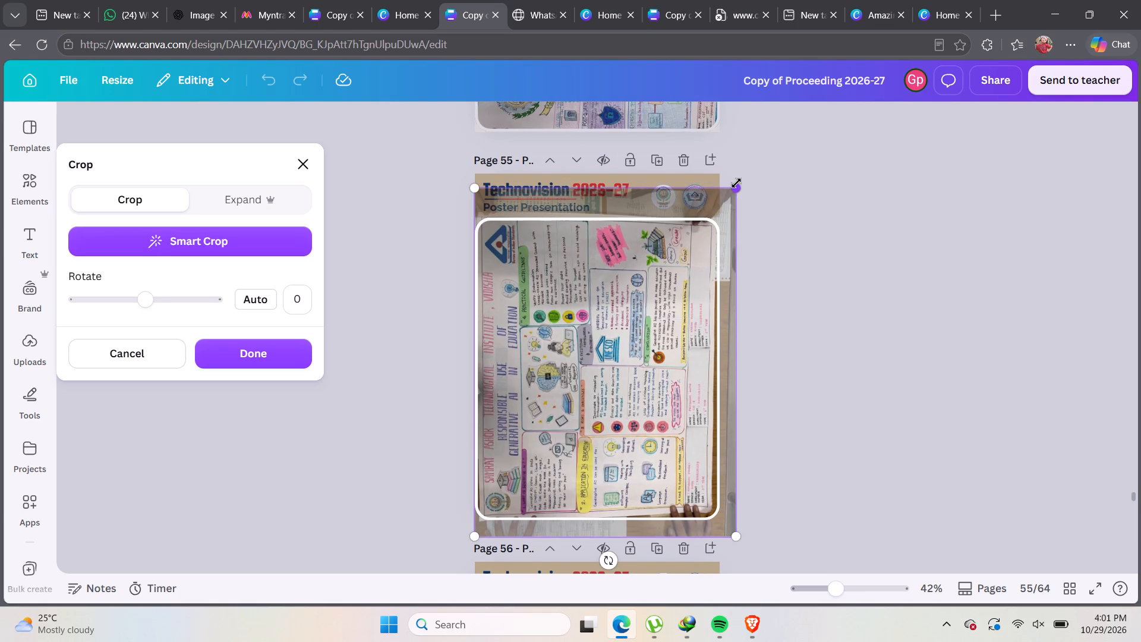
click(786, 241)
Delete page 56 with the sideways Electrical Engineering Standard and Codes poster.
scroll(752, 237, down, 6)
click(632, 281)
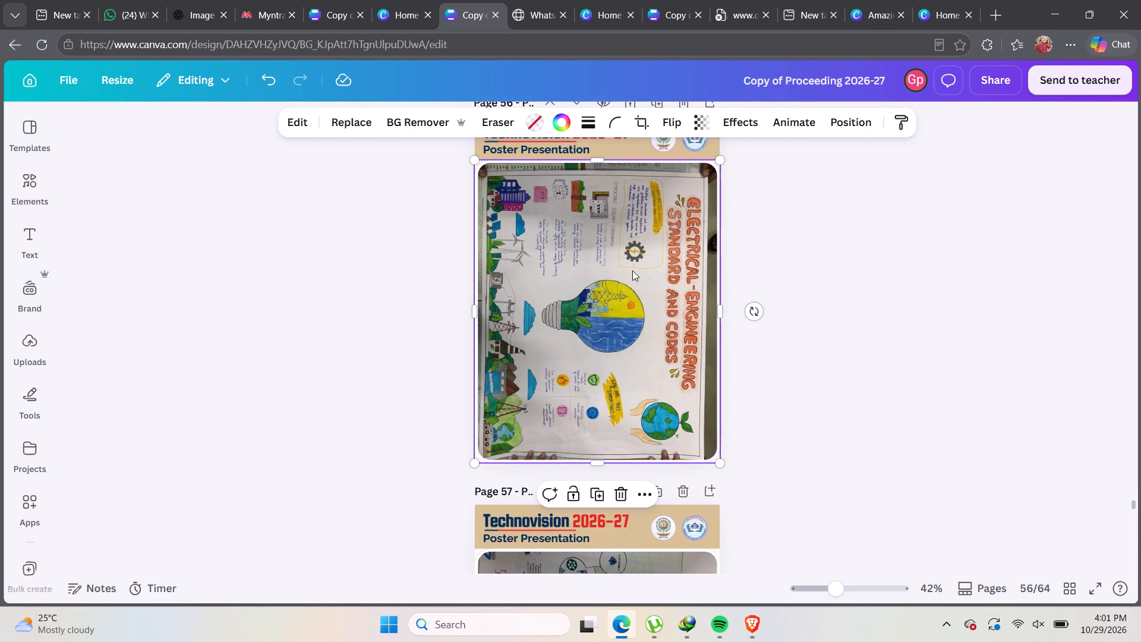
scroll(710, 171, up, 2)
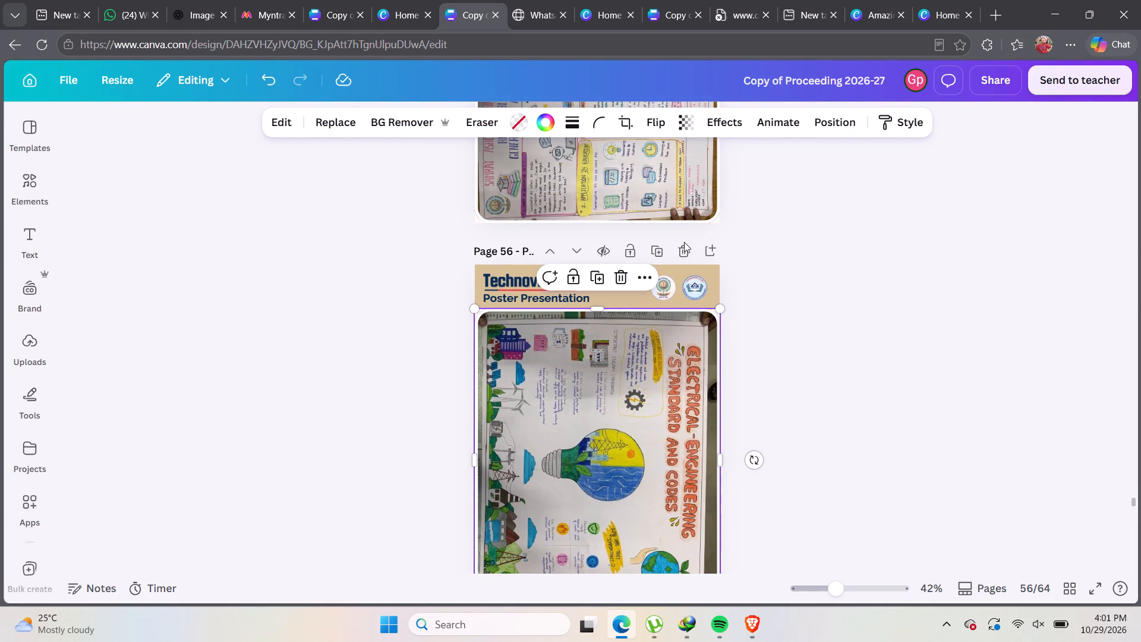
click(684, 255)
On page 57, slightly enlarge the Global Vision, Digital Future poster photo within its crop frame to trim the photo's edges.
scroll(678, 241, down, 3)
scroll(673, 228, up, 1)
scroll(673, 226, down, 2)
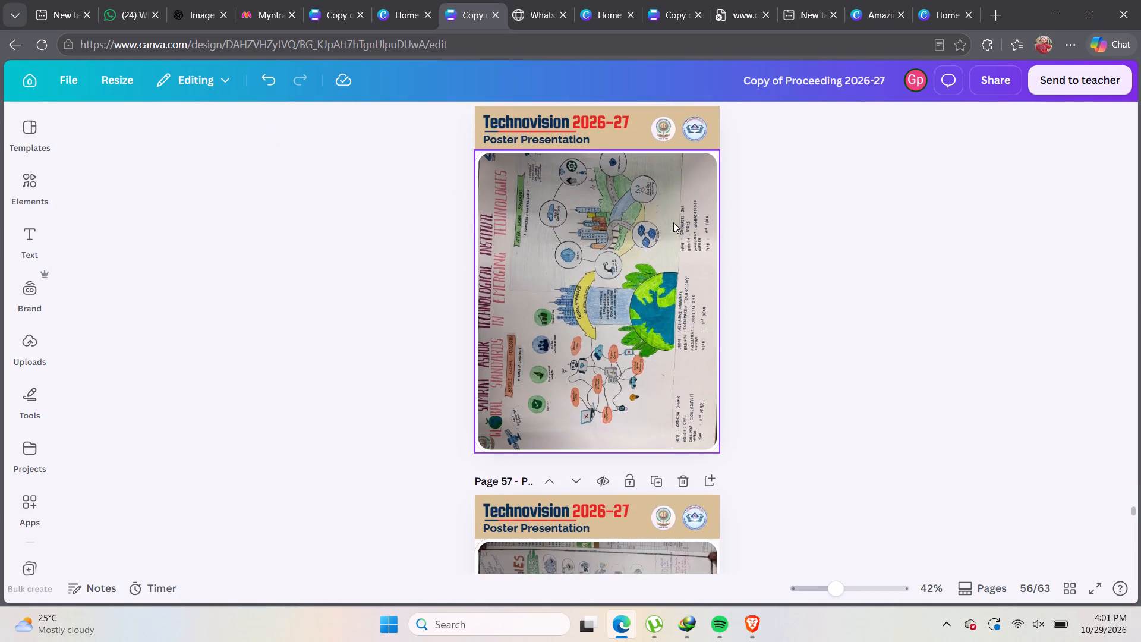
scroll(673, 222, down, 3)
double_click(635, 229)
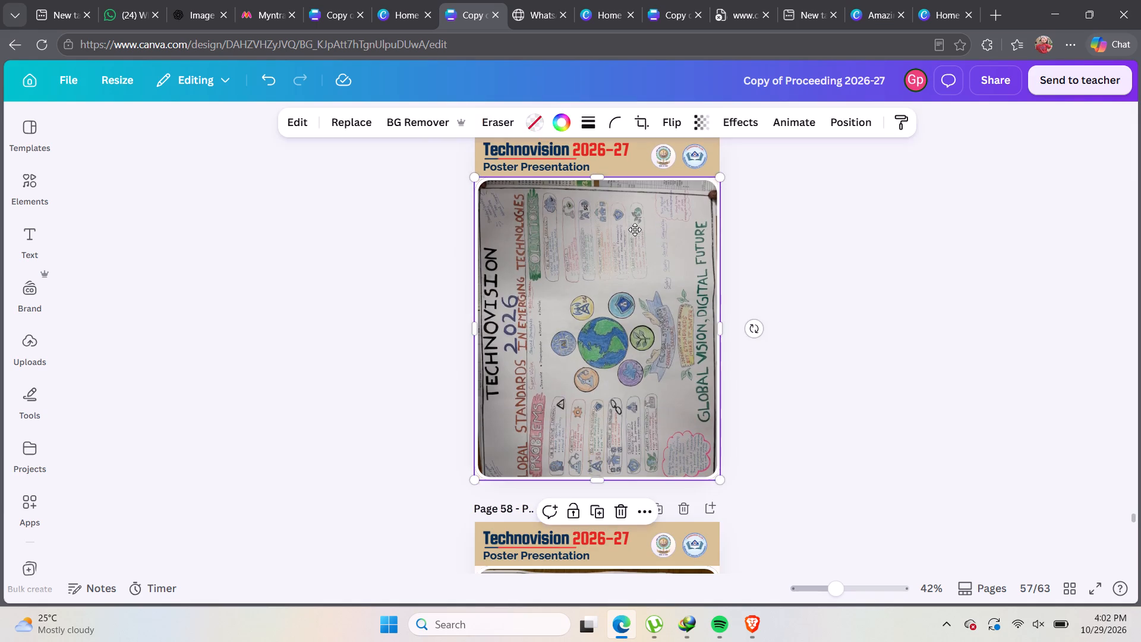
drag(718, 161, 732, 149)
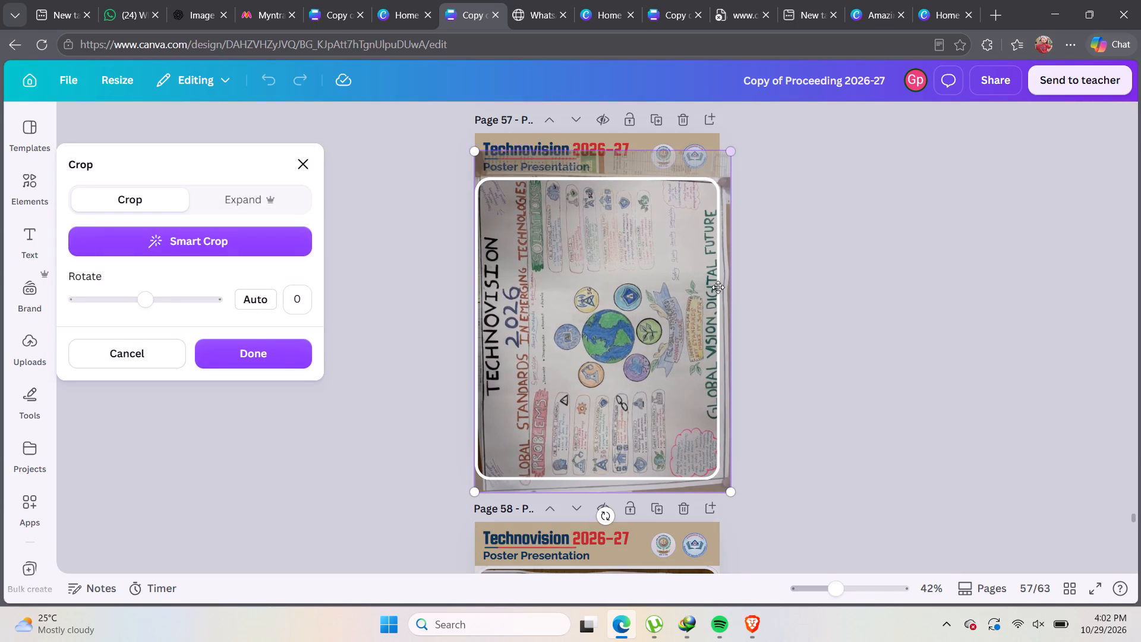
click(876, 322)
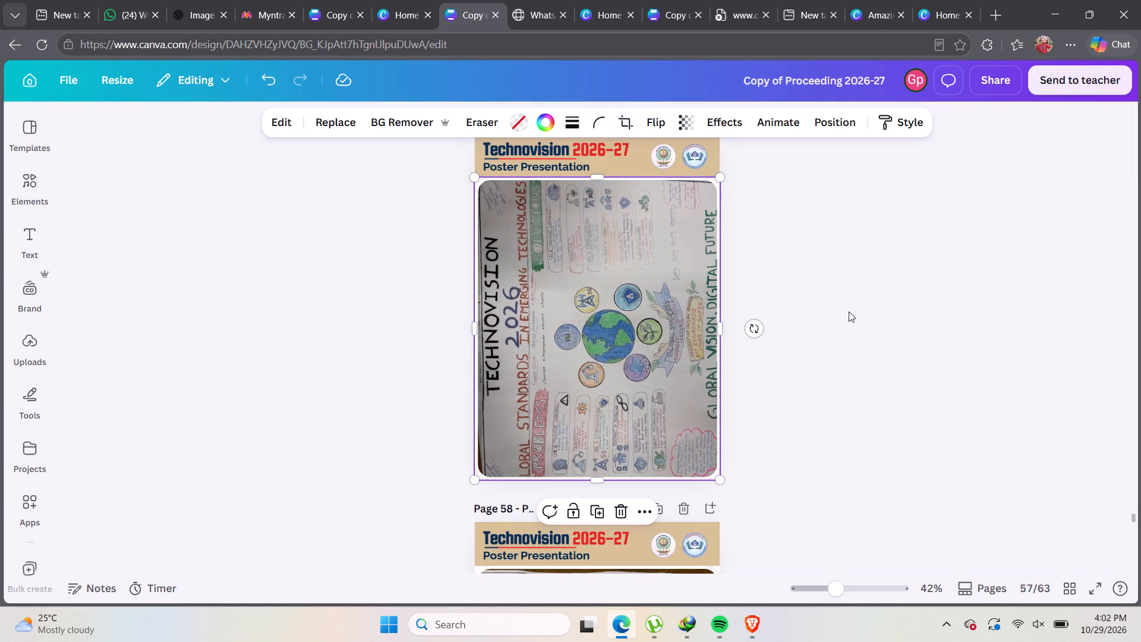
Review the remaining pages from 58 to 63 and back to page 55 for poster photos that need reframing.
scroll(822, 247, down, 4)
scroll(783, 209, down, 3)
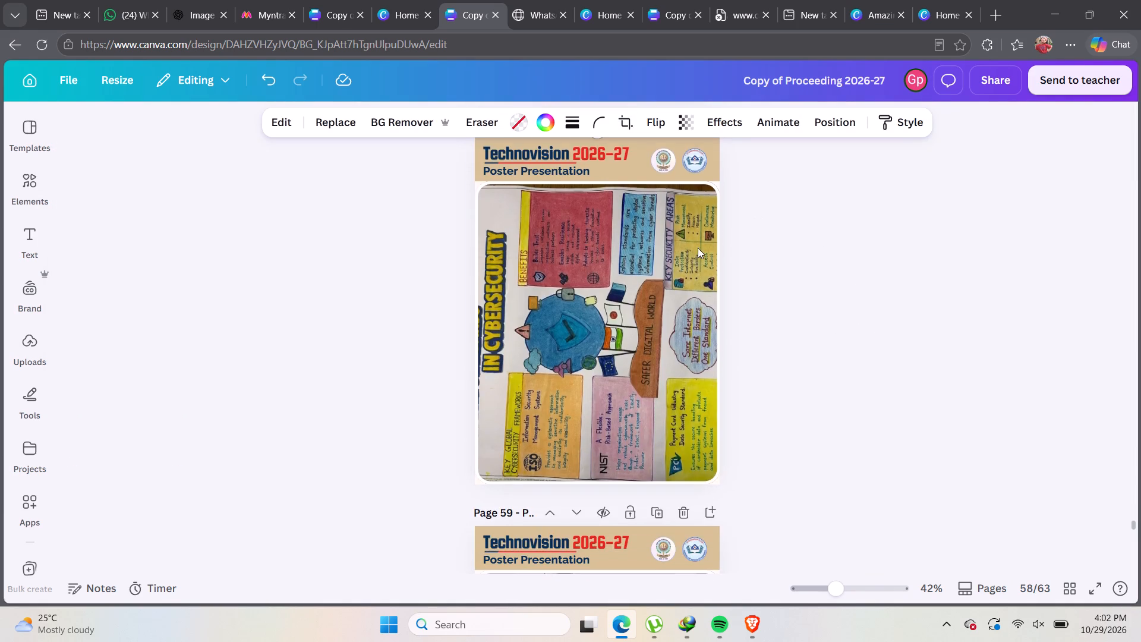
scroll(638, 239, down, 7)
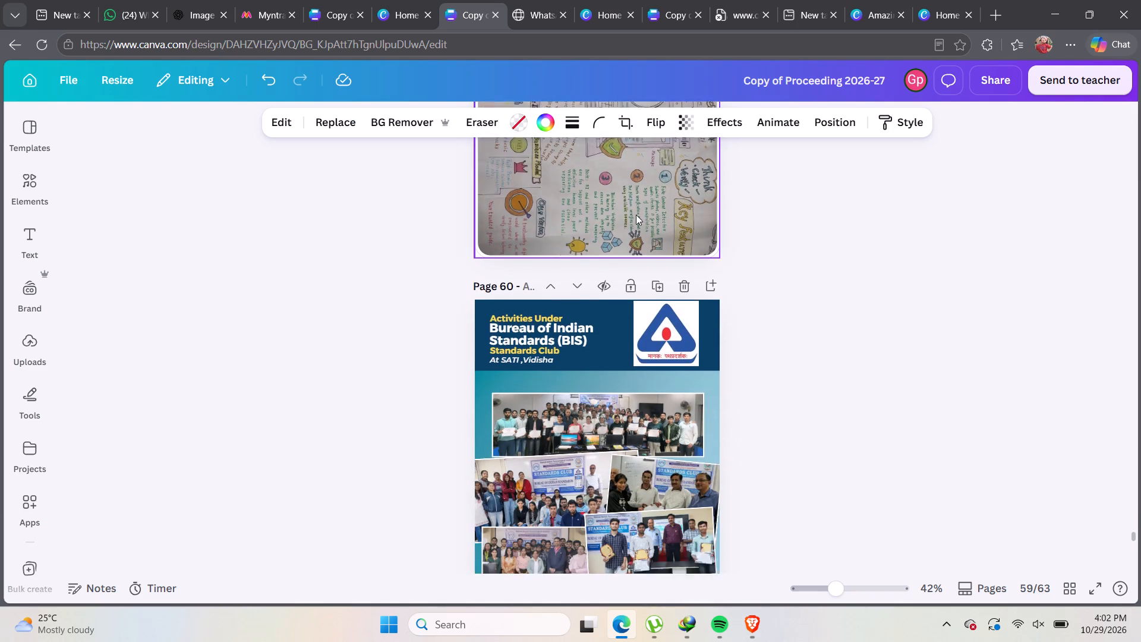
scroll(641, 210, down, 5)
scroll(641, 206, up, 3)
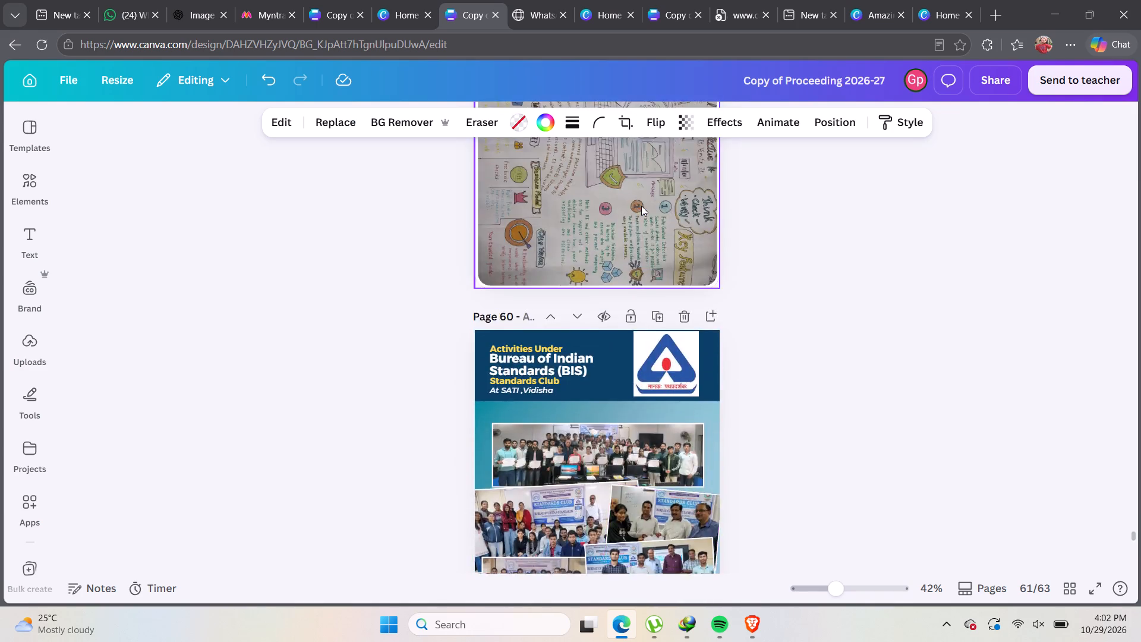
scroll(641, 206, down, 13)
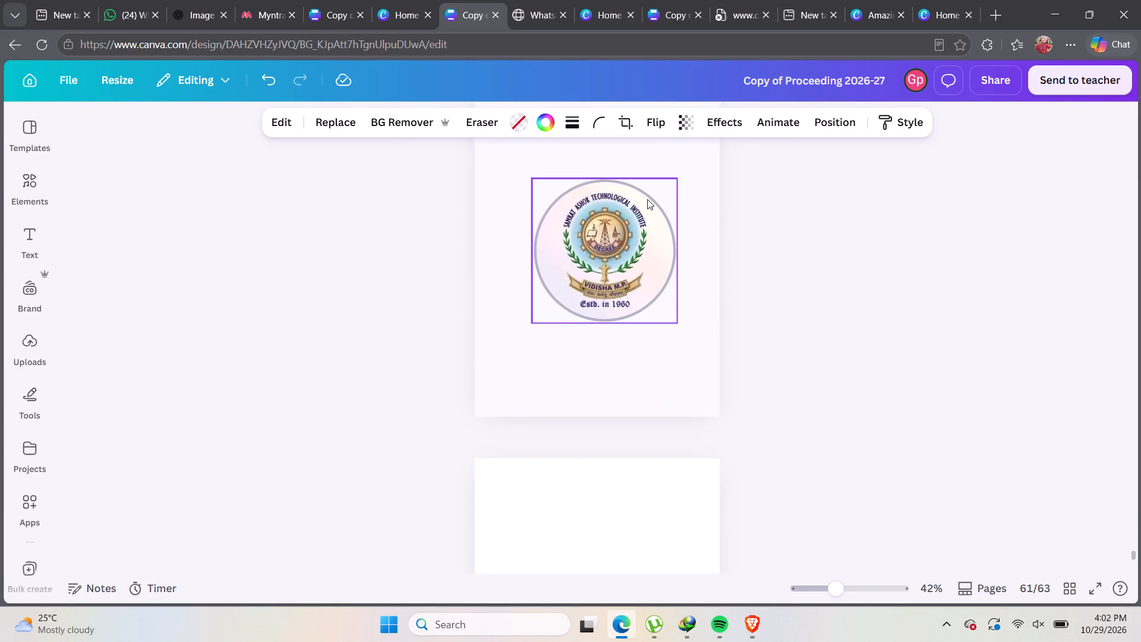
scroll(647, 199, down, 5)
scroll(538, 308, down, 3)
scroll(538, 308, up, 2)
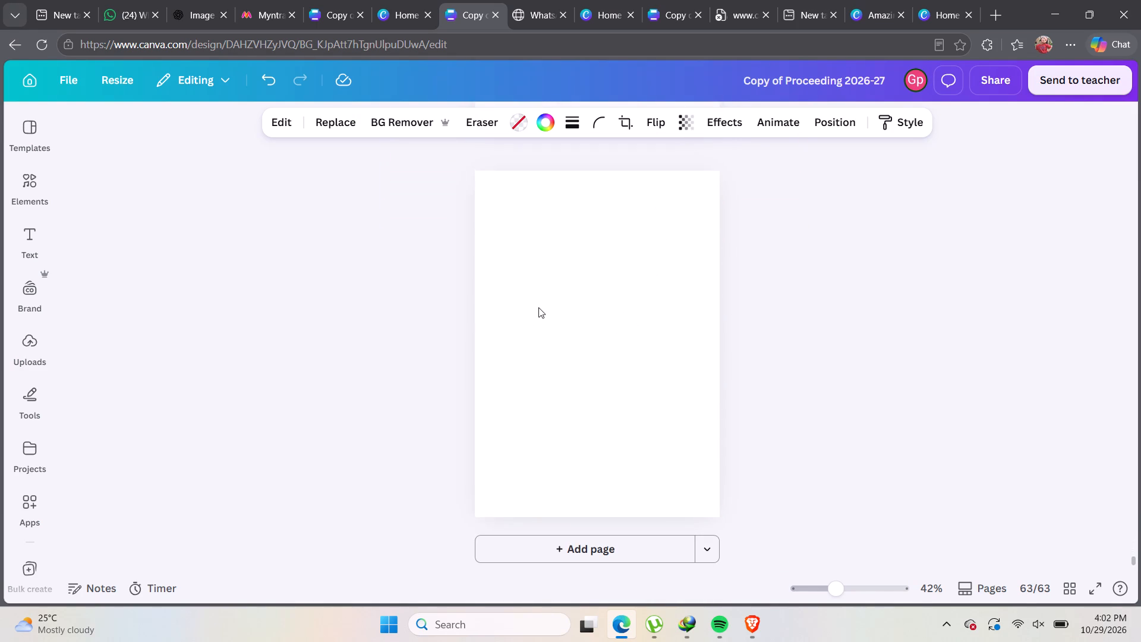
scroll(538, 307, up, 5)
scroll(542, 286, down, 7)
scroll(576, 270, up, 4)
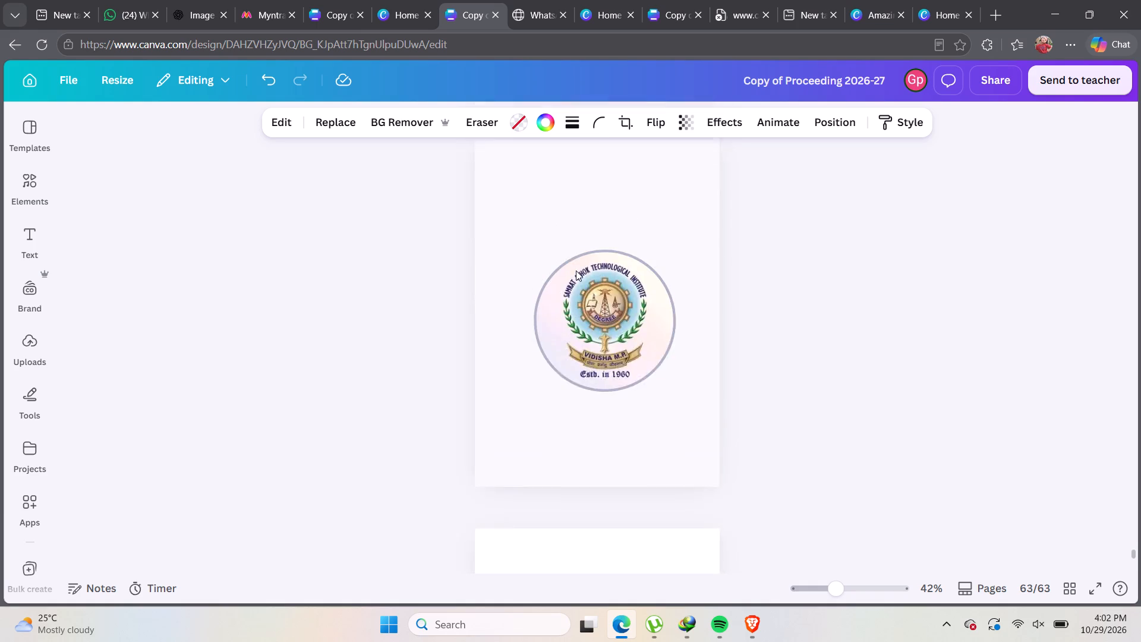
scroll(576, 270, up, 15)
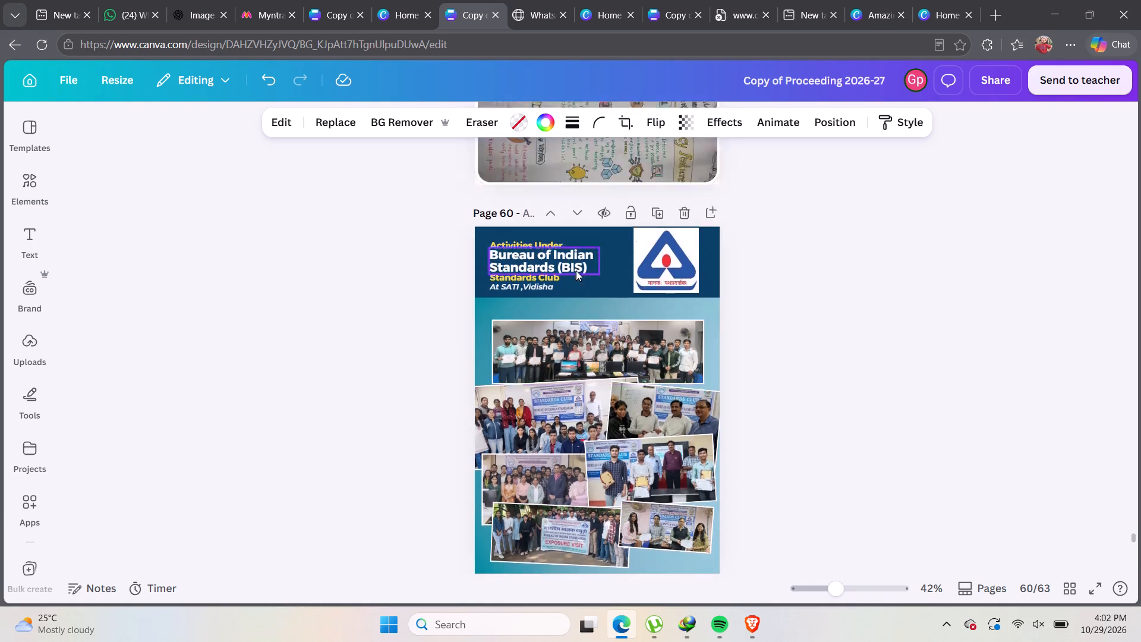
scroll(576, 270, up, 4)
scroll(576, 270, down, 1)
scroll(576, 270, up, 4)
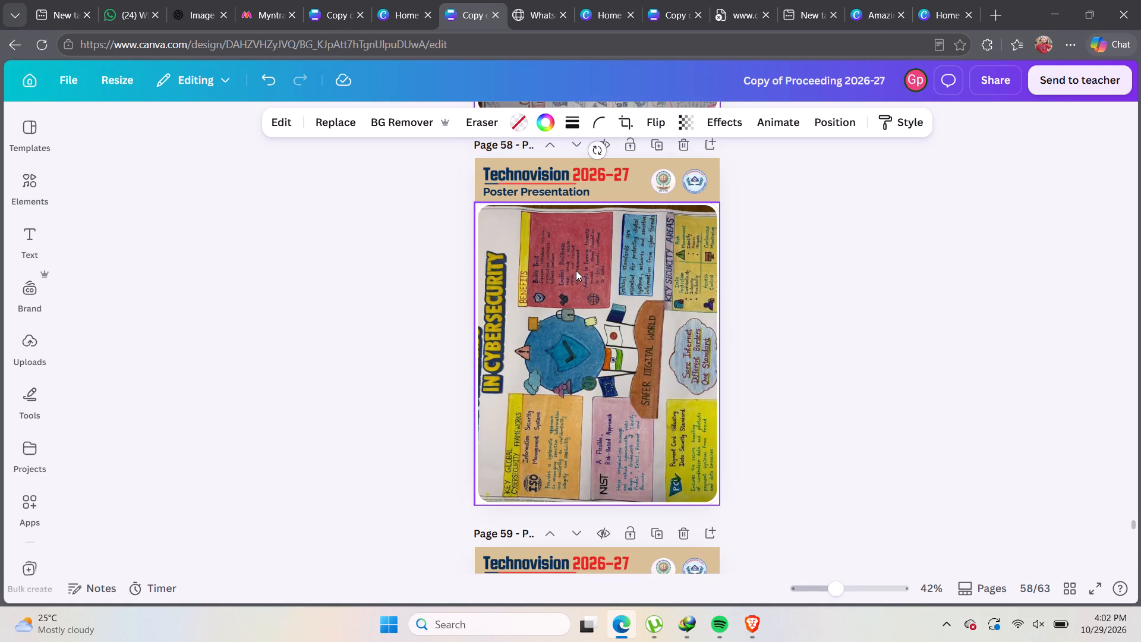
scroll(576, 270, up, 17)
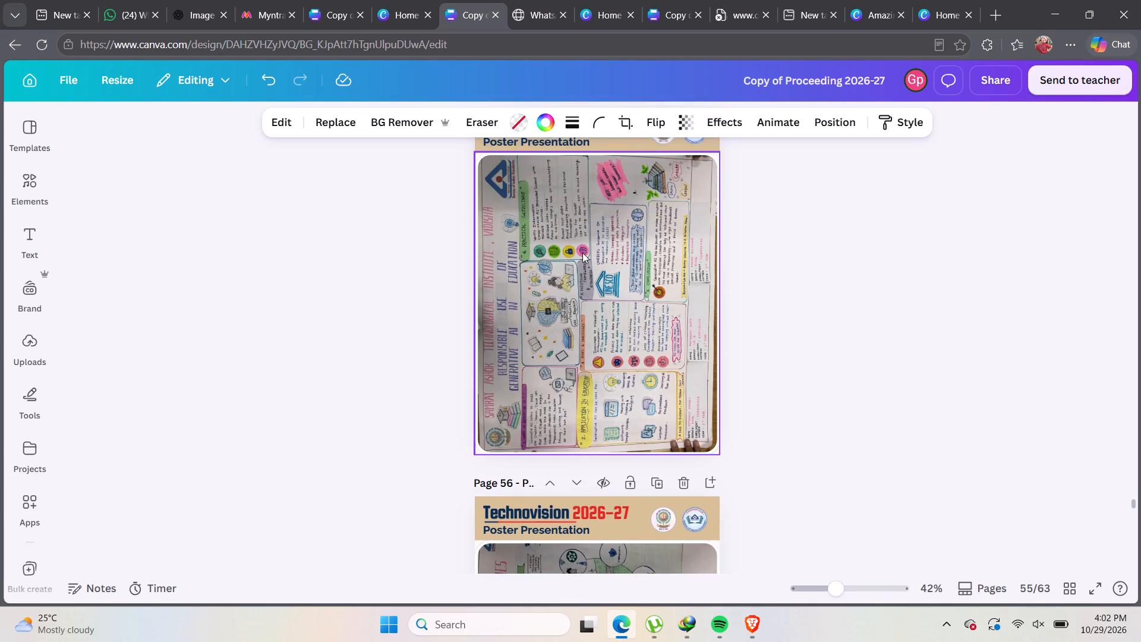
On page 54, enlarge the Global Standards in Emerging Technologies poster photo slightly and shift it within its crop frame to trim the dark edge.
scroll(582, 253, up, 6)
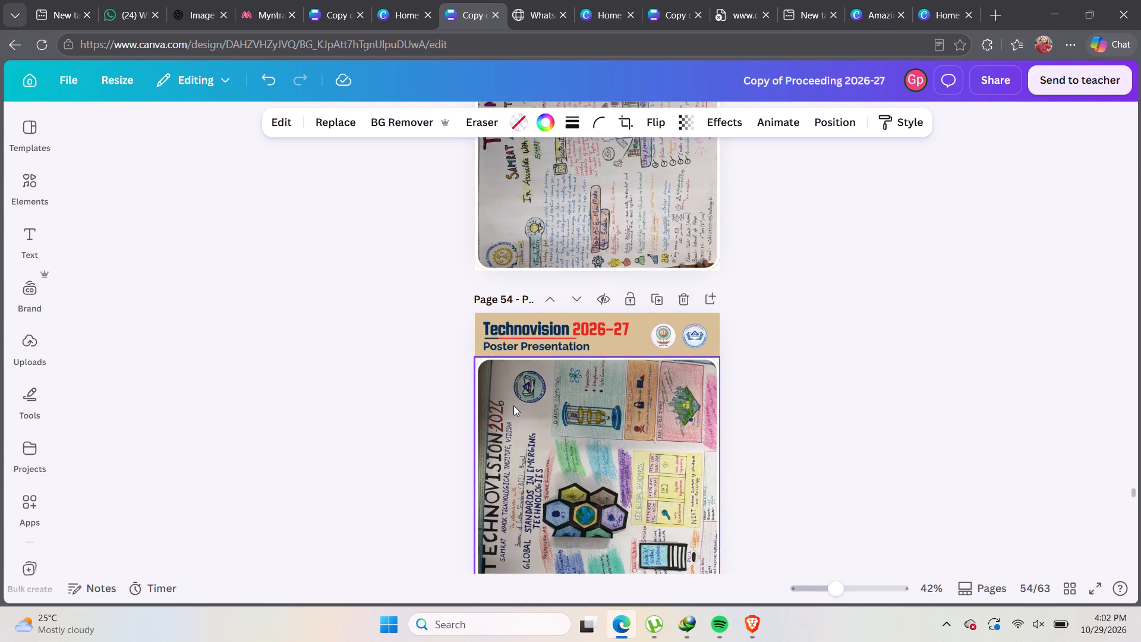
double_click(516, 405)
drag(467, 332, 462, 329)
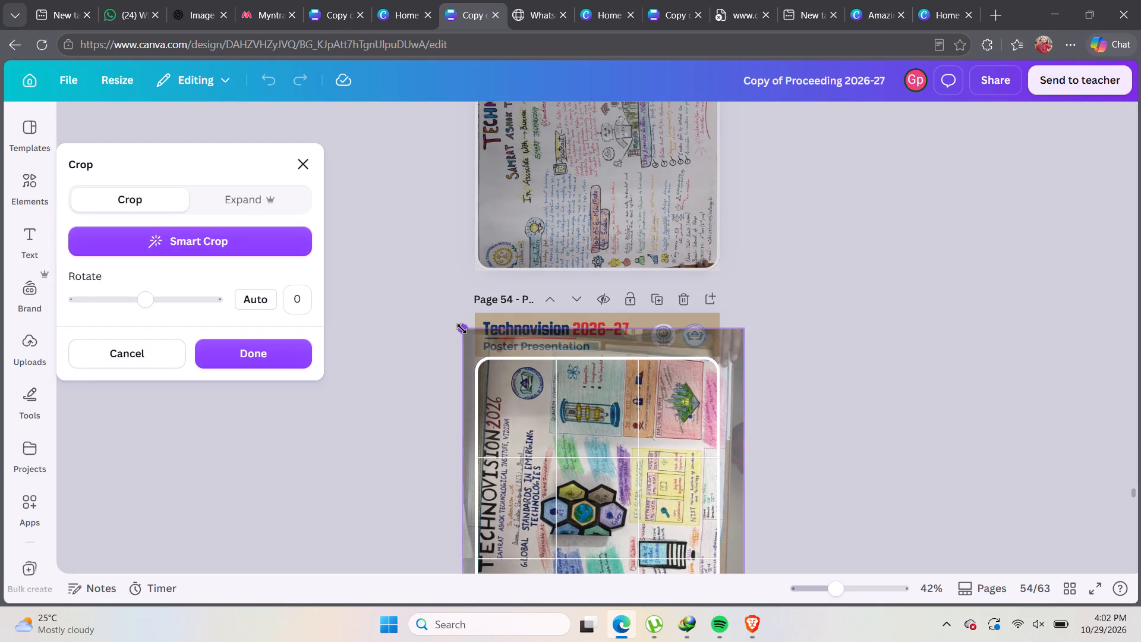
drag(462, 329, 460, 326)
drag(565, 417, 559, 426)
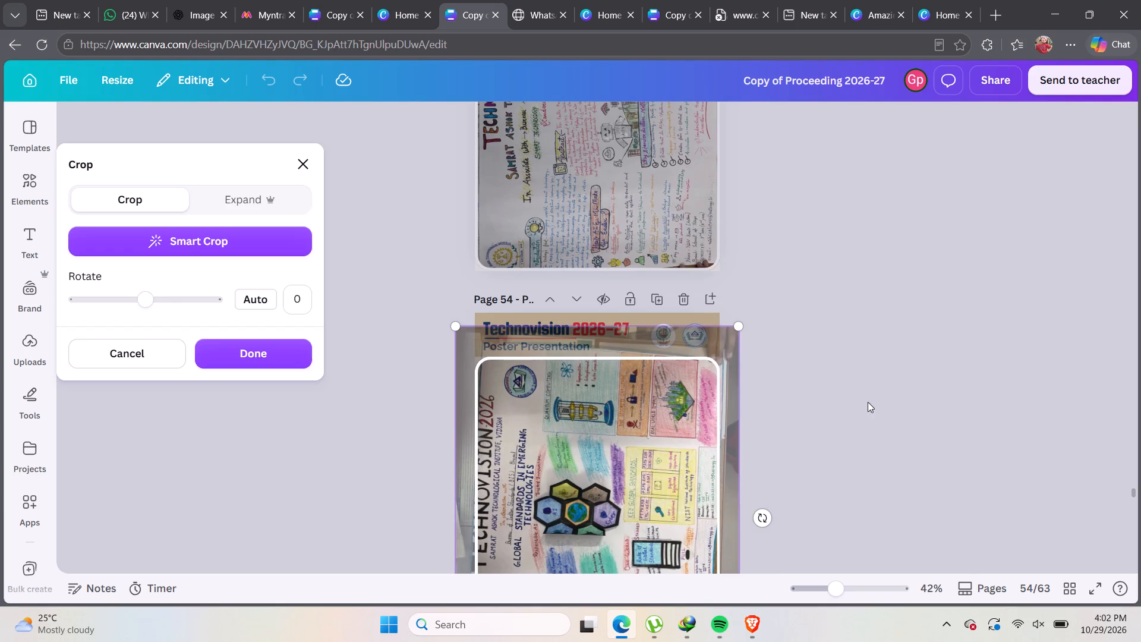
click(880, 396)
Review the poster pages from 53 back to 25 for sideways, badly framed or duplicate poster photos.
scroll(741, 328, up, 12)
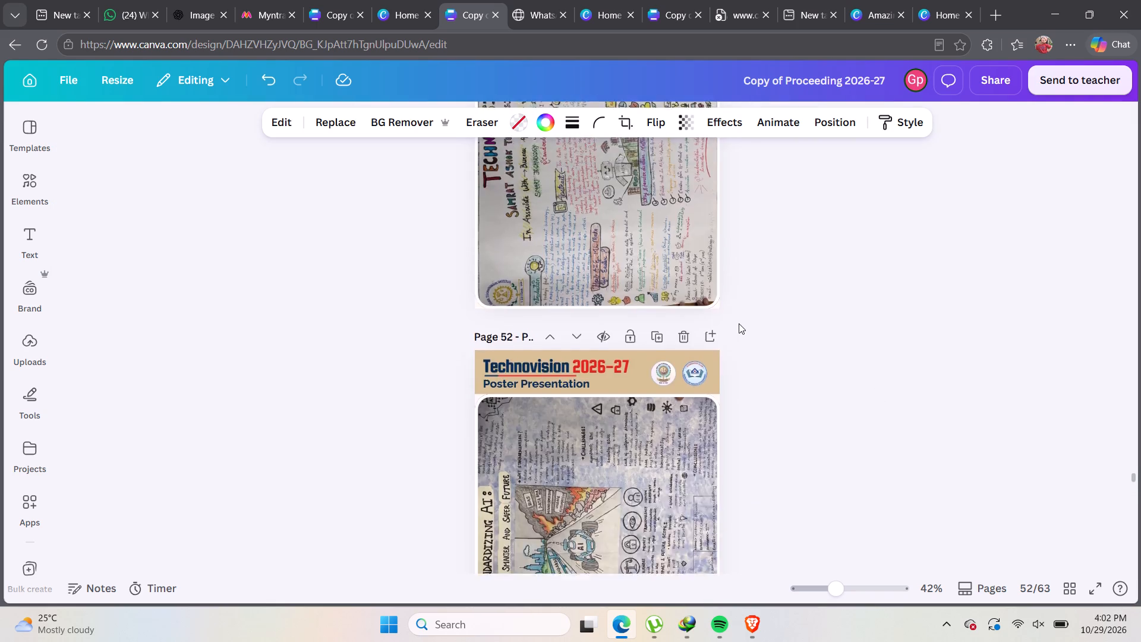
scroll(739, 323, up, 19)
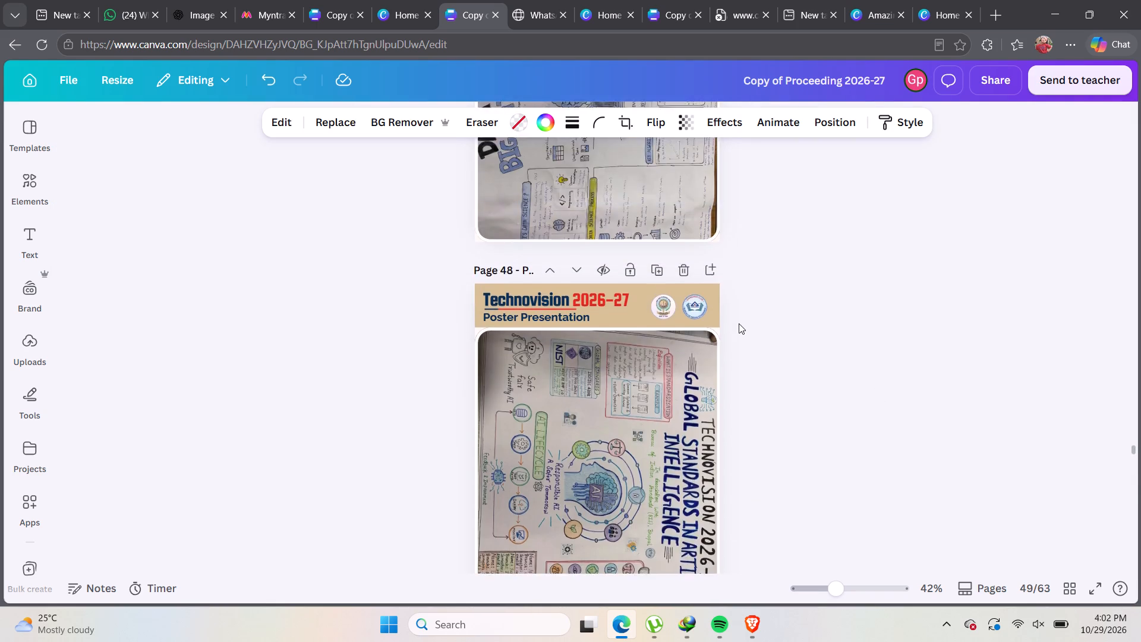
scroll(739, 323, up, 14)
scroll(739, 323, up, 15)
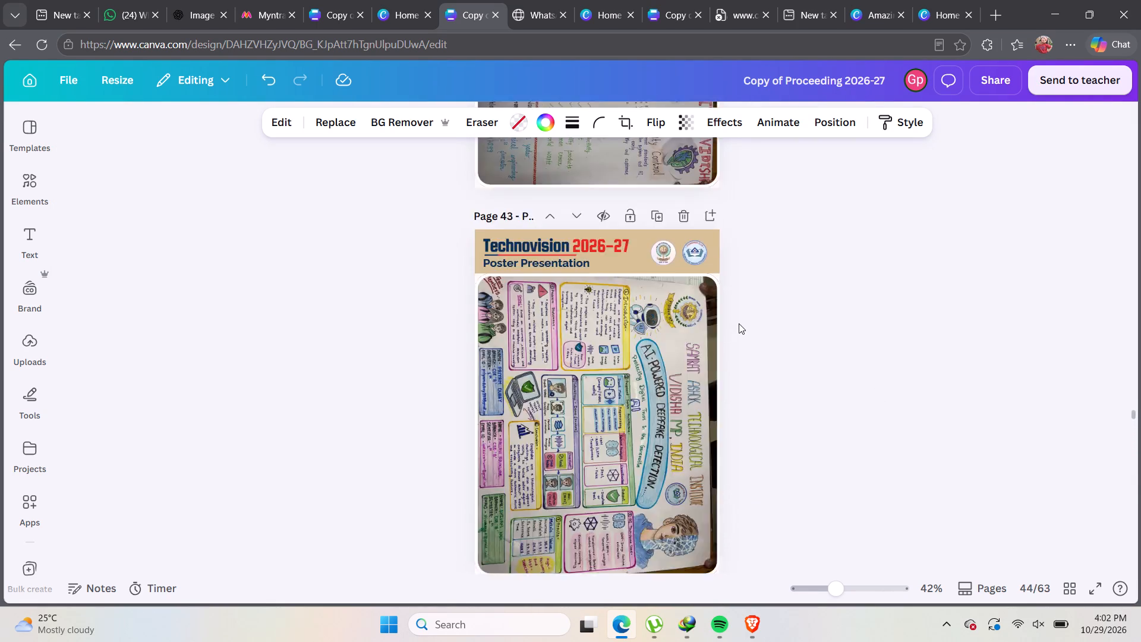
scroll(739, 323, up, 7)
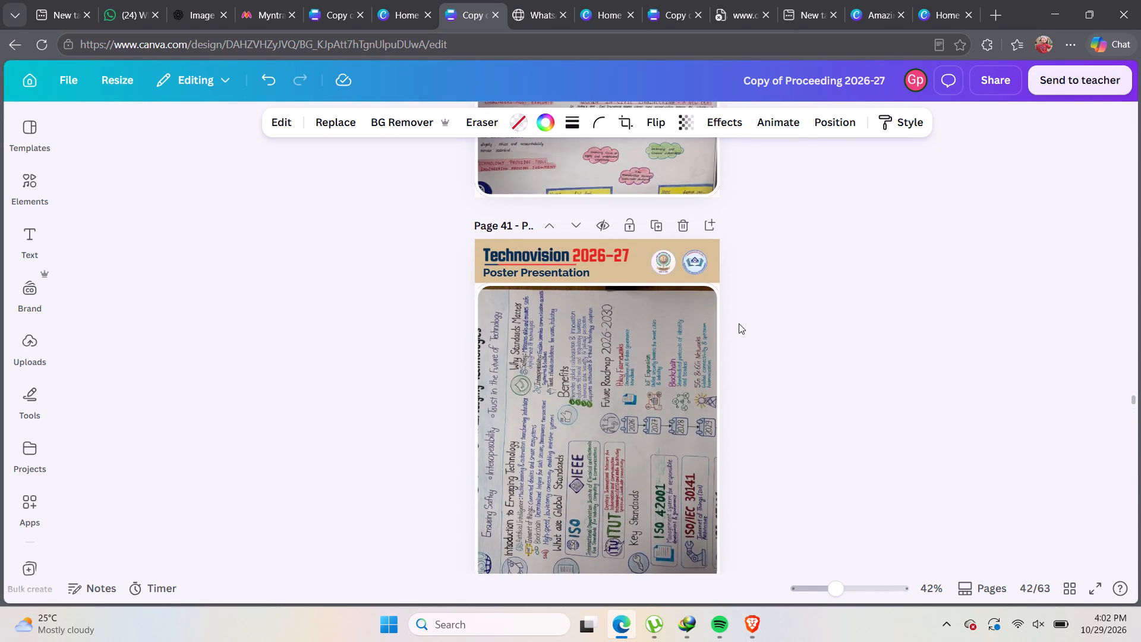
scroll(739, 323, up, 16)
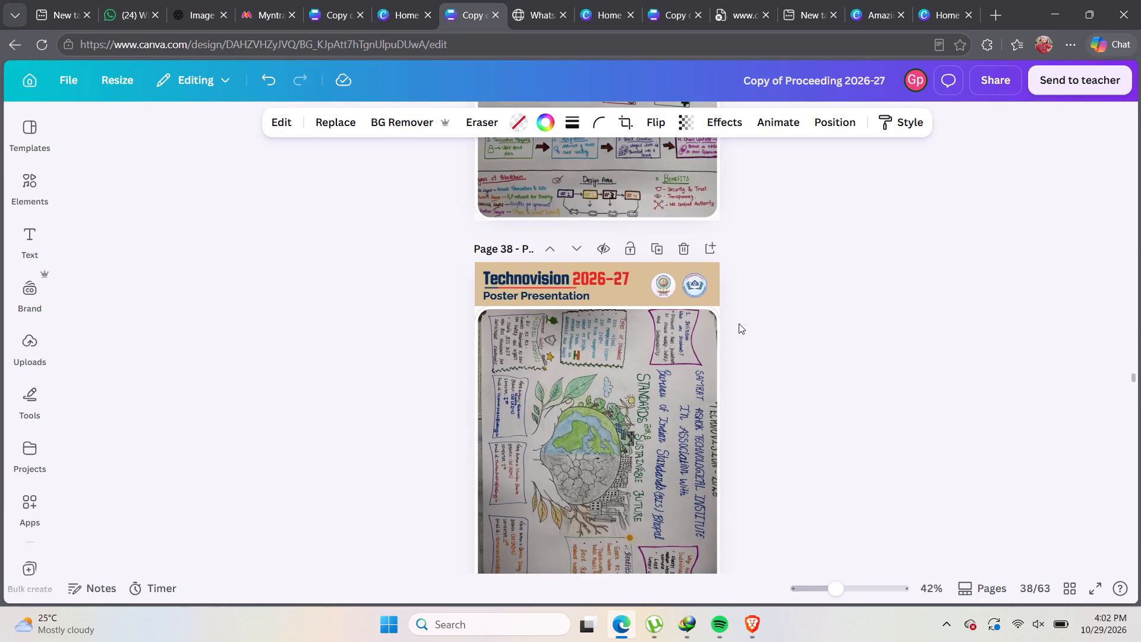
scroll(739, 323, up, 20)
scroll(739, 323, up, 1)
scroll(739, 323, down, 2)
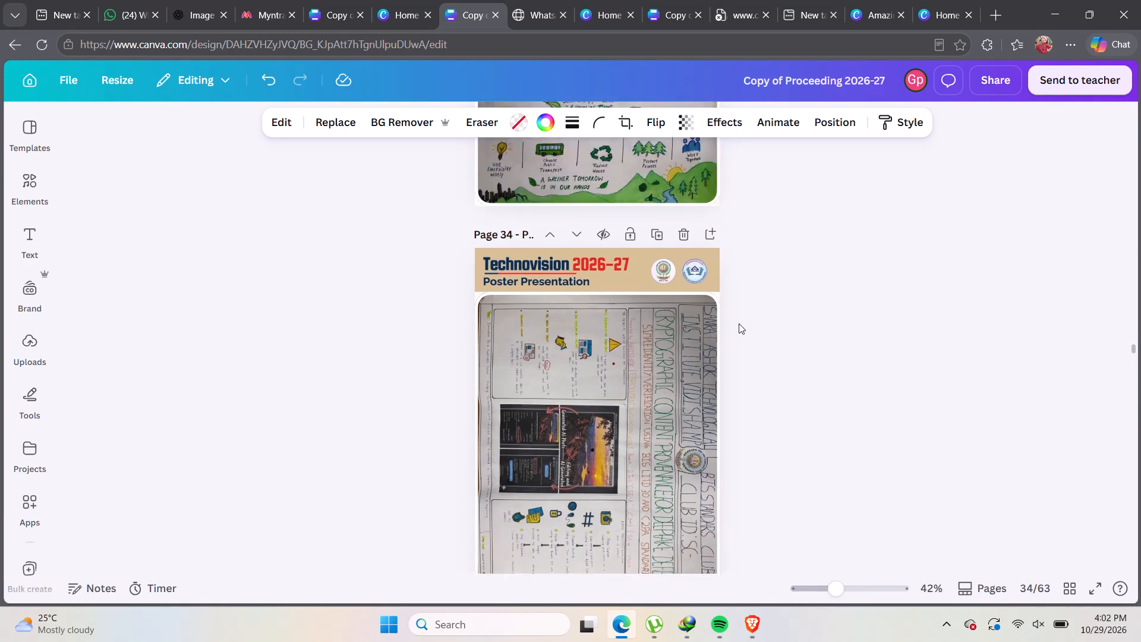
scroll(739, 323, down, 6)
scroll(739, 323, up, 5)
scroll(739, 323, down, 1)
scroll(739, 323, up, 13)
scroll(739, 323, up, 20)
scroll(739, 323, up, 17)
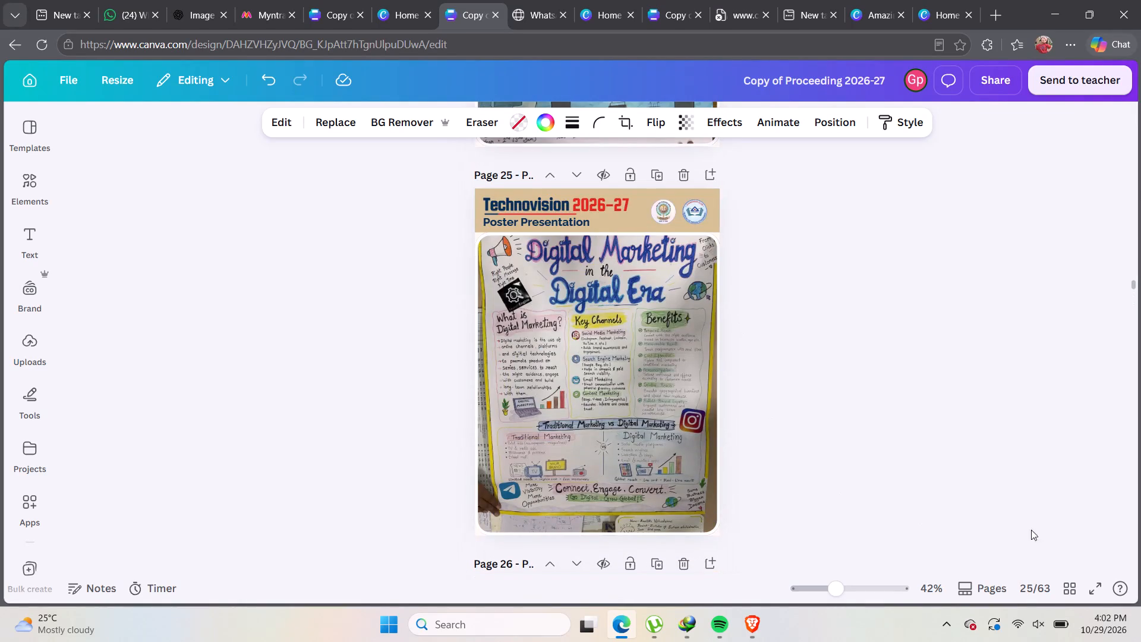
Look over all the pages in a zoomed-out grid overview.
click(1070, 579)
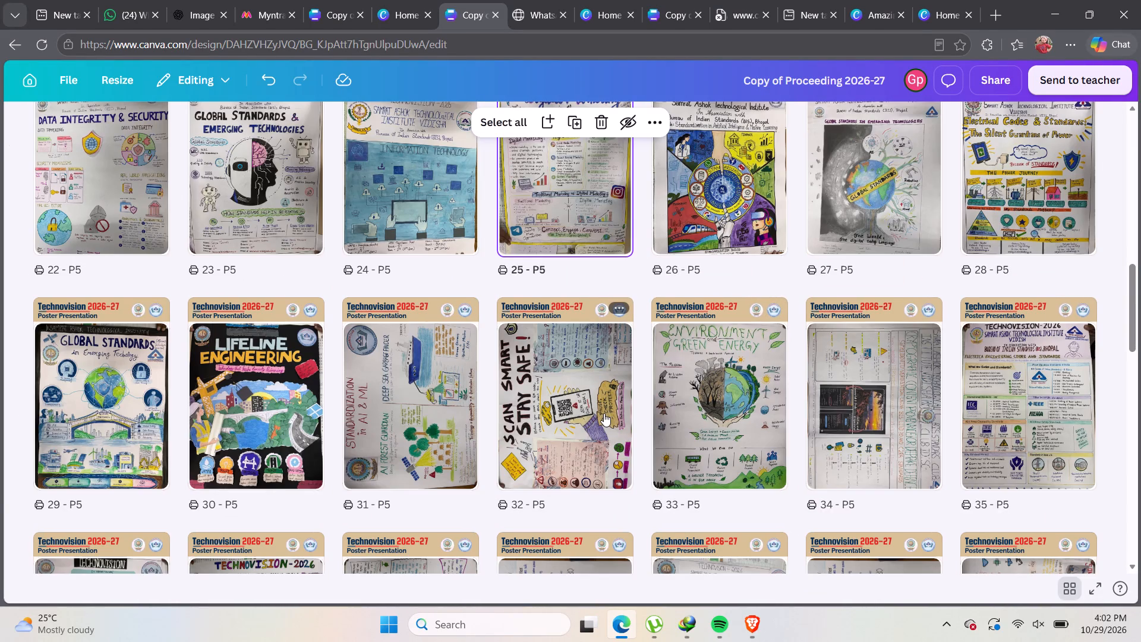
ctrl+scroll(595, 414, down, 3)
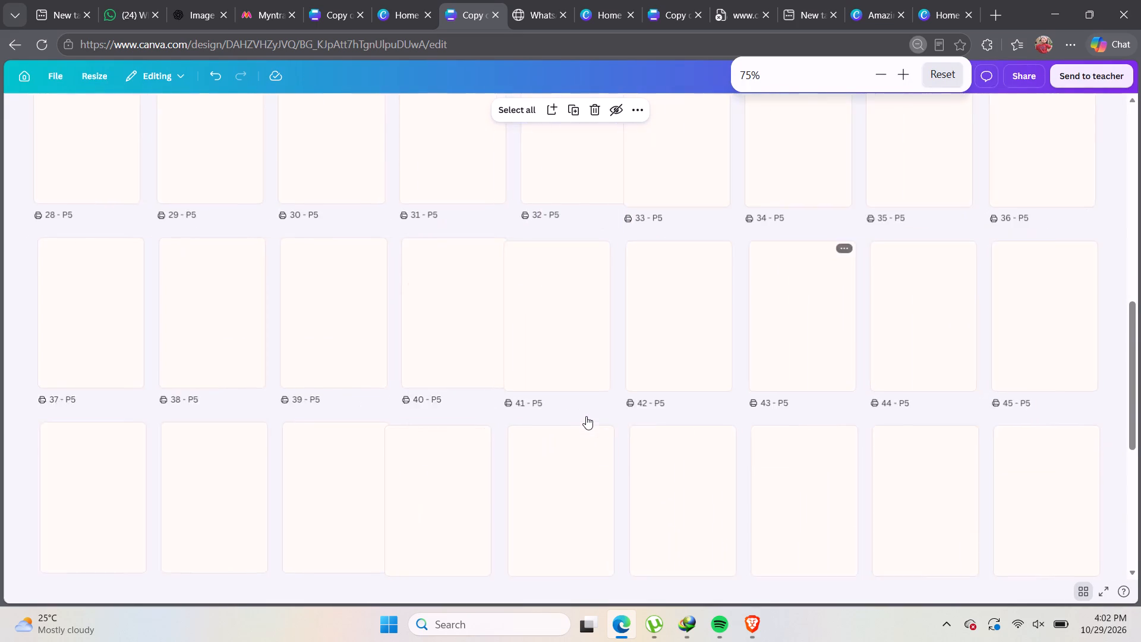
ctrl+scroll(586, 416, down, 2)
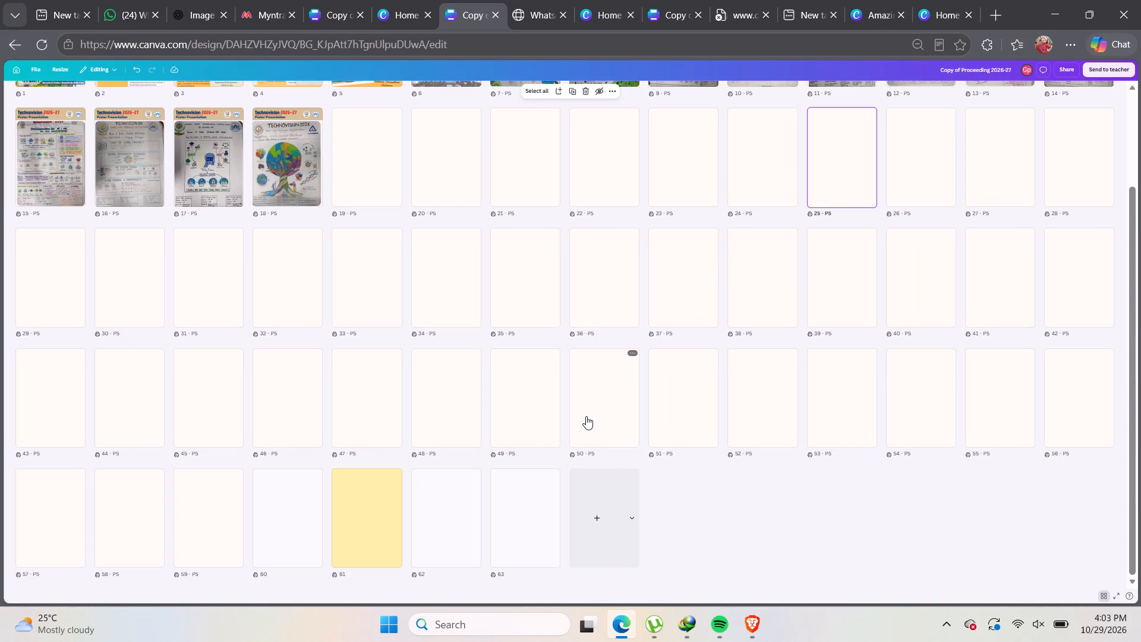
ctrl+scroll(586, 416, up, 3)
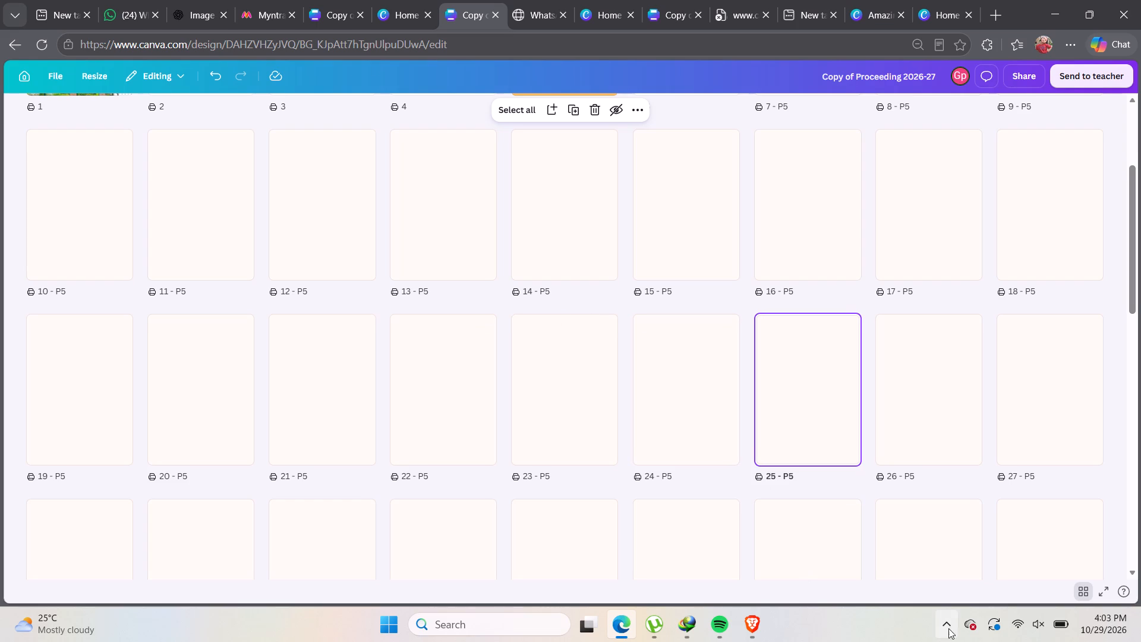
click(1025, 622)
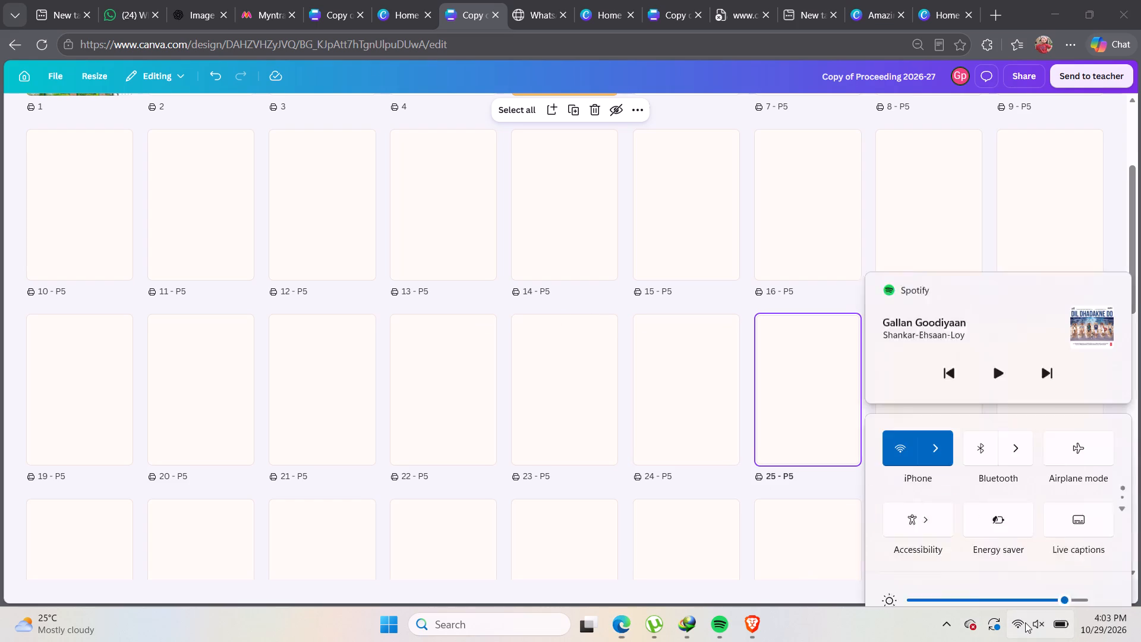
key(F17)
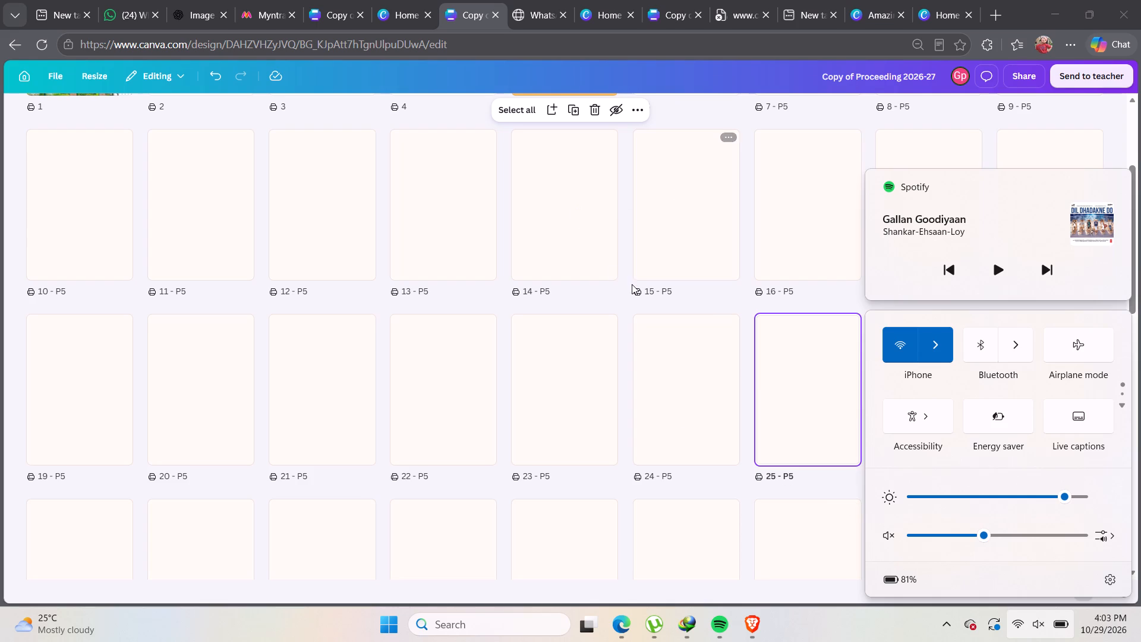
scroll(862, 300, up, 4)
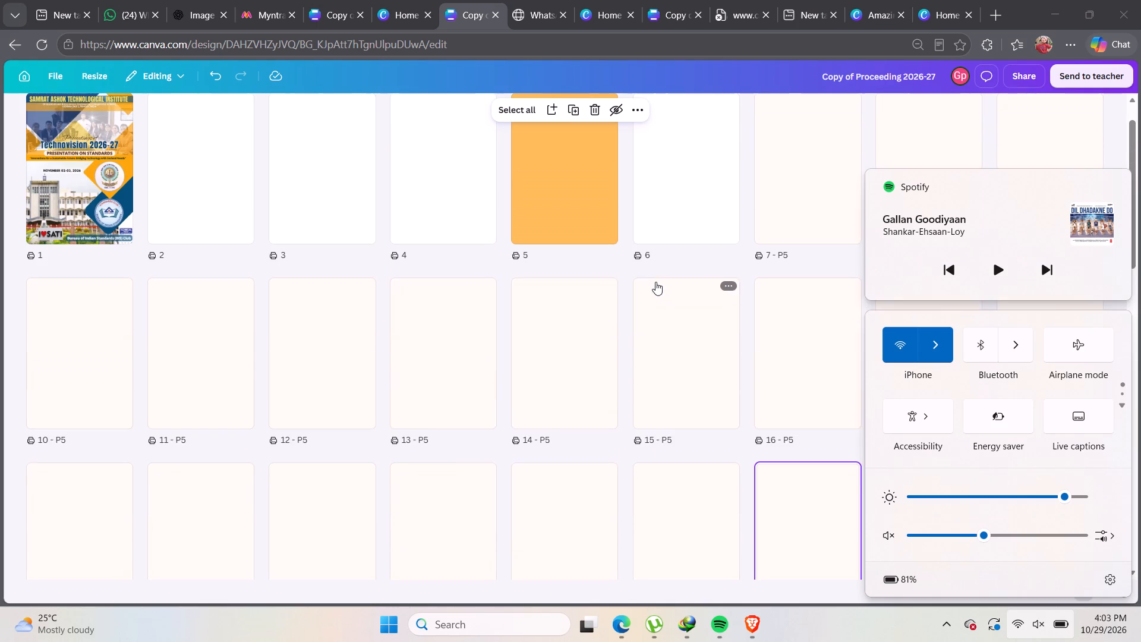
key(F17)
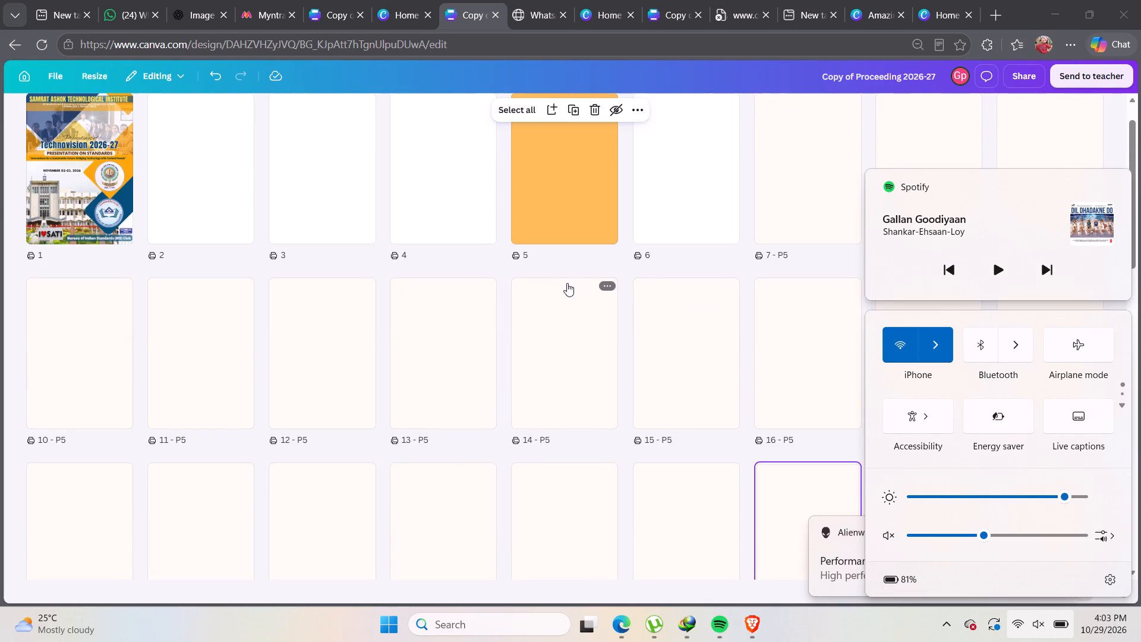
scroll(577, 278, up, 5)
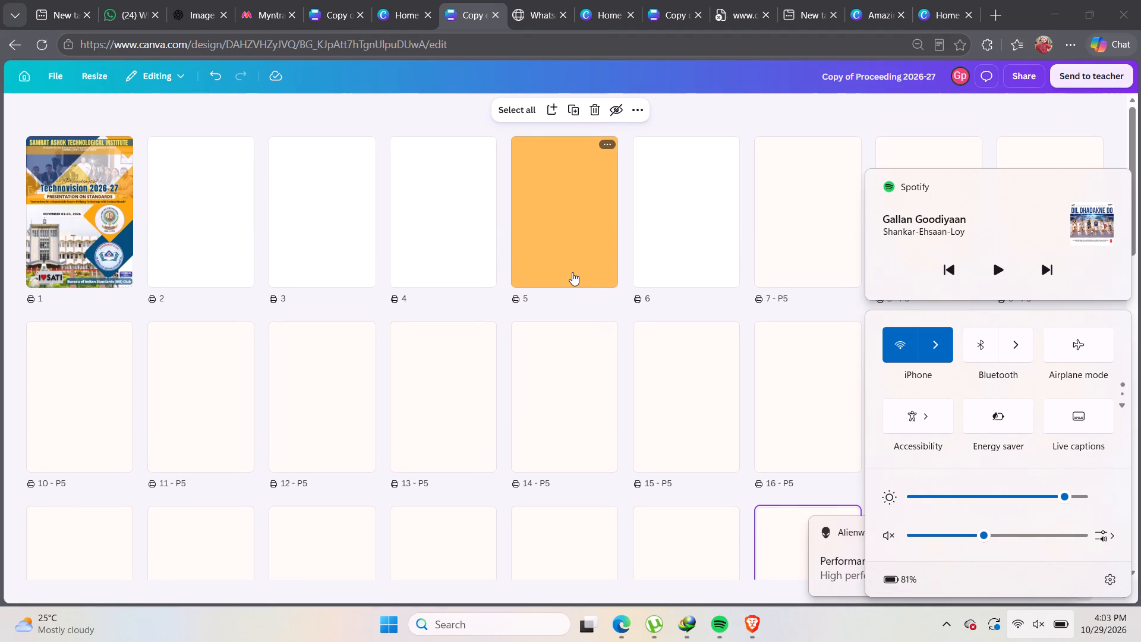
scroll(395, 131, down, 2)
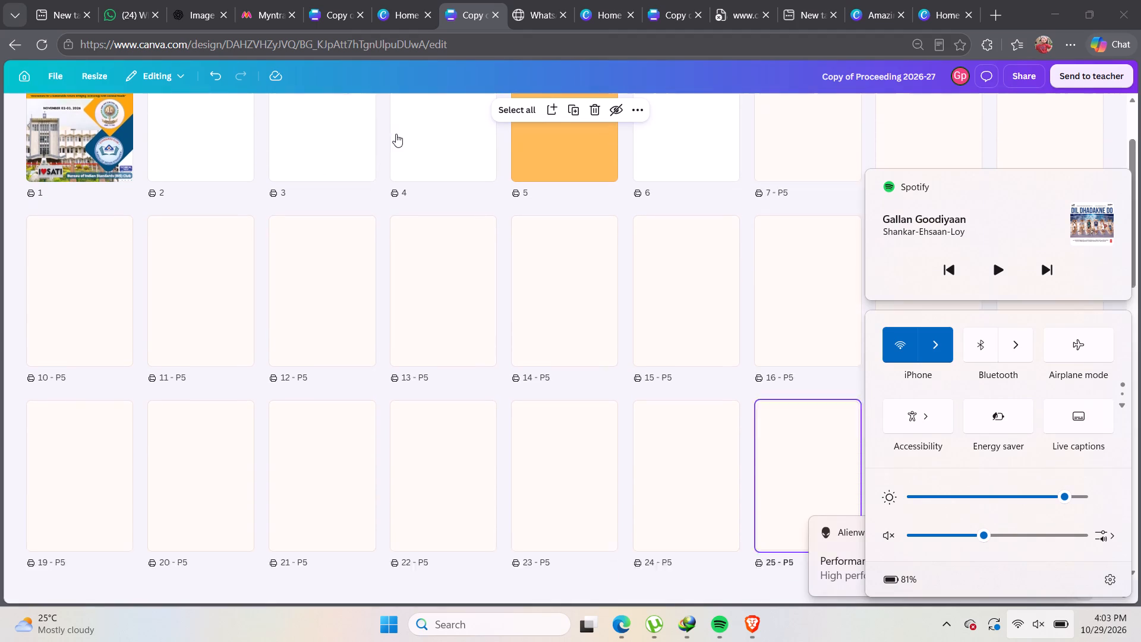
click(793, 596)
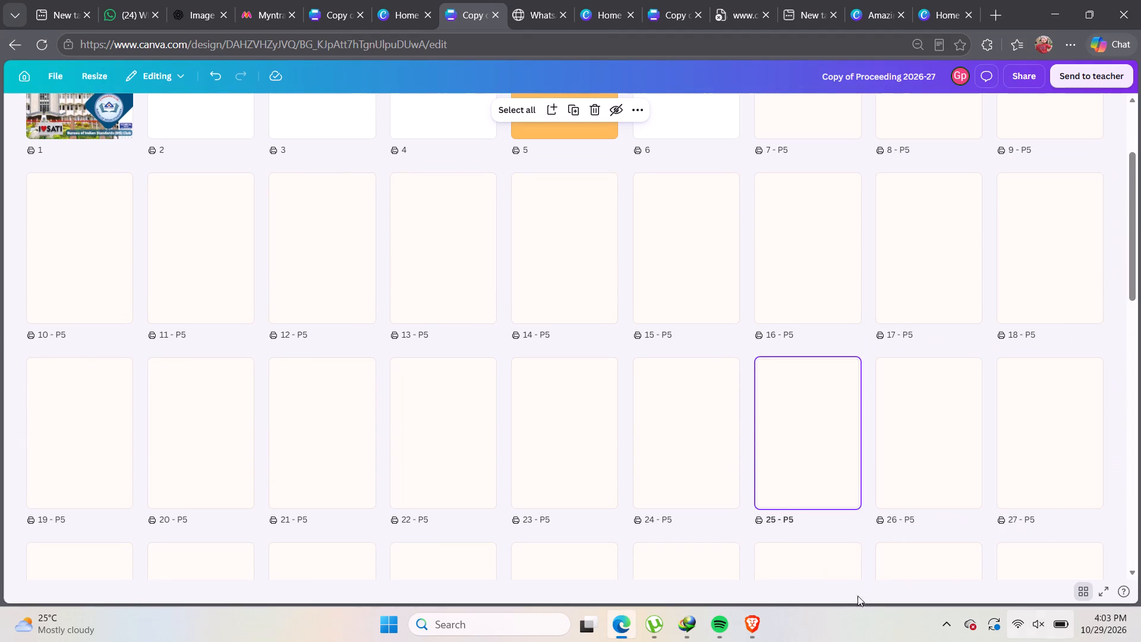
On page 25, enlarge the Digital Marketing in the Digital Era poster photo and reposition it in its crop frame to trim the surrounding background.
click(1090, 591)
scroll(672, 476, down, 2)
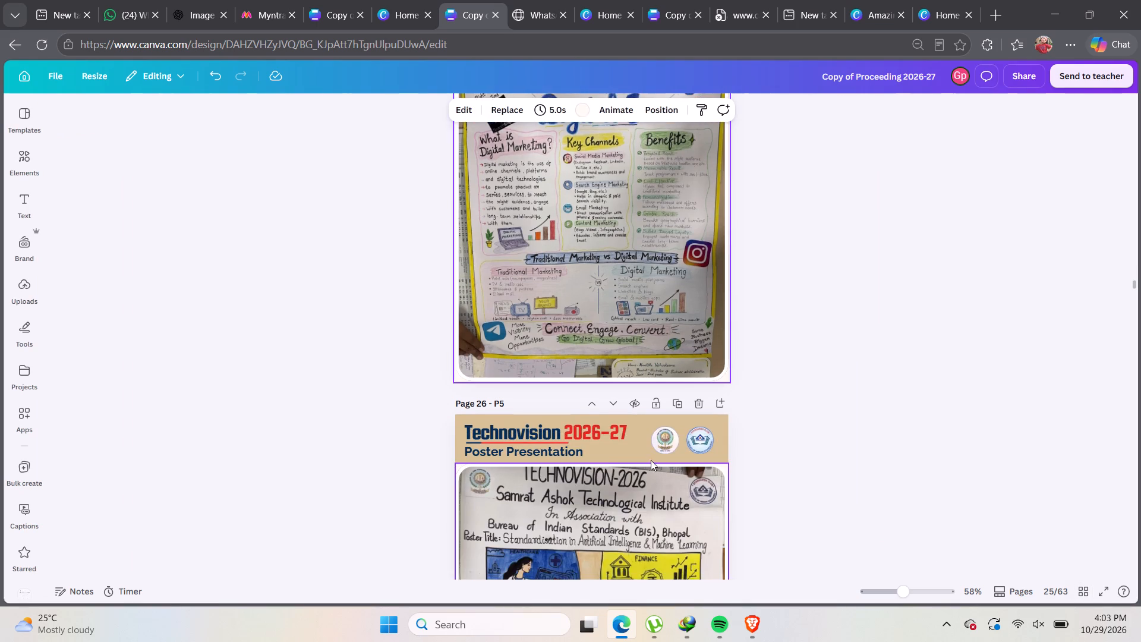
scroll(648, 457, down, 2)
scroll(635, 439, up, 4)
double_click(617, 435)
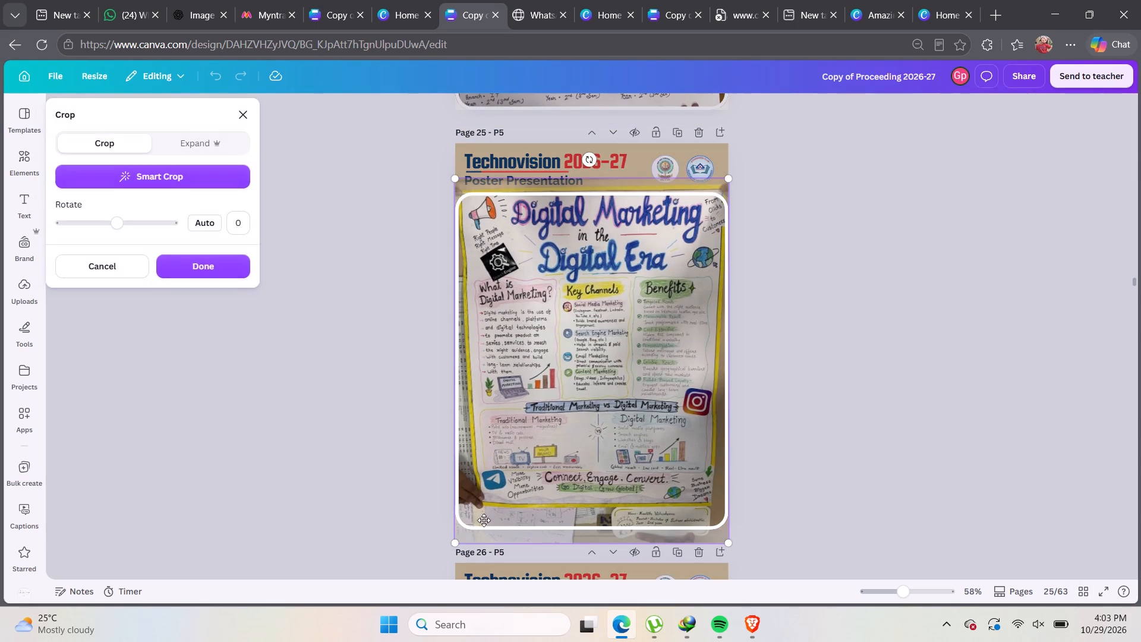
drag(447, 549, 428, 576)
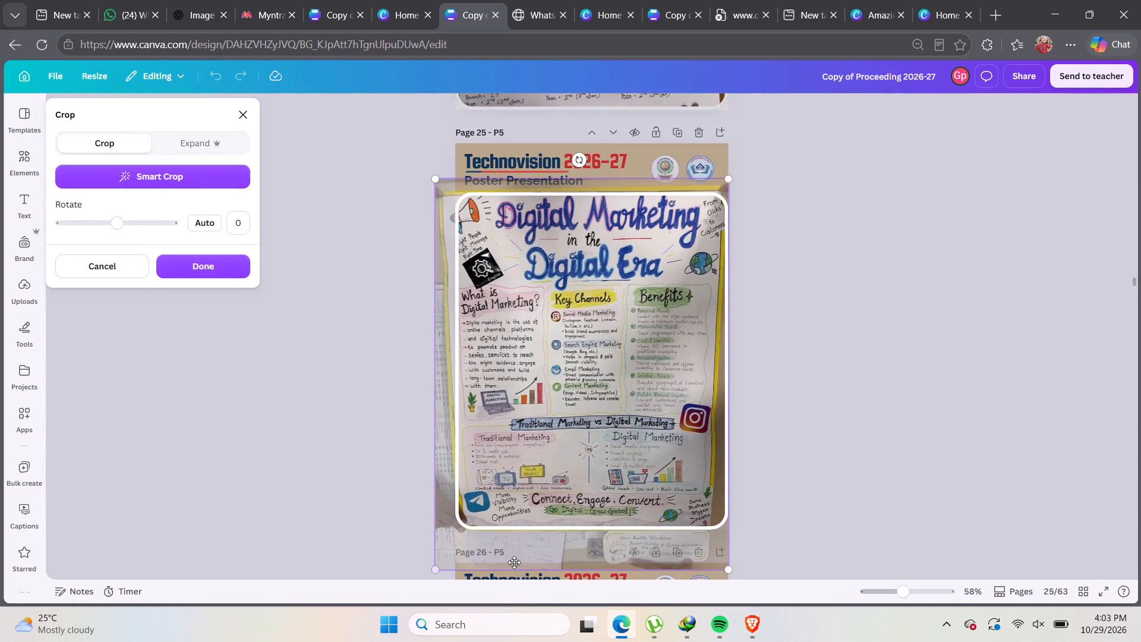
drag(722, 565, 728, 572)
click(798, 500)
double_click(666, 444)
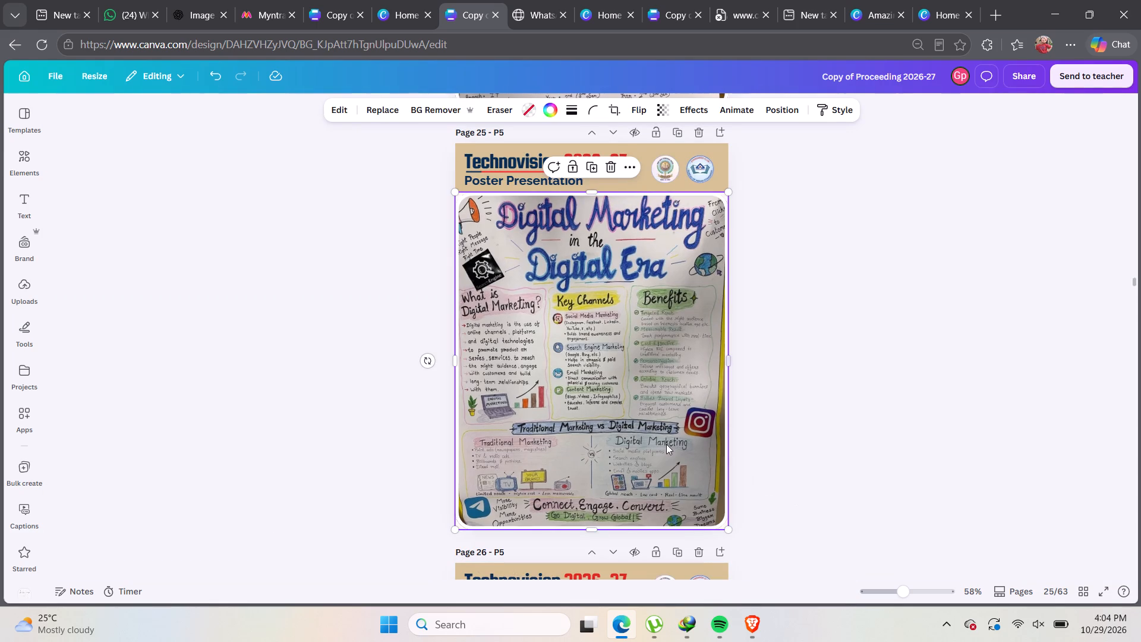
drag(660, 442, 671, 446)
click(752, 433)
Review the poster pages from 24 back to 7 for sideways or badly framed photos.
scroll(753, 431, up, 2)
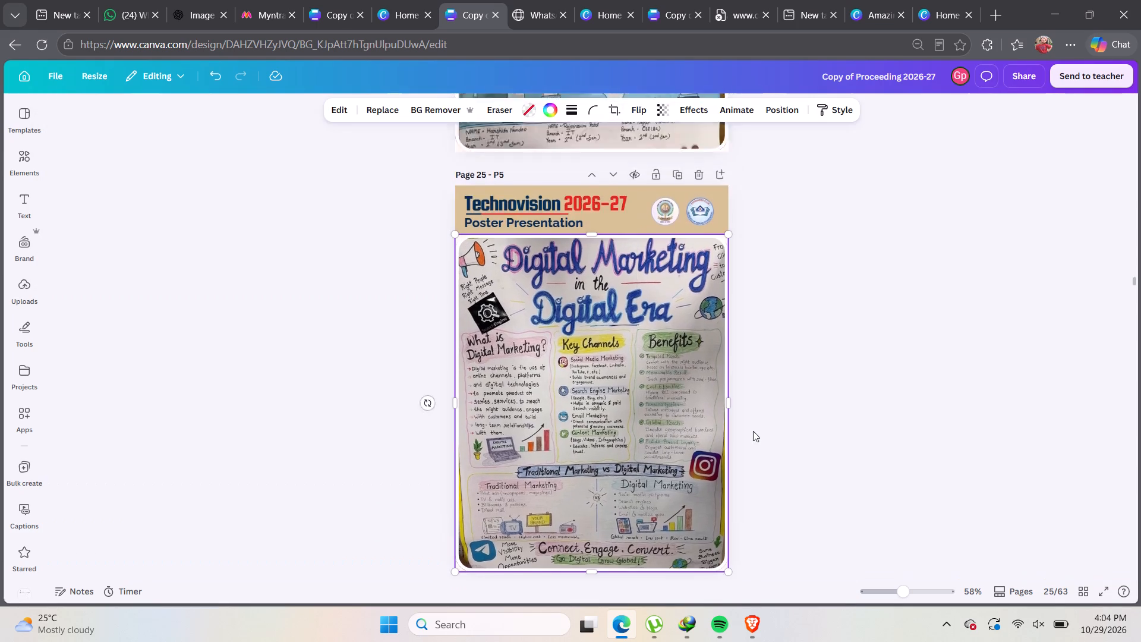
scroll(753, 431, up, 17)
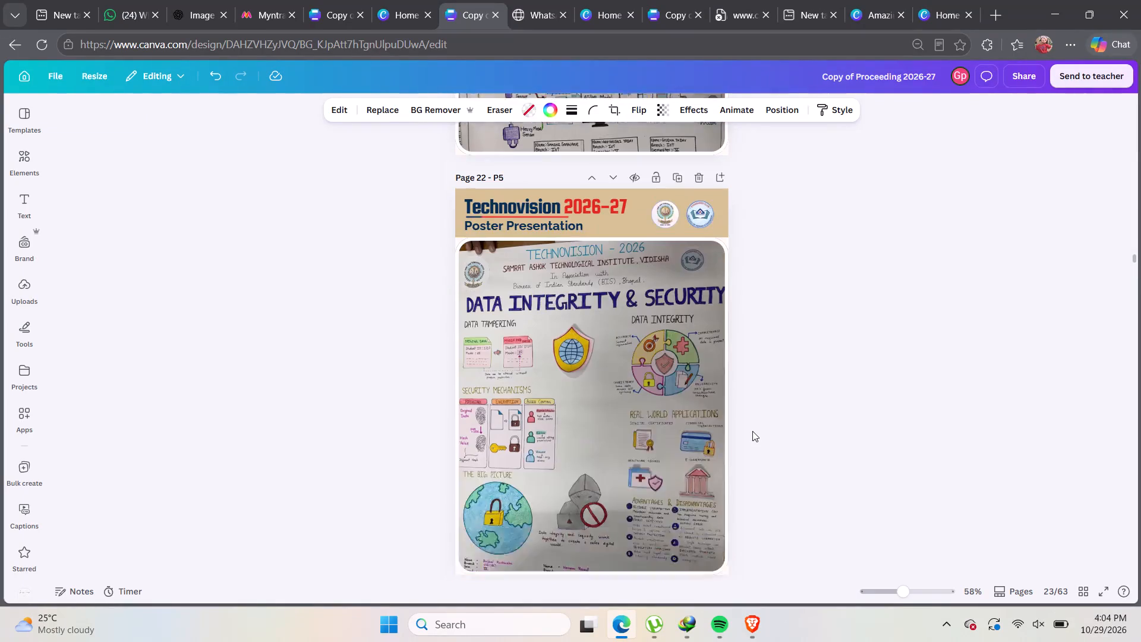
scroll(752, 431, up, 19)
scroll(752, 431, up, 16)
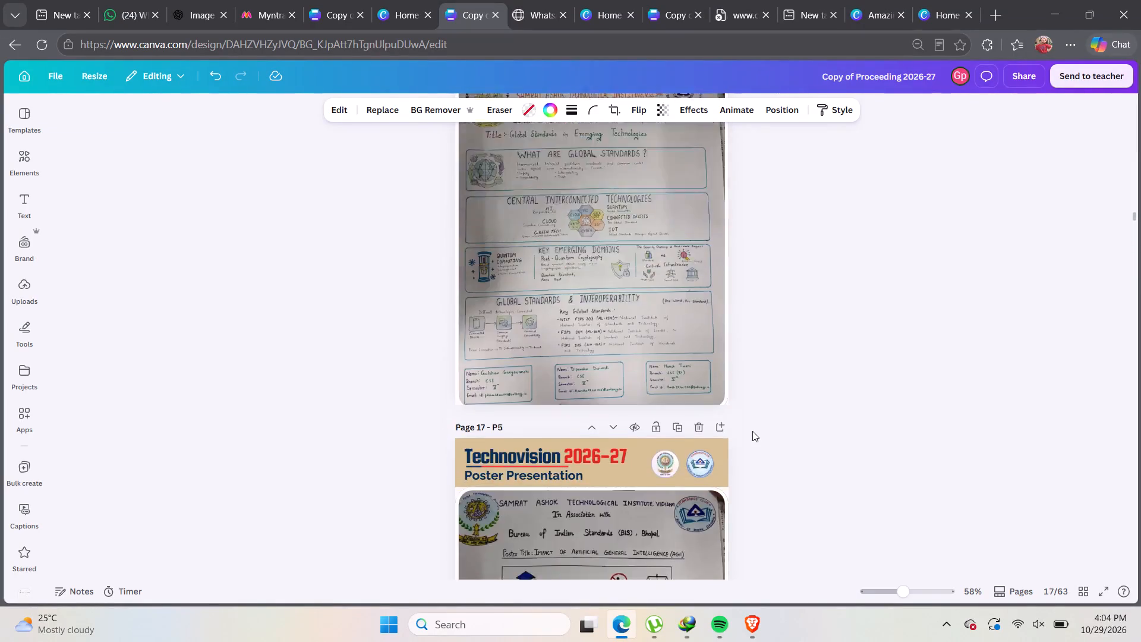
scroll(752, 431, up, 13)
scroll(752, 431, up, 19)
scroll(752, 431, up, 19)
scroll(752, 431, up, 6)
Review the poster pages from 7 to 14, checking orientation and framing, including the SHIELD-AI poster photo.
scroll(752, 431, down, 5)
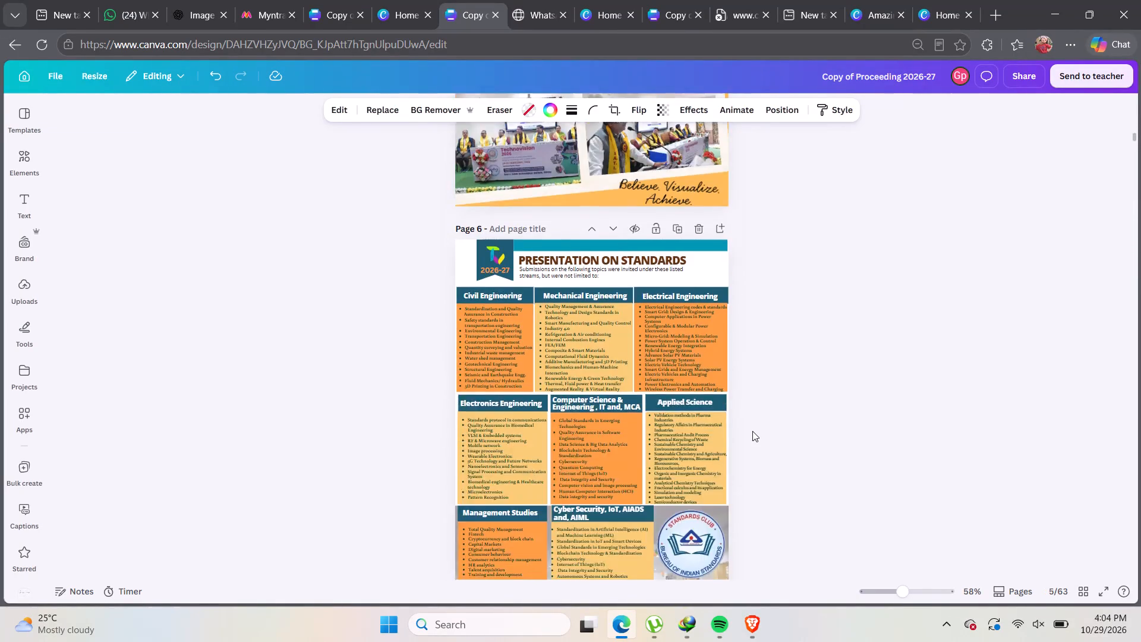
scroll(752, 431, down, 8)
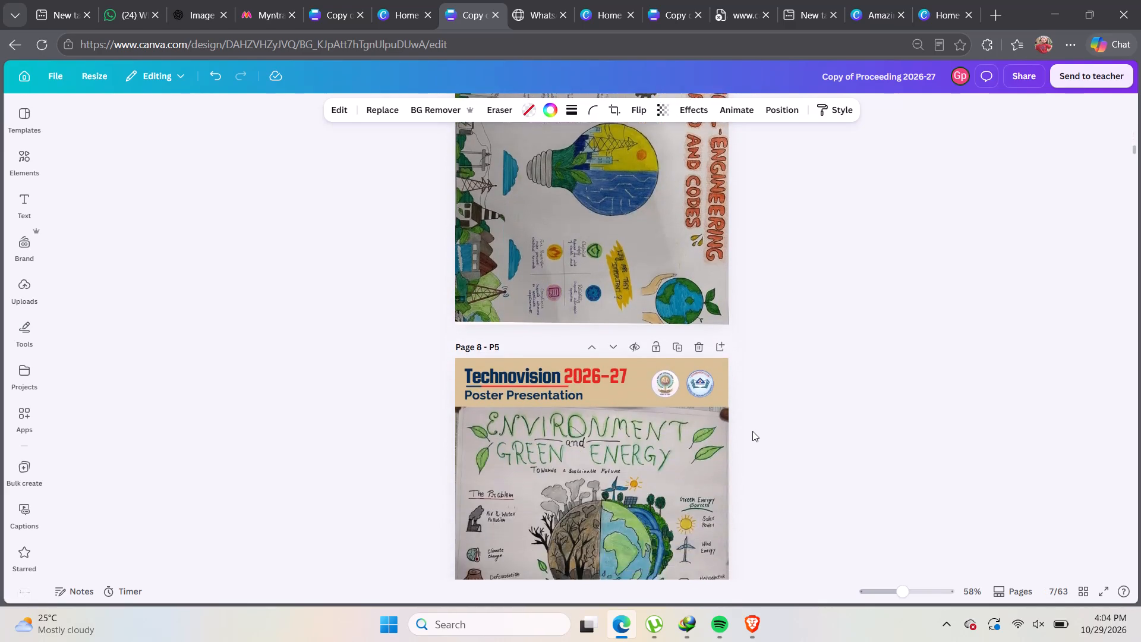
scroll(752, 431, down, 10)
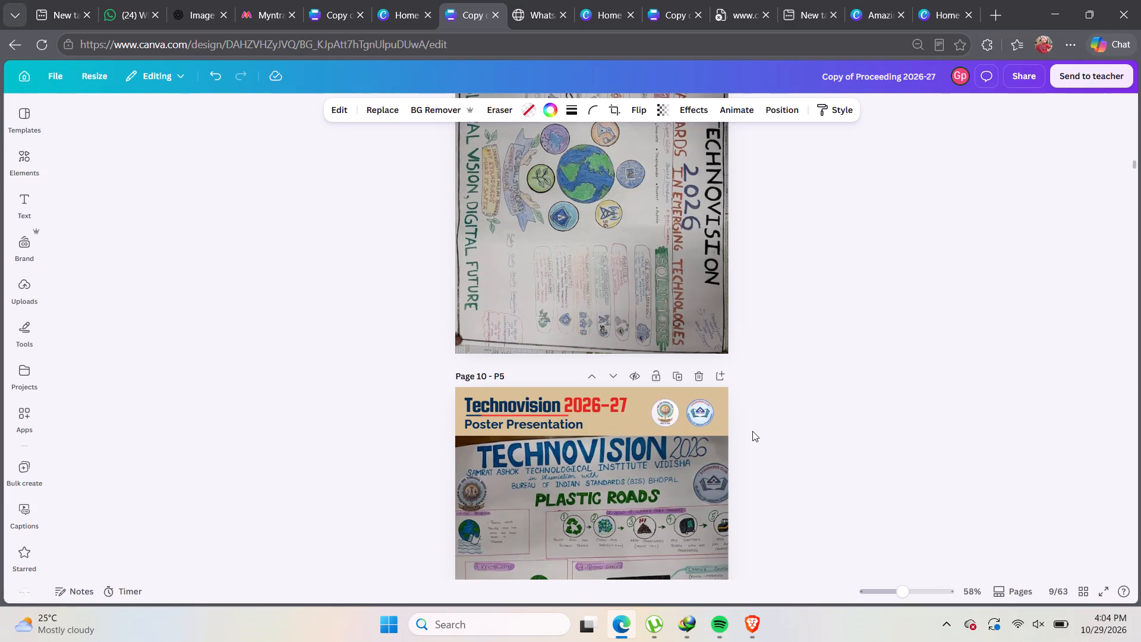
scroll(740, 445, down, 5)
scroll(655, 401, down, 3)
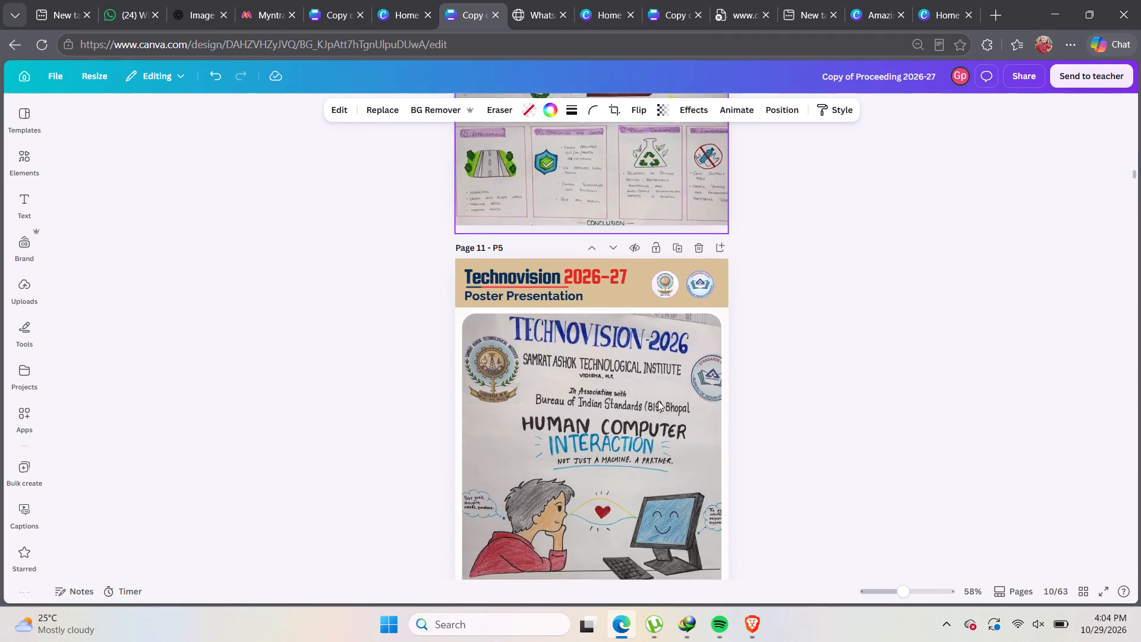
scroll(660, 401, down, 10)
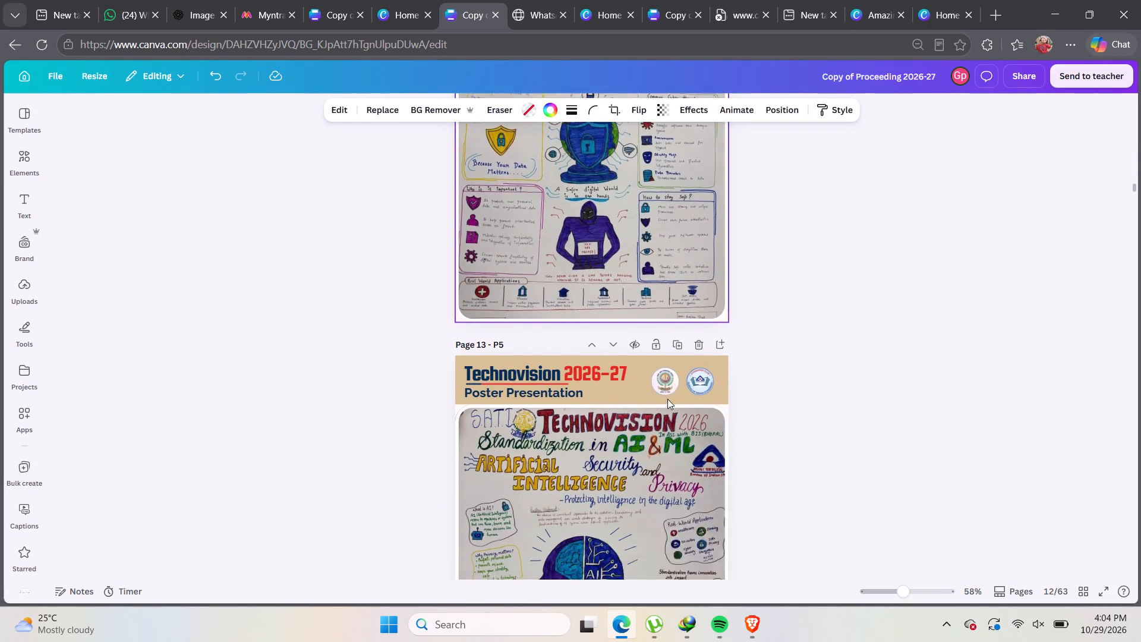
scroll(670, 397, down, 9)
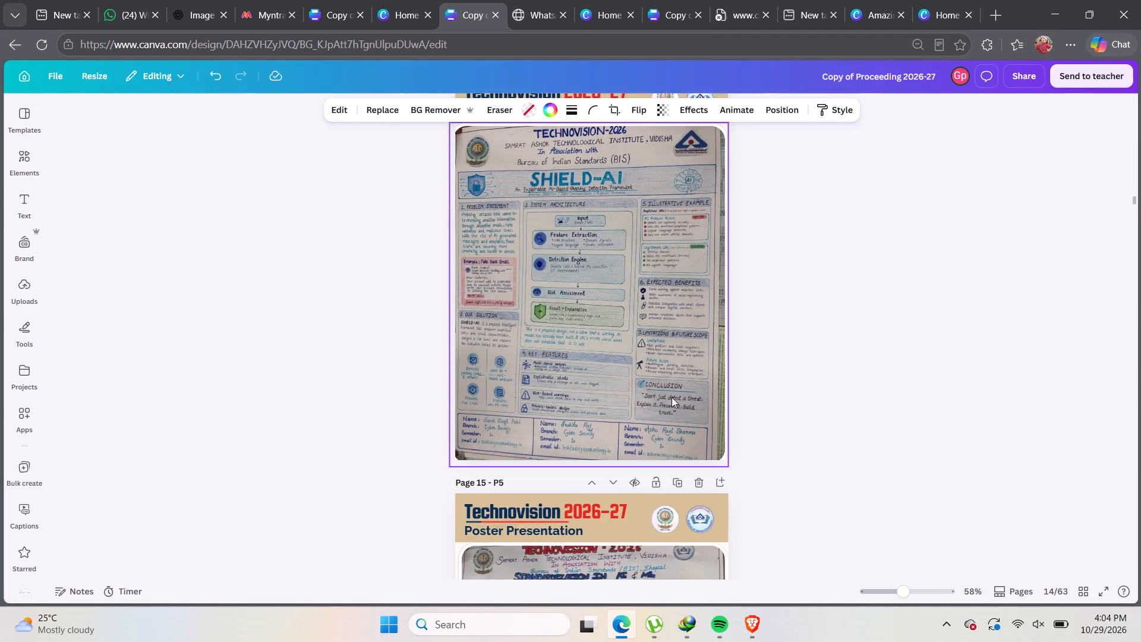
scroll(672, 397, up, 2)
double_click(672, 397)
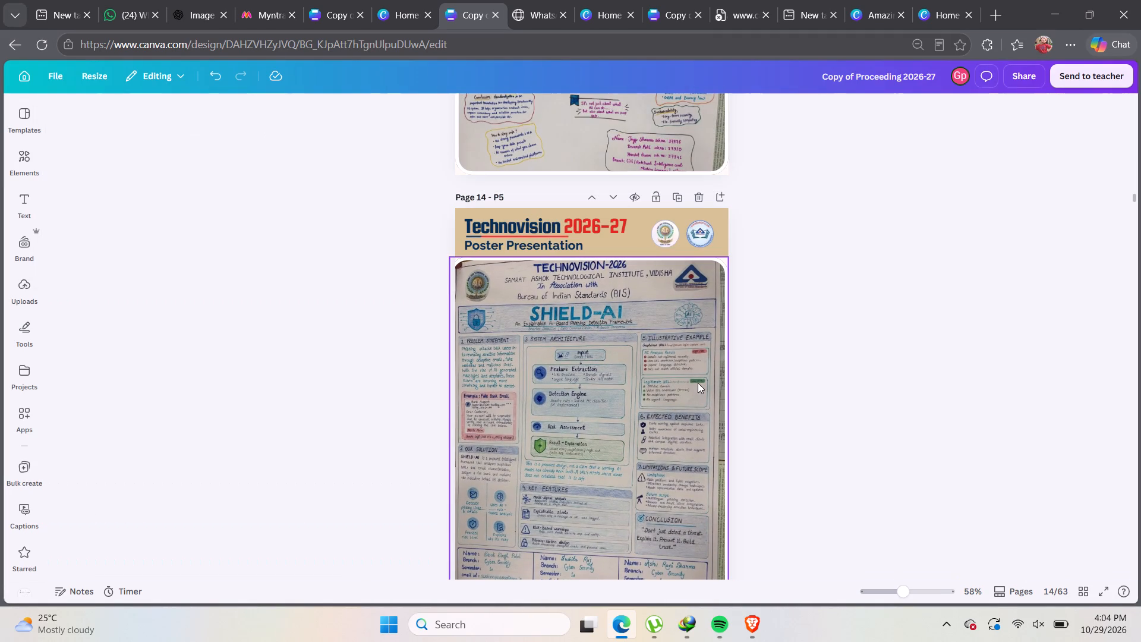
click(697, 383)
Review the poster pages from 15 to 23 for photos that need reframing.
scroll(697, 383, down, 7)
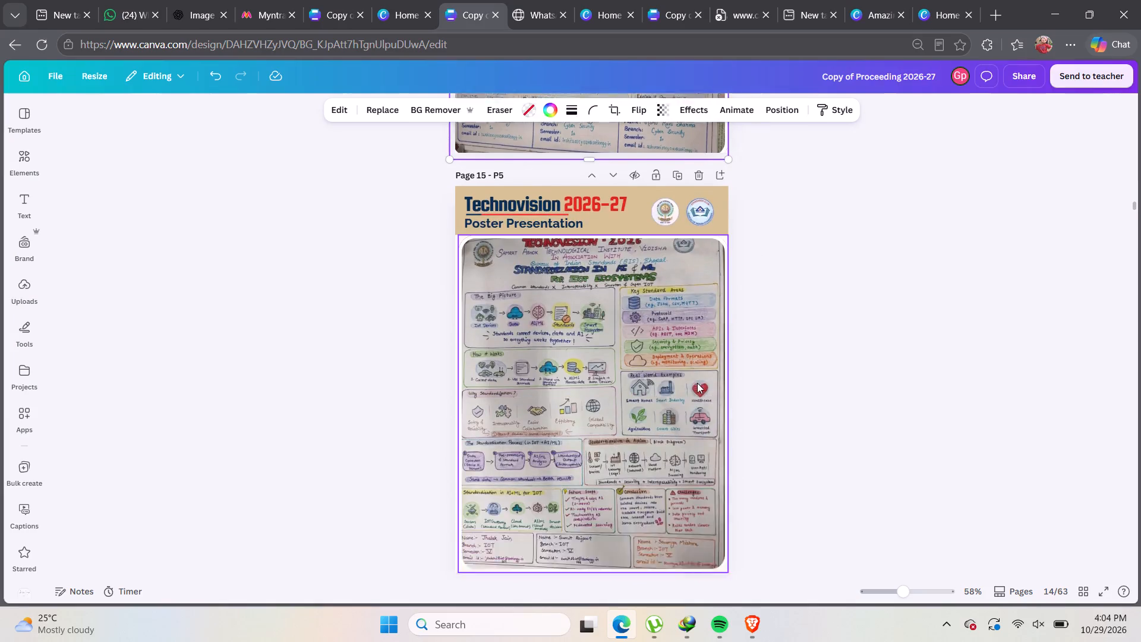
scroll(696, 383, down, 20)
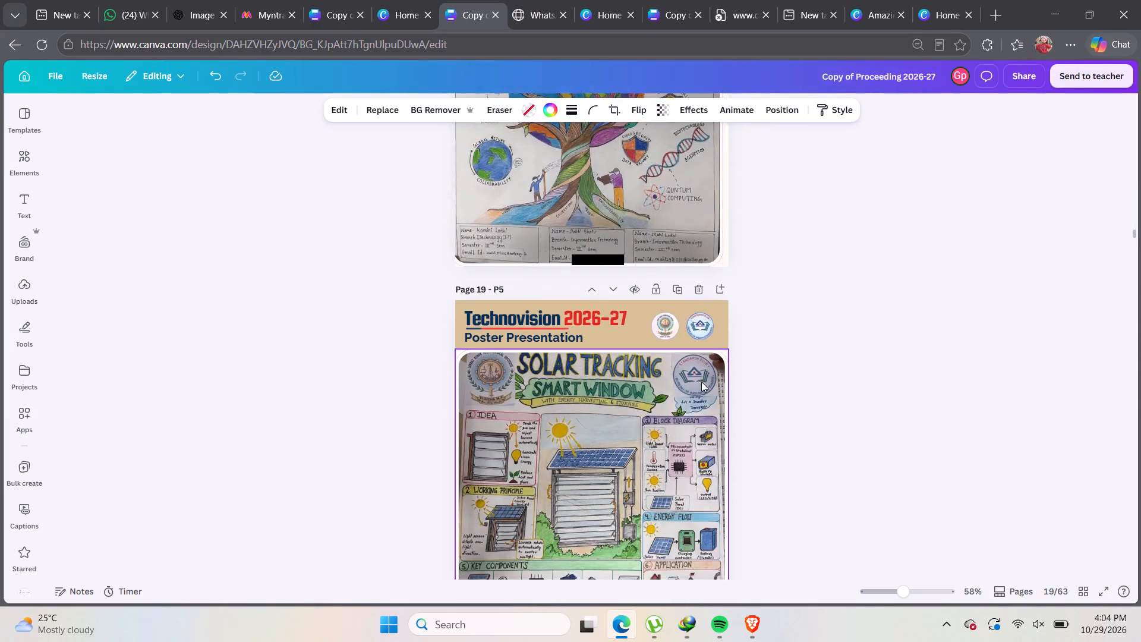
scroll(701, 382, down, 12)
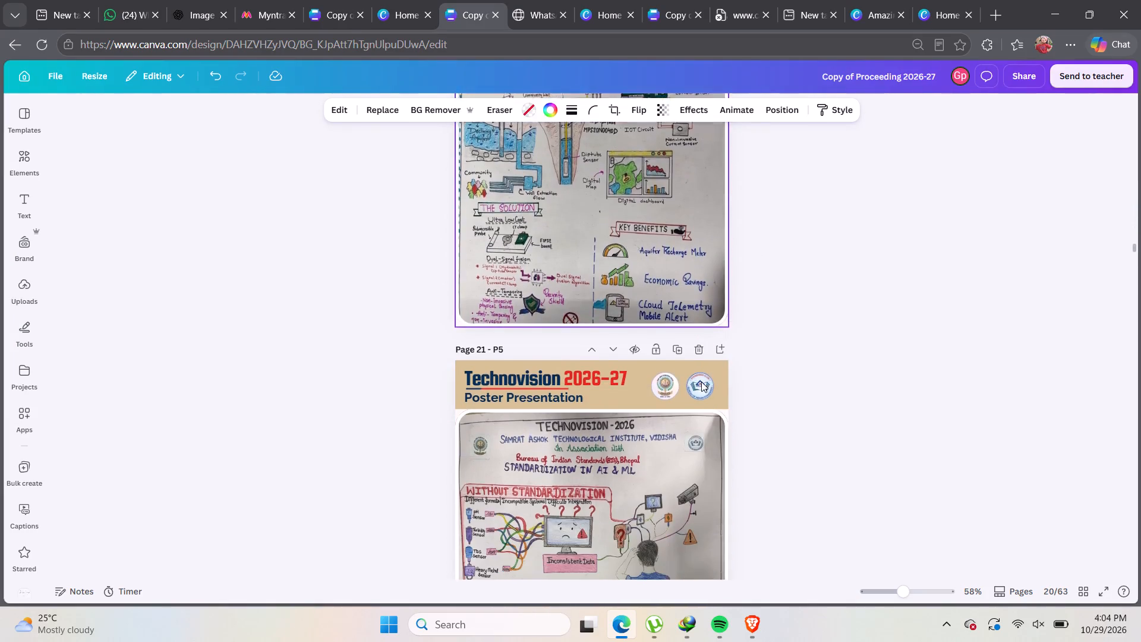
scroll(701, 382, down, 12)
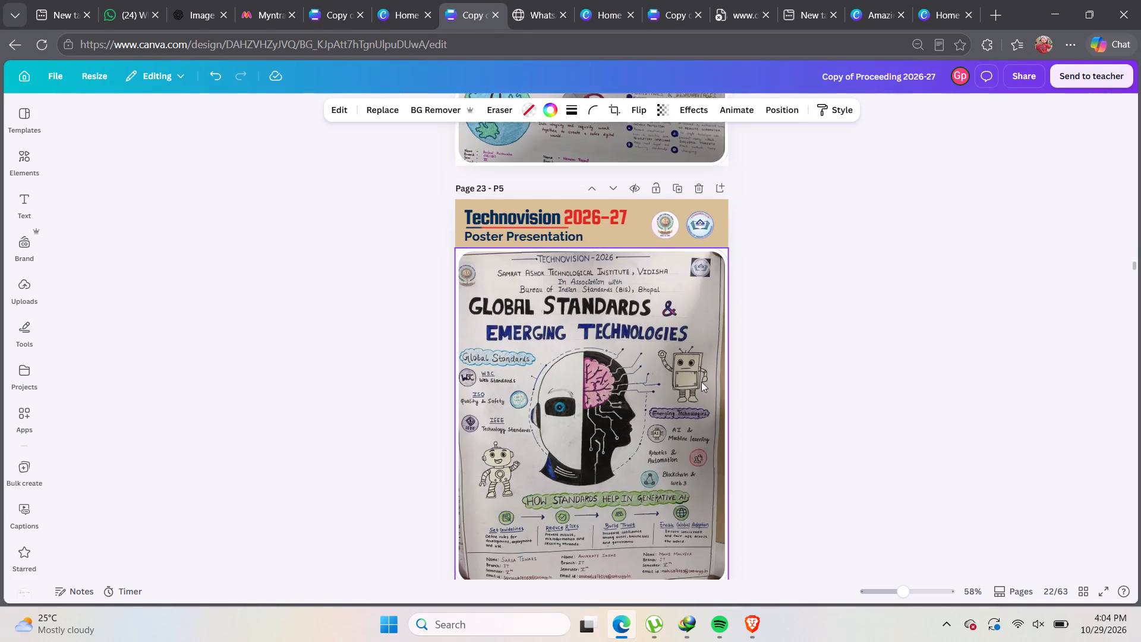
On page 23, enlarge the Global Standards & Emerging Technologies poster photo slightly and shift it within its crop frame.
scroll(701, 382, down, 2)
double_click(701, 382)
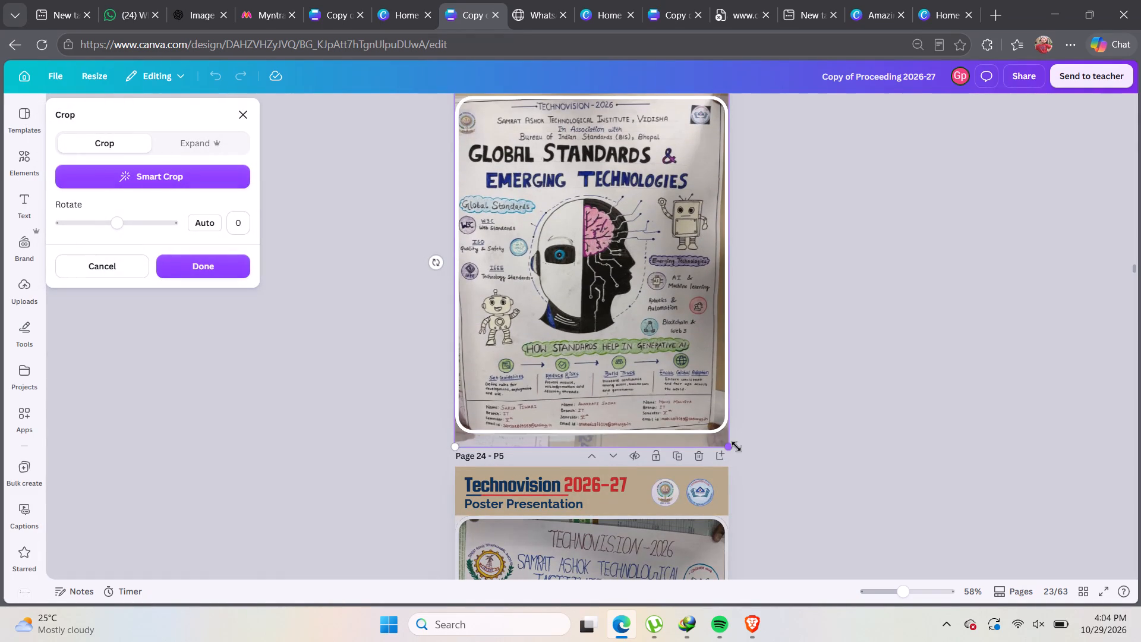
drag(736, 446, 741, 452)
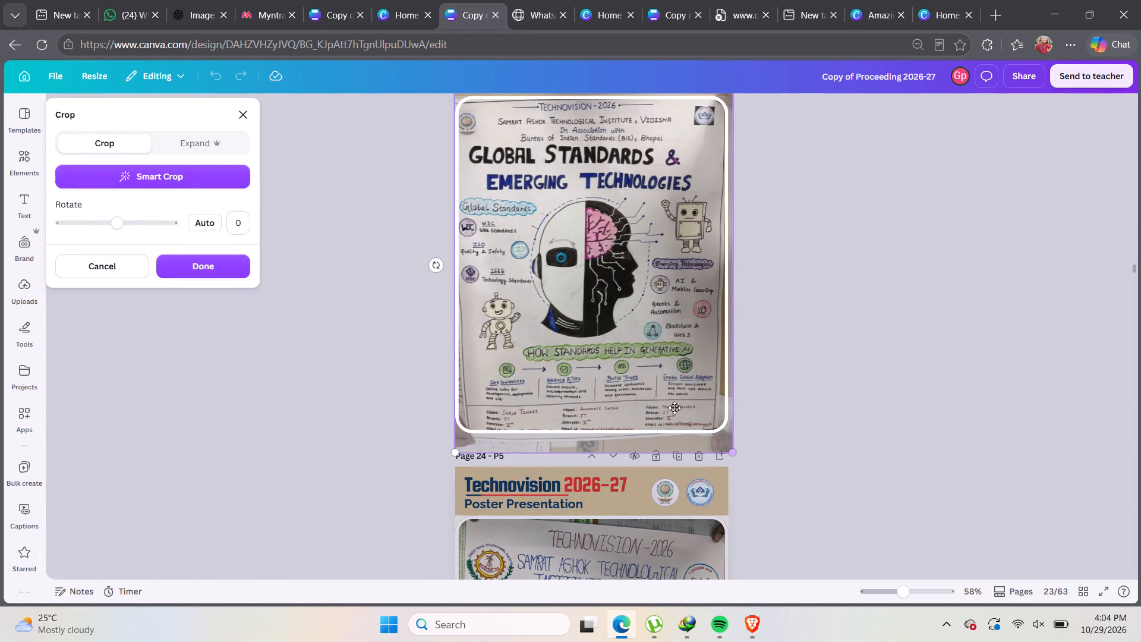
drag(674, 407, 680, 402)
click(844, 407)
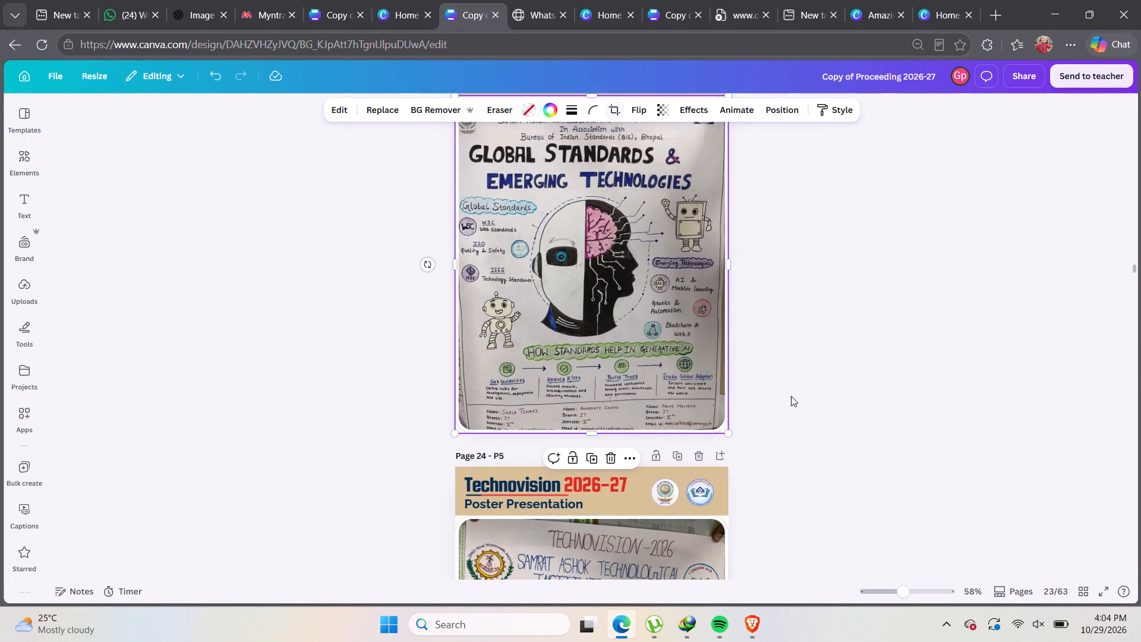
Look over pages 24 to 27 and examine the two header logos on page 27.
scroll(791, 396, down, 7)
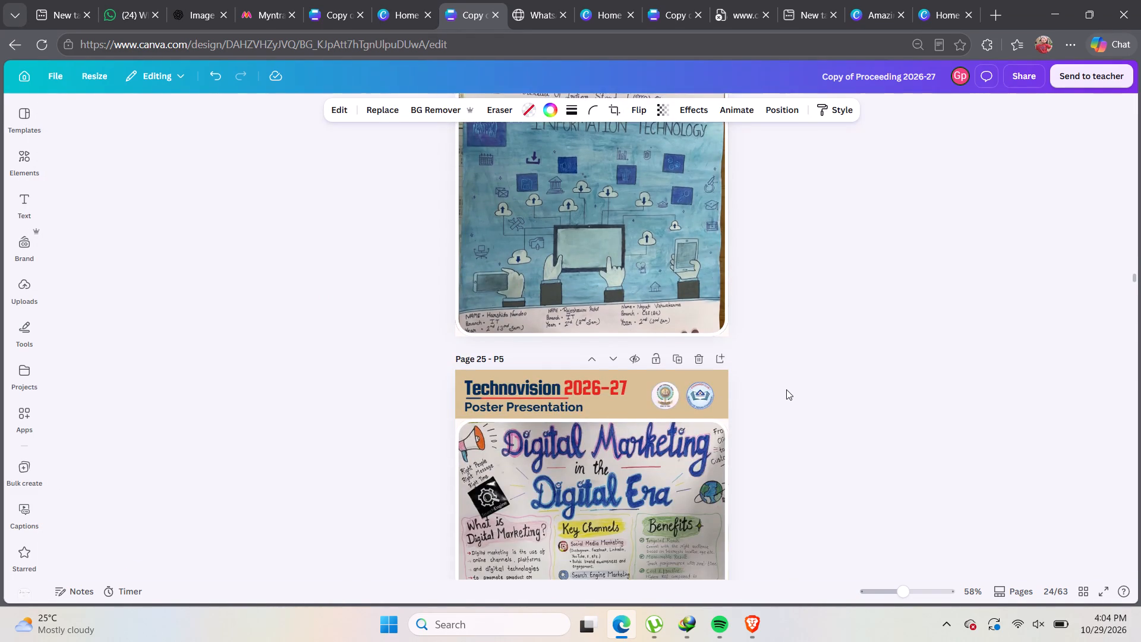
scroll(786, 389, down, 12)
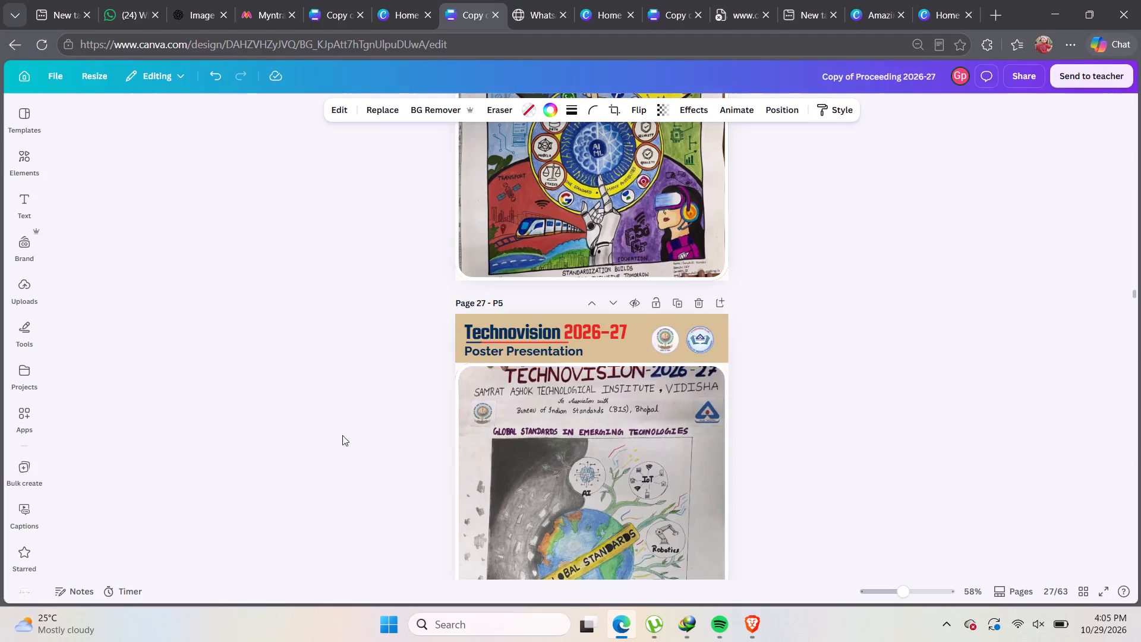
click(674, 336)
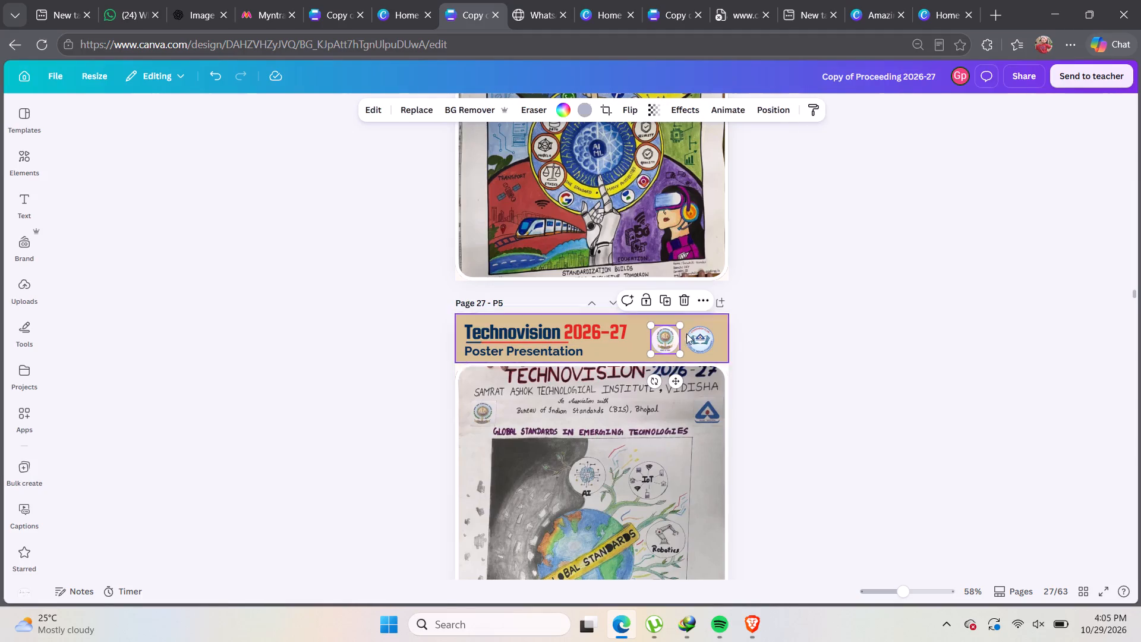
right_drag(686, 333, 733, 342)
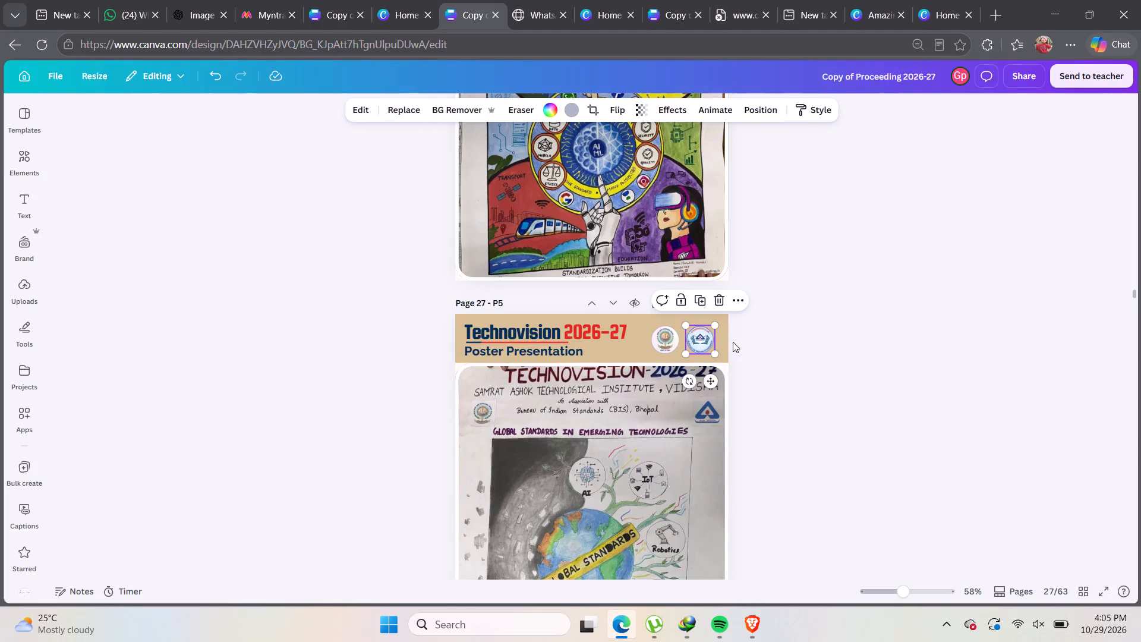
right_drag(733, 342, 774, 366)
On page 7, move the Technovision 2026-27 title to the upper part of the header band and centre it horizontally.
scroll(554, 323, up, 15)
scroll(550, 323, down, 1)
scroll(542, 323, up, 5)
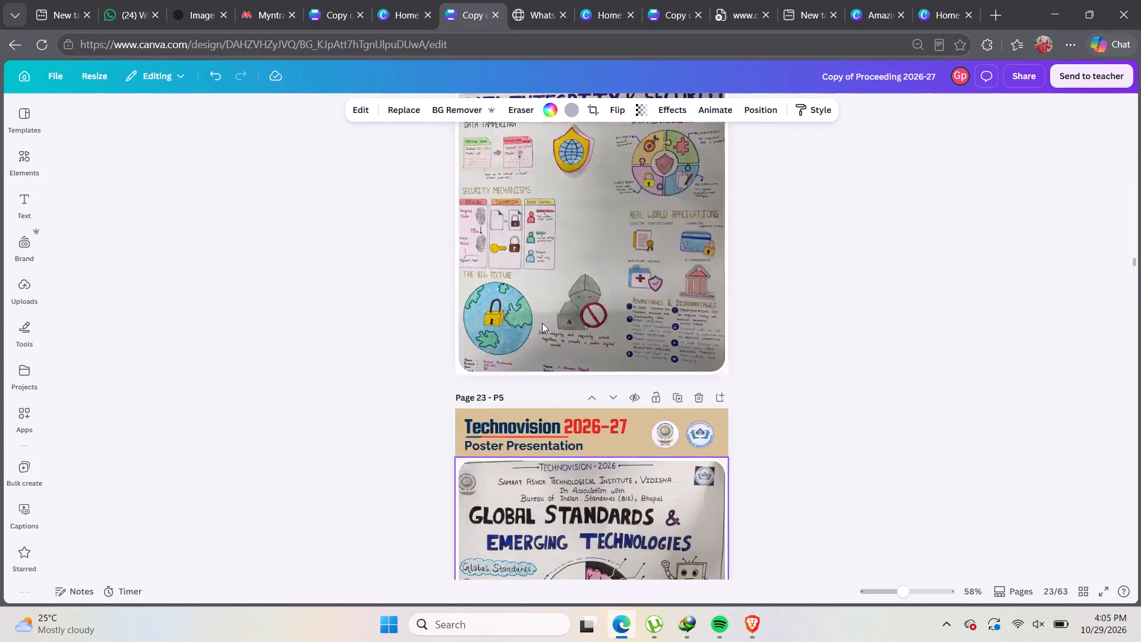
scroll(542, 323, up, 2)
scroll(542, 323, up, 20)
scroll(542, 323, up, 9)
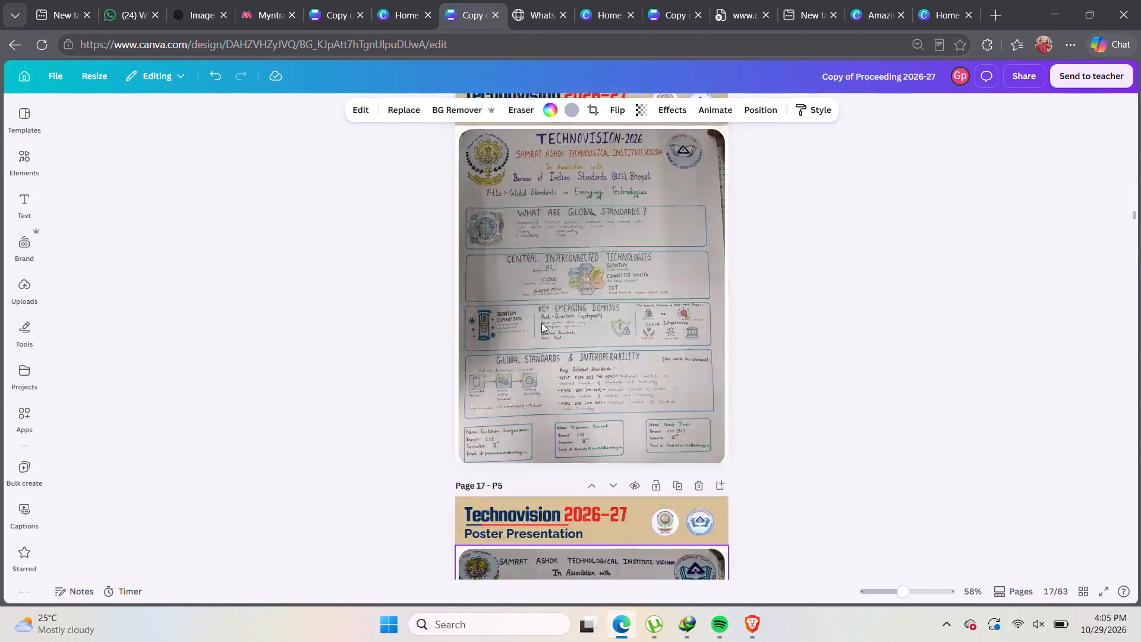
scroll(541, 323, up, 20)
scroll(541, 323, up, 10)
scroll(541, 323, up, 20)
scroll(541, 323, up, 15)
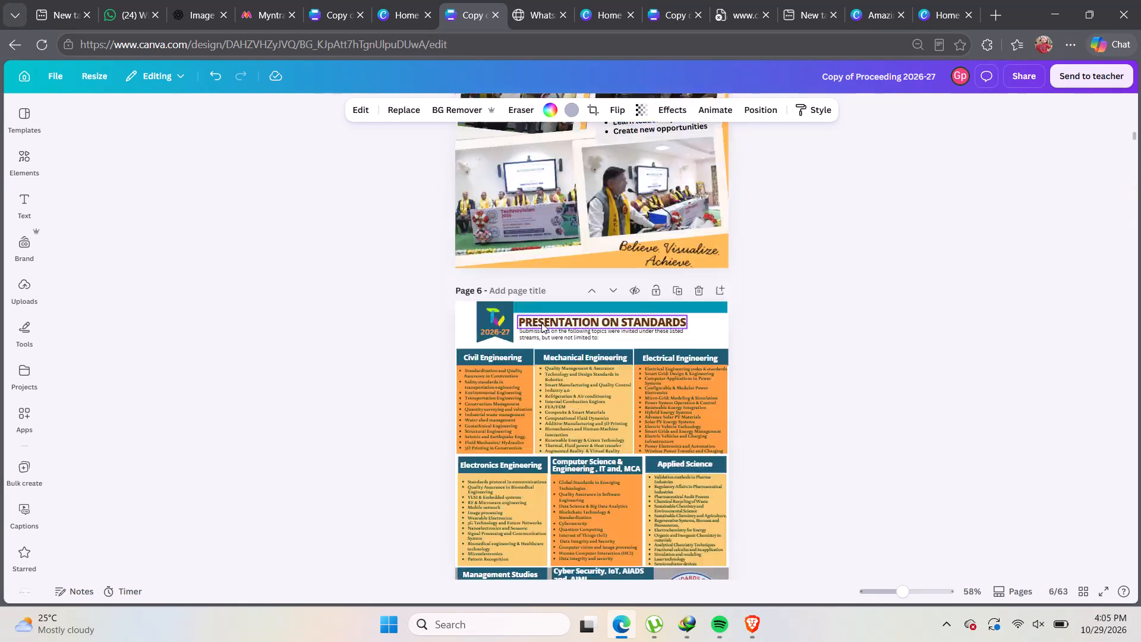
scroll(541, 323, down, 9)
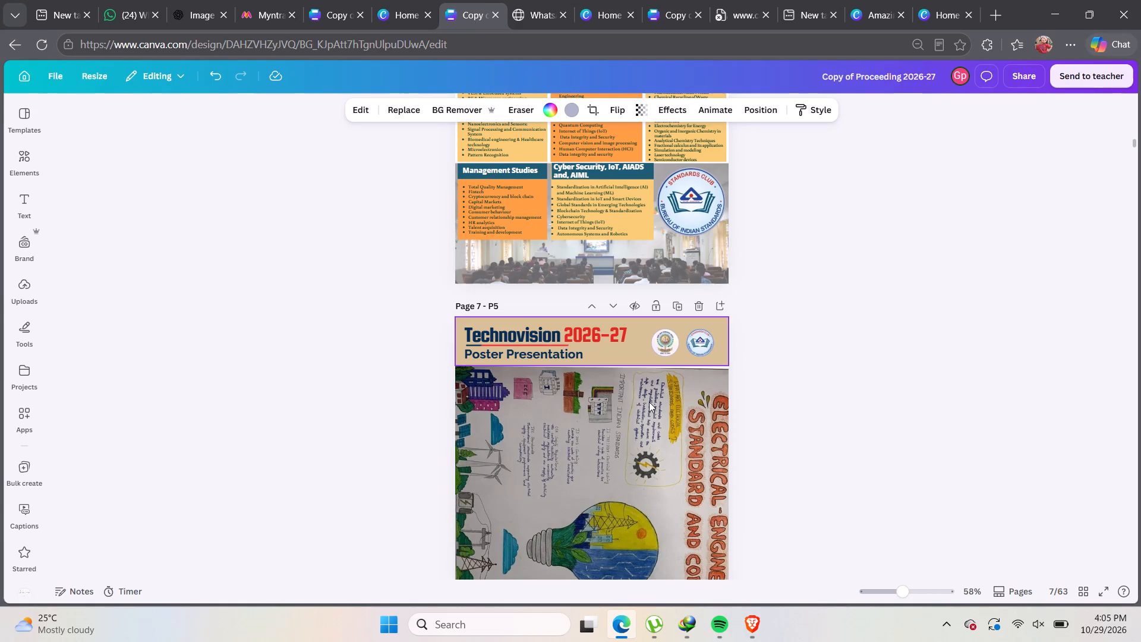
ctrl+scroll(628, 418, up, 4)
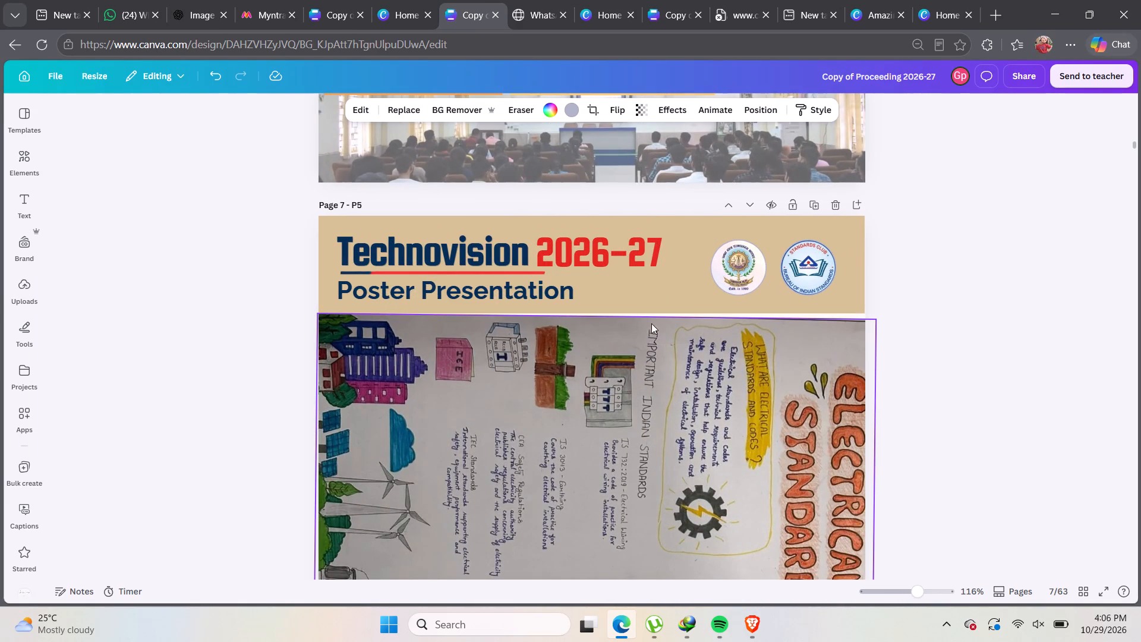
right_drag(428, 267, 518, 285)
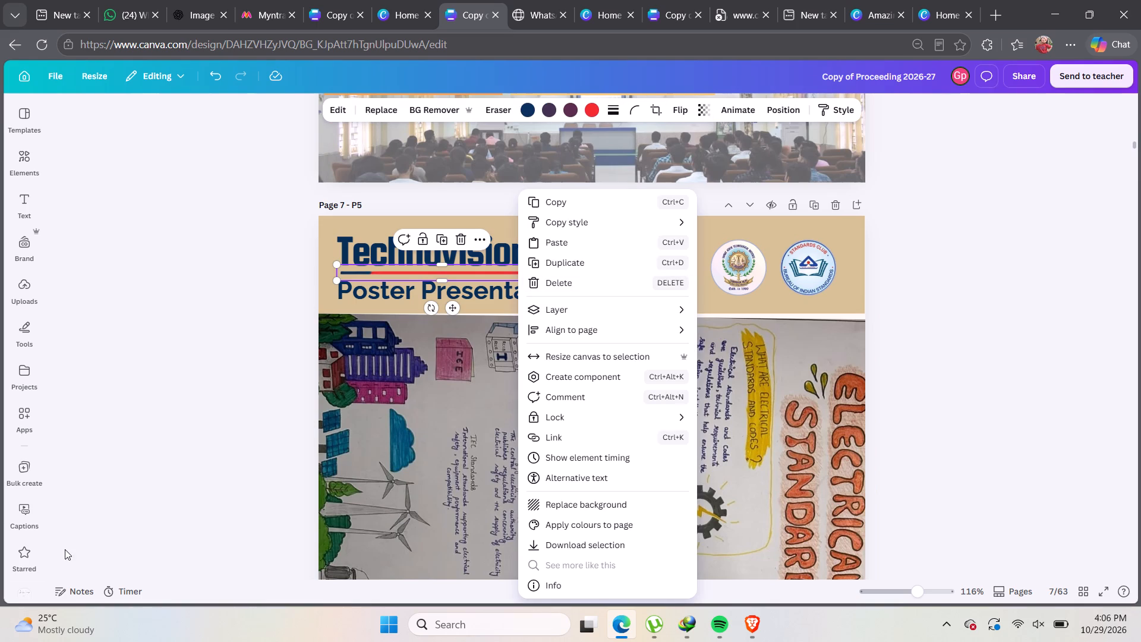
click(261, 339)
click(370, 238)
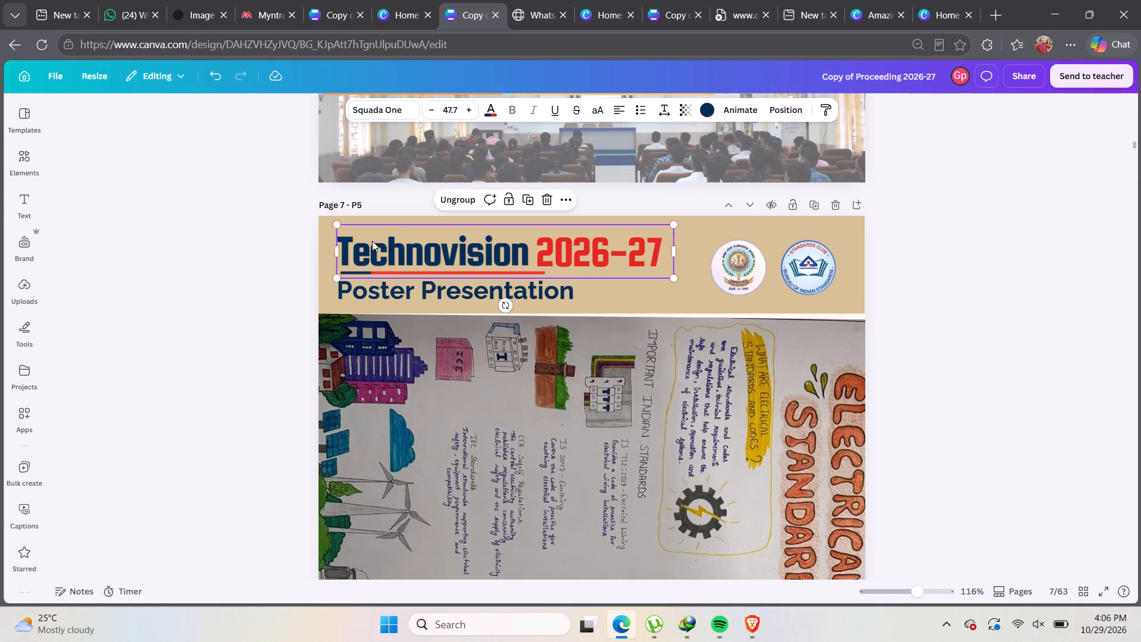
drag(580, 248, 674, 234)
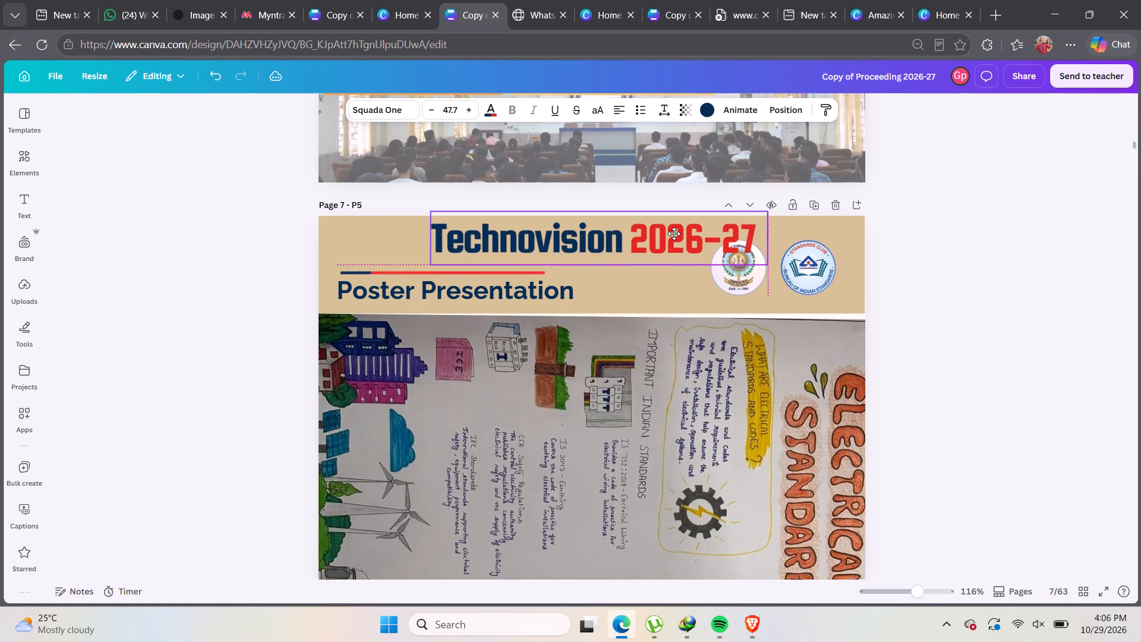
drag(674, 234, 666, 232)
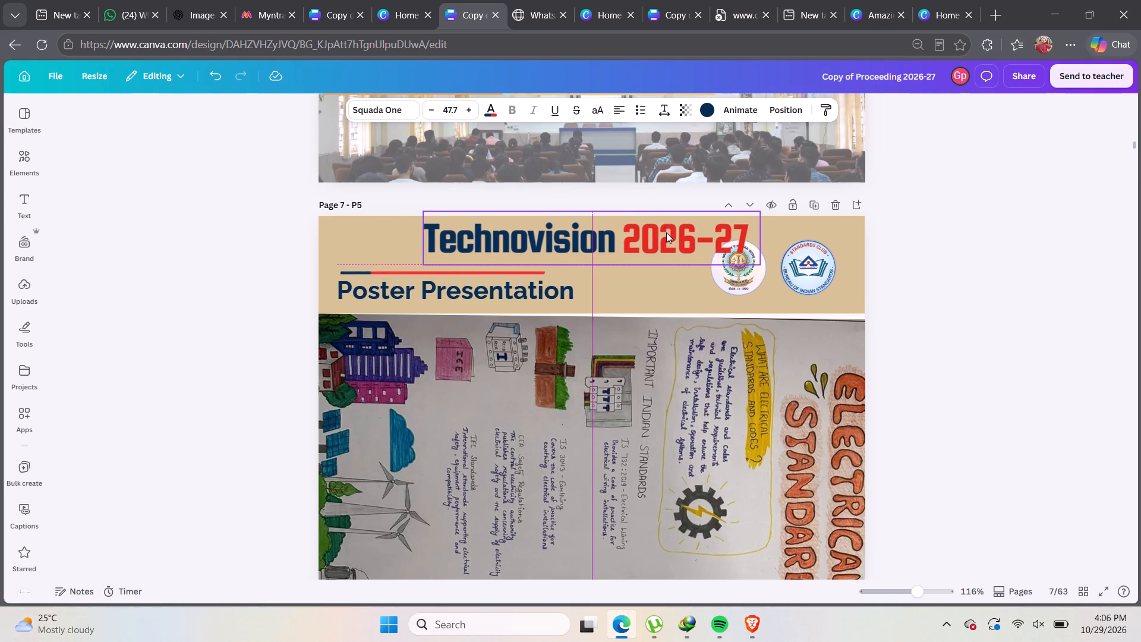
Move the blue-and-red underline directly beneath the repositioned Technovision title, starting near the title's left edge.
drag(513, 270, 599, 266)
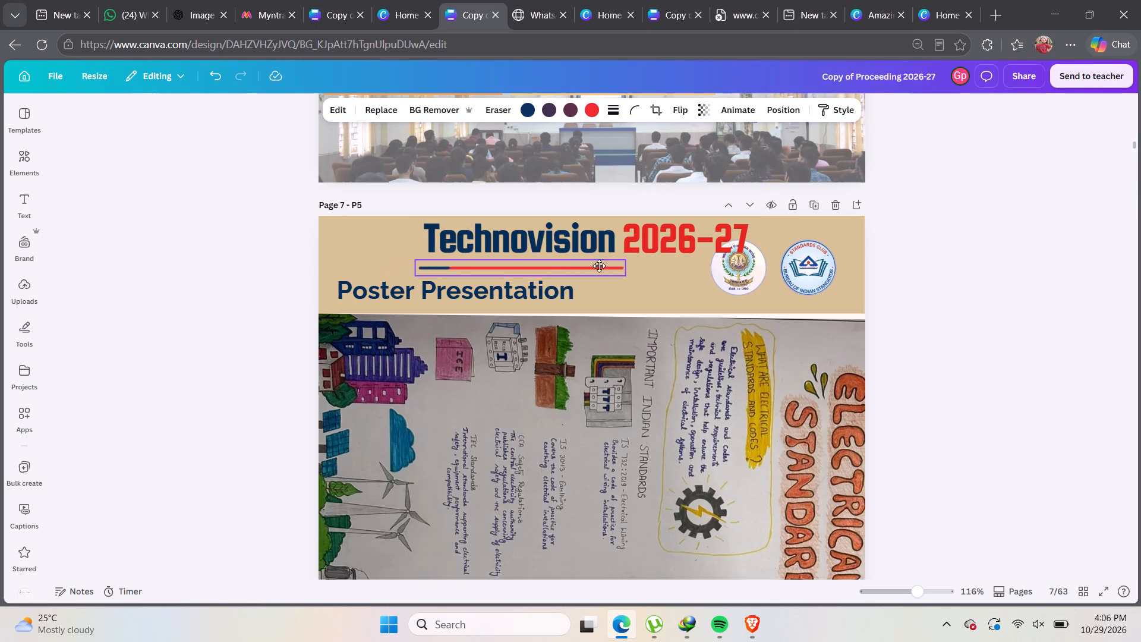
drag(599, 266, 604, 255)
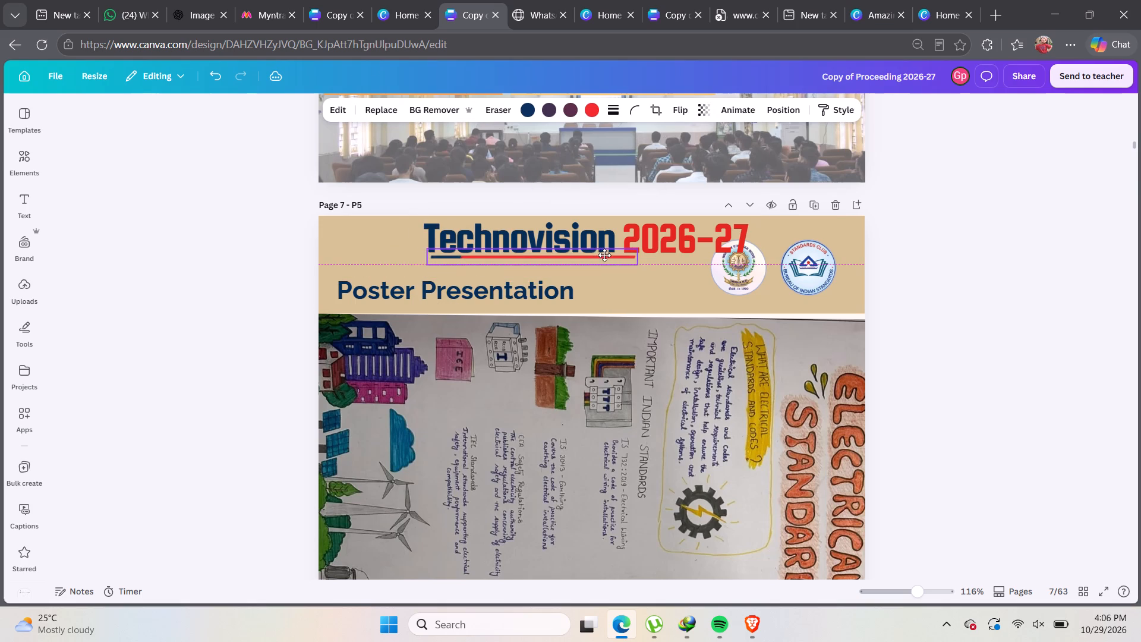
drag(604, 255, 600, 254)
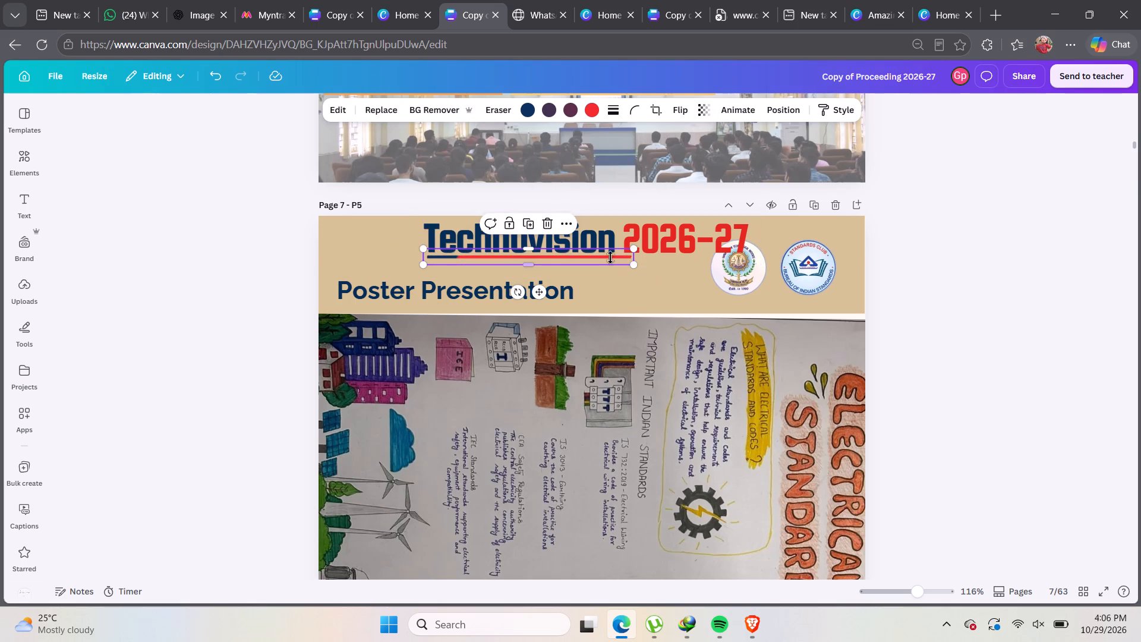
Duplicate the underline, flip the copy horizontally and align it with the original so its blue end sits under 2026-27.
click(528, 225)
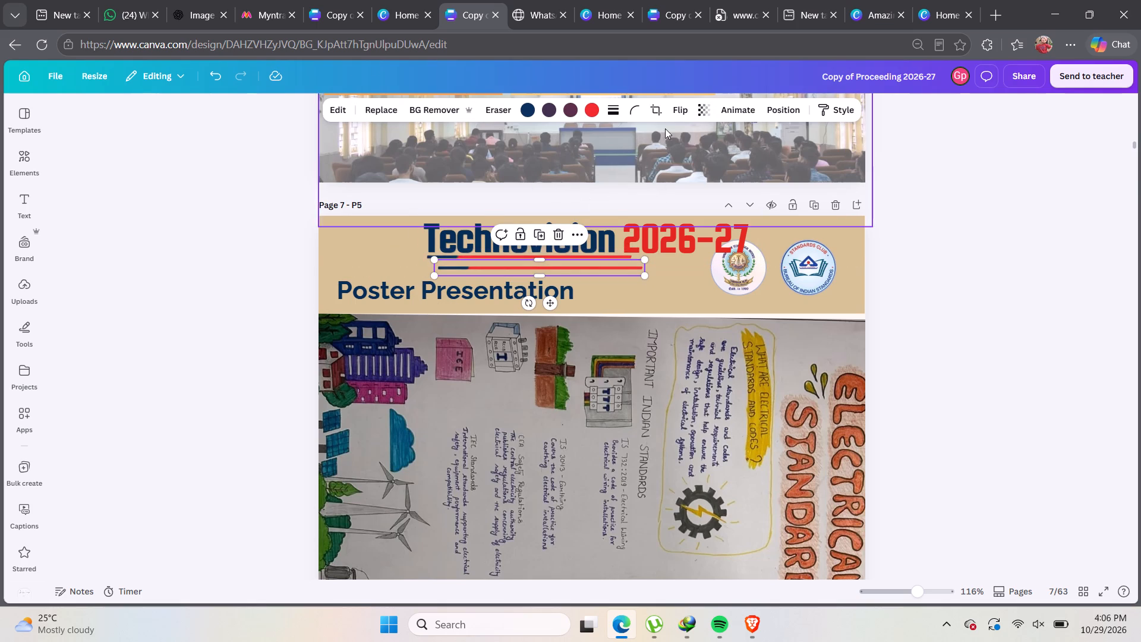
click(680, 112)
click(667, 141)
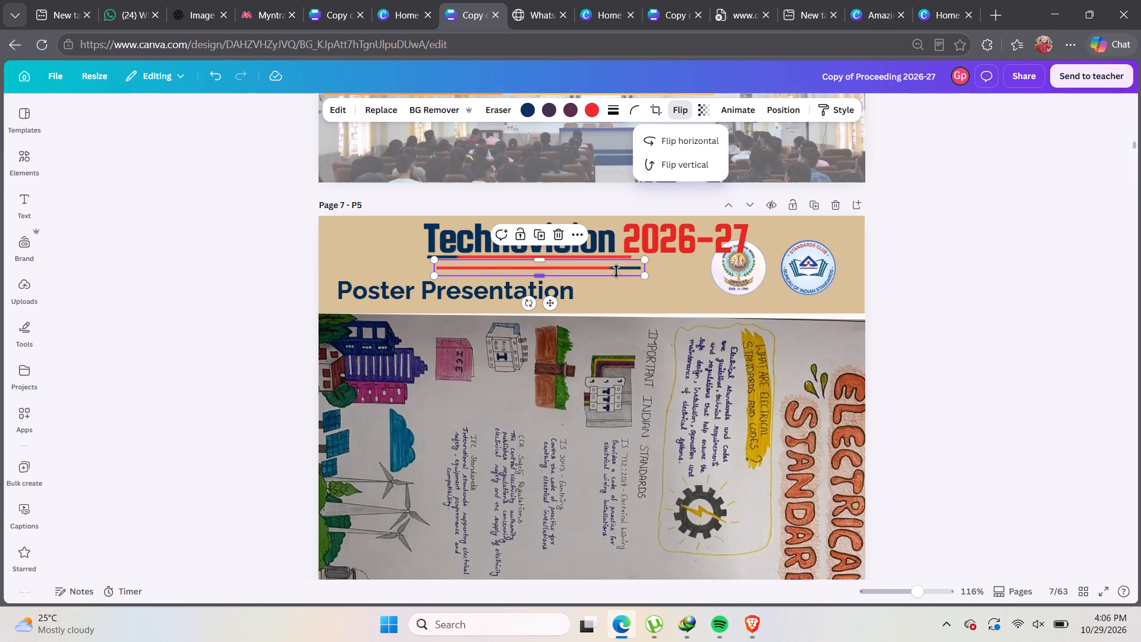
drag(592, 268, 695, 265)
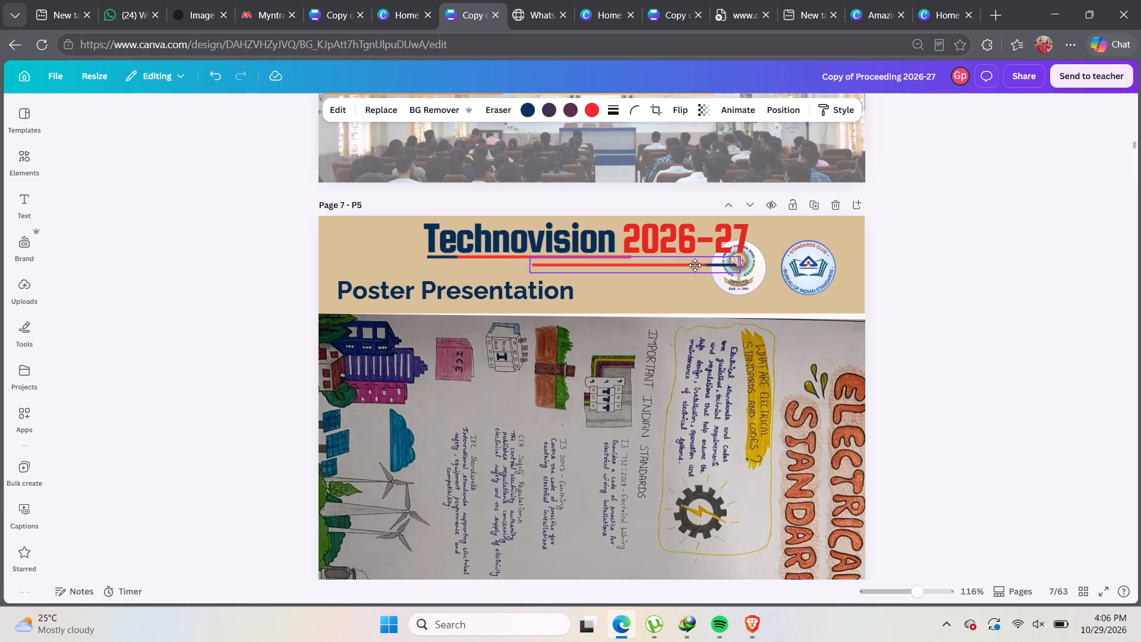
drag(695, 265, 697, 256)
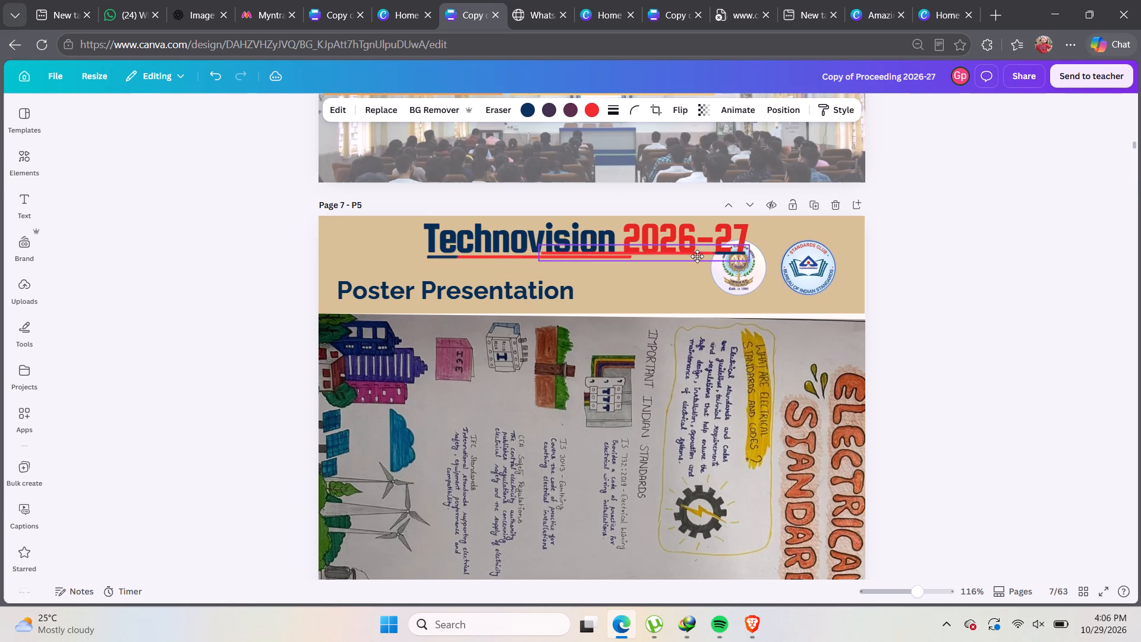
drag(697, 256, 694, 258)
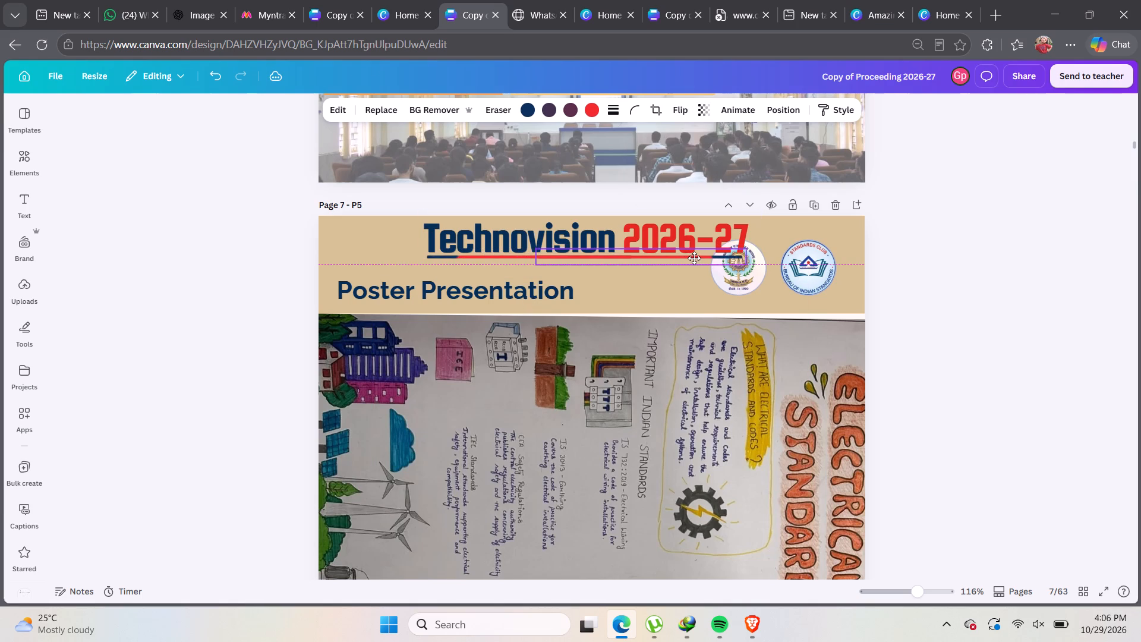
drag(694, 258, 706, 256)
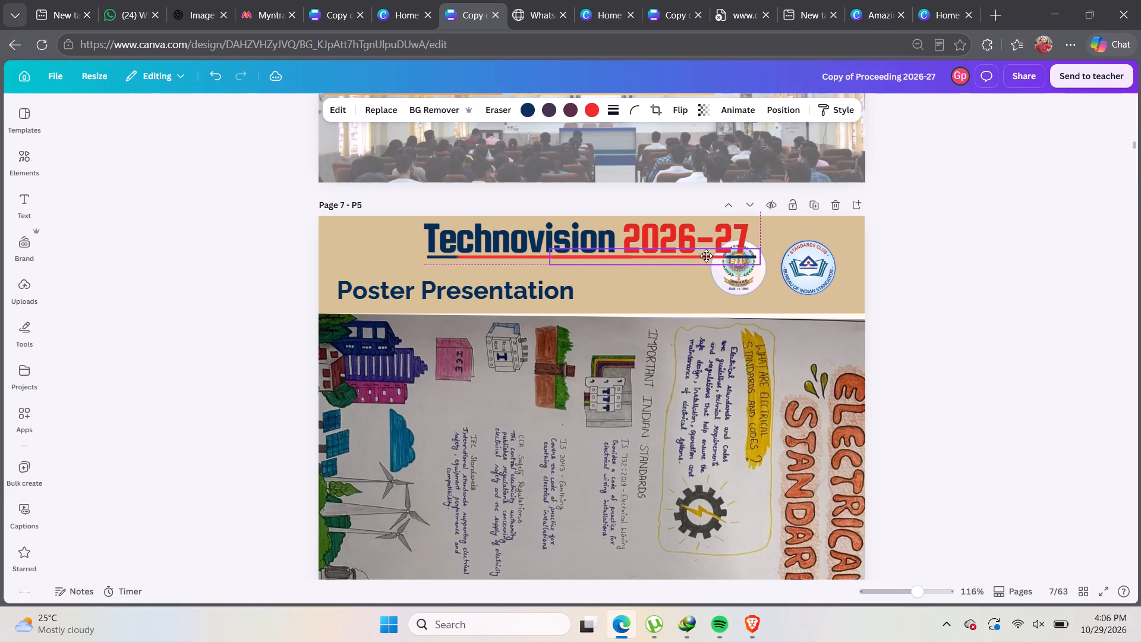
drag(706, 256, 697, 255)
drag(697, 255, 677, 250)
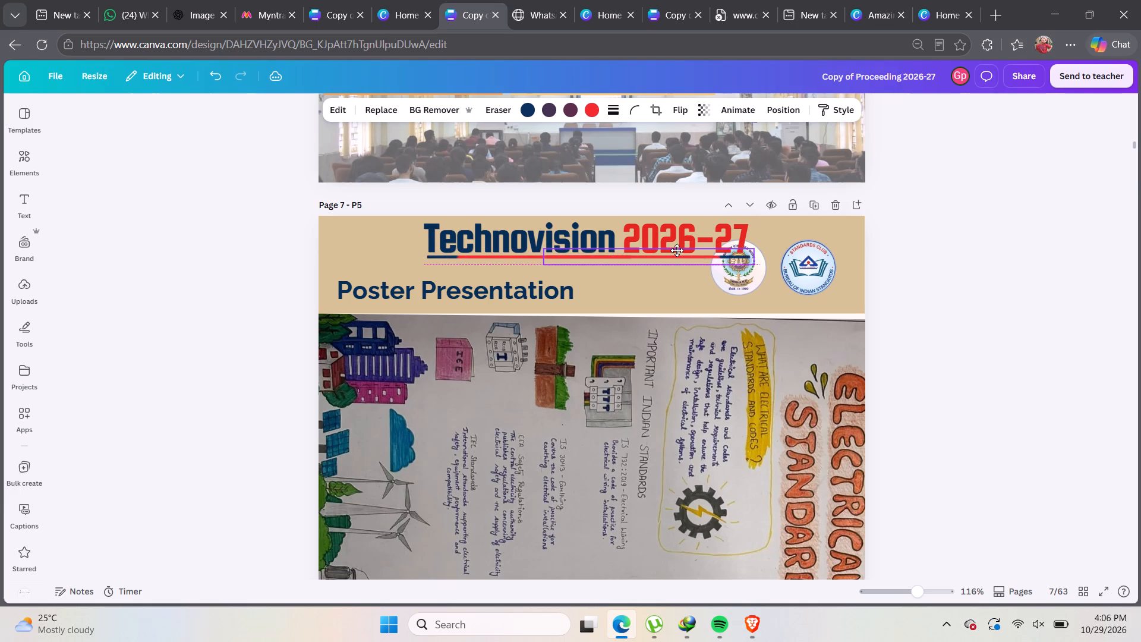
drag(677, 250, 680, 257)
Shift the original underline slightly inward so both halves form one symmetrical line centred under the title.
drag(470, 256, 496, 258)
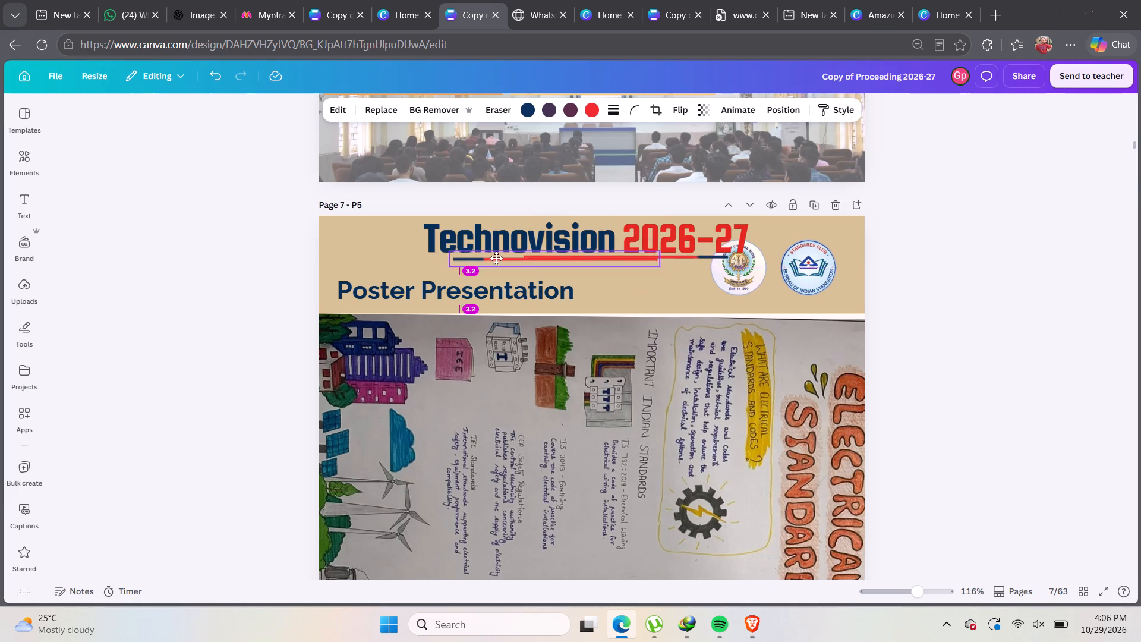
drag(496, 258, 487, 252)
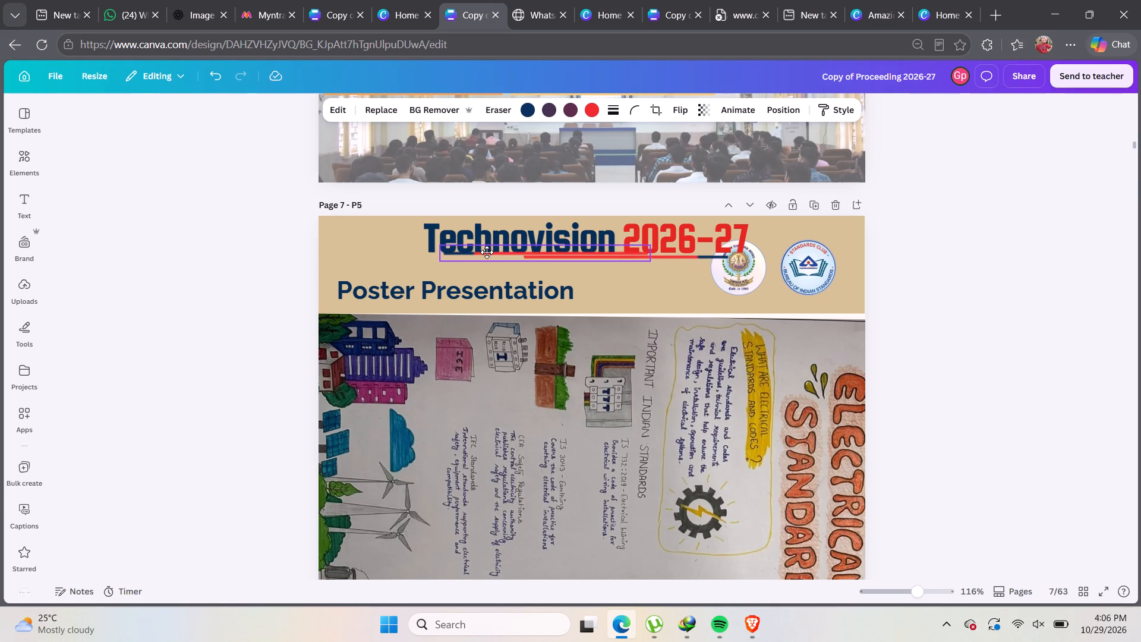
drag(487, 252, 486, 253)
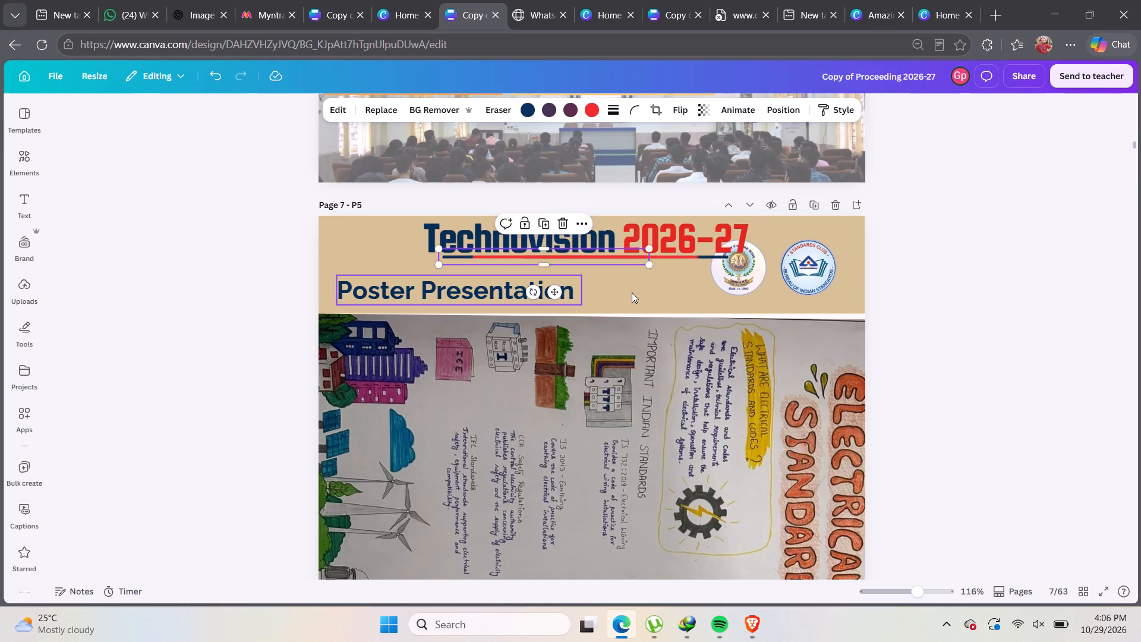
click(632, 292)
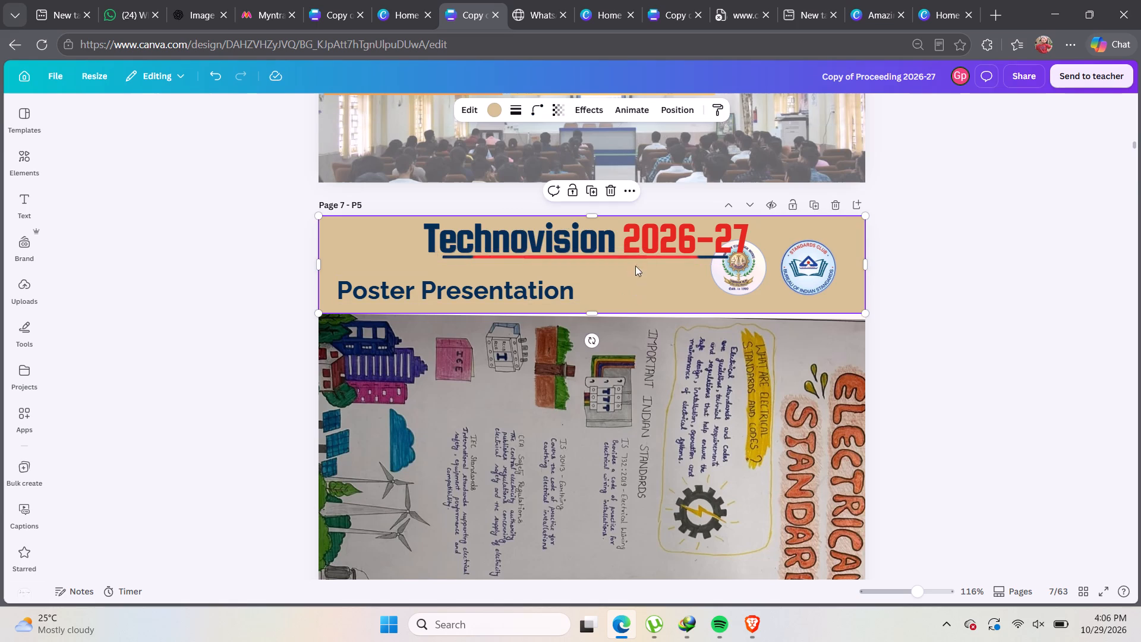
Move the round institute logo to the left end of the page 7 header band.
drag(751, 271, 379, 261)
Move the Poster Presentation subtitle directly below the underline and roughly centre it under the title.
drag(466, 293, 585, 281)
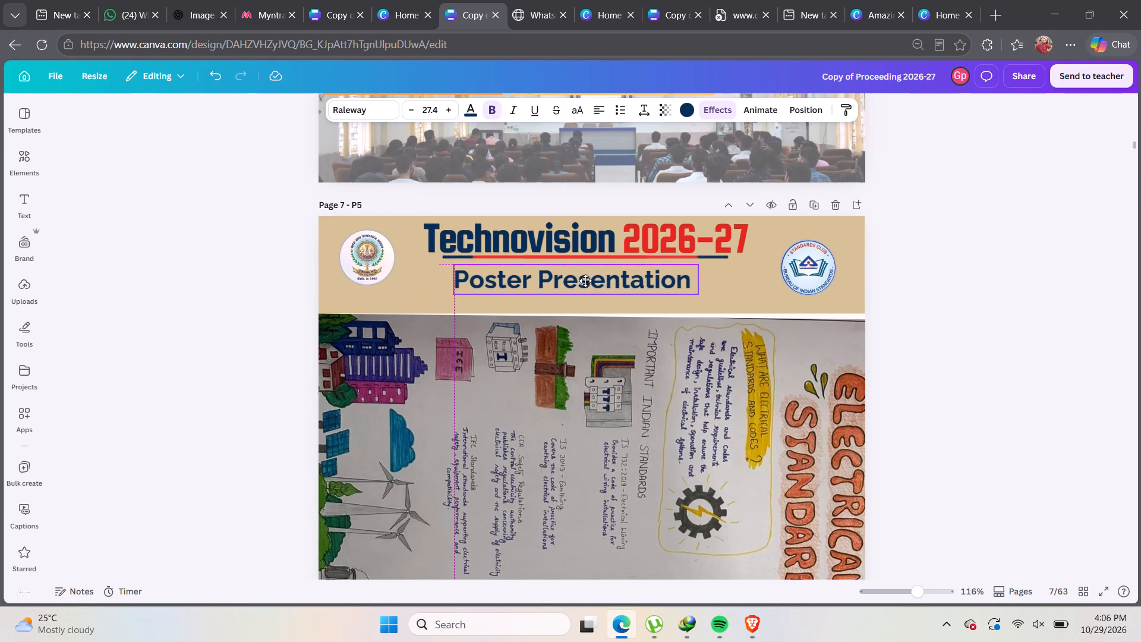
drag(585, 281, 591, 273)
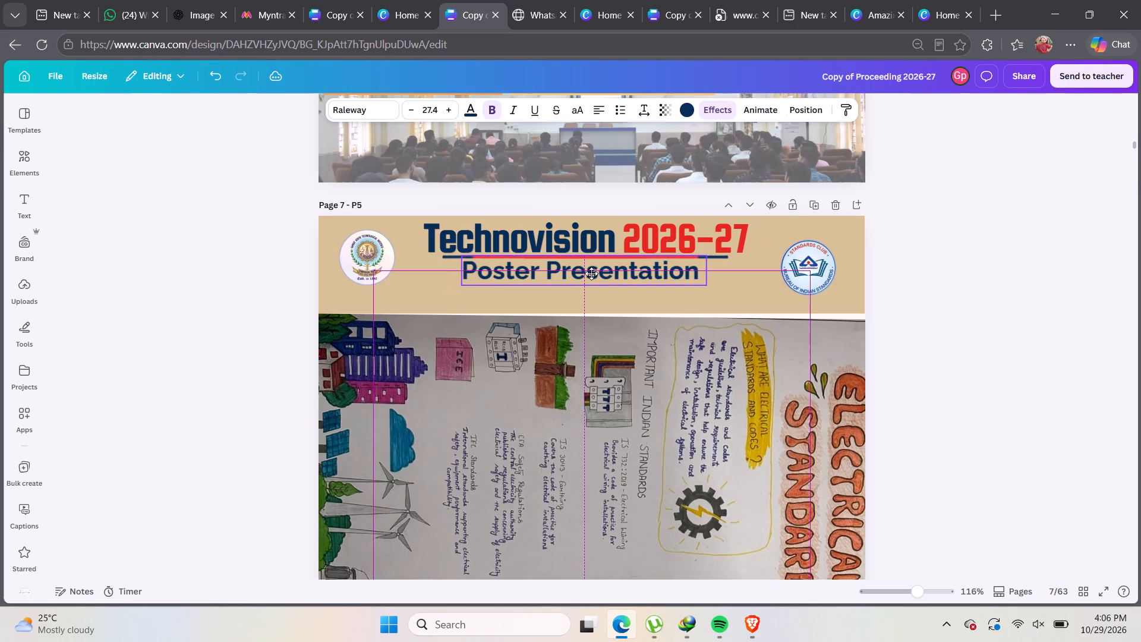
drag(591, 273, 593, 272)
click(940, 278)
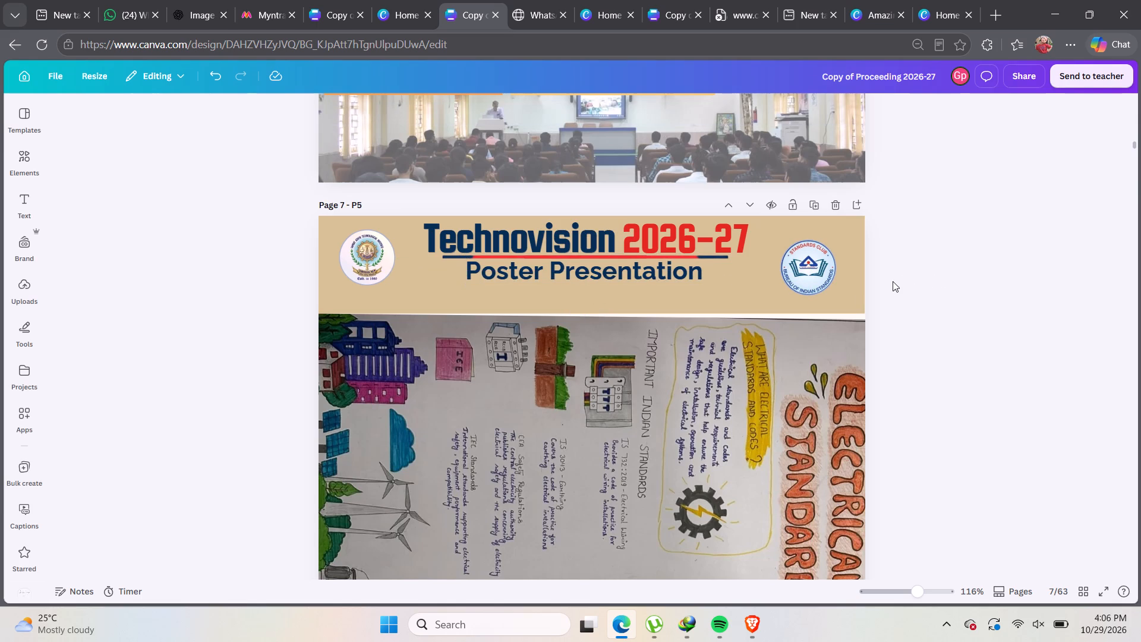
Lock the tan background band of the page 7 header.
click(495, 299)
click(569, 194)
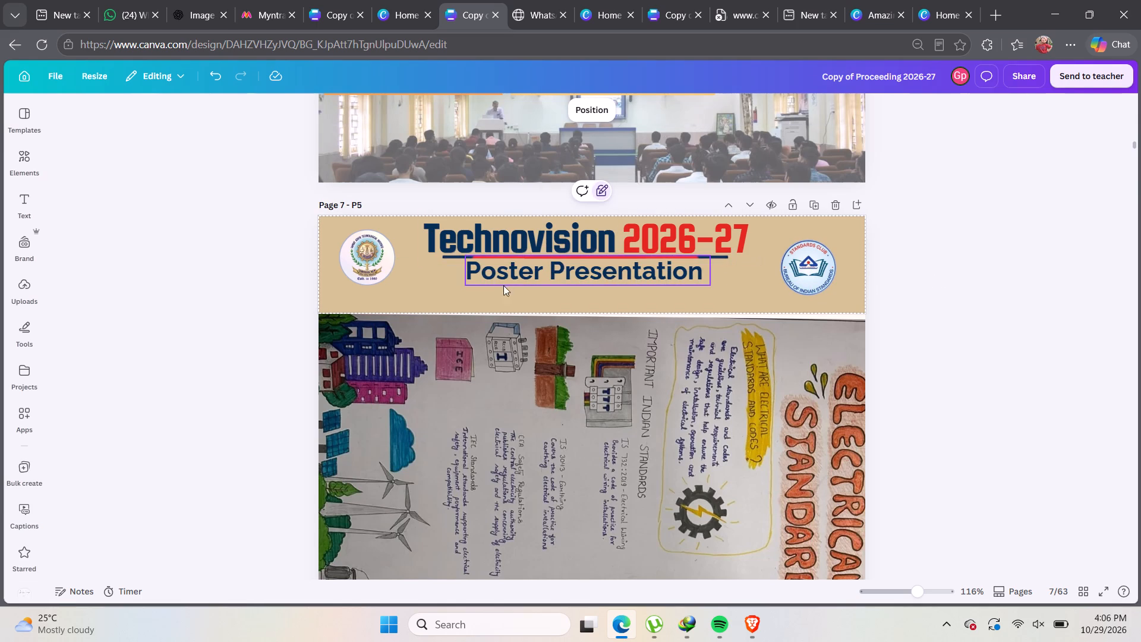
Select the title, both underline halves and the subtitle together and lower them to the vertical middle of the header band.
click(500, 294)
drag(501, 299, 527, 229)
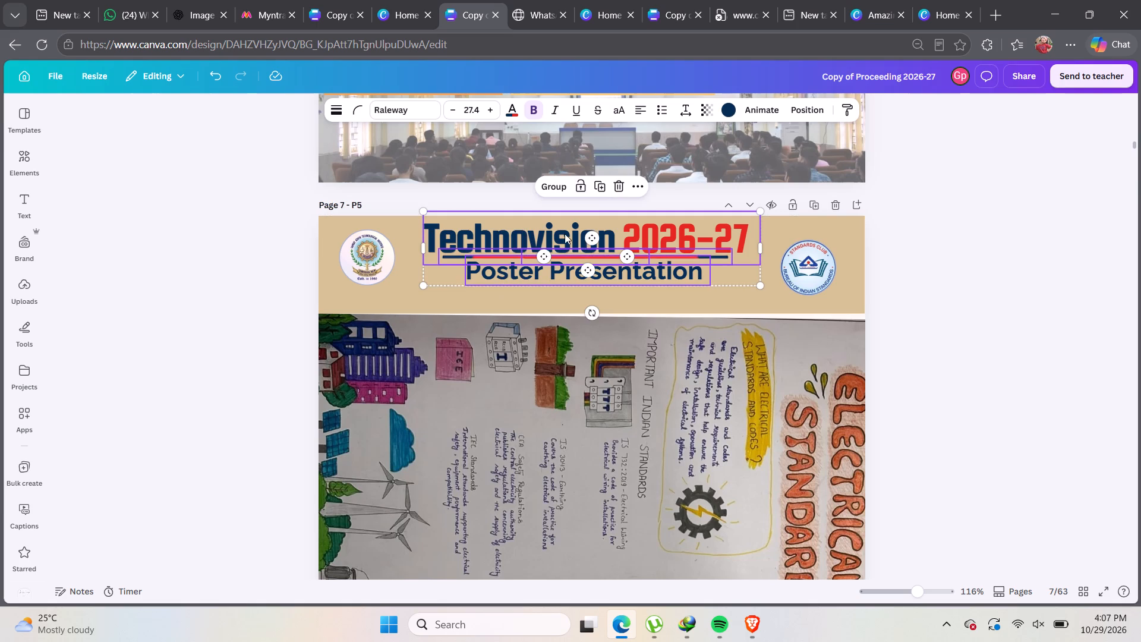
key(Down)
key(Down)
key(Down)
key(Down)
key(Down)
key(Down)
key(Down)
key(Down)
key(Down)
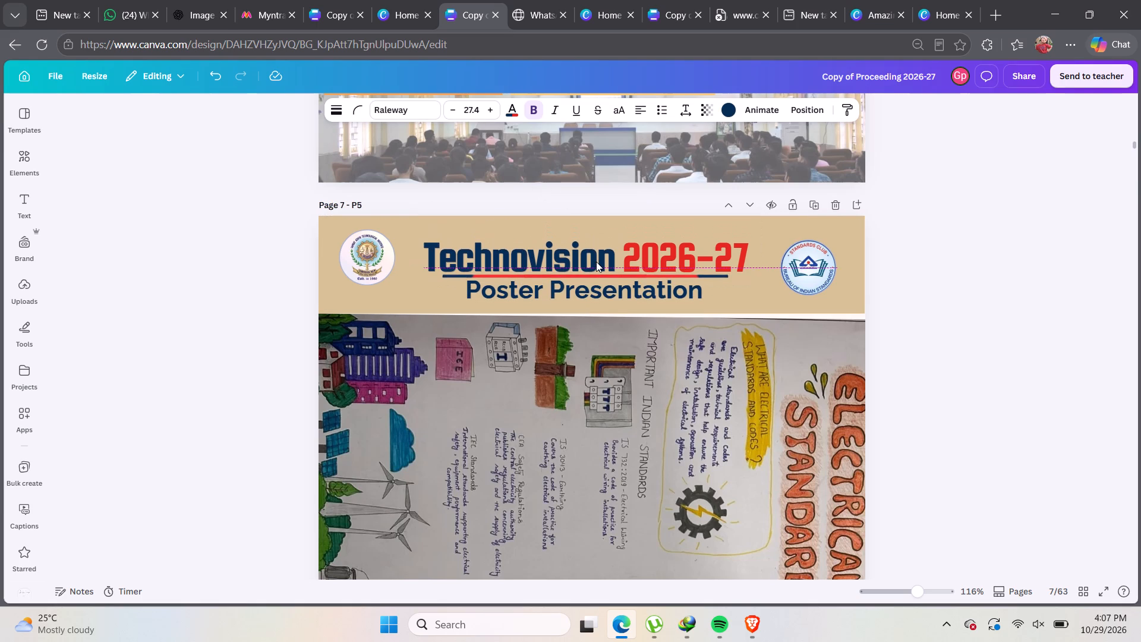
key(Up)
key(Up)
key(Up)
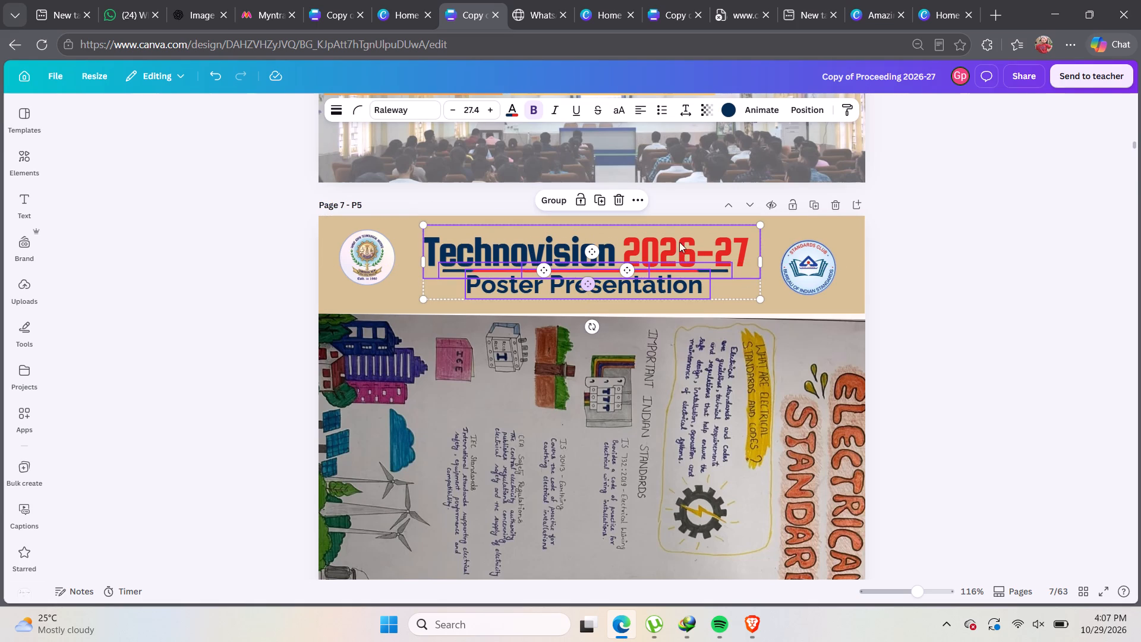
Enlarge the institute logo to nearly the height of the heading text and reposition it within the header's left end.
click(268, 273)
click(381, 259)
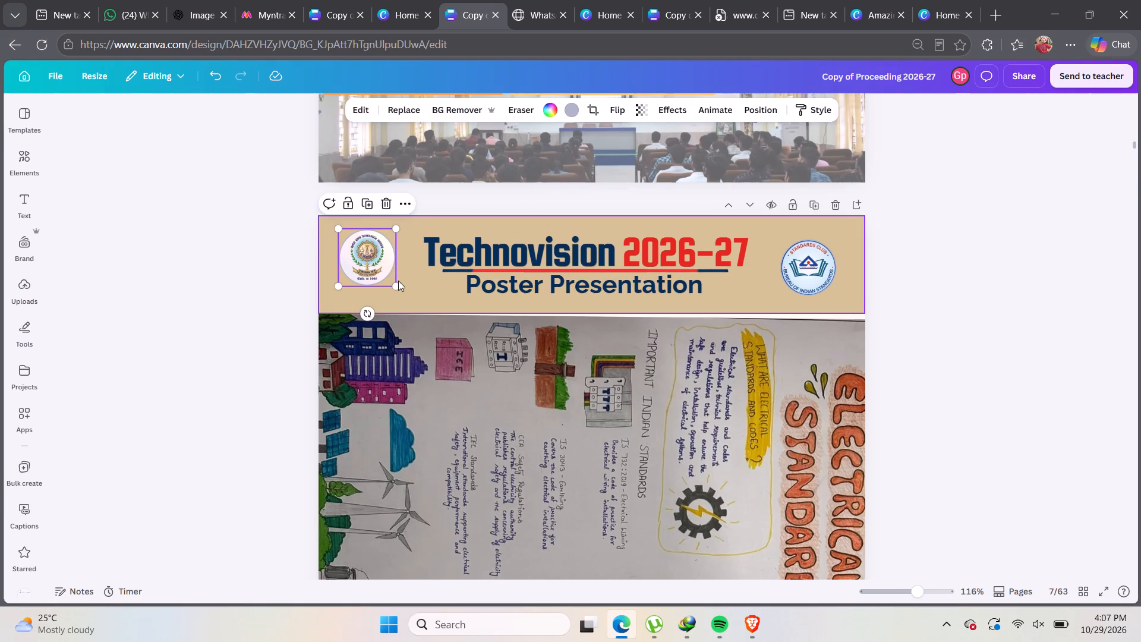
drag(396, 285, 413, 307)
drag(393, 276, 393, 275)
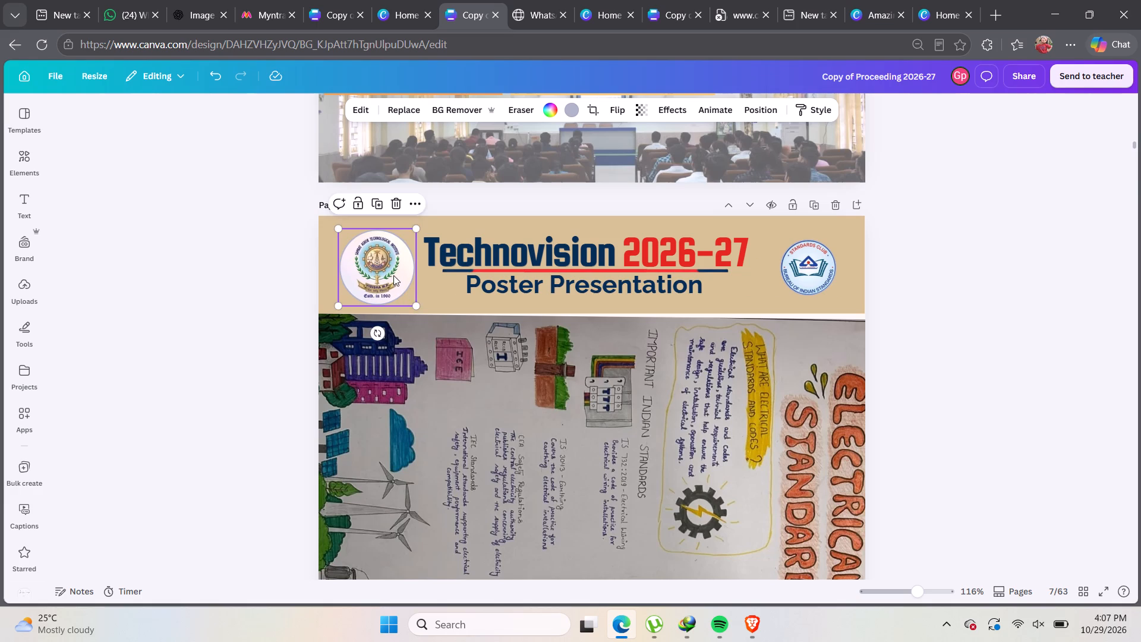
drag(393, 275, 388, 271)
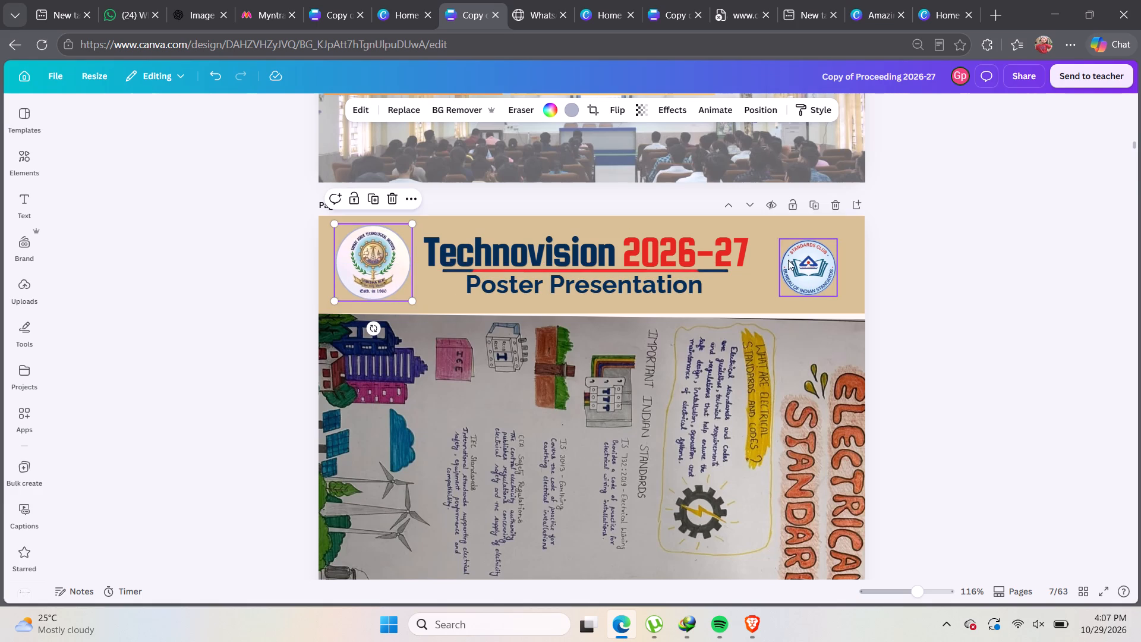
Enlarge the Standards Club logo to about 28 by 28 and reposition it level with the institute logo in the page 7 header.
click(788, 260)
drag(839, 243, 856, 225)
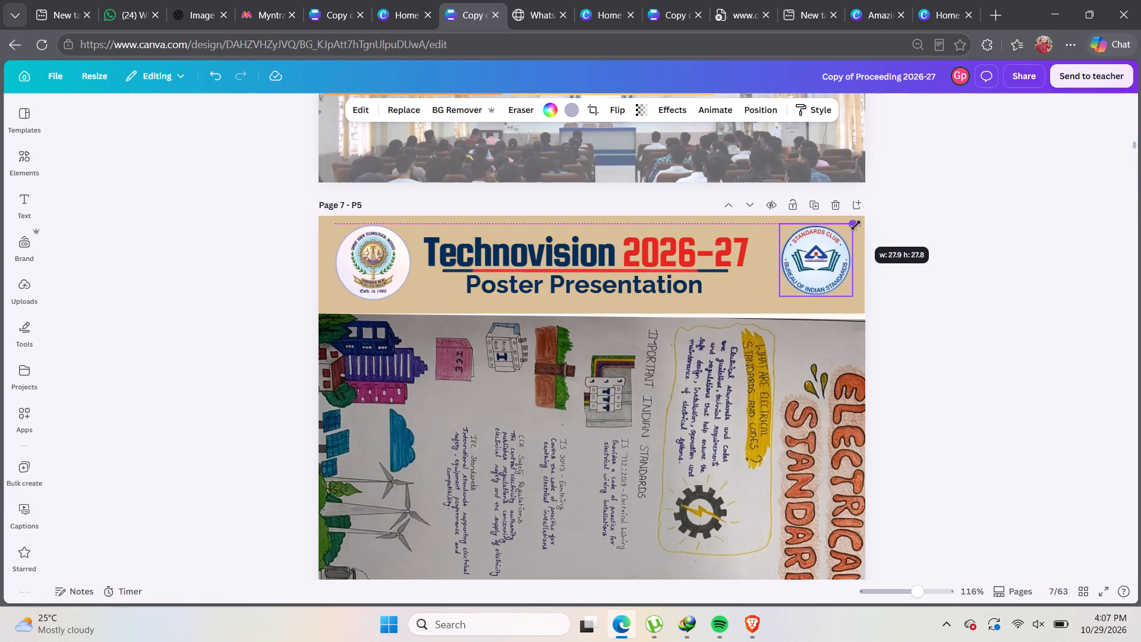
drag(856, 225, 855, 228)
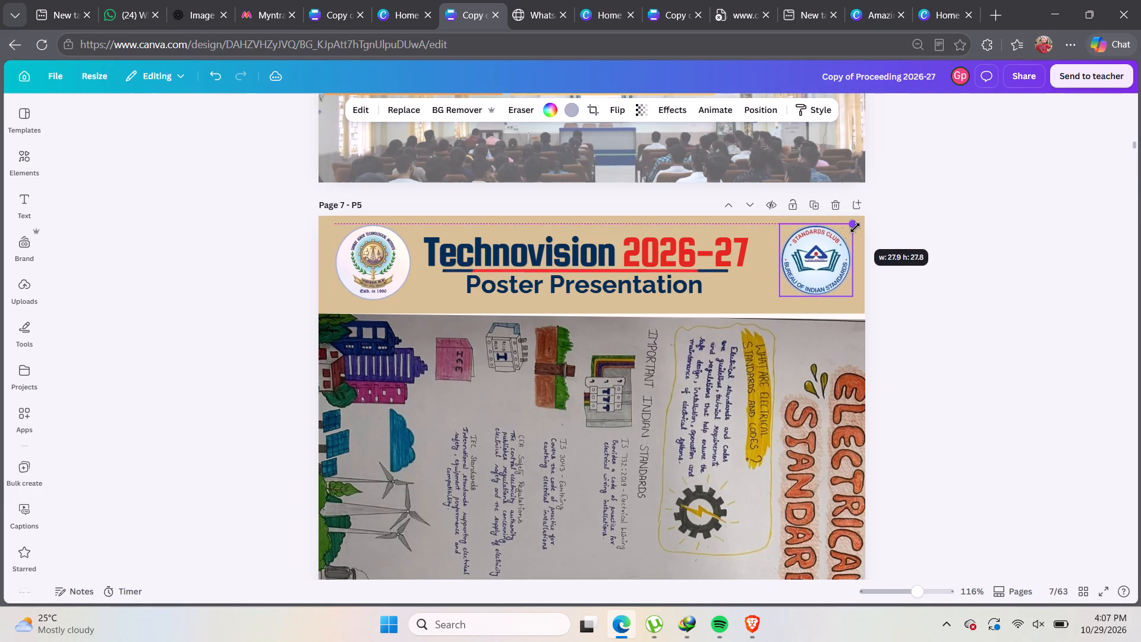
click(814, 250)
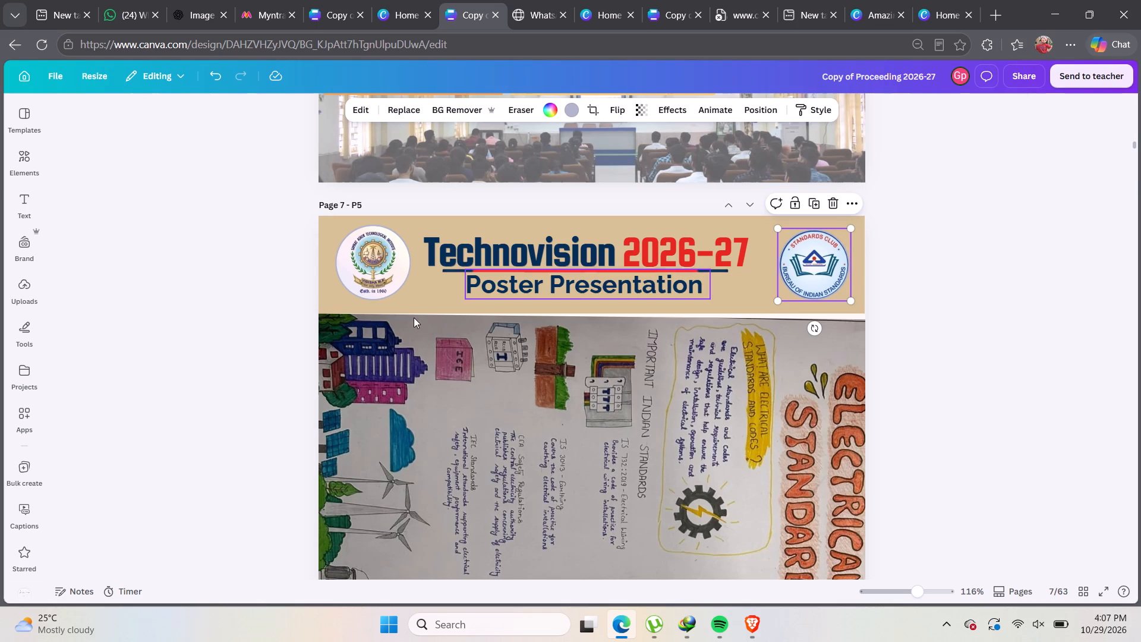
click(182, 325)
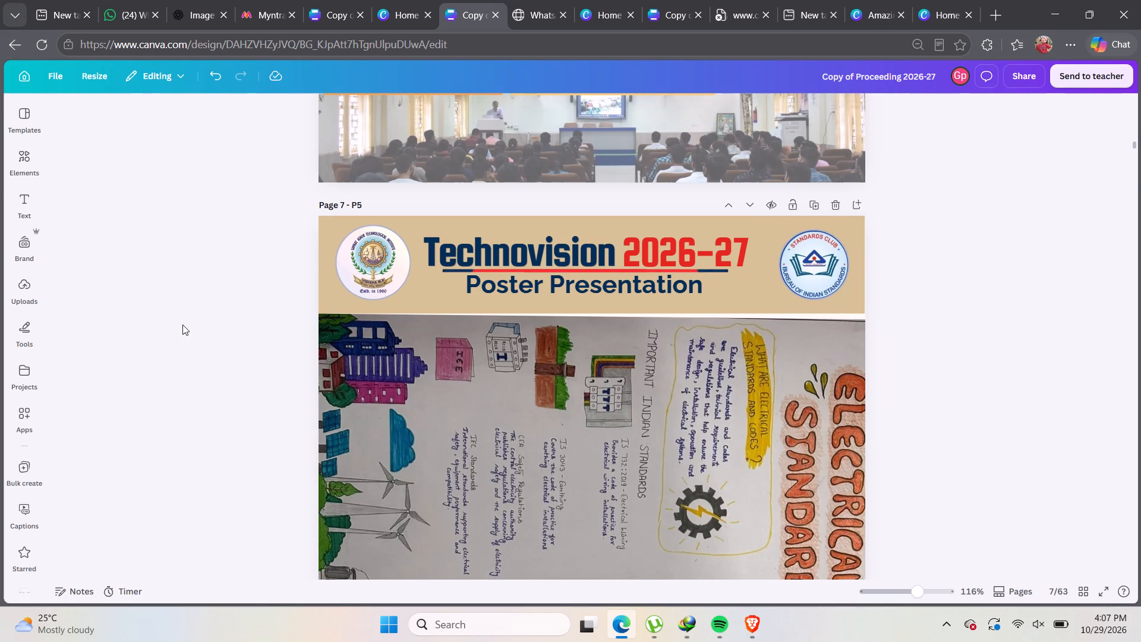
Nudge the Technovision 2026-27 title sideways to fine-tune its centring between the two logos in the page 7 header.
click(512, 245)
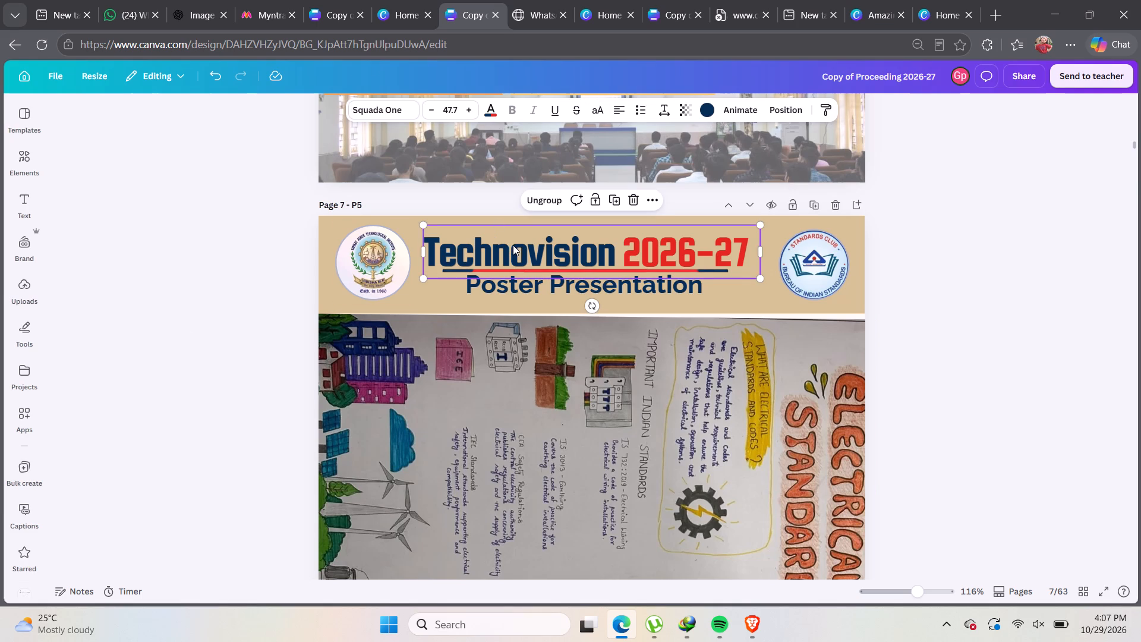
key(Right)
key(Right)
key(Right)
key(Right)
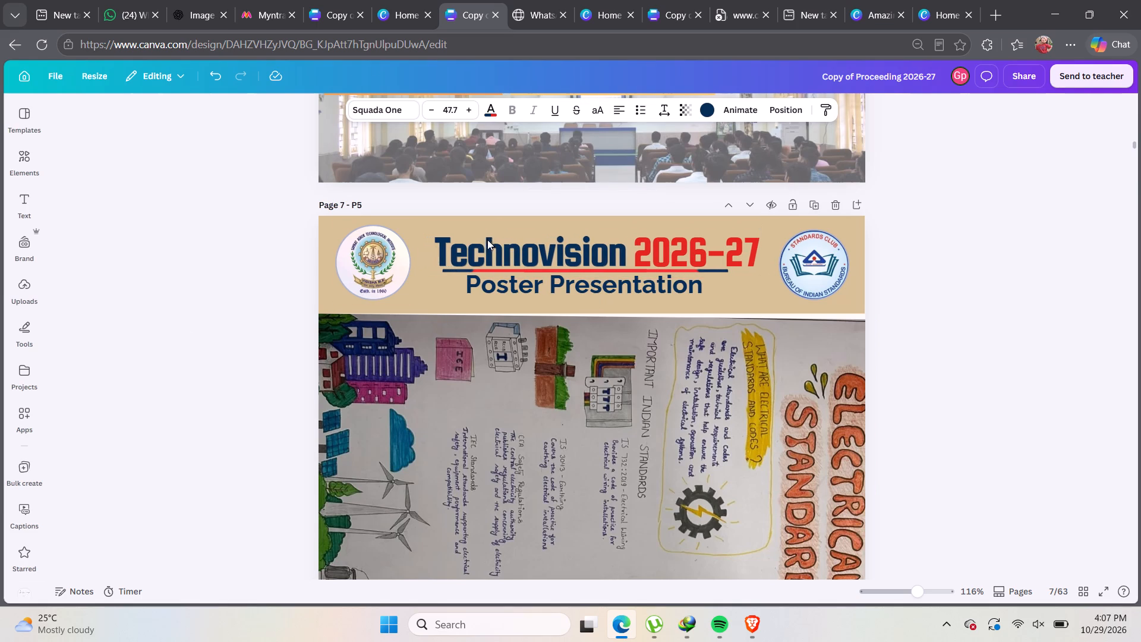
key(Left)
key(Left)
key(Left)
key(Left)
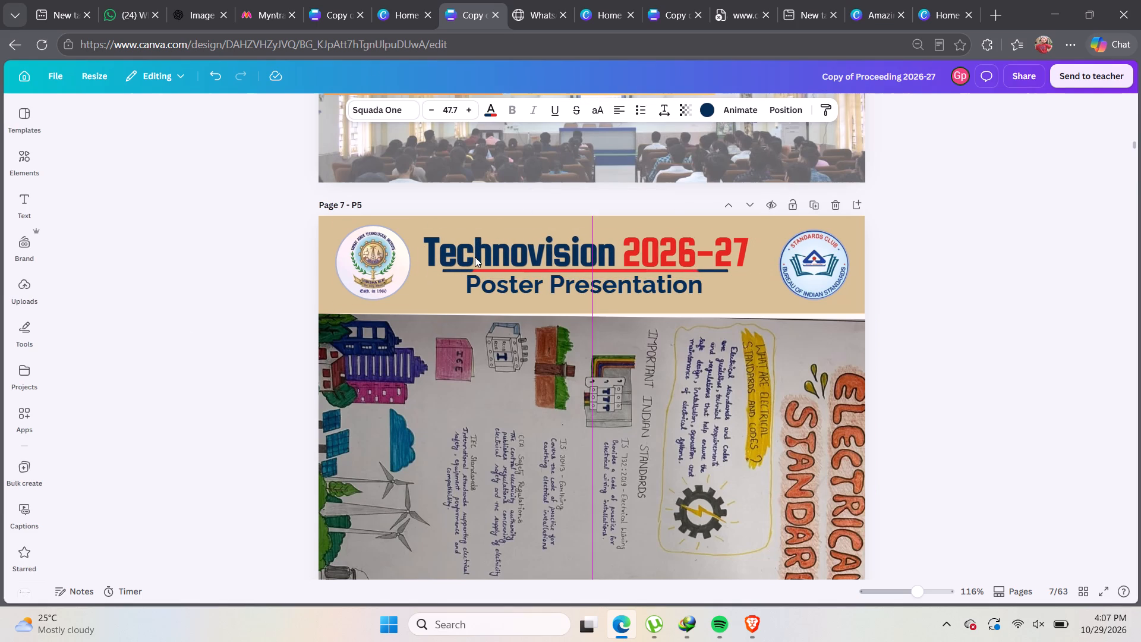
key(Left)
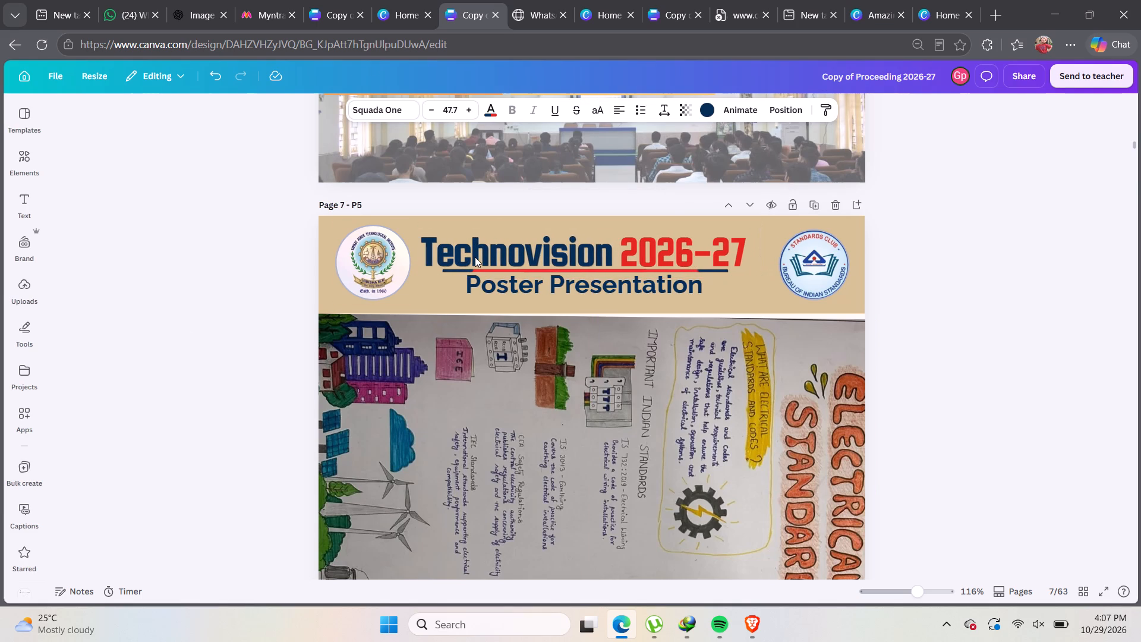
key(Left)
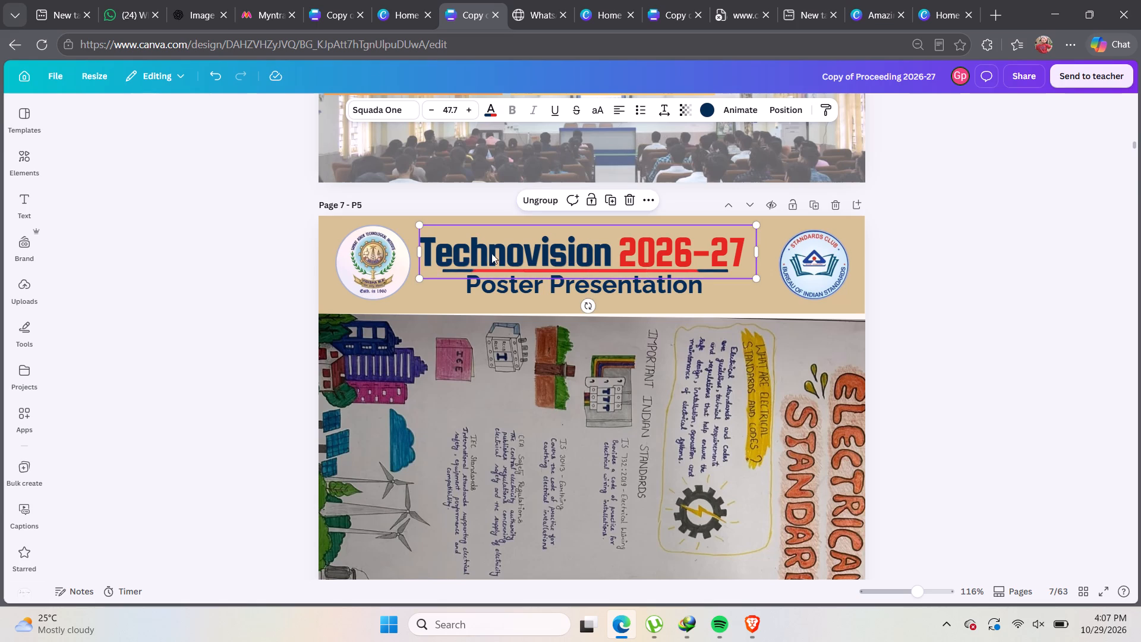
key(Right)
key(Right)
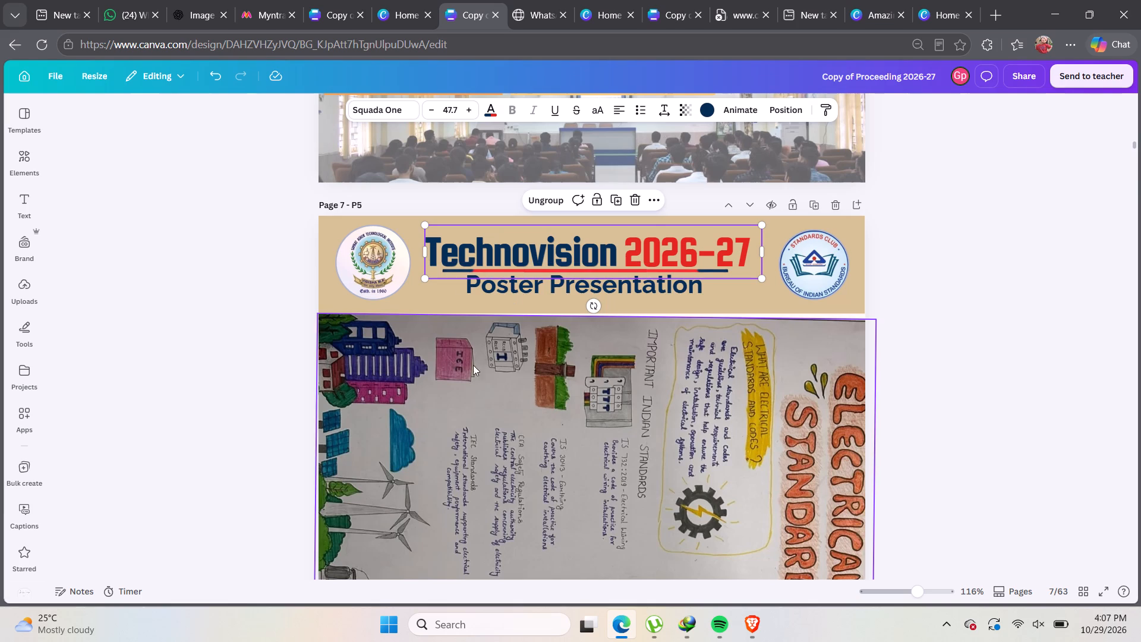
click(943, 285)
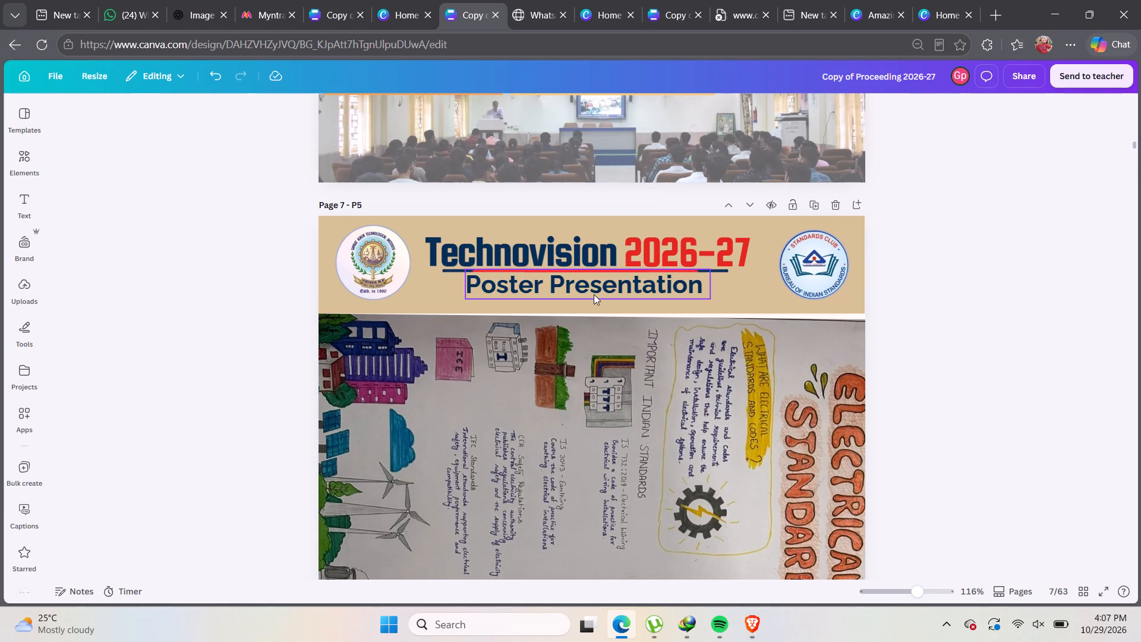
Copy the full "Presentation on Standards" text from the cover on page 1.
scroll(602, 285, up, 15)
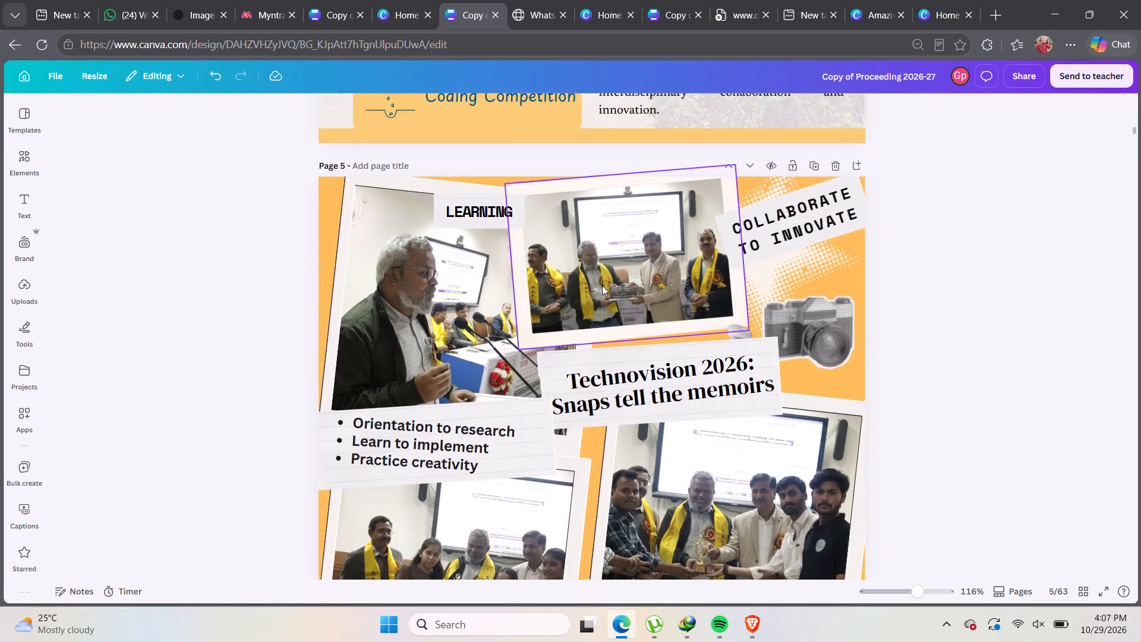
scroll(602, 285, up, 17)
scroll(601, 285, up, 19)
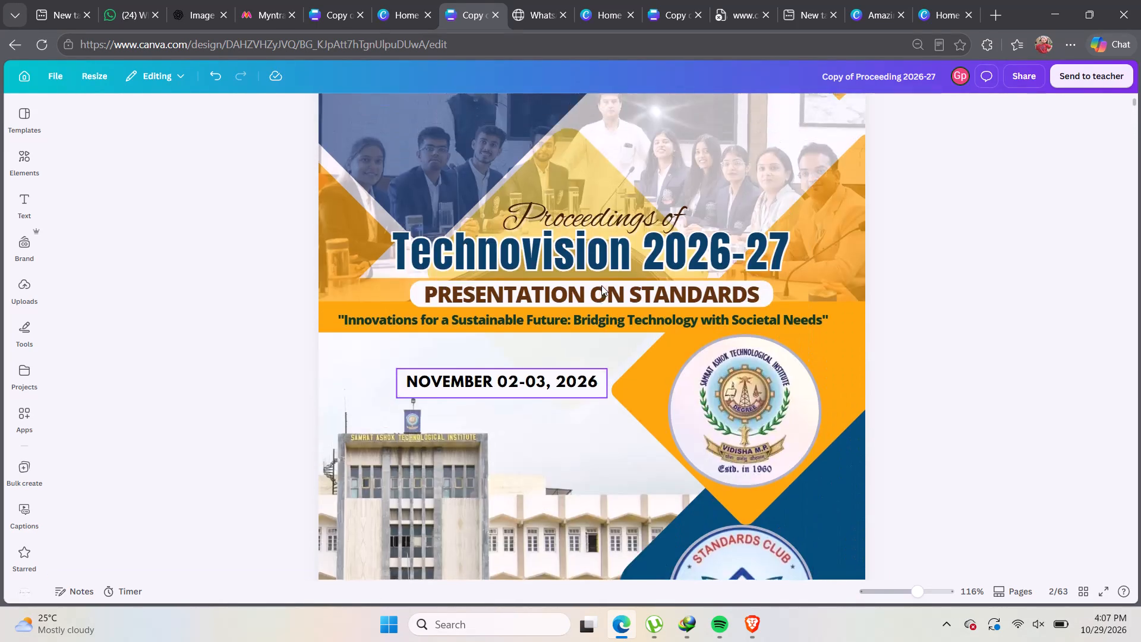
scroll(601, 285, up, 4)
scroll(601, 285, down, 3)
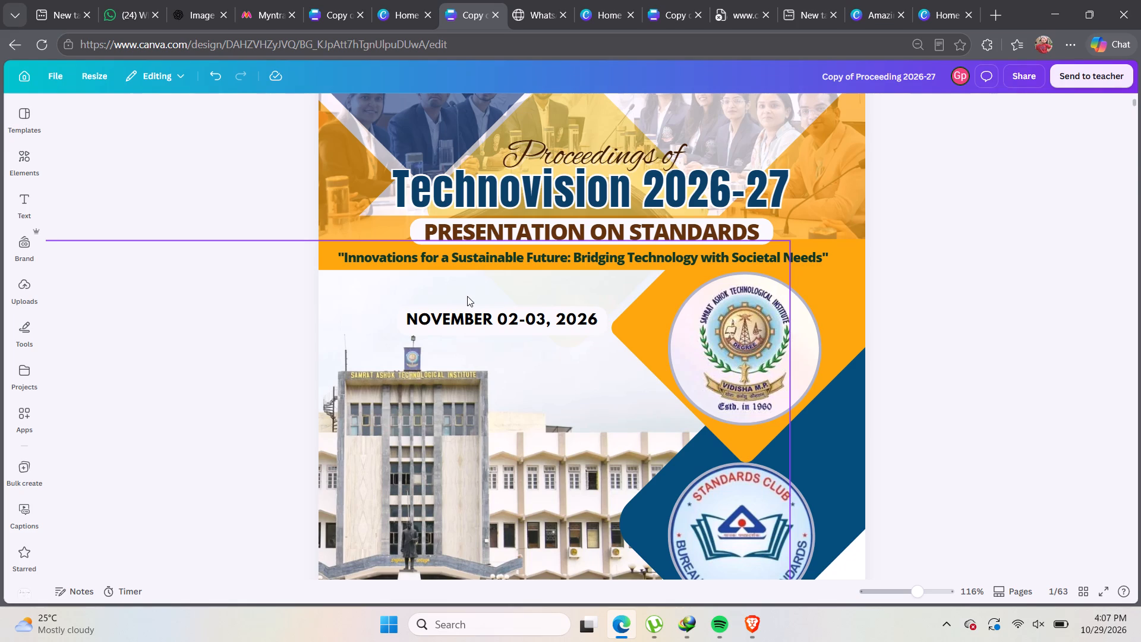
click(671, 235)
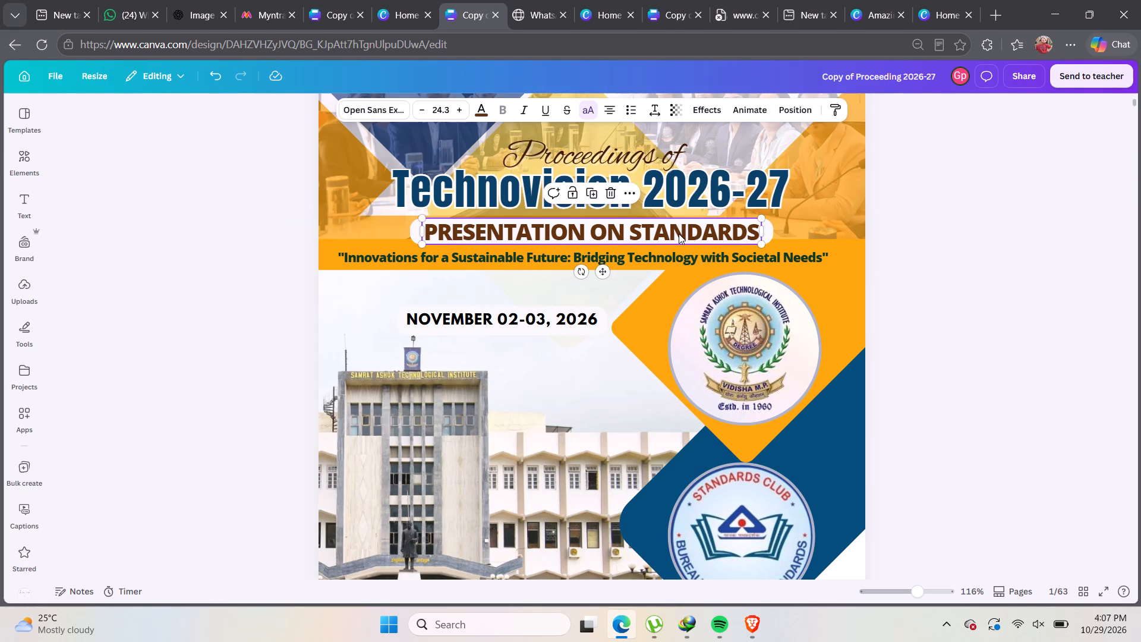
click(601, 235)
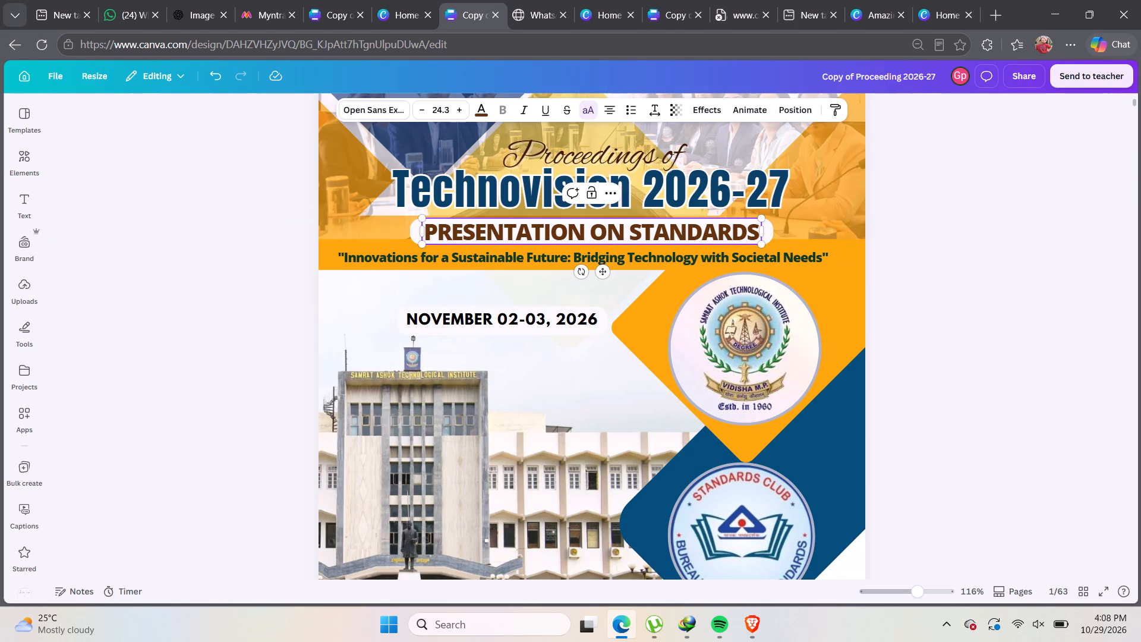
key(ctrl+a)
key(ctrl+c)
Paste the copied text at the end of the Poster Presentation subtitle in the page 7 header.
scroll(606, 259, down, 5)
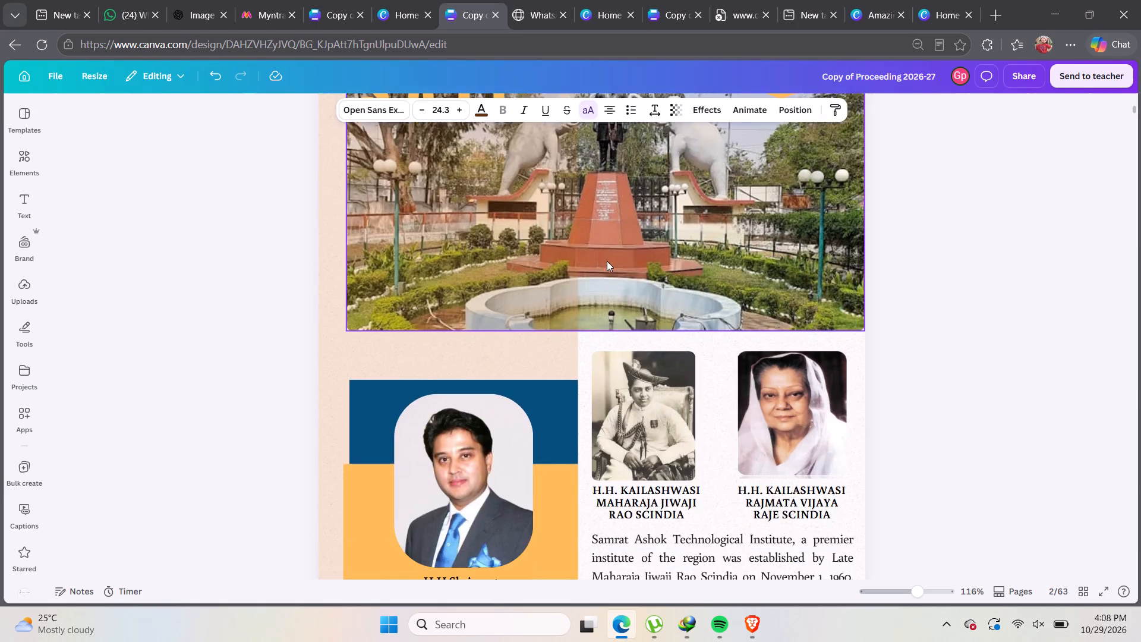
scroll(607, 261, down, 16)
scroll(607, 266, down, 6)
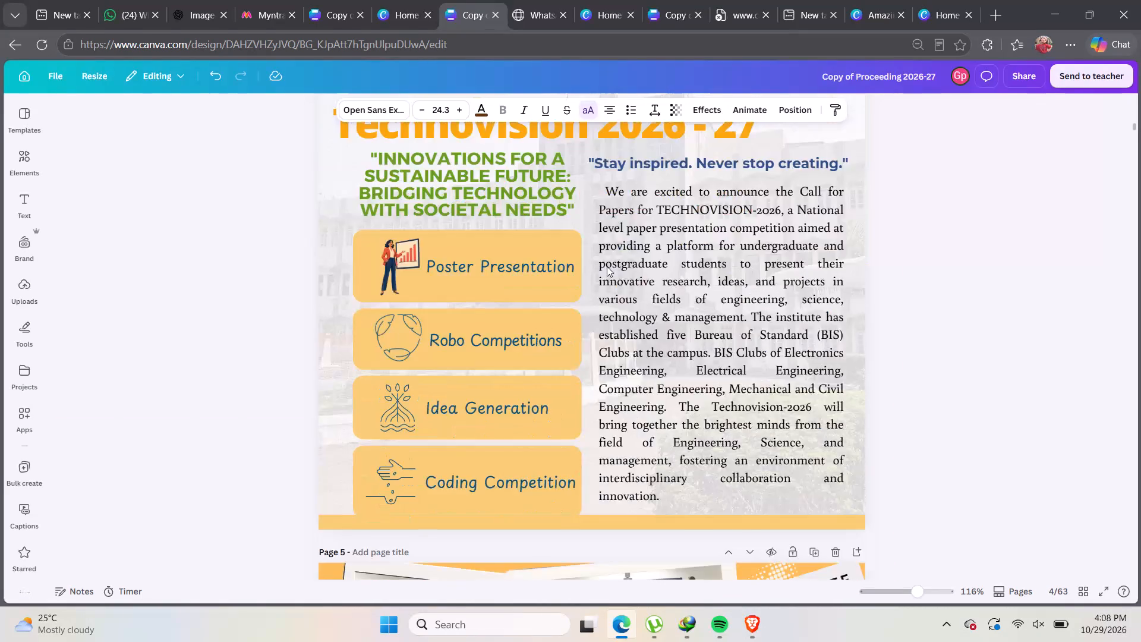
scroll(607, 266, down, 20)
scroll(610, 282, down, 3)
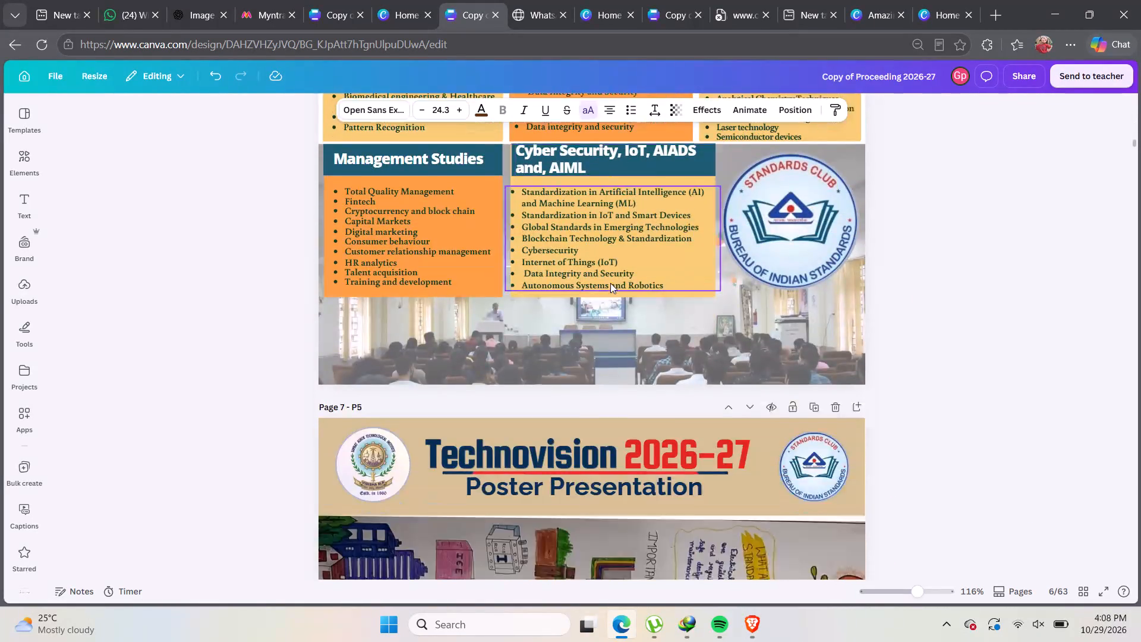
scroll(610, 283, down, 1)
scroll(611, 284, up, 3)
scroll(614, 289, down, 3)
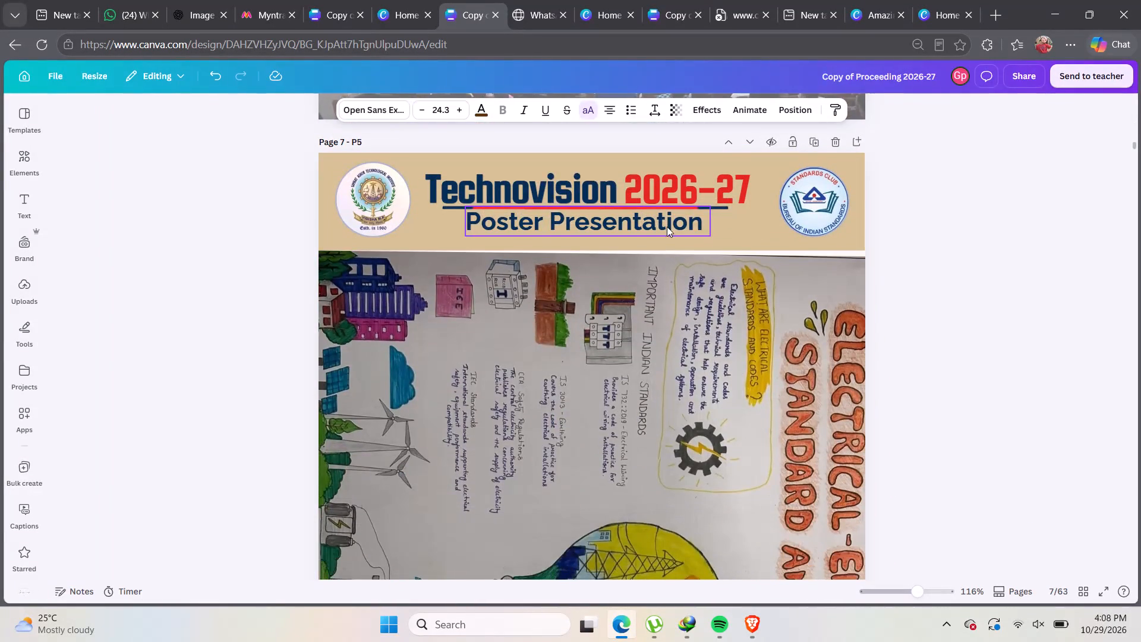
double_click(670, 222)
click(701, 225)
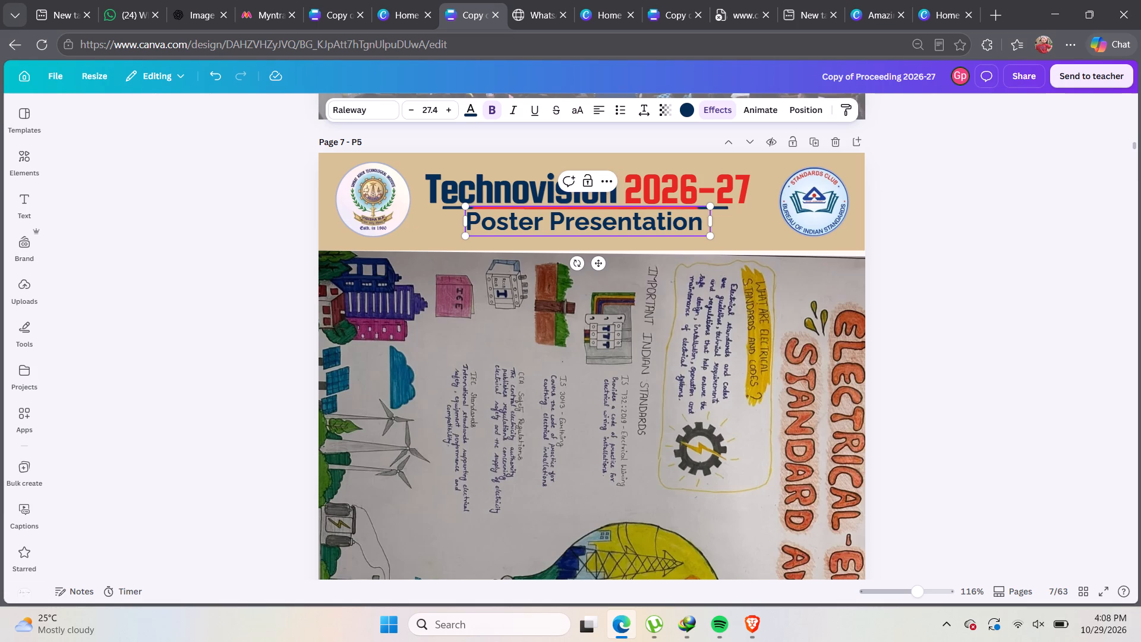
key(ctrl+v)
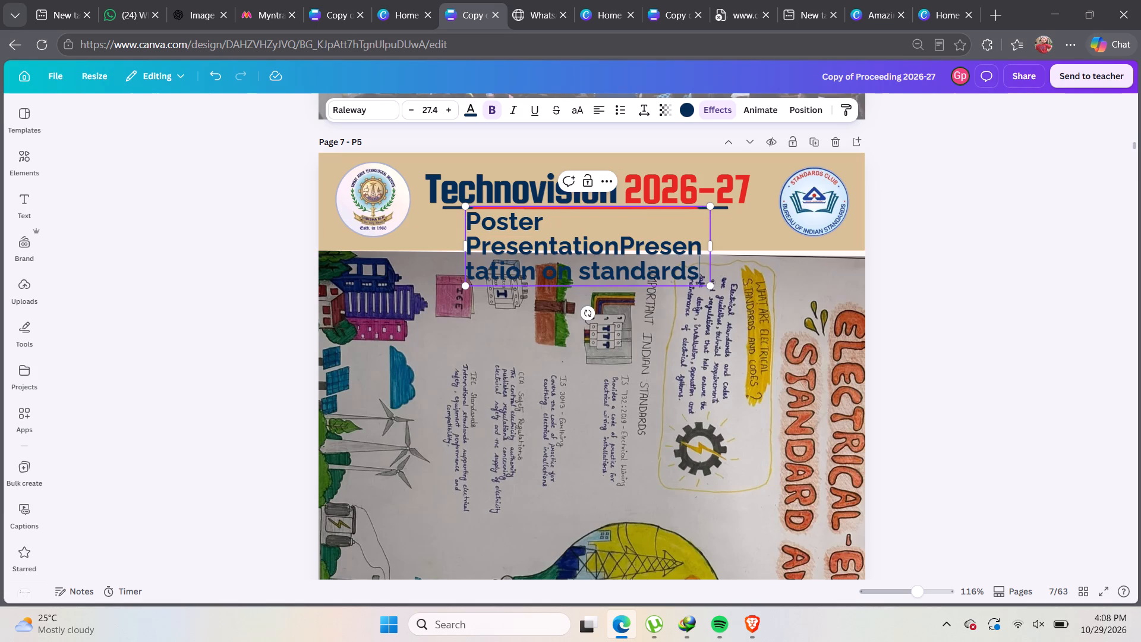
Delete the duplicated word from the subtitle so it reads "Poster Presentation on standards".
click(623, 248)
key(BackSpace)
key(BackSpace)
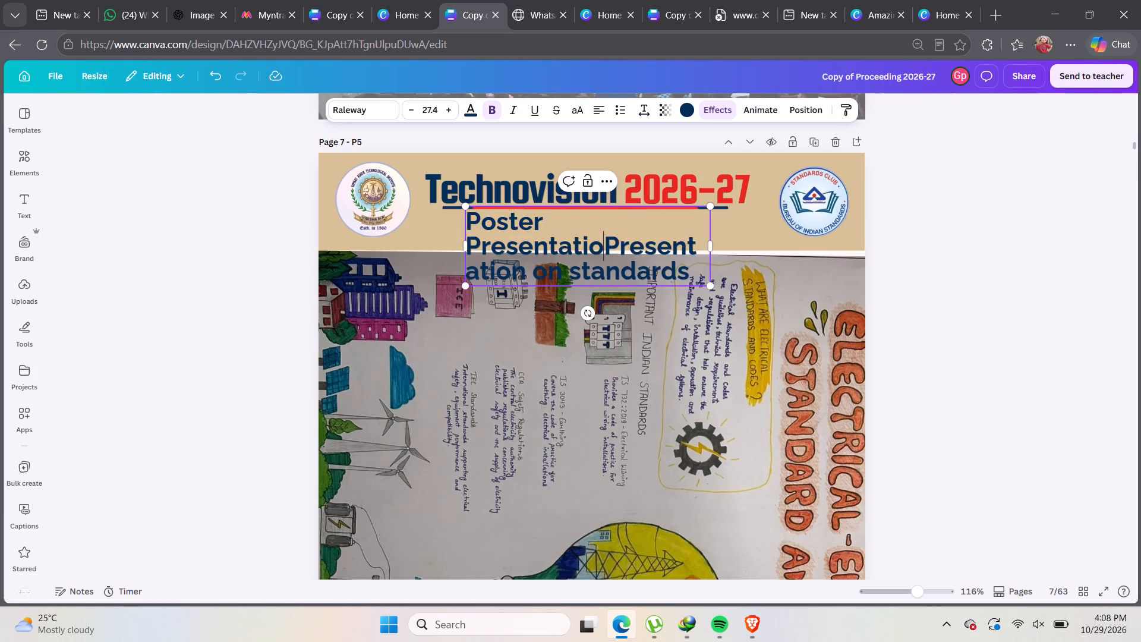
key(BackSpace)
key(BackSpace)
key(BackSpace)
key(BackSpace)
key(BackSpace)
key(BackSpace)
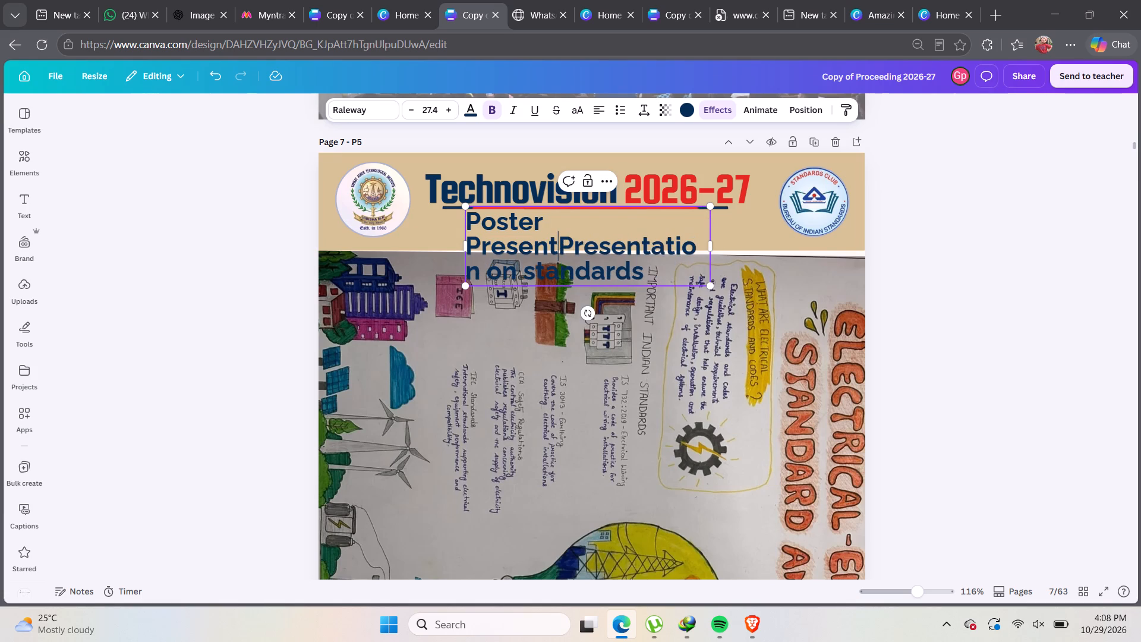
key(BackSpace)
key(BackSpace)
key(BackSpace)
key(BackSpace)
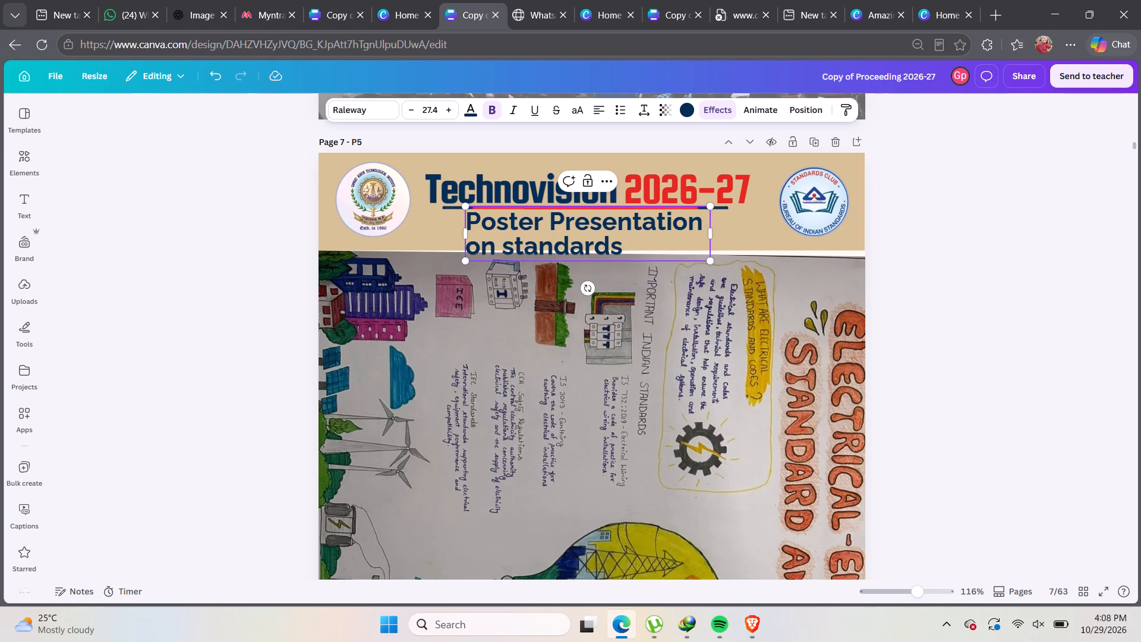
Capitalise the first letters of the subtitle's last two words so they read "On Standards".
click(514, 251)
key(BackSpace)
key(shift+s)
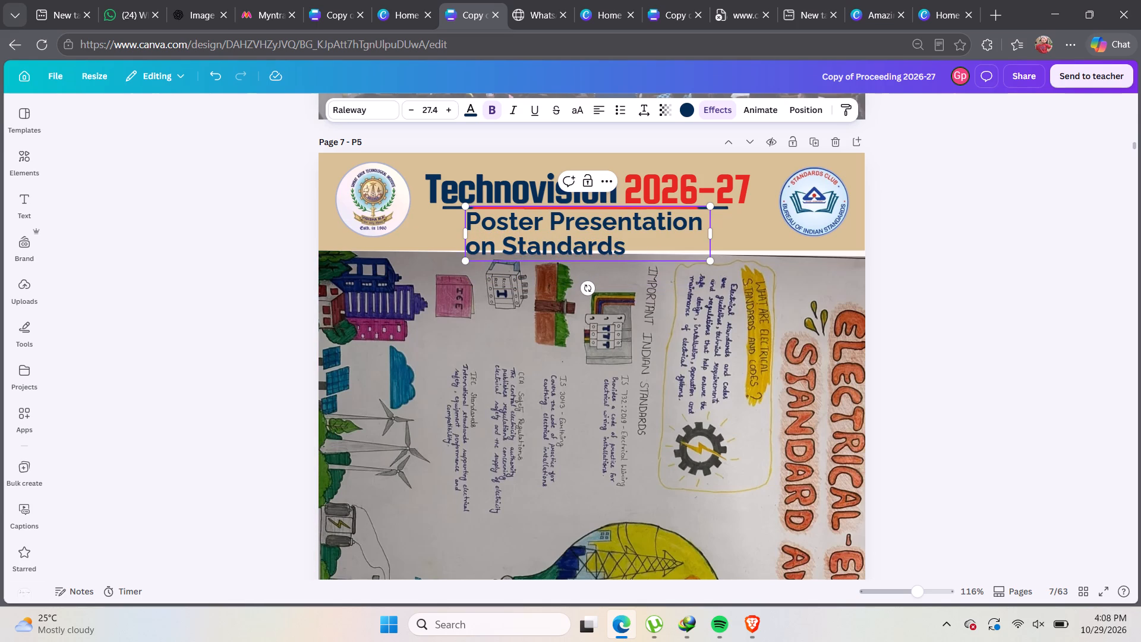
click(488, 246)
click(484, 249)
key(BackSpace)
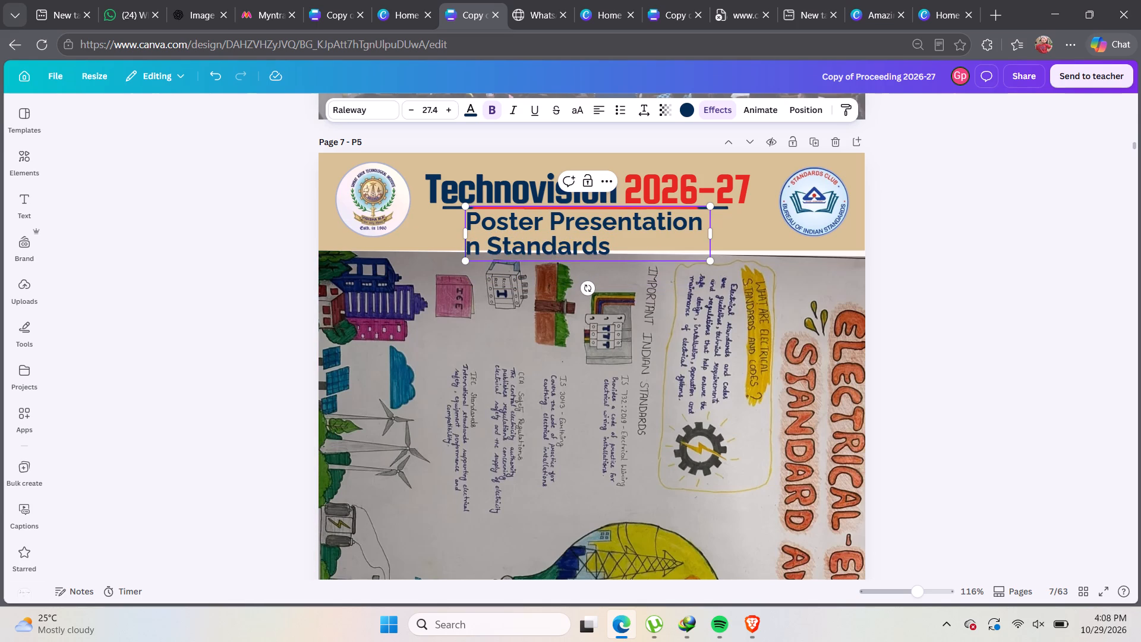
key(shift+o)
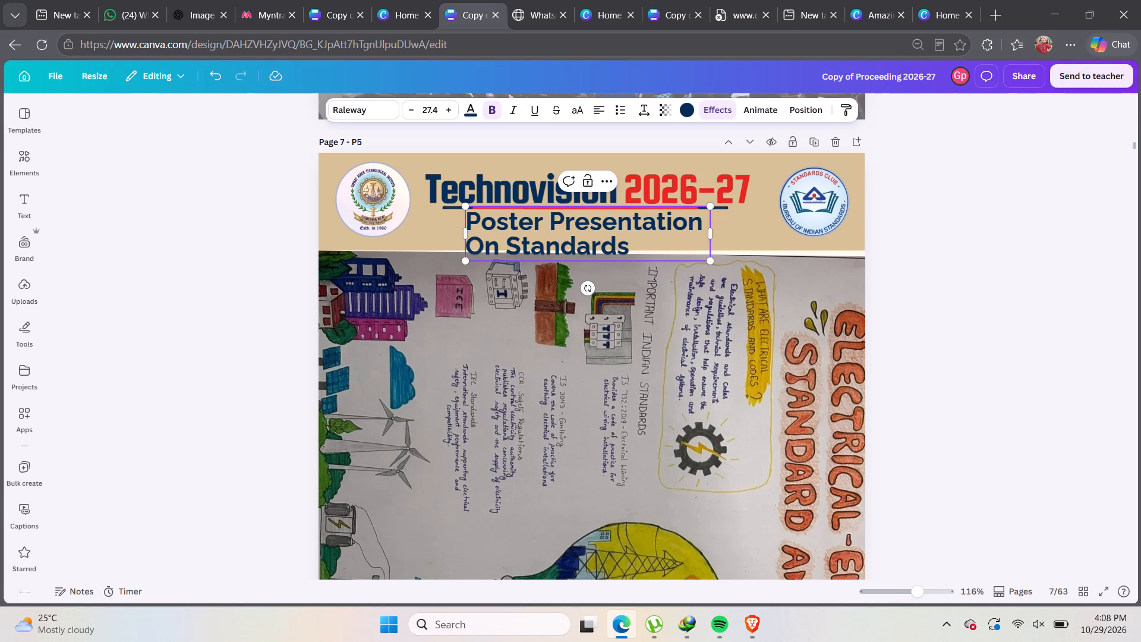
Widen the subtitle's text box on both sides to fit the text on one line, and shift it slightly towards the institute logo.
drag(712, 235, 822, 215)
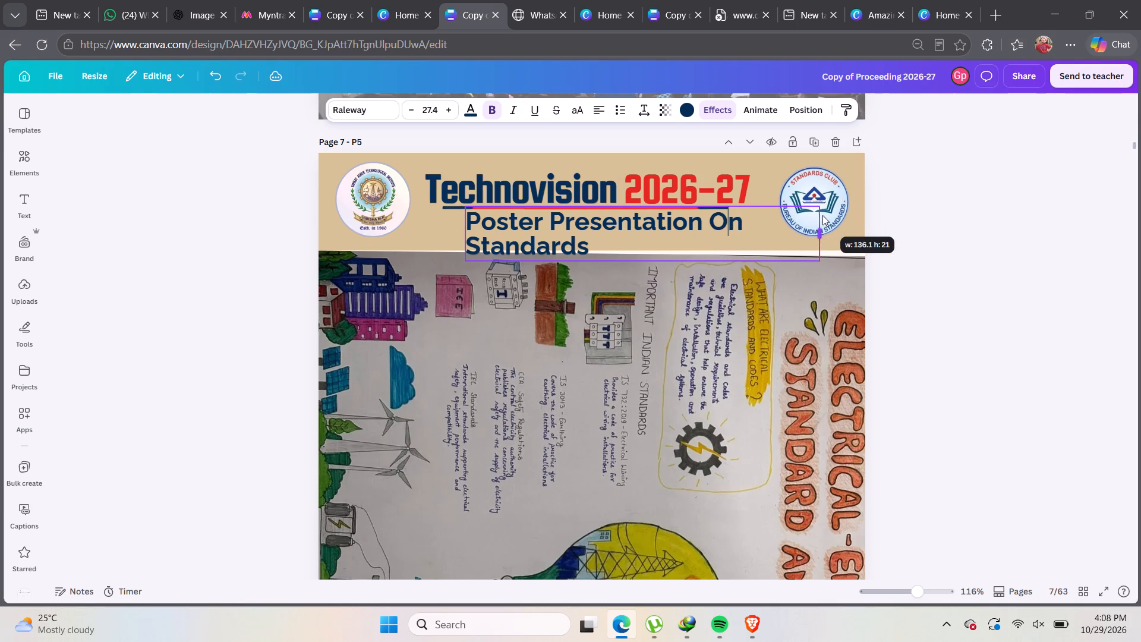
drag(822, 215, 852, 216)
drag(464, 236, 454, 236)
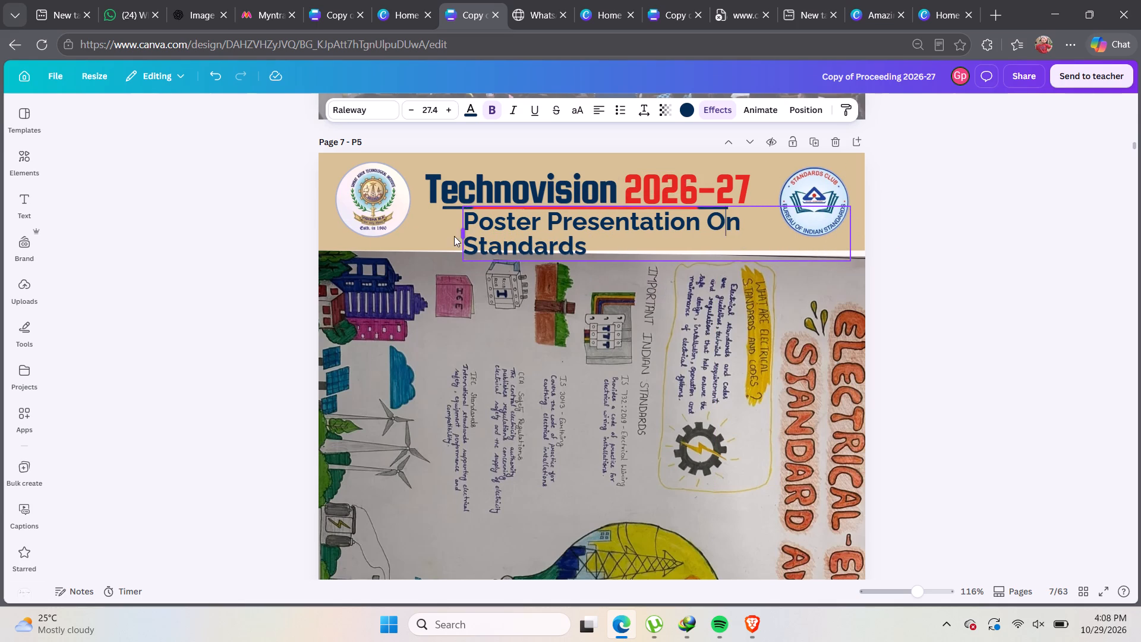
drag(454, 236, 418, 240)
click(1004, 230)
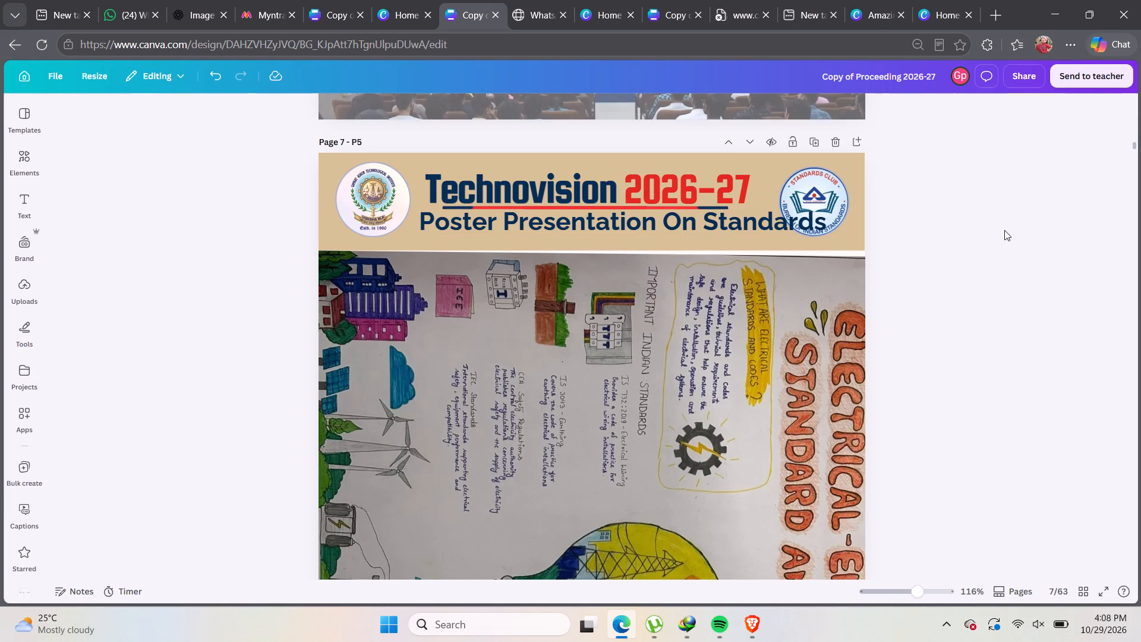
drag(715, 225, 701, 225)
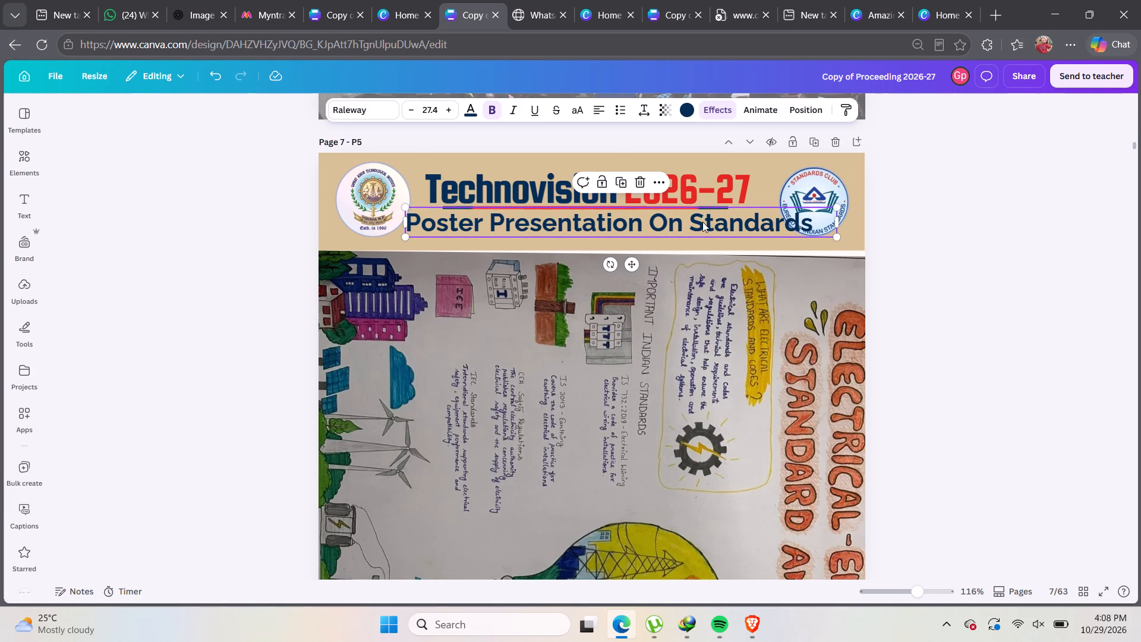
Set the font size of the Poster Presentation On Standards subtitle to 25.
click(424, 113)
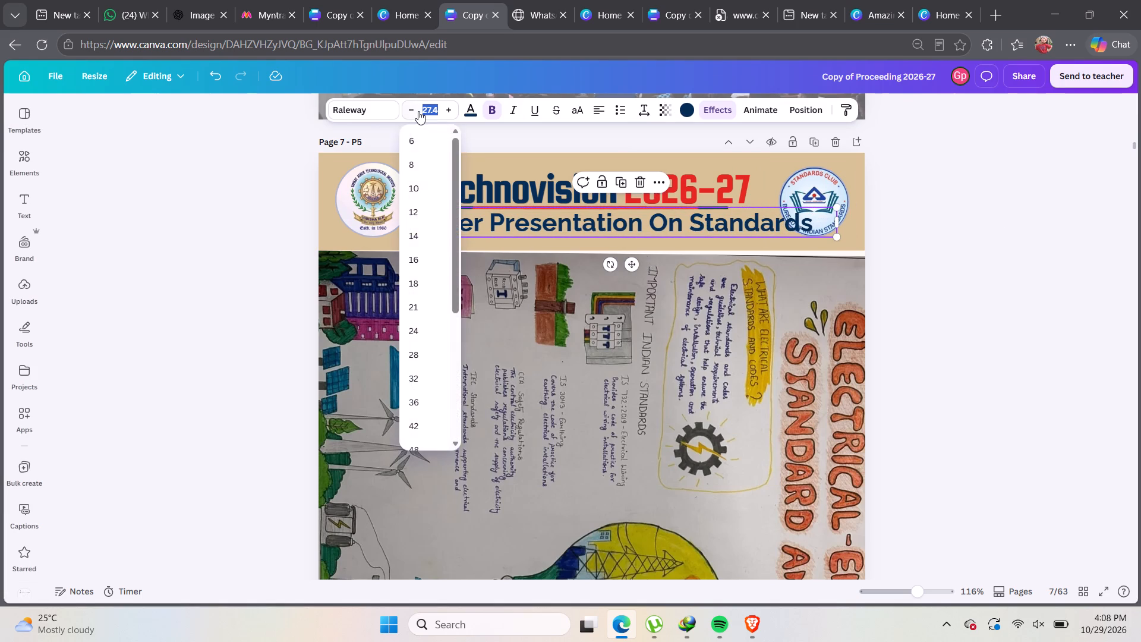
text(25)
key(Return)
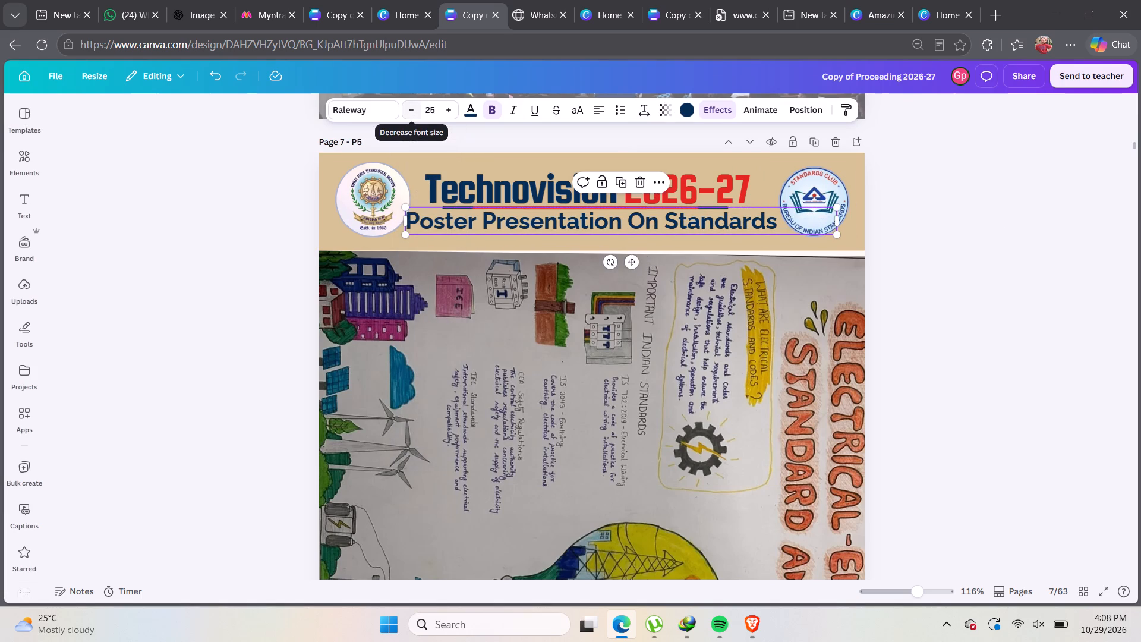
Set the page 7 subtitle's font size to 24 and shorten its text box so it ends before the Standards Club logo.
click(404, 111)
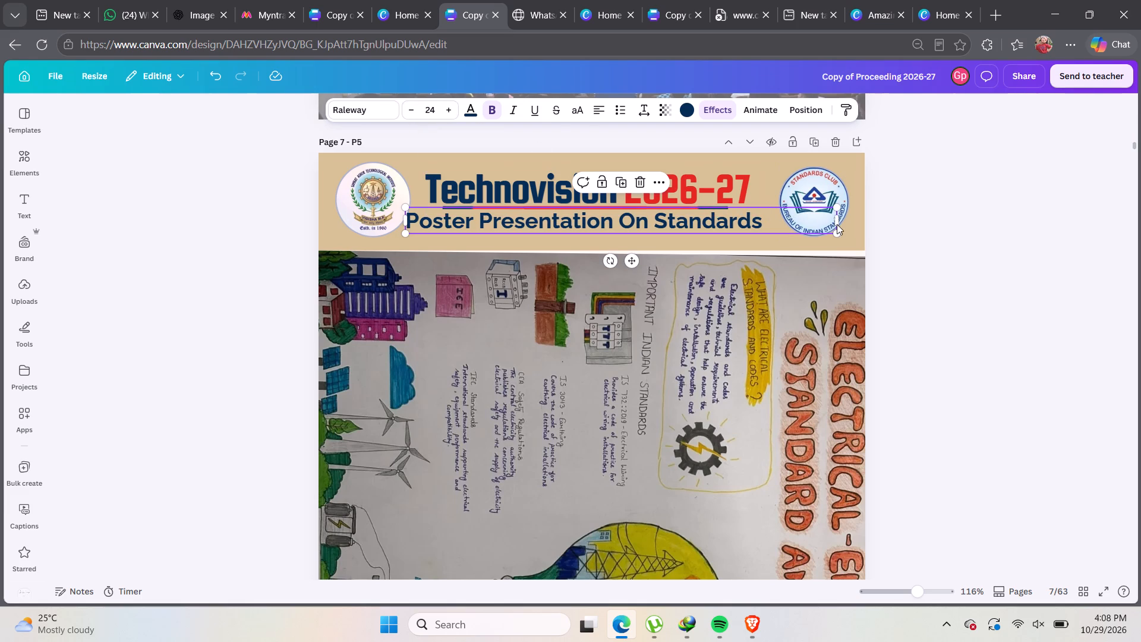
drag(839, 217, 771, 215)
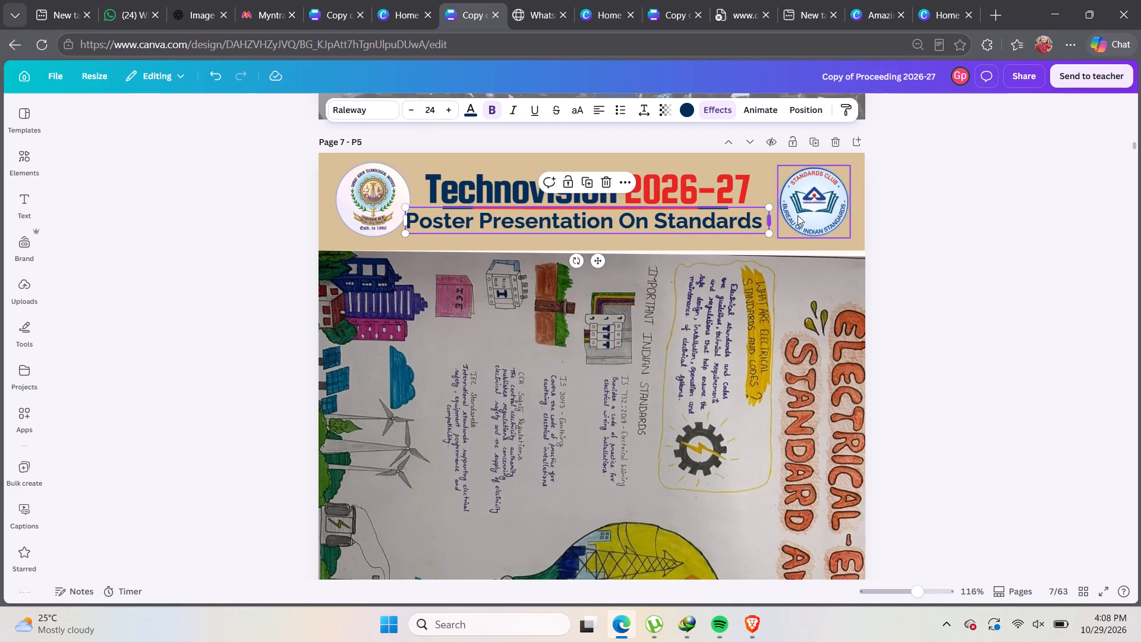
drag(925, 190, 931, 190)
Reposition the Poster Presentation On Standards subtitle horizontally so it sits between the two logos, just below the Technovision title.
click(669, 224)
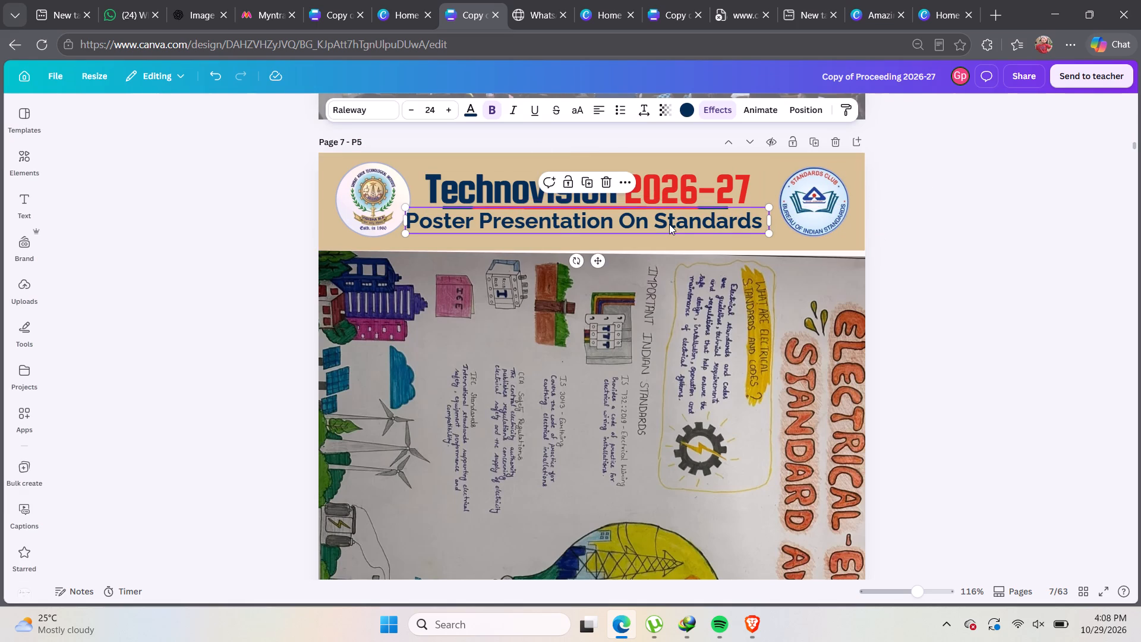
key(Right)
key(Right)
key(Right)
key(Right)
key(Right)
key(Right)
key(Right)
key(Right)
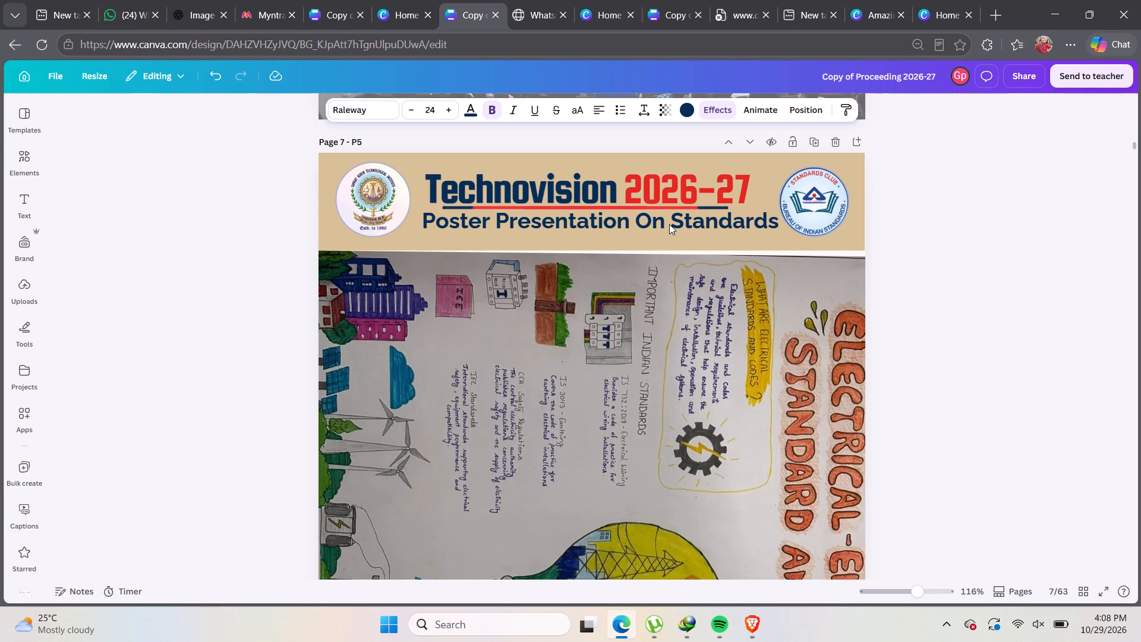
key(Left)
key(Left)
key(Left)
key(Left)
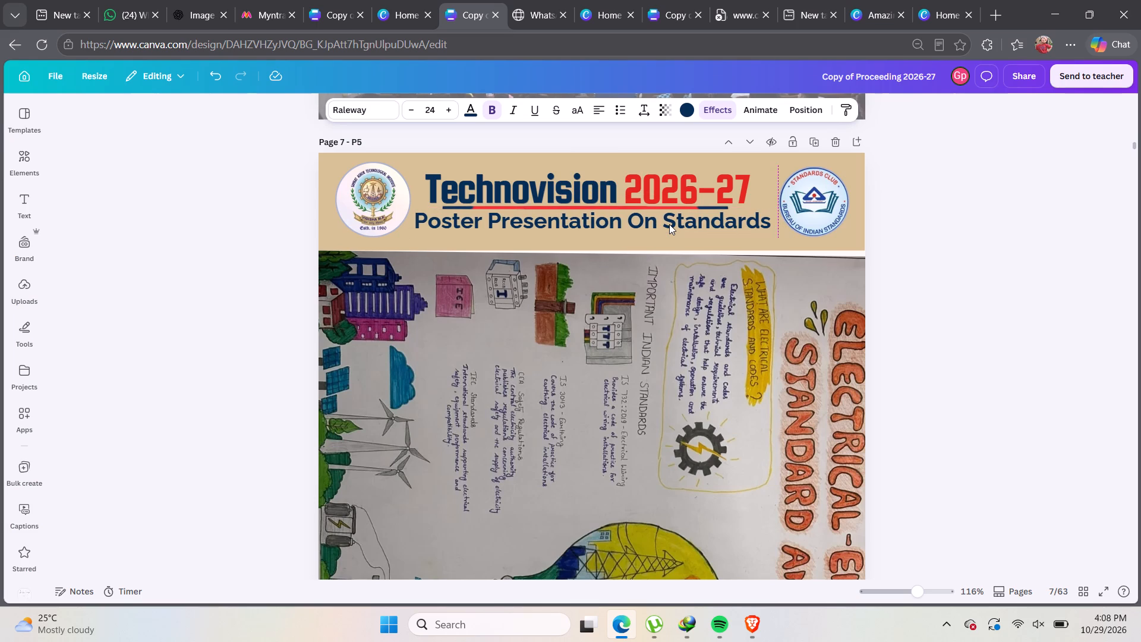
key(Right)
key(Right)
key(Right)
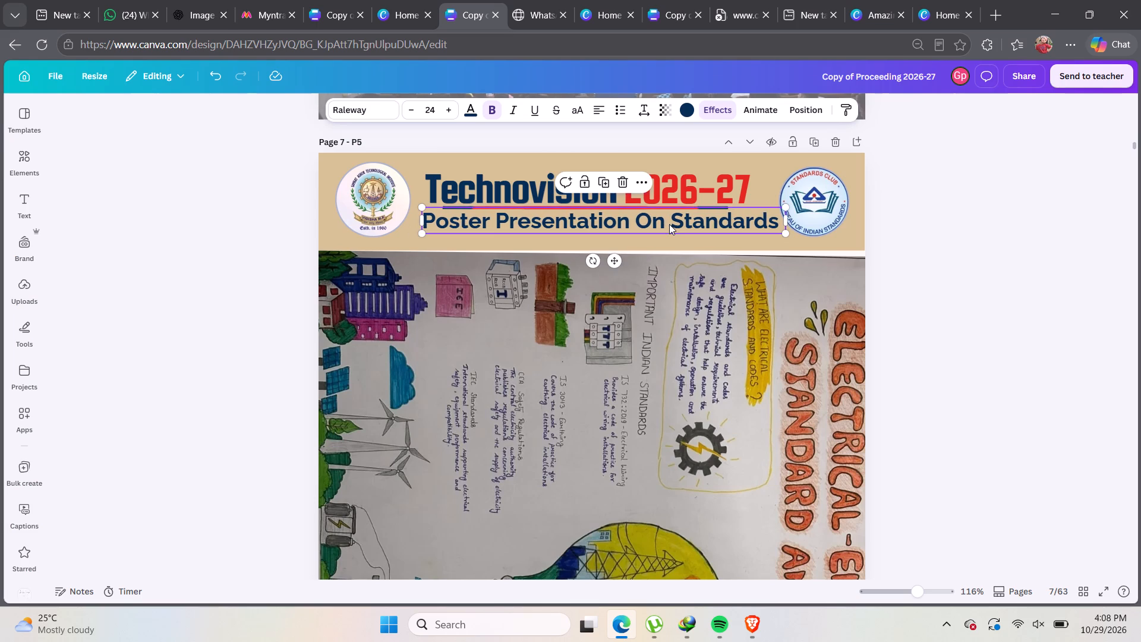
drag(669, 224, 661, 226)
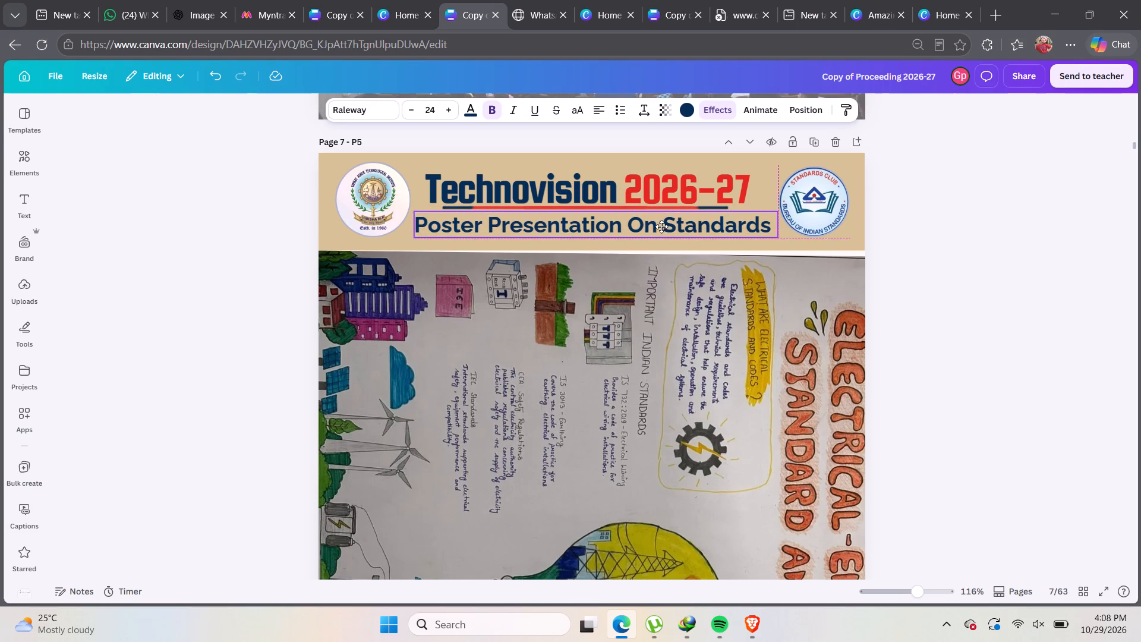
drag(661, 226, 656, 224)
click(991, 199)
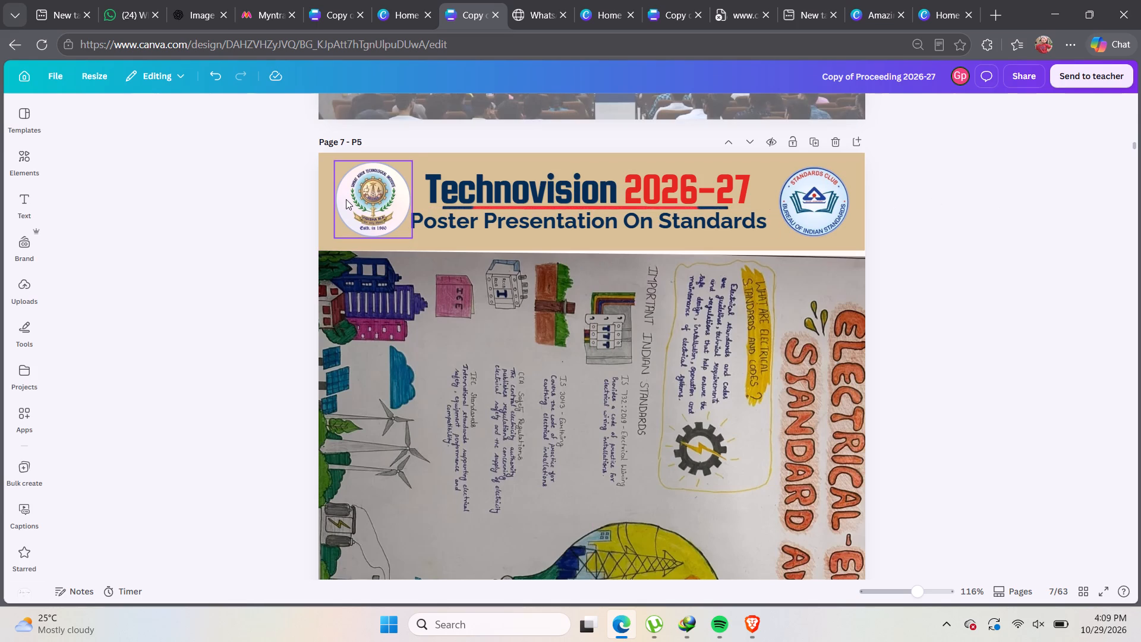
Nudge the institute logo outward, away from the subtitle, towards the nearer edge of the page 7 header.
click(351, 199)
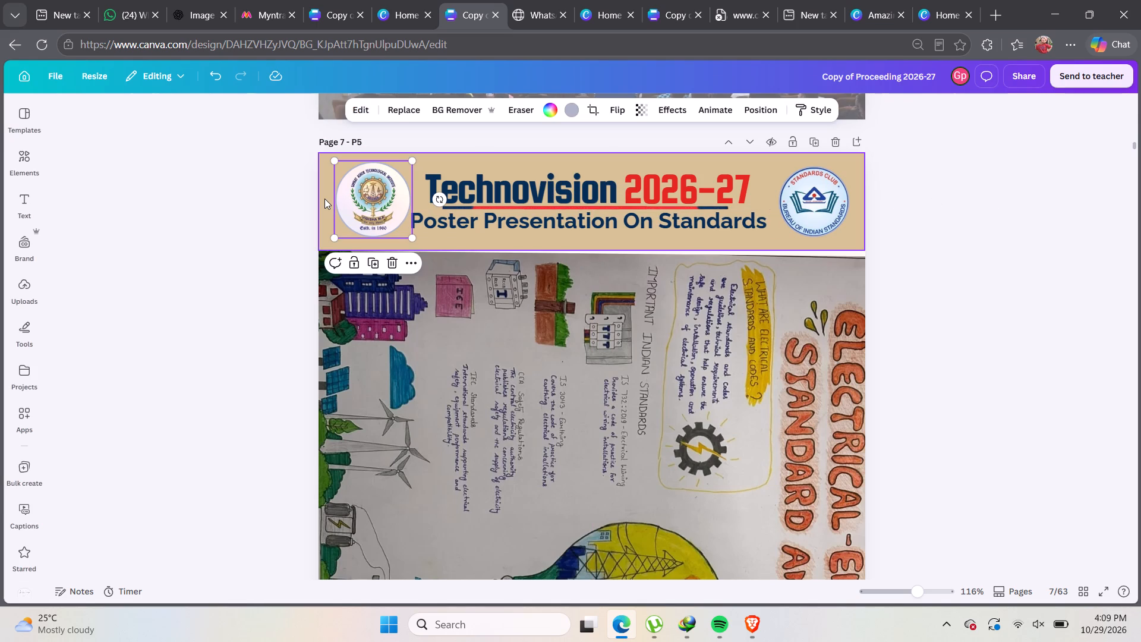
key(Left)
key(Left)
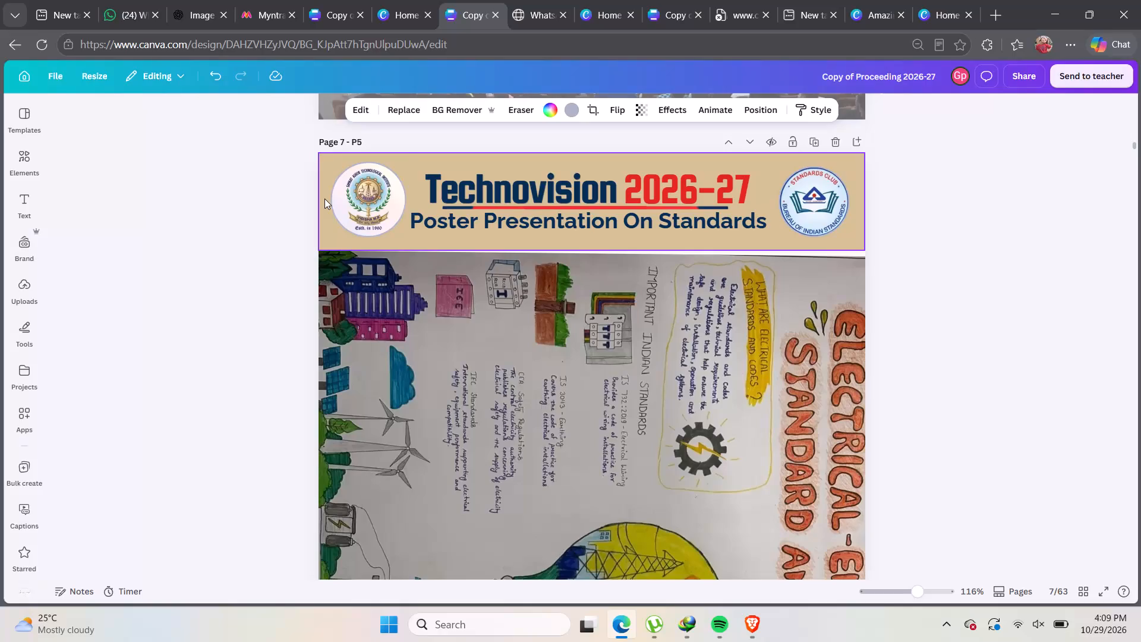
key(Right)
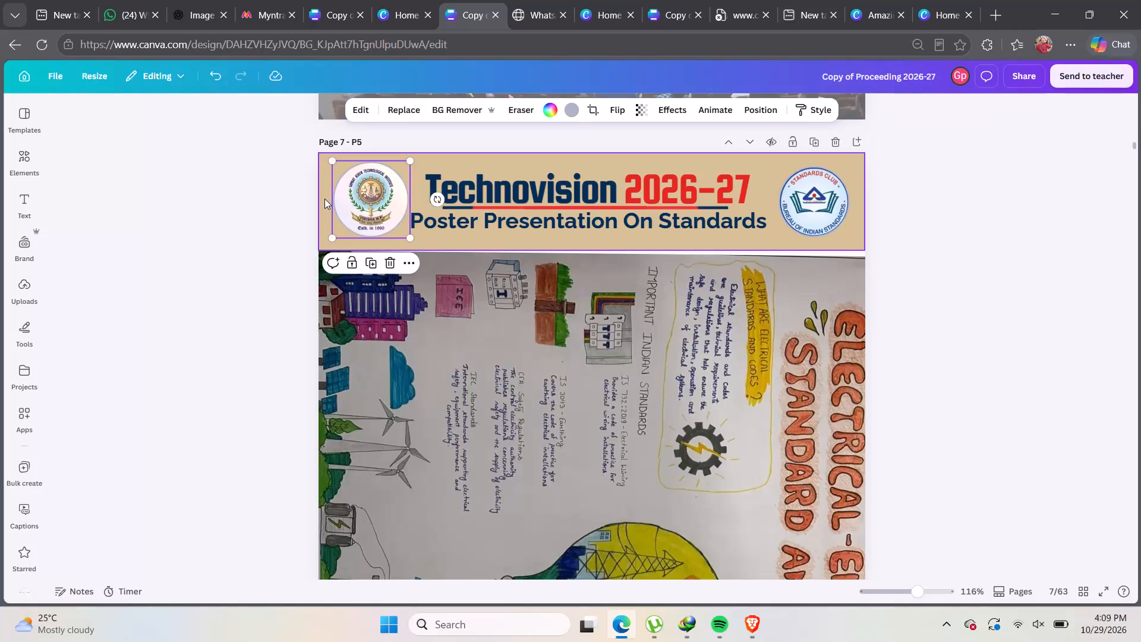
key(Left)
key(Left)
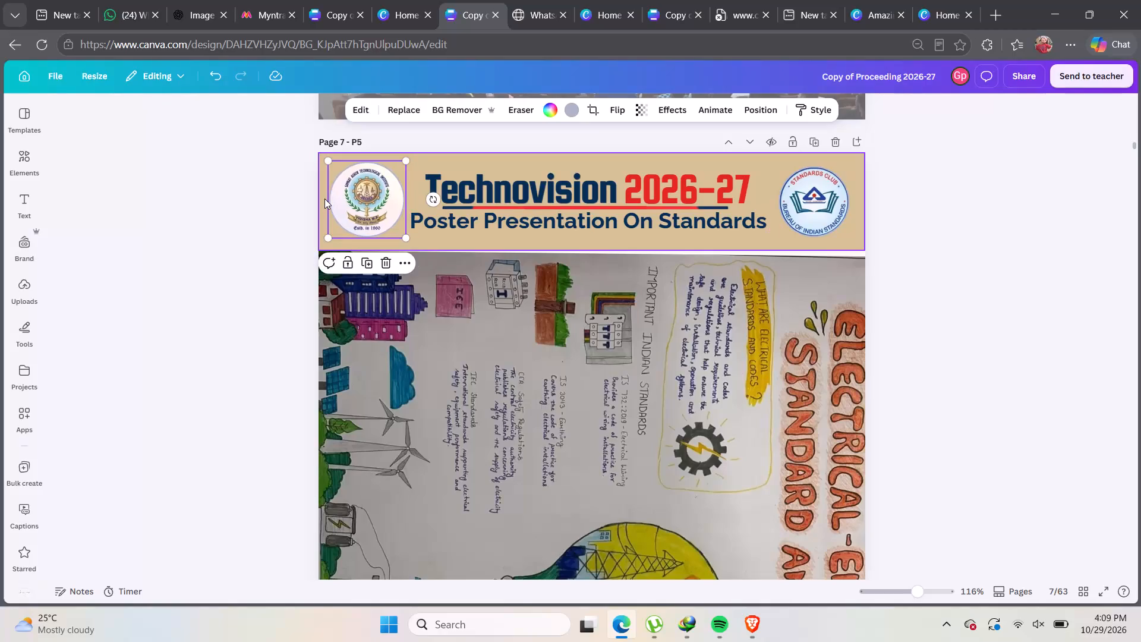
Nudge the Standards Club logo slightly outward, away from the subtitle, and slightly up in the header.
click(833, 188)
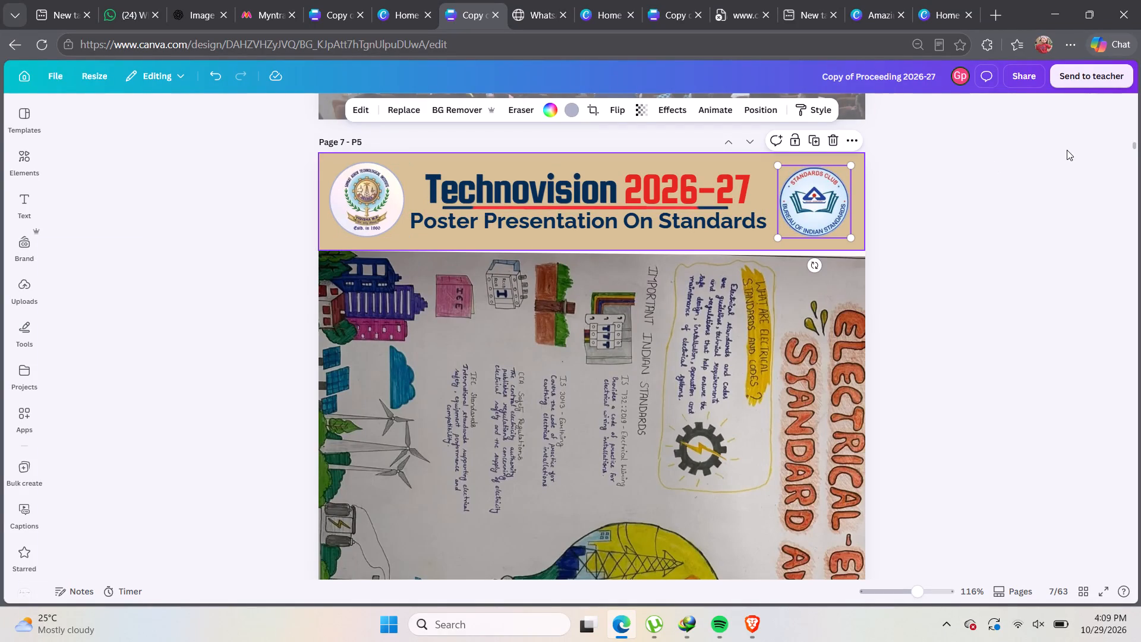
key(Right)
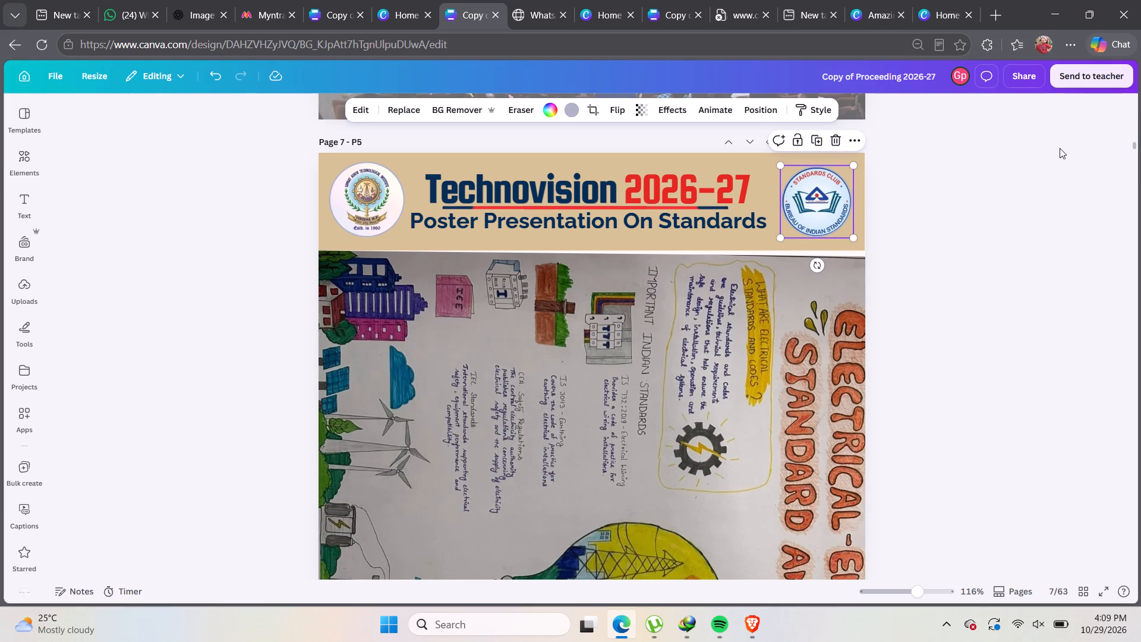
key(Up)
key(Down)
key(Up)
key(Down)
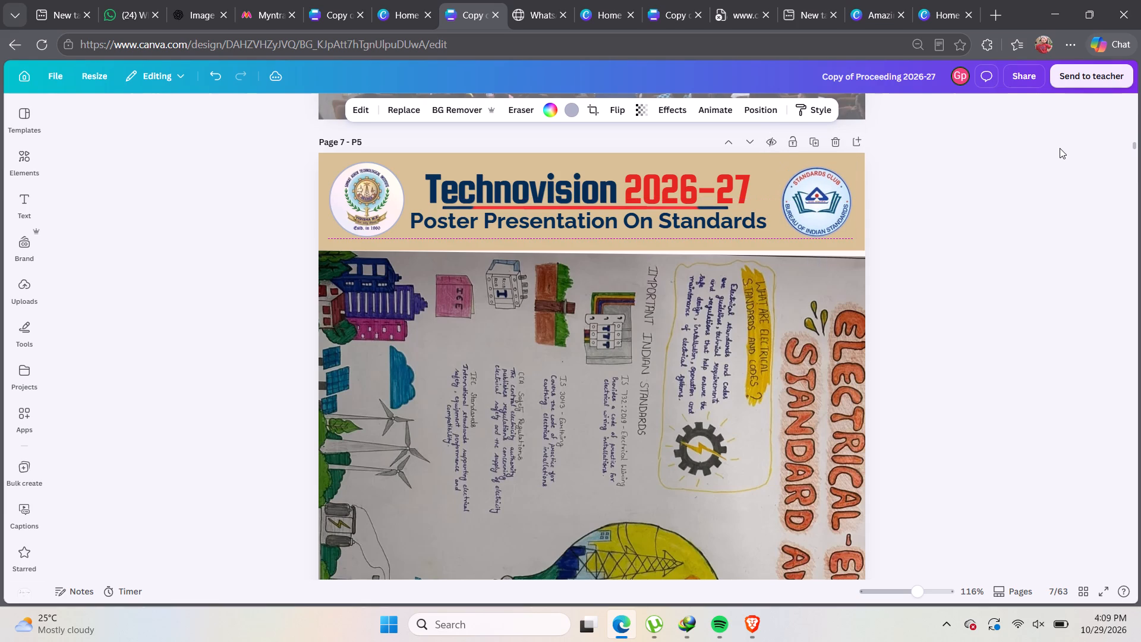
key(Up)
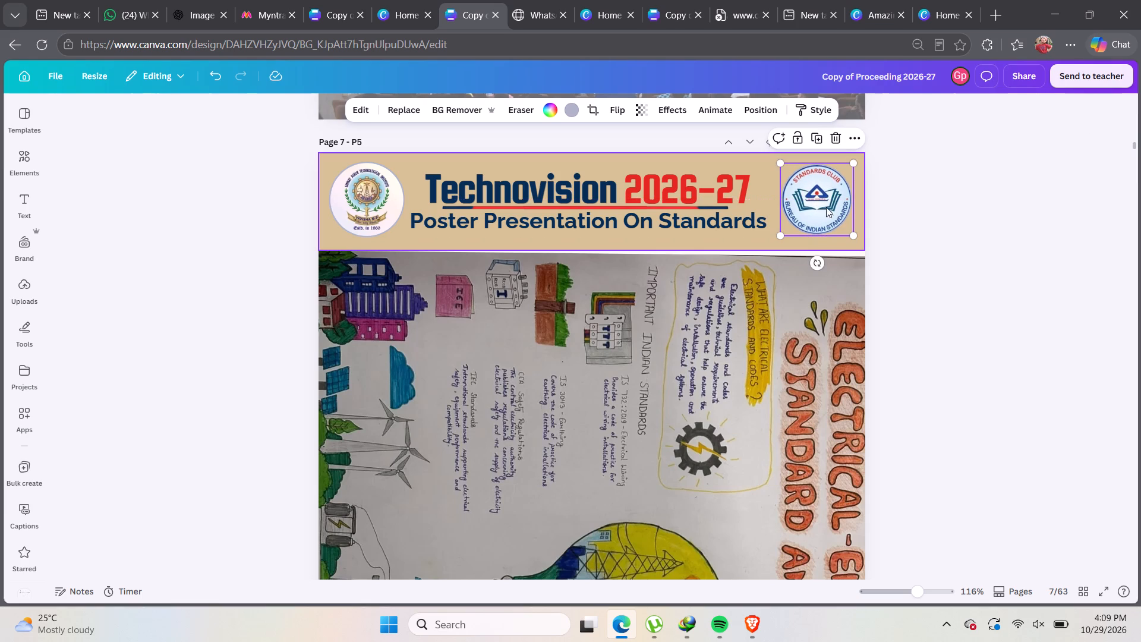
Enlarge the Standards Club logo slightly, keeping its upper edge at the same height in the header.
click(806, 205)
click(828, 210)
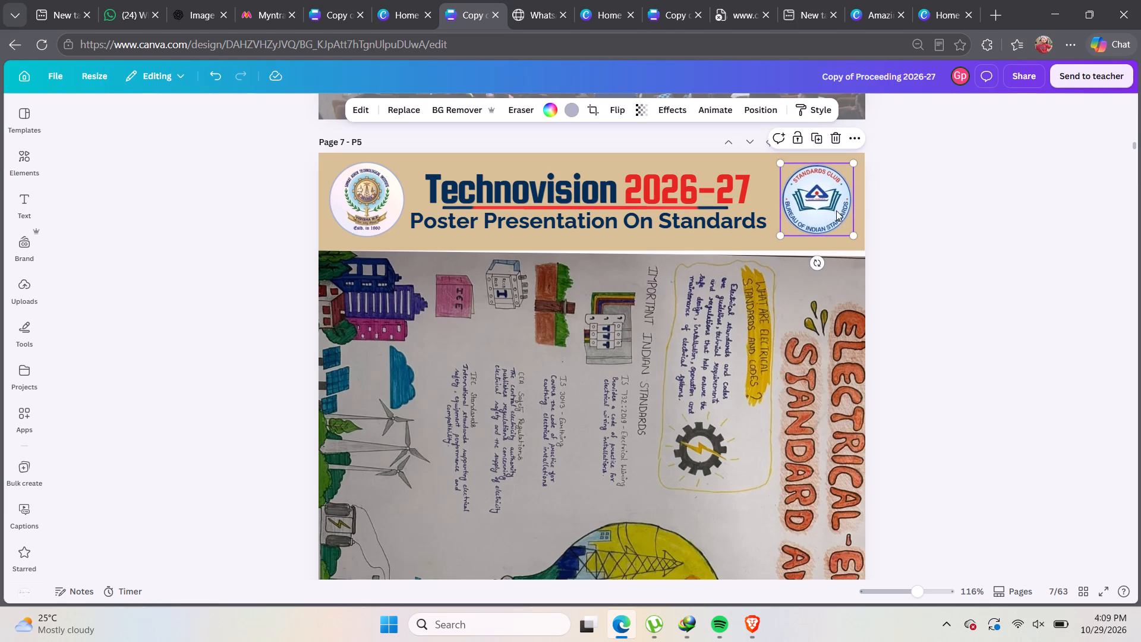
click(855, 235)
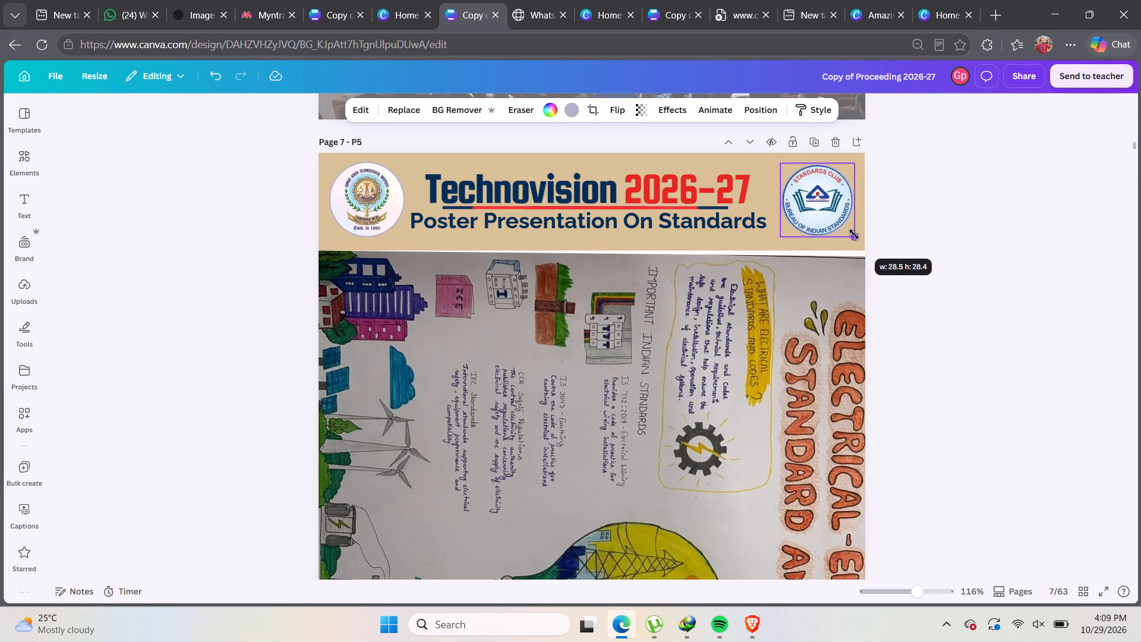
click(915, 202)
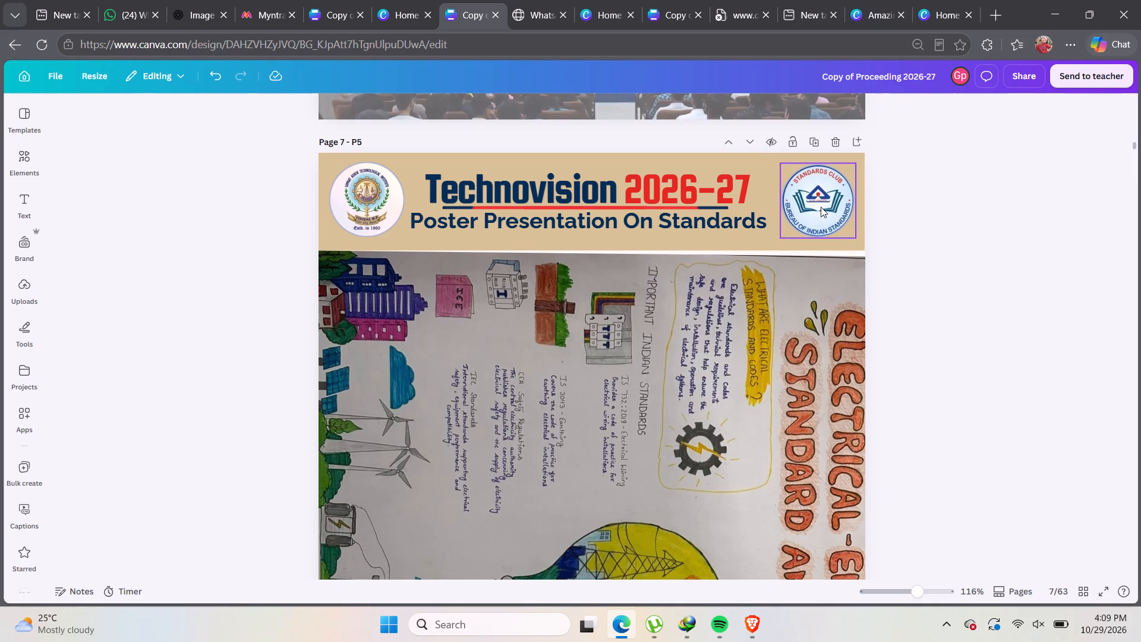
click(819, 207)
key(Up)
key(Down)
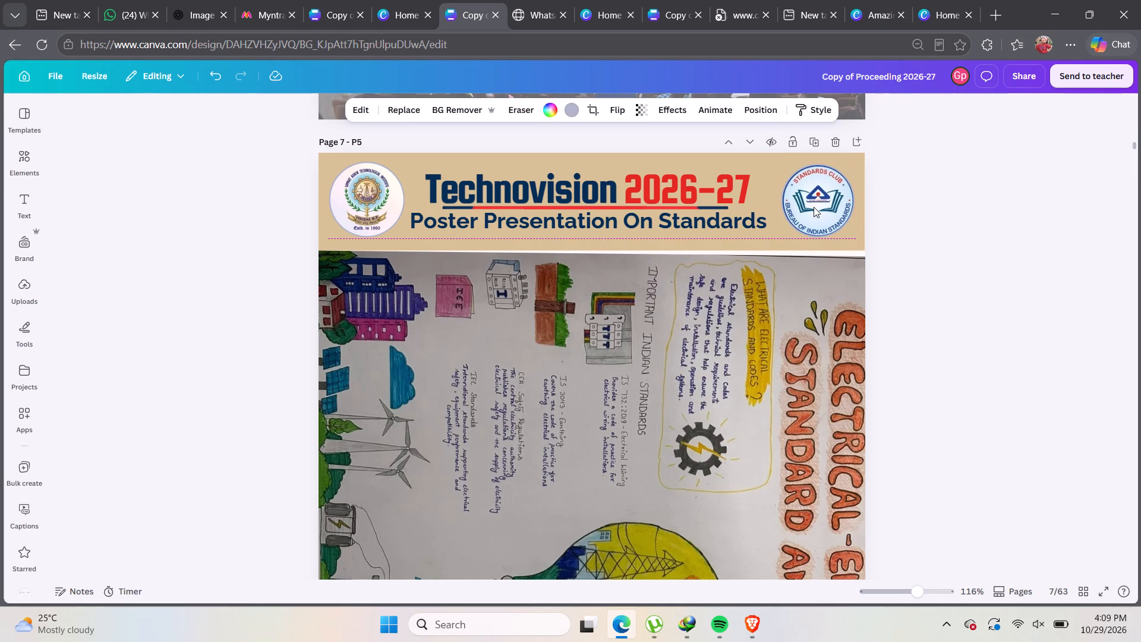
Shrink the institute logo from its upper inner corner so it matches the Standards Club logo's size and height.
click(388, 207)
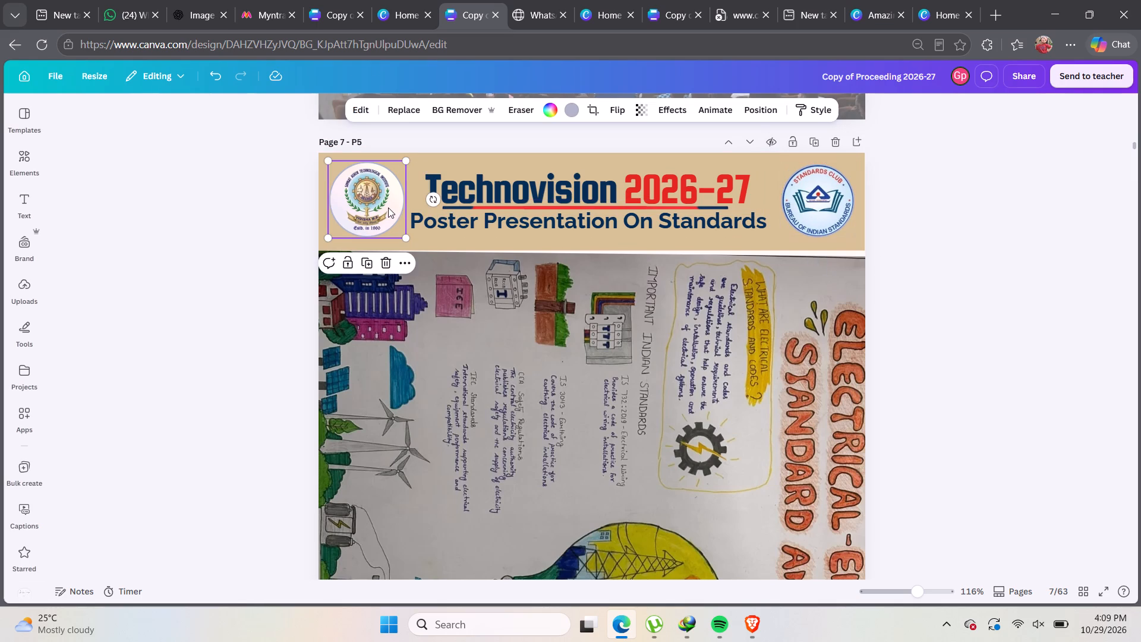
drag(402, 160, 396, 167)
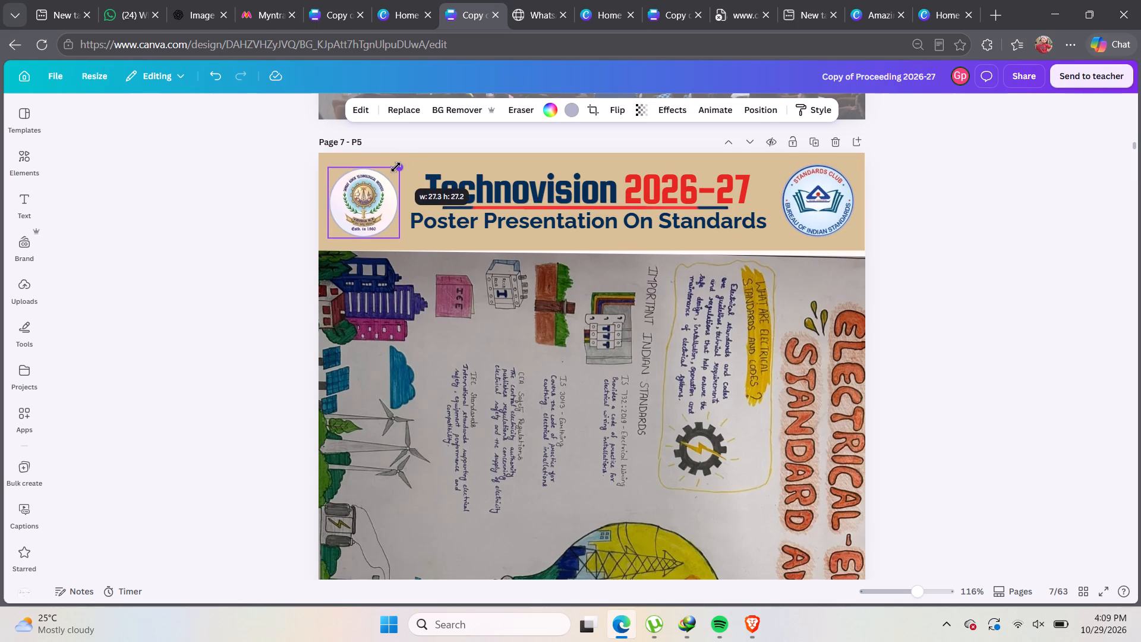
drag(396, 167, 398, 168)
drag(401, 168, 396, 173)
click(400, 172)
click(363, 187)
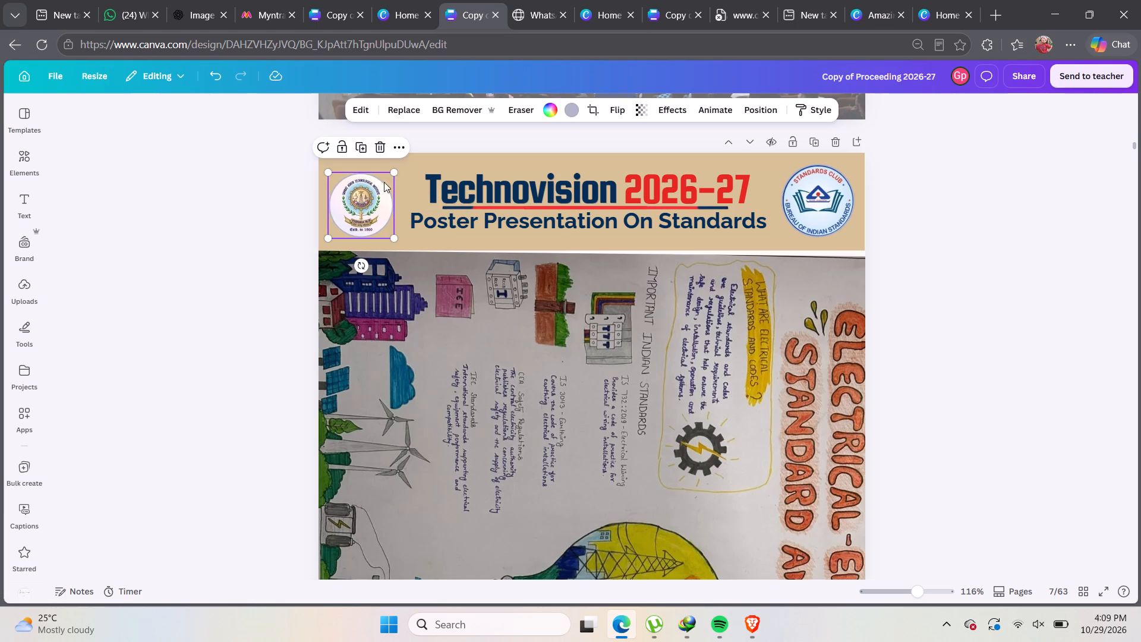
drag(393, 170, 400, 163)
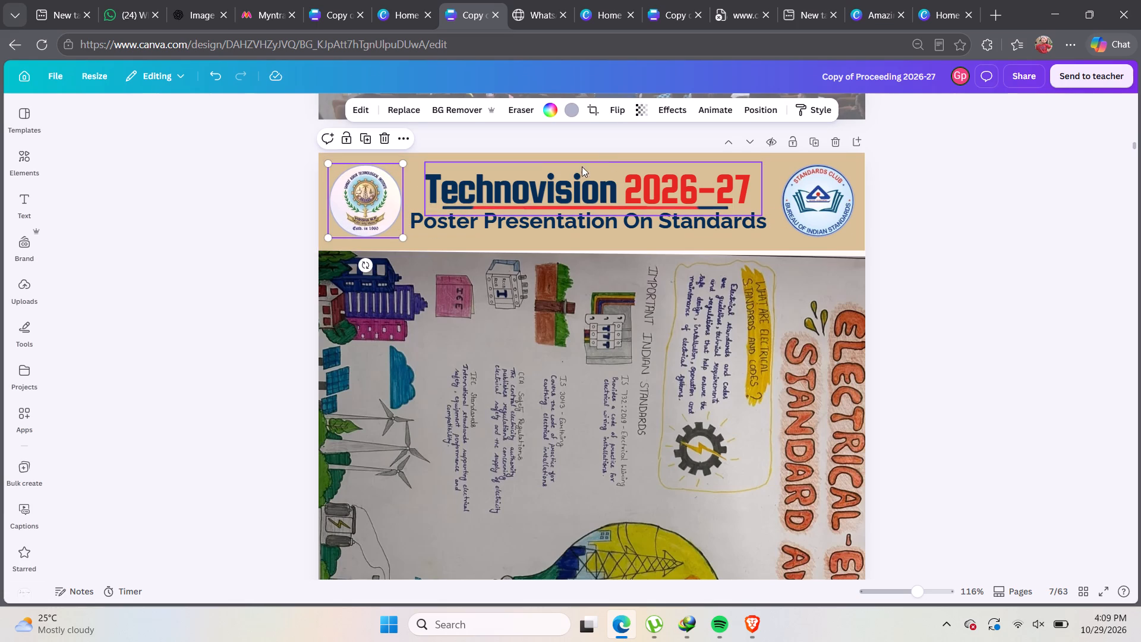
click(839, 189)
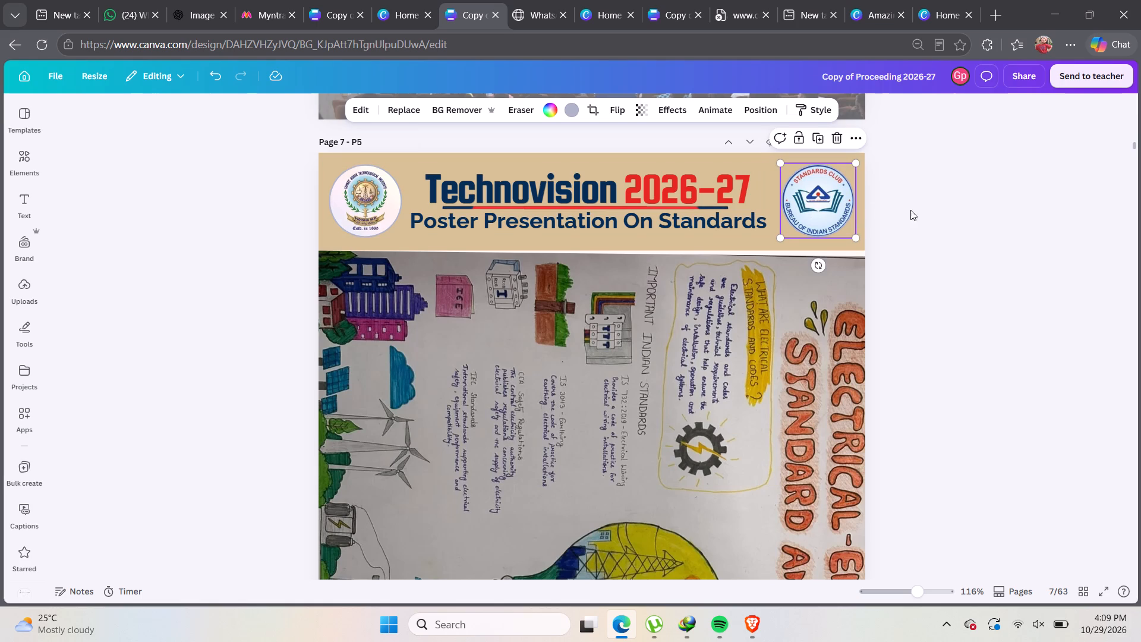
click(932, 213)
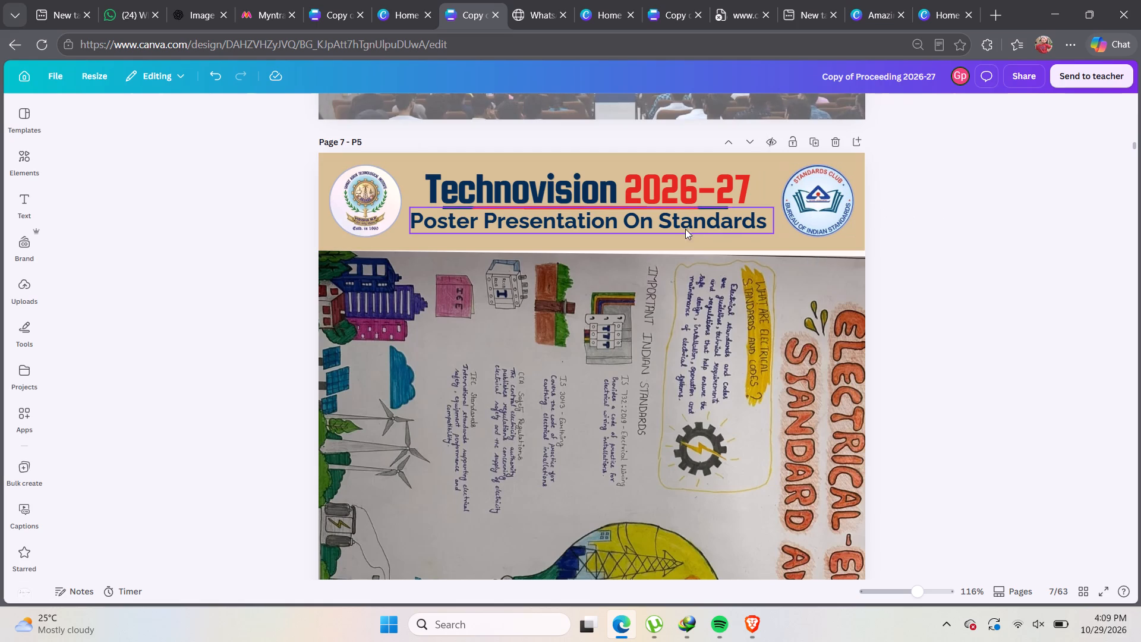
Shrink the institute logo further and move it close to the subtitle, vertically centred in the header band.
click(355, 225)
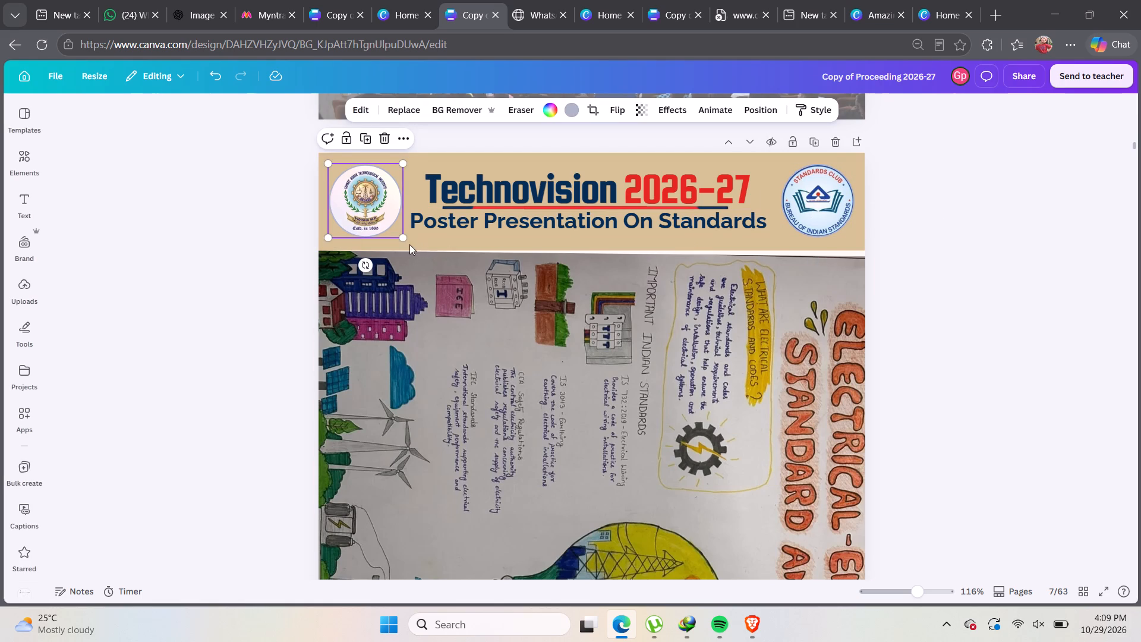
drag(398, 236, 390, 227)
drag(367, 202, 367, 211)
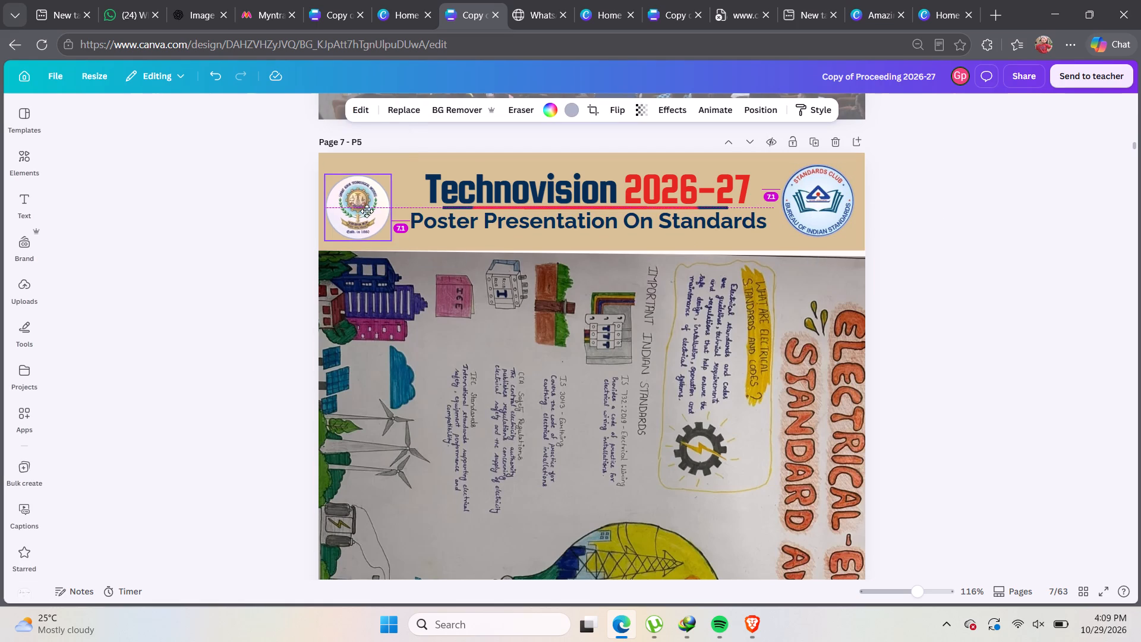
drag(367, 211, 364, 212)
drag(364, 212, 369, 206)
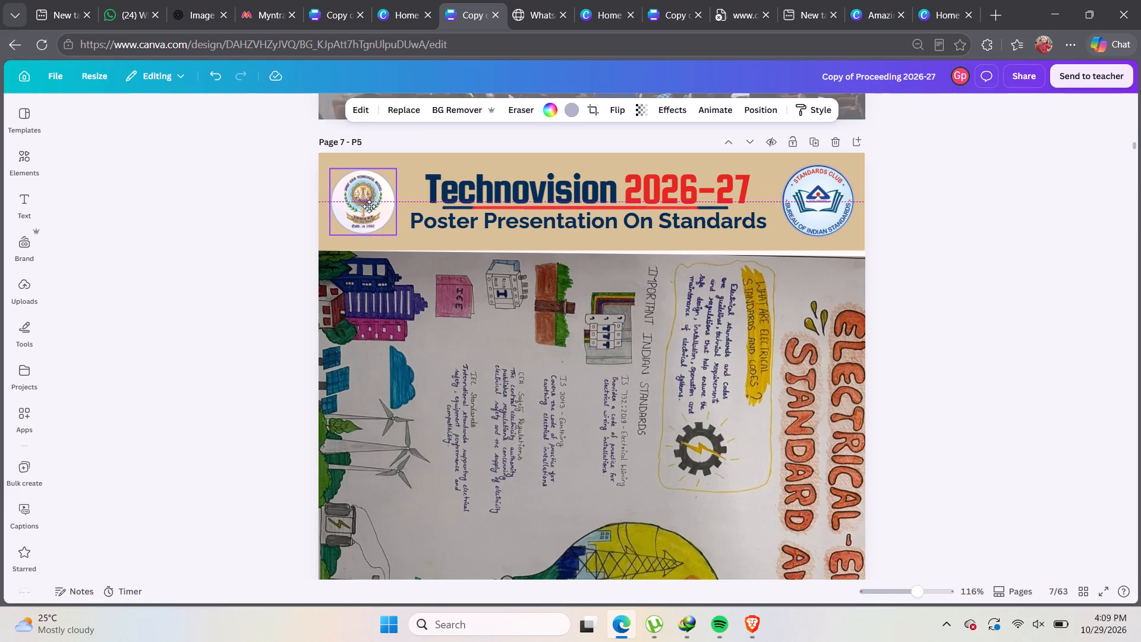
drag(369, 206, 374, 206)
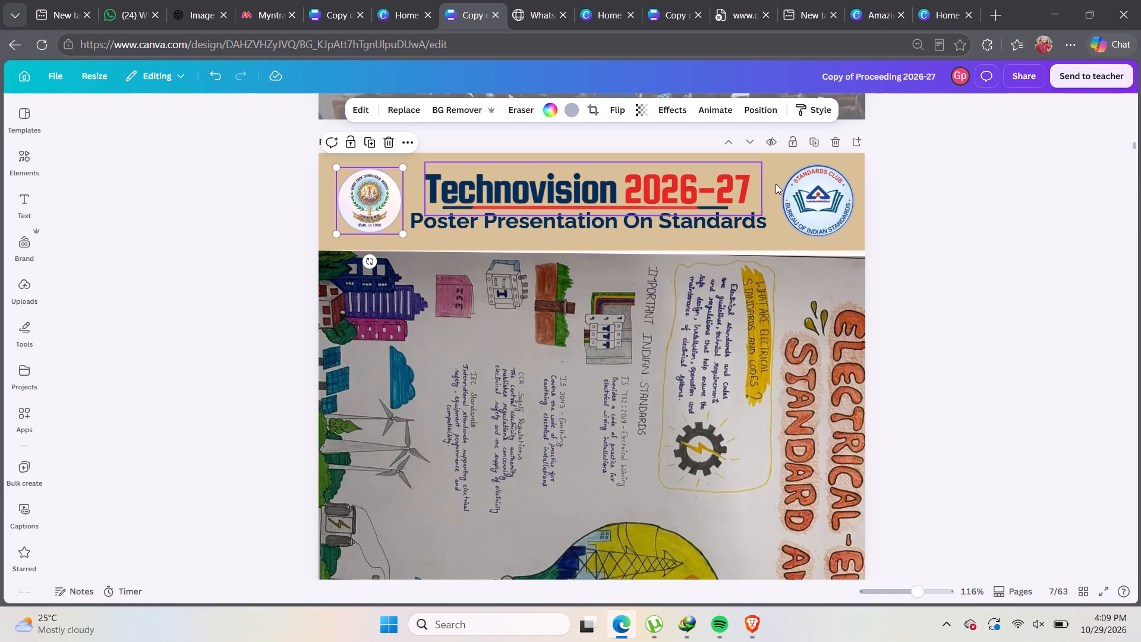
Shrink the Standards Club logo to match the institute logo and align it level with it, both spaced 2.6 from the subtitle.
click(818, 192)
drag(858, 239, 849, 234)
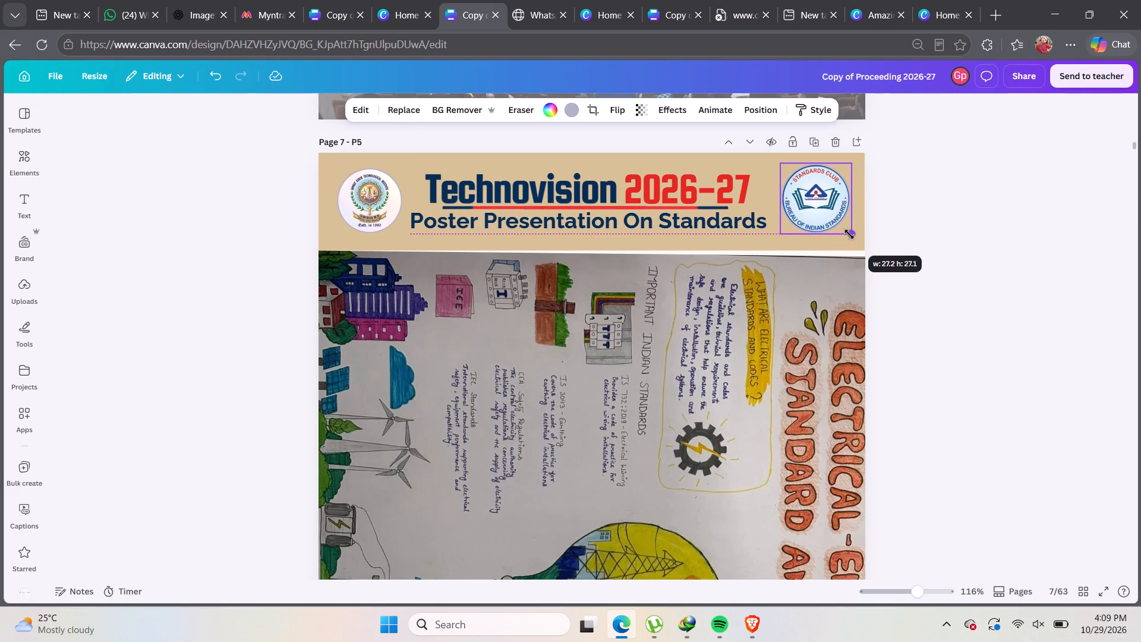
drag(849, 234, 844, 230)
drag(812, 200, 814, 207)
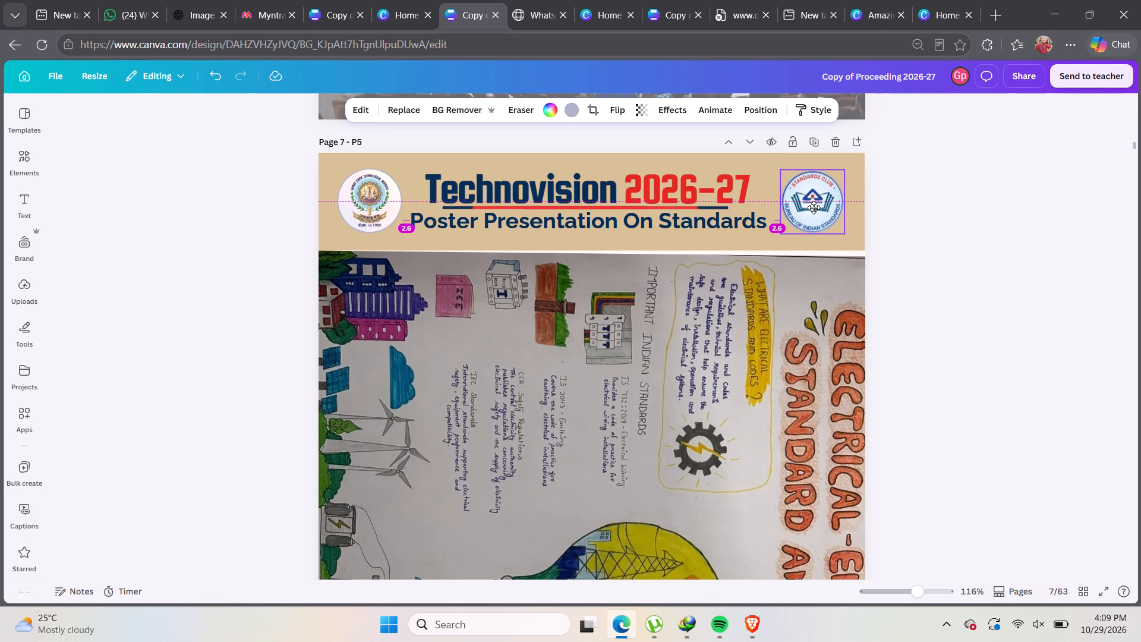
drag(814, 207, 814, 206)
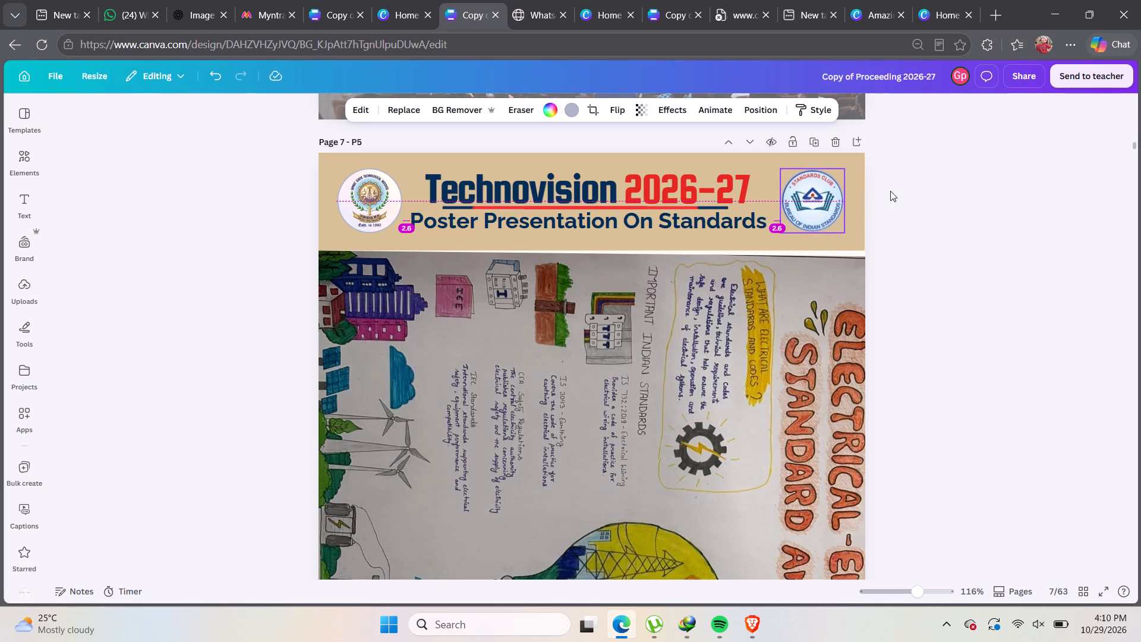
click(937, 194)
click(929, 199)
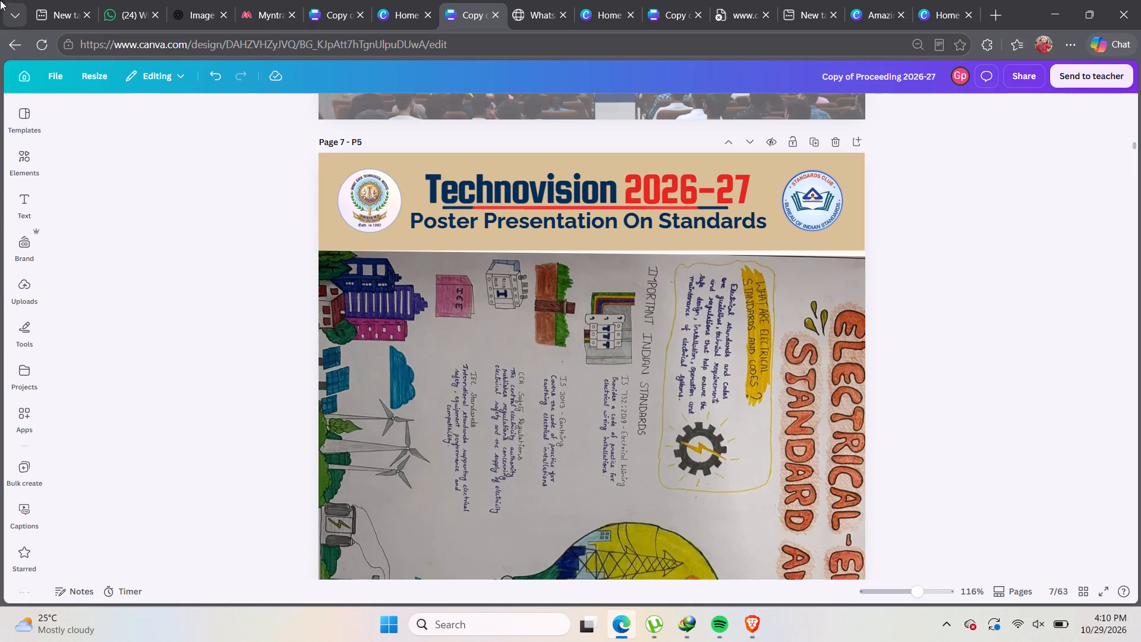
Enlarge the Standards Club logo slightly from its lower outer corner in the page 7 header.
click(824, 204)
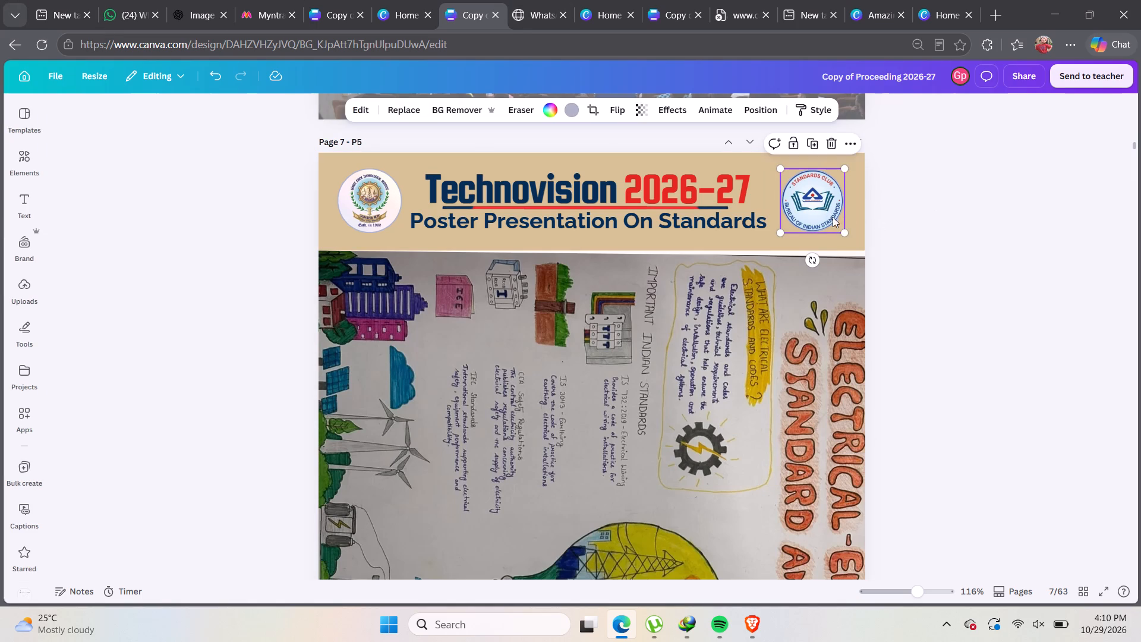
drag(844, 229, 847, 235)
click(920, 221)
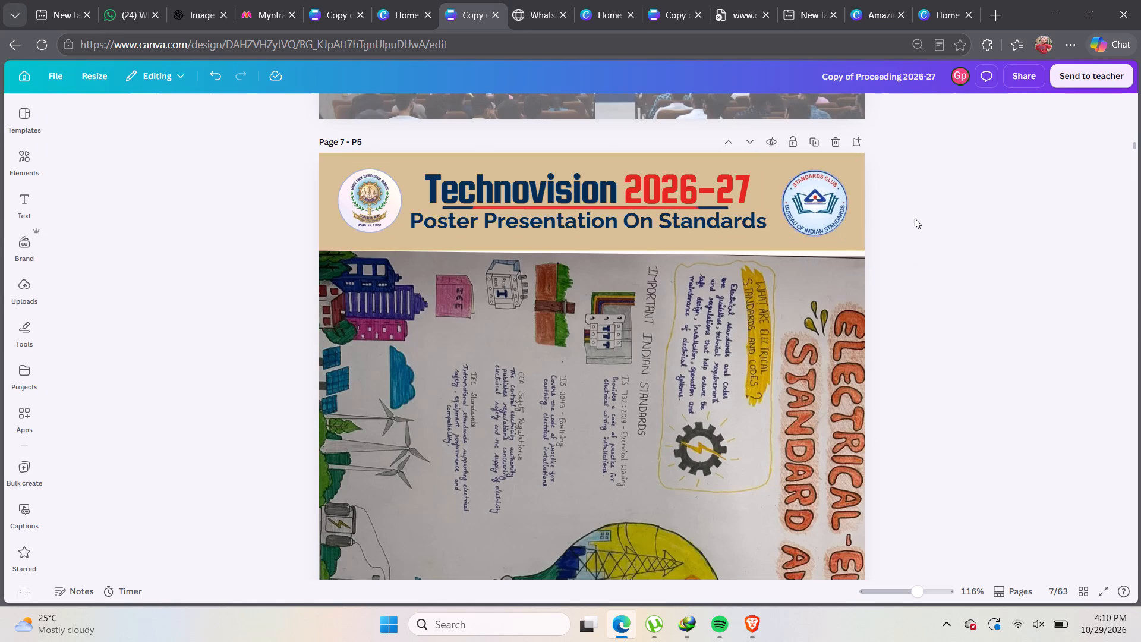
drag(934, 217, 922, 210)
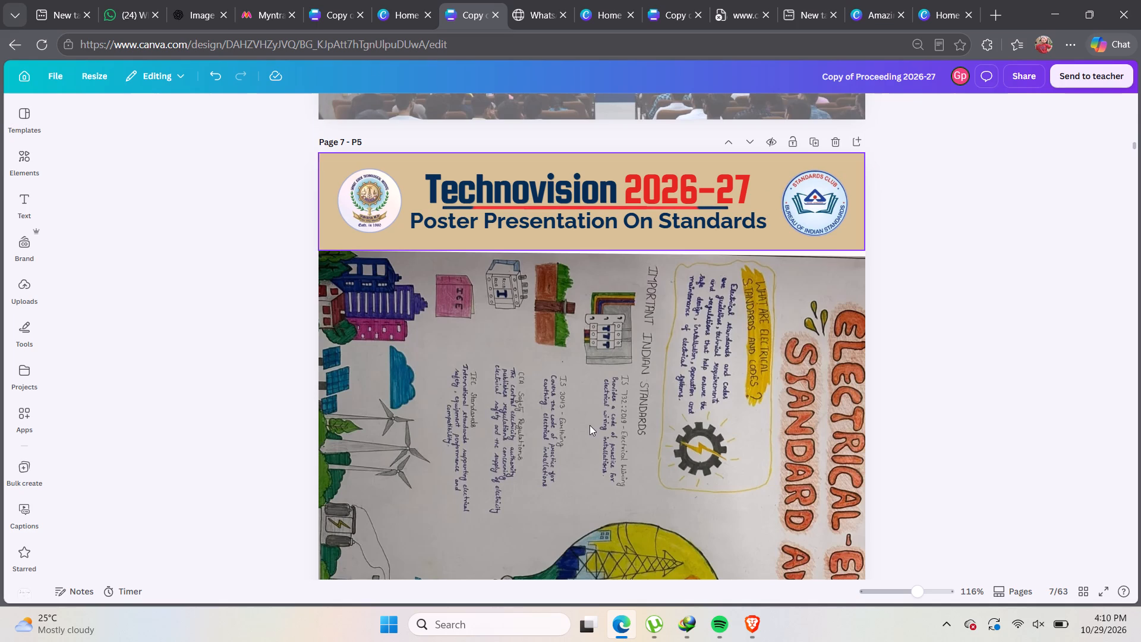
Shrink the Environment and Green Energy poster on page 8 proportionally to about 193 wide by 246 high.
scroll(593, 422, down, 8)
scroll(597, 392, up, 2)
scroll(597, 392, down, 2)
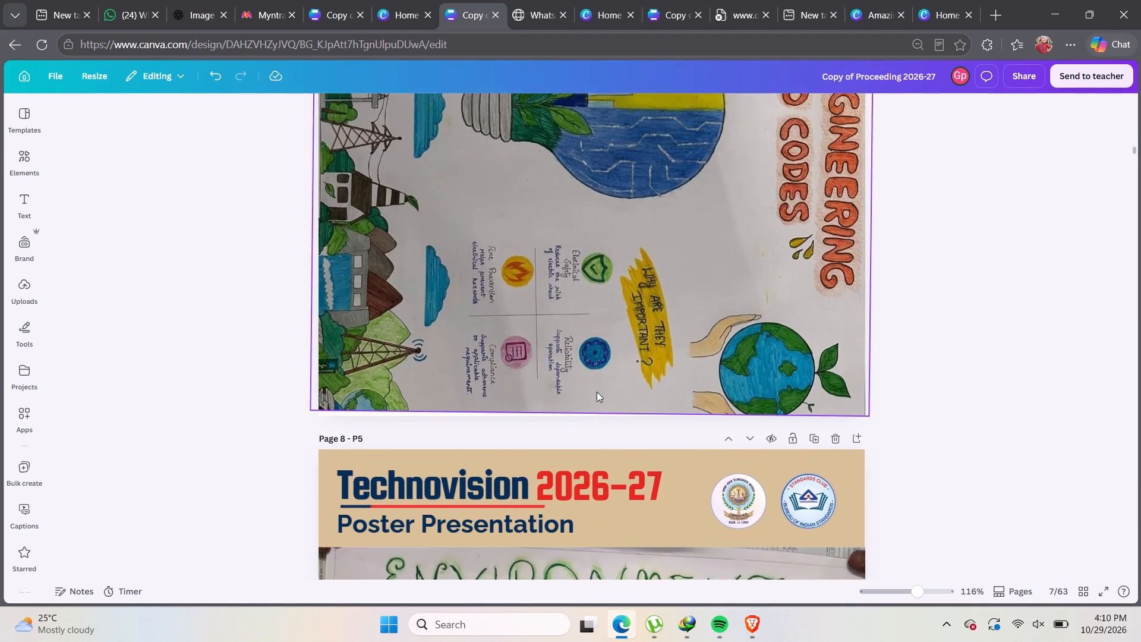
scroll(597, 392, down, 8)
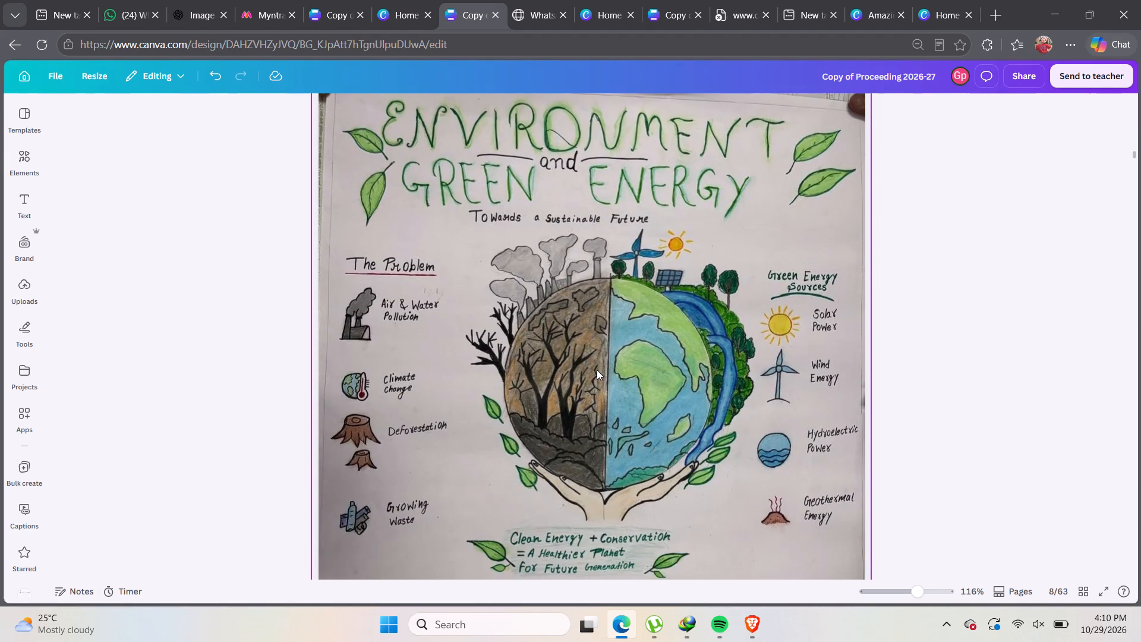
scroll(596, 363, down, 1)
click(595, 362)
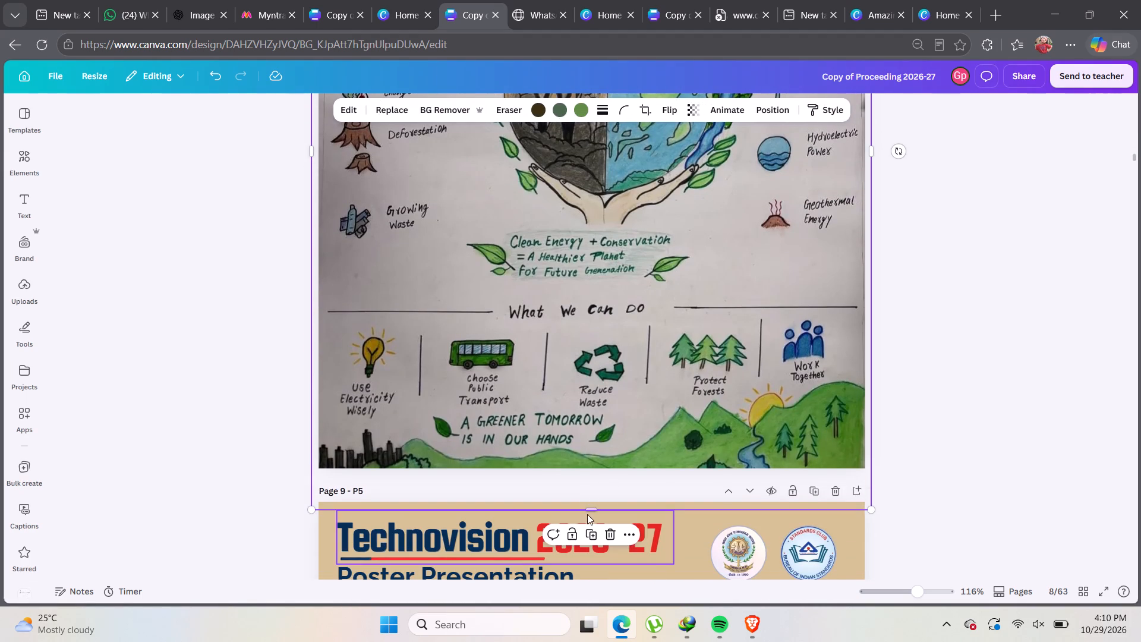
drag(584, 508, 591, 480)
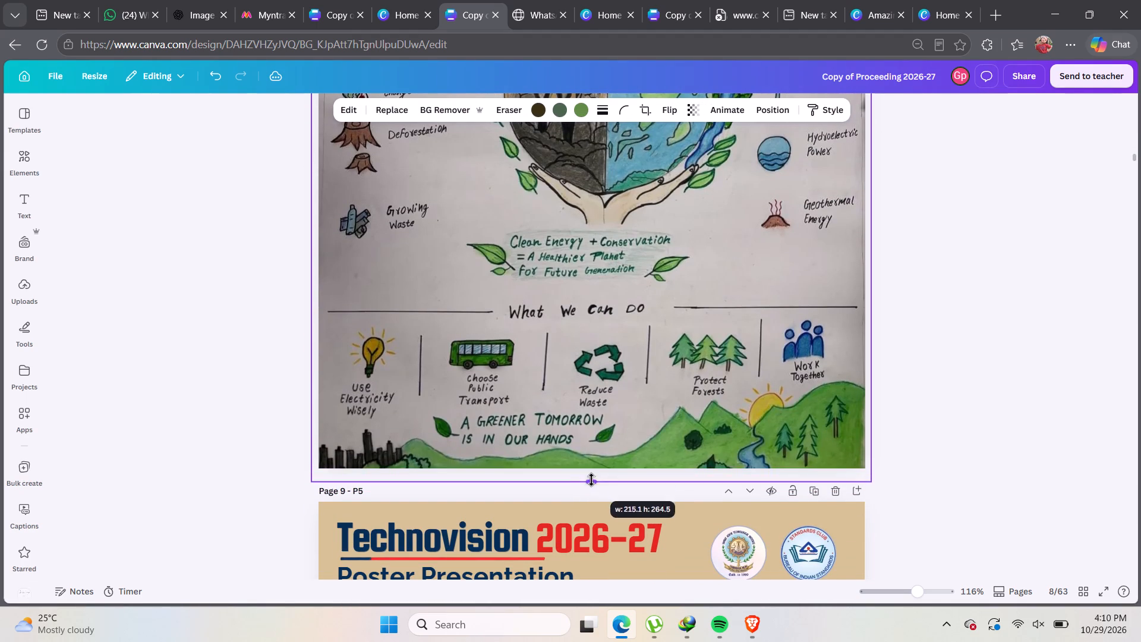
drag(591, 480, 595, 505)
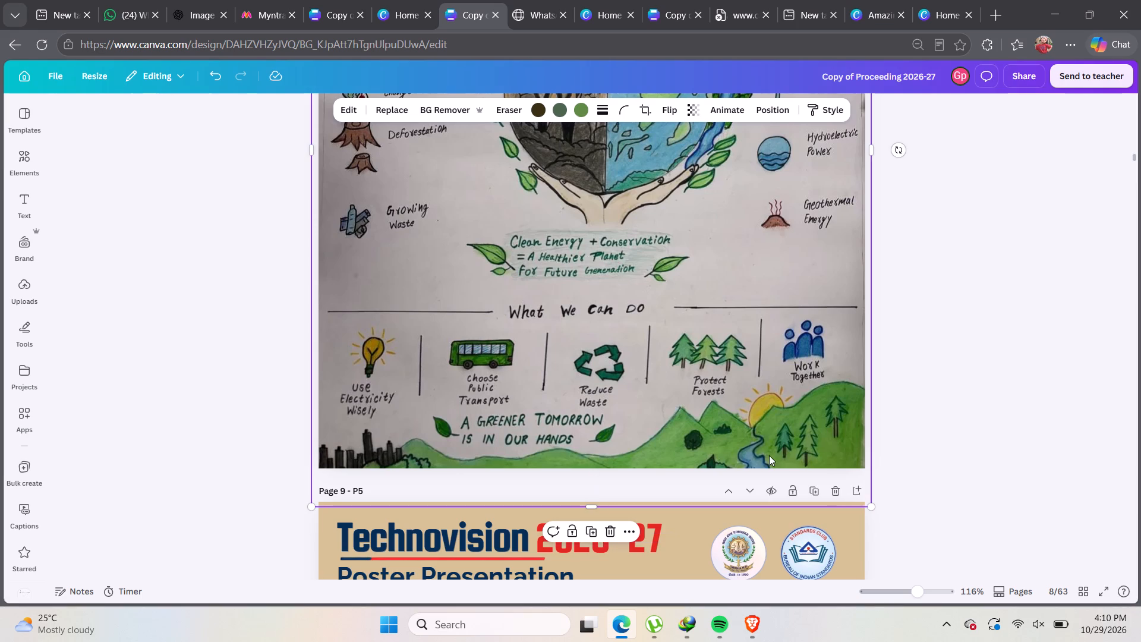
drag(872, 502, 841, 488)
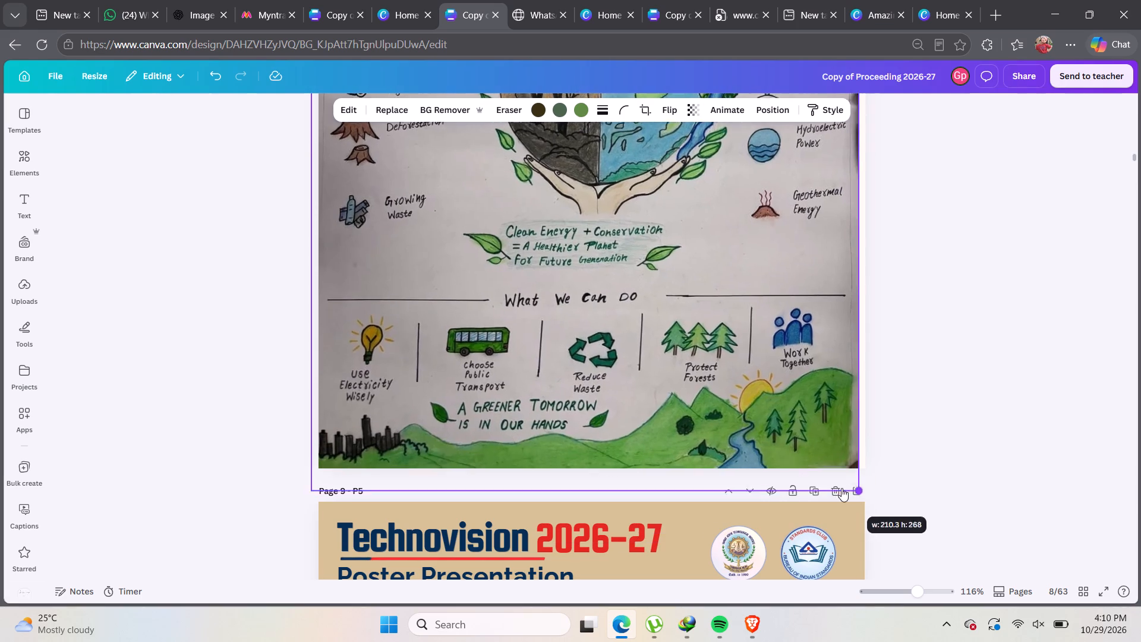
drag(841, 488, 800, 442)
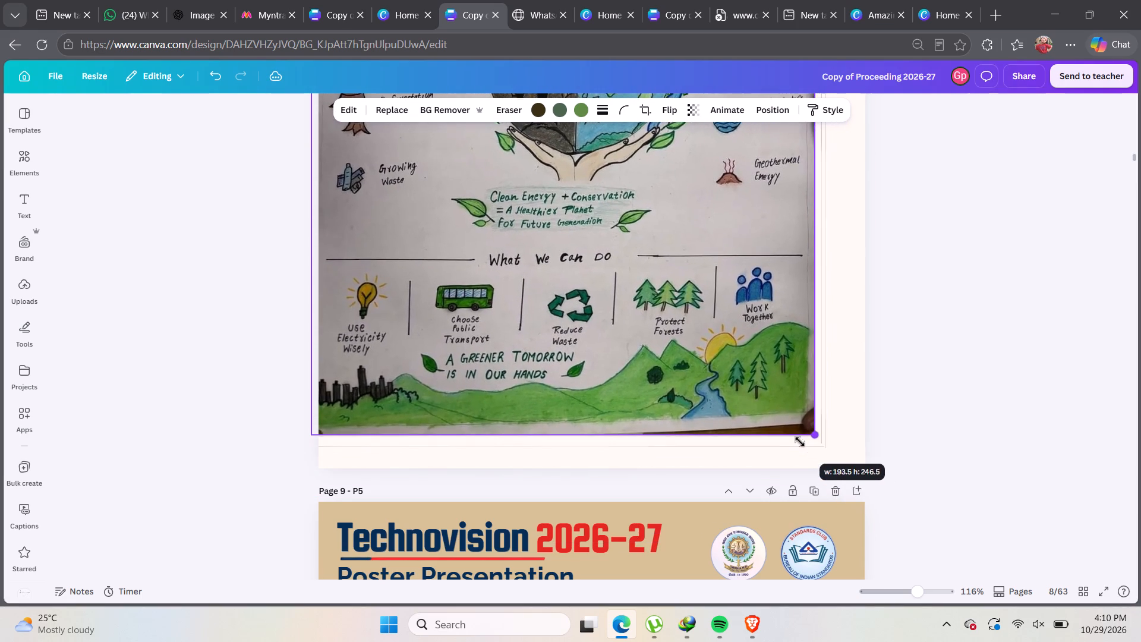
drag(800, 442, 795, 438)
Centre the shrunken Environment and Green Energy poster horizontally on page 8, with its upper edge flush against the header band.
scroll(868, 436, up, 5)
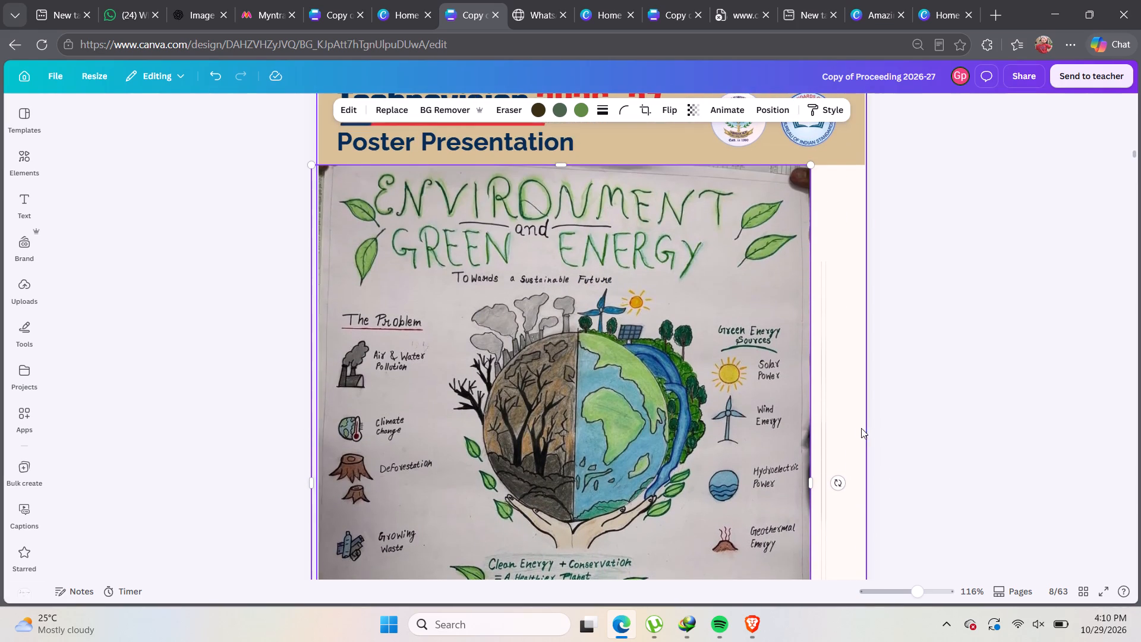
drag(720, 418, 742, 421)
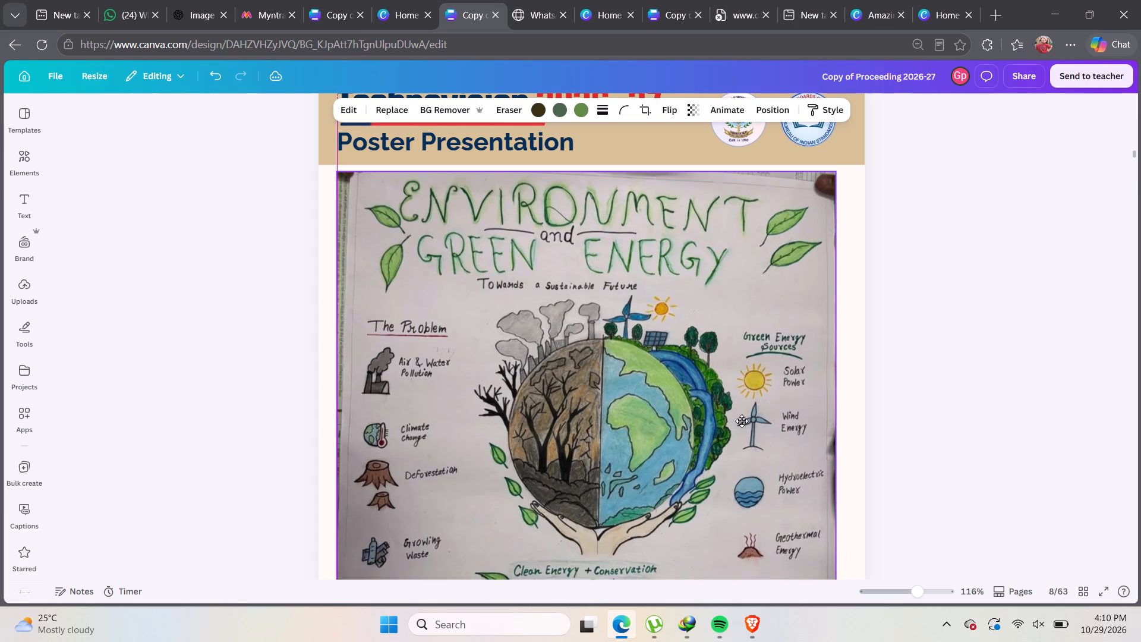
drag(742, 421, 749, 423)
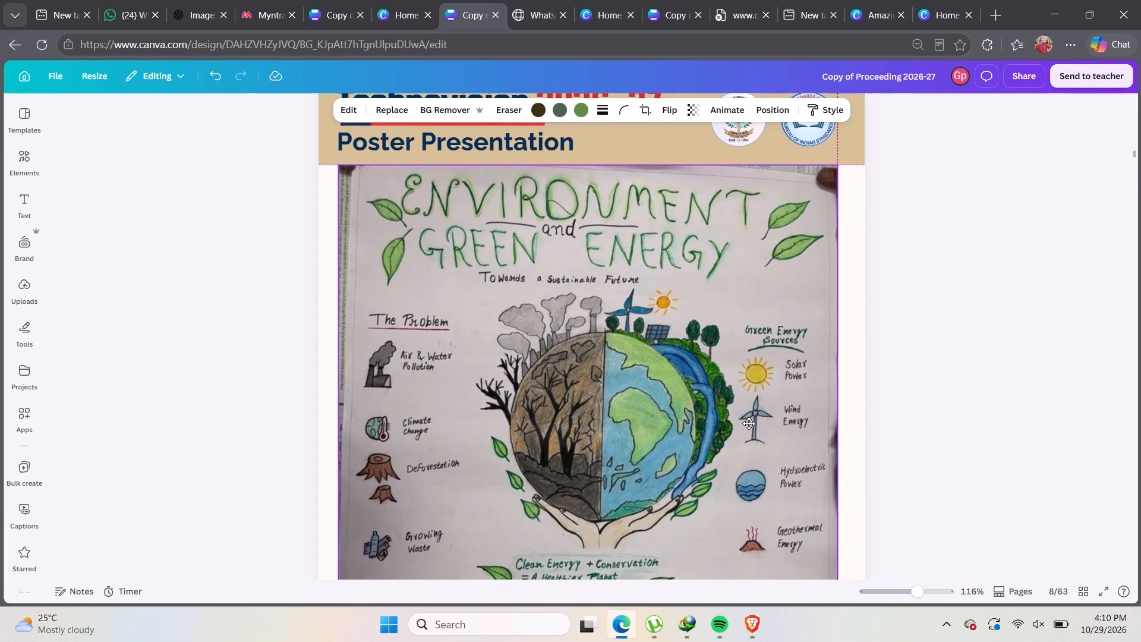
drag(749, 423, 749, 423)
scroll(749, 423, up, 2)
scroll(749, 423, down, 8)
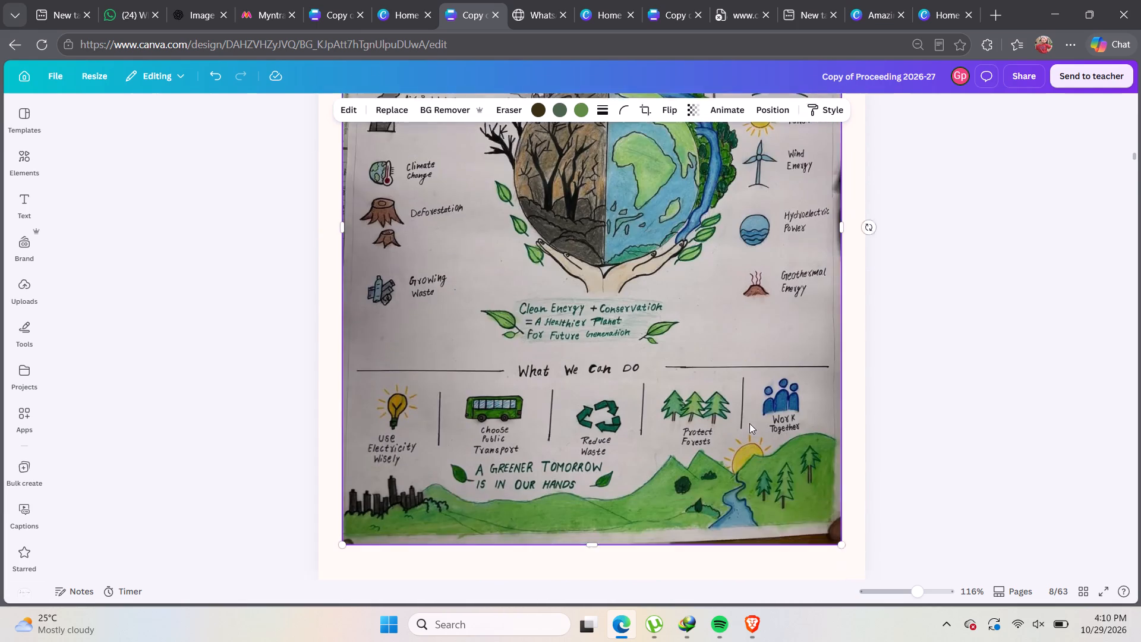
Look through the poster presentation pages from page 9 to page 52, checking their headers and poster layout.
scroll(749, 423, down, 17)
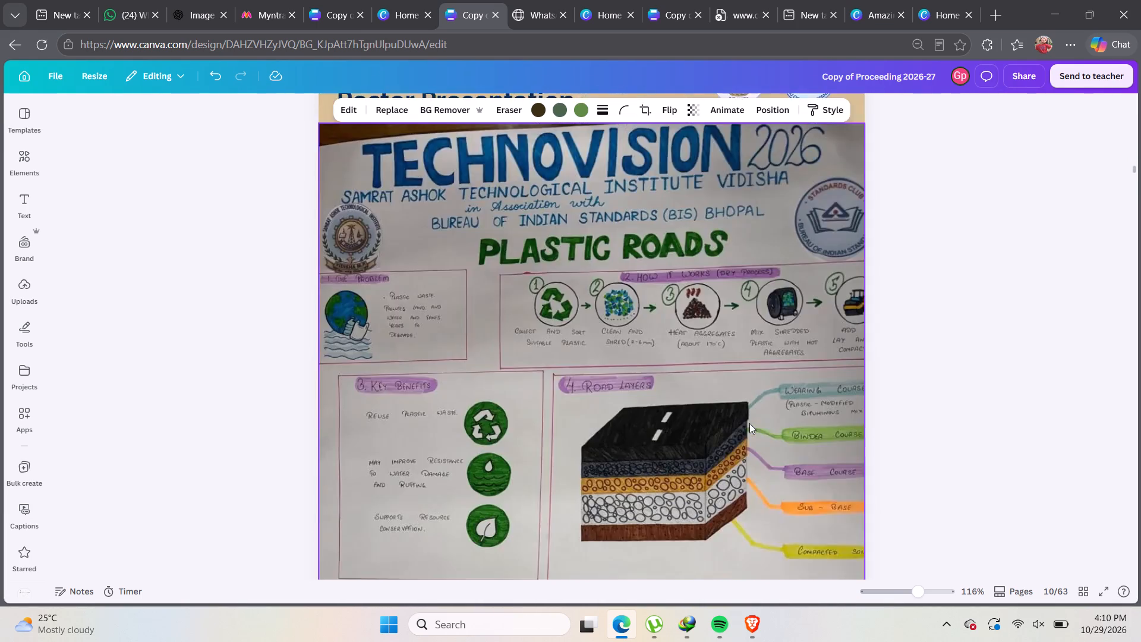
scroll(749, 423, down, 16)
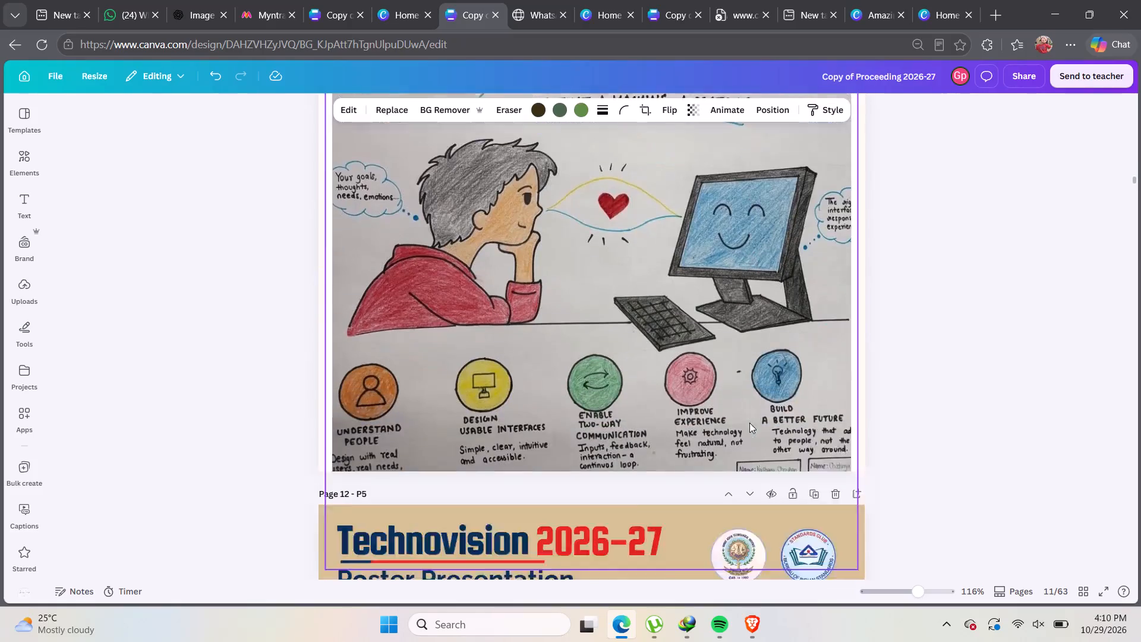
scroll(750, 417, down, 3)
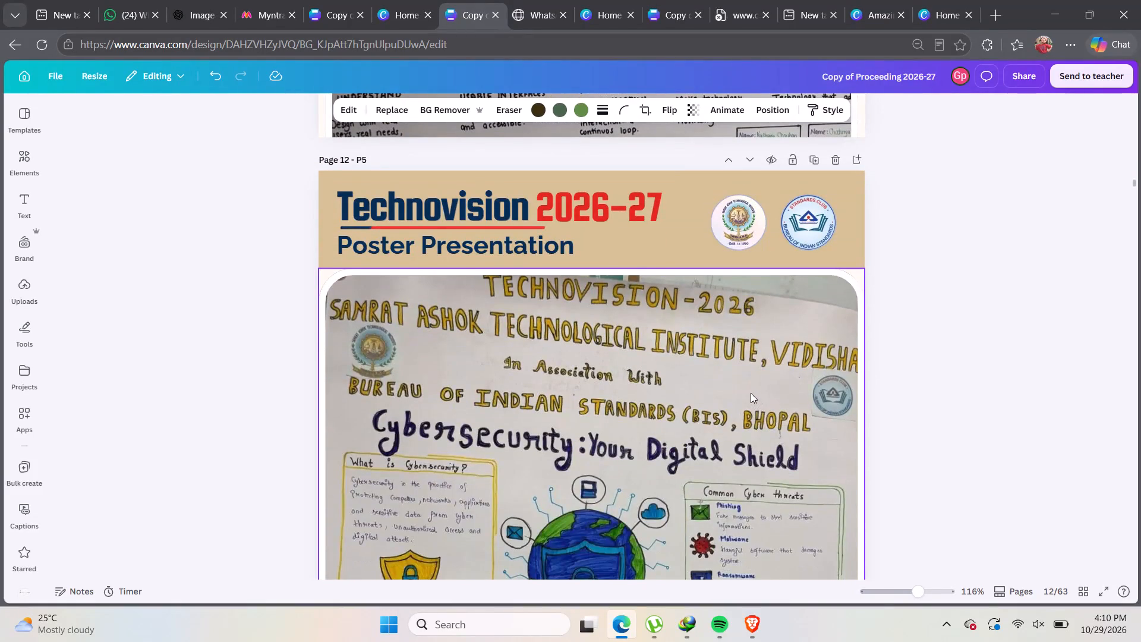
scroll(750, 388, up, 2)
scroll(750, 388, down, 4)
scroll(750, 388, up, 1)
scroll(750, 388, down, 7)
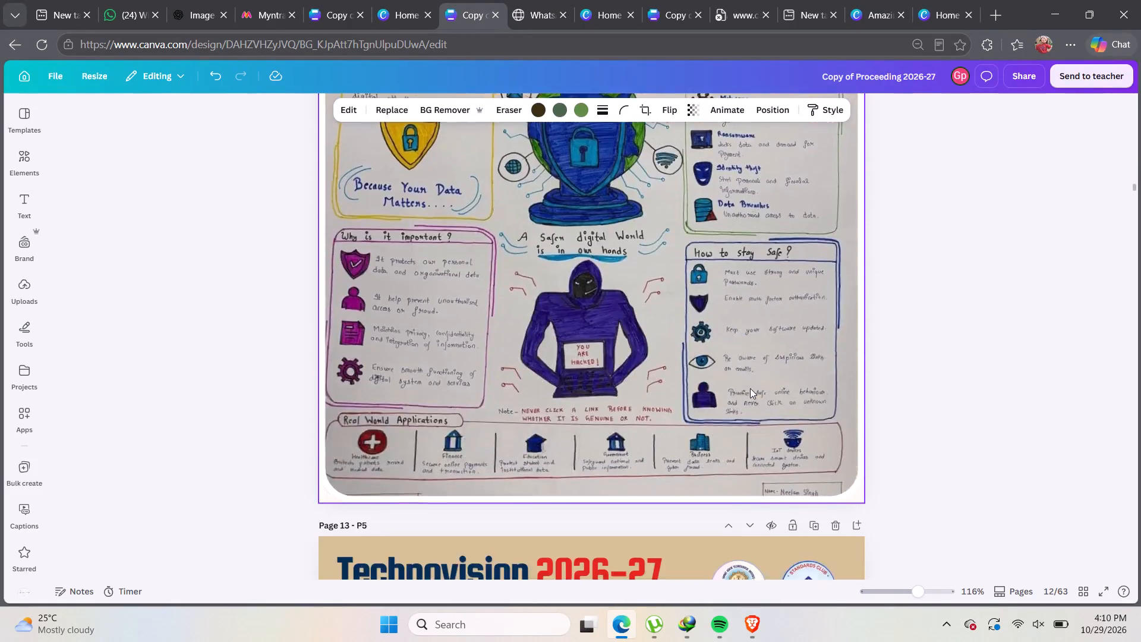
scroll(750, 388, down, 13)
scroll(750, 388, down, 8)
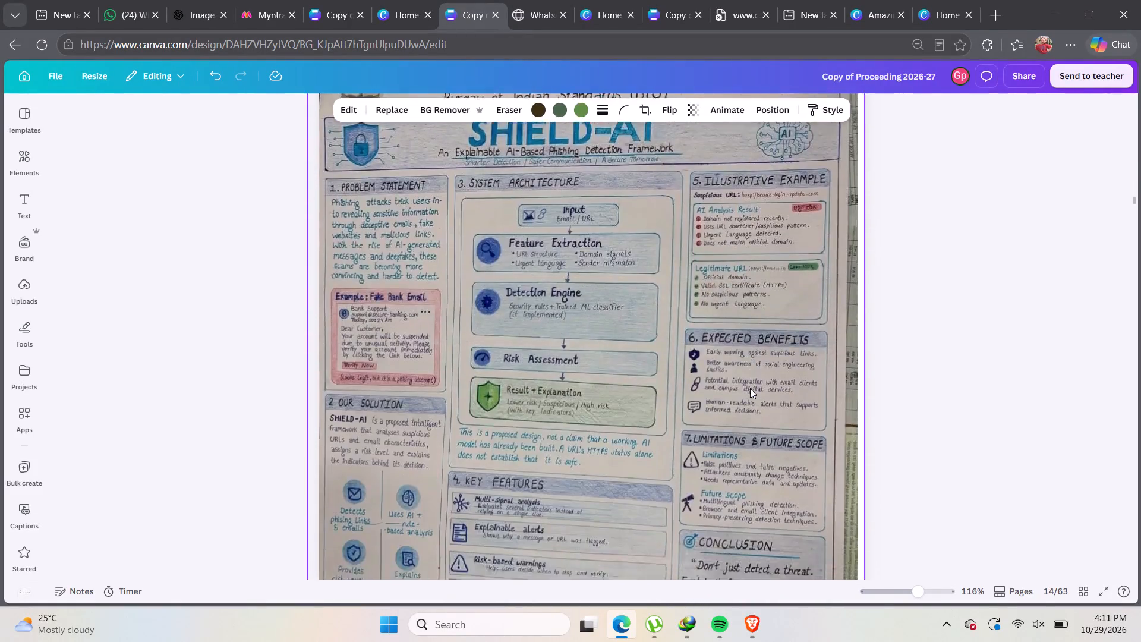
scroll(750, 388, down, 20)
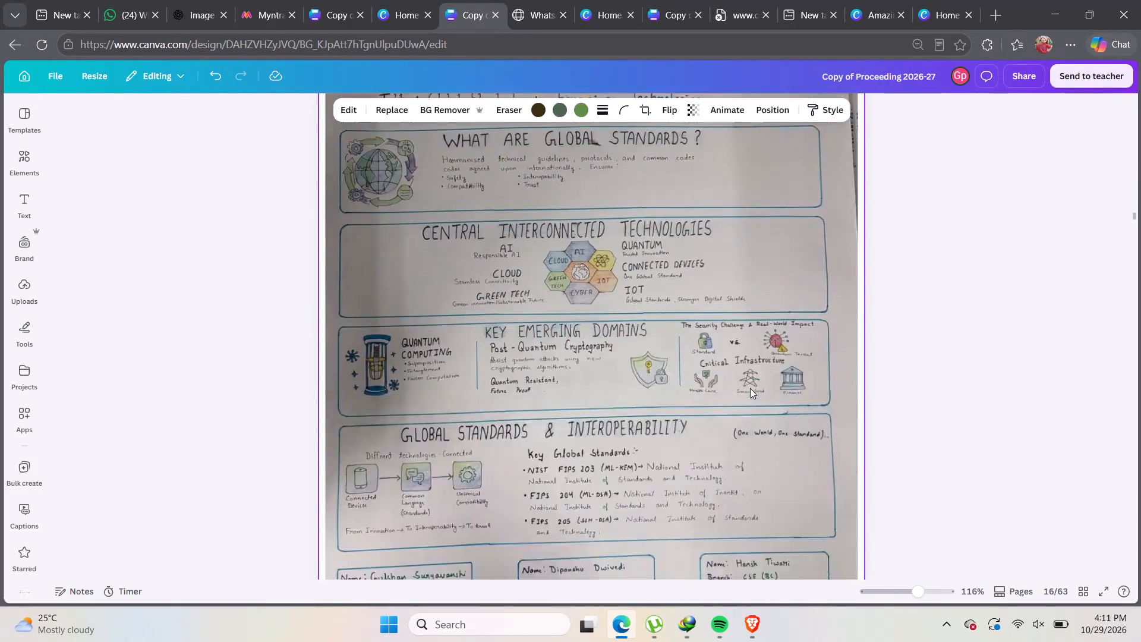
scroll(749, 385, down, 5)
scroll(748, 383, down, 19)
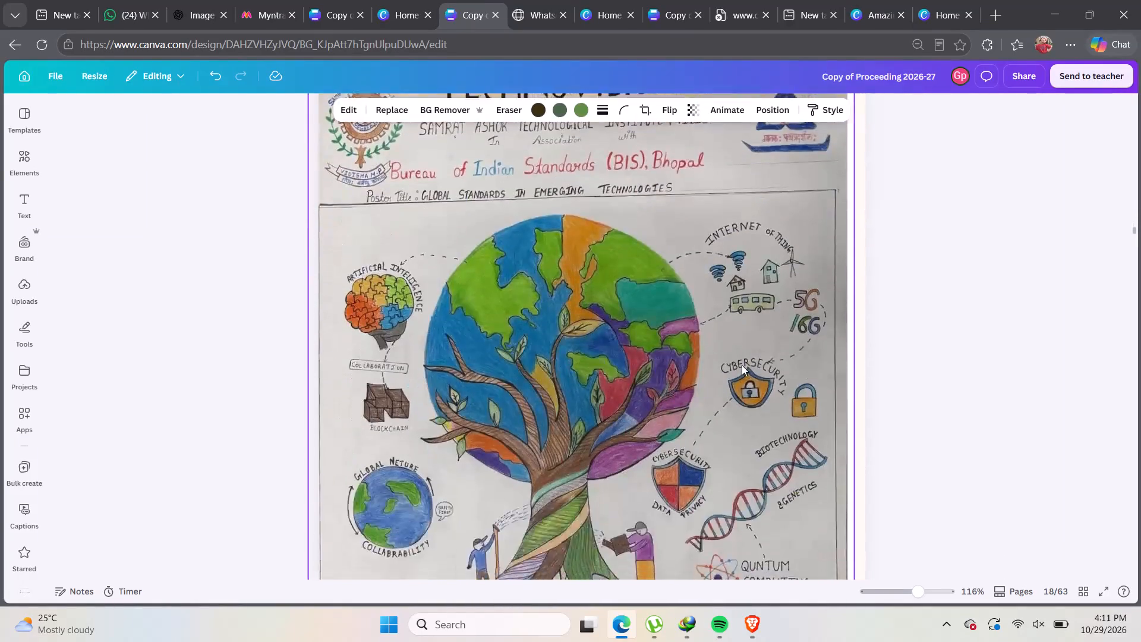
scroll(742, 365, down, 20)
scroll(742, 365, down, 8)
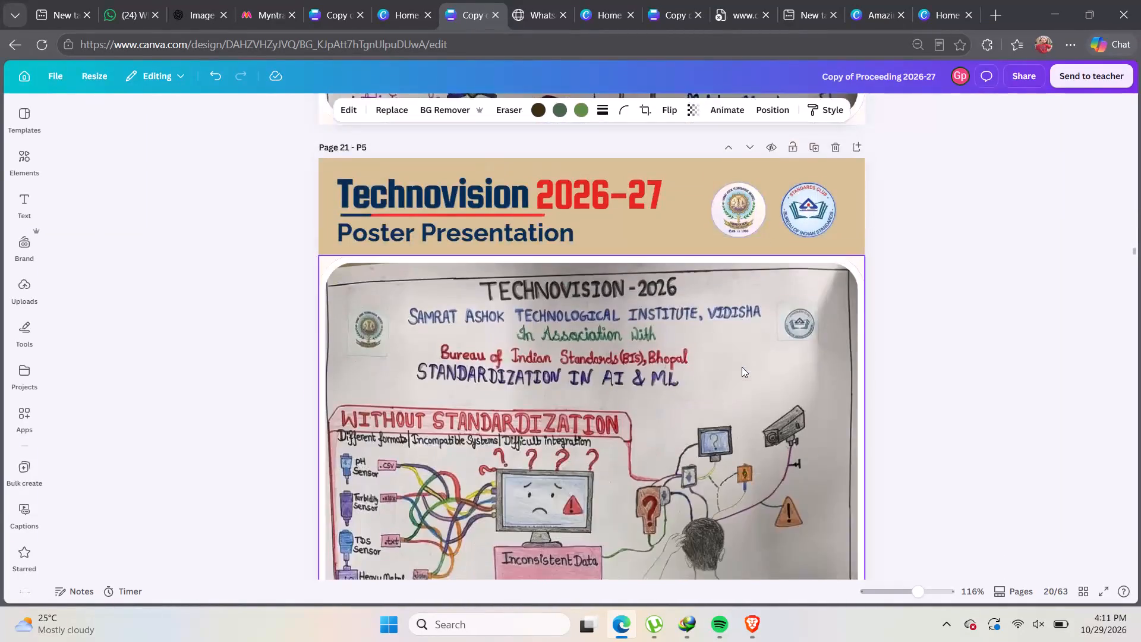
scroll(742, 367, down, 14)
scroll(742, 367, down, 11)
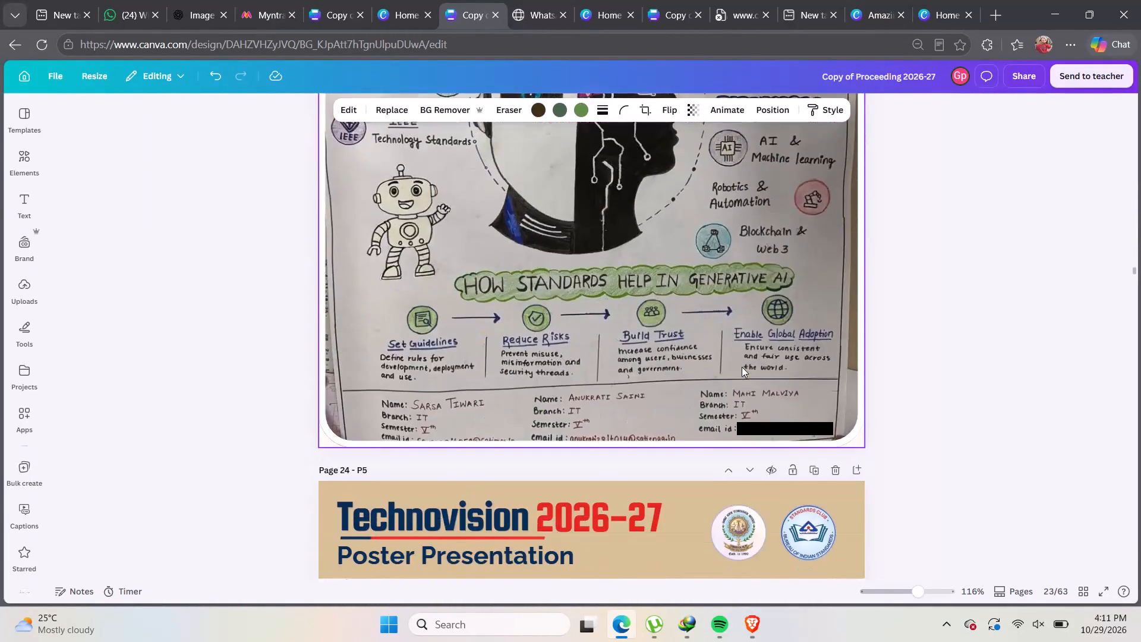
scroll(742, 367, down, 20)
scroll(742, 367, down, 15)
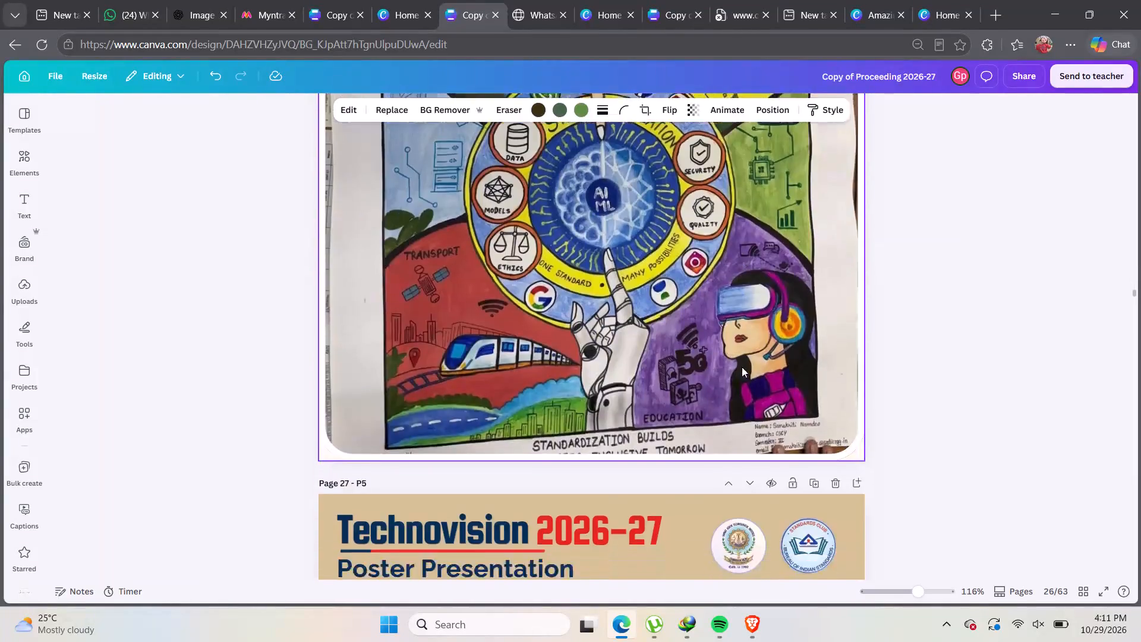
scroll(742, 367, down, 20)
scroll(742, 367, down, 14)
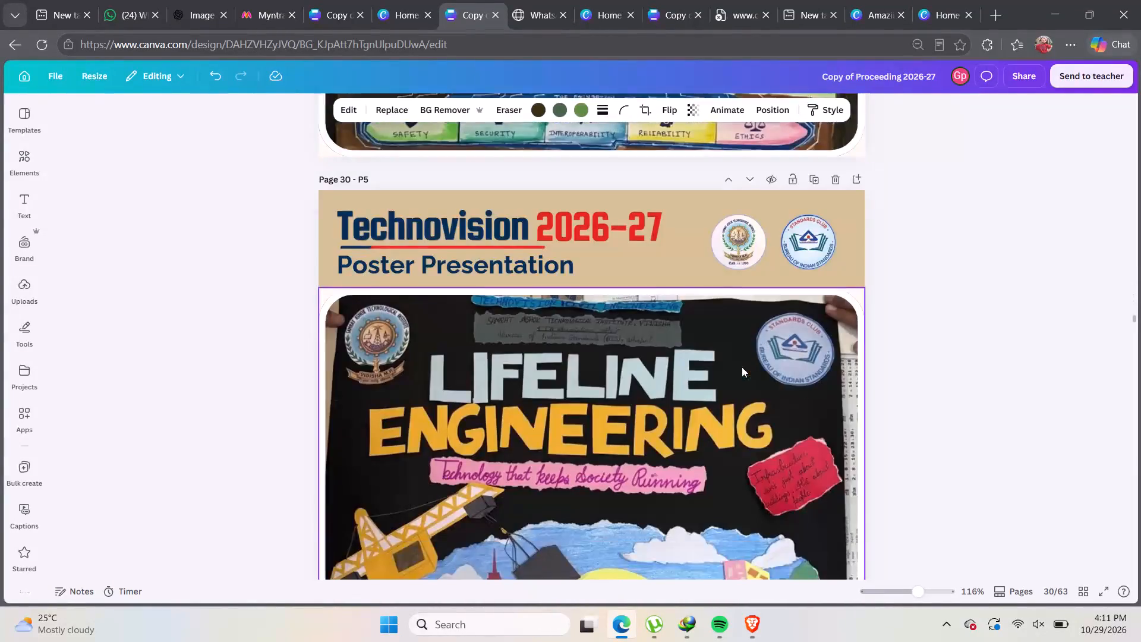
scroll(742, 367, down, 20)
scroll(742, 367, down, 14)
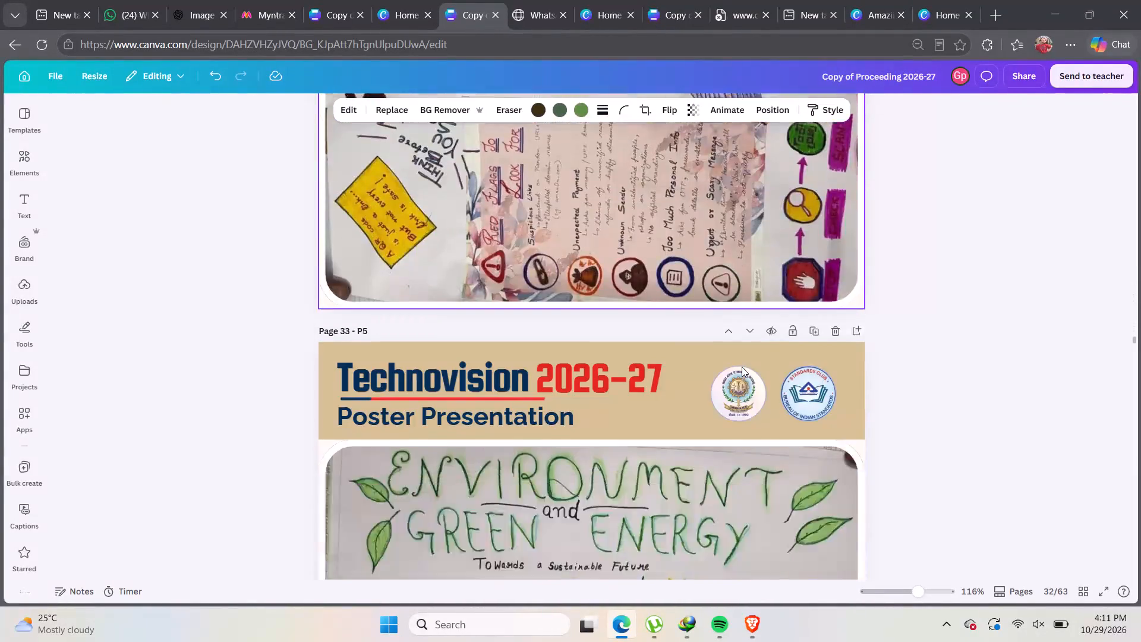
scroll(742, 367, down, 7)
scroll(742, 367, down, 20)
scroll(742, 367, down, 5)
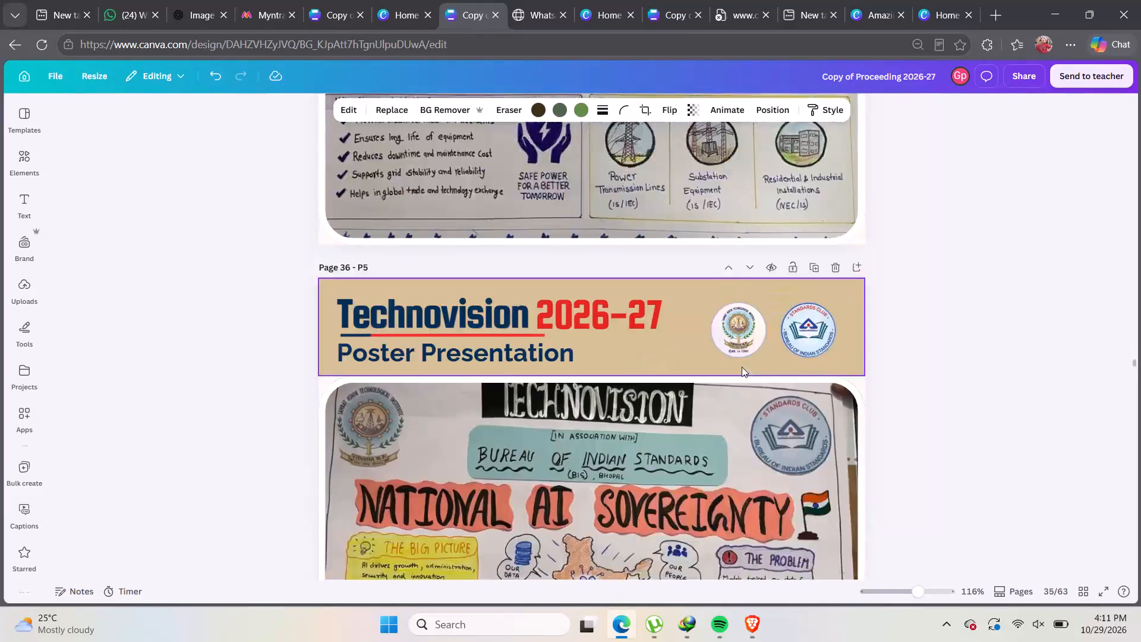
scroll(742, 367, down, 20)
scroll(742, 367, down, 16)
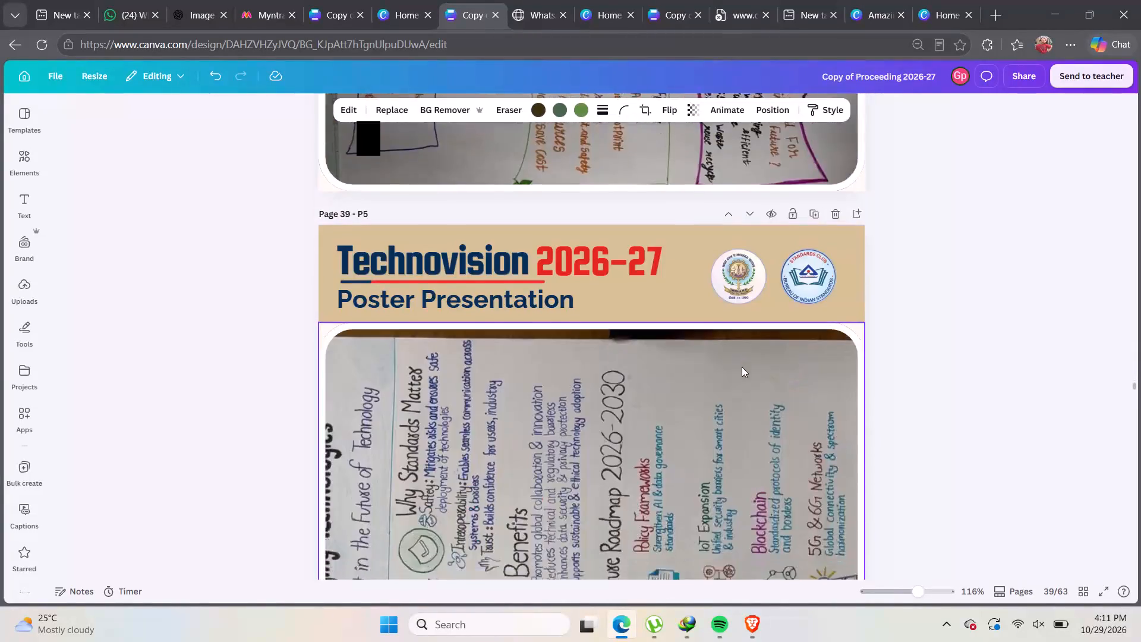
scroll(742, 367, down, 20)
scroll(742, 367, down, 8)
scroll(728, 350, down, 20)
scroll(728, 349, down, 14)
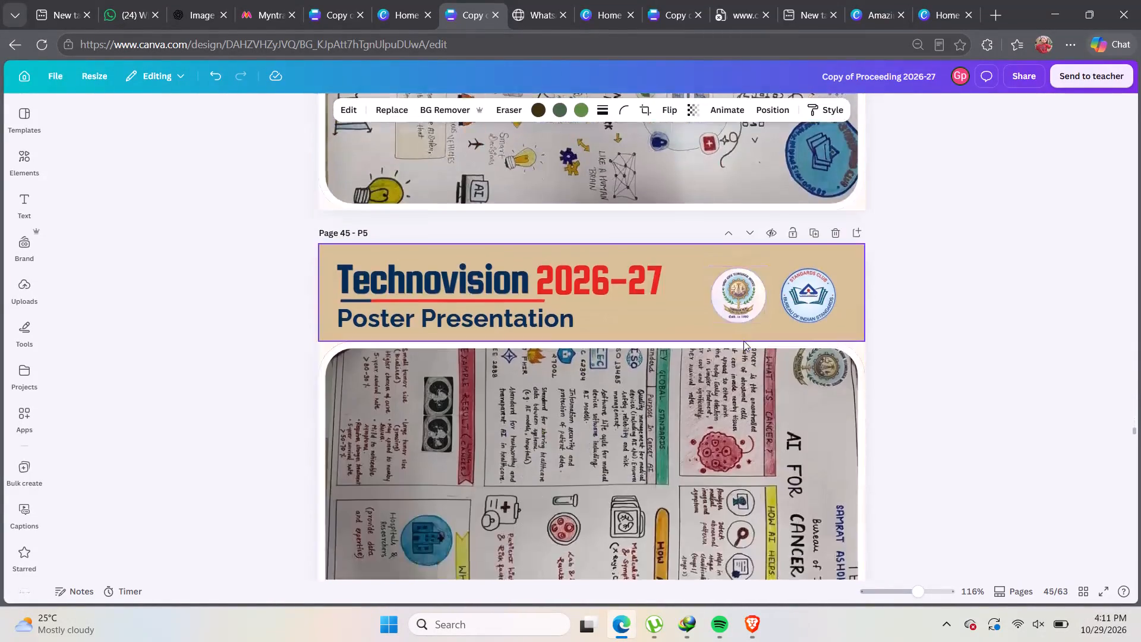
scroll(743, 341, down, 20)
scroll(743, 341, down, 17)
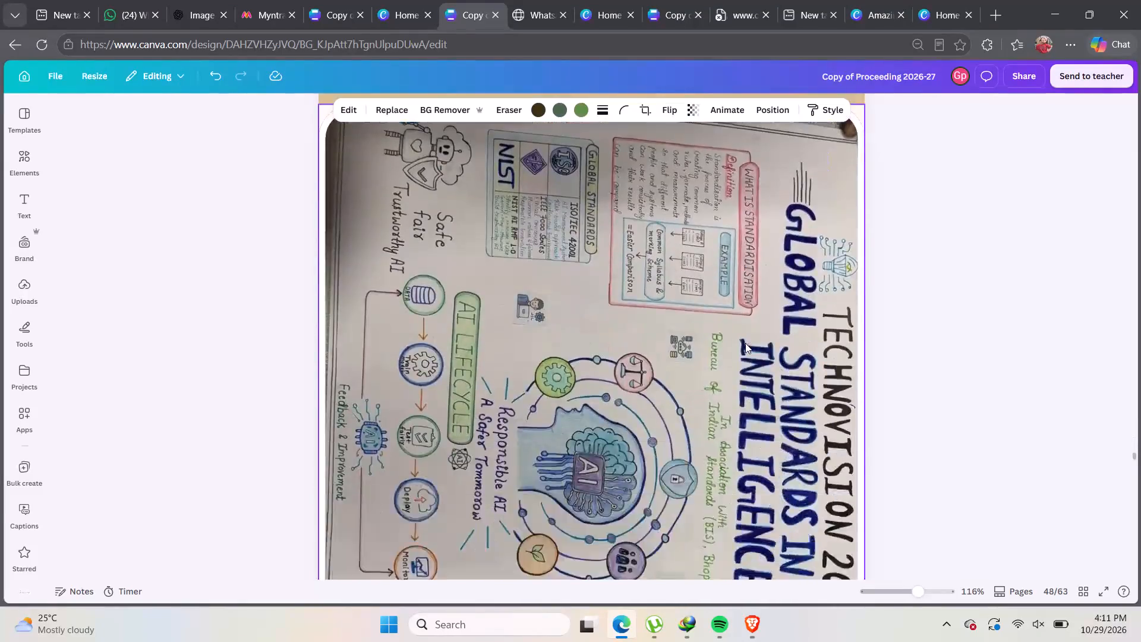
scroll(745, 343, down, 20)
scroll(745, 343, down, 14)
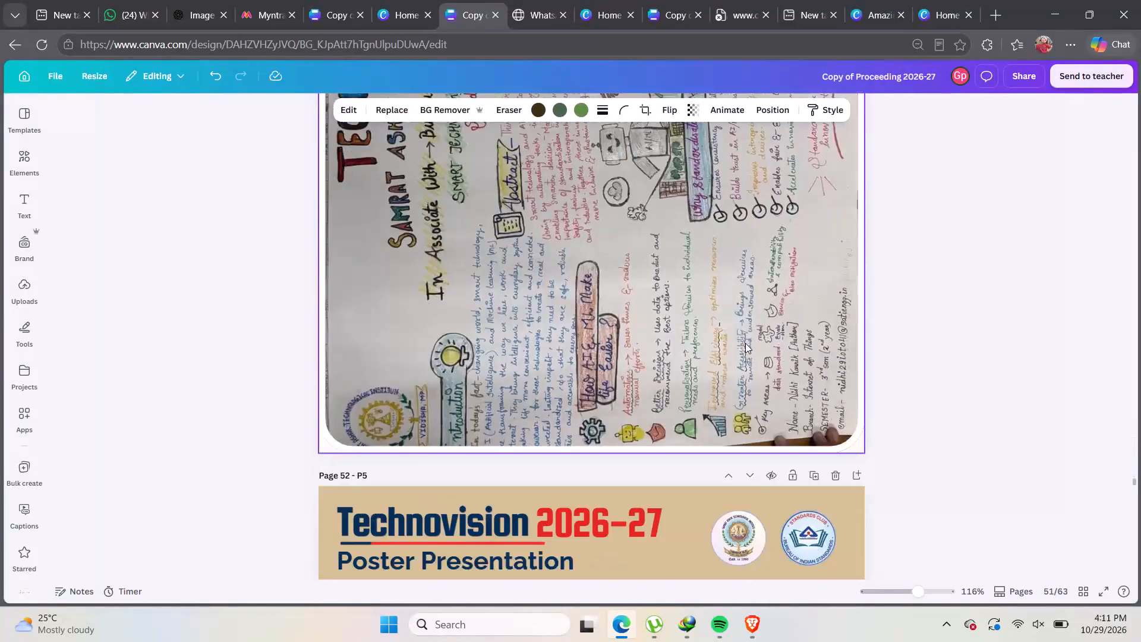
Examine the header and sideways Smart Technology poster on page 51 at a reduced zoom of 82%.
scroll(745, 343, down, 3)
scroll(745, 325, up, 1)
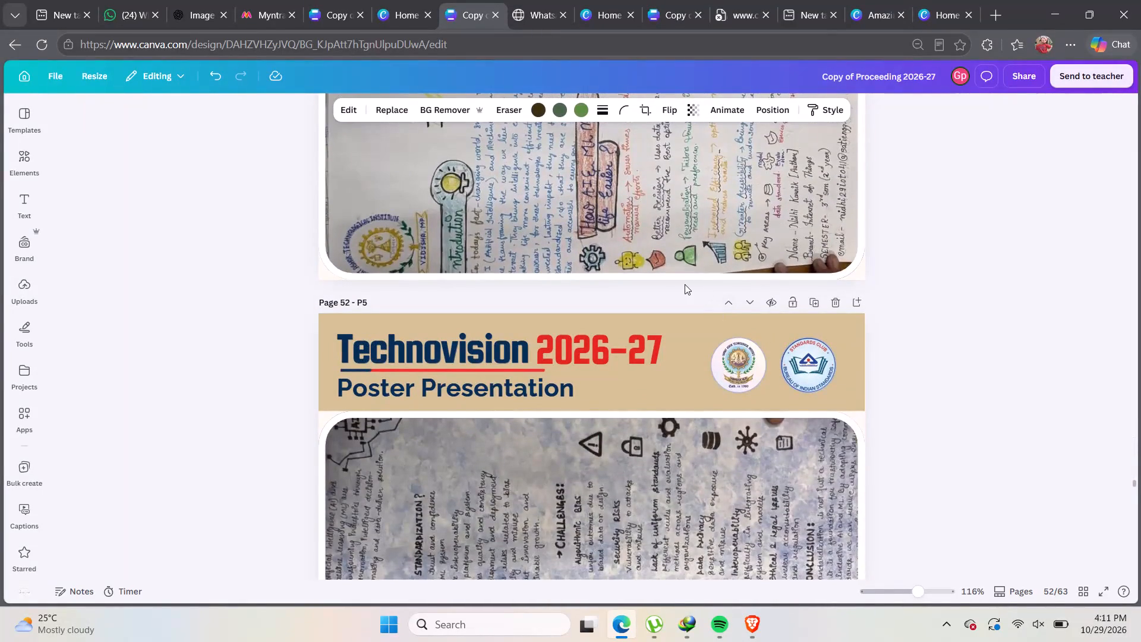
scroll(501, 278, up, 6)
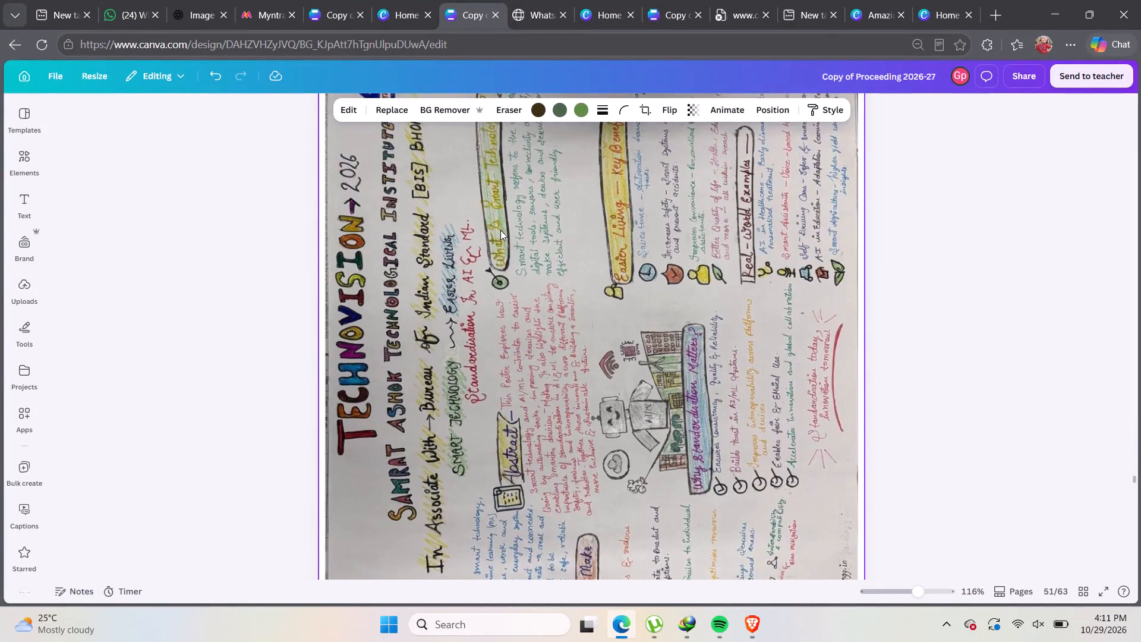
scroll(518, 226, up, 1)
scroll(518, 226, down, 1)
ctrl+scroll(518, 226, down, 2)
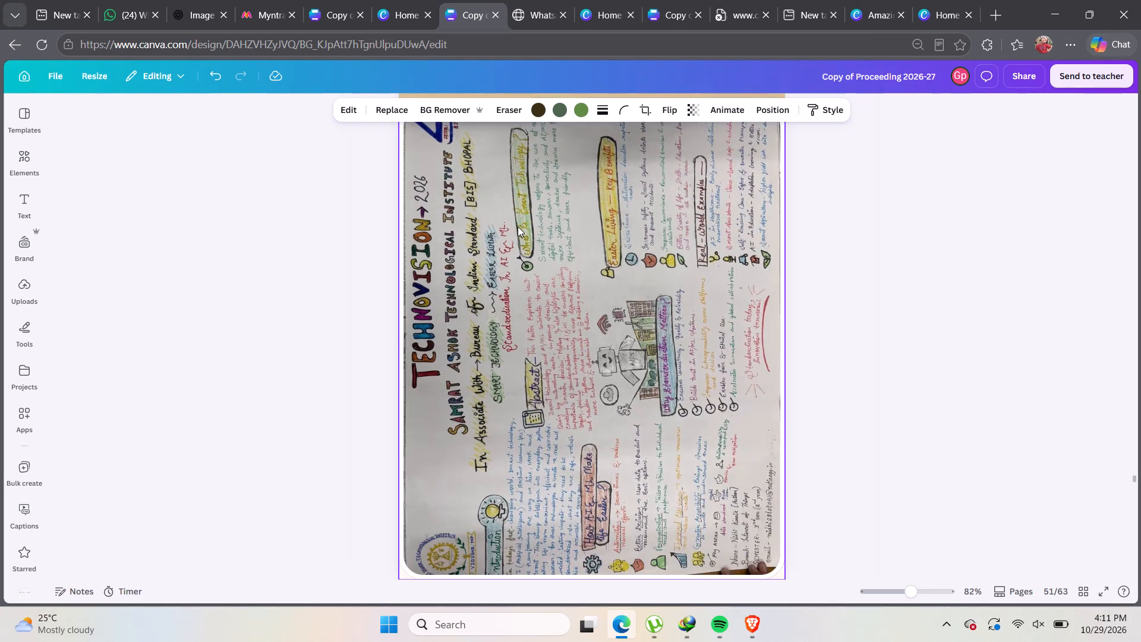
scroll(516, 224, up, 2)
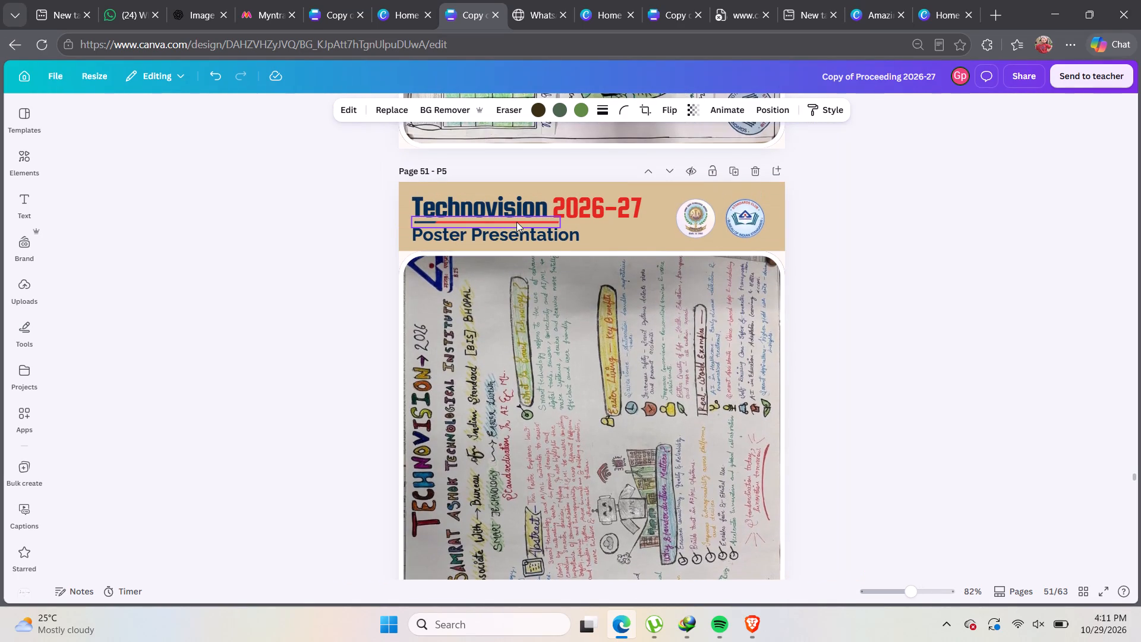
Look through the remaining poster pages from page 51 on, the Standards Club activities page, and the closing pages through page 62.
scroll(516, 222, down, 8)
scroll(439, 214, down, 9)
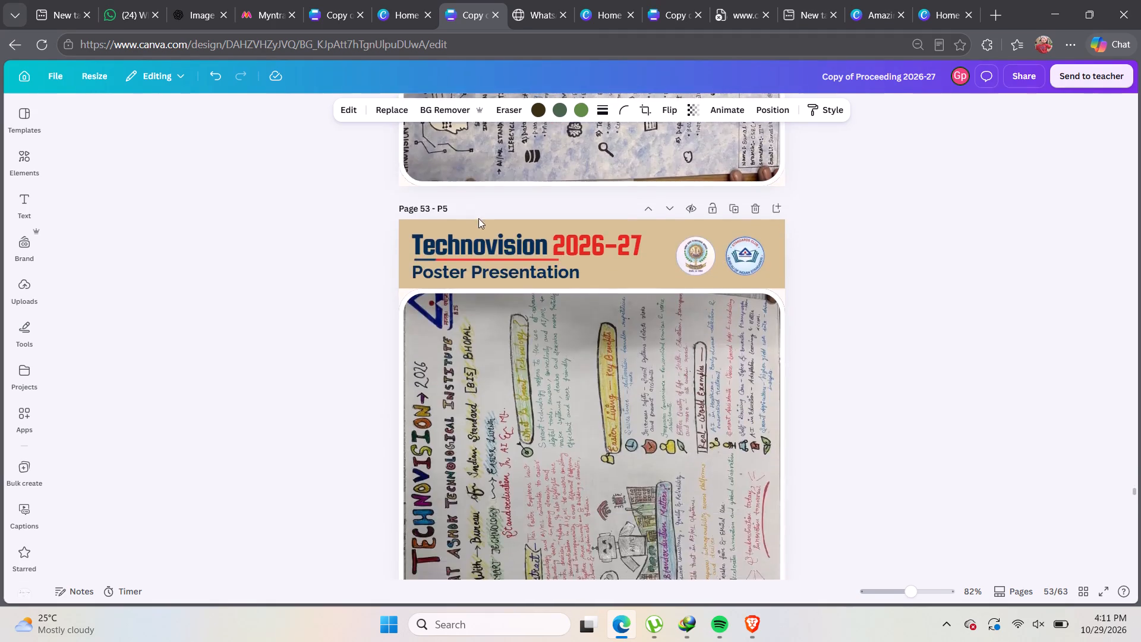
scroll(478, 218, down, 20)
scroll(478, 218, down, 19)
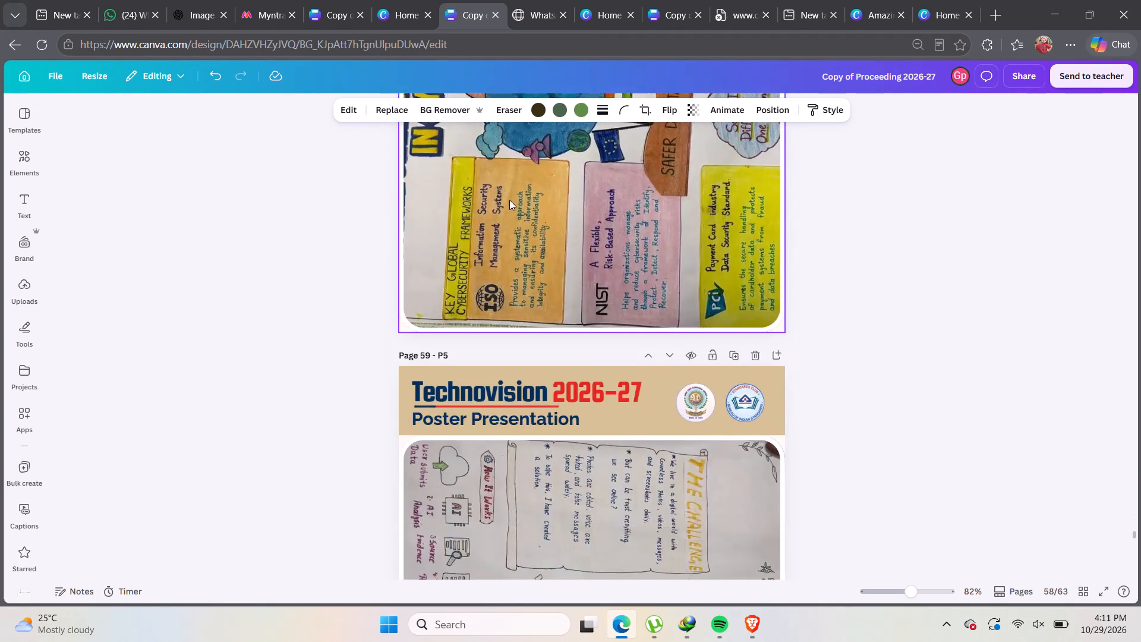
scroll(509, 200, down, 18)
scroll(509, 198, up, 8)
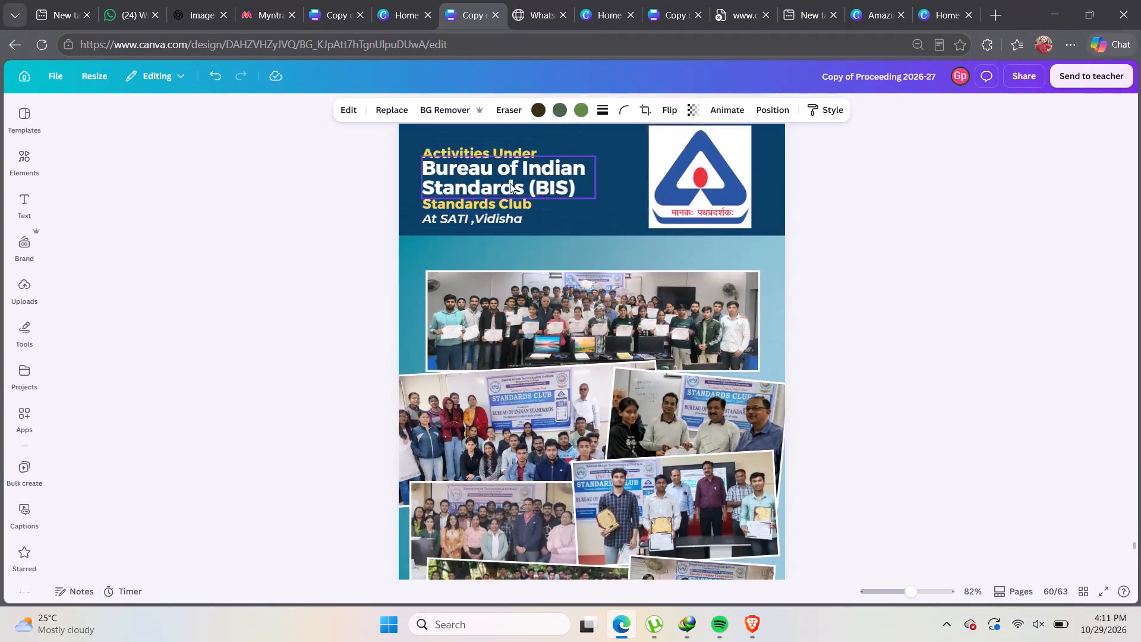
scroll(510, 183, up, 20)
scroll(510, 183, up, 5)
scroll(510, 183, down, 7)
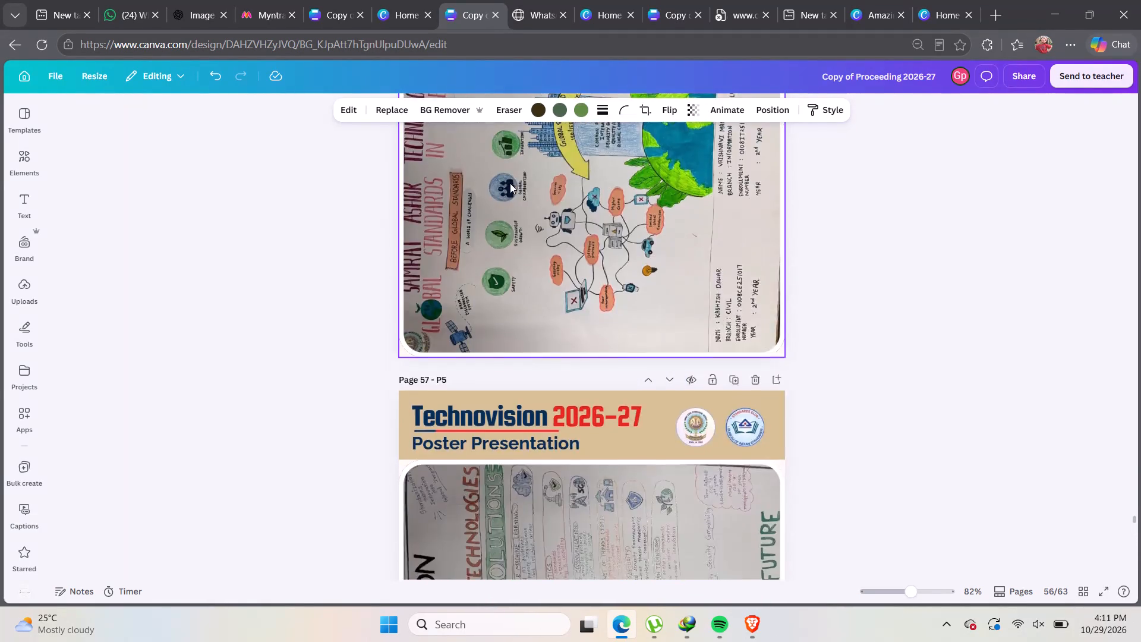
scroll(510, 183, down, 20)
scroll(510, 183, down, 6)
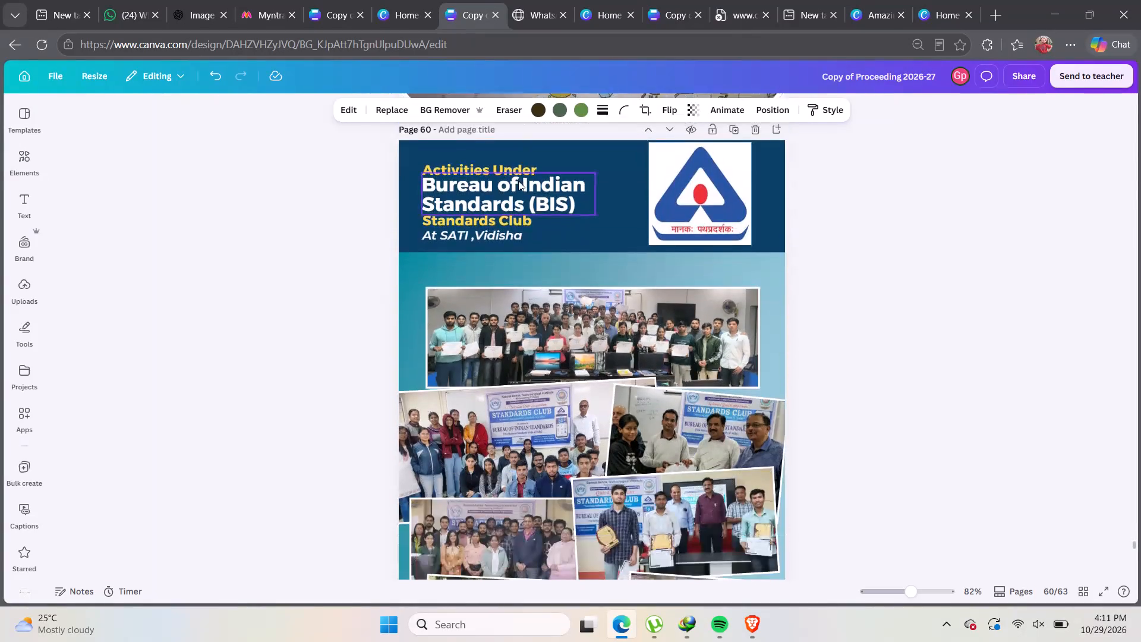
scroll(519, 181, down, 3)
scroll(520, 181, up, 1)
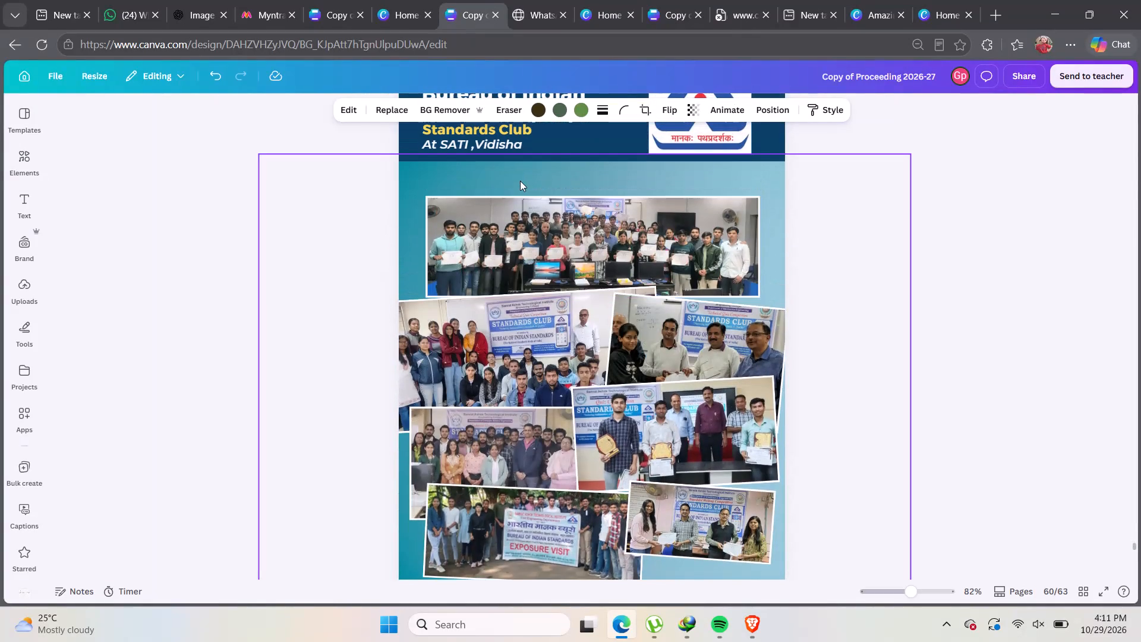
scroll(520, 181, down, 5)
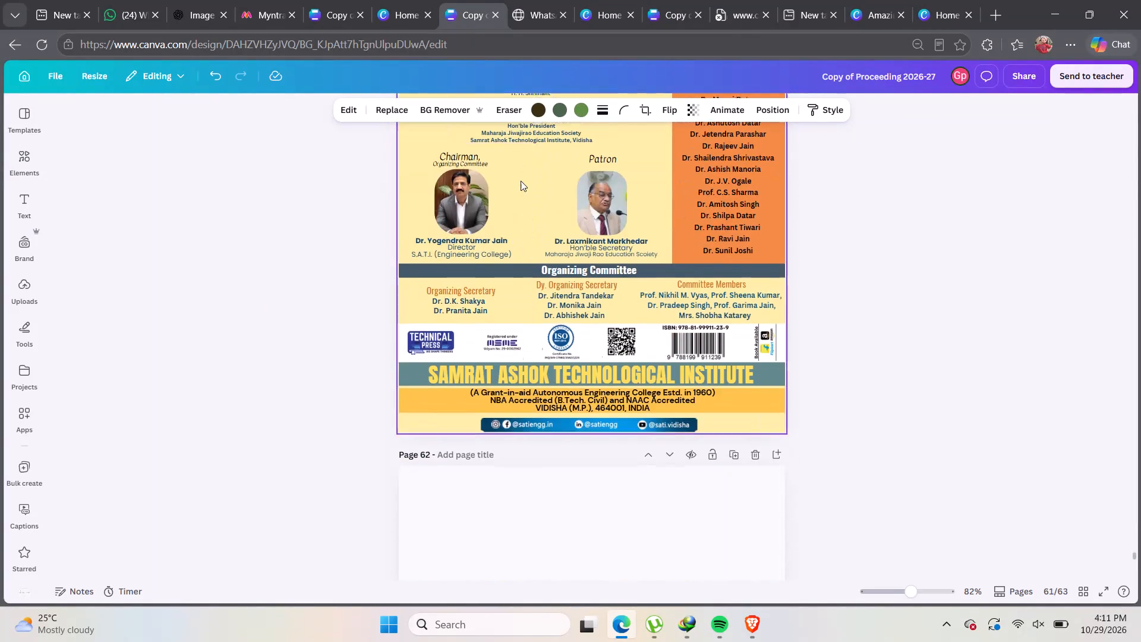
scroll(521, 181, down, 11)
scroll(522, 181, up, 16)
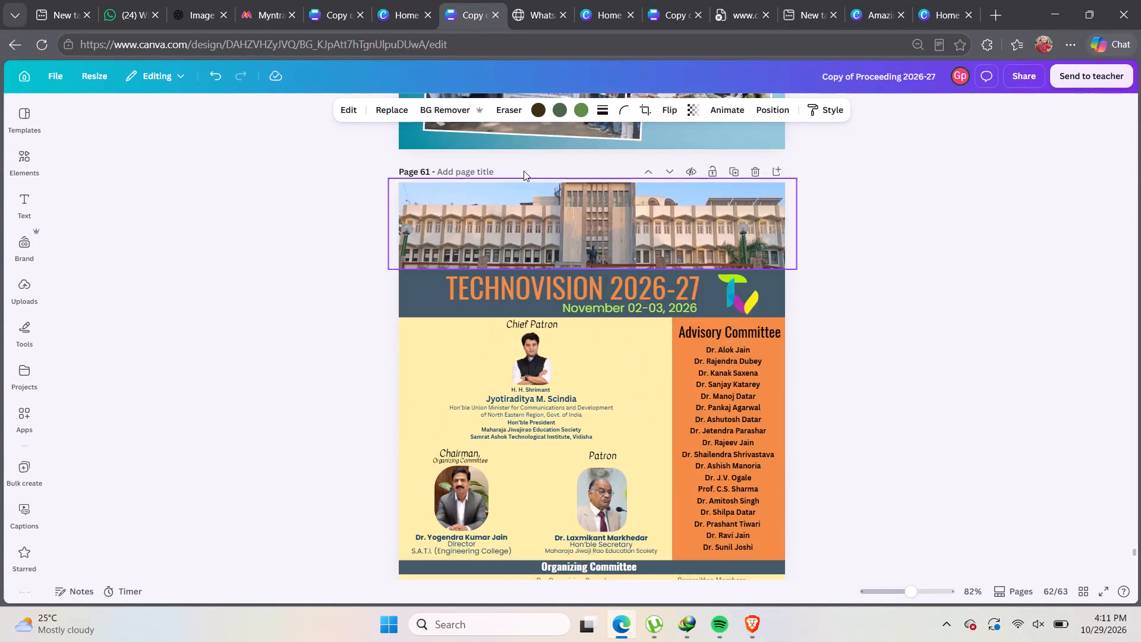
Review the pages in reverse from the committee page 61 back to page 7, checking poster headers and placement.
scroll(524, 171, up, 20)
scroll(524, 171, up, 7)
scroll(521, 162, up, 14)
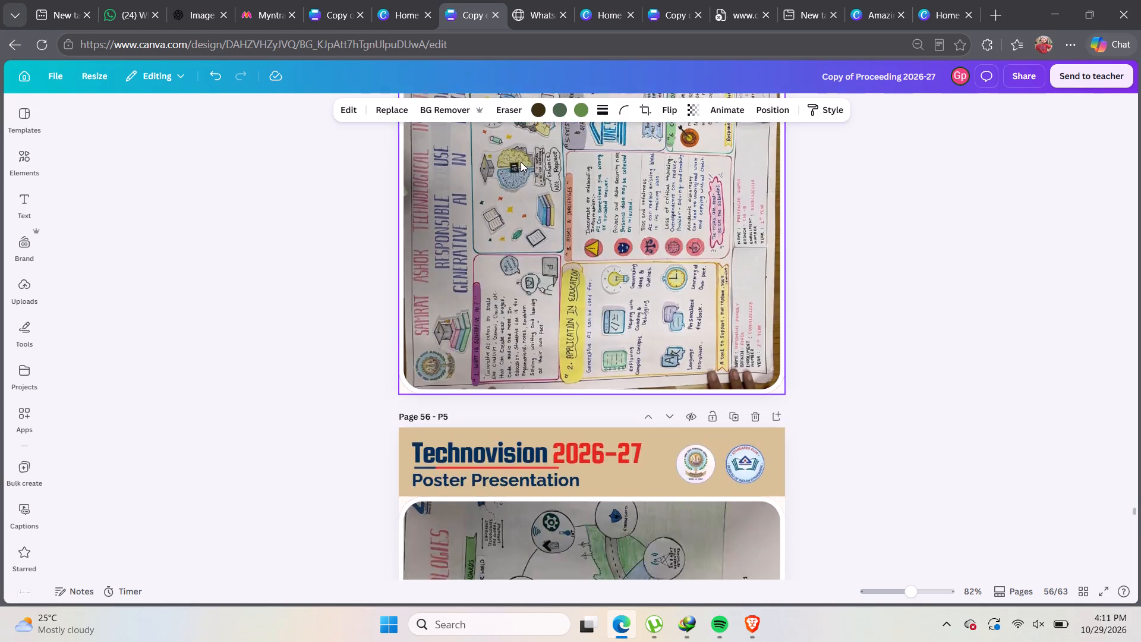
scroll(521, 162, up, 20)
scroll(521, 162, up, 20)
scroll(521, 162, up, 4)
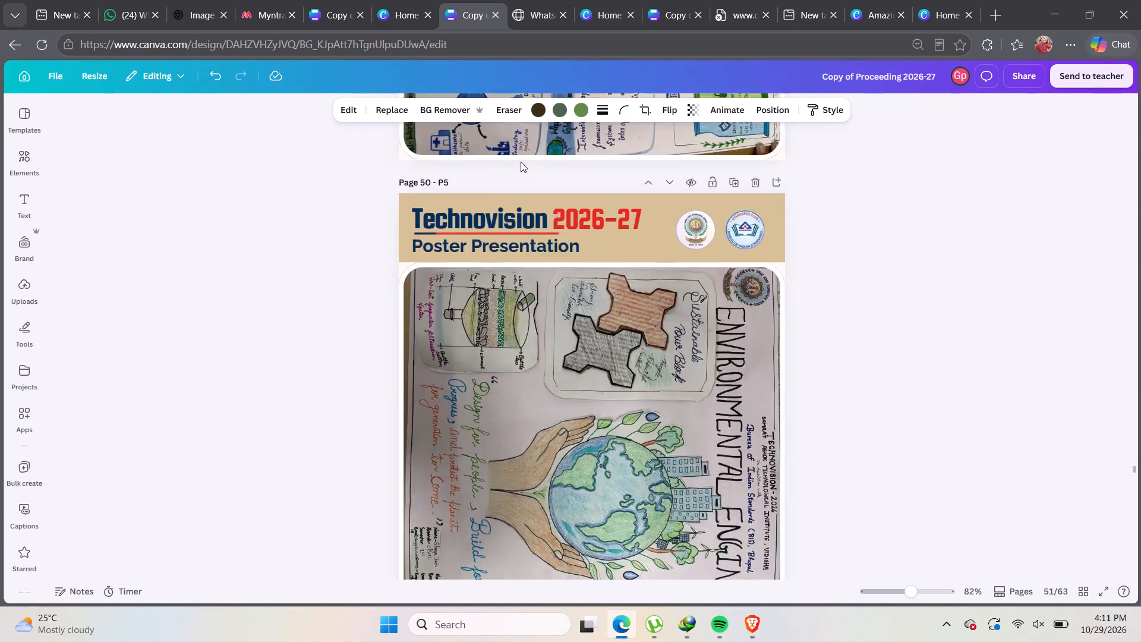
scroll(521, 162, up, 20)
scroll(521, 162, up, 15)
scroll(519, 160, up, 8)
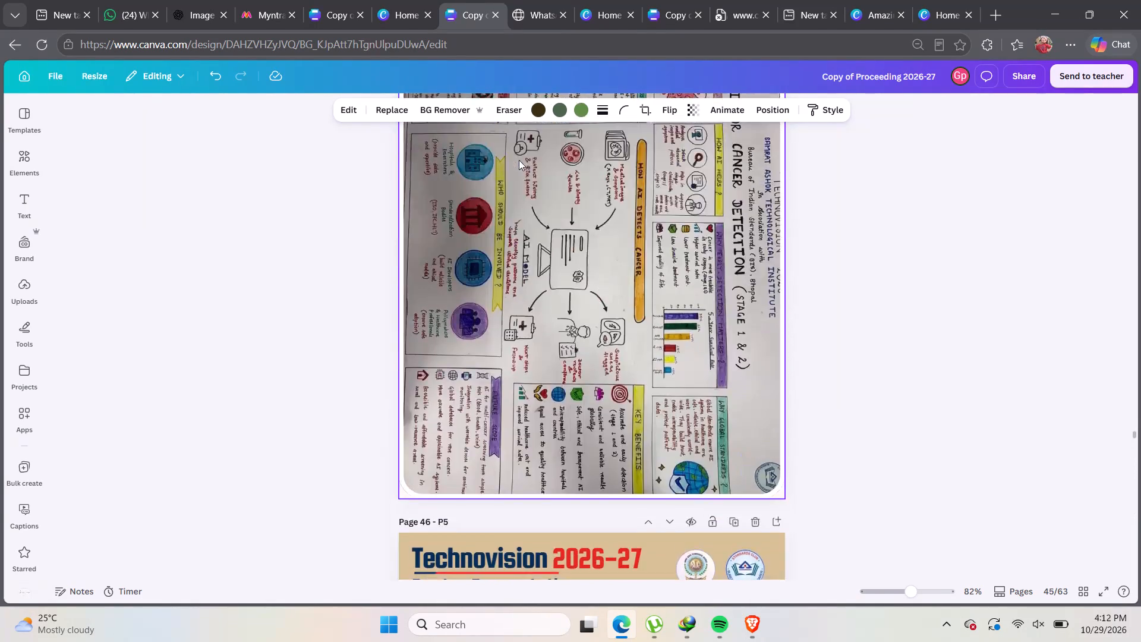
scroll(519, 160, up, 16)
scroll(519, 160, up, 14)
scroll(519, 160, up, 17)
scroll(519, 160, up, 8)
scroll(519, 160, up, 16)
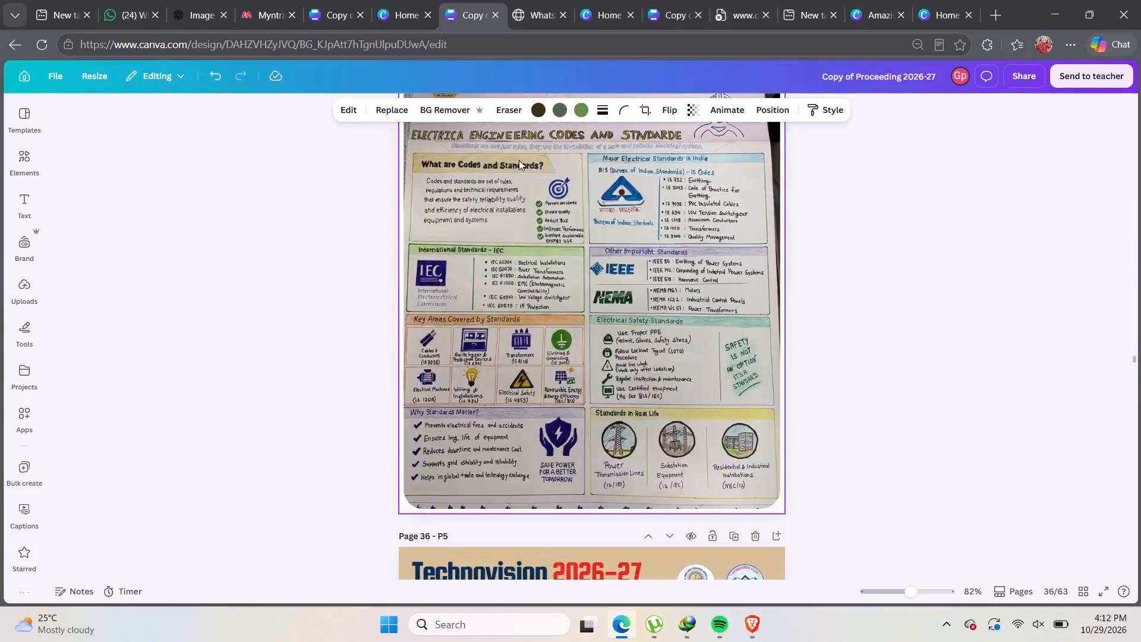
scroll(519, 160, up, 20)
scroll(519, 160, up, 20)
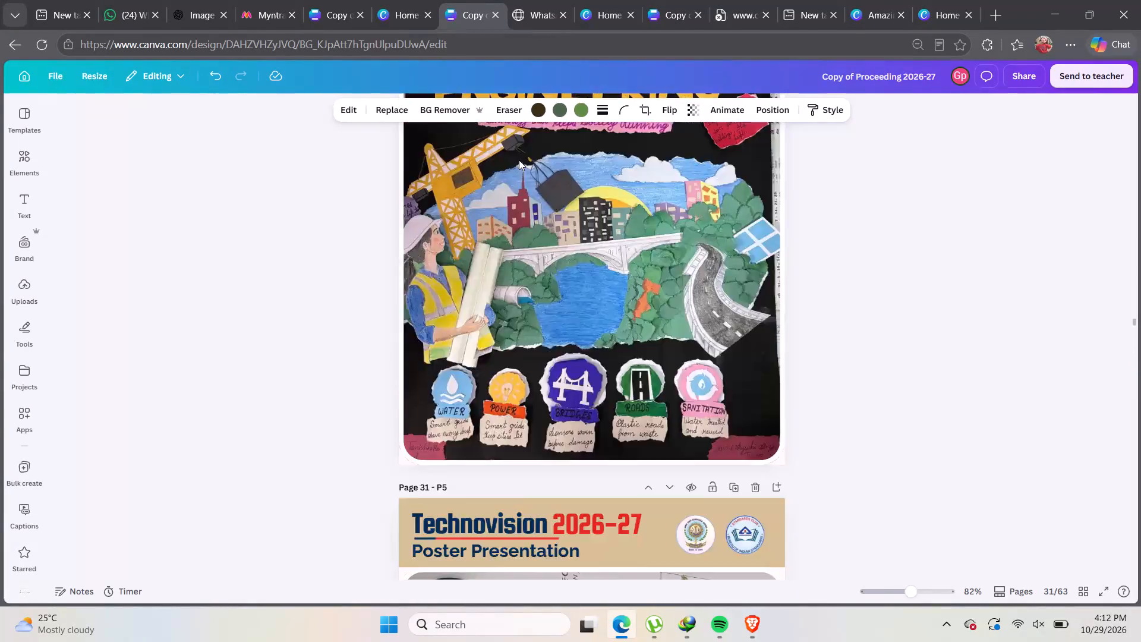
scroll(519, 160, up, 12)
scroll(519, 160, up, 17)
scroll(519, 160, up, 4)
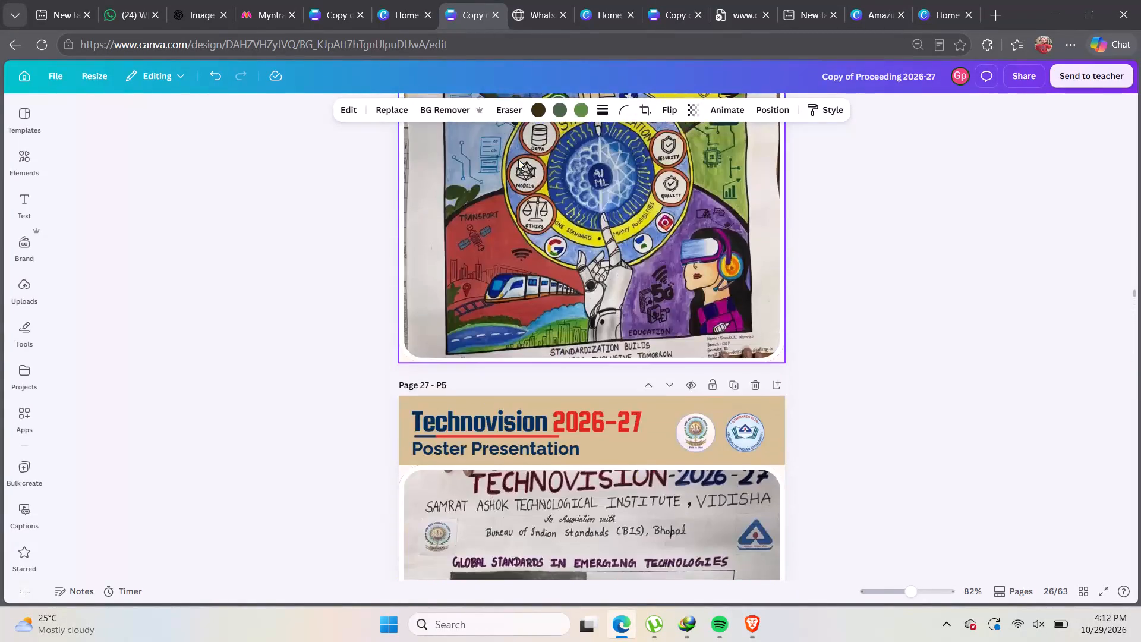
scroll(518, 159, up, 16)
scroll(516, 158, up, 13)
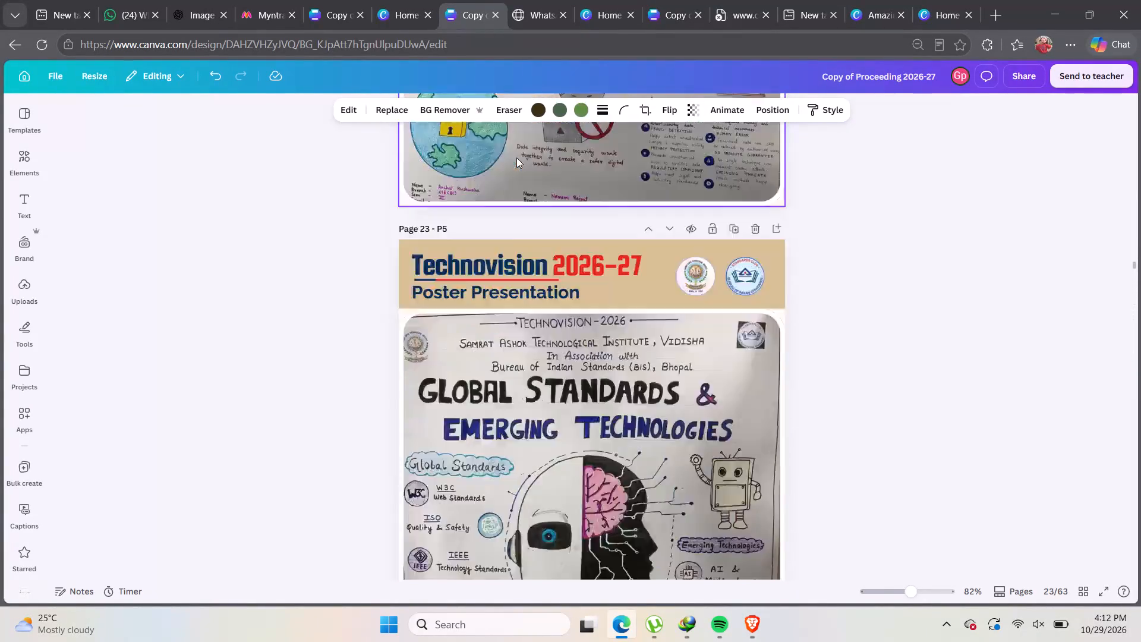
scroll(516, 158, up, 18)
scroll(516, 158, up, 6)
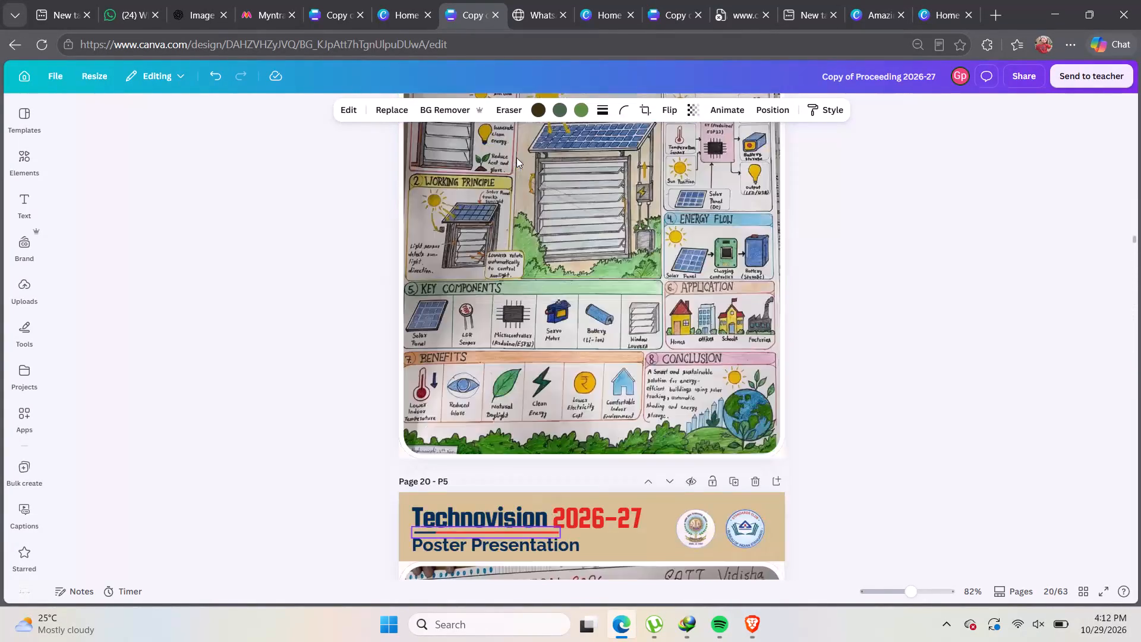
scroll(516, 158, up, 14)
scroll(516, 158, up, 14)
scroll(516, 158, down, 1)
scroll(516, 158, up, 10)
scroll(516, 158, down, 6)
scroll(516, 158, up, 5)
scroll(516, 158, down, 5)
scroll(516, 158, up, 2)
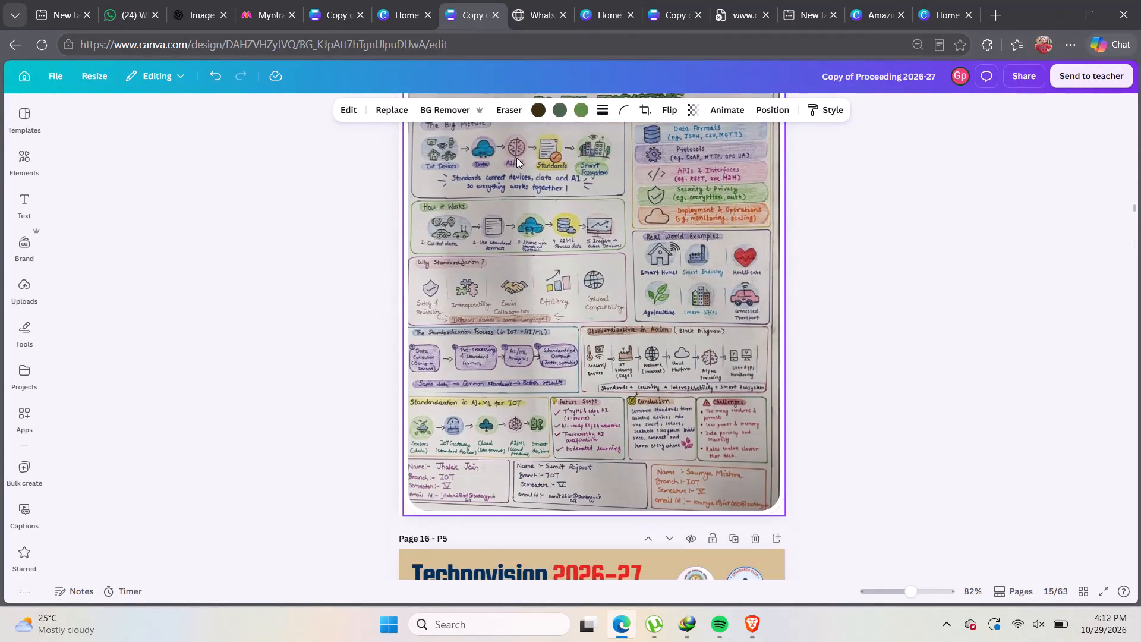
scroll(516, 158, up, 4)
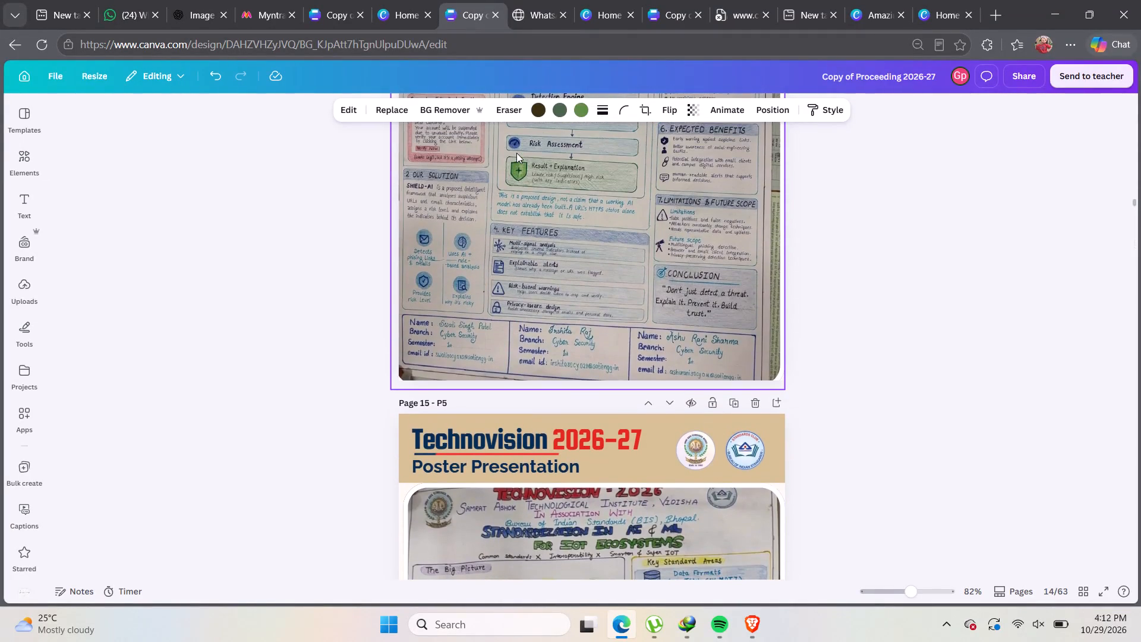
scroll(516, 153, up, 14)
scroll(516, 153, up, 15)
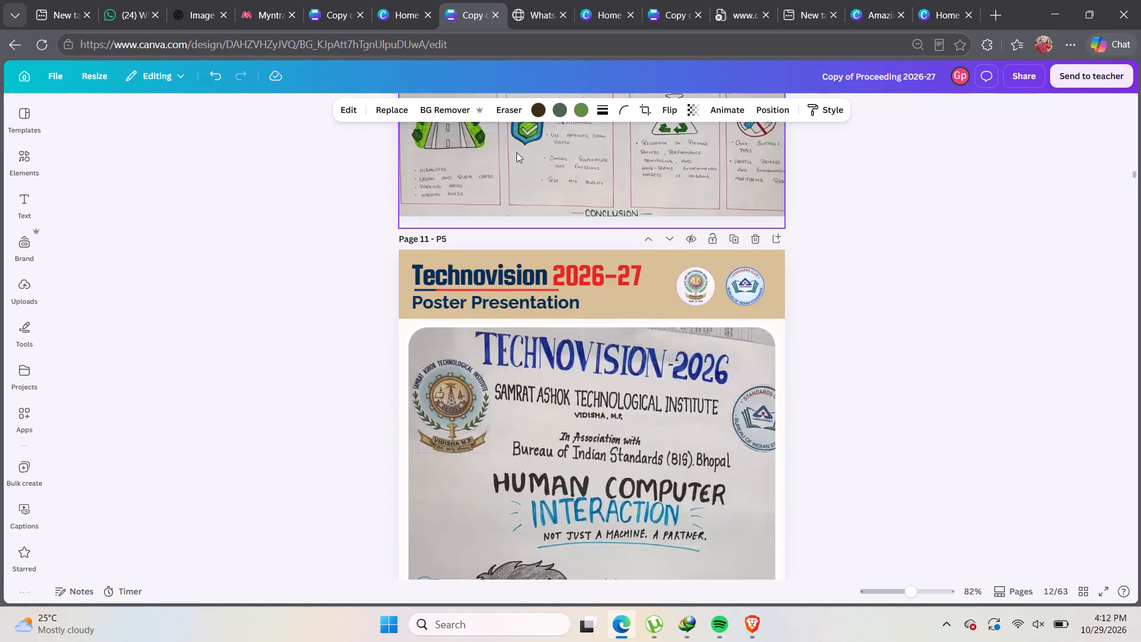
scroll(516, 152, up, 15)
scroll(516, 152, up, 15)
scroll(516, 149, up, 8)
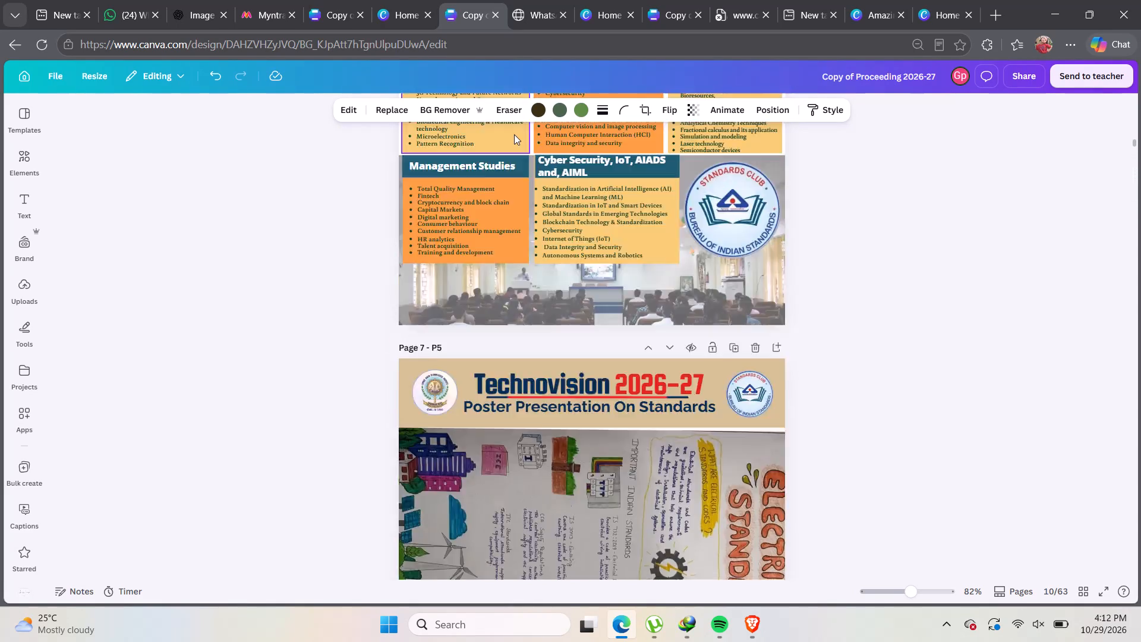
Shrink the sideways Electrical Engineering Standard and Codes poster on page 7 slightly and proportionally from its upper-left corner.
scroll(515, 134, up, 1)
scroll(515, 134, down, 12)
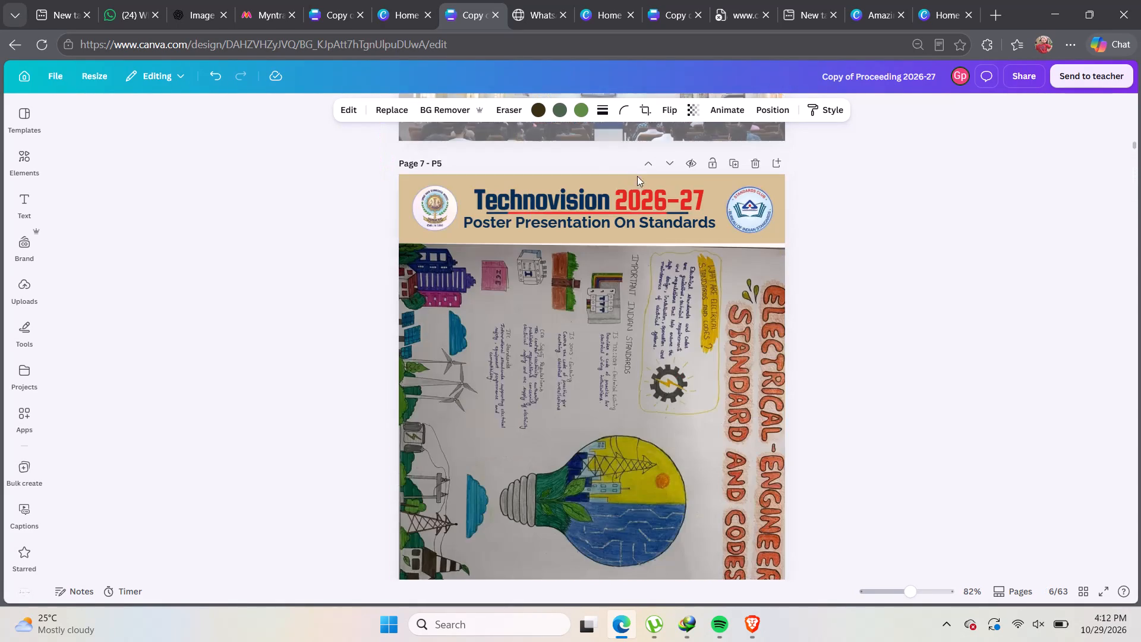
click(550, 225)
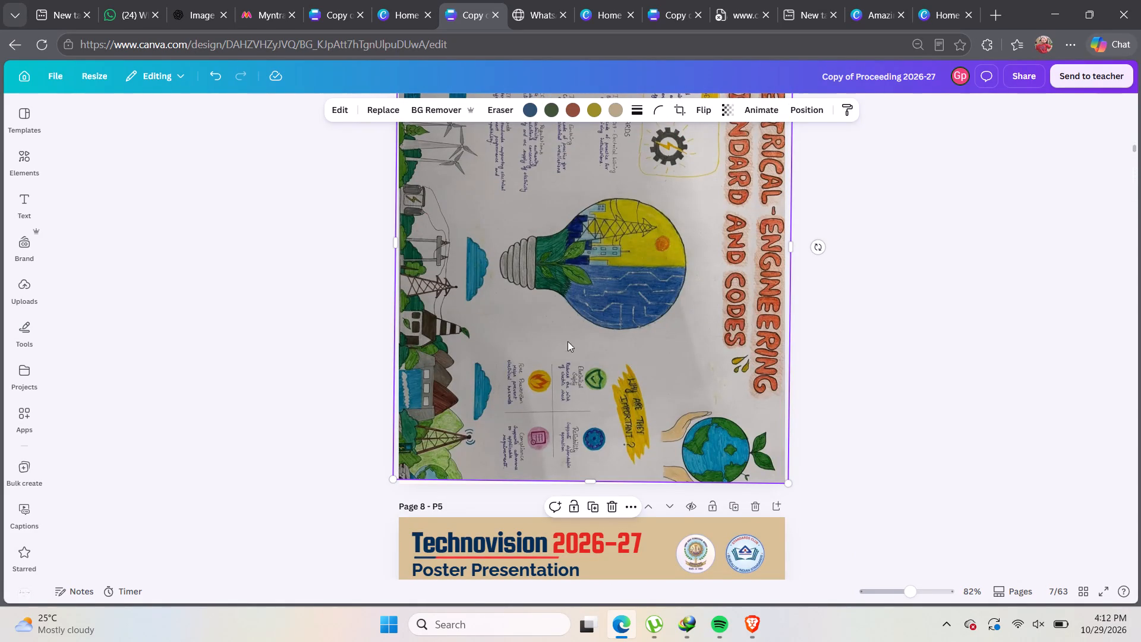
scroll(667, 430, up, 4)
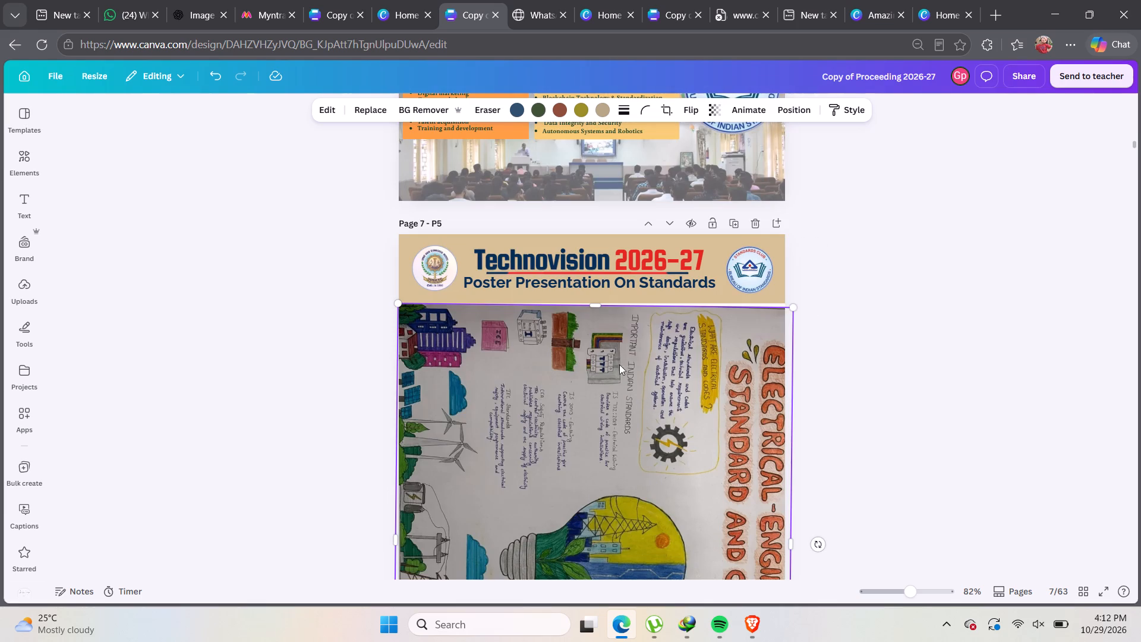
click(594, 298)
click(582, 323)
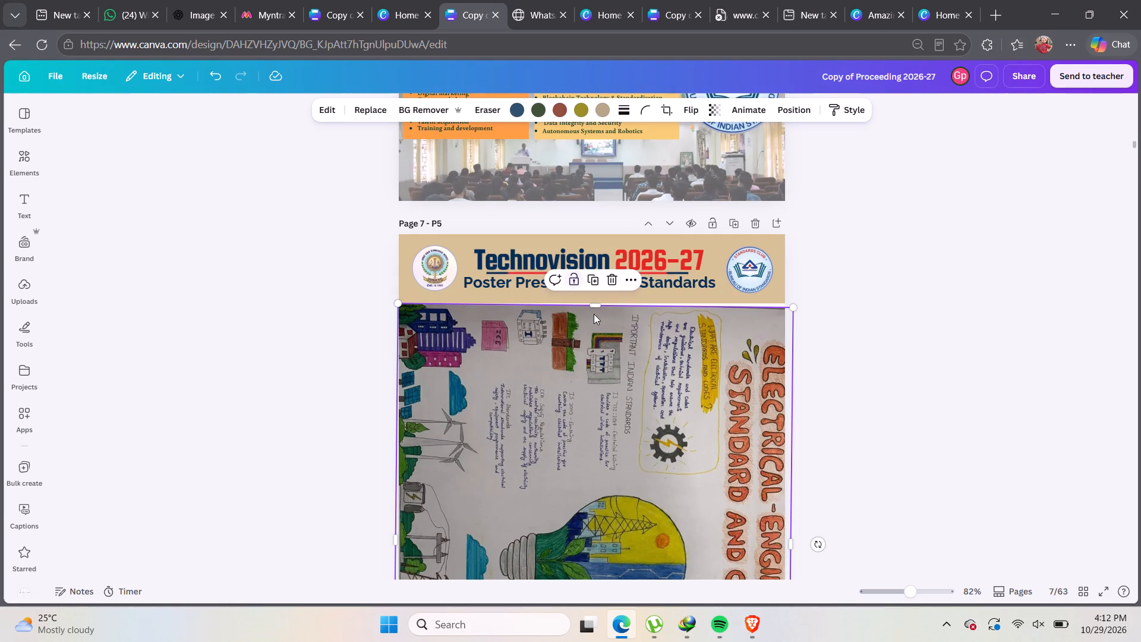
drag(591, 300, 594, 282)
click(470, 316)
click(390, 301)
click(429, 348)
drag(398, 304, 408, 309)
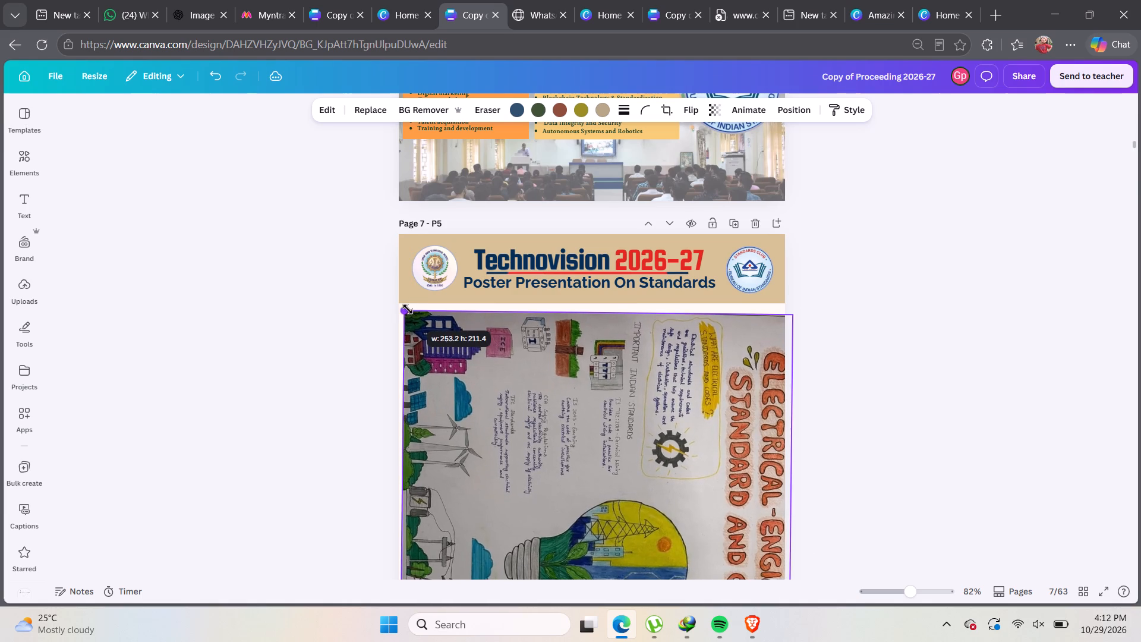
drag(408, 309, 409, 318)
Move the shrunken page 7 poster up against the header band, with its upper-left corner near the page's left edge.
drag(718, 430, 704, 417)
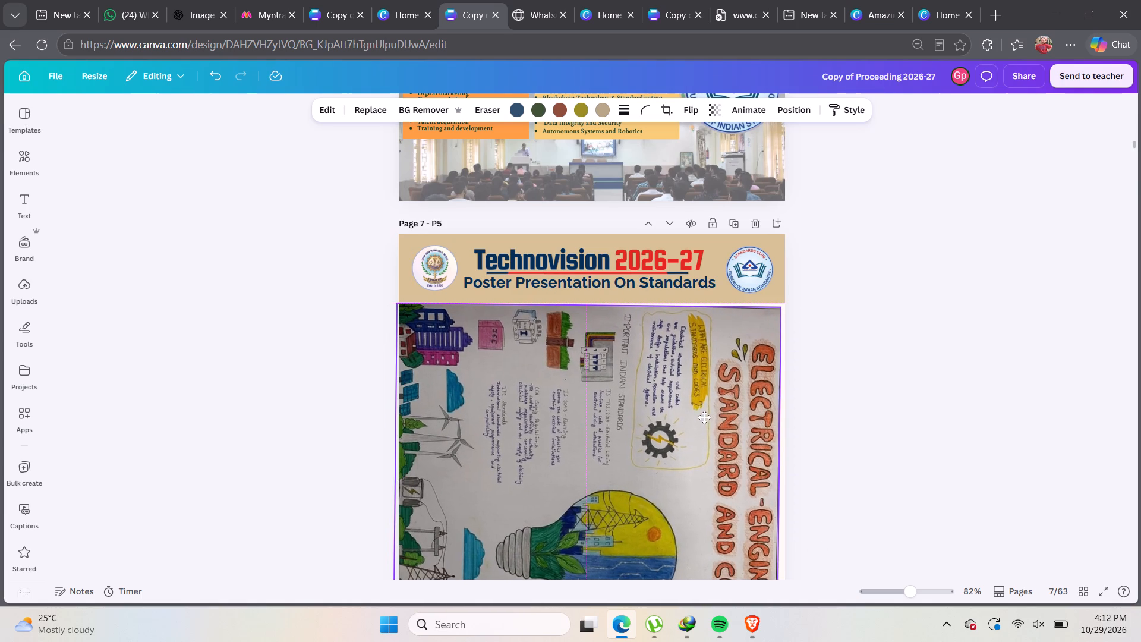
drag(704, 417, 707, 419)
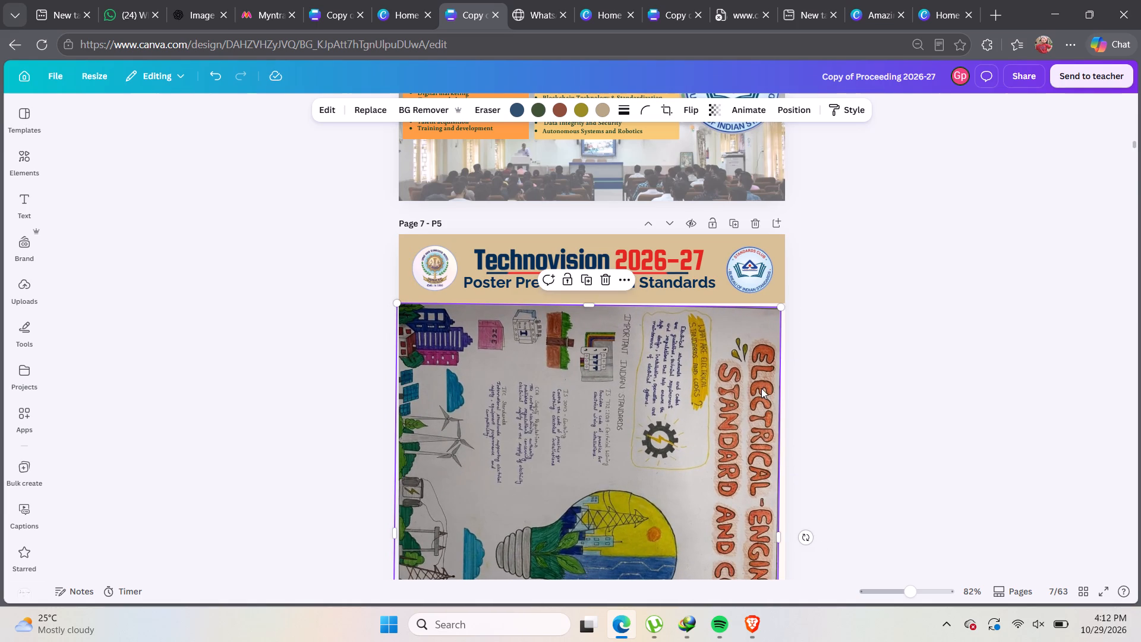
Move the Environment and Green Energy poster down on page 8, away from the header band and nearer the page's lower edge.
scroll(718, 389, down, 6)
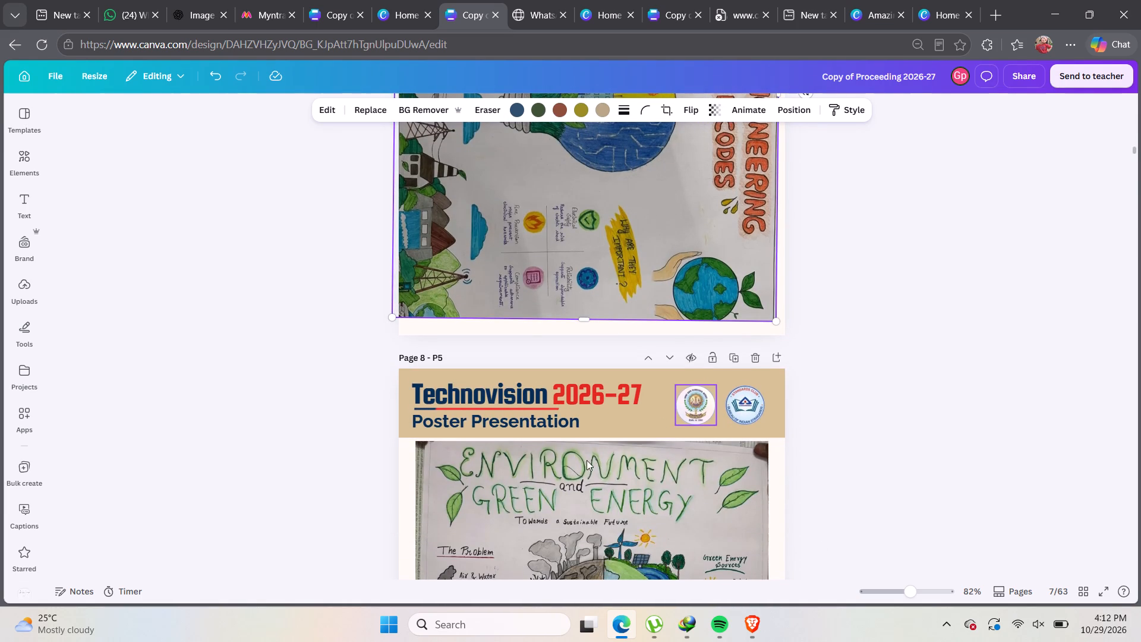
scroll(587, 448, down, 7)
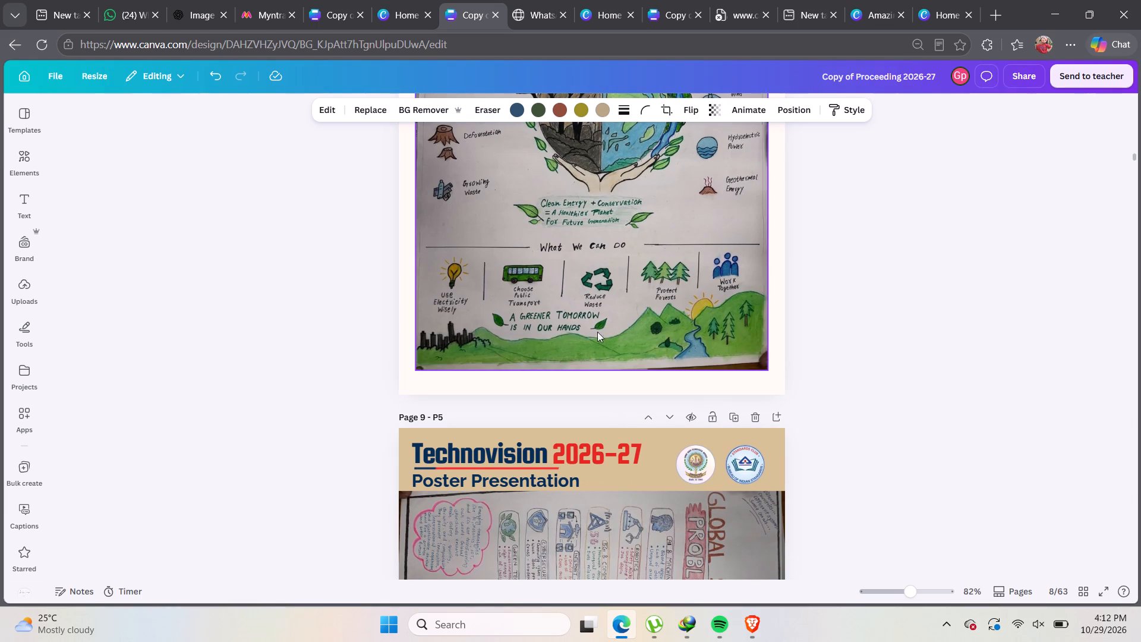
drag(594, 317, 591, 339)
drag(591, 339, 594, 339)
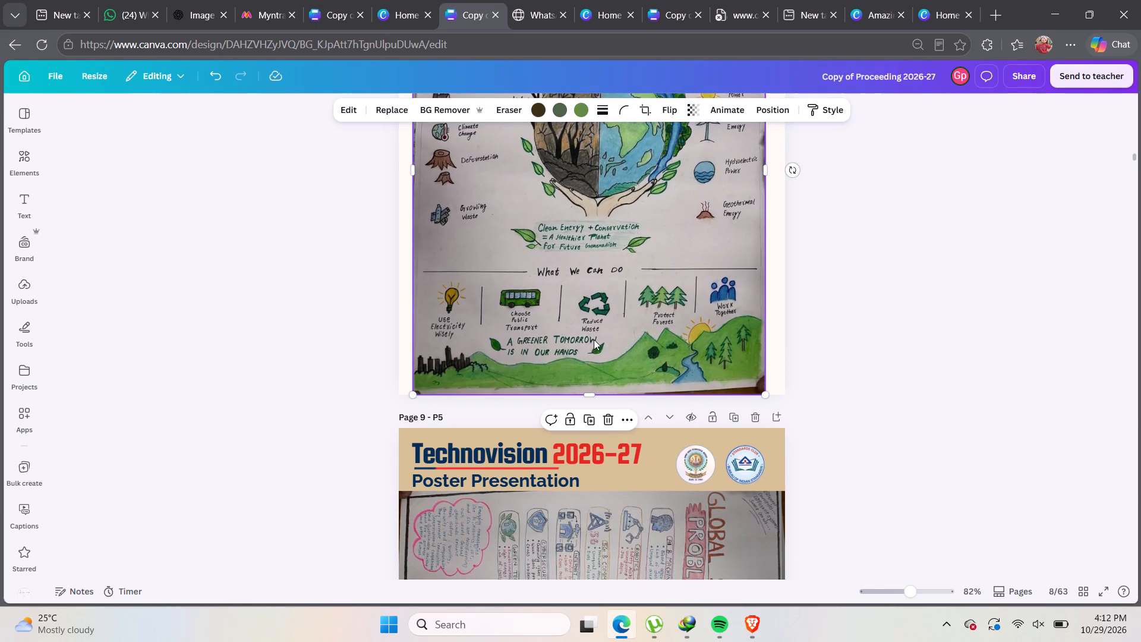
drag(594, 339, 596, 333)
Duplicate page 11, which holds the Human Computer Interaction poster.
scroll(597, 332, down, 10)
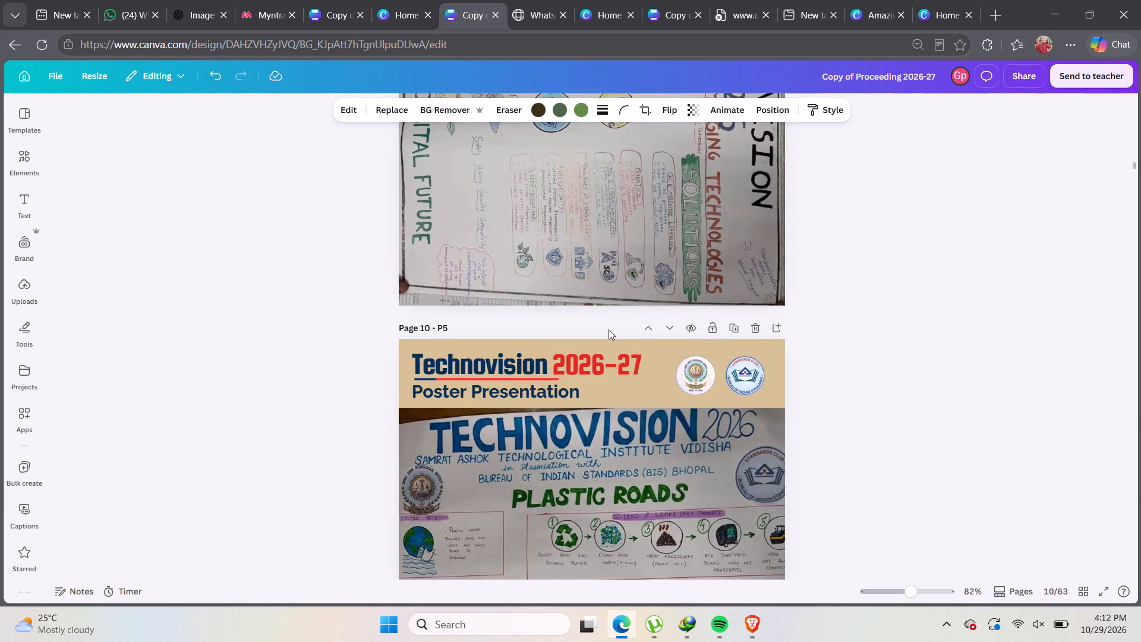
scroll(609, 329, down, 10)
scroll(610, 329, up, 3)
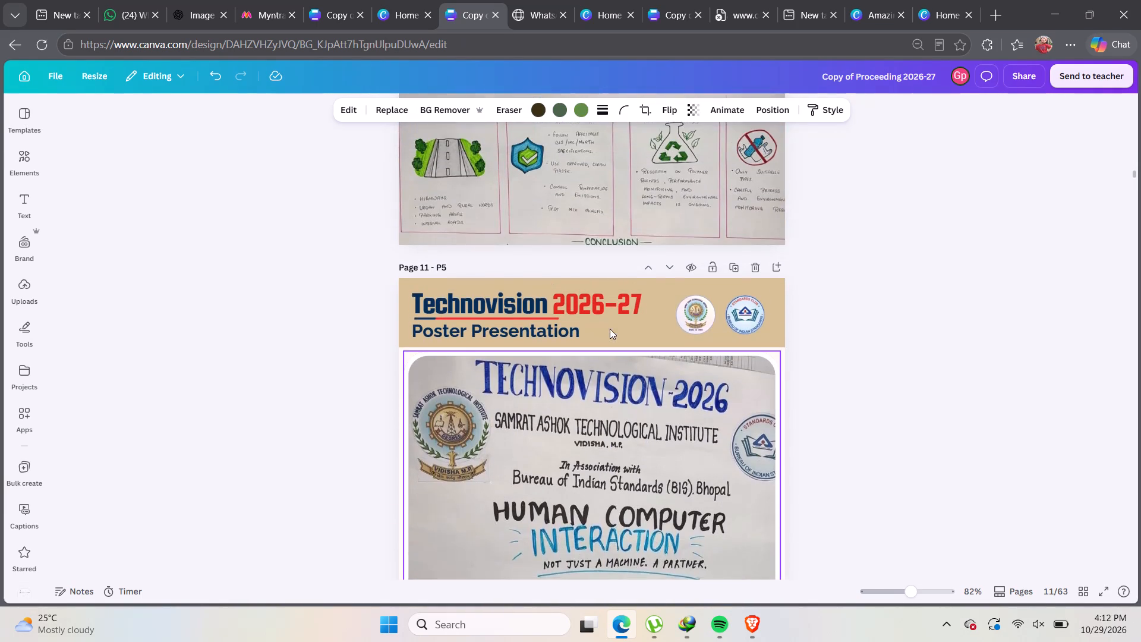
scroll(610, 329, up, 1)
click(730, 392)
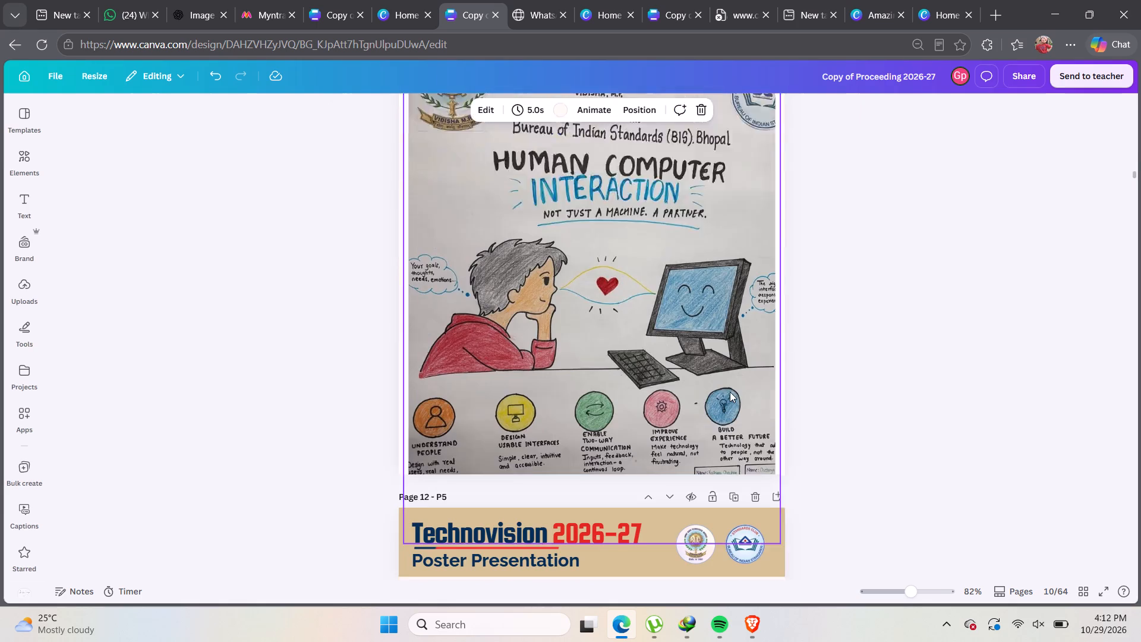
Move the Human Computer Interaction poster page from page 11 up to page 7.
scroll(726, 389, up, 6)
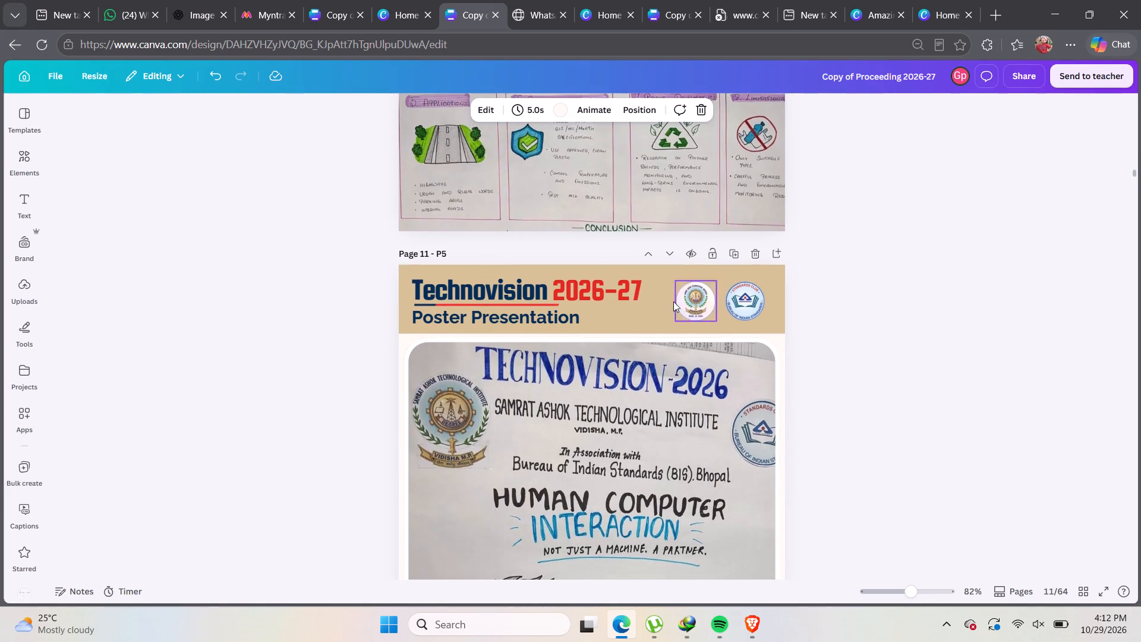
click(650, 253)
click(650, 253)
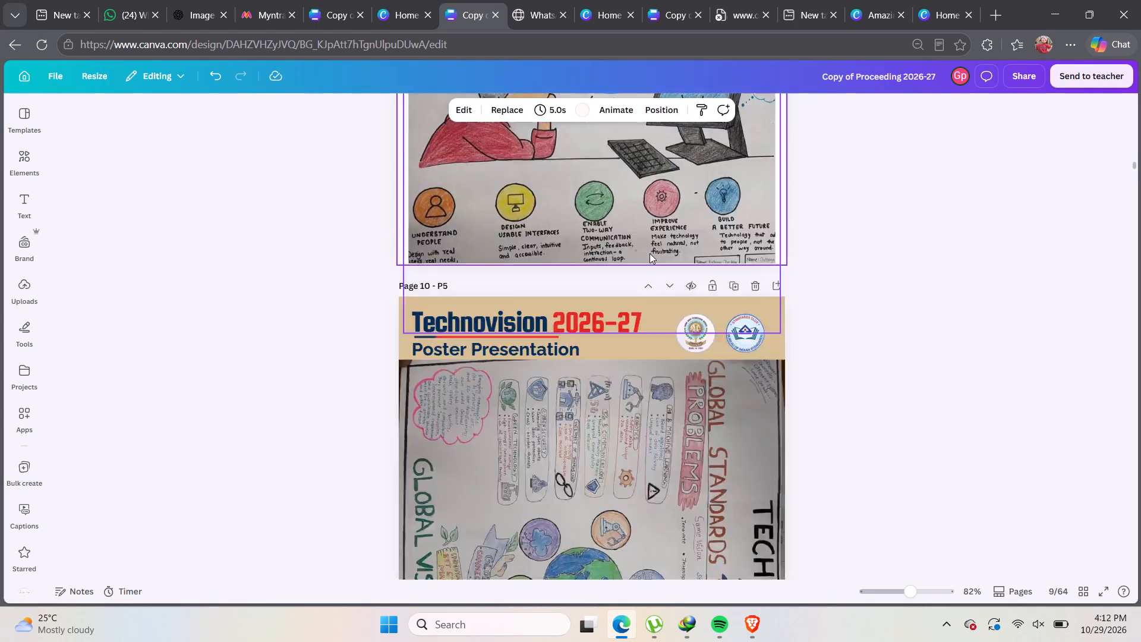
click(650, 253)
click(650, 253)
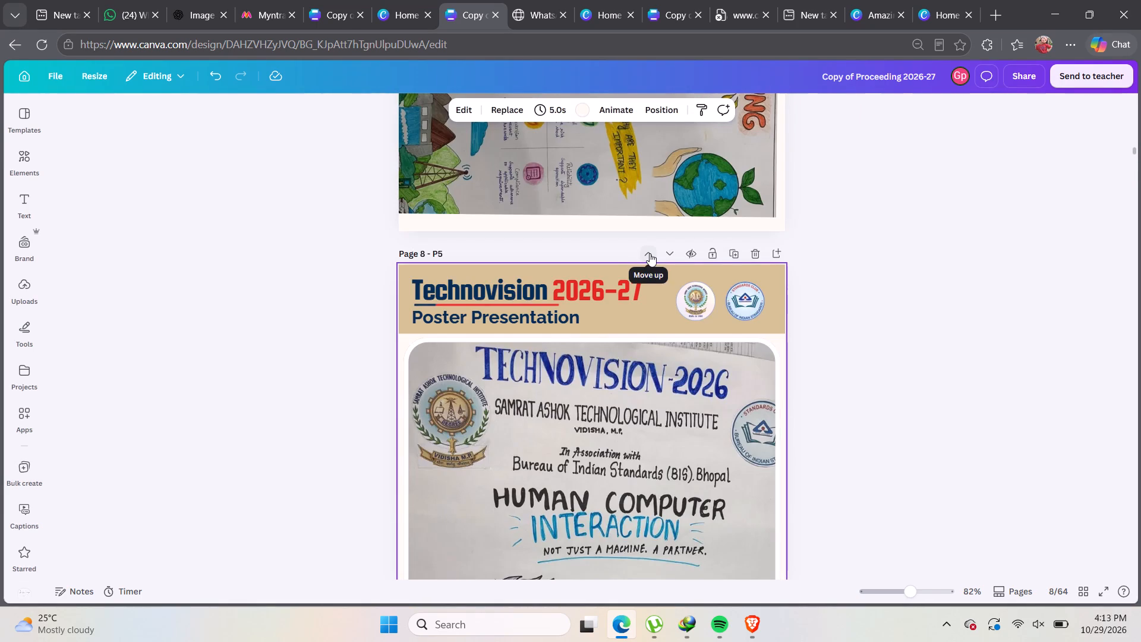
Examine the Human Computer Interaction poster on page 7 against the Electrical Engineering poster on page 8.
scroll(680, 265, down, 2)
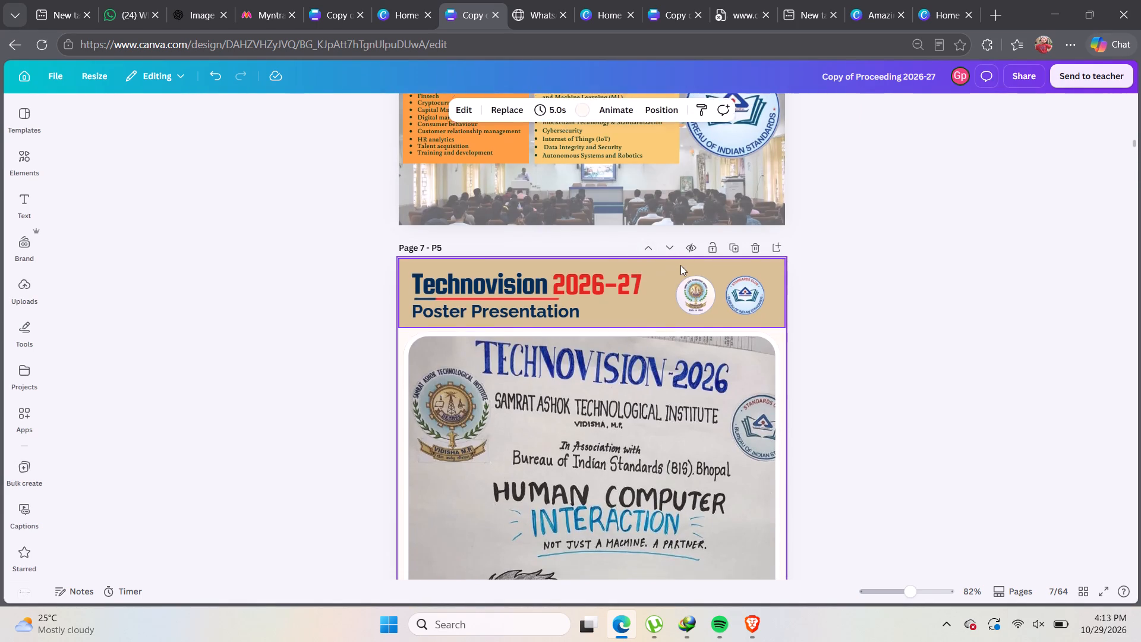
scroll(680, 265, down, 7)
click(674, 341)
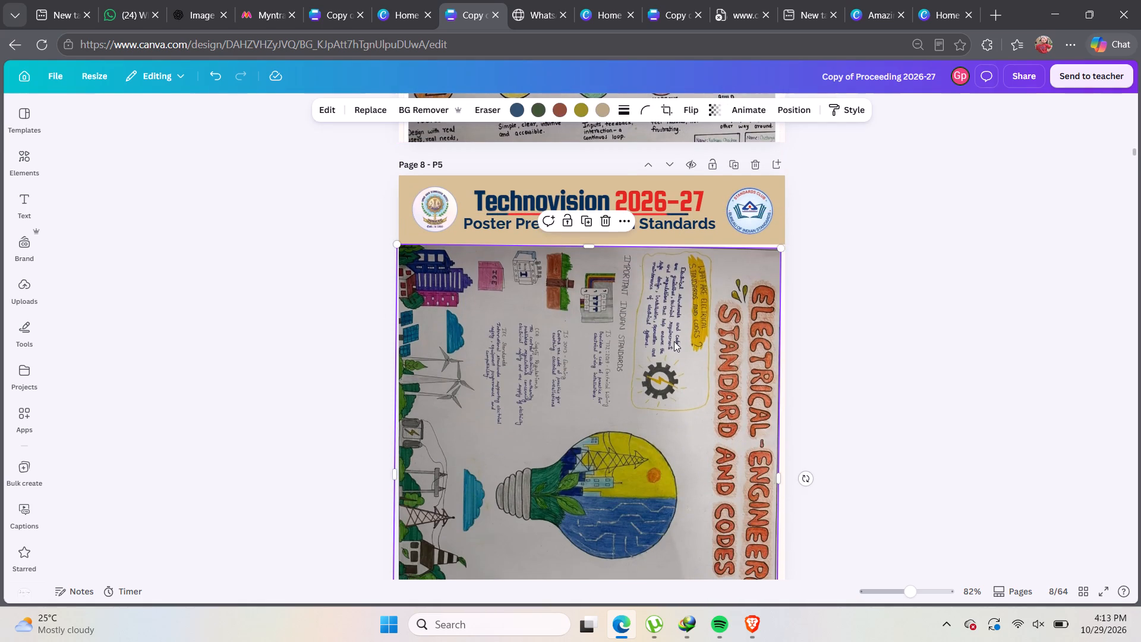
click(664, 354)
scroll(609, 336, up, 6)
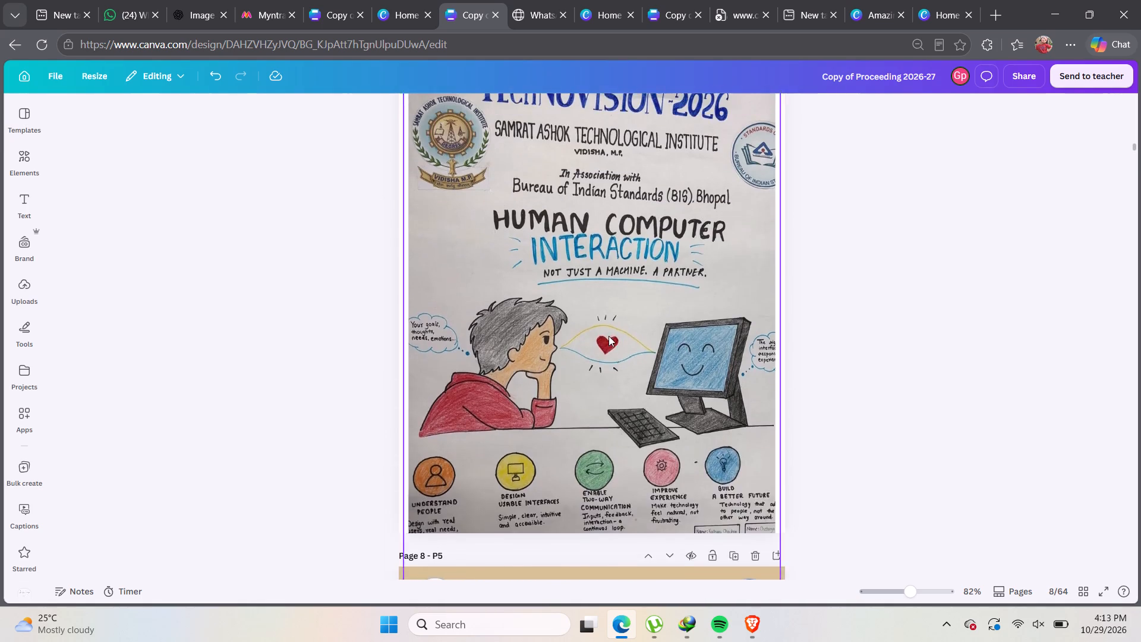
scroll(666, 316, down, 3)
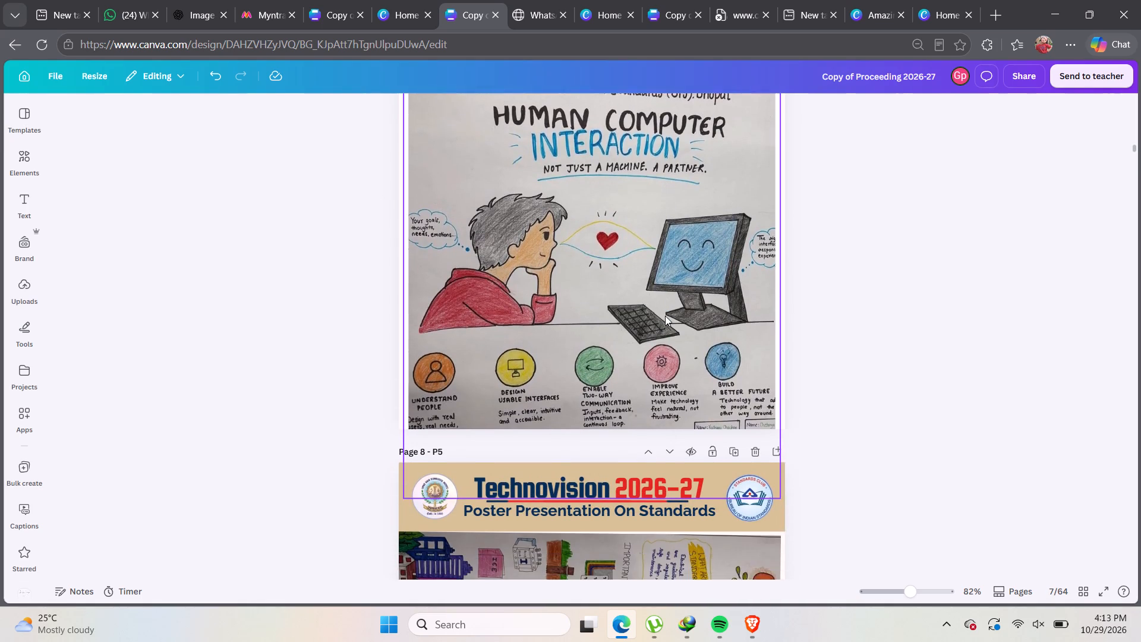
scroll(665, 316, down, 1)
scroll(665, 316, up, 4)
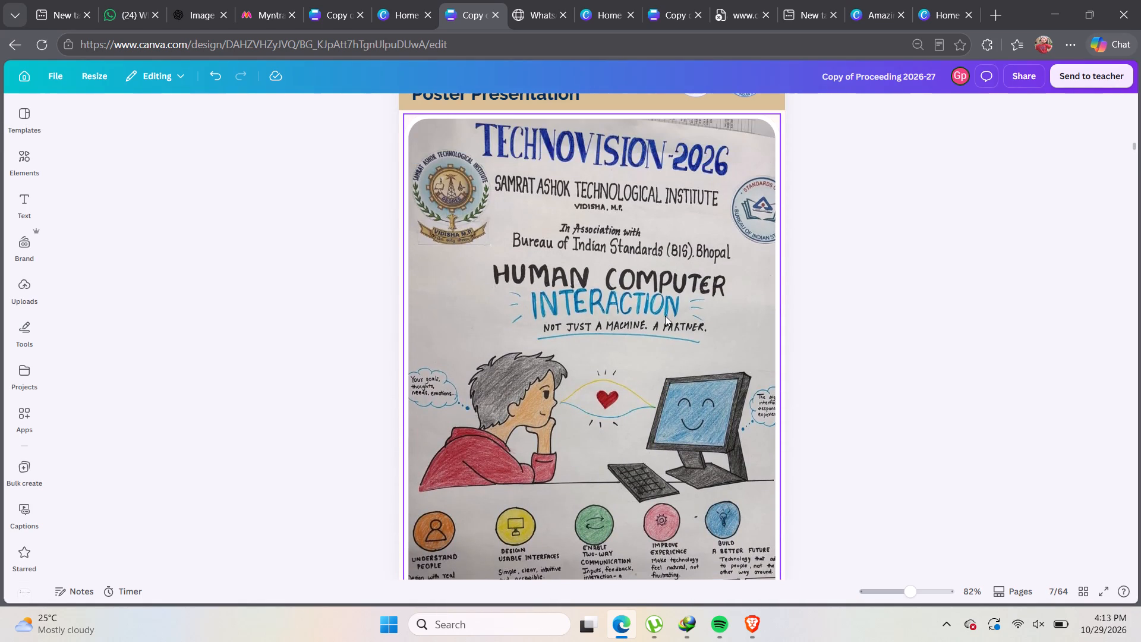
scroll(665, 316, down, 4)
Duplicate page 7, the Human Computer Interaction poster page, four times.
scroll(665, 316, up, 7)
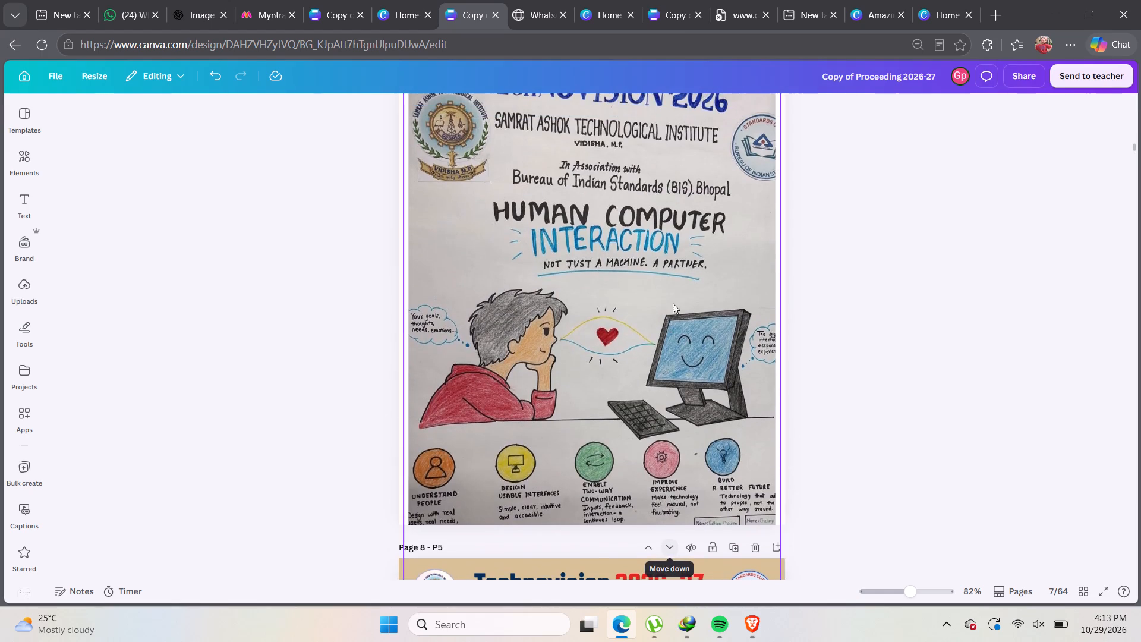
click(730, 251)
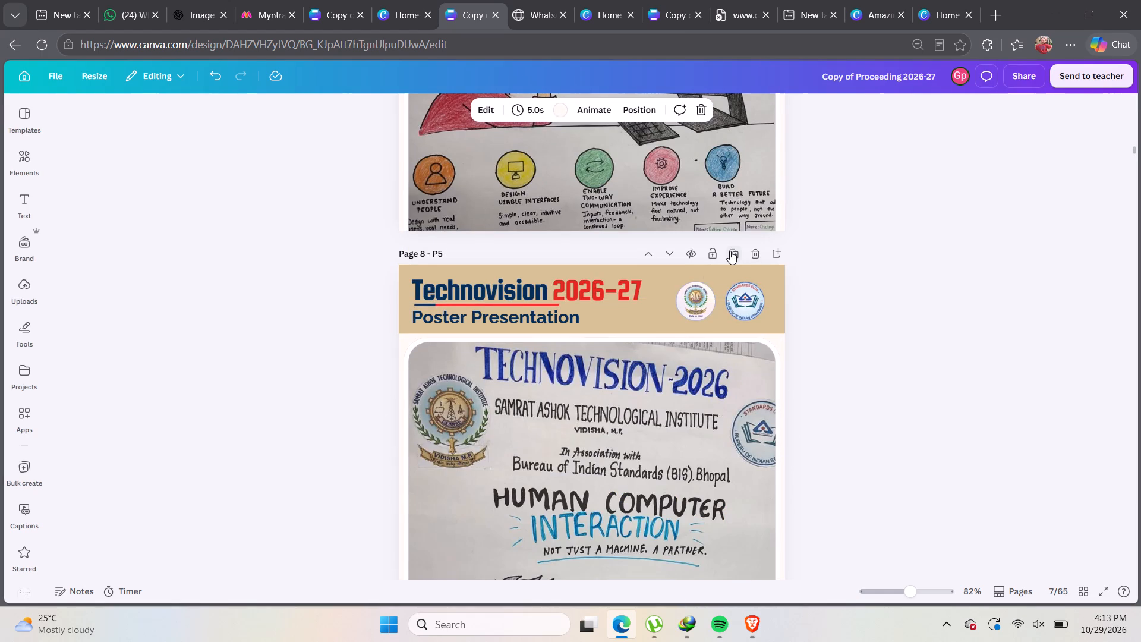
click(730, 251)
click(730, 251)
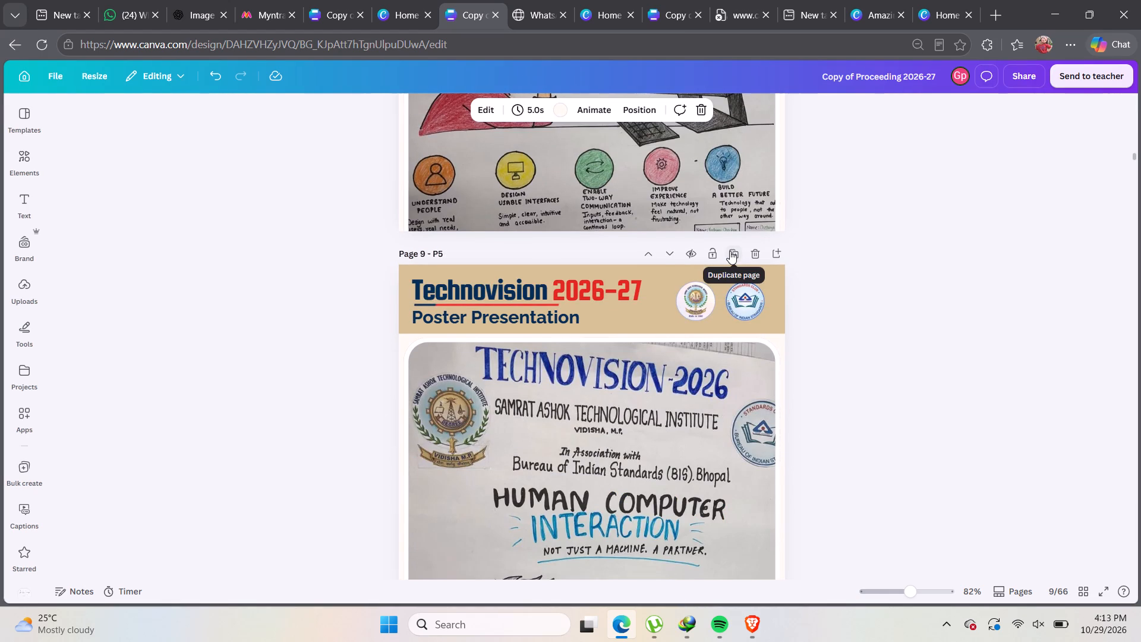
click(730, 251)
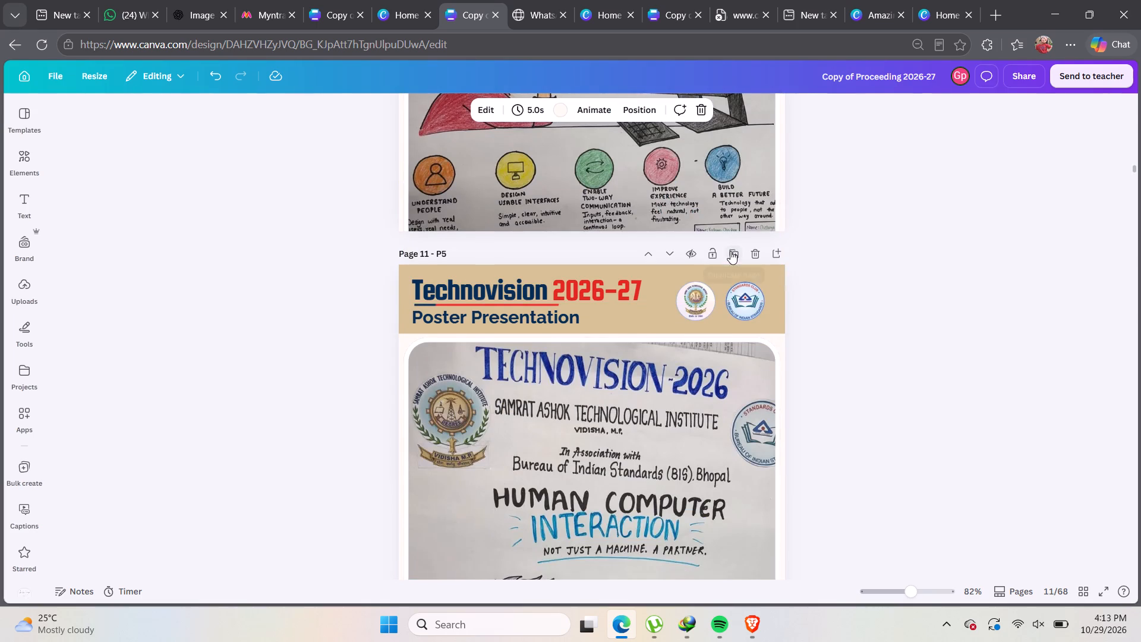
Move the Electrical Engineering Standard and Codes page up one place, from page 12 to page 11.
scroll(677, 256, up, 14)
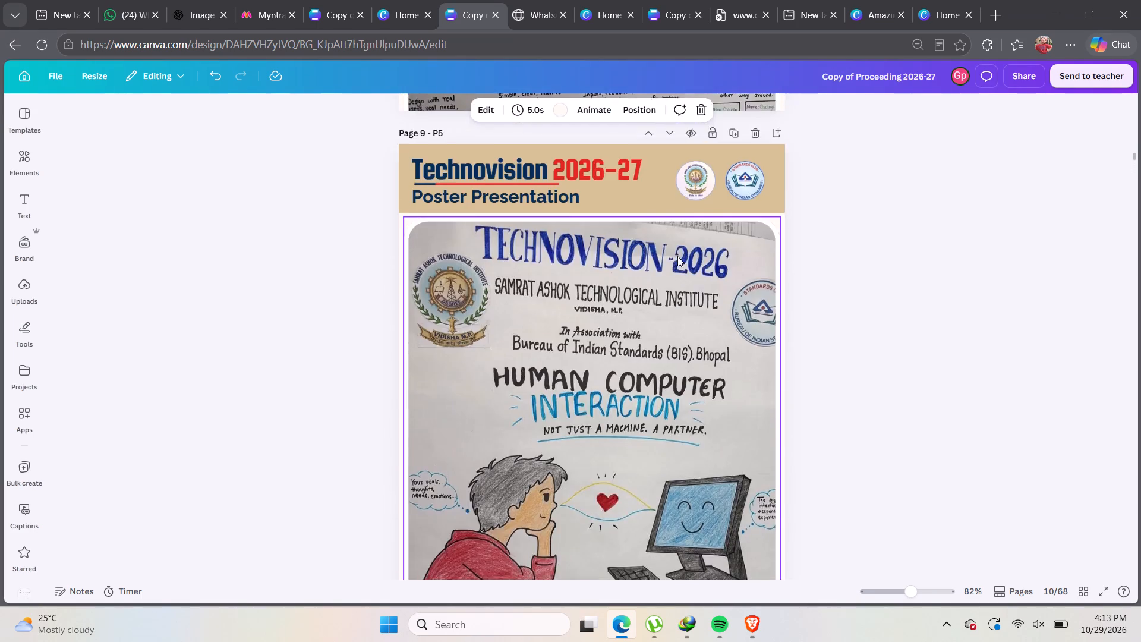
scroll(677, 256, up, 12)
scroll(677, 256, down, 20)
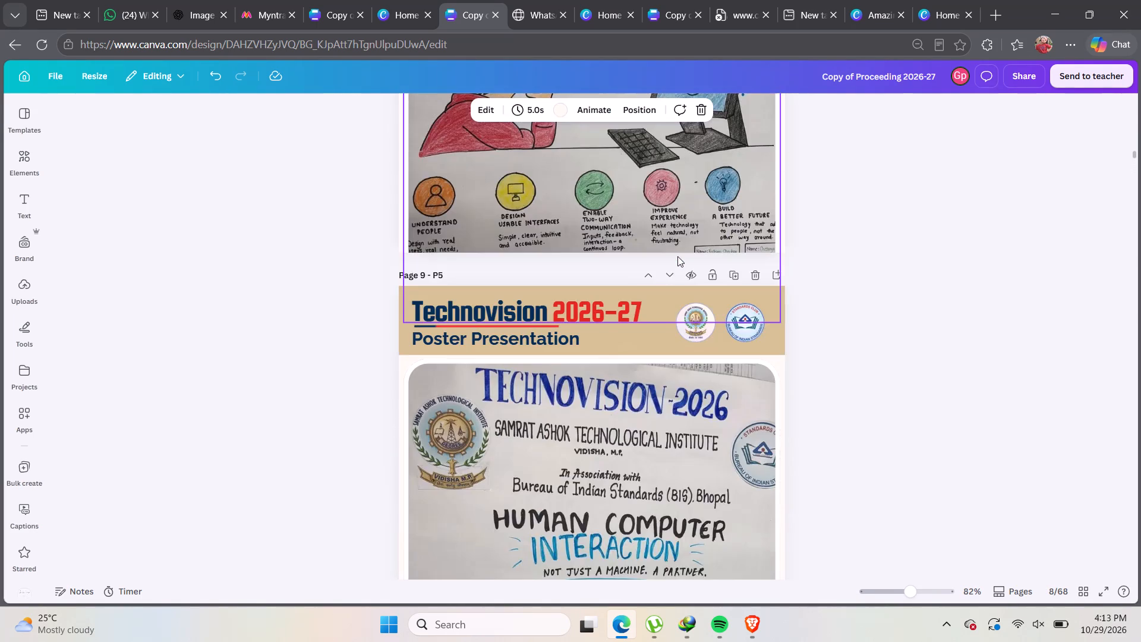
scroll(677, 256, down, 16)
scroll(677, 256, up, 1)
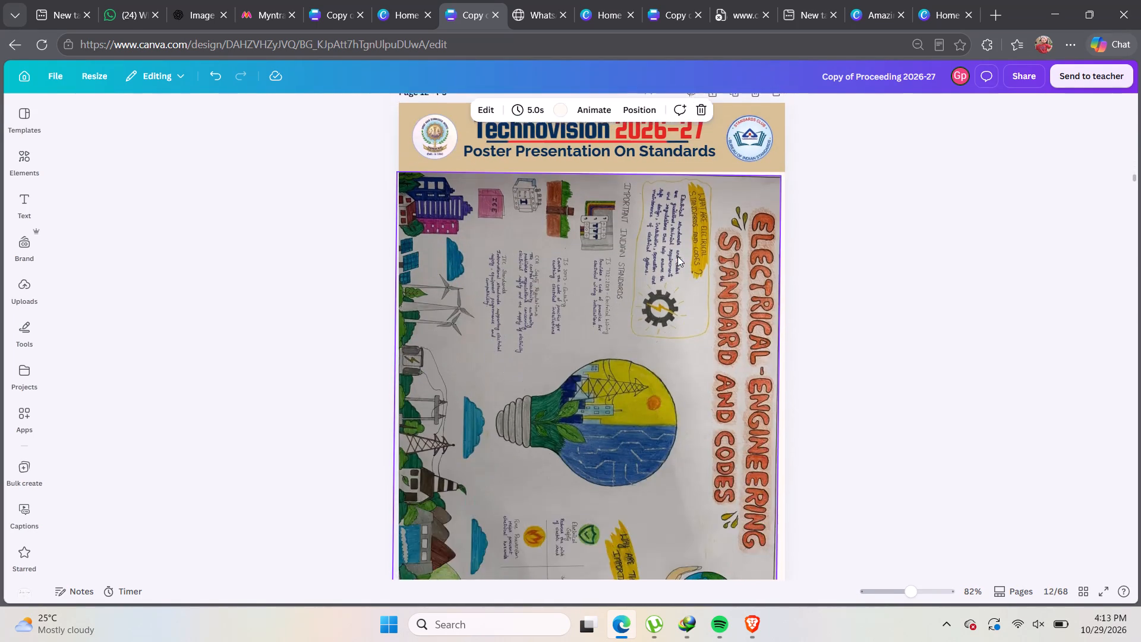
scroll(677, 256, up, 2)
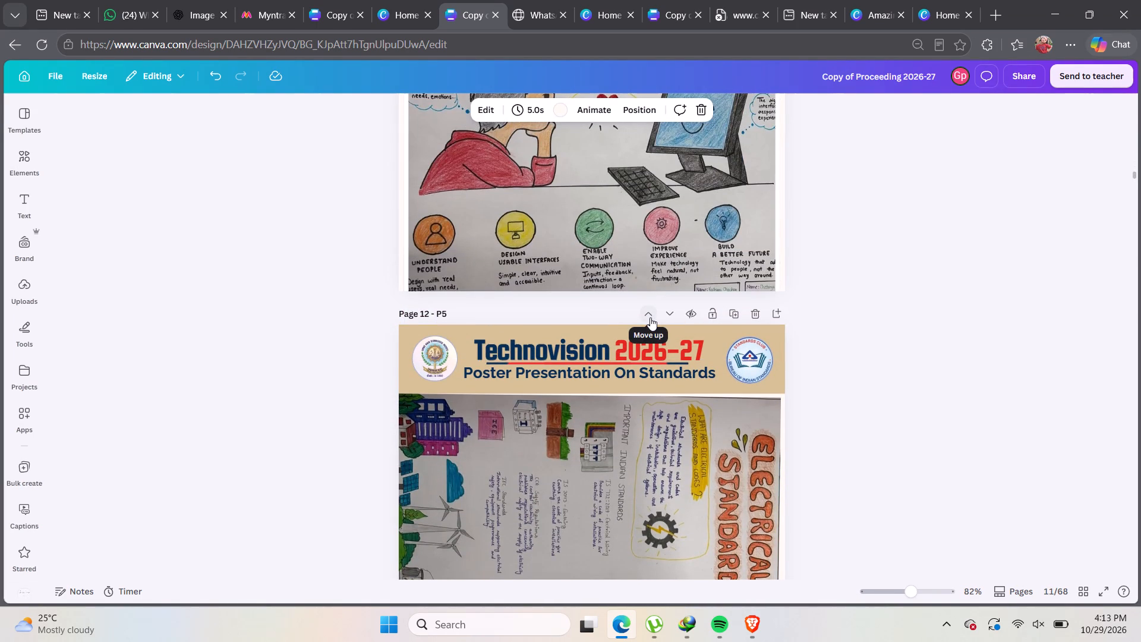
click(650, 317)
Move the Environment and Green Energy page from page 13 up to page 8, directly after the first Human Computer Interaction page.
scroll(652, 317, down, 8)
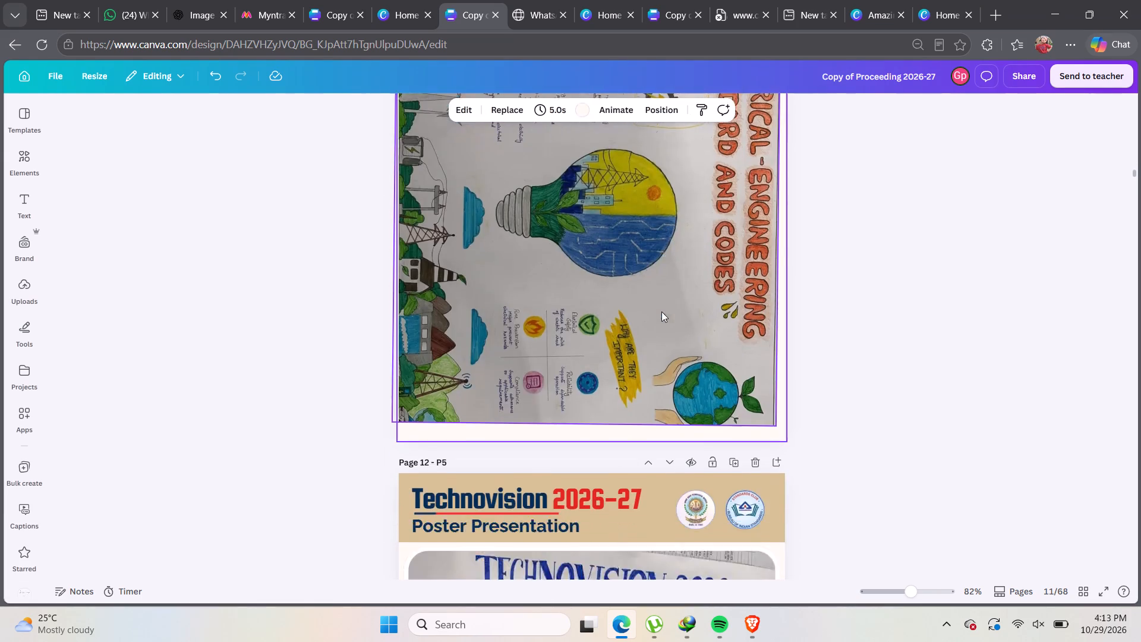
scroll(662, 311, down, 7)
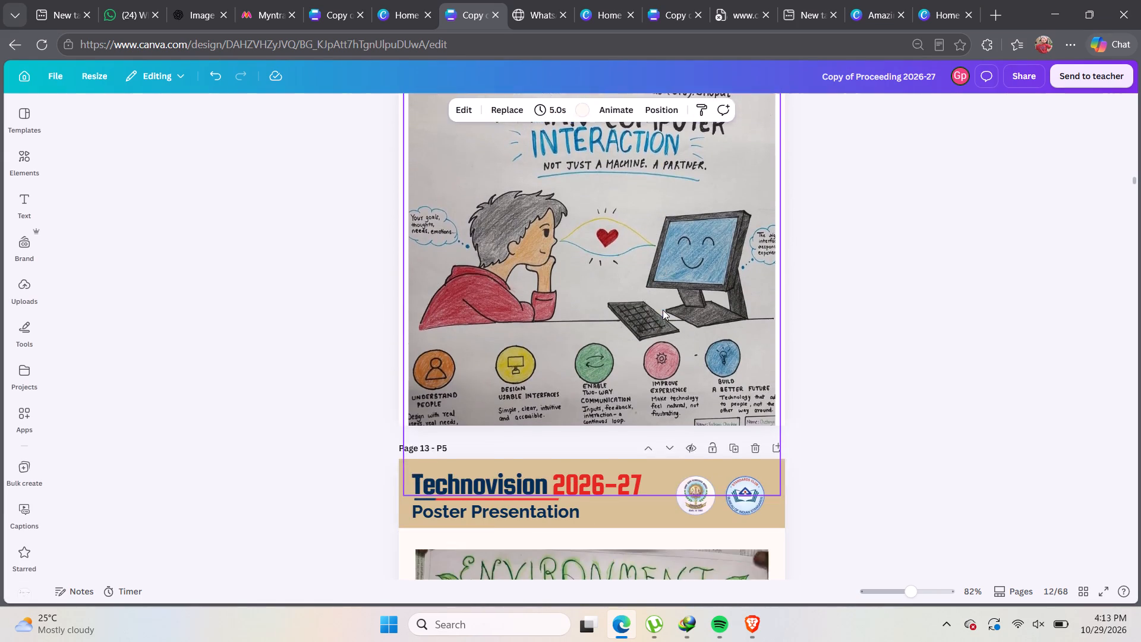
scroll(663, 310, down, 3)
scroll(663, 310, up, 2)
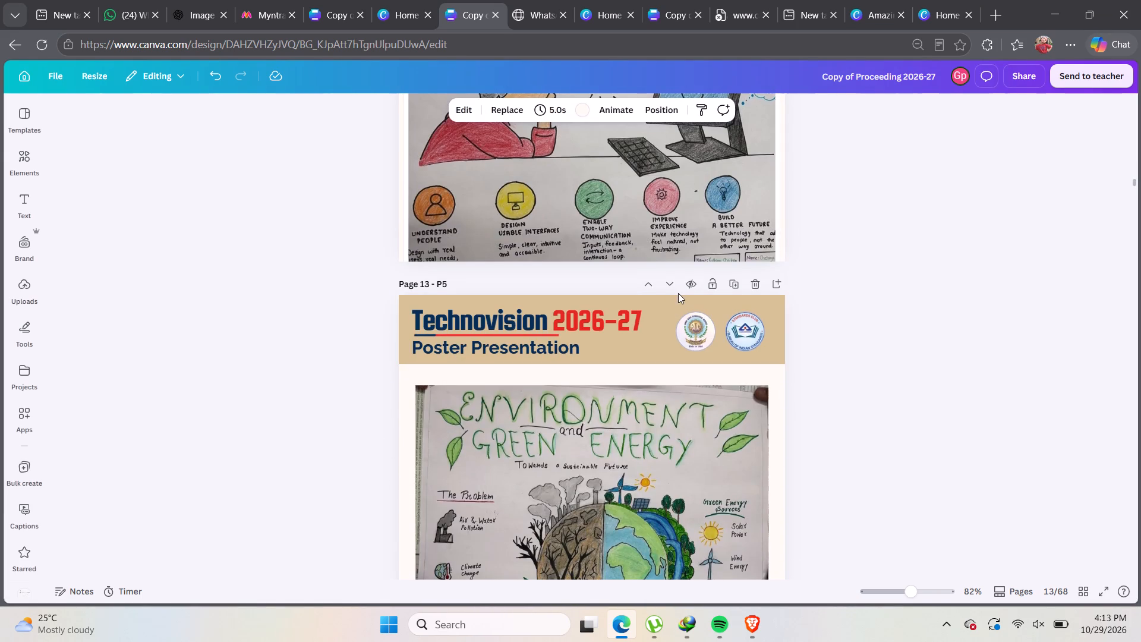
click(651, 288)
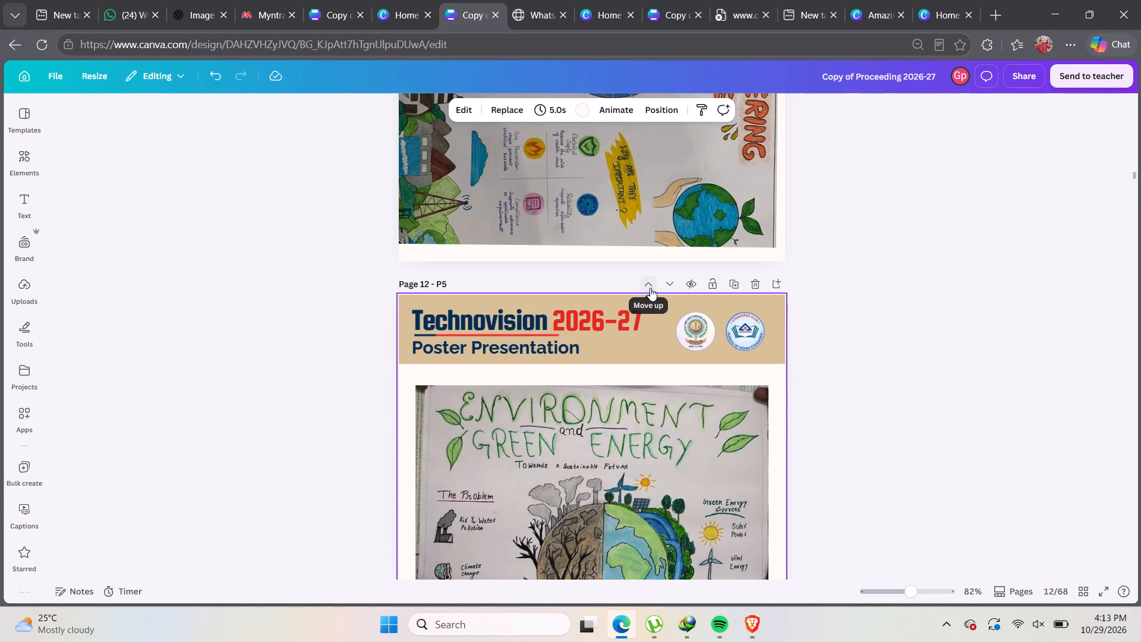
click(650, 288)
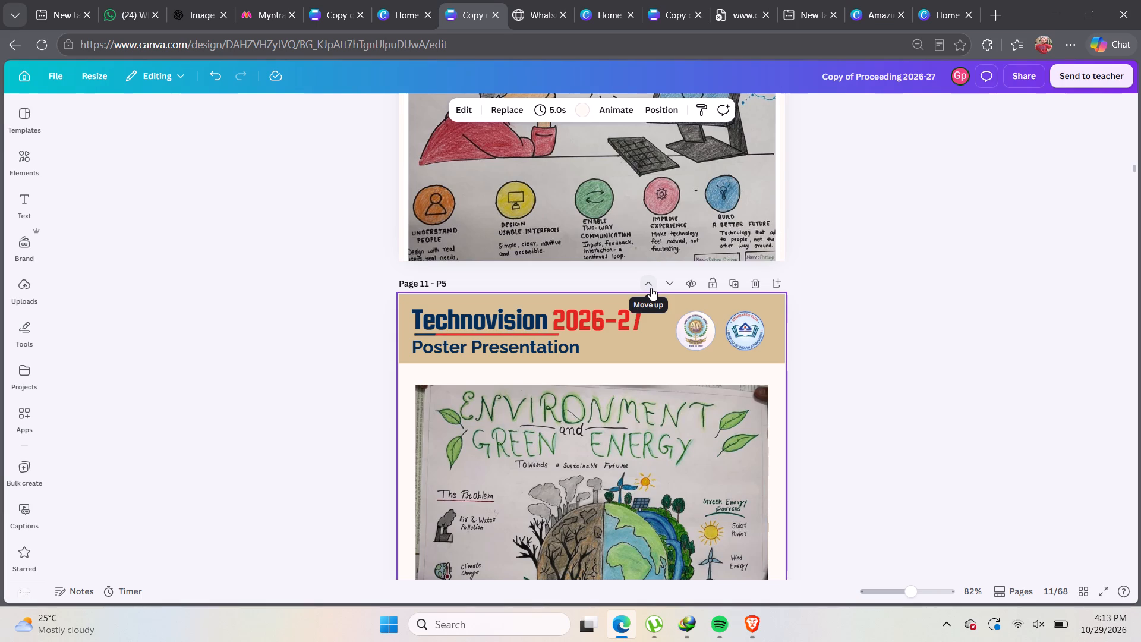
click(651, 288)
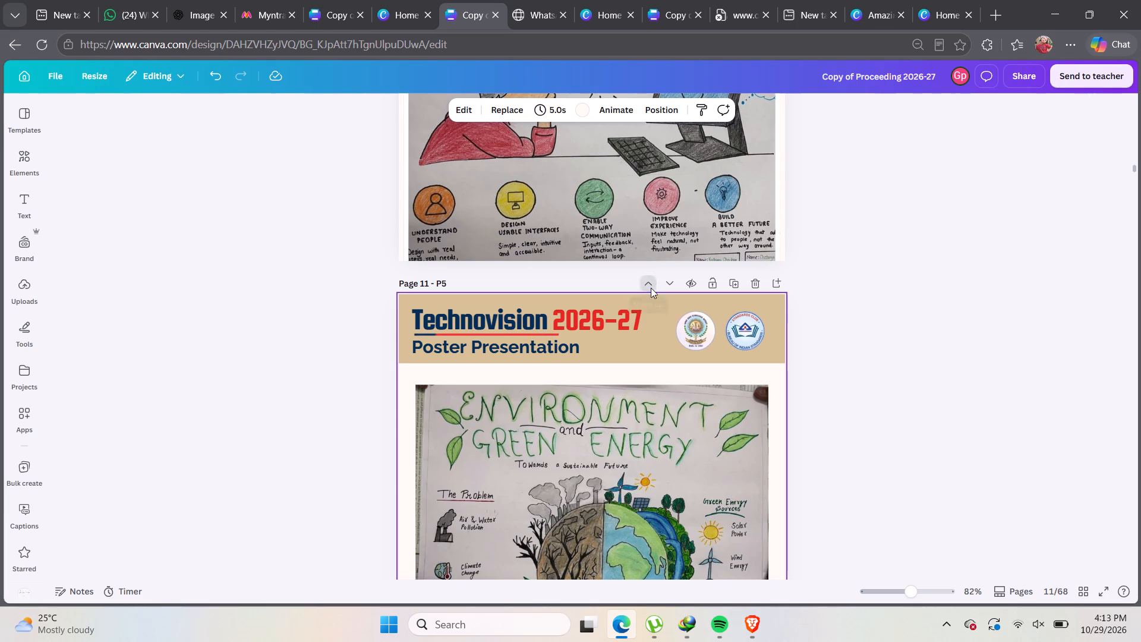
click(651, 288)
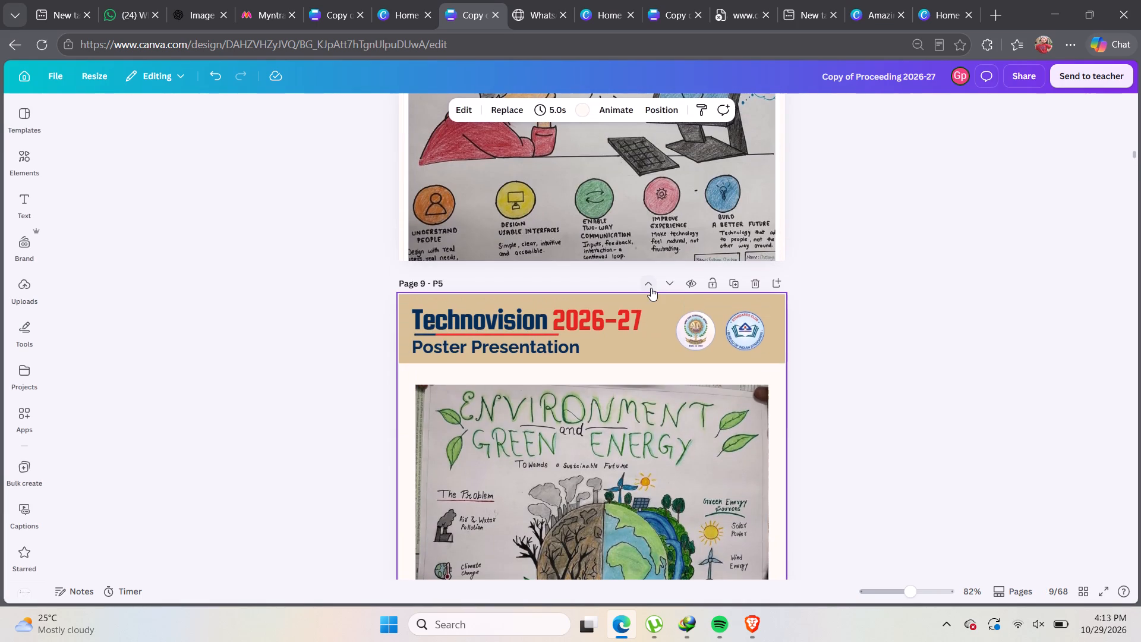
click(651, 288)
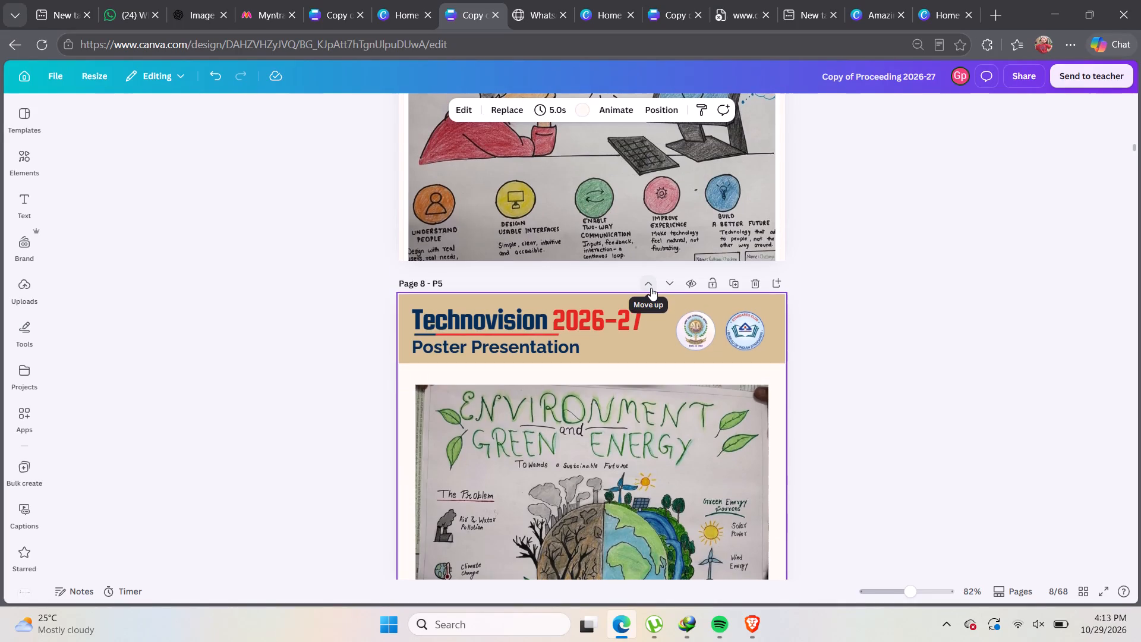
click(651, 288)
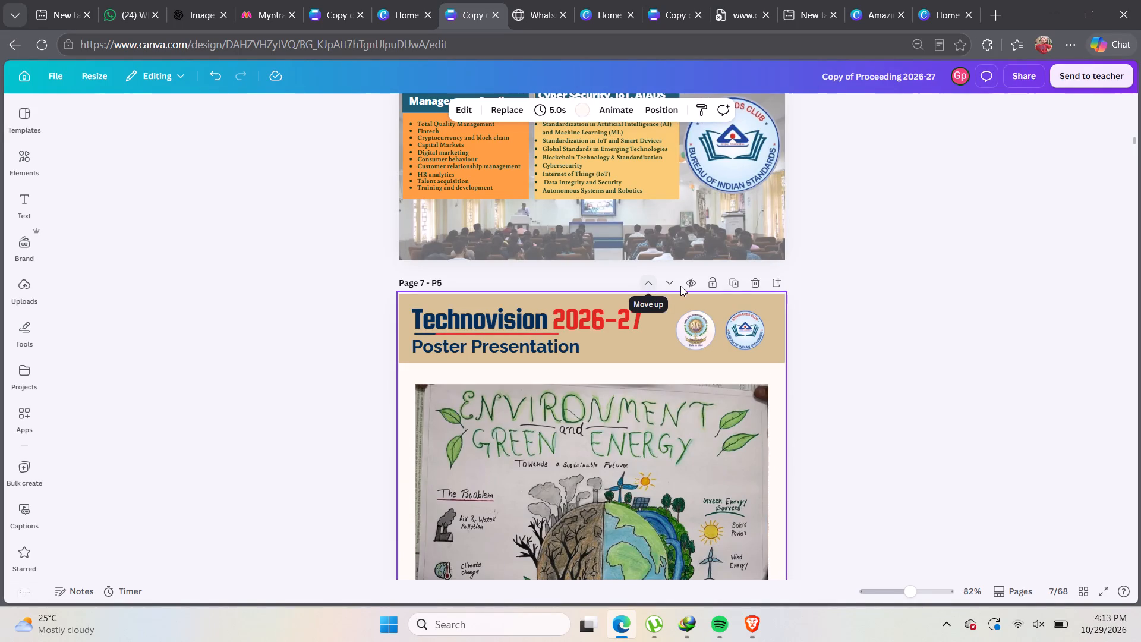
click(671, 286)
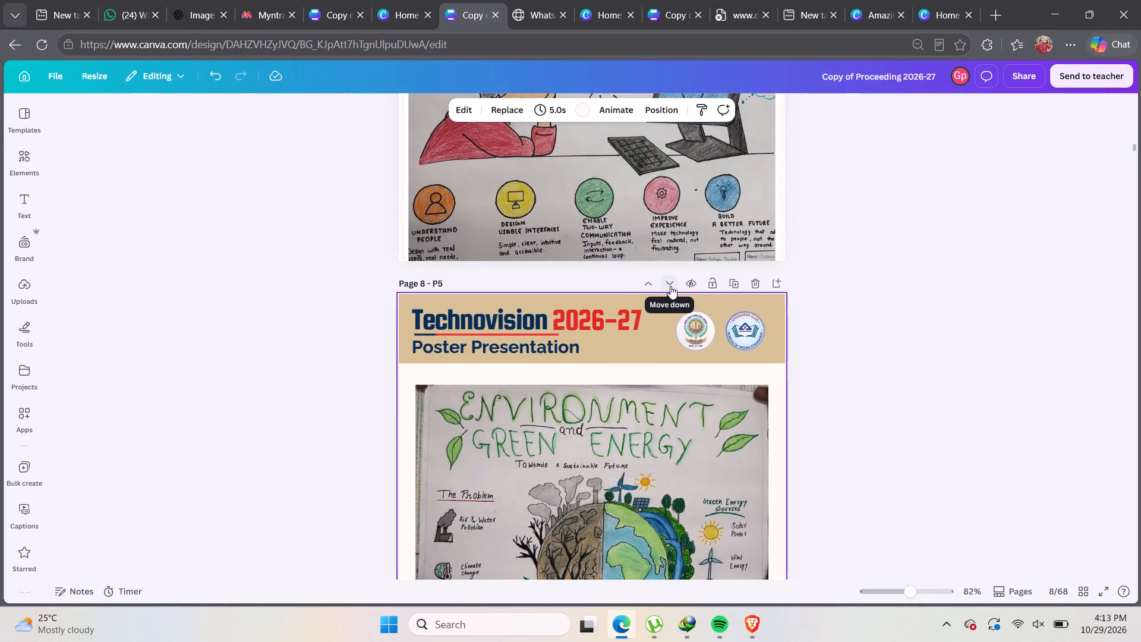
Review the order and layout of poster pages 7 and 8.
scroll(641, 289, down, 1)
scroll(641, 289, up, 1)
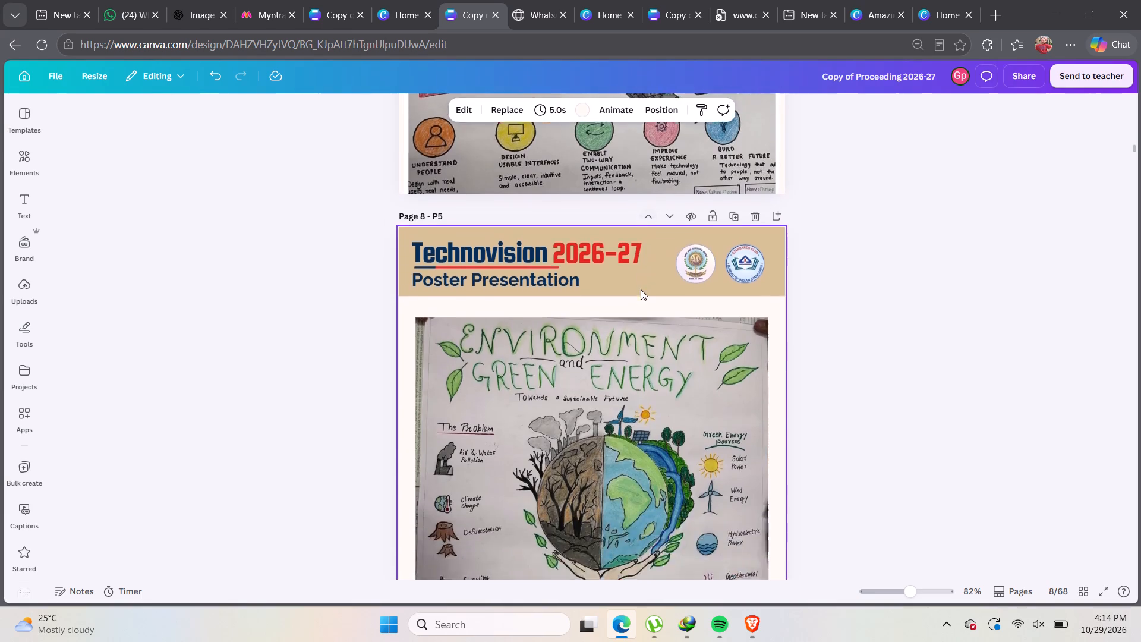
scroll(641, 289, up, 8)
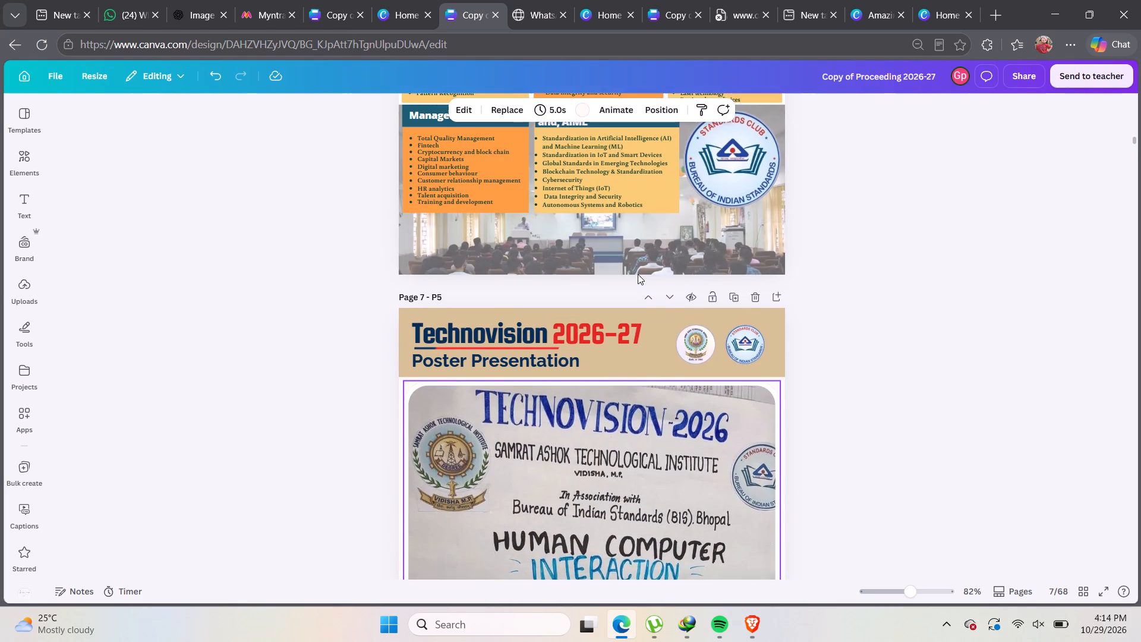
scroll(638, 274, down, 4)
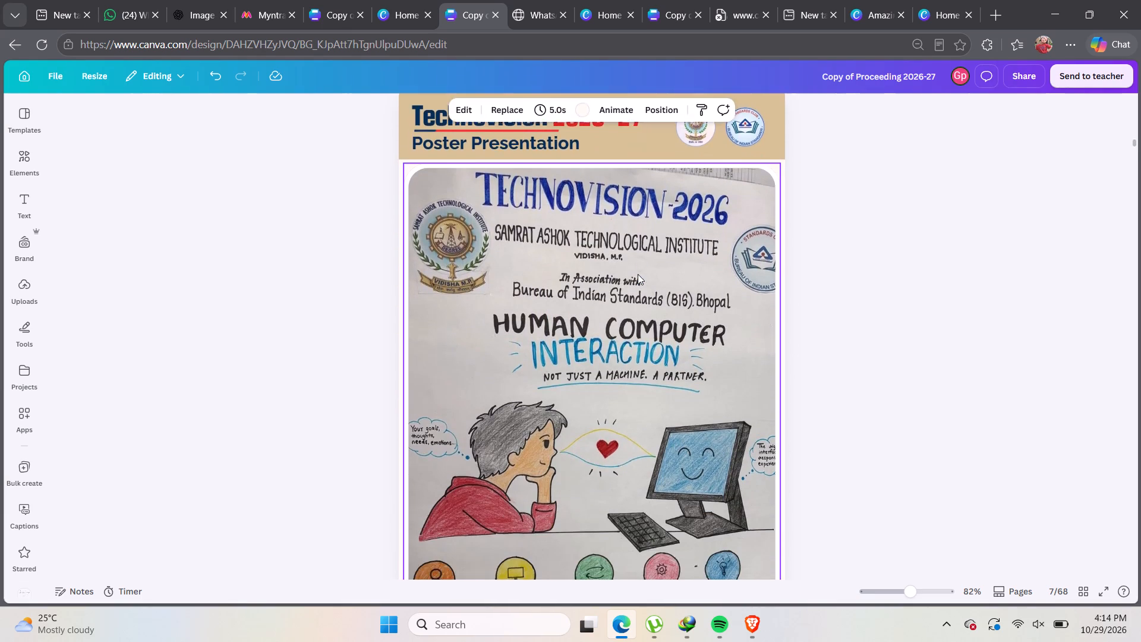
scroll(638, 274, down, 5)
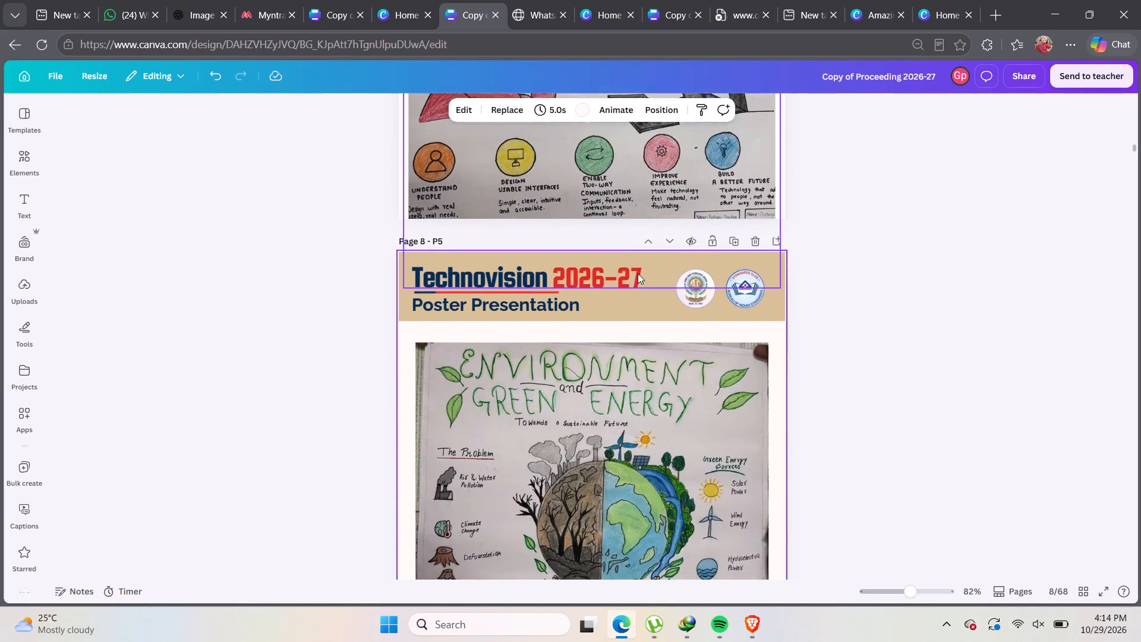
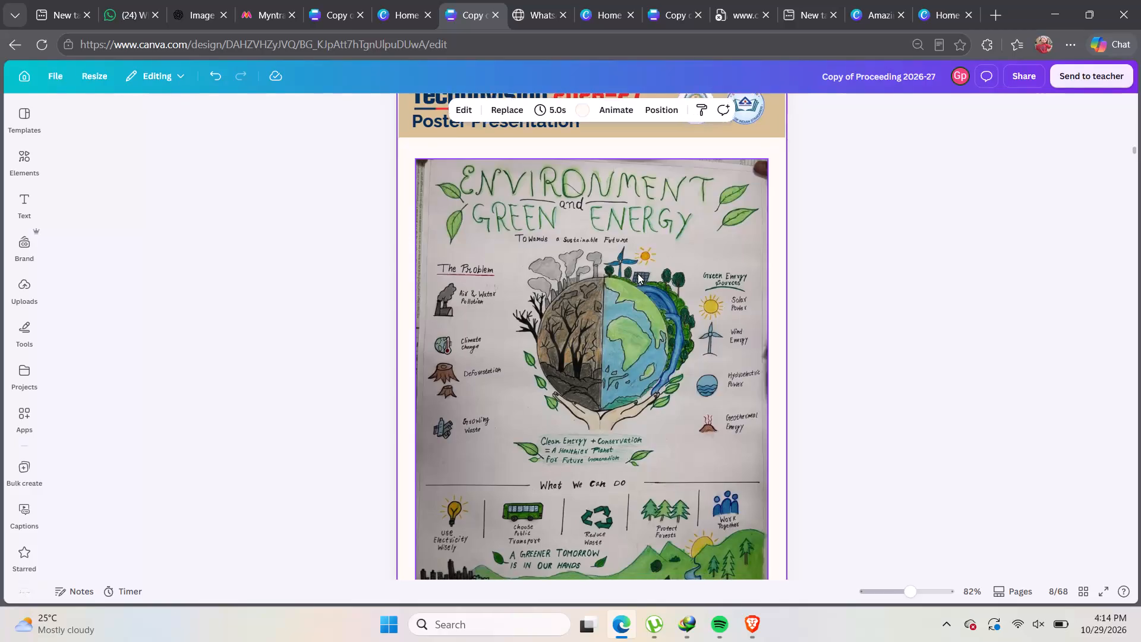
Compare poster pages 7, 8 and 9 to check their order and layout.
scroll(638, 273, up, 10)
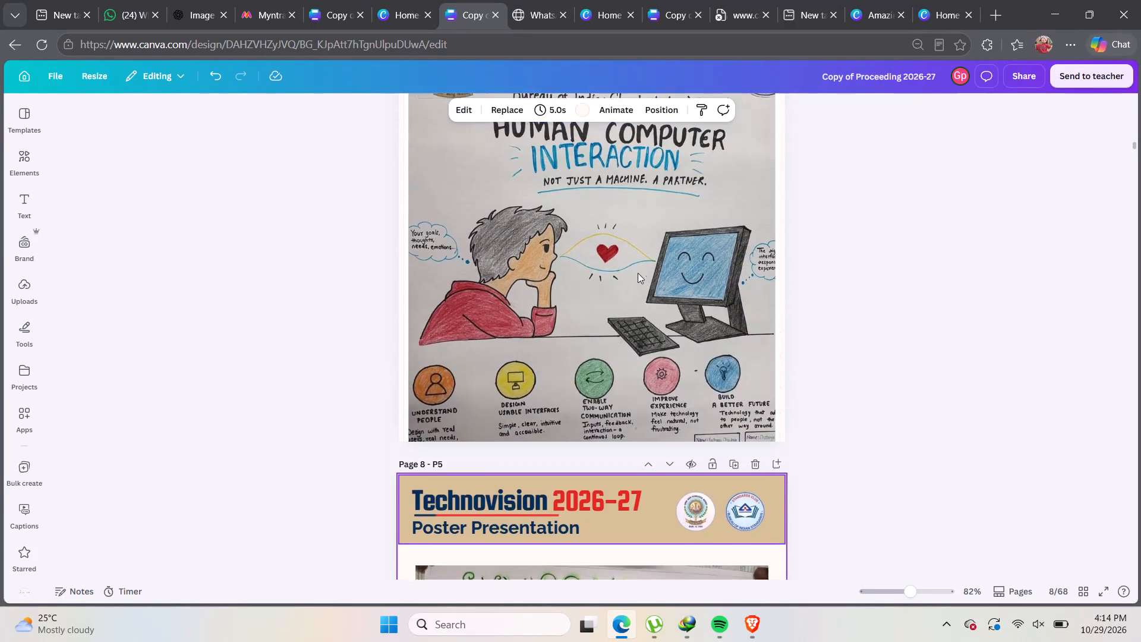
scroll(638, 273, up, 3)
scroll(638, 273, down, 9)
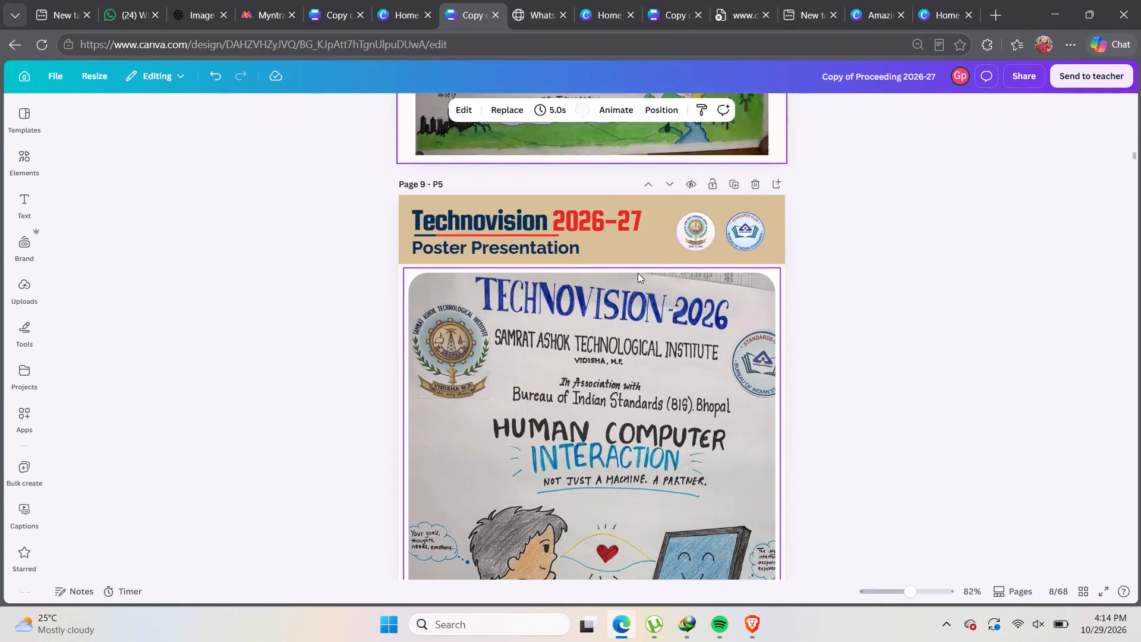
scroll(638, 273, up, 12)
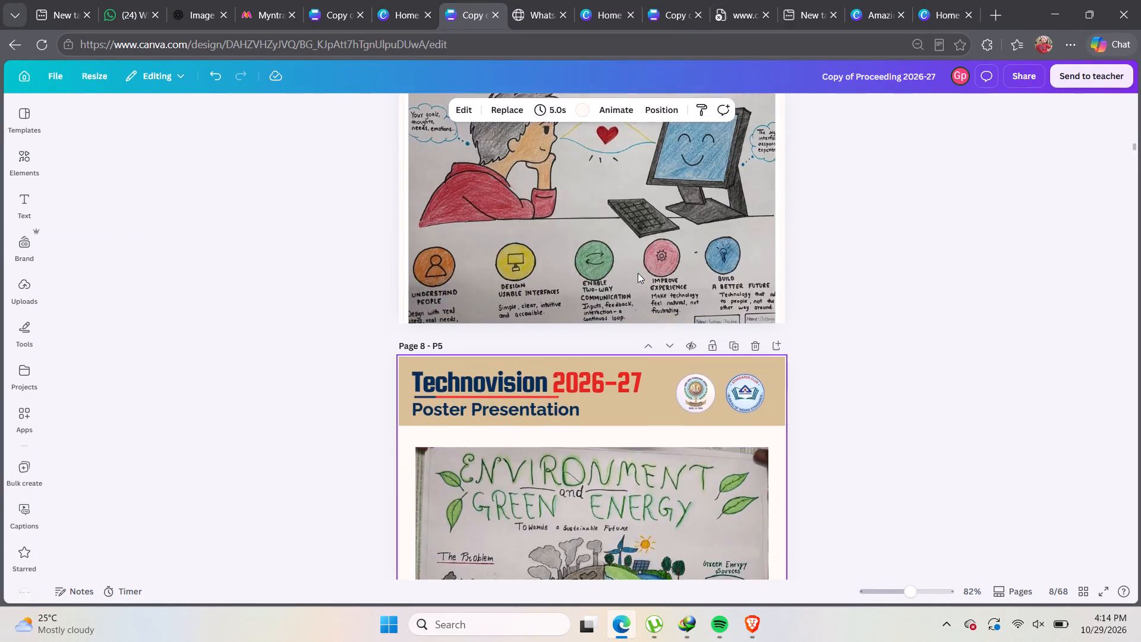
scroll(638, 273, up, 5)
scroll(638, 273, down, 4)
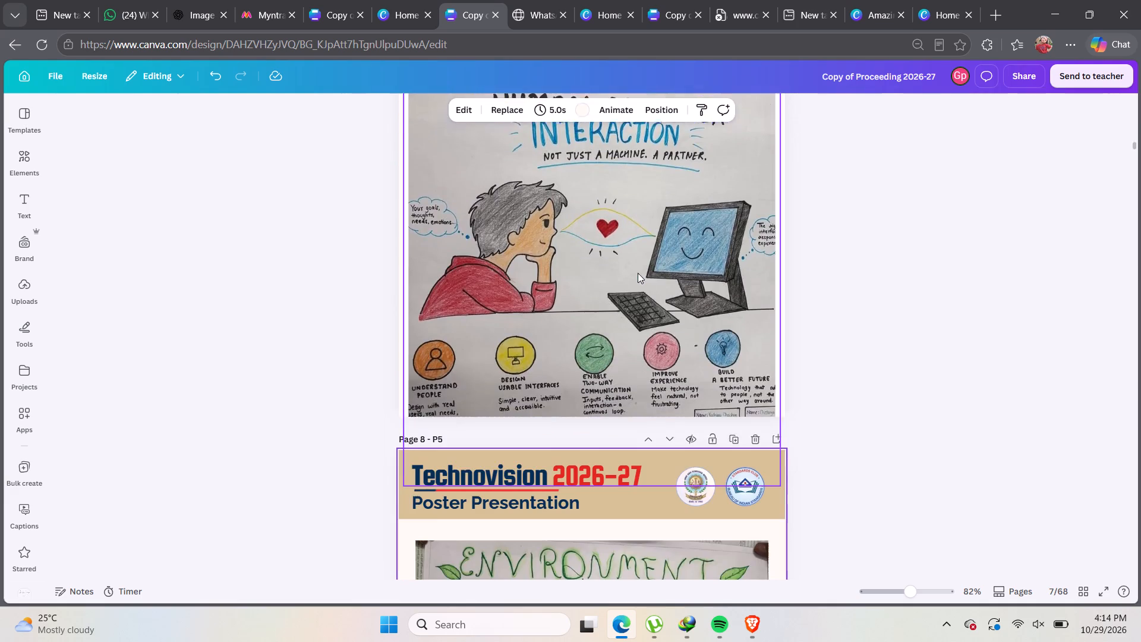
scroll(638, 273, down, 4)
scroll(638, 273, up, 8)
scroll(638, 273, down, 17)
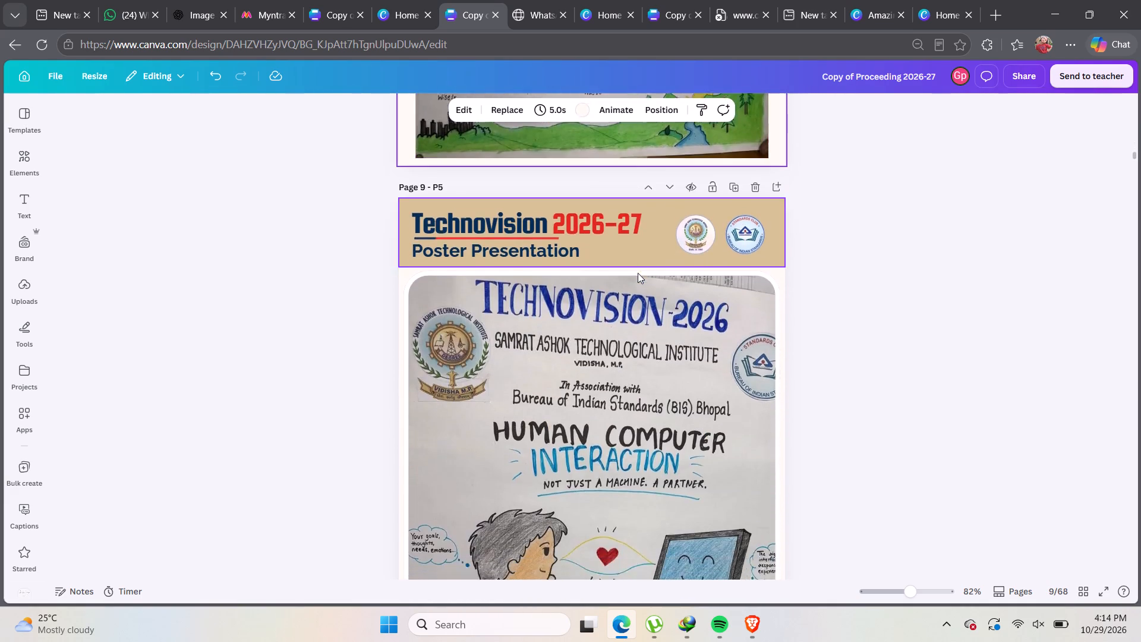
Move the Global Standards in Emerging Technologies poster page up one place, from page 14 to page 13.
scroll(638, 273, down, 16)
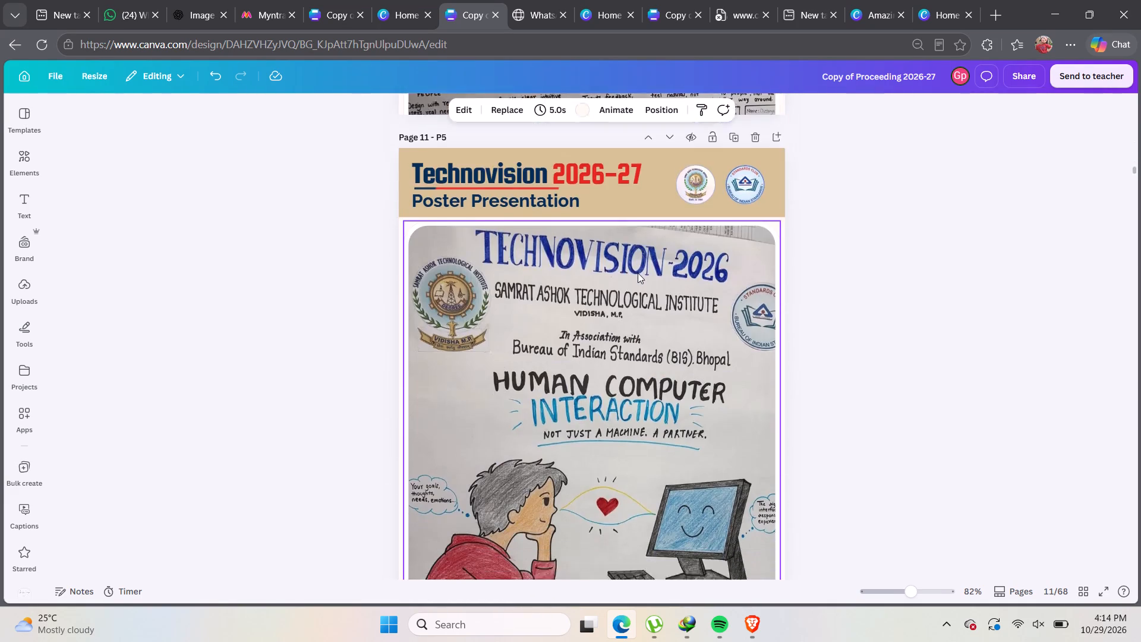
scroll(638, 273, down, 13)
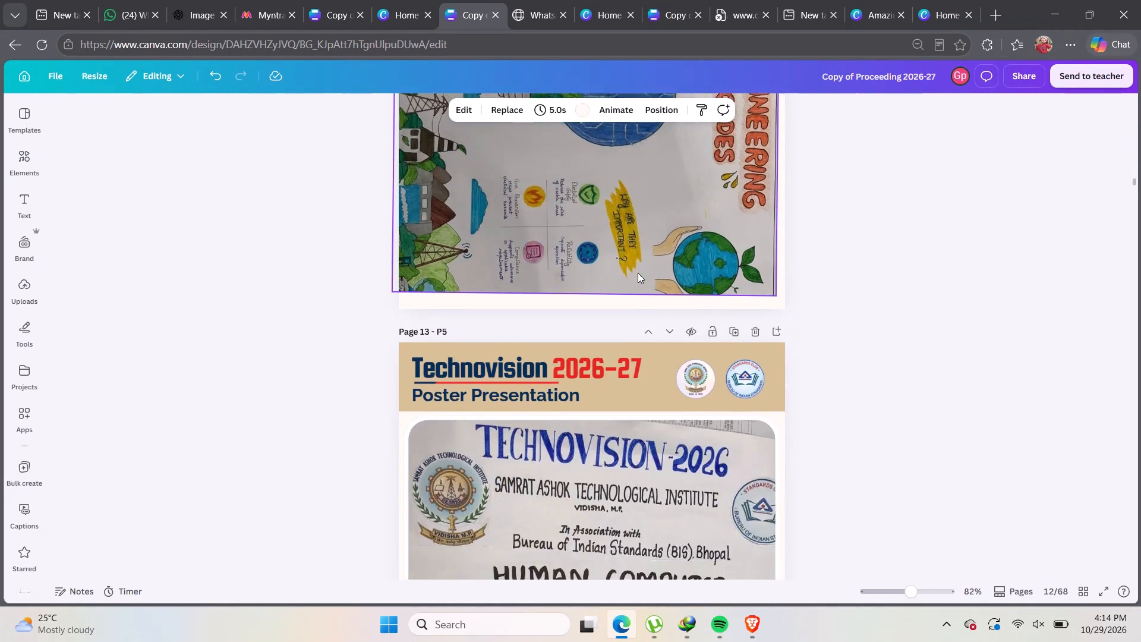
scroll(638, 273, down, 12)
scroll(638, 273, up, 1)
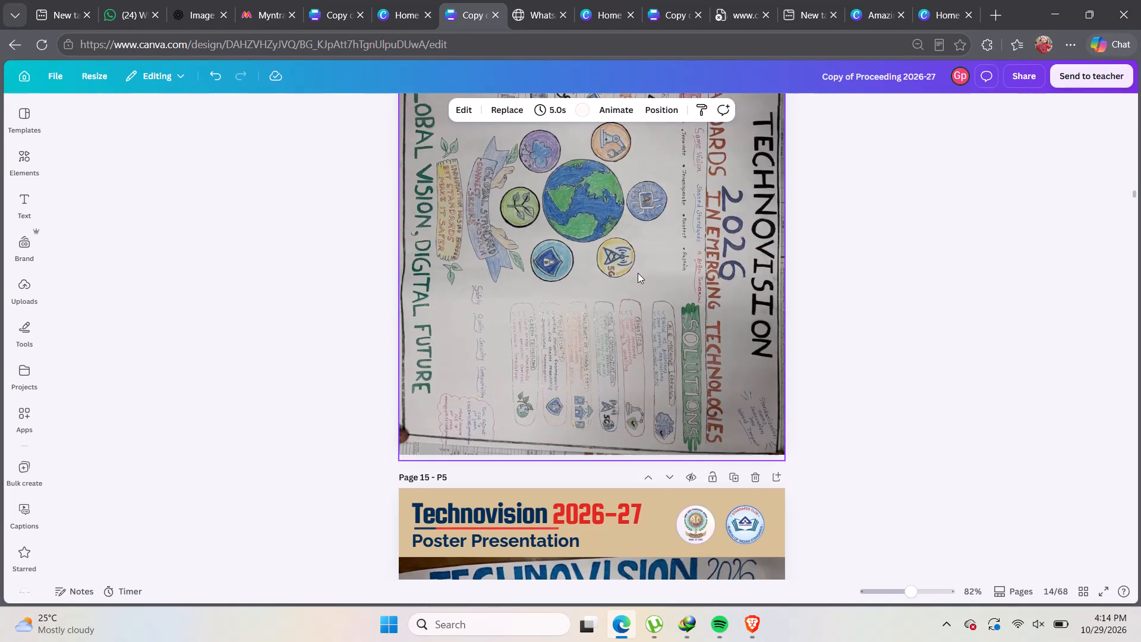
scroll(638, 273, up, 4)
click(650, 268)
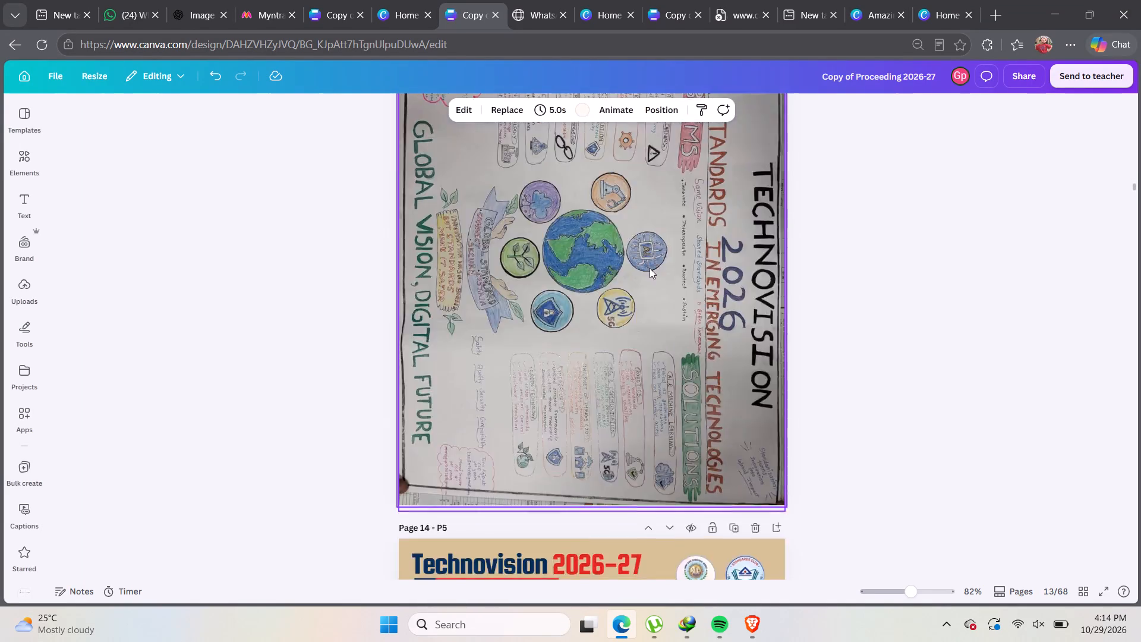
Move the Plastic Roads poster page up one place, from page 15 to page 14.
scroll(650, 268, down, 17)
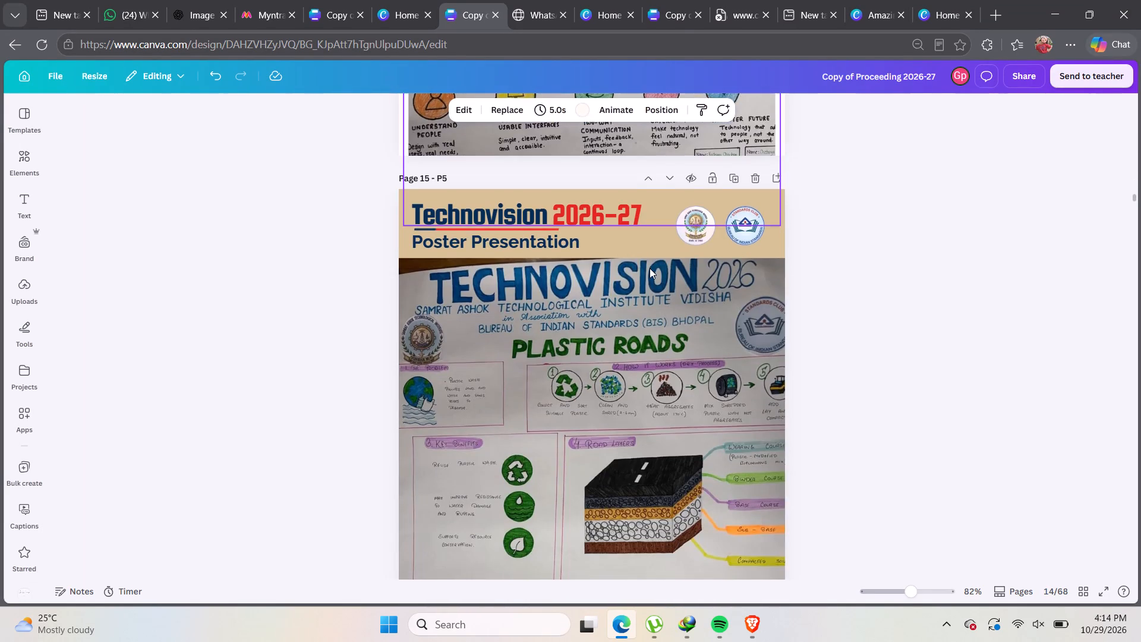
scroll(650, 268, down, 2)
scroll(650, 268, up, 3)
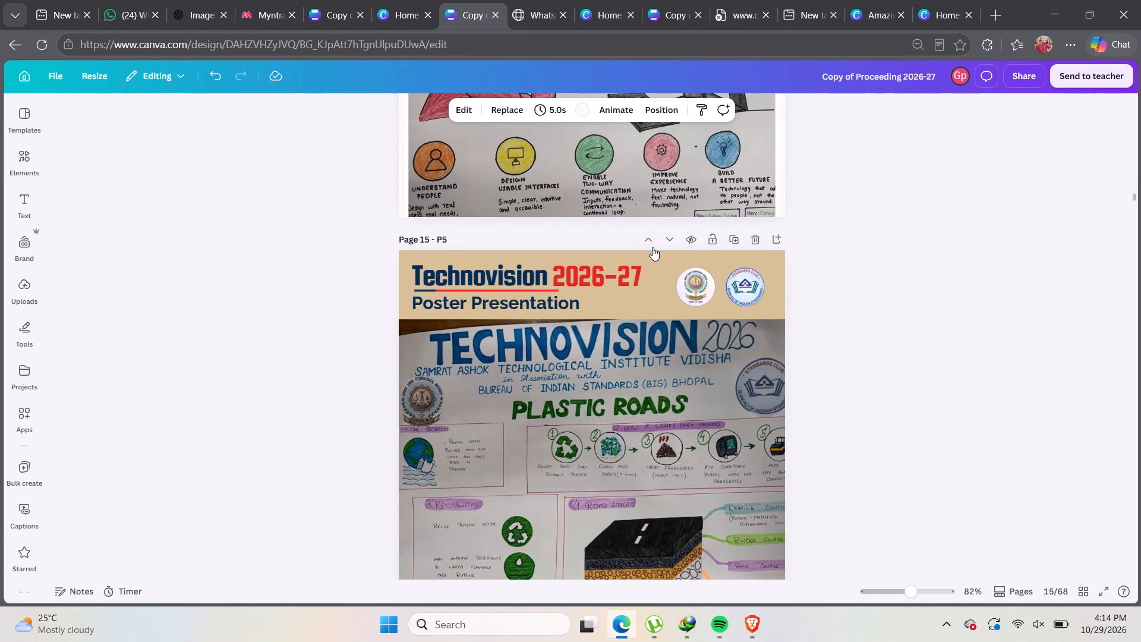
click(650, 243)
Delete the two surplus Human Computer Interaction poster pages, 16 and 15, that follow the Plastic Roads page.
scroll(657, 241, down, 10)
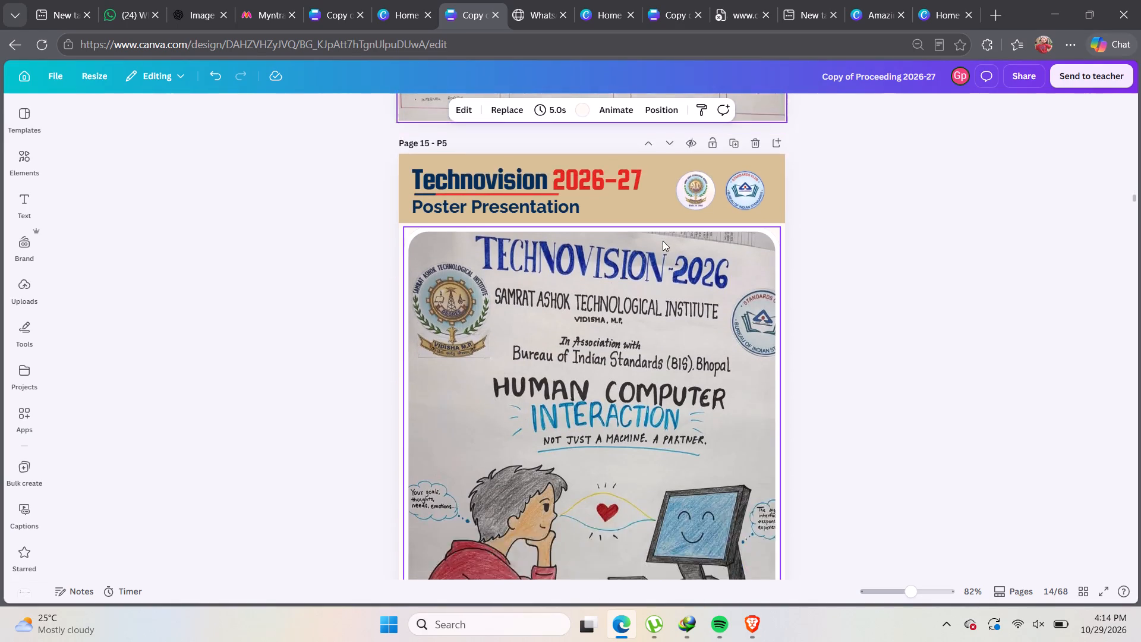
scroll(663, 241, down, 9)
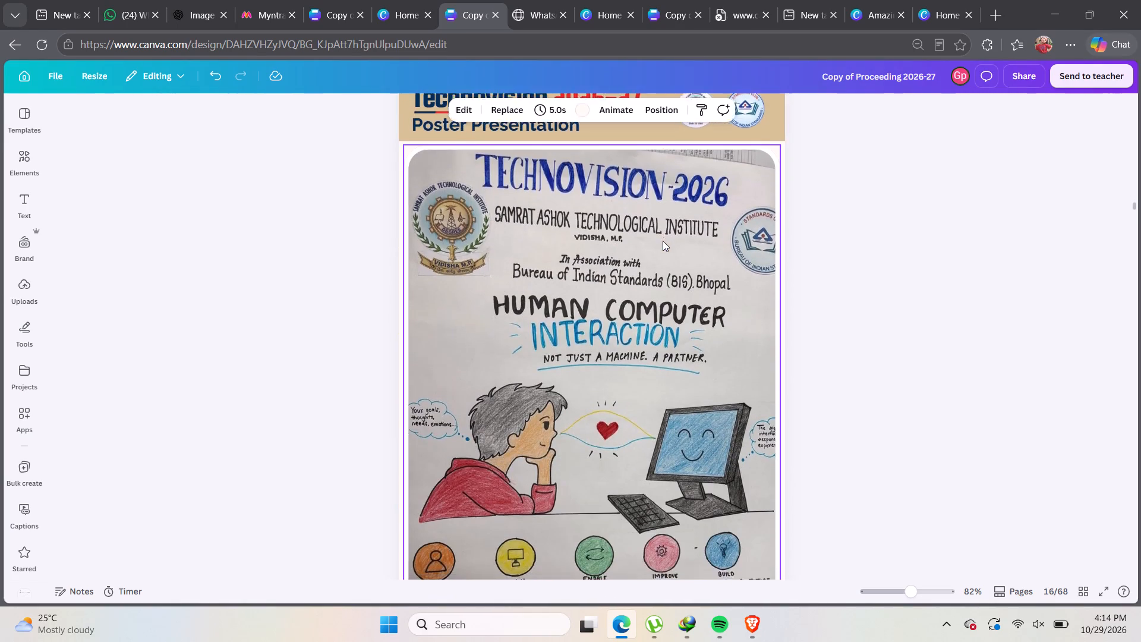
scroll(663, 241, down, 11)
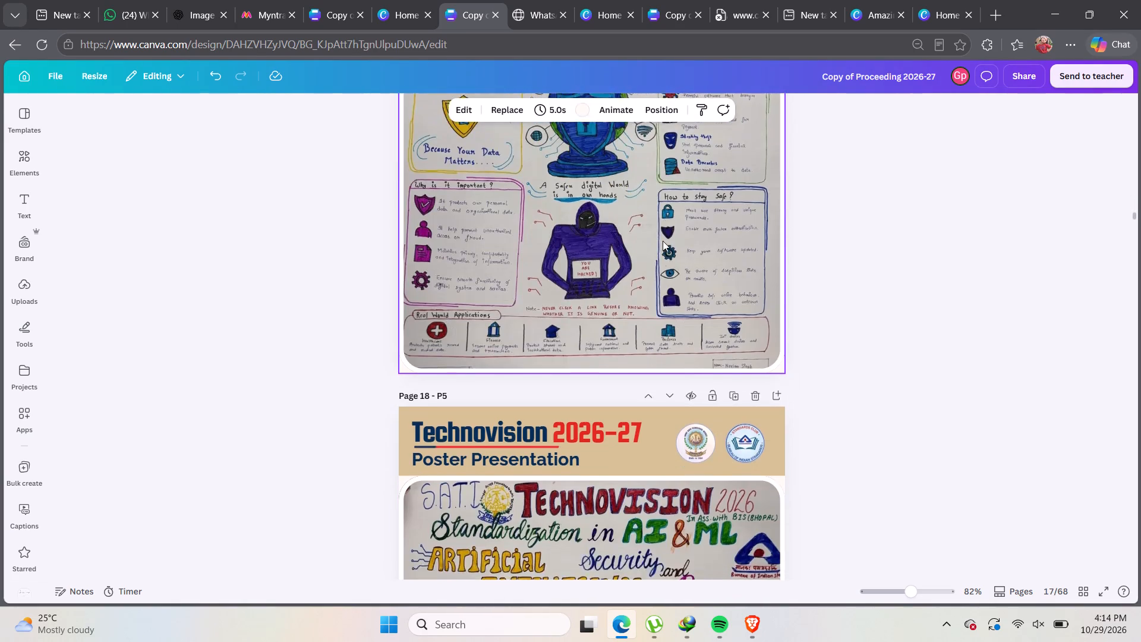
scroll(663, 241, up, 15)
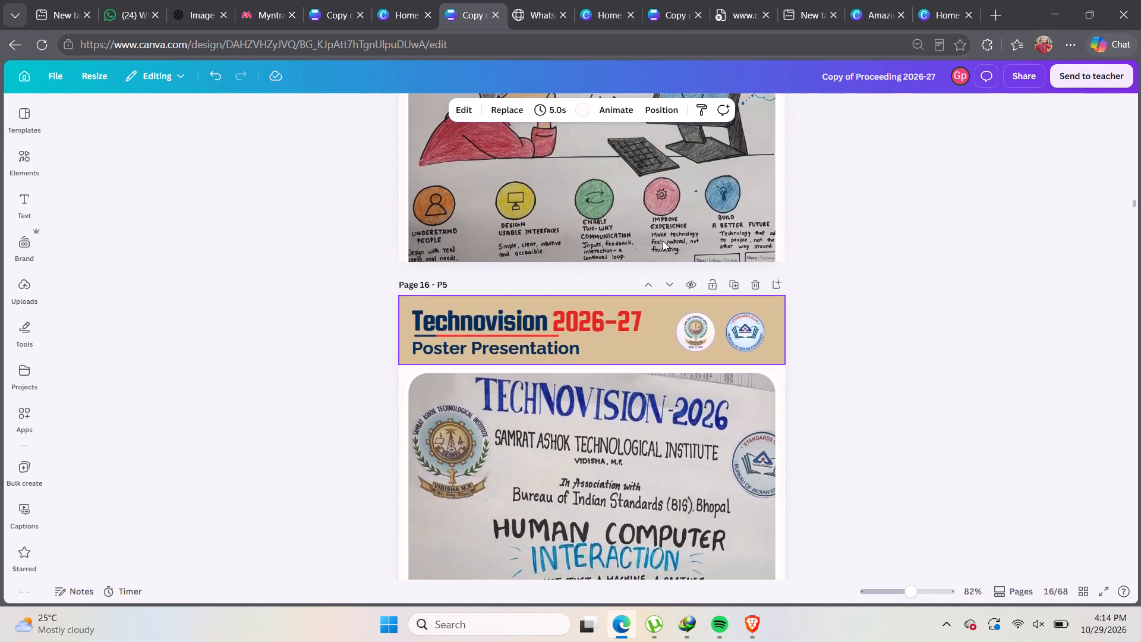
click(758, 283)
scroll(730, 273, up, 1)
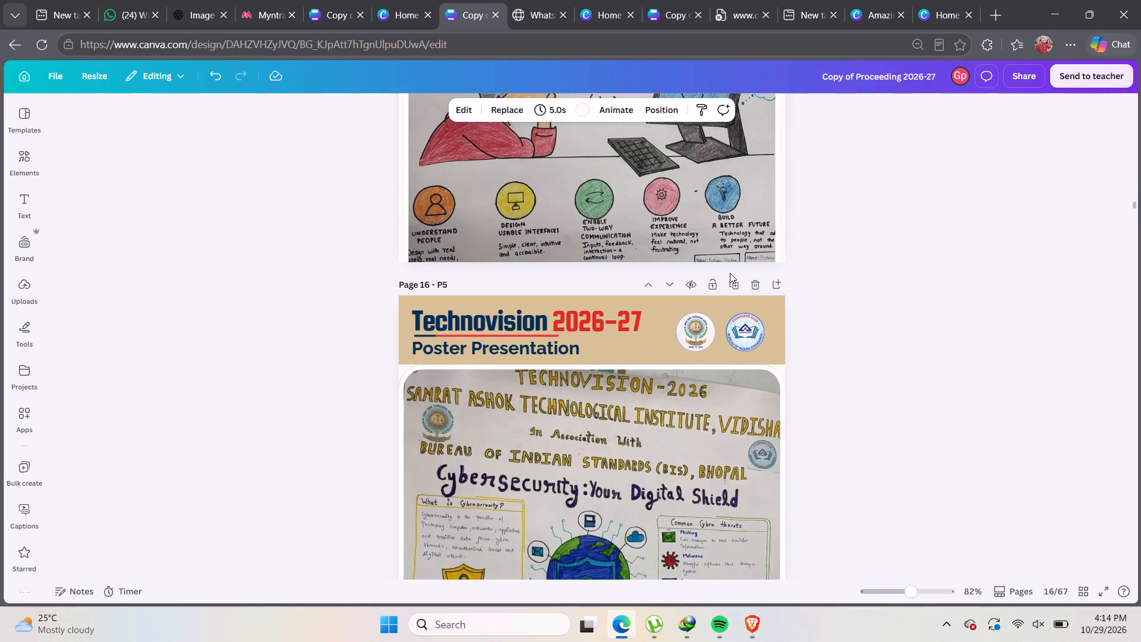
scroll(730, 273, up, 5)
click(749, 150)
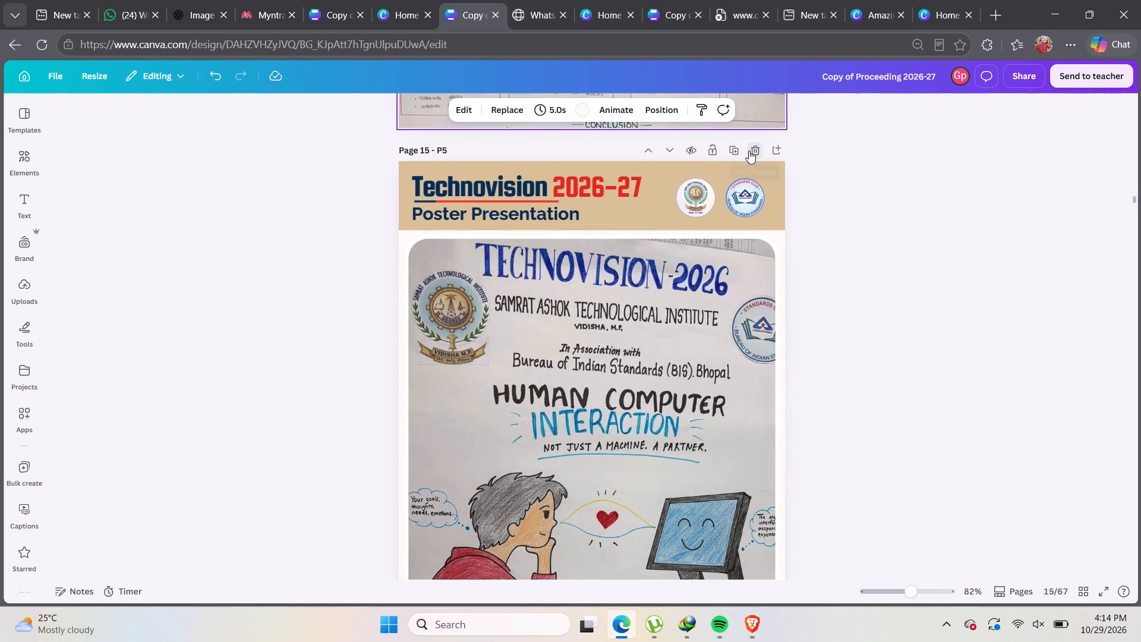
Open the uploads and review the poster pages from page 14 back to page 7.
scroll(702, 200, up, 10)
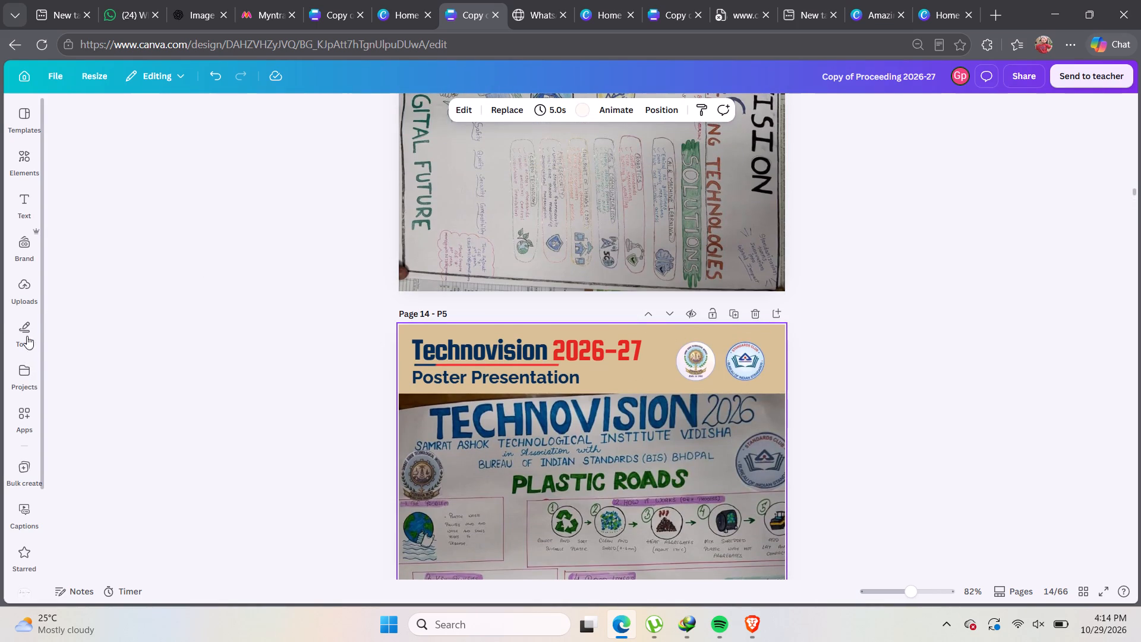
click(27, 298)
scroll(75, 292, up, 1)
scroll(75, 292, down, 2)
scroll(78, 285, up, 5)
scroll(610, 292, up, 9)
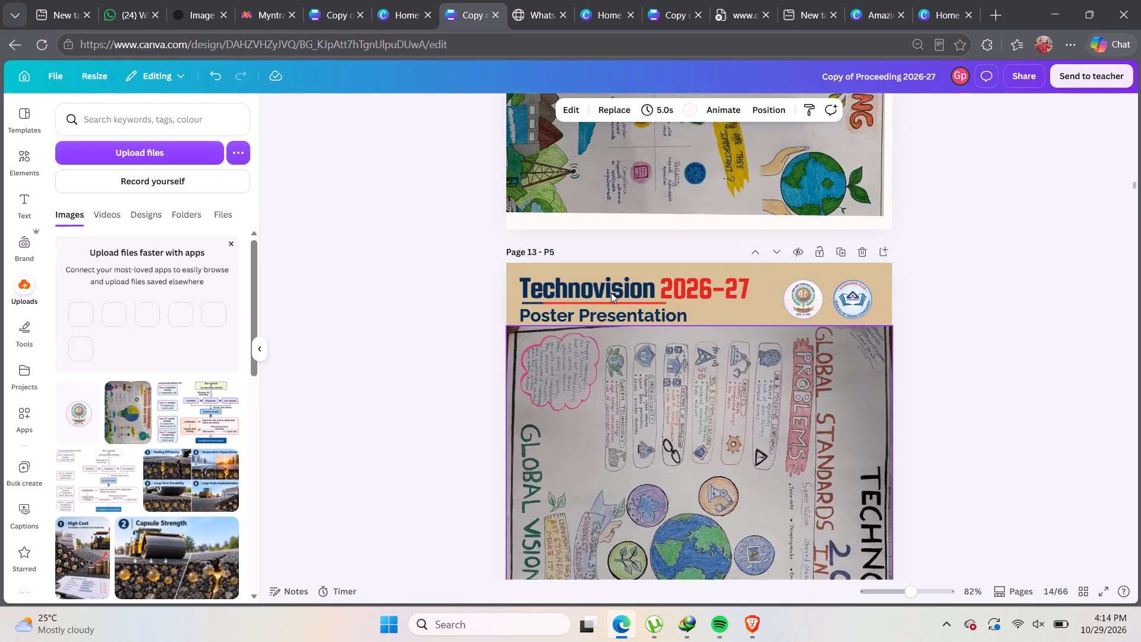
scroll(612, 292, up, 12)
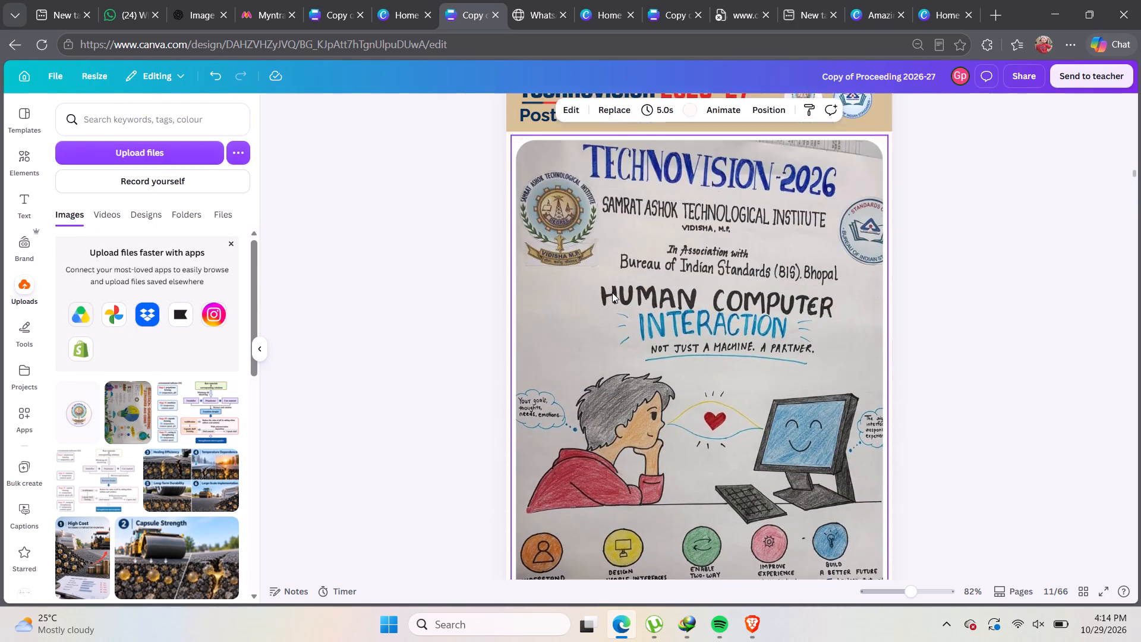
scroll(612, 292, up, 3)
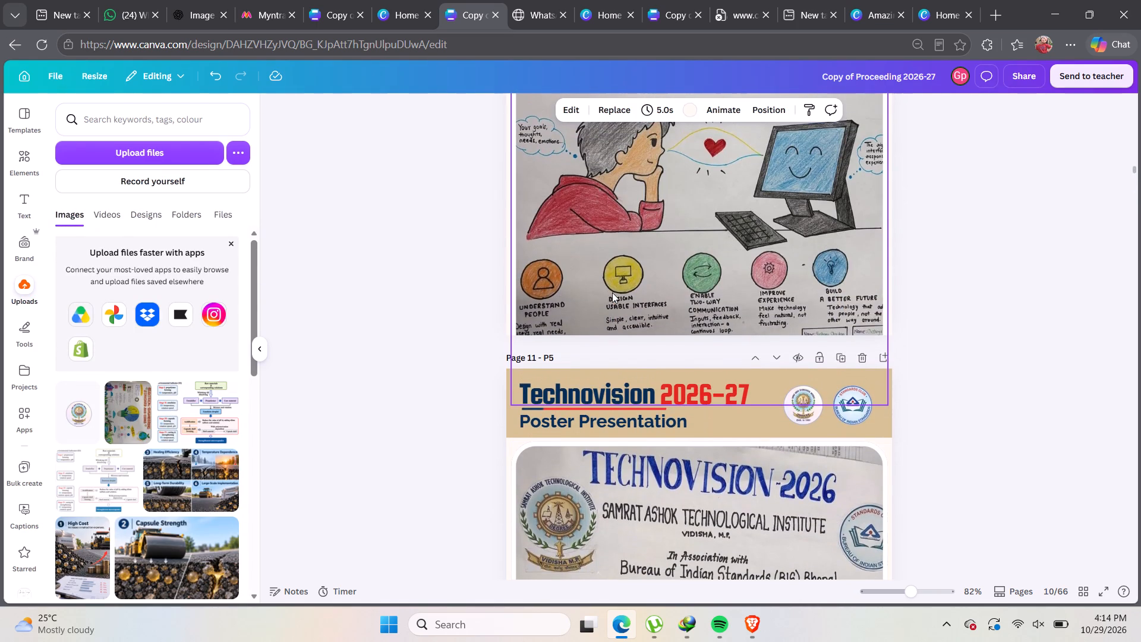
scroll(612, 292, up, 2)
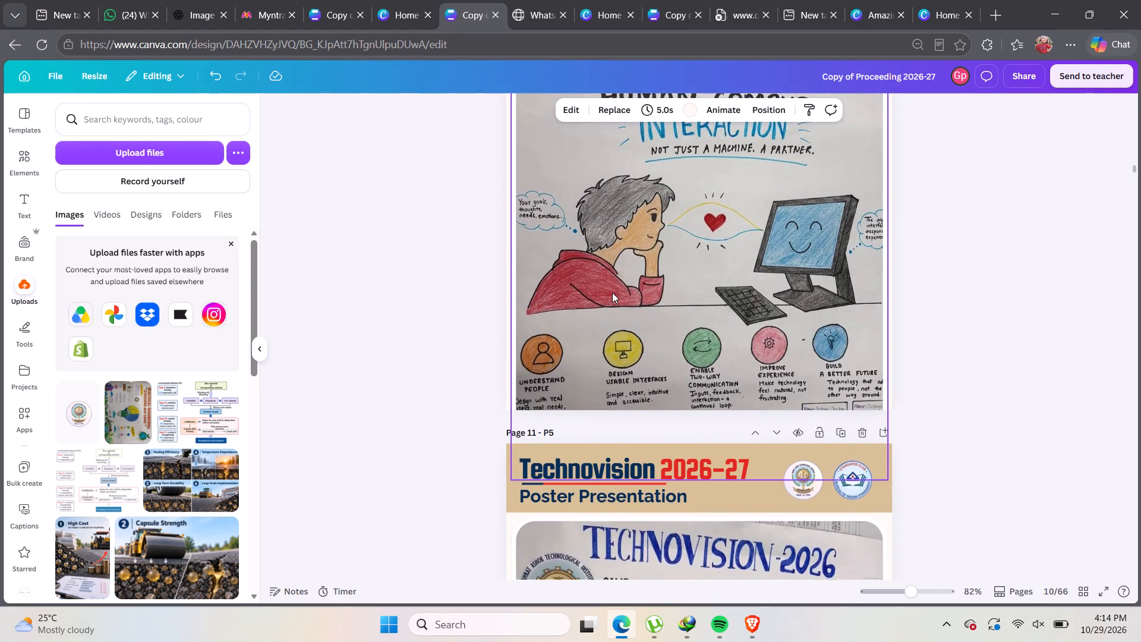
scroll(612, 292, up, 9)
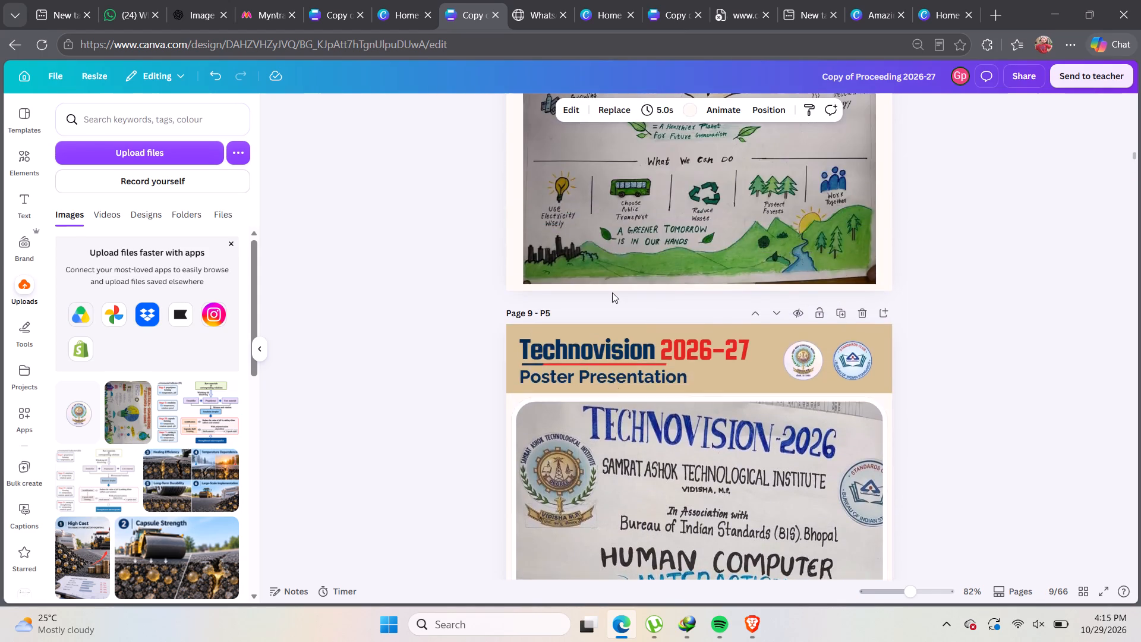
scroll(612, 292, up, 10)
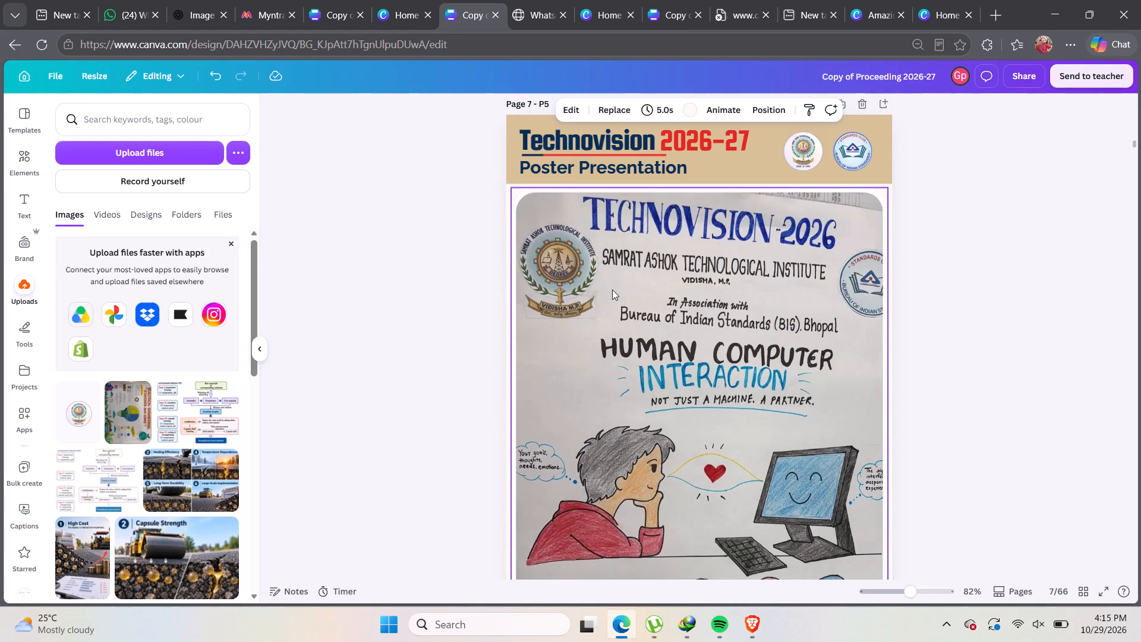
scroll(612, 289, up, 7)
scroll(612, 289, down, 6)
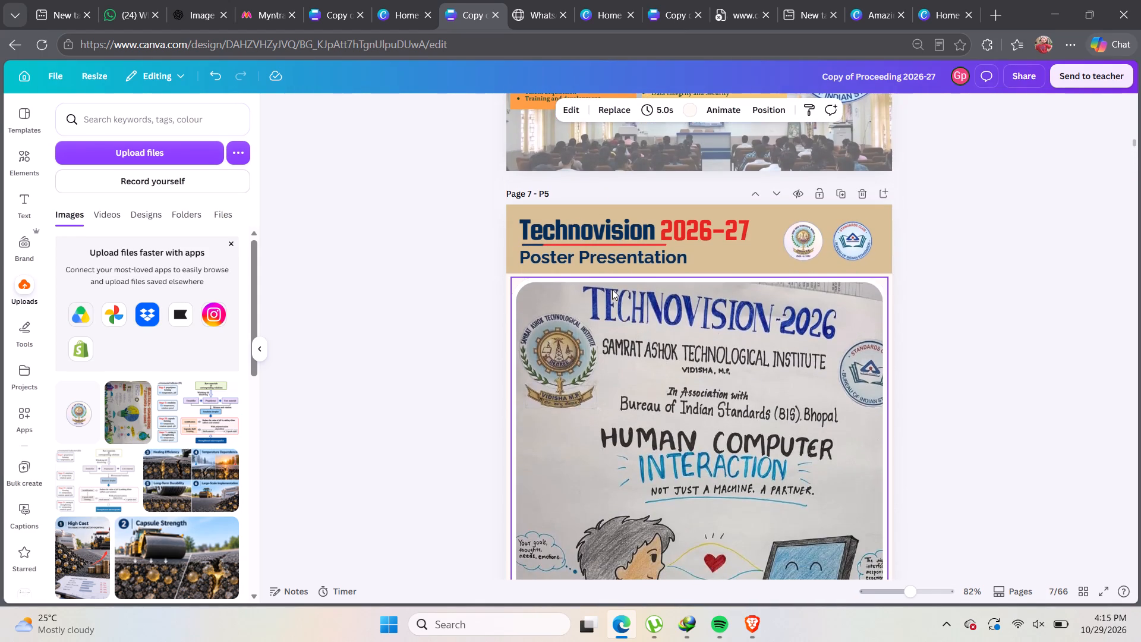
Open the posters folder in the uploads and look through its poster images.
scroll(110, 504, down, 4)
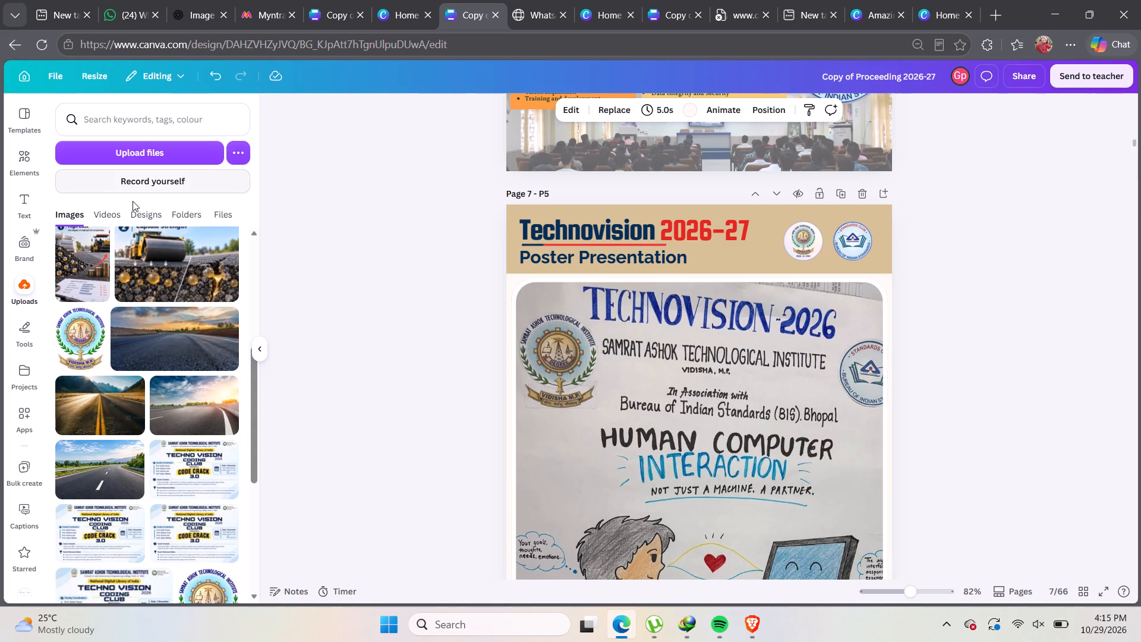
click(169, 215)
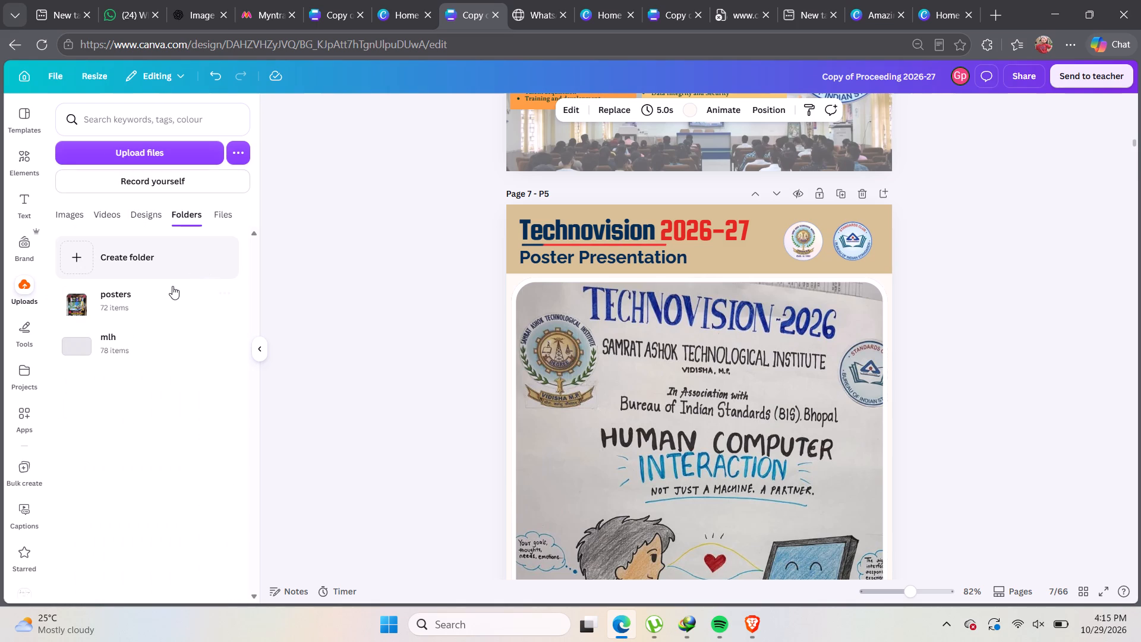
click(142, 289)
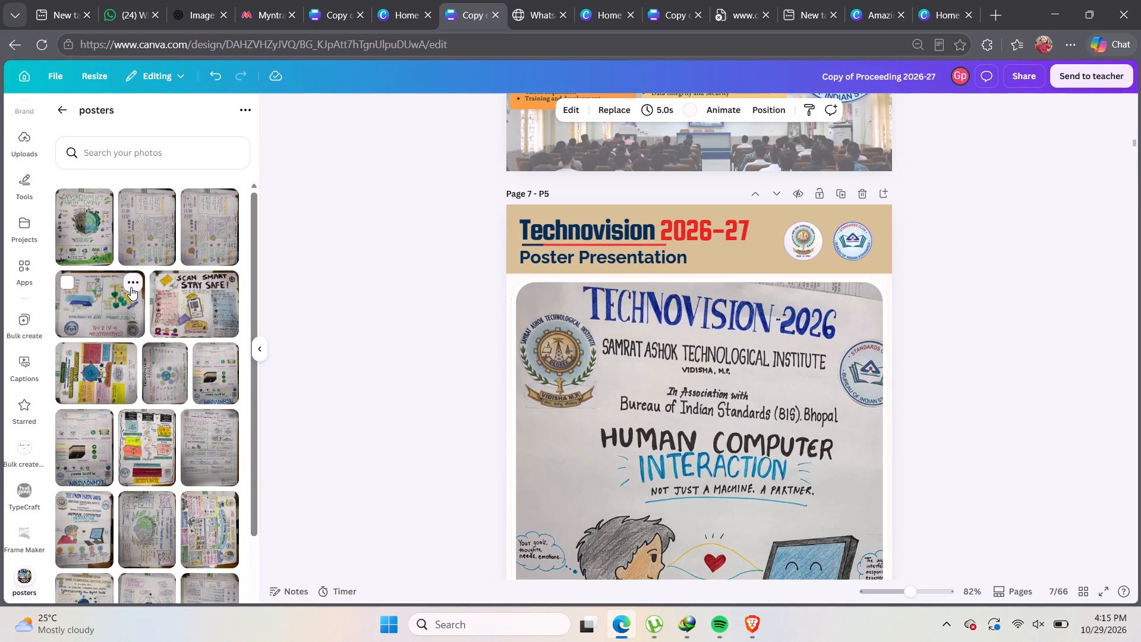
scroll(133, 275, down, 4)
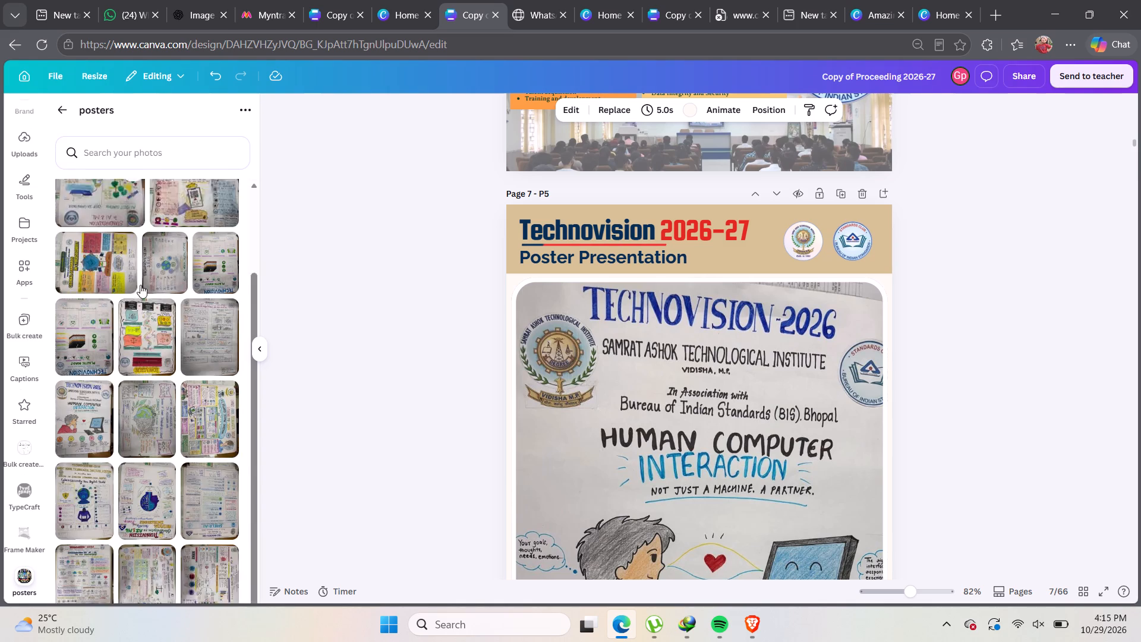
scroll(158, 329, down, 4)
scroll(158, 342, up, 1)
scroll(158, 342, down, 1)
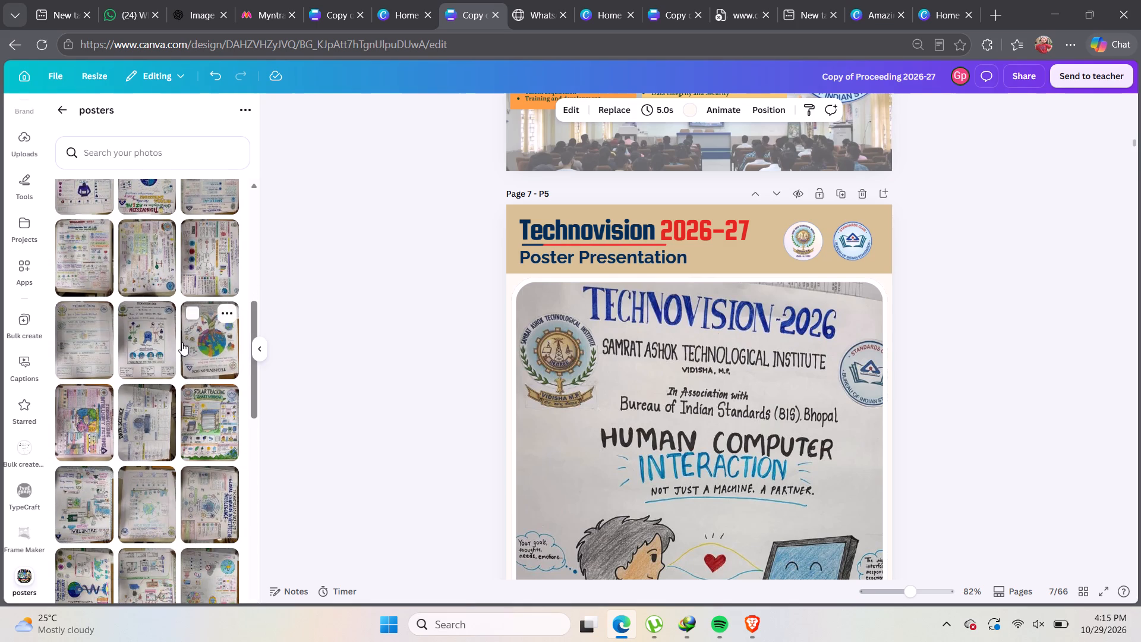
scroll(166, 345, up, 7)
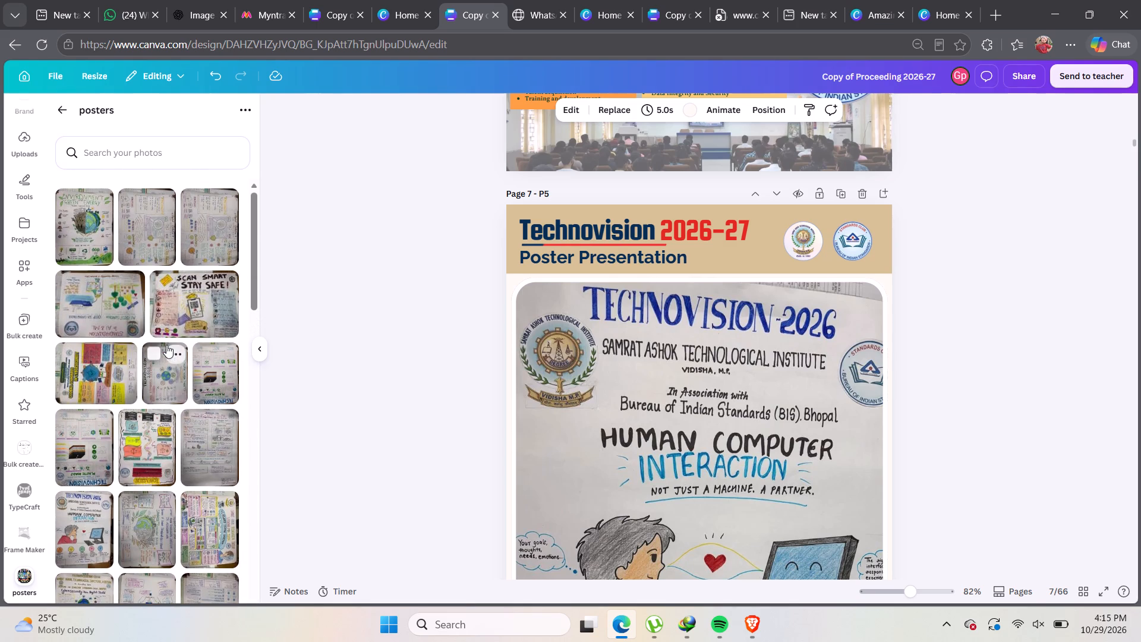
scroll(166, 345, down, 3)
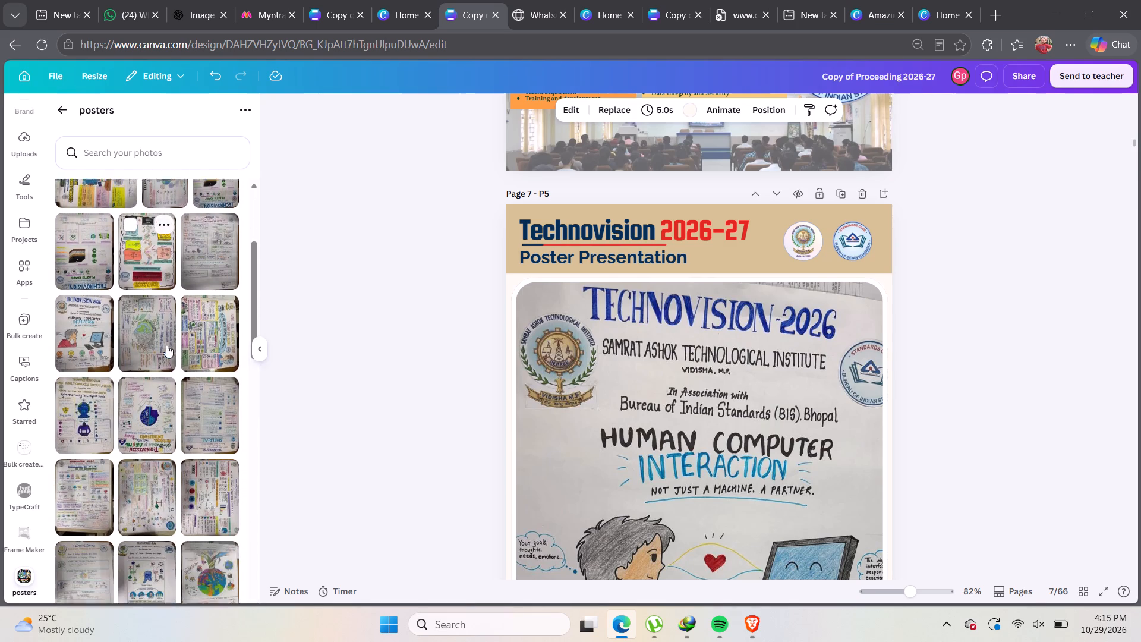
scroll(166, 345, down, 6)
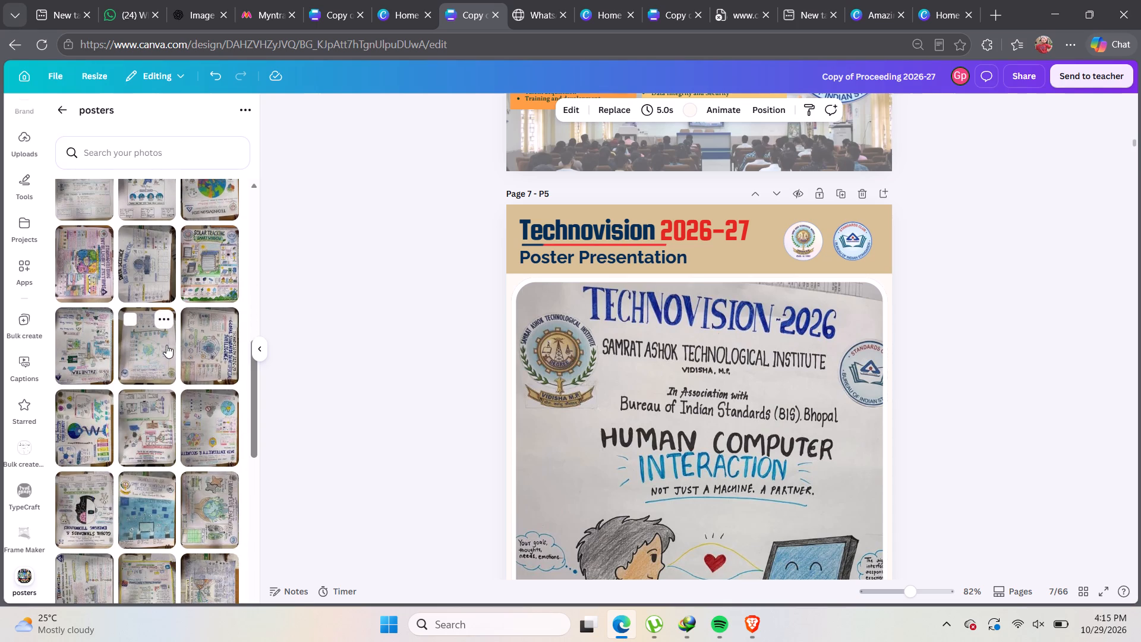
scroll(166, 345, down, 3)
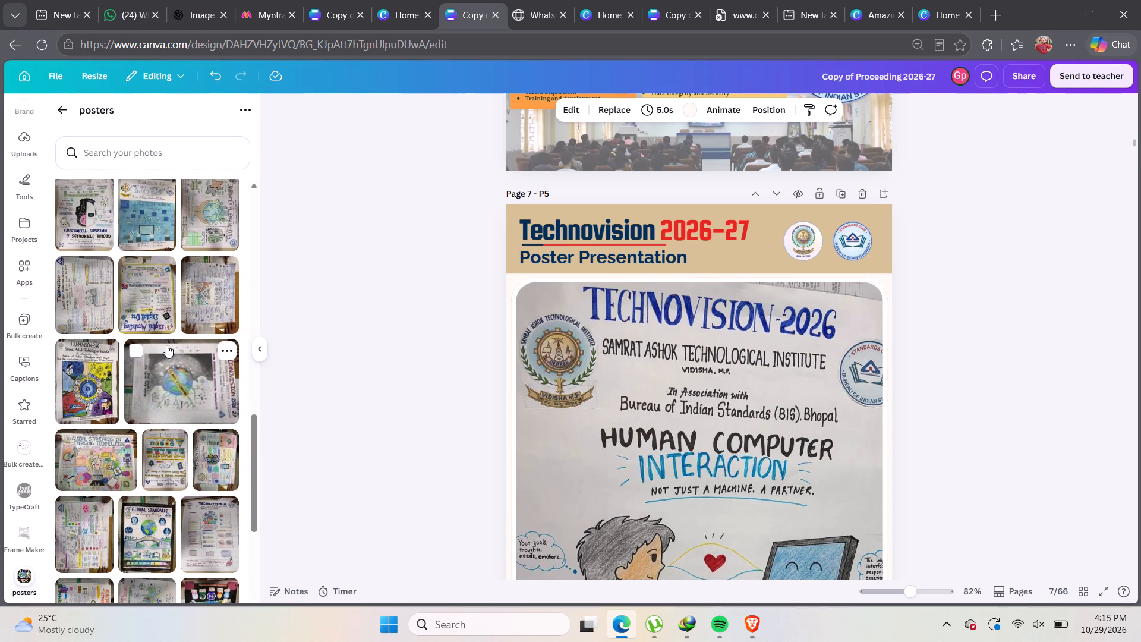
scroll(532, 398, up, 4)
scroll(534, 398, down, 3)
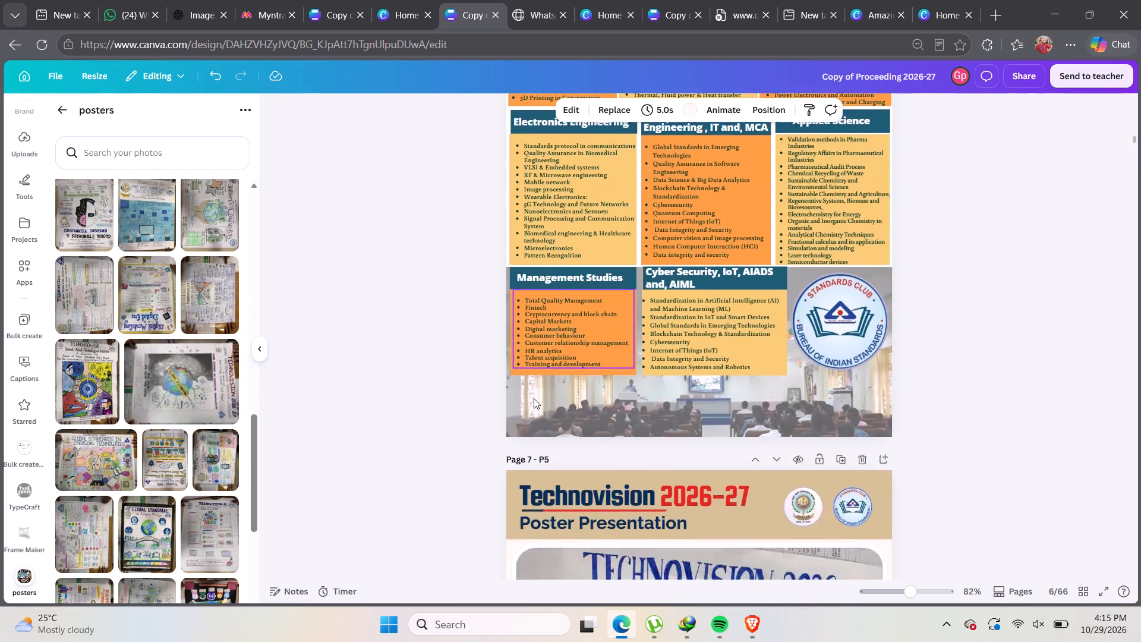
Replace the Human Computer Interaction poster on page 7 with the Environment and Green Energy poster from the posters folder.
scroll(534, 398, down, 8)
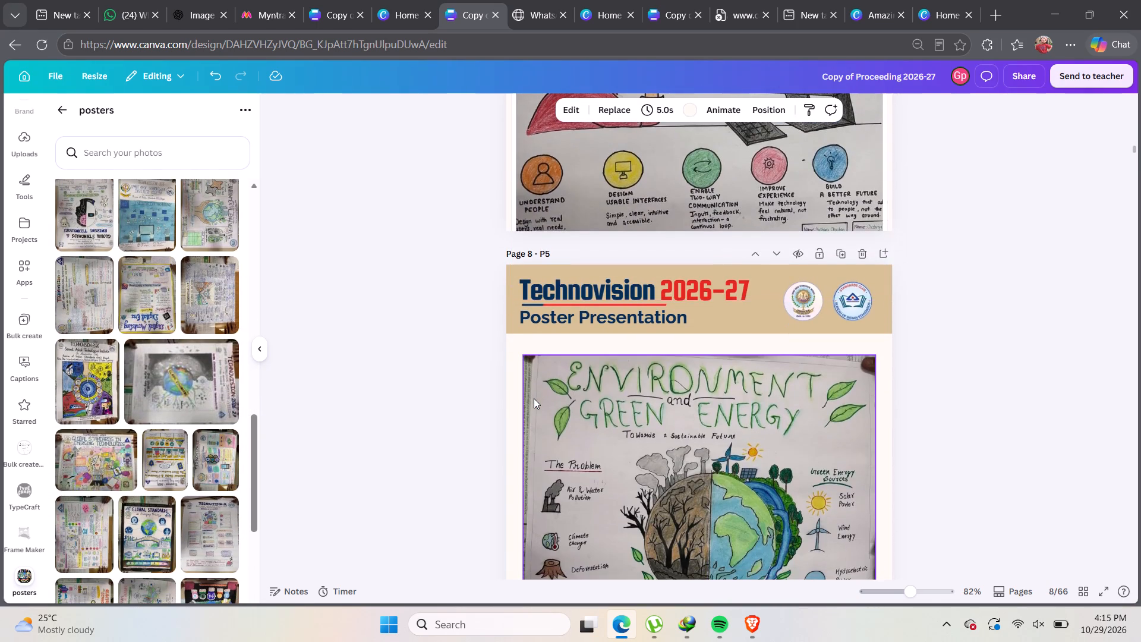
scroll(534, 398, up, 9)
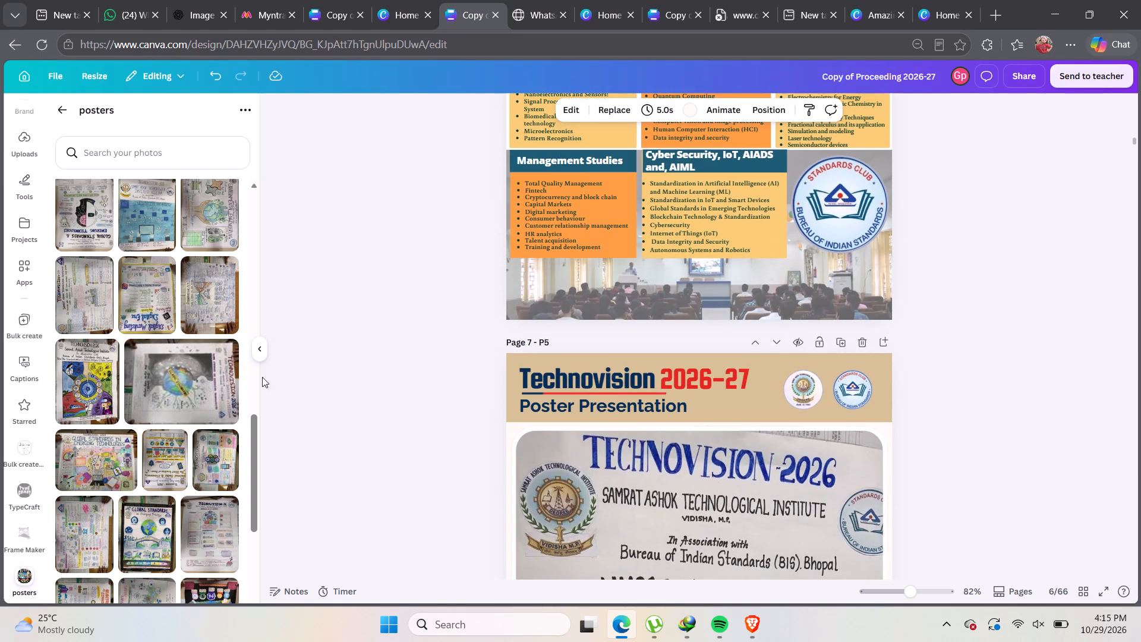
scroll(71, 355, up, 13)
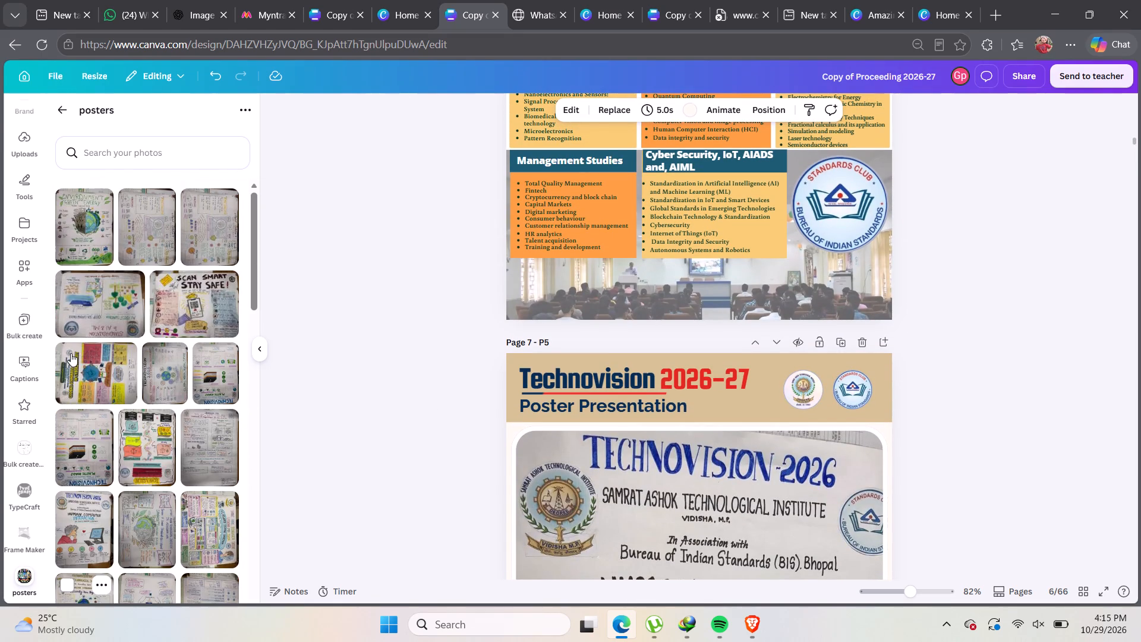
scroll(71, 353, up, 1)
drag(69, 225, 509, 463)
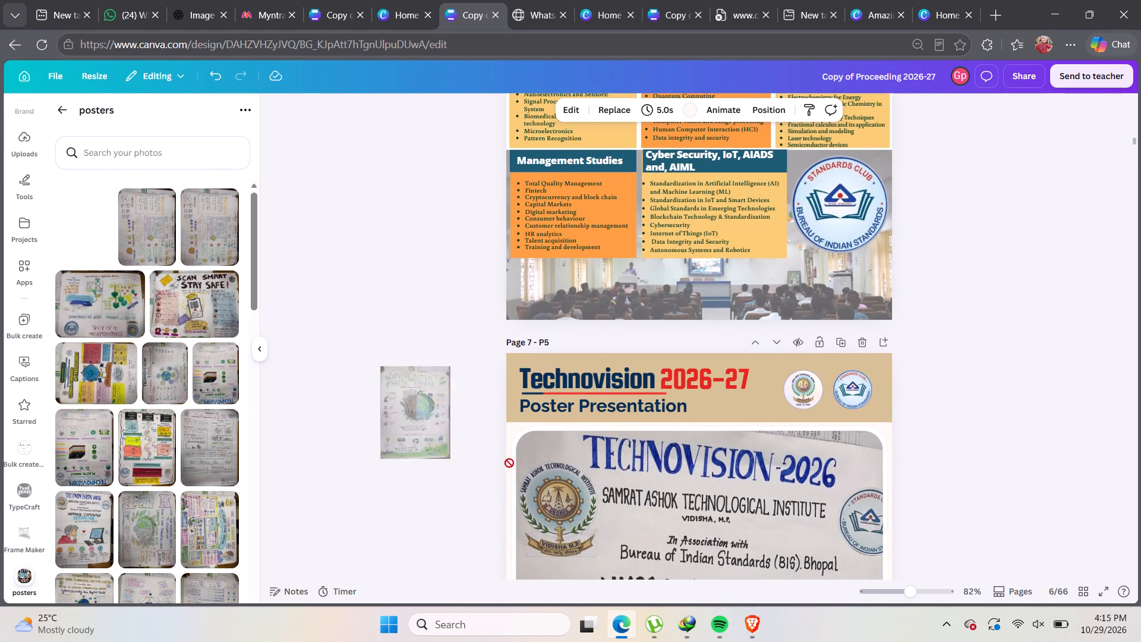
drag(509, 463, 630, 512)
Delete page 8, the duplicate Environment and Green Energy poster page.
scroll(661, 497, down, 6)
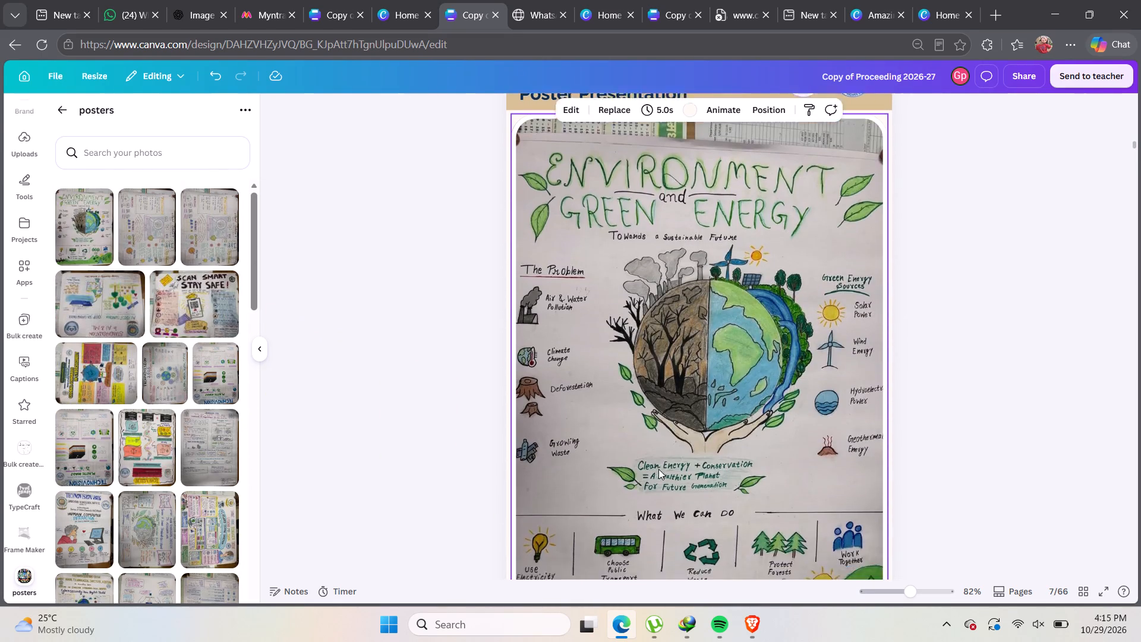
scroll(658, 464, down, 2)
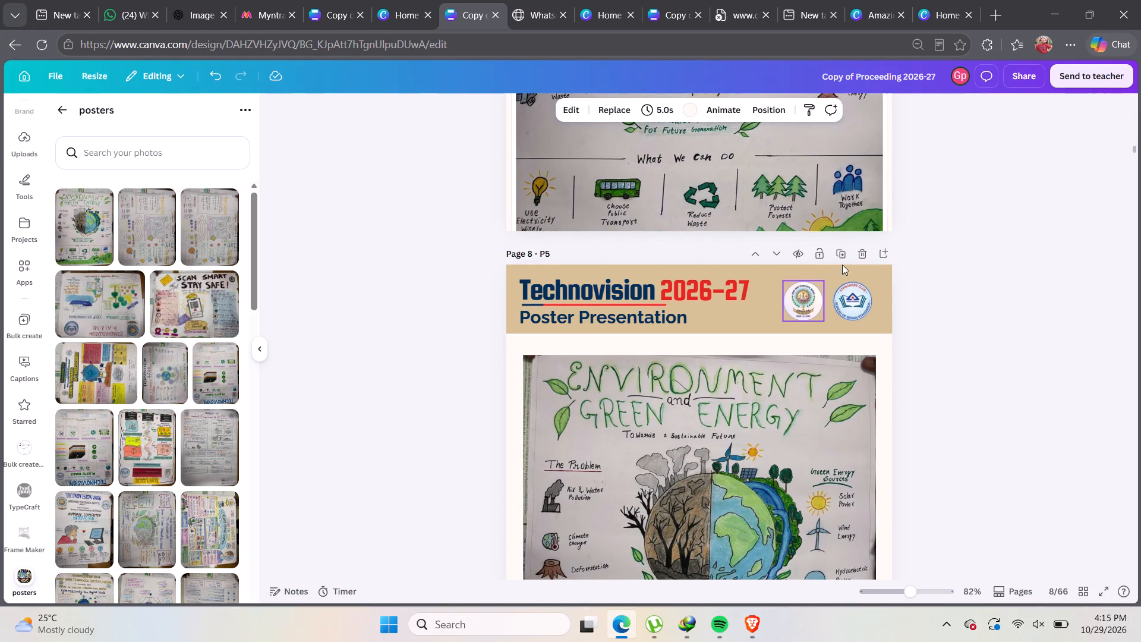
click(862, 254)
Review the poster presentation pages from page 8 to page 11 for repeated posters.
scroll(840, 289, down, 4)
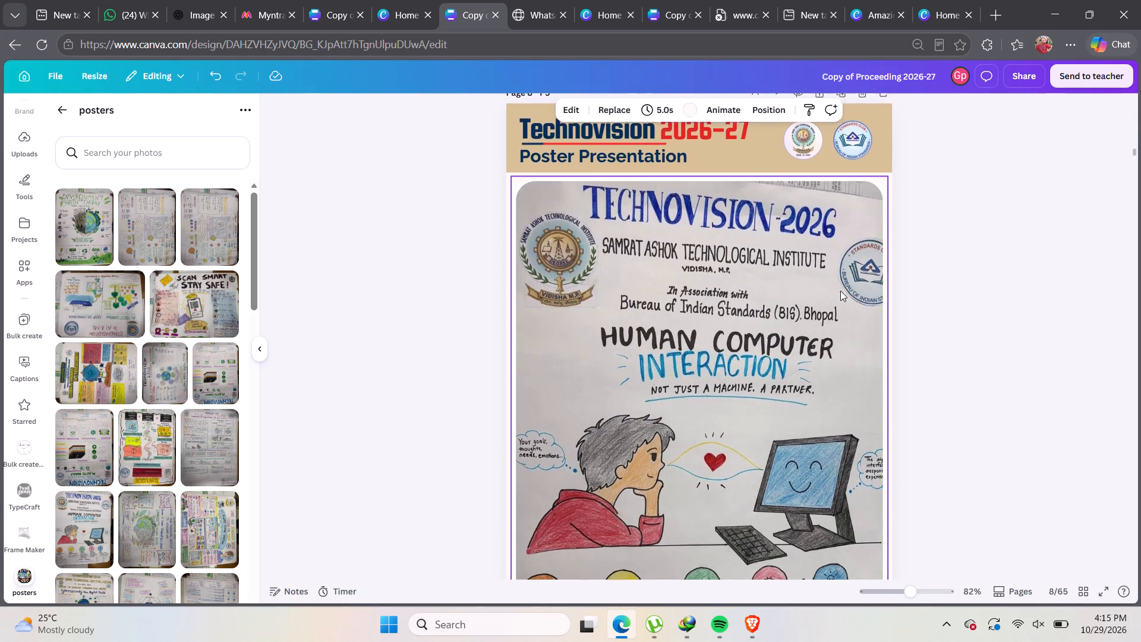
scroll(840, 291, down, 4)
scroll(840, 291, up, 1)
scroll(840, 291, down, 5)
scroll(840, 291, up, 4)
scroll(840, 291, down, 6)
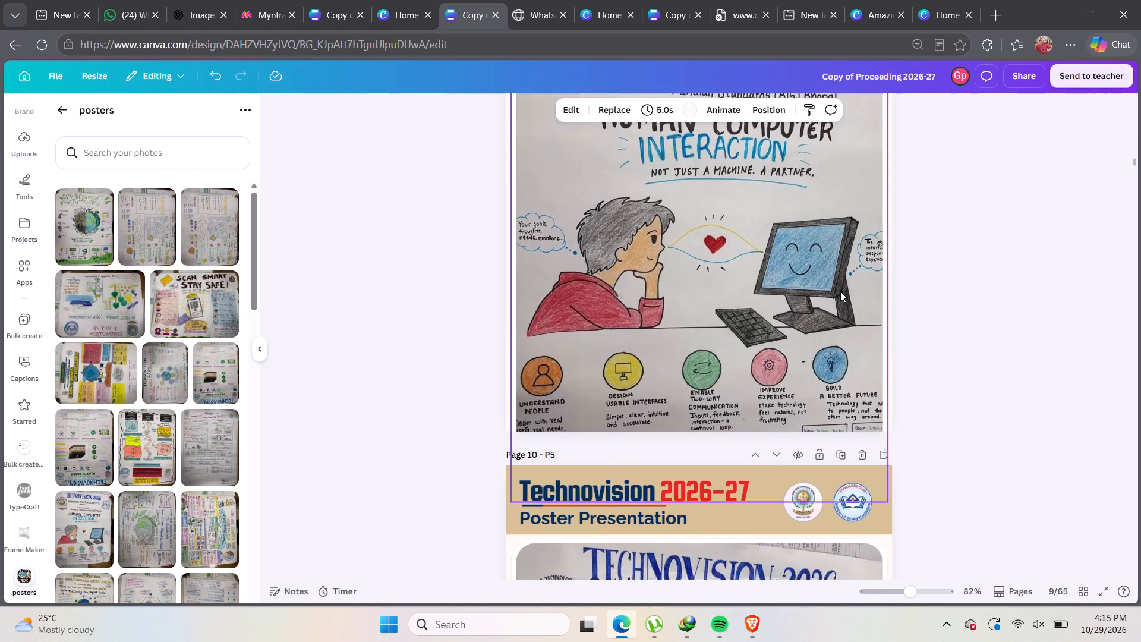
scroll(840, 291, down, 13)
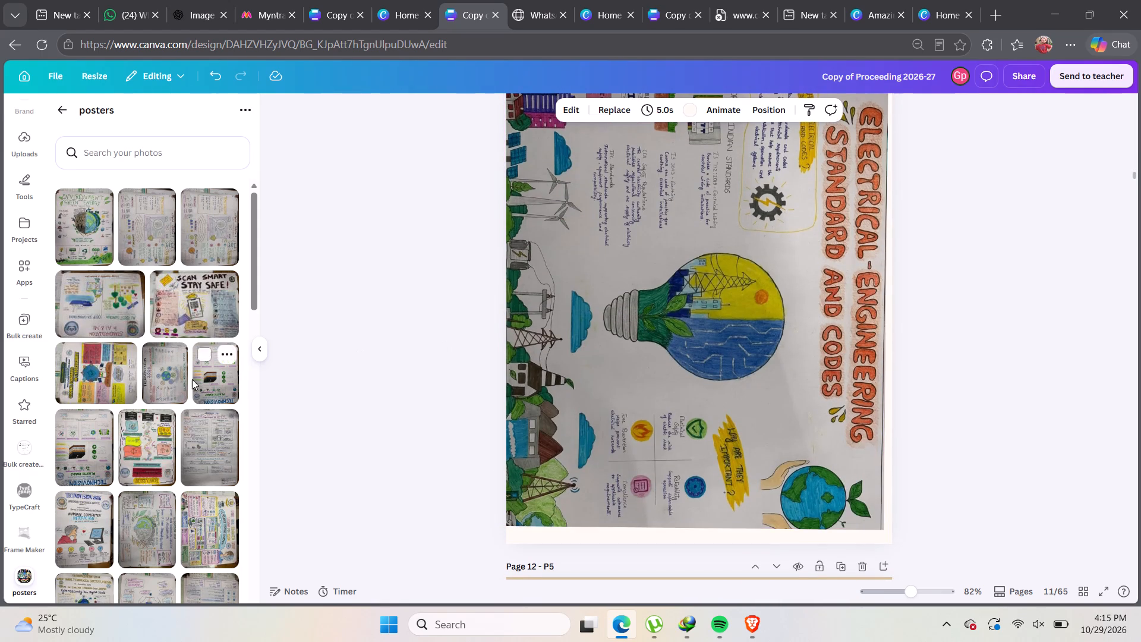
Look through the whole posters folder for images to use on the poster pages.
scroll(191, 379, down, 6)
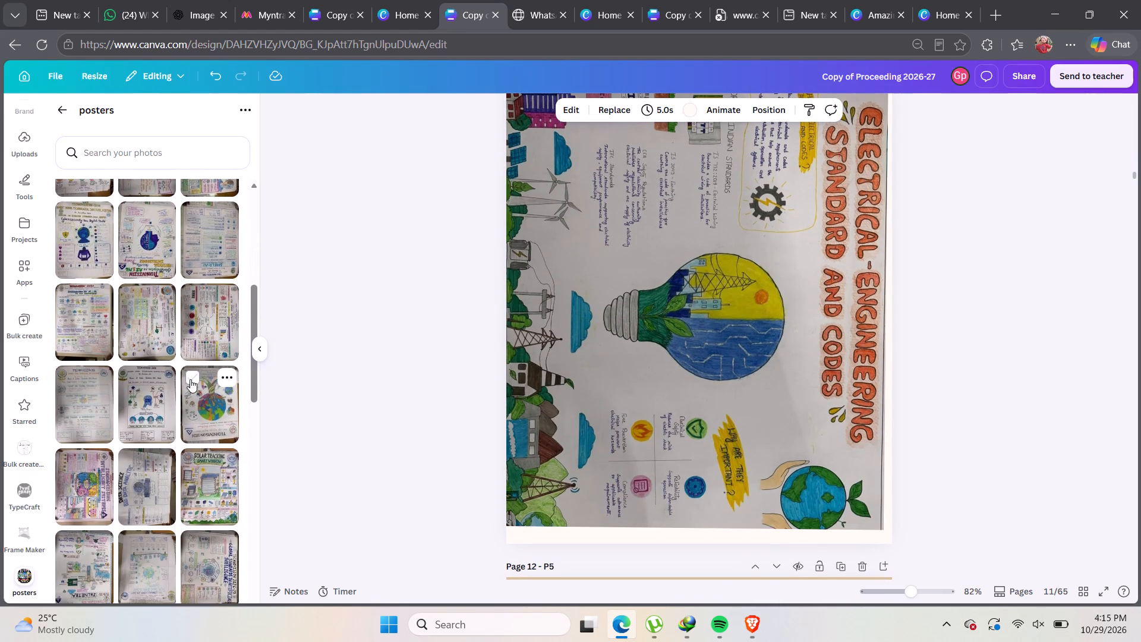
scroll(190, 379, down, 1)
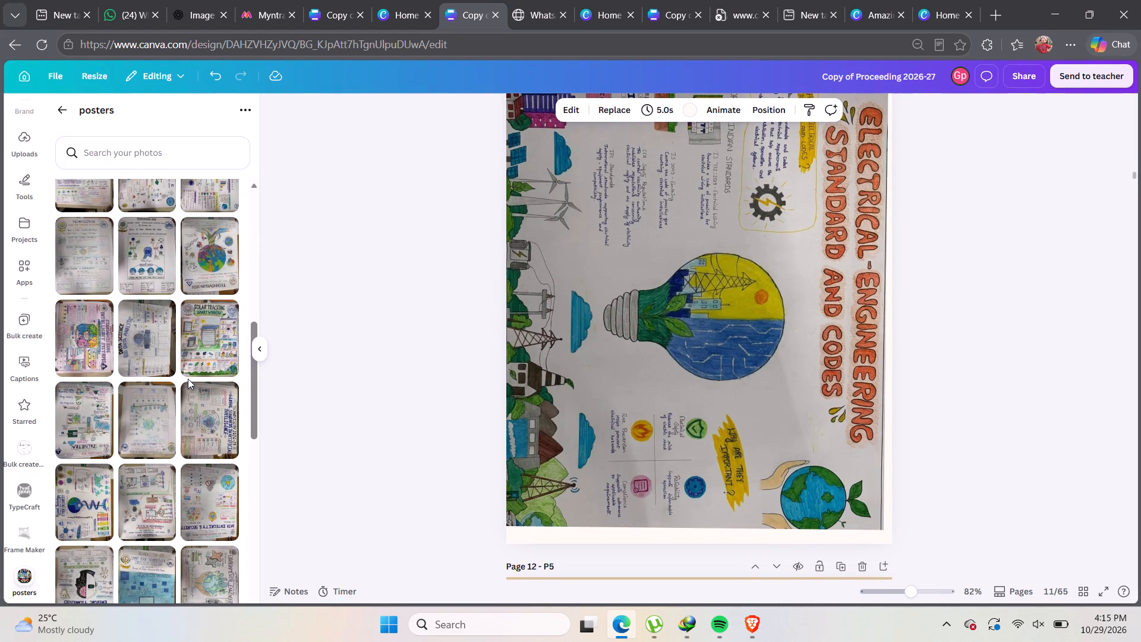
scroll(172, 357, down, 11)
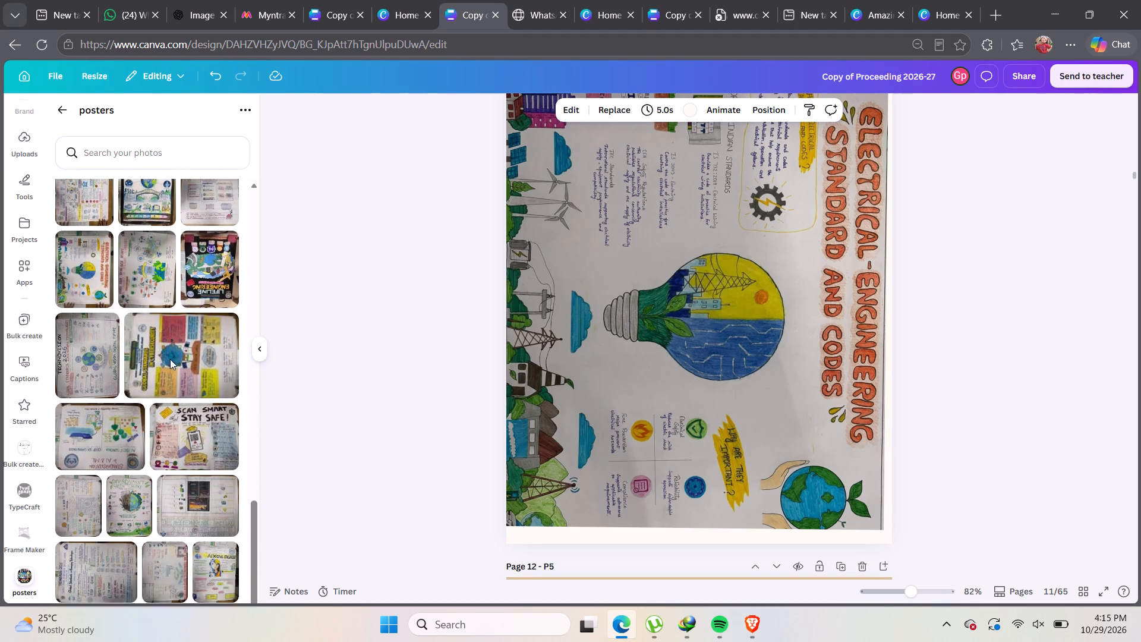
scroll(170, 359, down, 4)
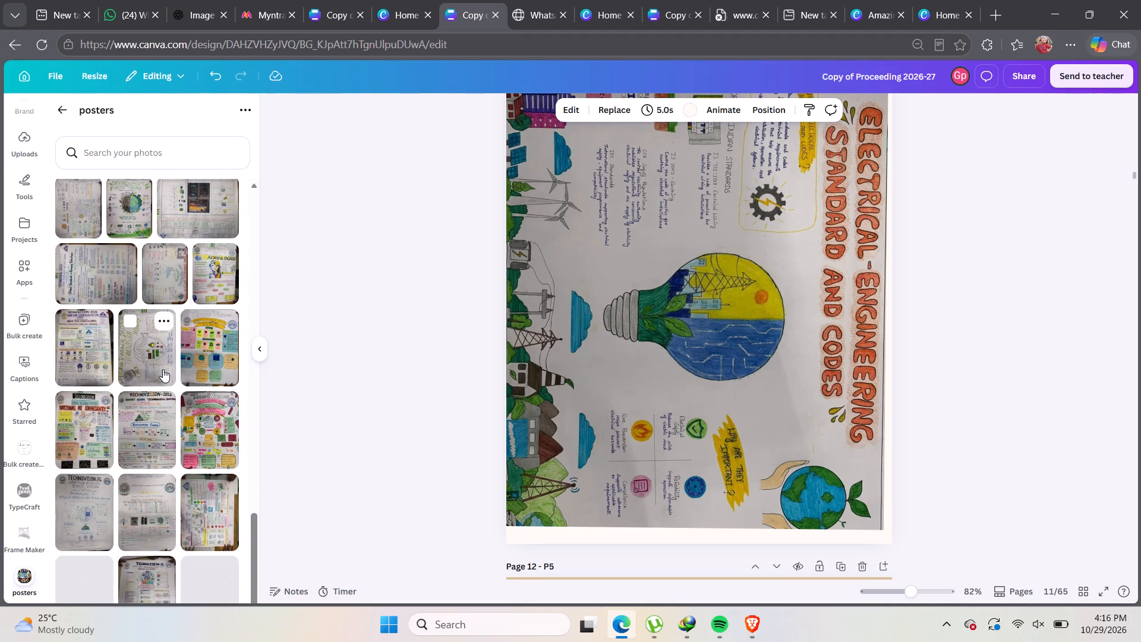
scroll(163, 369, down, 5)
scroll(163, 369, up, 2)
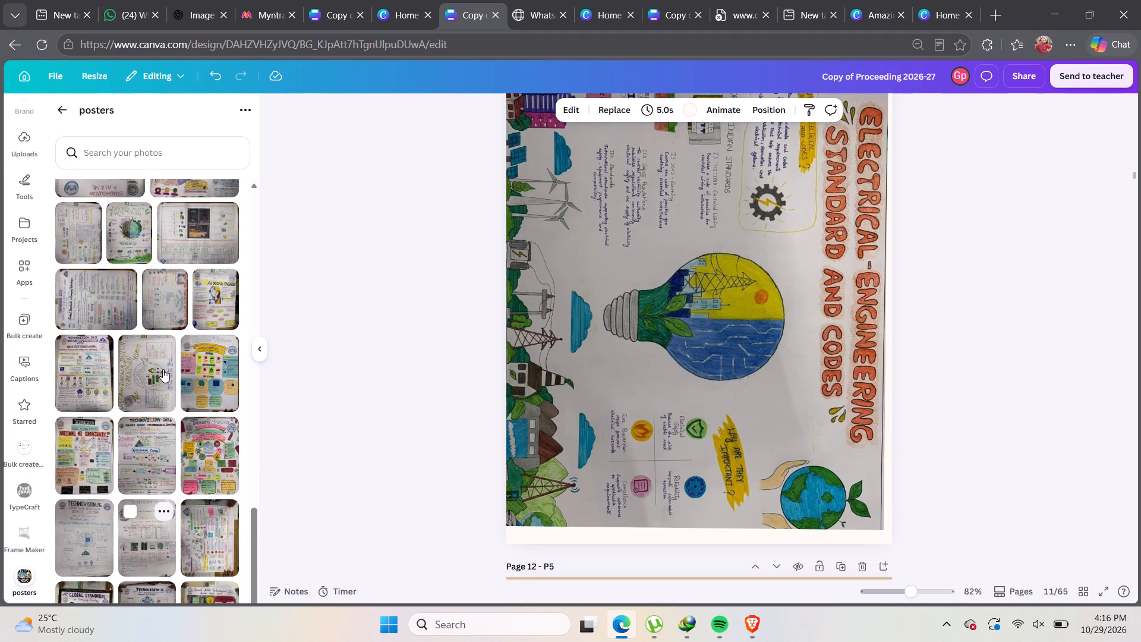
scroll(163, 369, up, 3)
scroll(80, 348, up, 3)
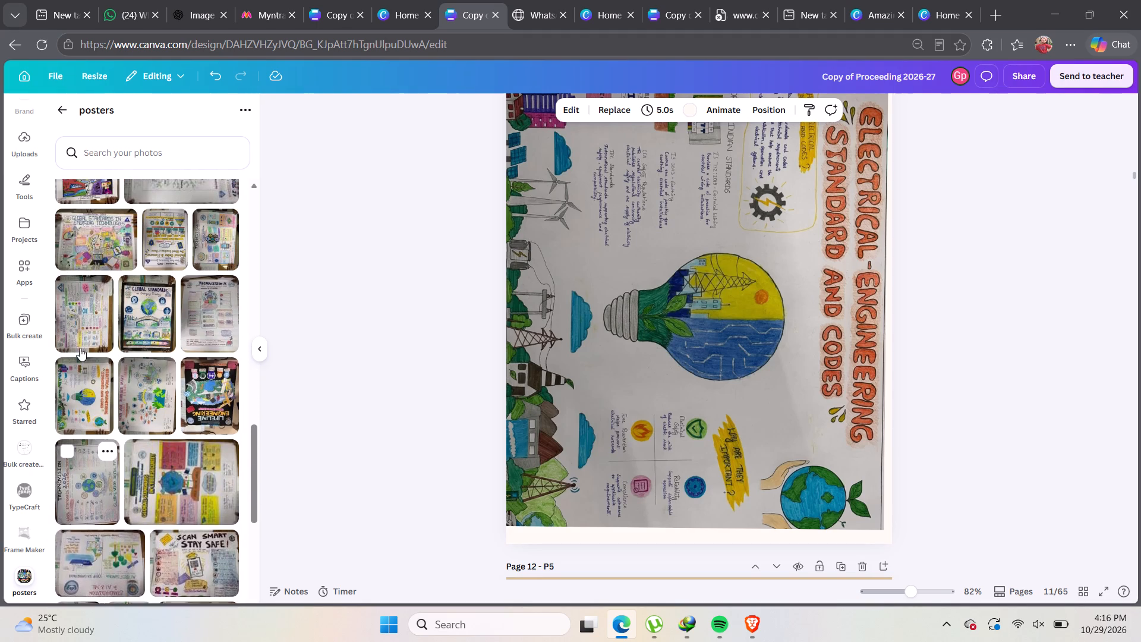
scroll(80, 348, up, 3)
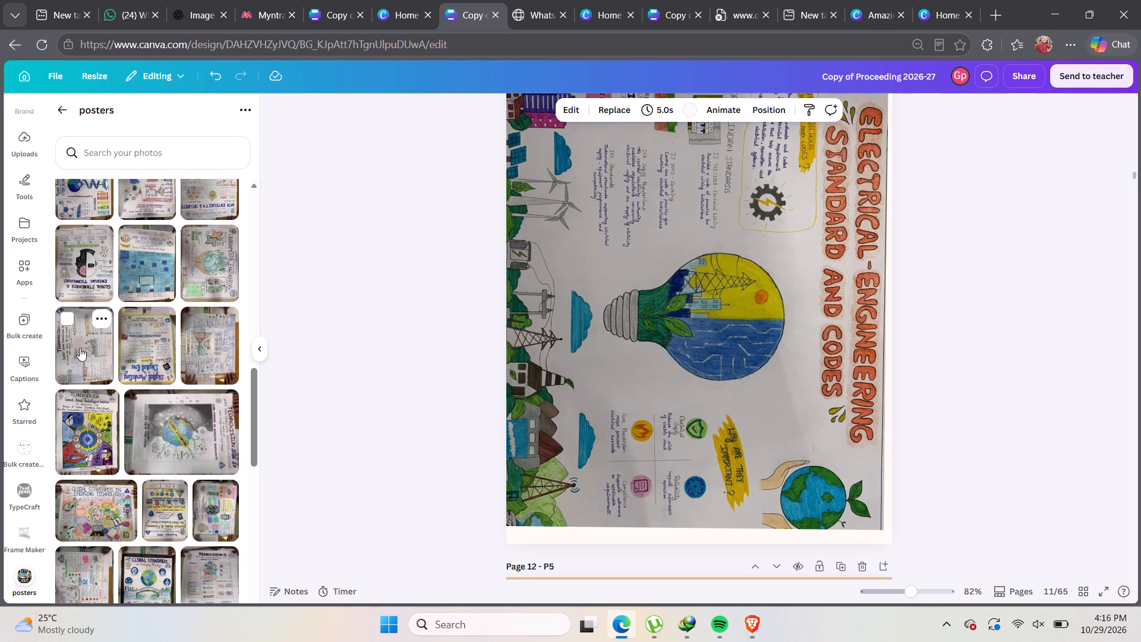
scroll(80, 348, up, 5)
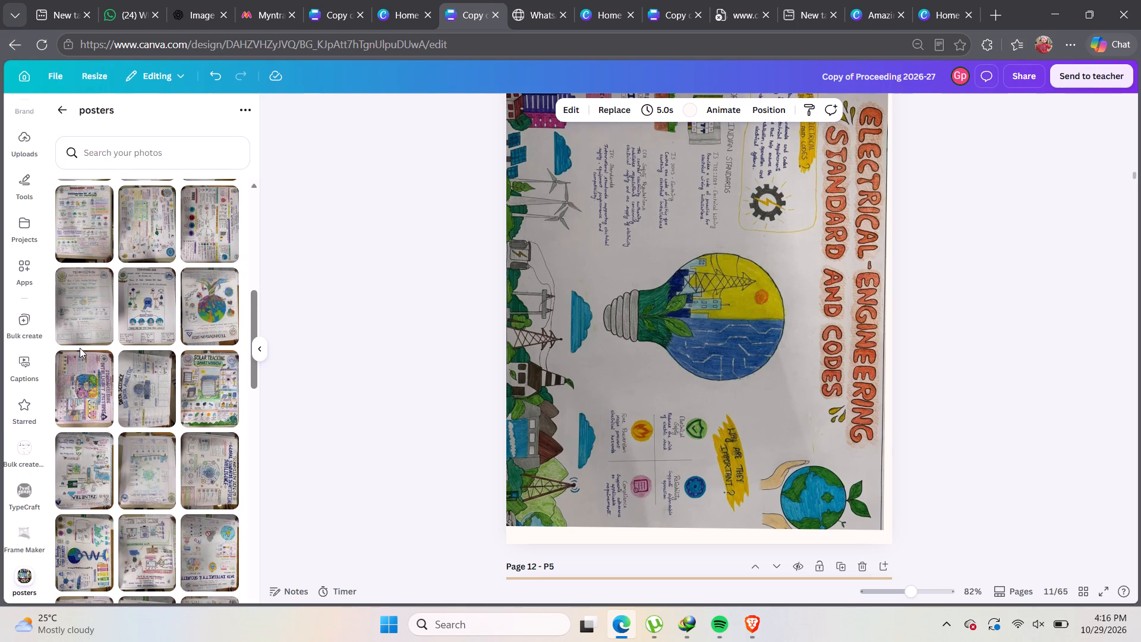
scroll(80, 348, up, 7)
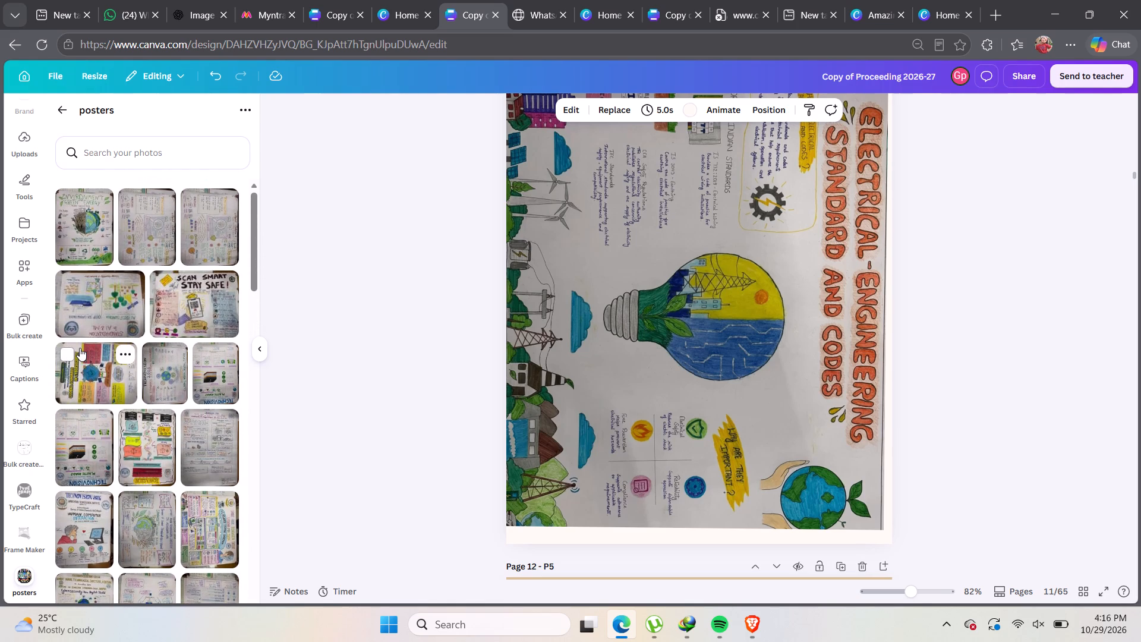
scroll(80, 348, up, 5)
Replace the Electrical Engineering Standard and Codes poster on page 11 with the Intelligent Systems standardization poster from the posters folder.
scroll(80, 348, down, 4)
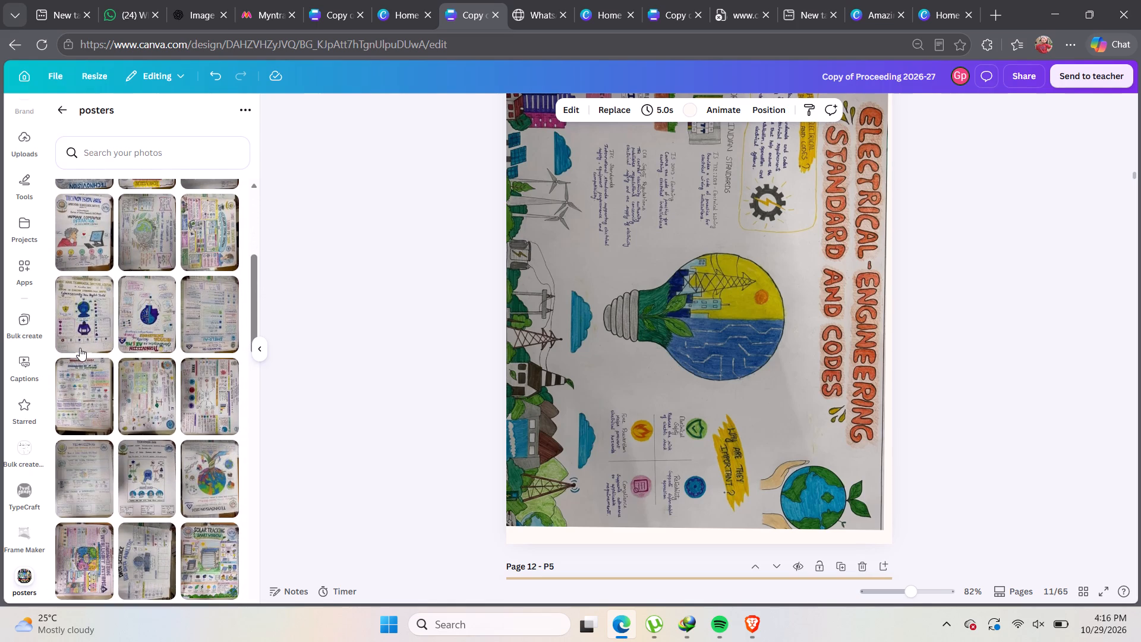
scroll(80, 348, down, 4)
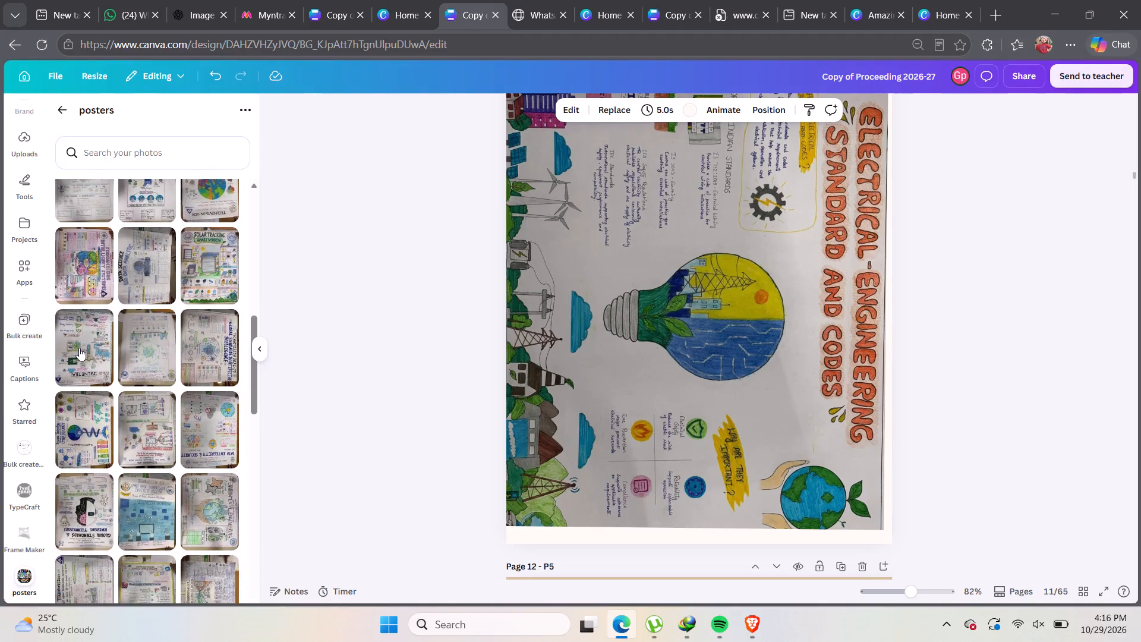
scroll(79, 348, down, 3)
scroll(79, 348, up, 3)
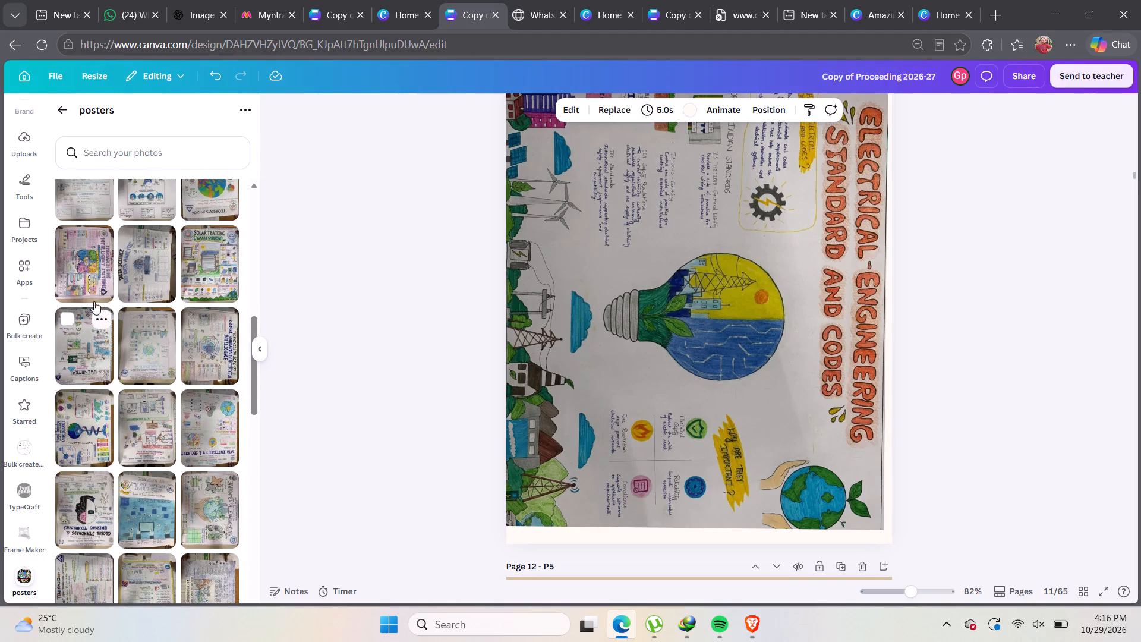
drag(75, 276, 541, 333)
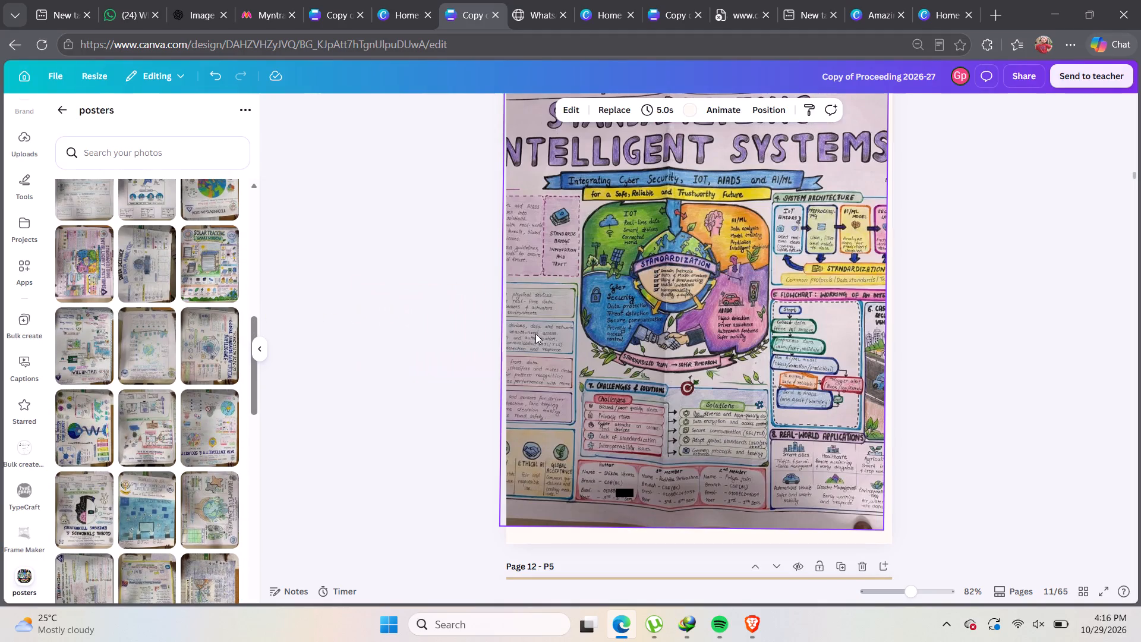
Replace the Global Standards in Emerging Technologies poster on page 12 with the Electrical Engineering Standard and Codes poster.
scroll(282, 394, down, 2)
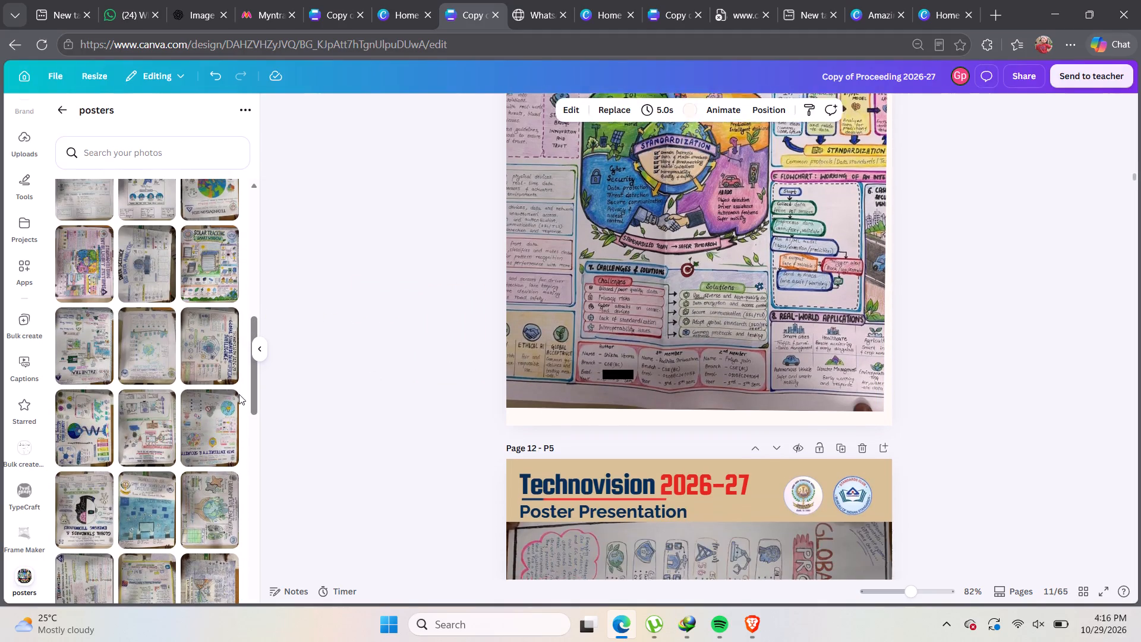
scroll(239, 394, down, 3)
scroll(475, 375, down, 5)
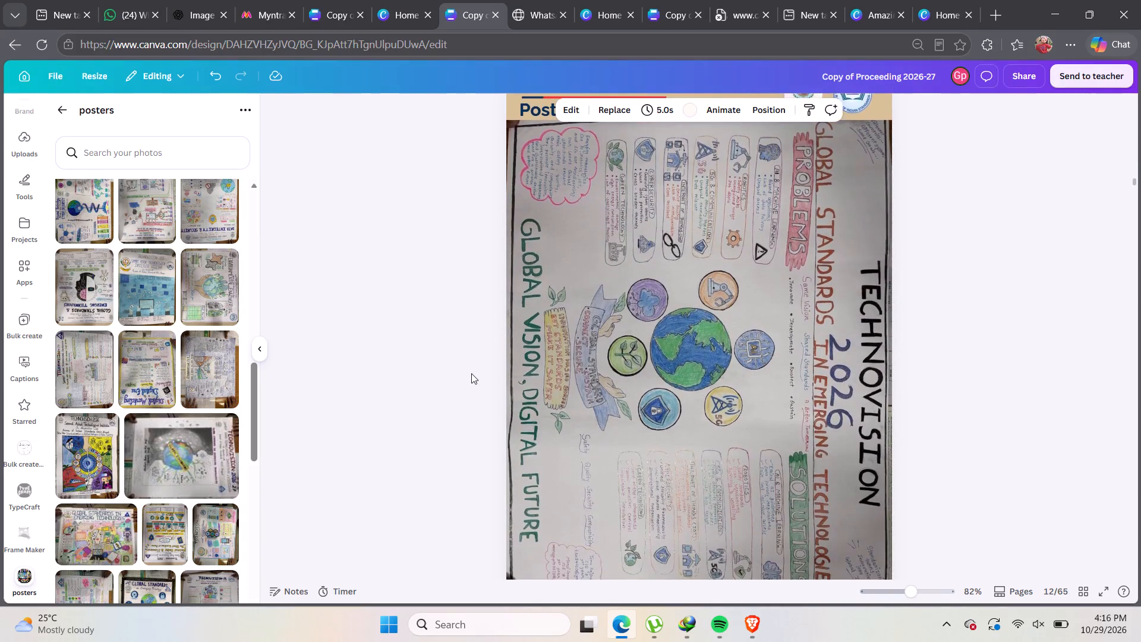
scroll(471, 373, down, 1)
scroll(216, 395, down, 1)
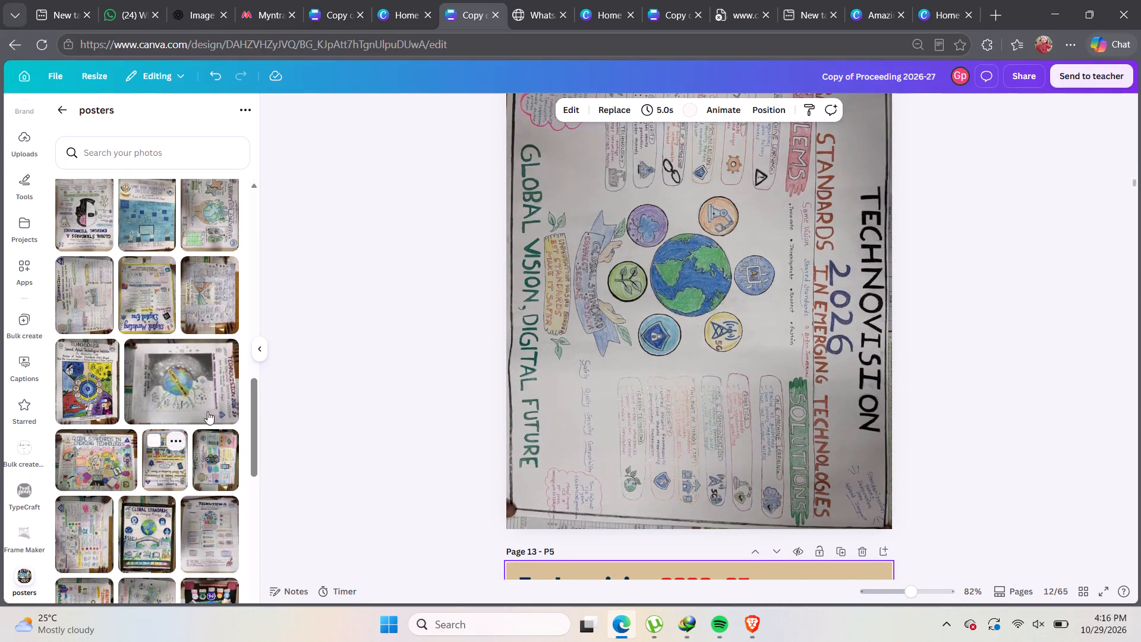
scroll(326, 382, down, 2)
scroll(352, 381, up, 1)
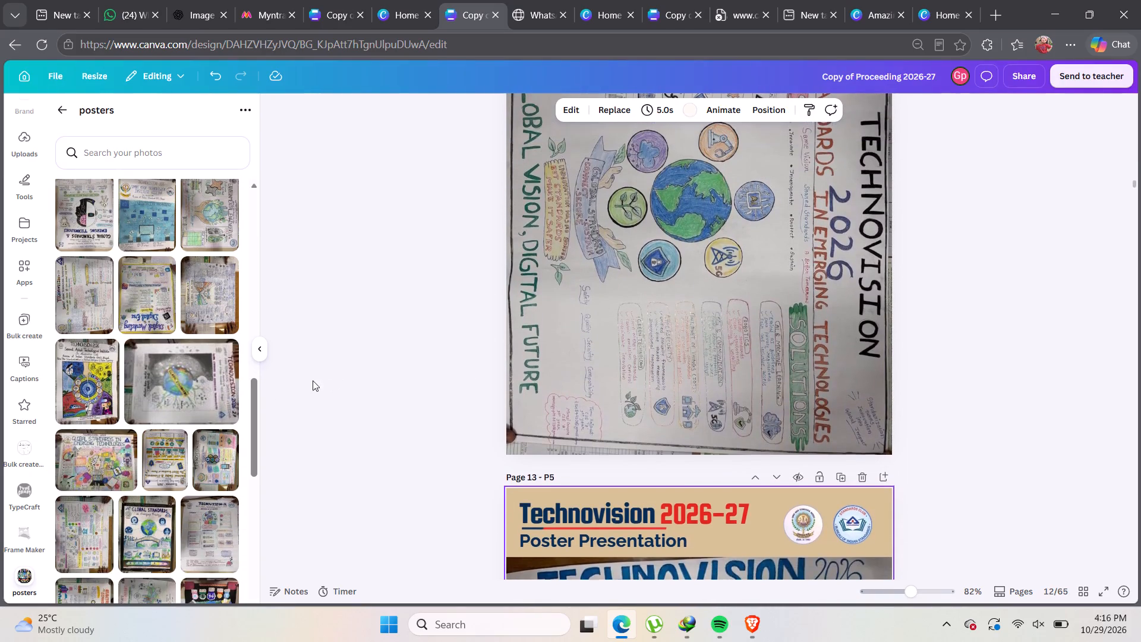
scroll(199, 399, down, 2)
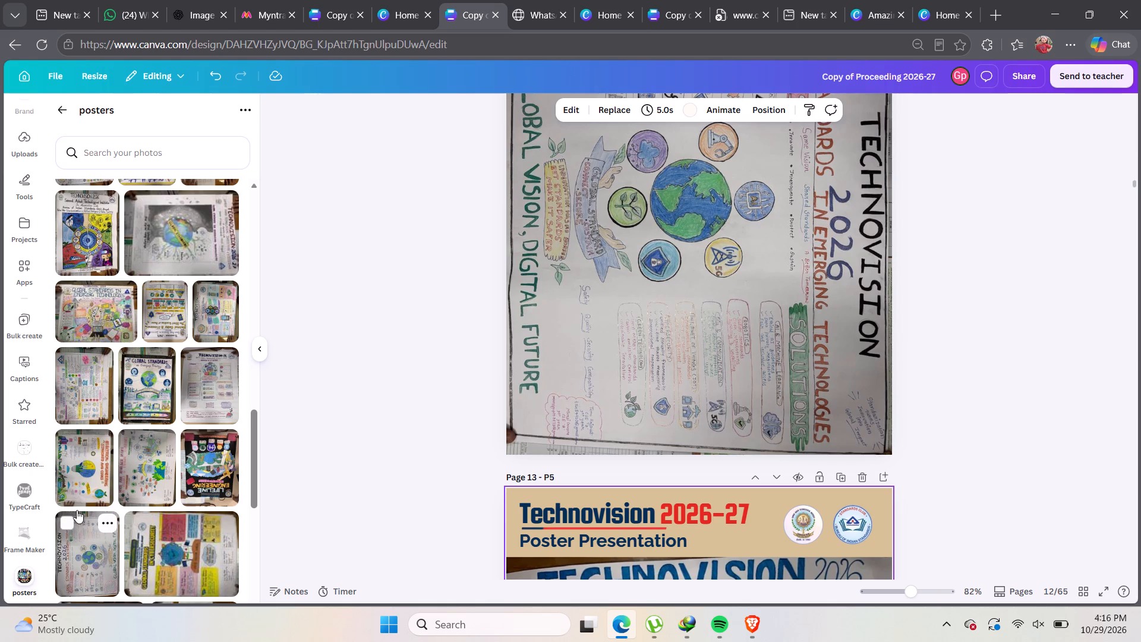
drag(77, 476, 616, 335)
Replace the Plastic Roads poster on page 13 with the Global Standards in Emerging Technologies poster.
scroll(598, 341, down, 4)
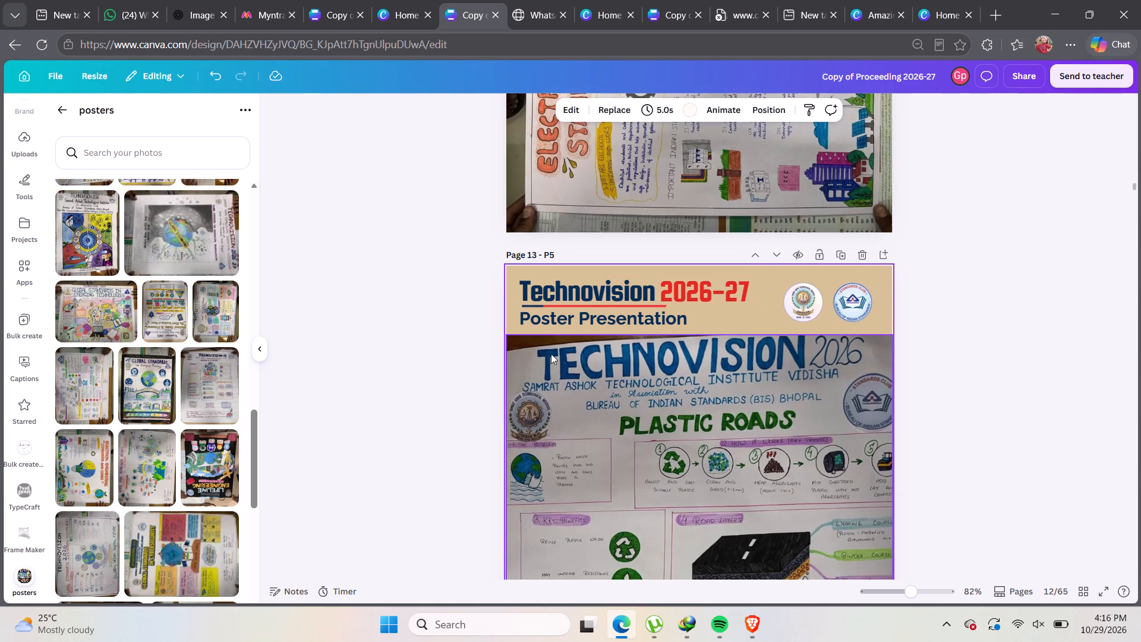
scroll(517, 372, down, 2)
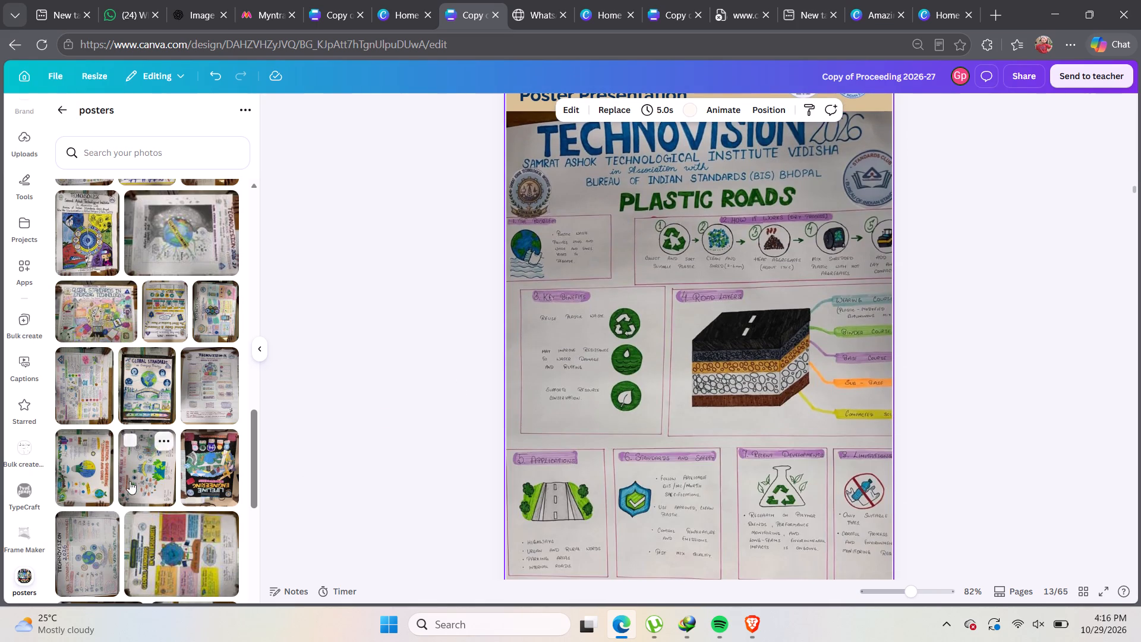
drag(81, 550, 602, 430)
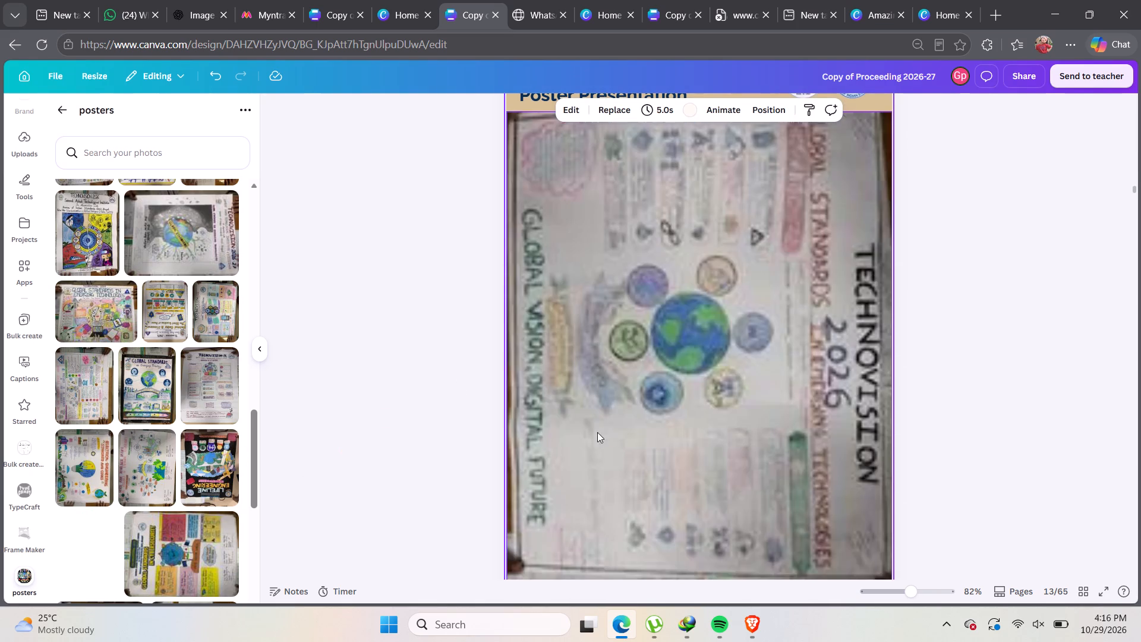
Check the posters on pages 14 and 15, collapse the posters folder, and review the pages back up to page 11.
scroll(570, 446, down, 7)
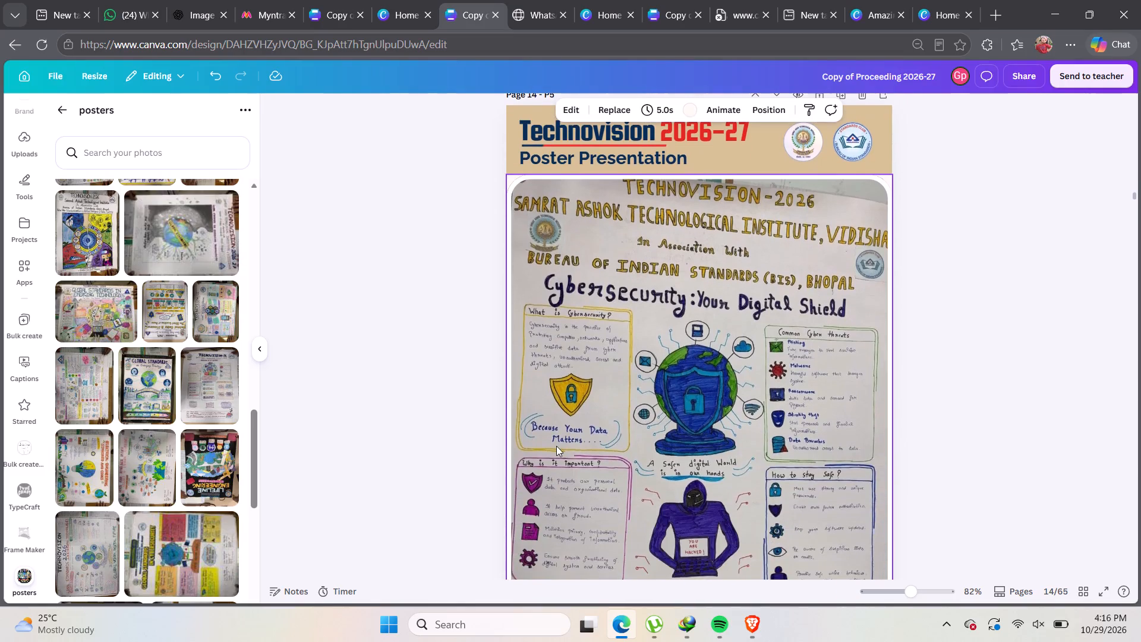
scroll(710, 365, down, 8)
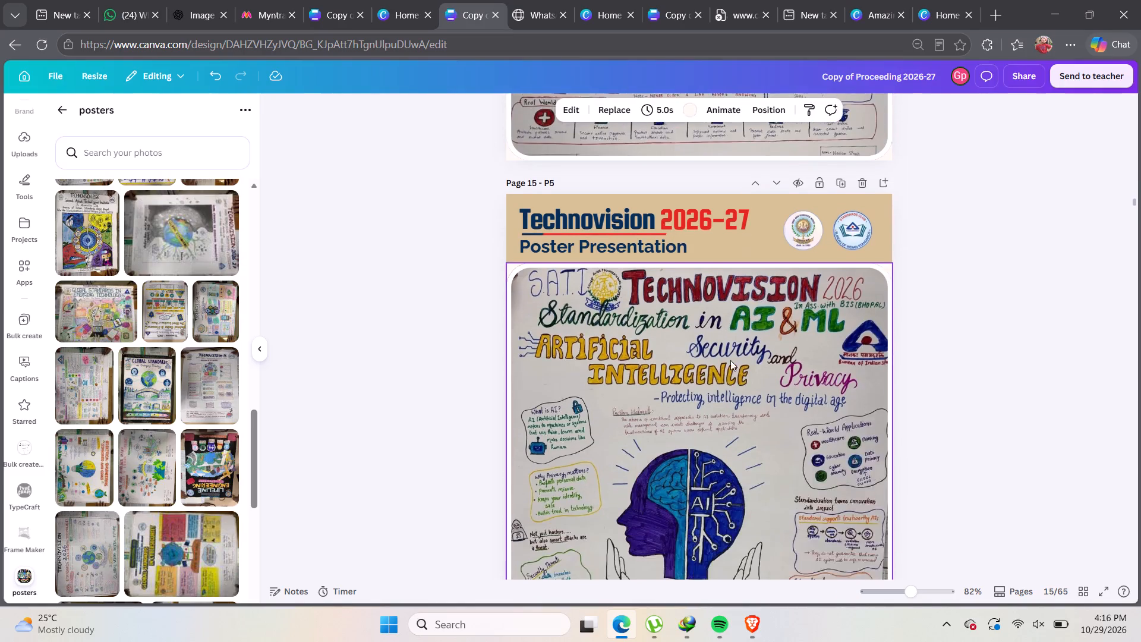
scroll(730, 360, up, 2)
scroll(730, 360, down, 3)
click(253, 348)
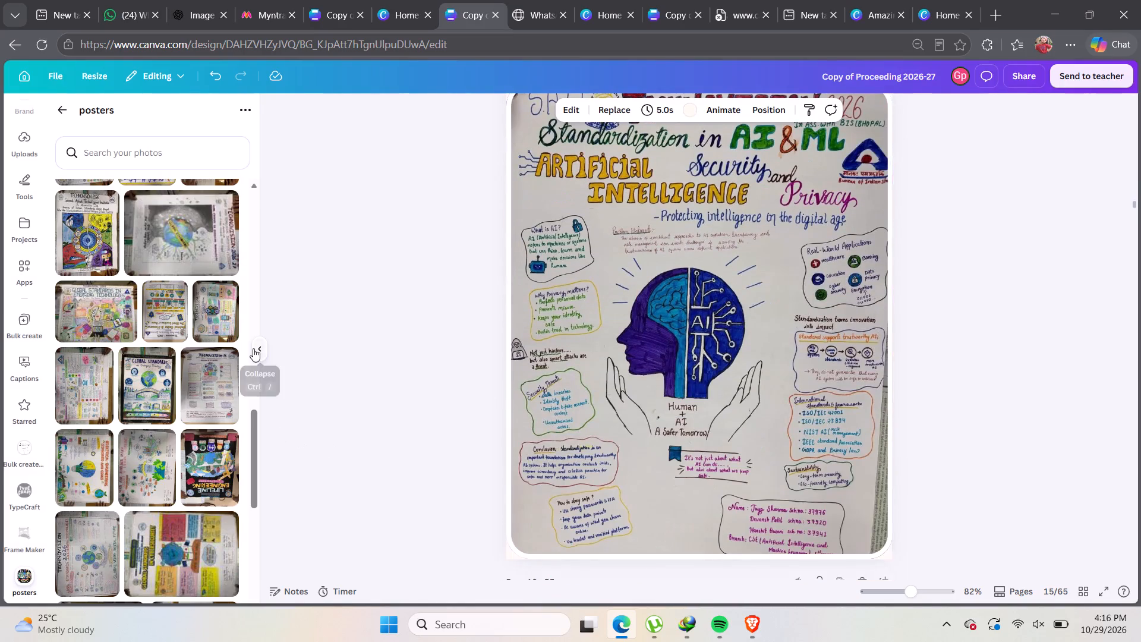
scroll(399, 388, up, 8)
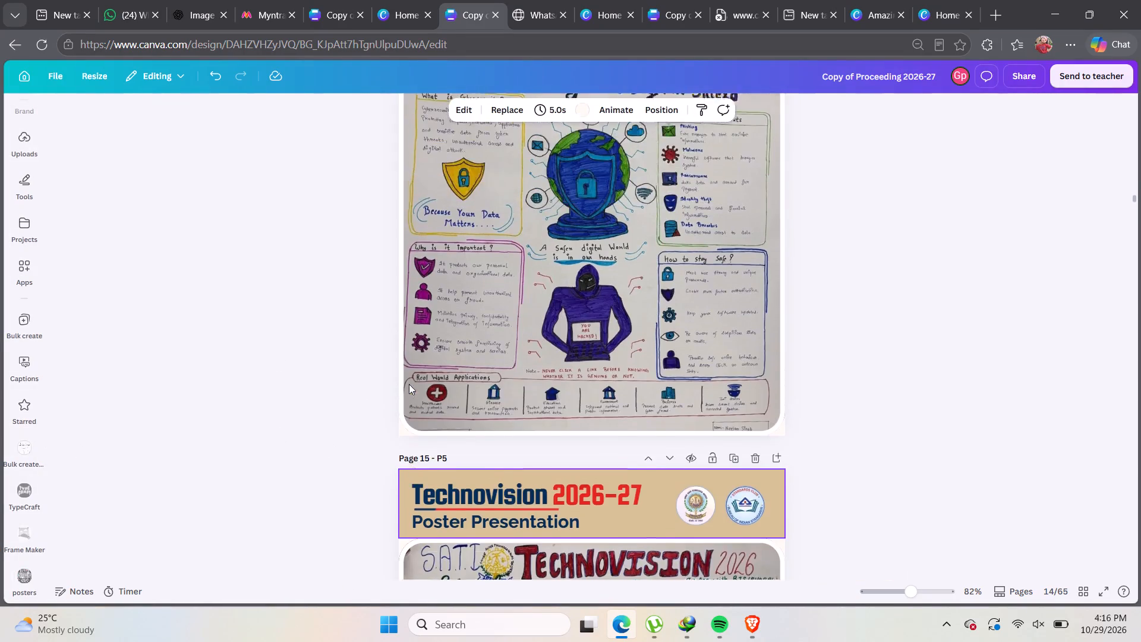
scroll(409, 384, up, 2)
scroll(422, 319, up, 20)
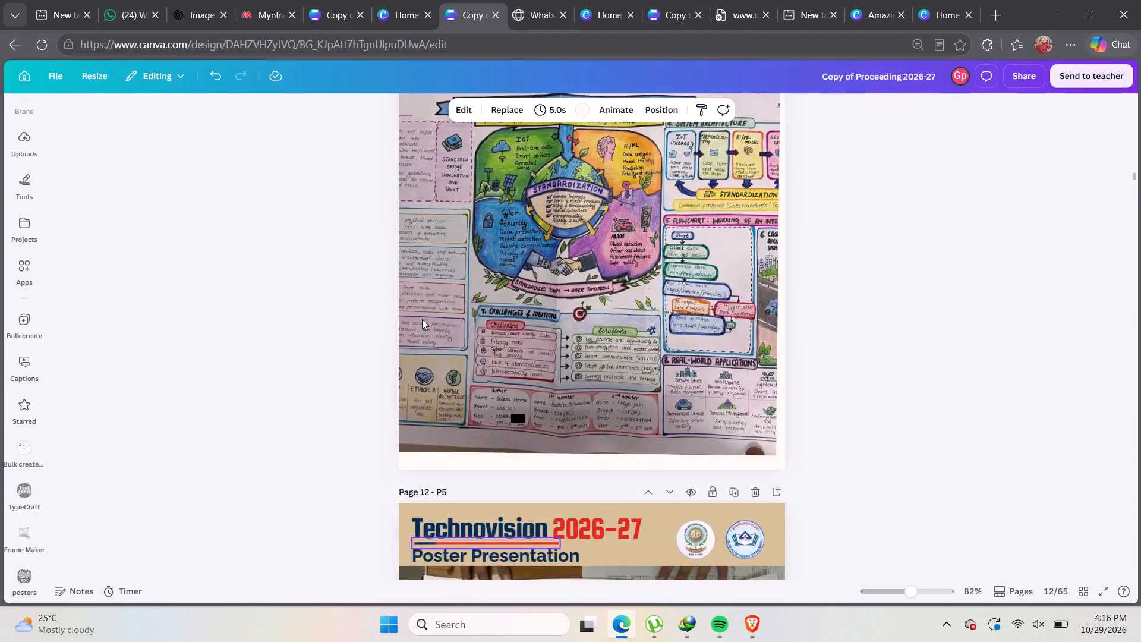
Delete three Human Computer Interaction poster pages, starting at page 8.
scroll(422, 319, up, 15)
scroll(422, 316, up, 8)
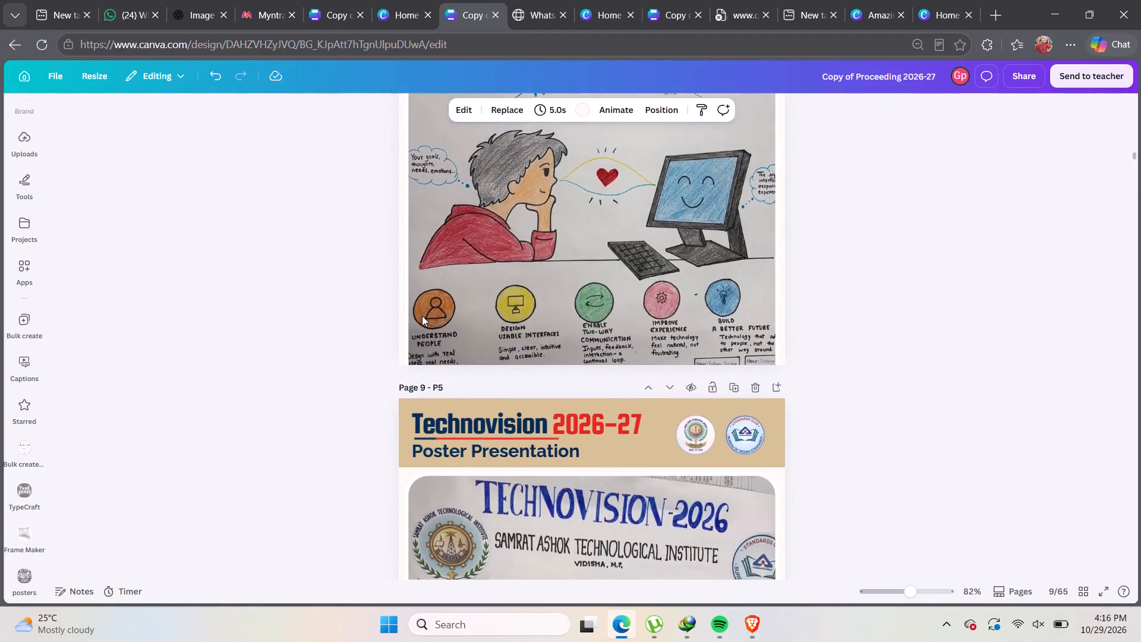
scroll(422, 316, up, 15)
scroll(422, 316, down, 5)
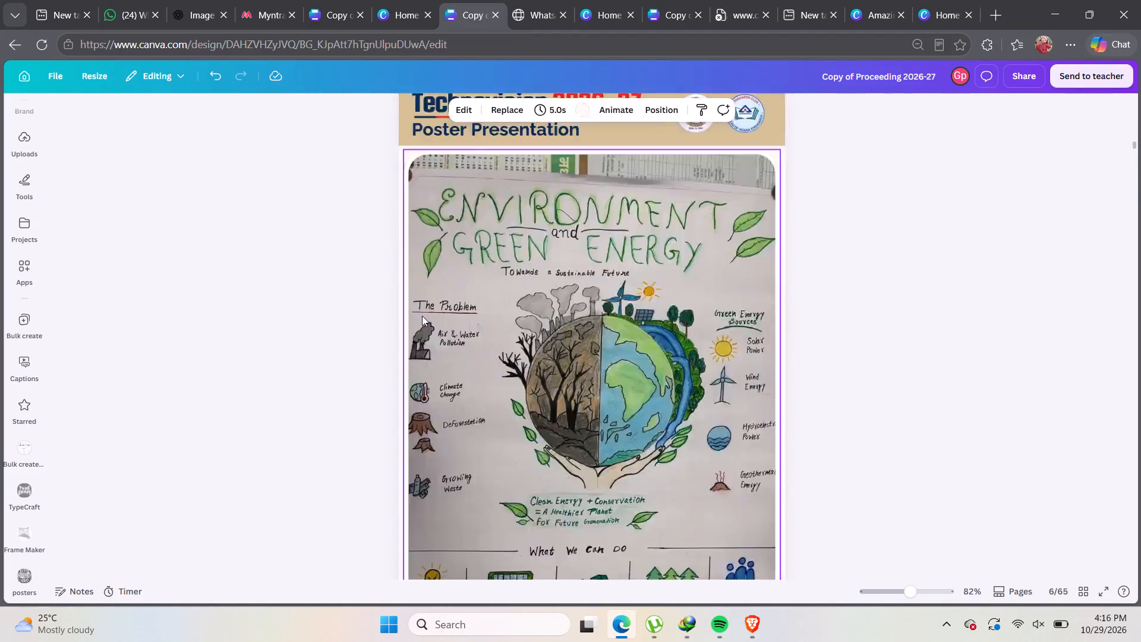
scroll(422, 316, up, 1)
scroll(422, 316, down, 2)
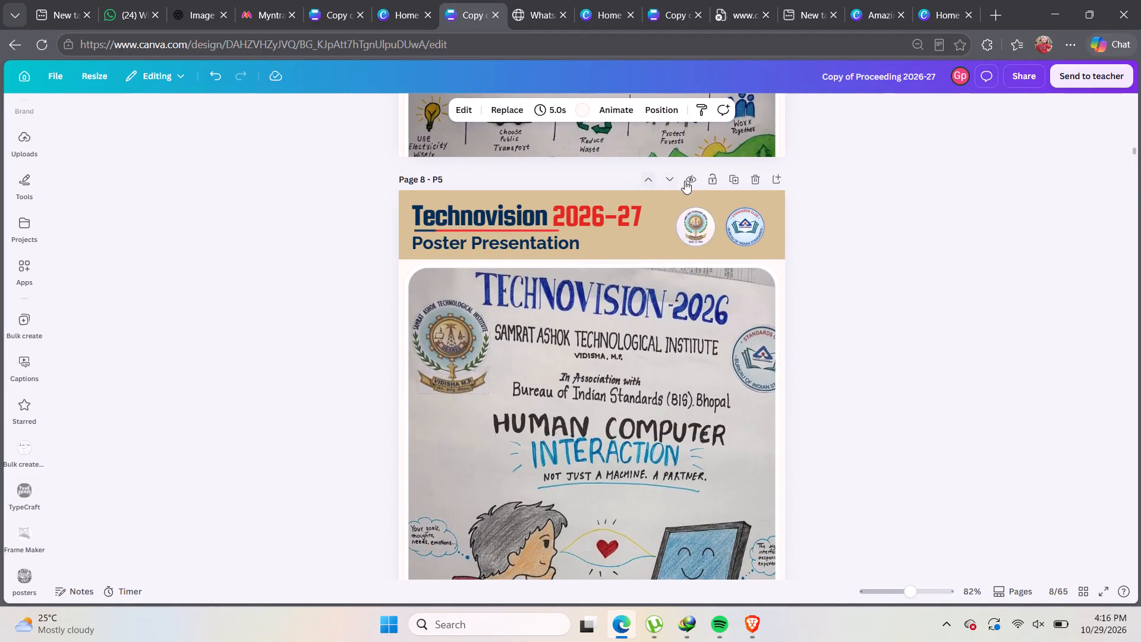
click(754, 185)
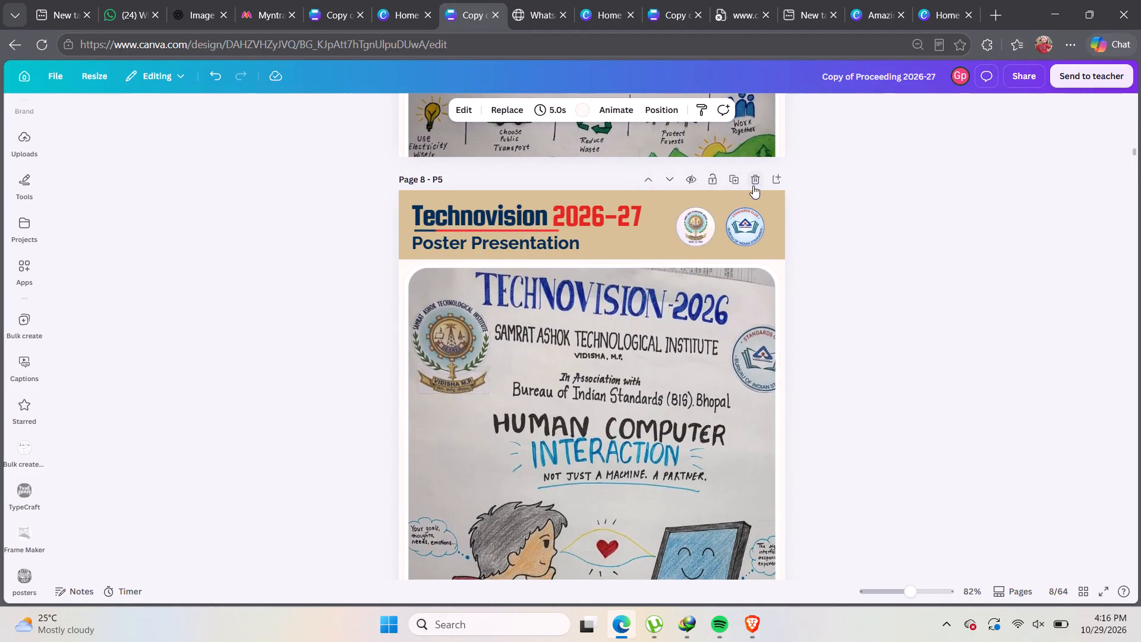
click(755, 184)
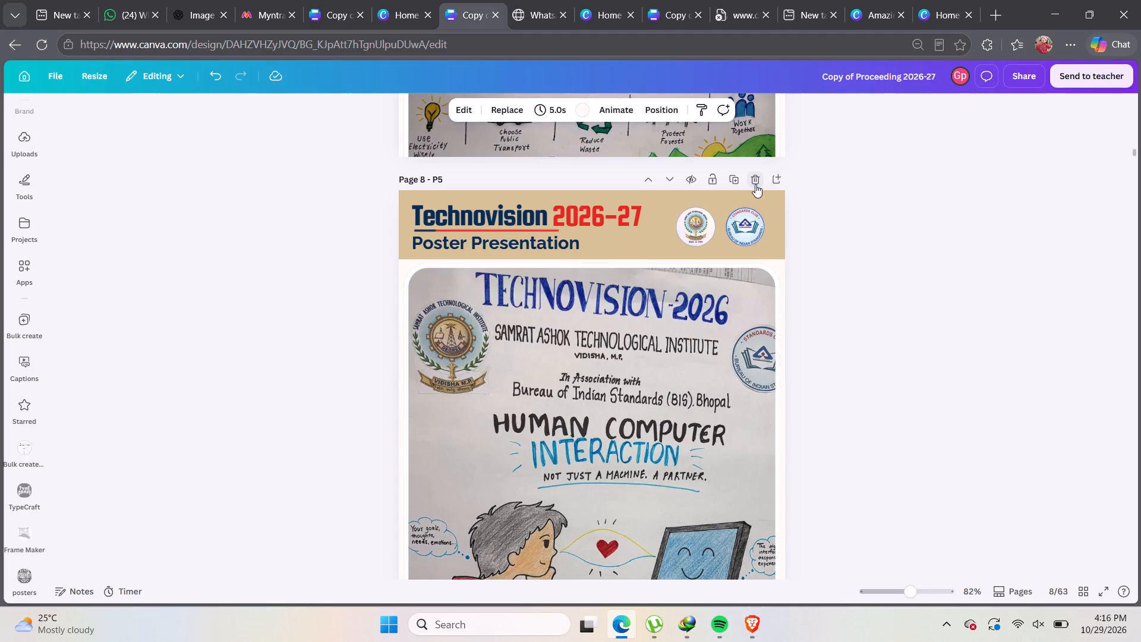
click(755, 184)
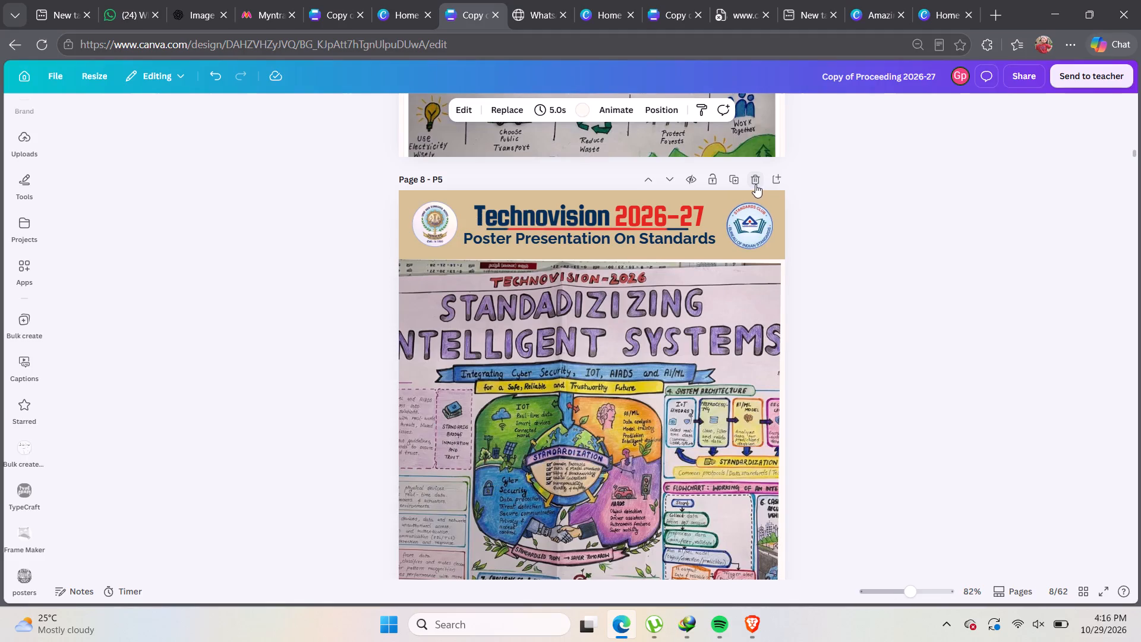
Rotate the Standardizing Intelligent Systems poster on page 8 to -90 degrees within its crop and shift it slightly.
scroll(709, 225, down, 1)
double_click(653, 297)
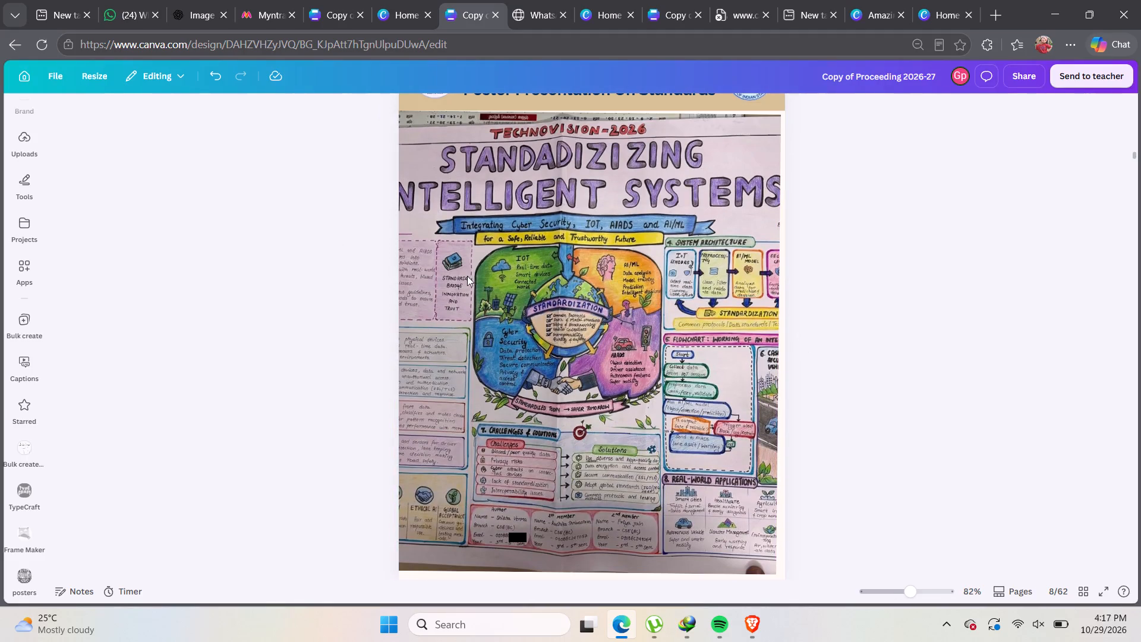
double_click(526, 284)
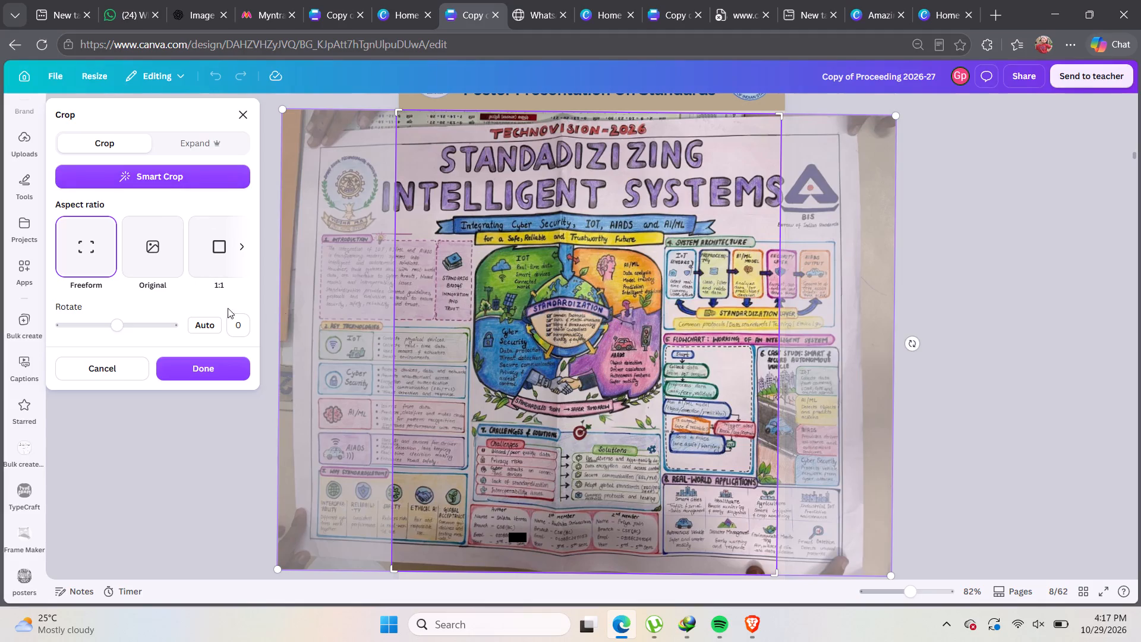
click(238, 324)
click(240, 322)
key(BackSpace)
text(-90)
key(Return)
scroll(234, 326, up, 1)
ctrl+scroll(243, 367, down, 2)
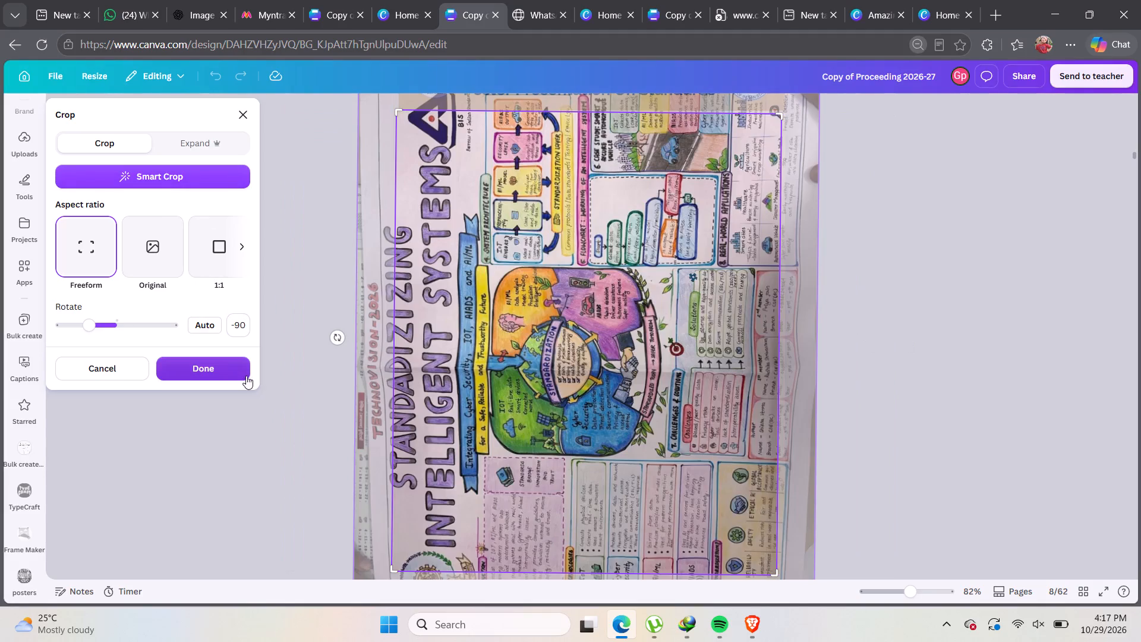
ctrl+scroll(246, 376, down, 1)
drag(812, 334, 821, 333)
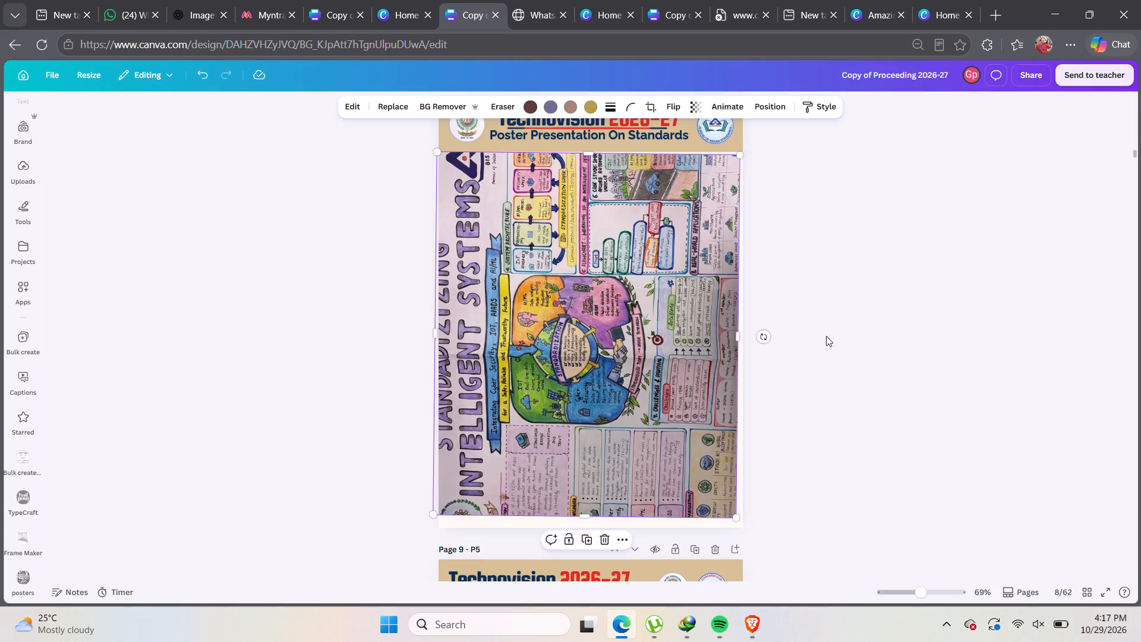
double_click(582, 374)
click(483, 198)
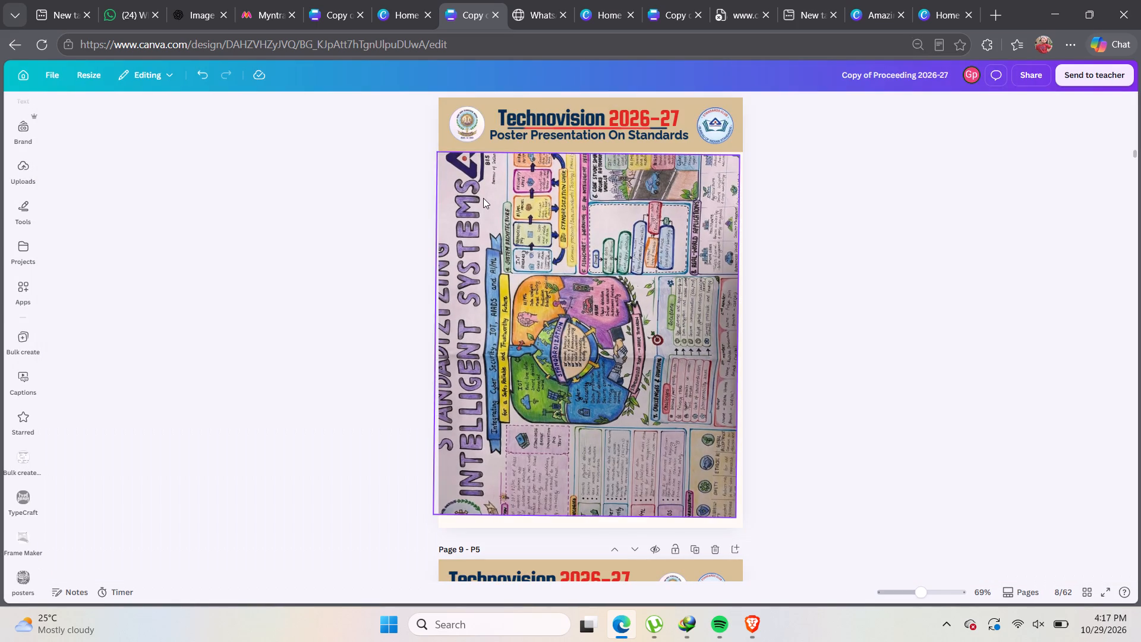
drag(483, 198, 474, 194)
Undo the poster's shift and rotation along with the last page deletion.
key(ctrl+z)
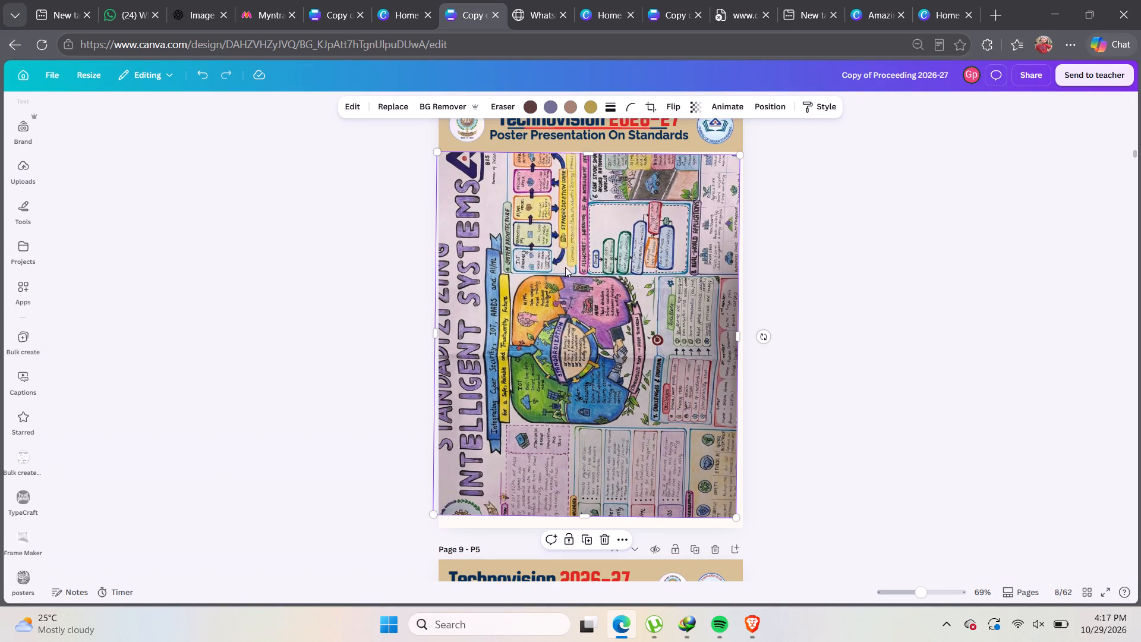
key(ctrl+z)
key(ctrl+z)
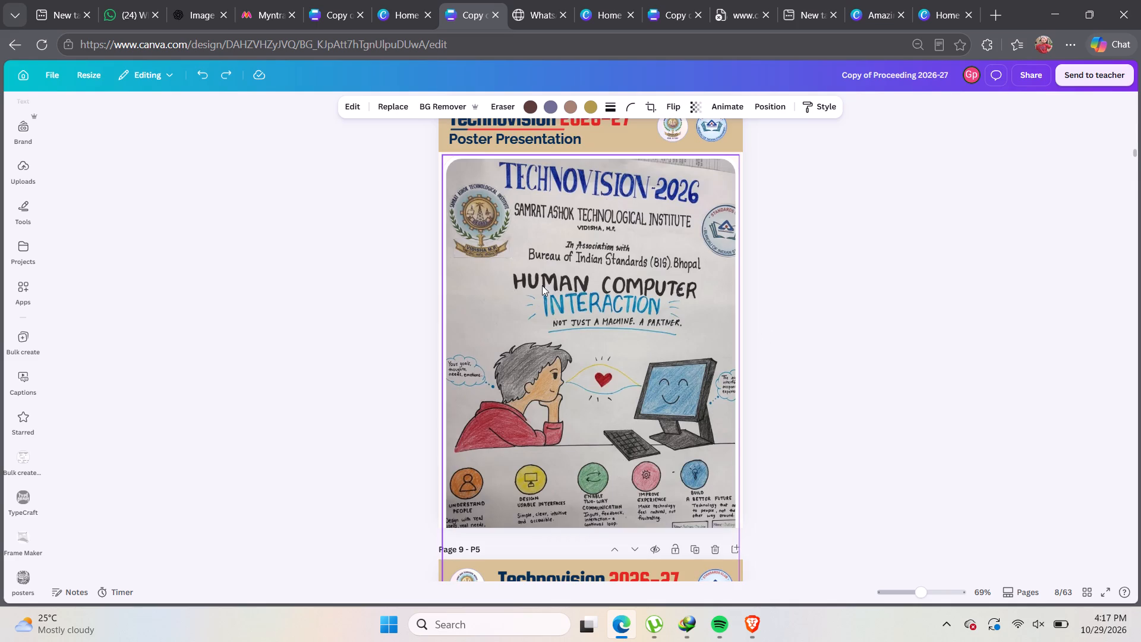
Delete three consecutive poster pages from page 9, beginning with Standardizing Intelligent Systems and Electrical Engineering Standard and Codes.
scroll(578, 276, down, 3)
scroll(578, 276, up, 2)
scroll(578, 276, down, 2)
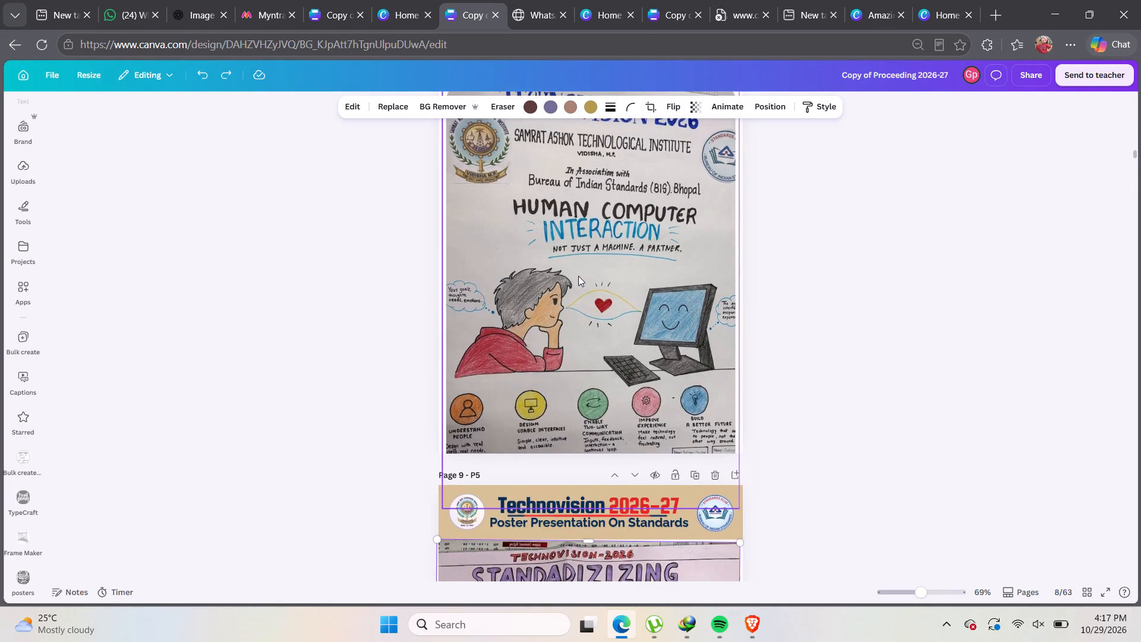
scroll(622, 252, down, 4)
scroll(622, 252, up, 4)
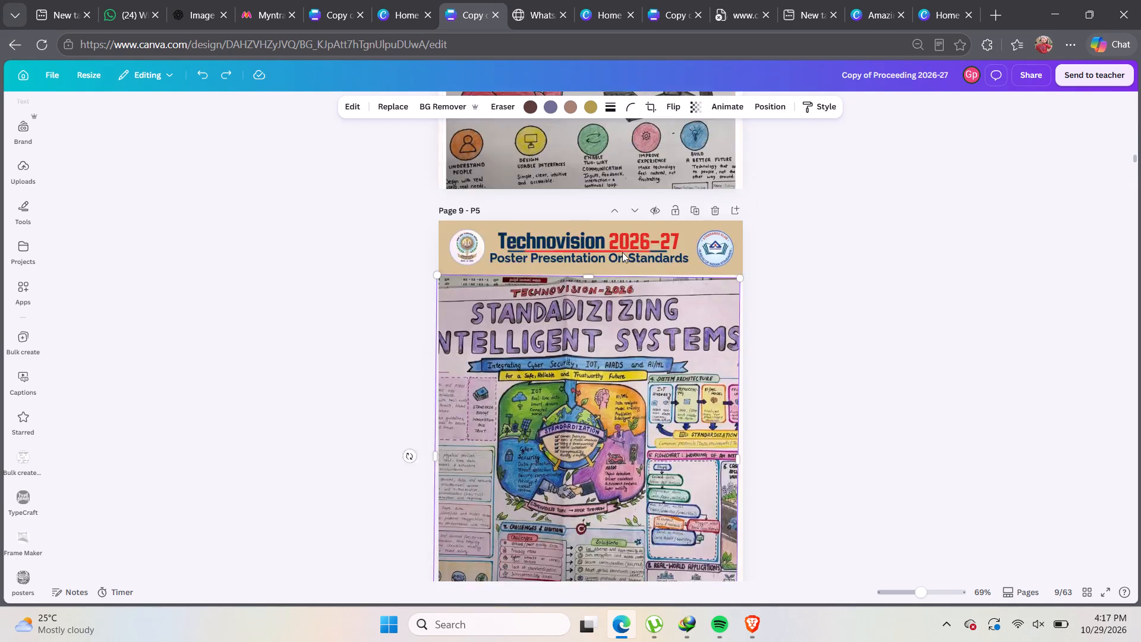
click(717, 321)
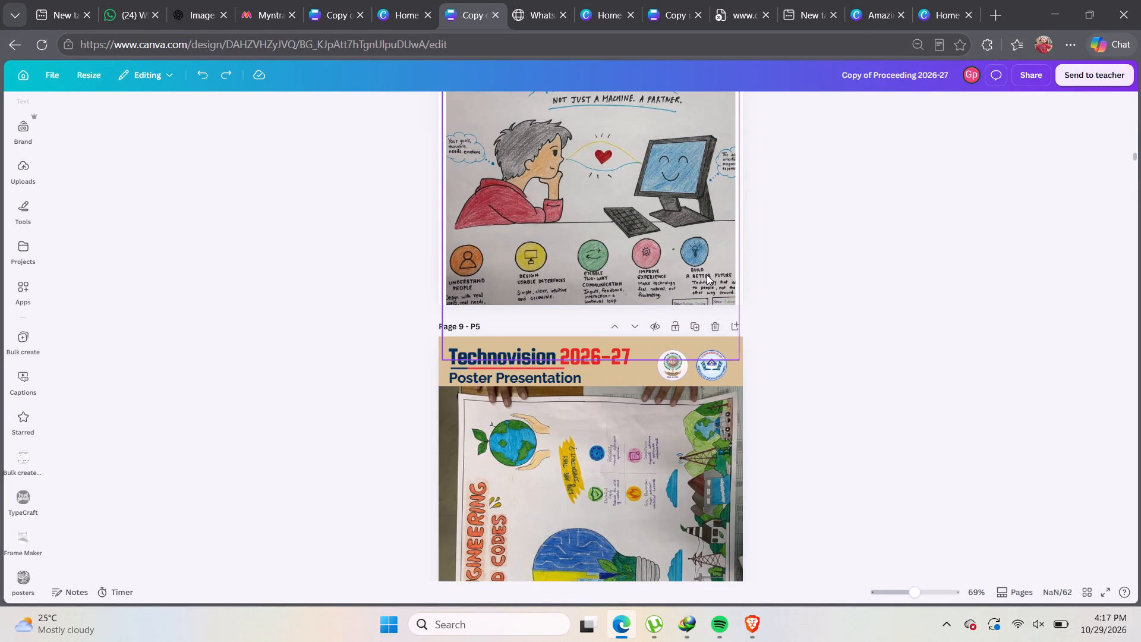
scroll(707, 273, down, 1)
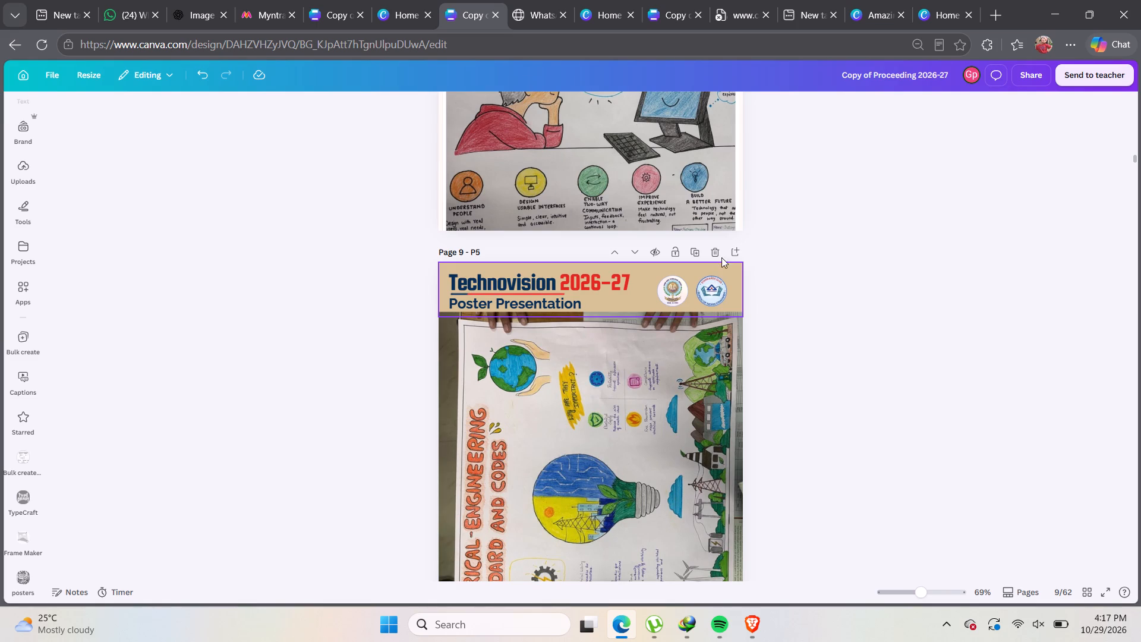
click(721, 254)
click(716, 254)
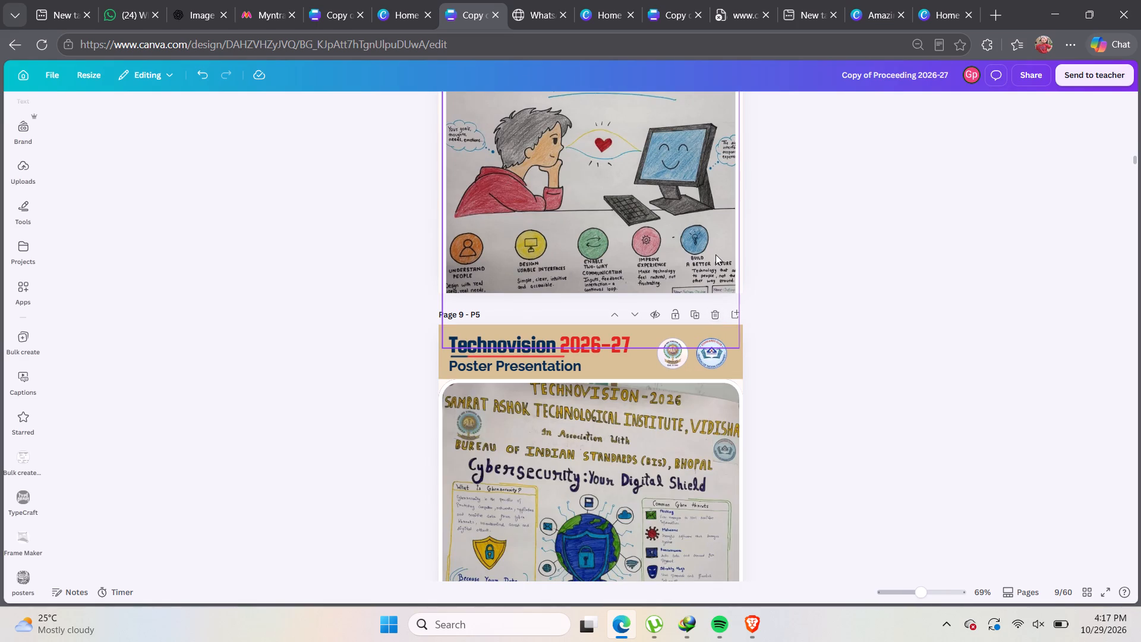
Delete the remaining Human Computer Interaction poster page, page 8.
scroll(661, 226, up, 6)
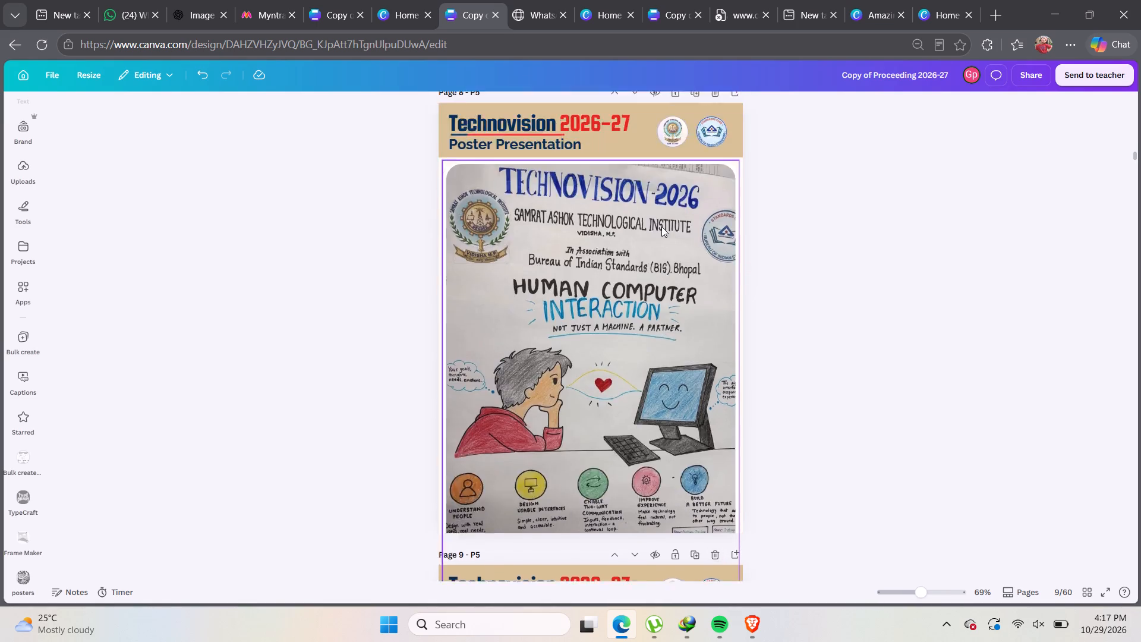
click(713, 300)
Check the poster pages around the deleted ones, from page 7 to page 10.
scroll(713, 295, down, 5)
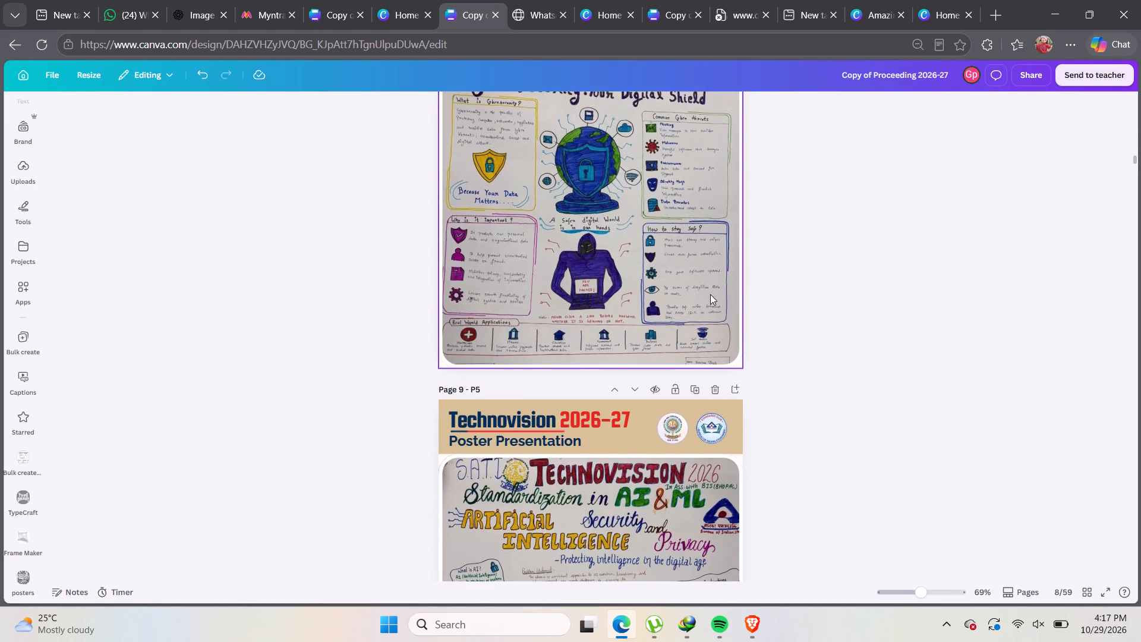
scroll(710, 294, down, 8)
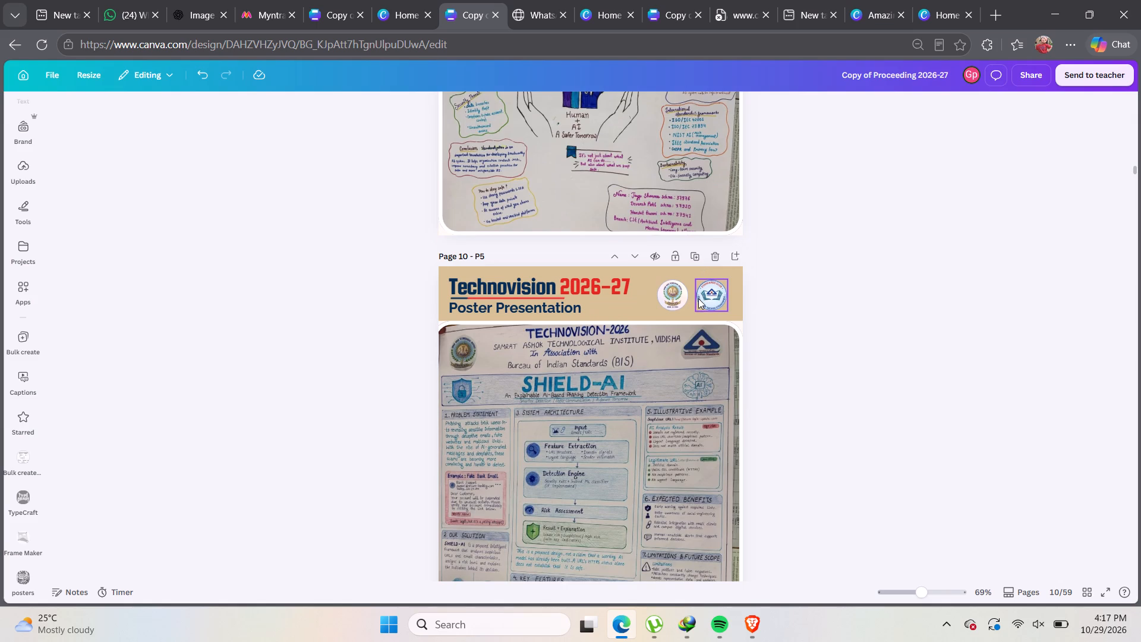
scroll(698, 298, down, 2)
scroll(698, 298, up, 12)
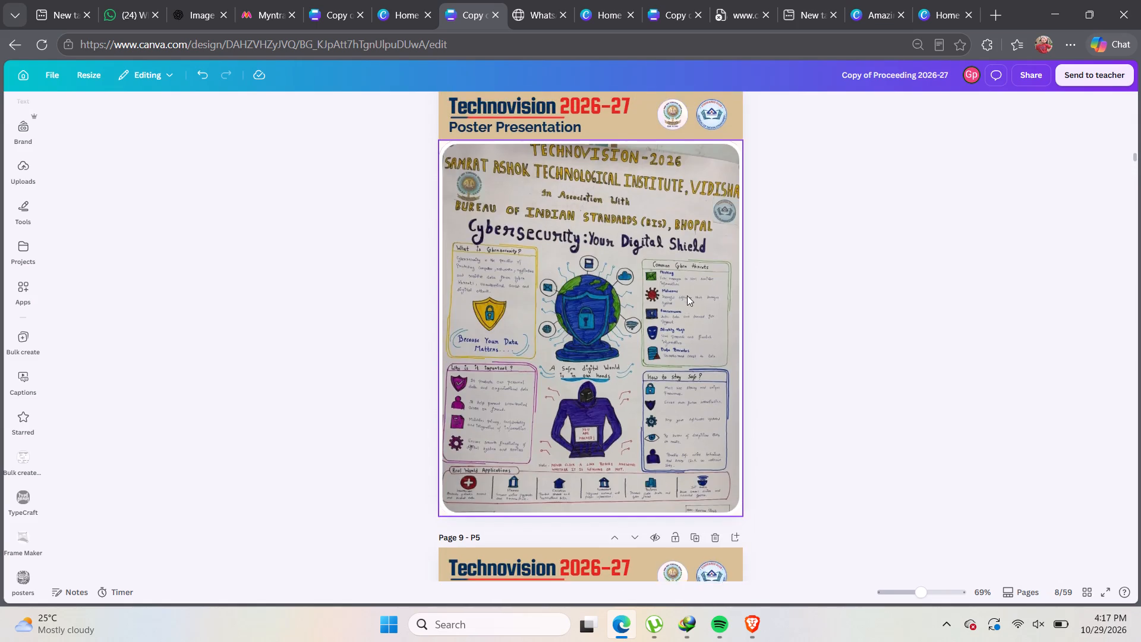
scroll(687, 295, up, 9)
scroll(686, 294, down, 8)
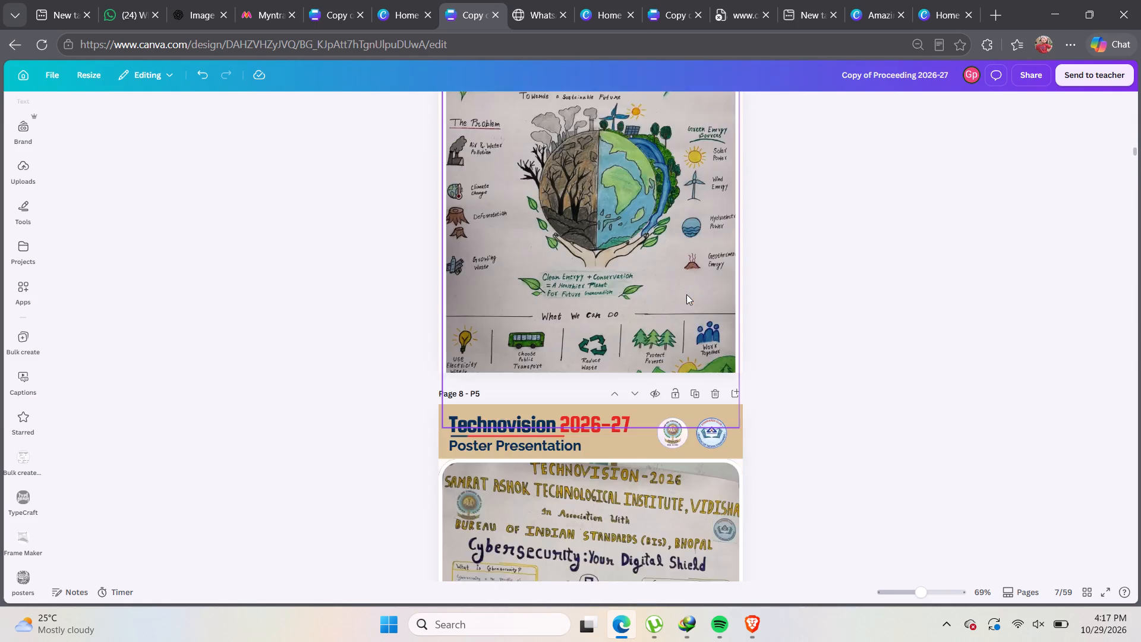
Look through the poster pages from page 8 to page 32 and back to page 7.
scroll(686, 294, down, 13)
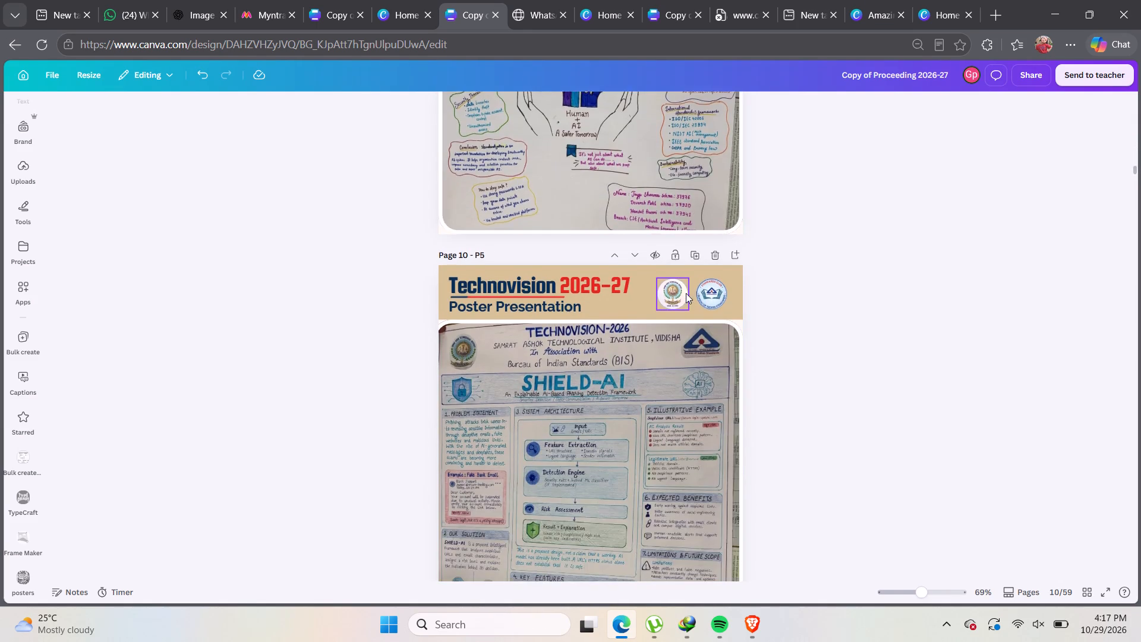
scroll(686, 293, down, 13)
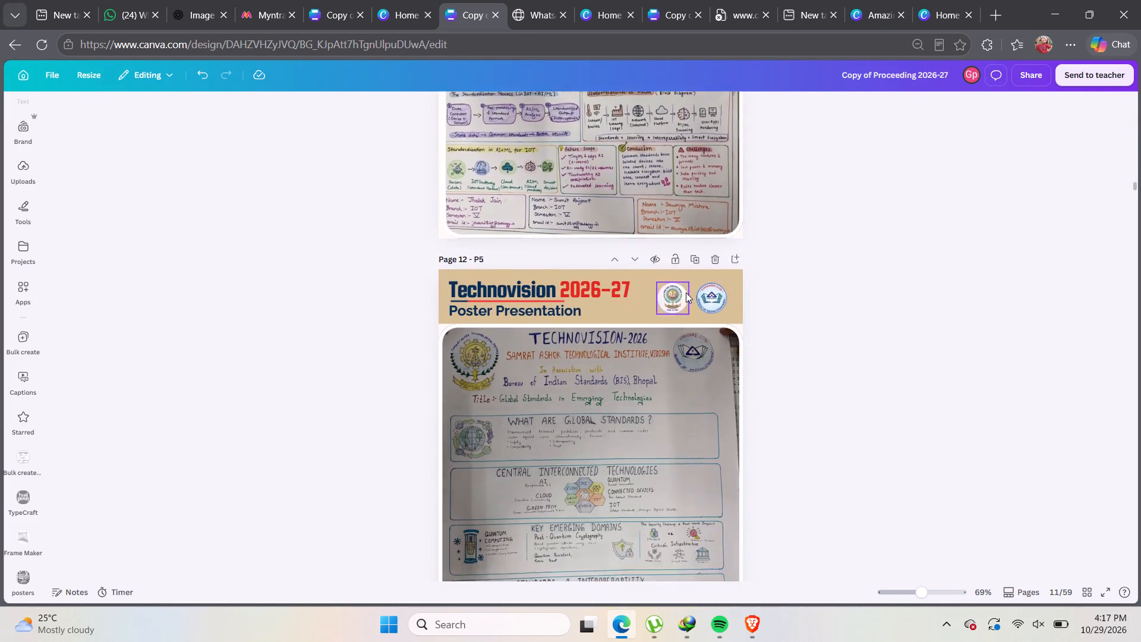
scroll(686, 292, down, 15)
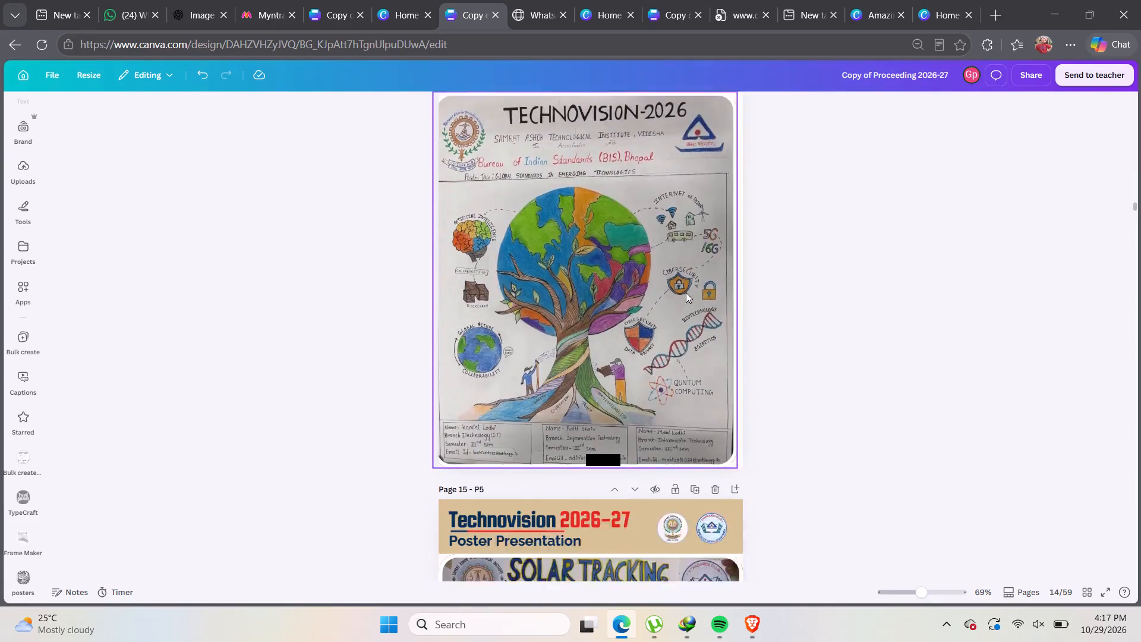
scroll(686, 292, down, 12)
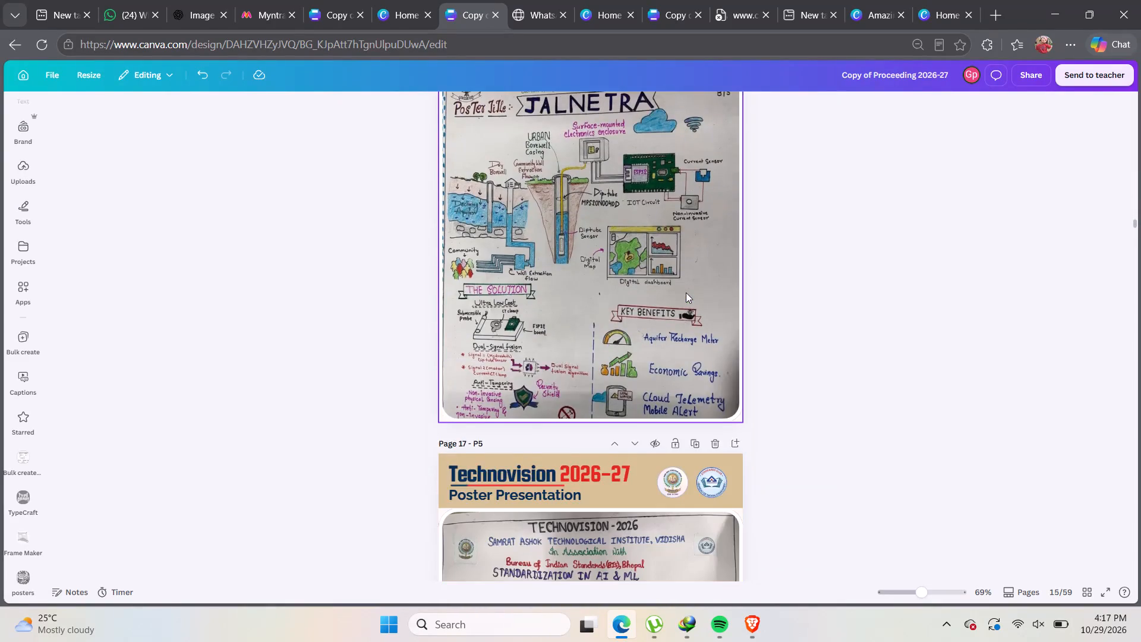
scroll(686, 292, down, 12)
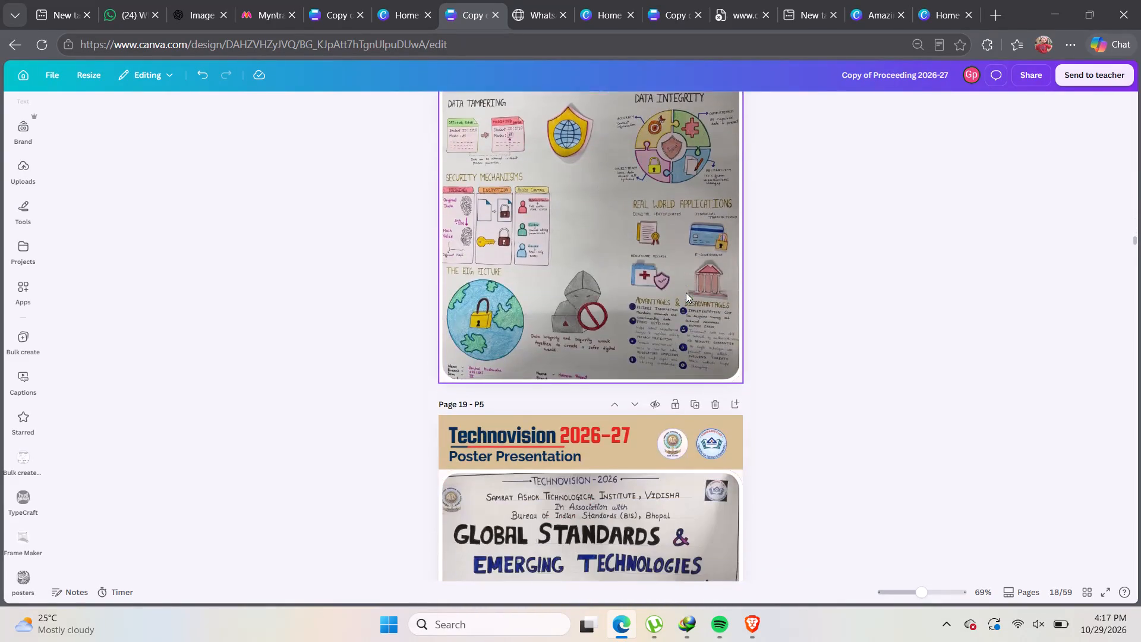
scroll(686, 292, down, 18)
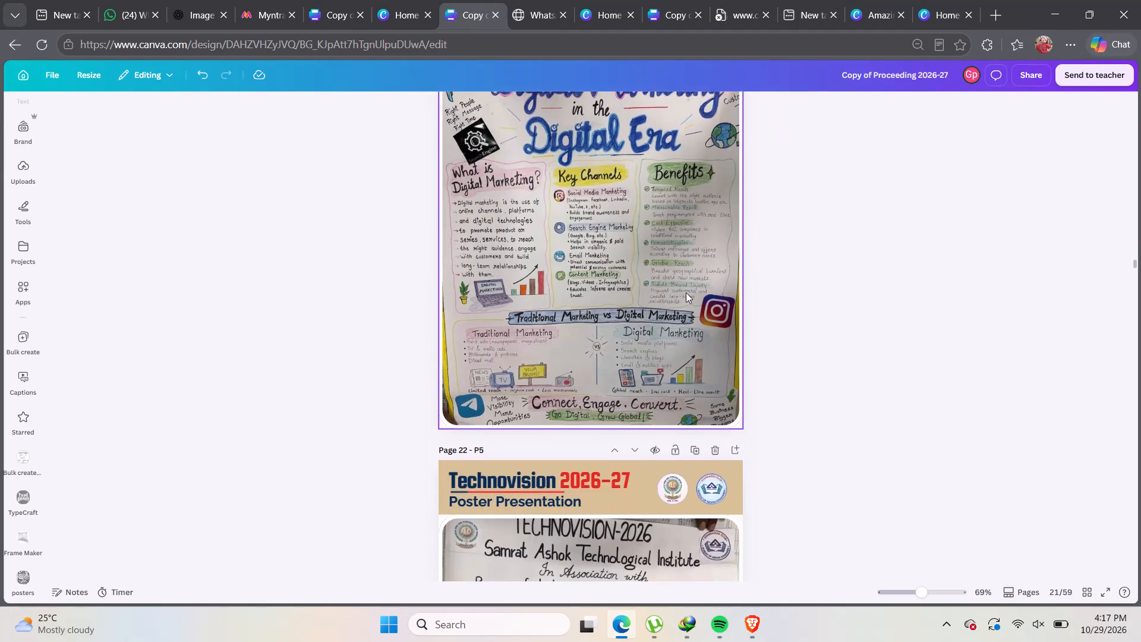
scroll(686, 292, down, 17)
scroll(686, 292, down, 6)
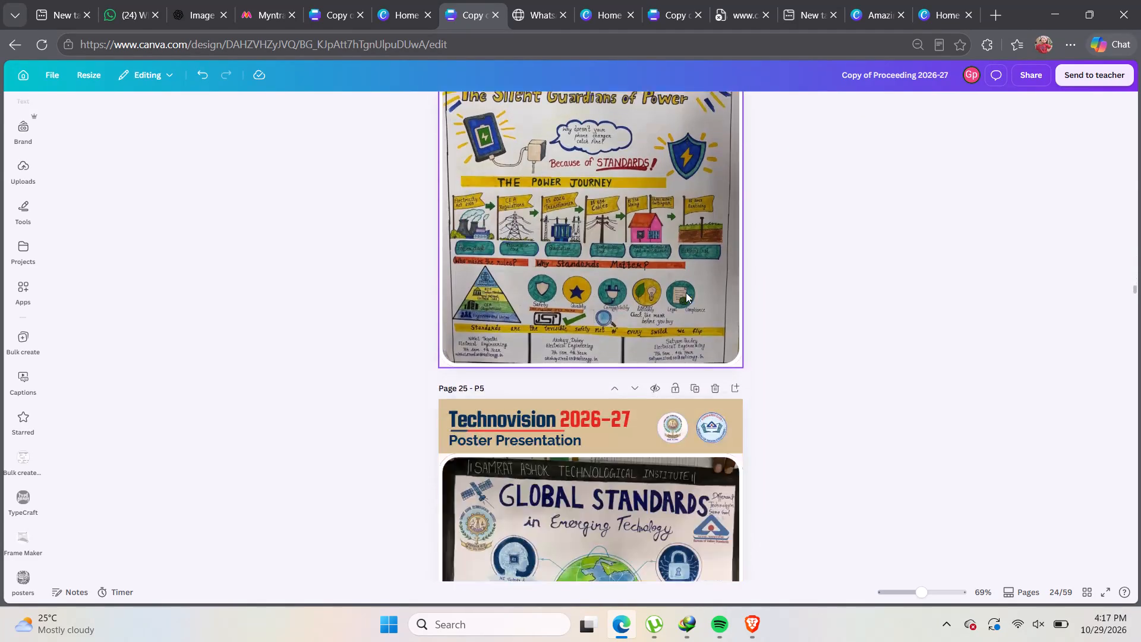
scroll(686, 292, down, 16)
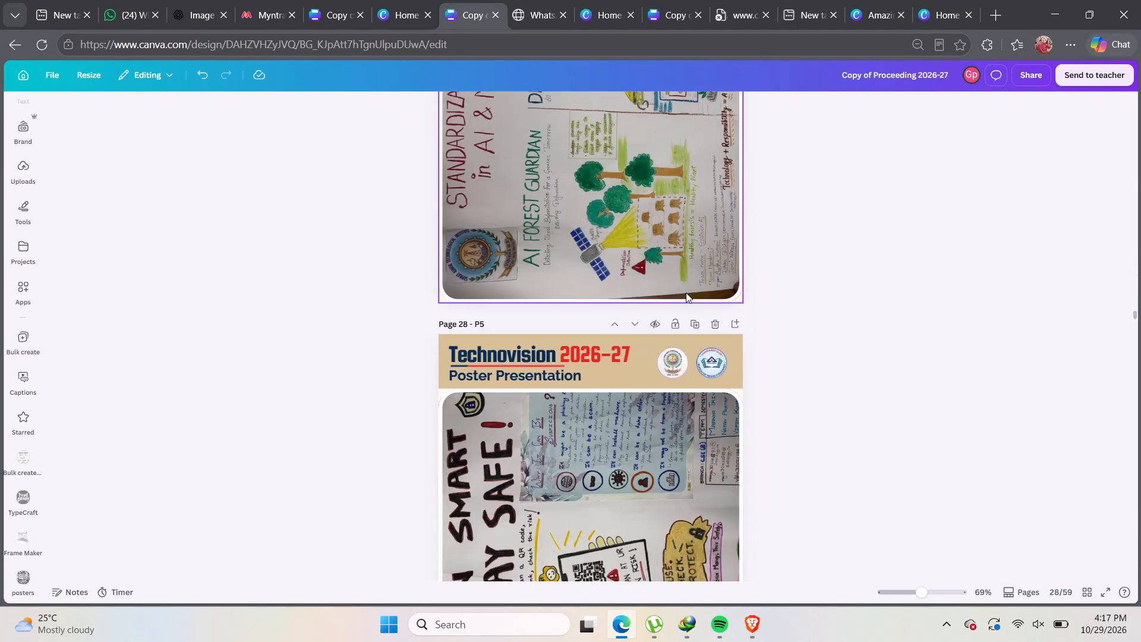
scroll(686, 292, down, 17)
scroll(686, 292, down, 4)
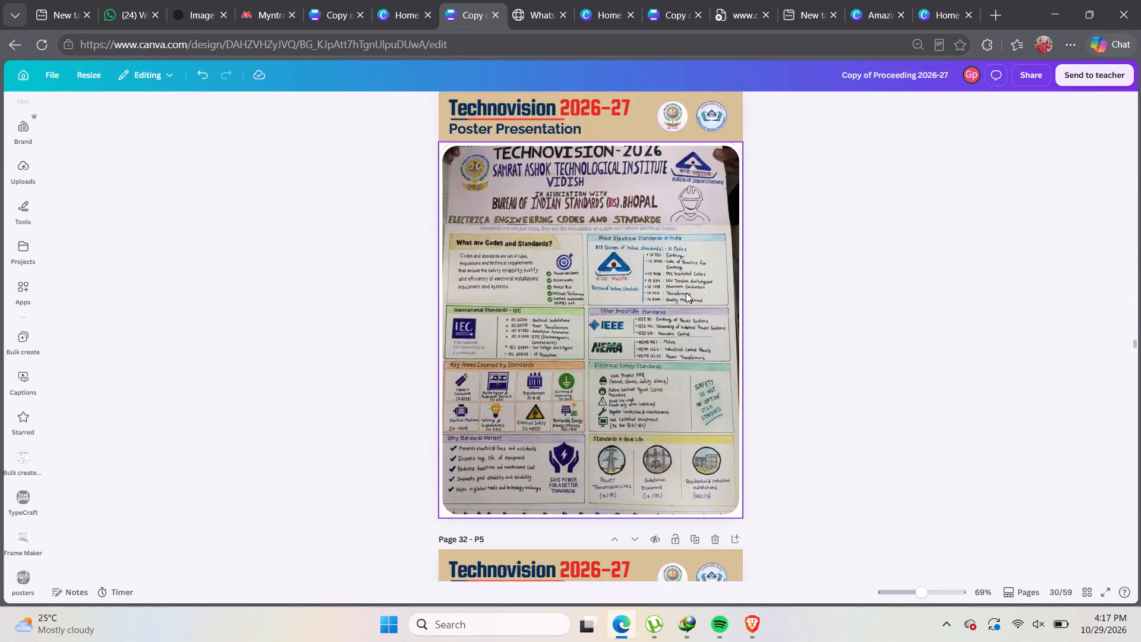
scroll(686, 292, down, 2)
scroll(686, 292, up, 9)
scroll(681, 287, up, 20)
scroll(681, 287, up, 9)
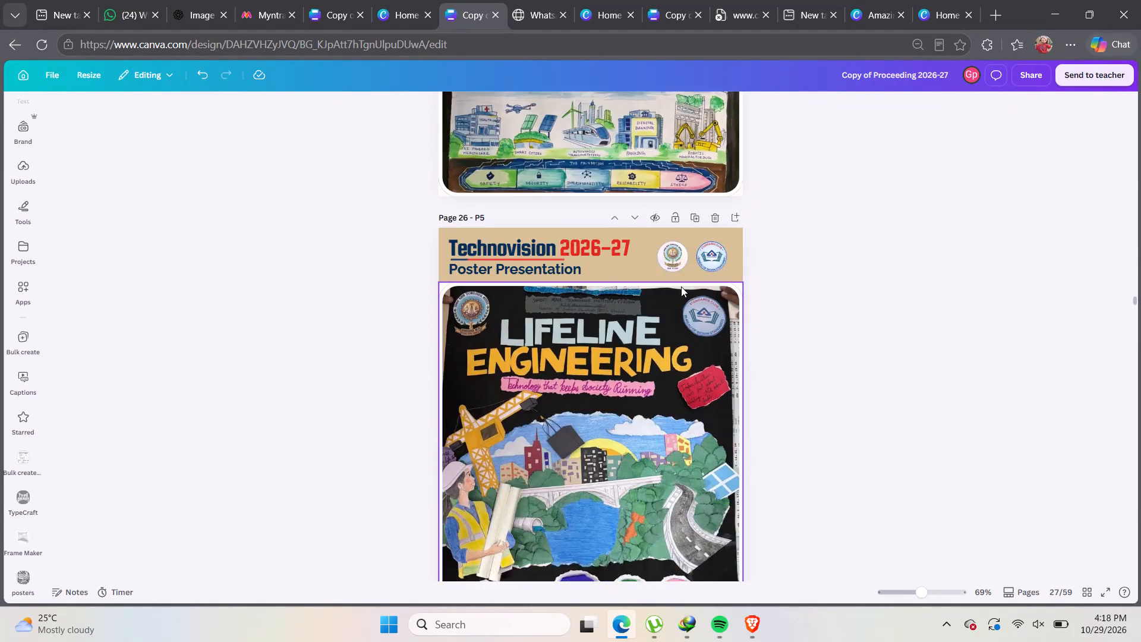
scroll(681, 287, up, 20)
scroll(681, 287, up, 20)
scroll(681, 287, up, 3)
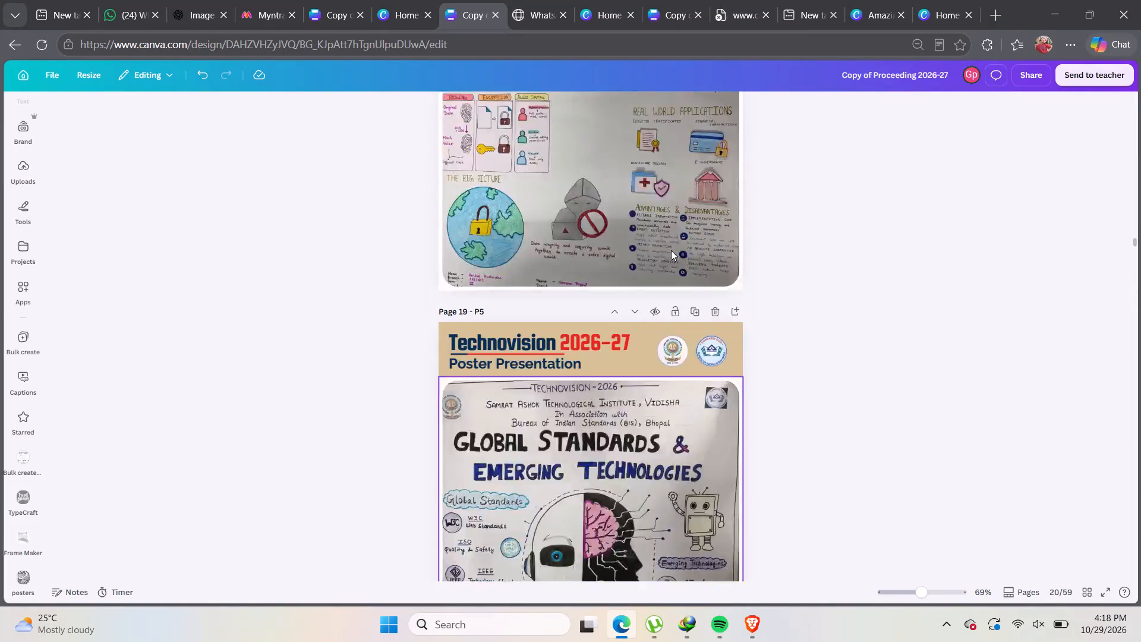
scroll(671, 250, up, 15)
scroll(669, 246, up, 15)
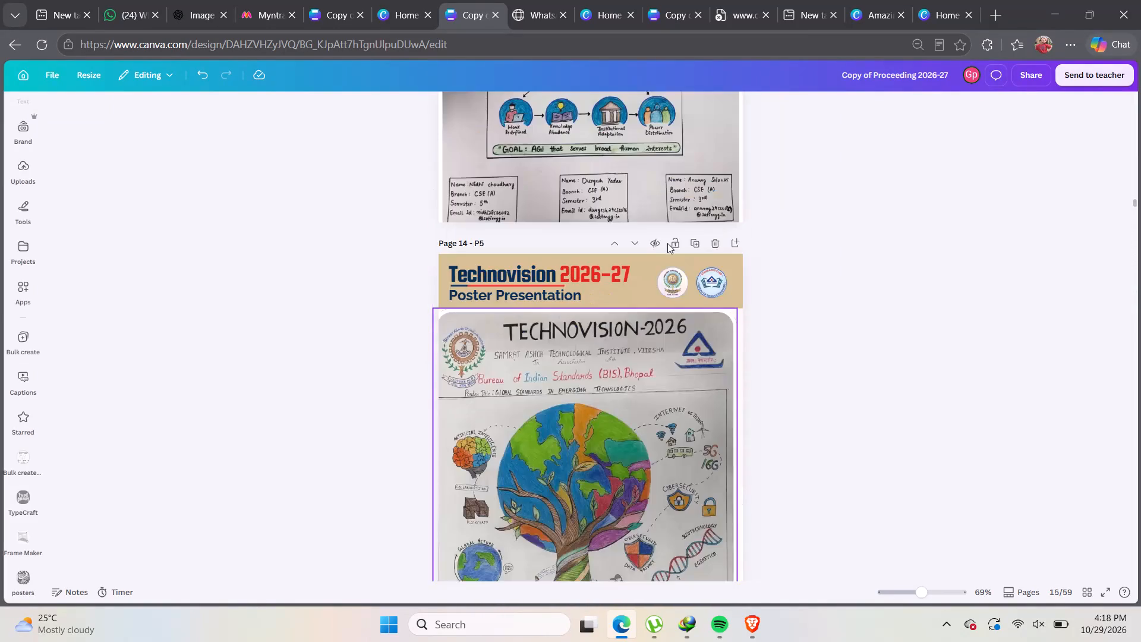
scroll(667, 243, up, 15)
scroll(667, 243, up, 8)
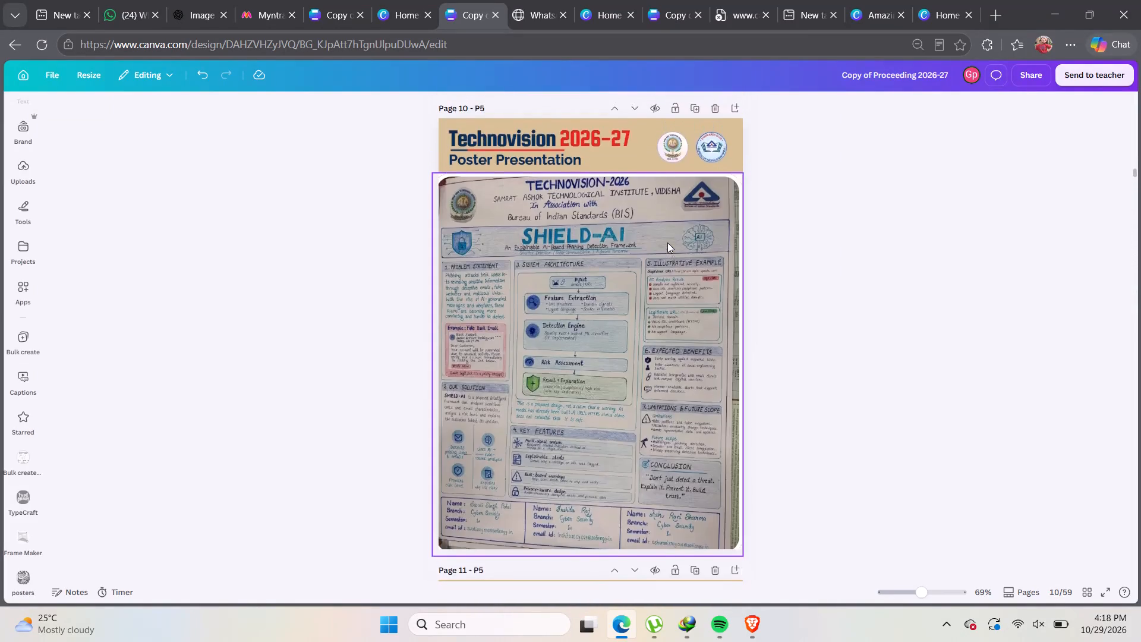
scroll(667, 243, up, 16)
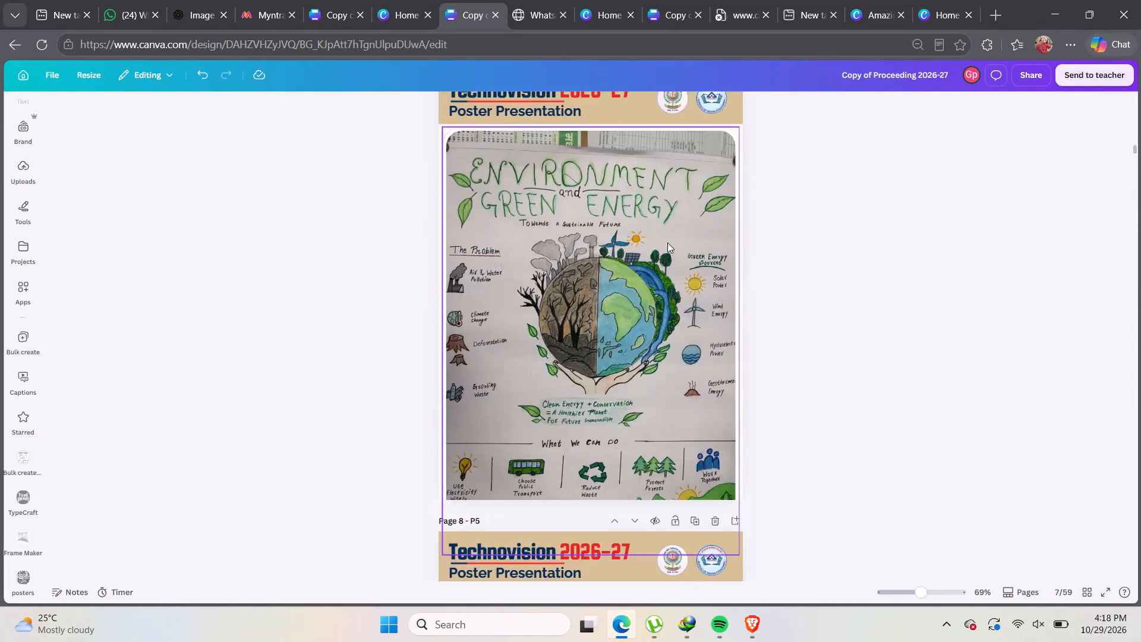
scroll(667, 243, up, 3)
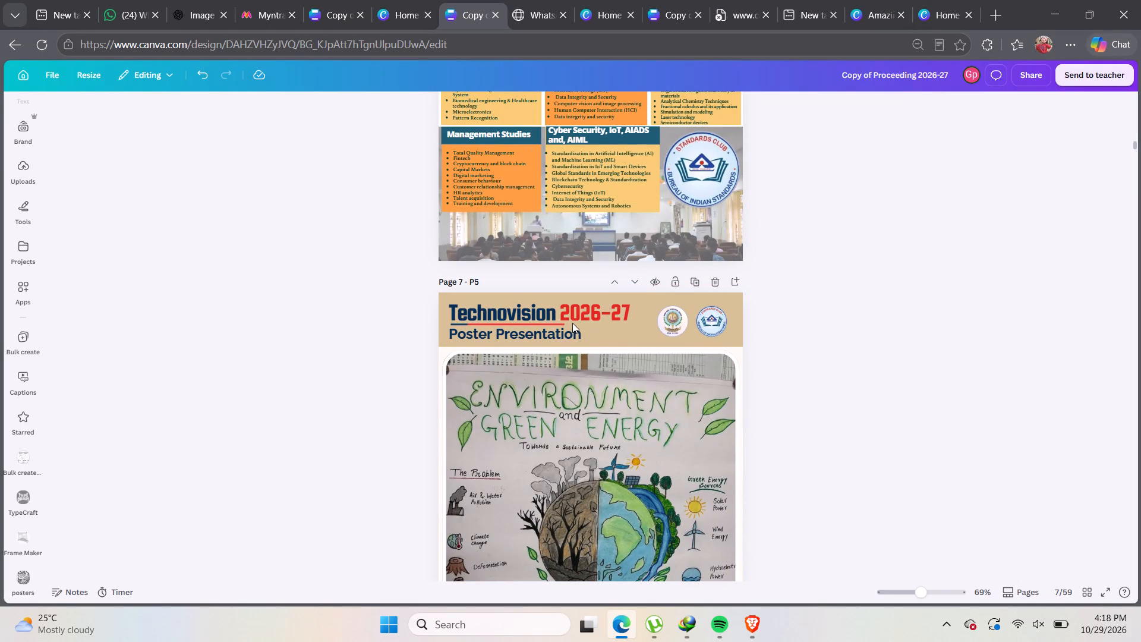
Move the Technovision 2026-27 title to the horizontal centre of the header band on page 7.
click(598, 311)
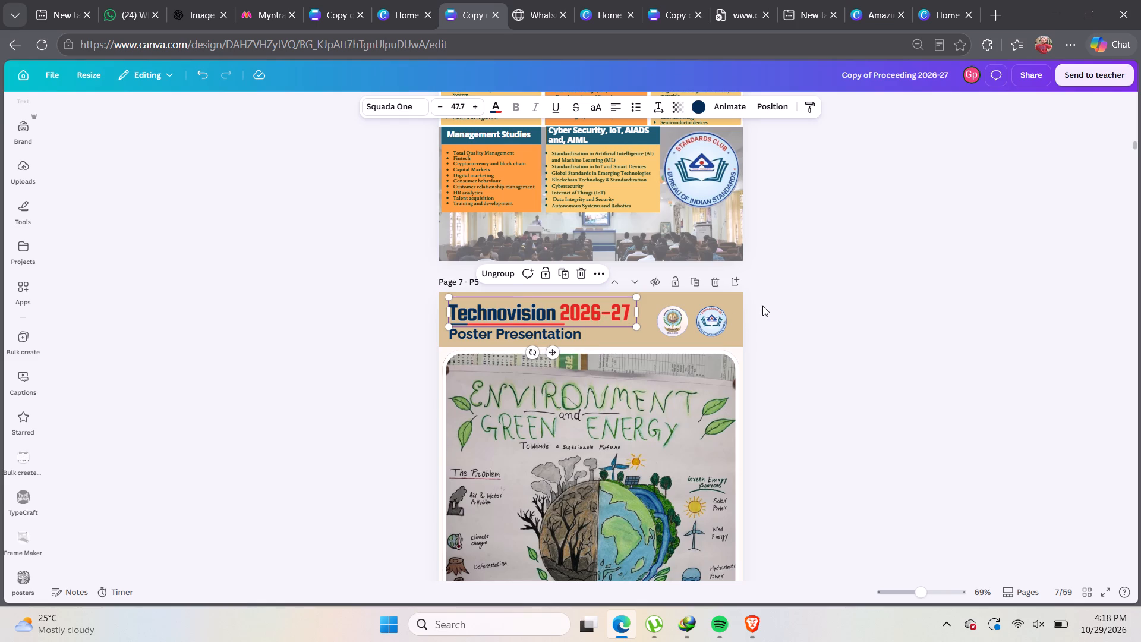
ctrl+scroll(761, 306, up, 5)
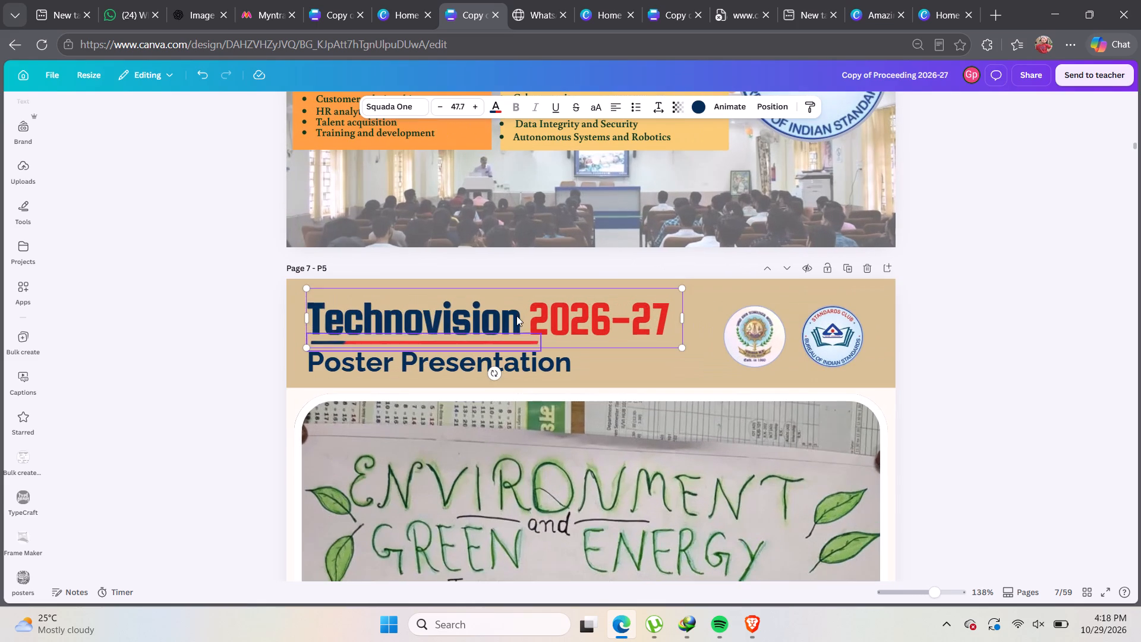
drag(516, 316, 601, 303)
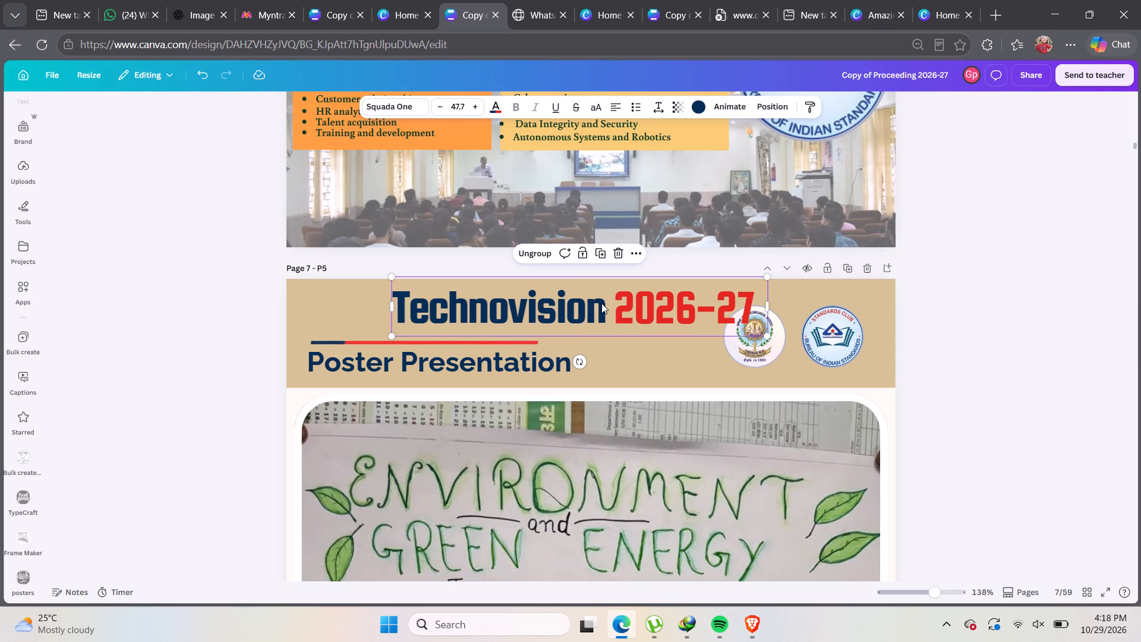
drag(618, 309, 632, 309)
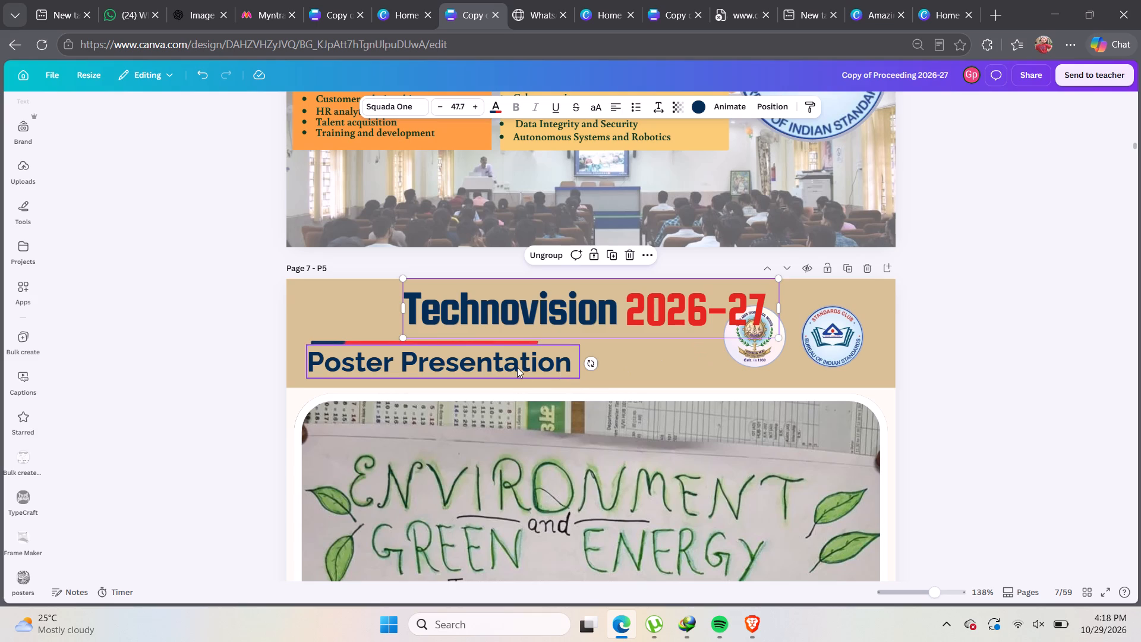
Move the blue and red underline directly beneath the repositioned Technovision 2026-27 title on page 7.
click(450, 341)
drag(450, 341, 547, 333)
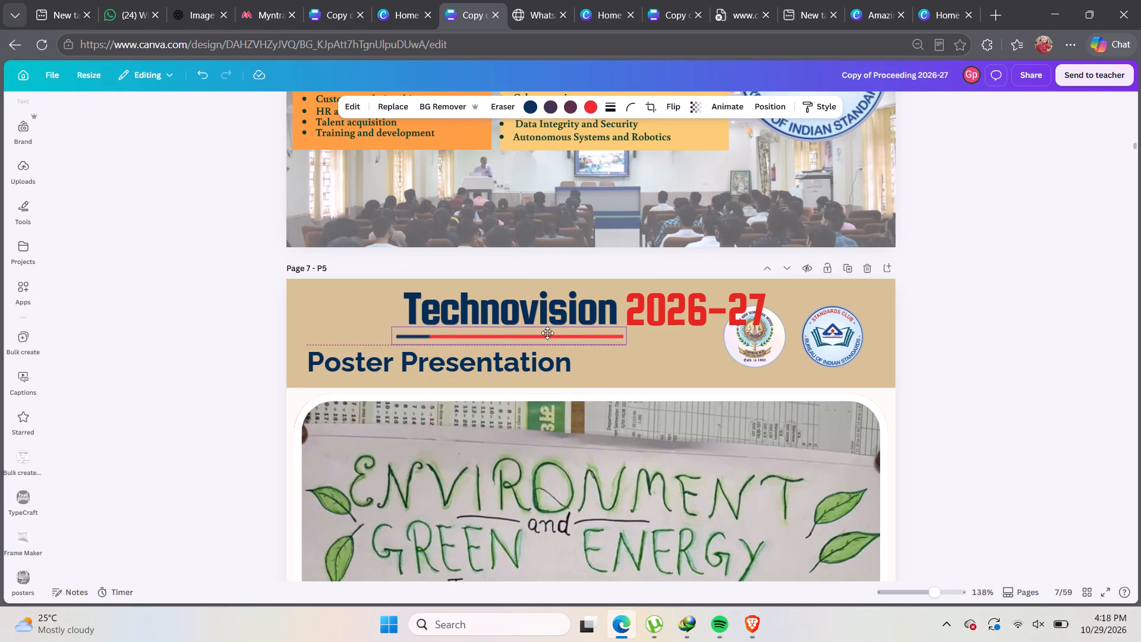
drag(547, 333, 563, 332)
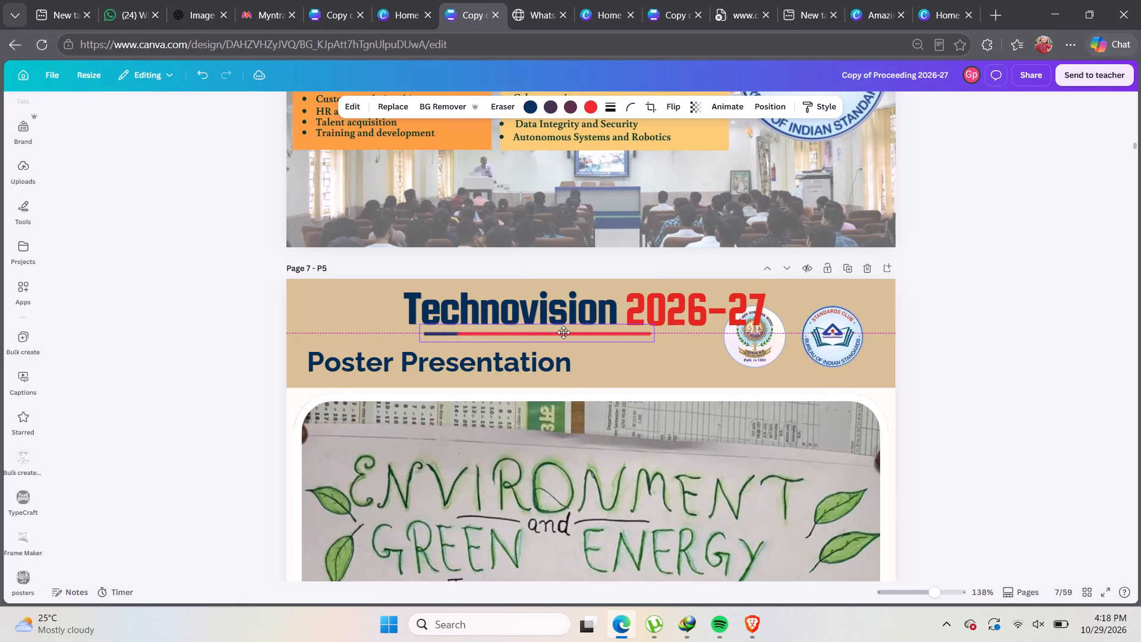
drag(563, 332, 560, 333)
Duplicate the underline, flip the copy horizontally, and overlap it with the original to form one longer line with blue at both ends.
click(535, 304)
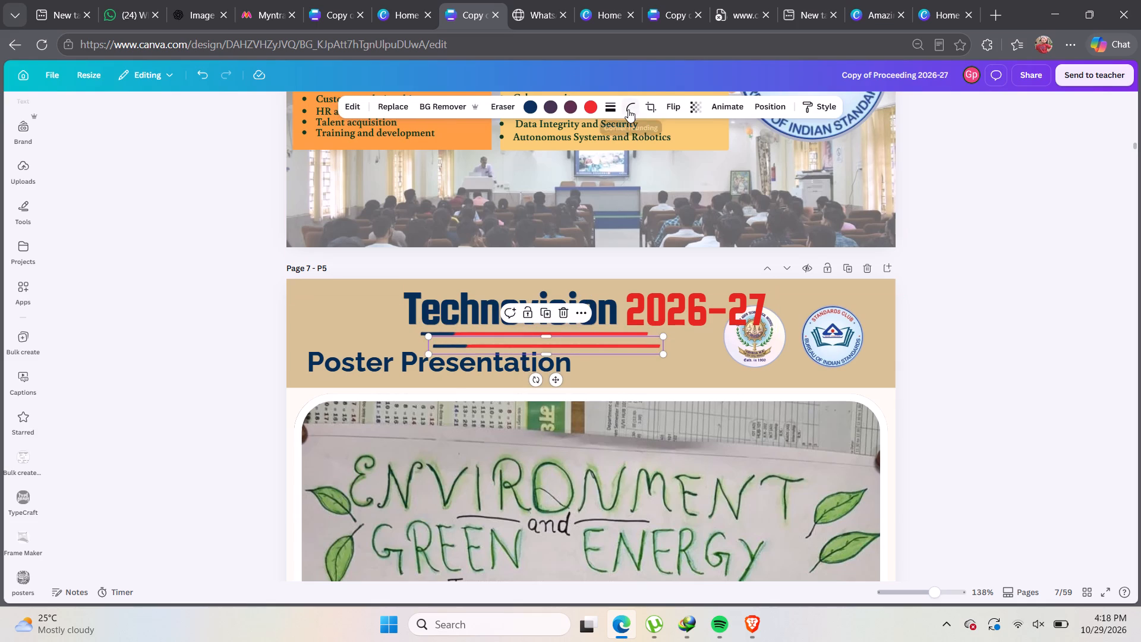
click(669, 106)
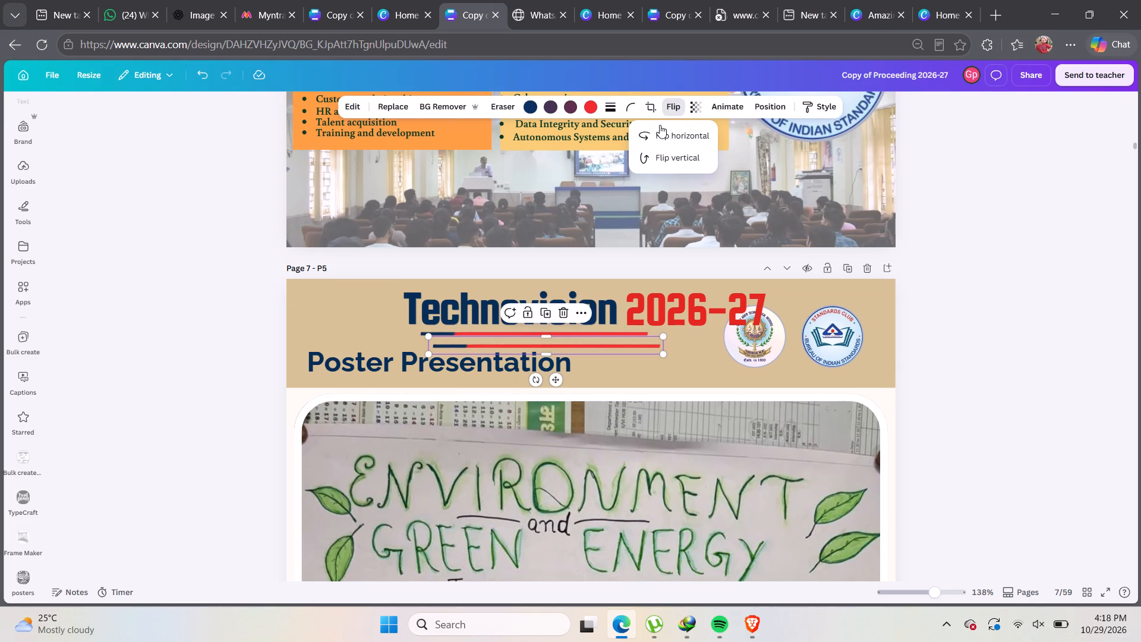
click(664, 131)
drag(601, 344, 622, 335)
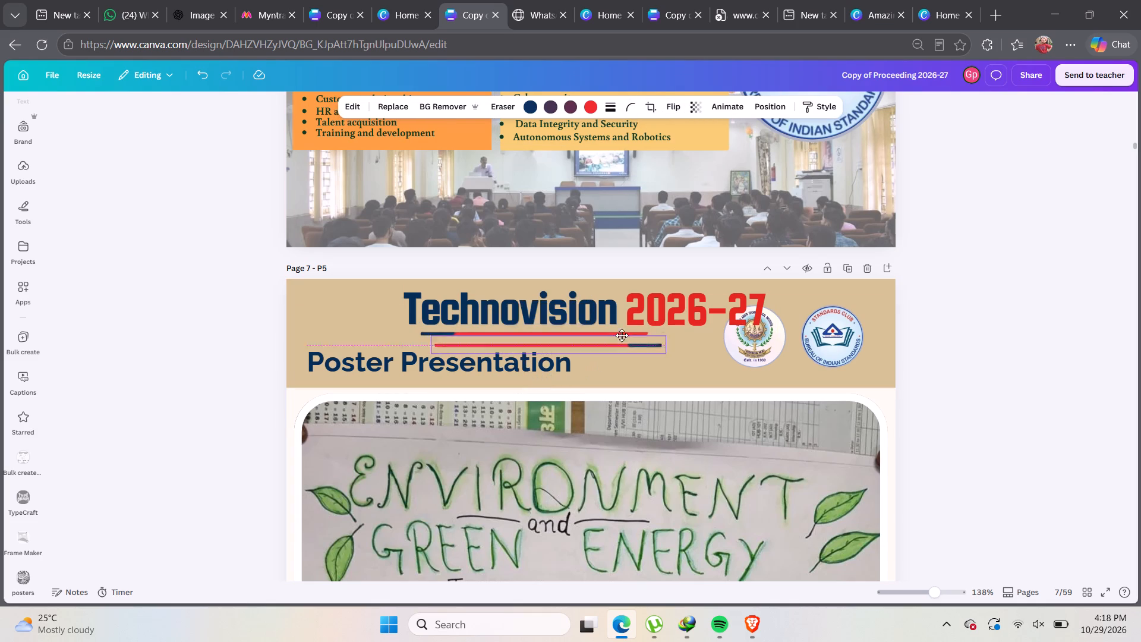
drag(622, 335, 671, 331)
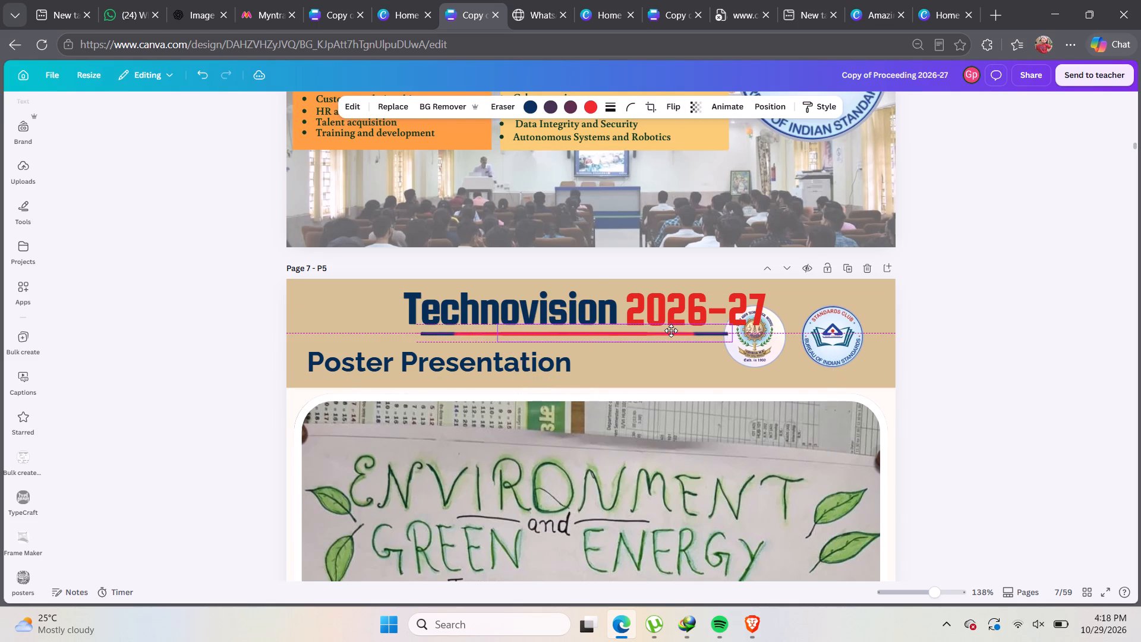
drag(671, 331, 677, 330)
drag(677, 330, 679, 329)
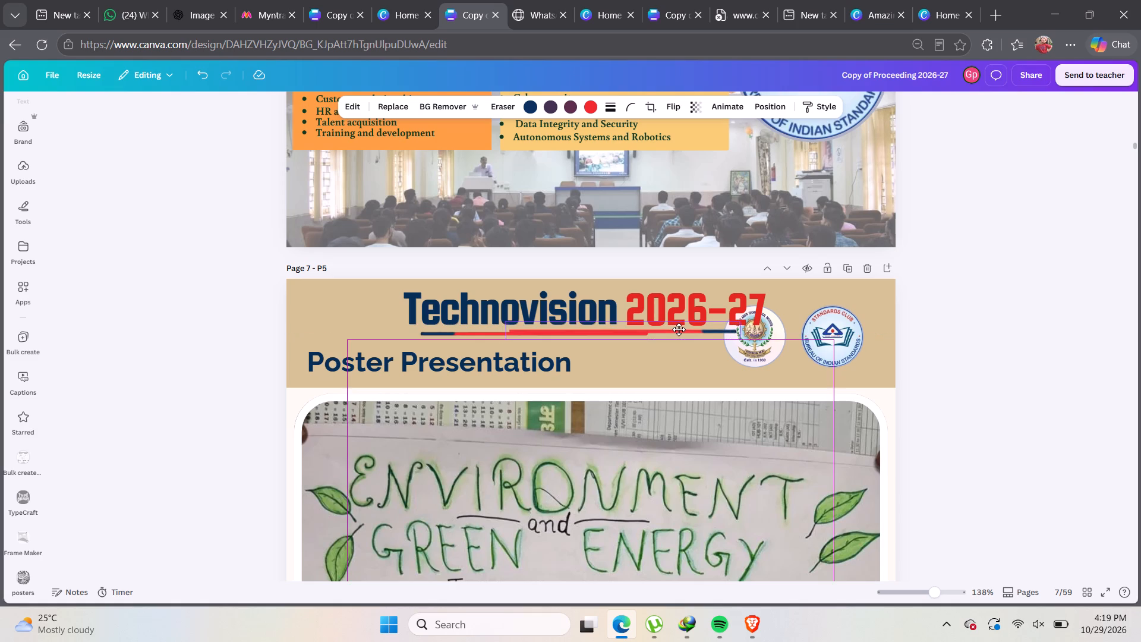
drag(679, 329, 679, 331)
click(668, 366)
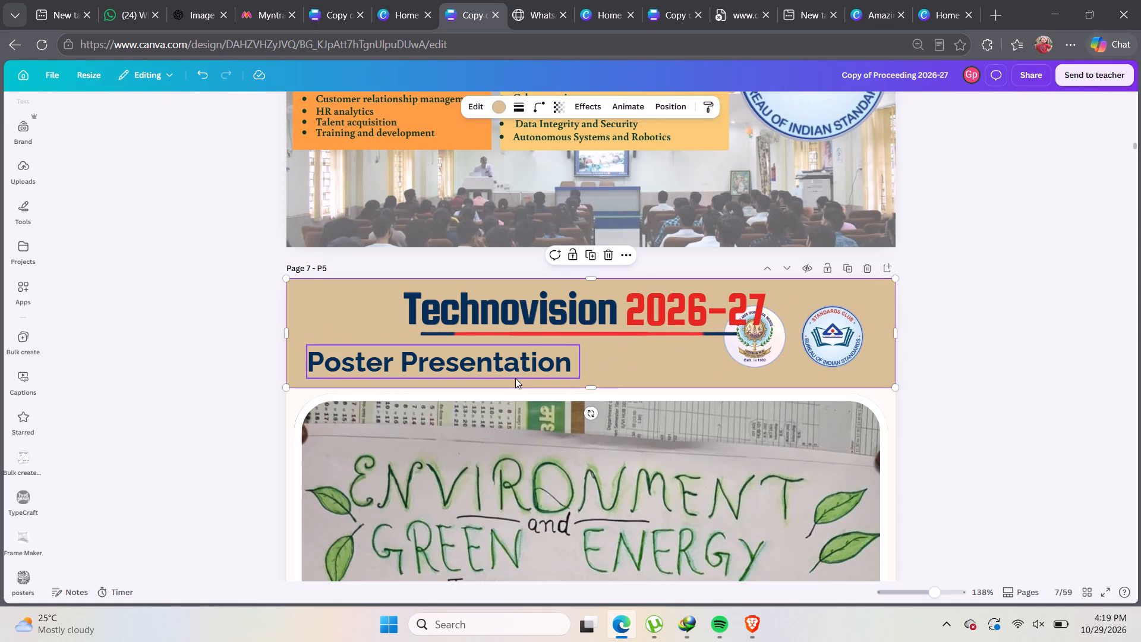
Shift the Poster Presentation subtitle under the title and move the institute seal to the left end of page 7's header.
drag(505, 364, 565, 358)
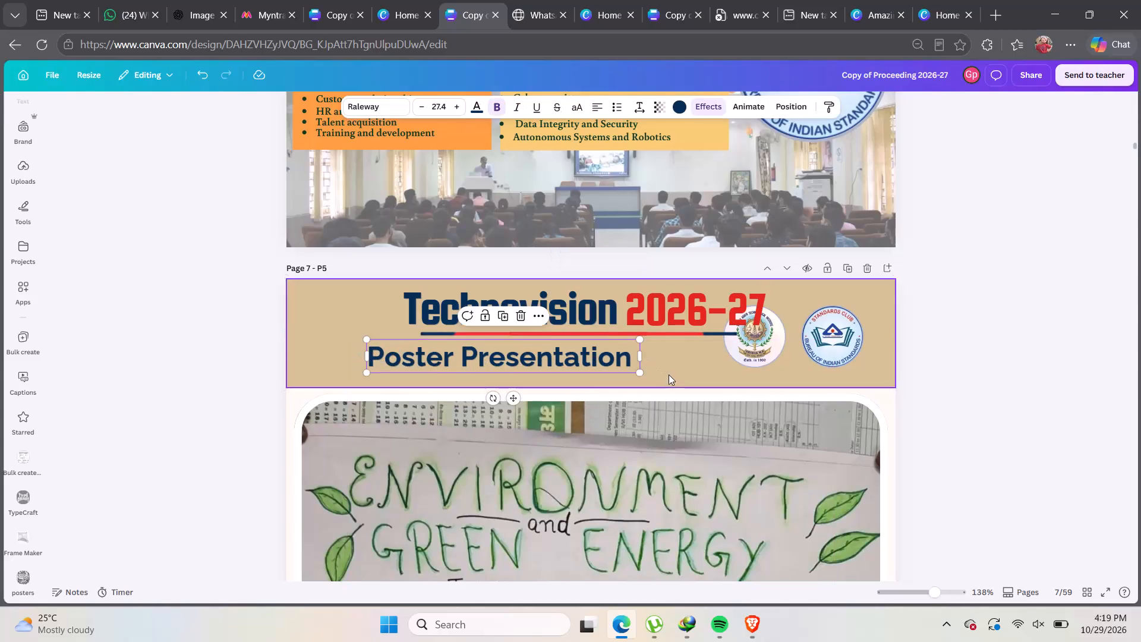
click(669, 374)
drag(772, 347, 354, 336)
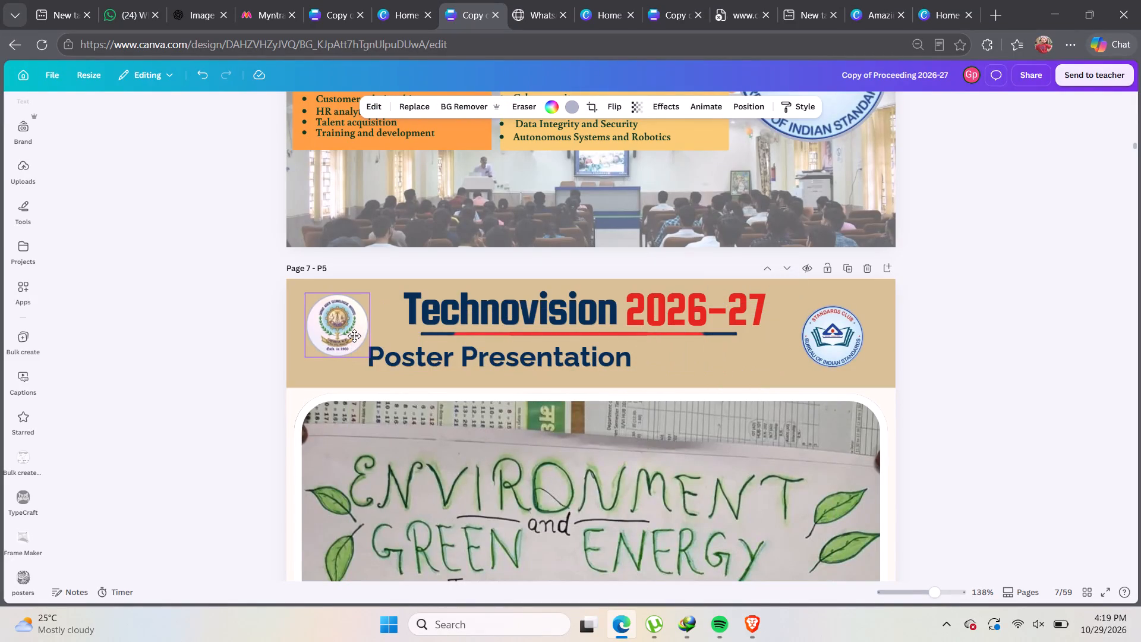
drag(354, 336, 355, 336)
drag(455, 354, 481, 355)
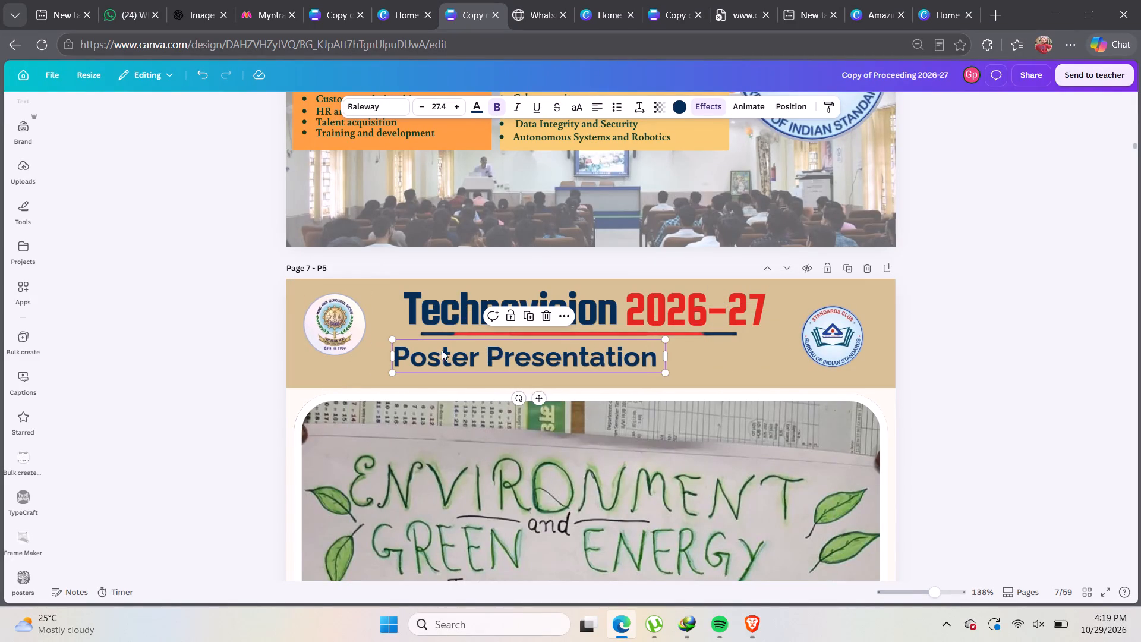
Raise the Standards Club logo level with the institute seal and shift the seal slightly closer to the title.
drag(841, 334, 847, 325)
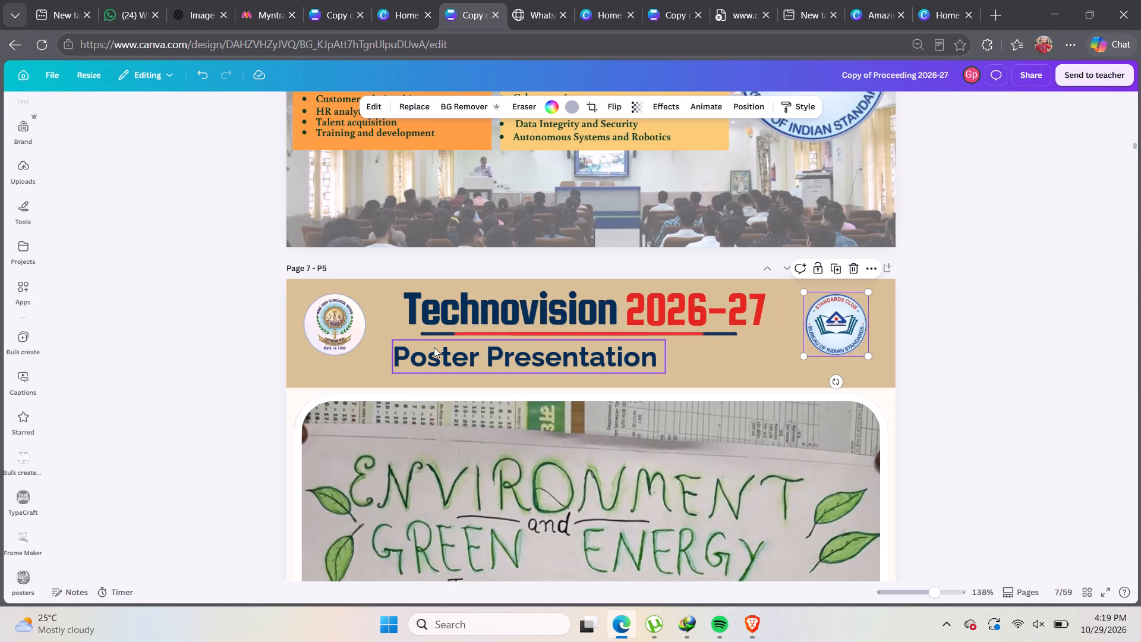
drag(338, 333, 357, 334)
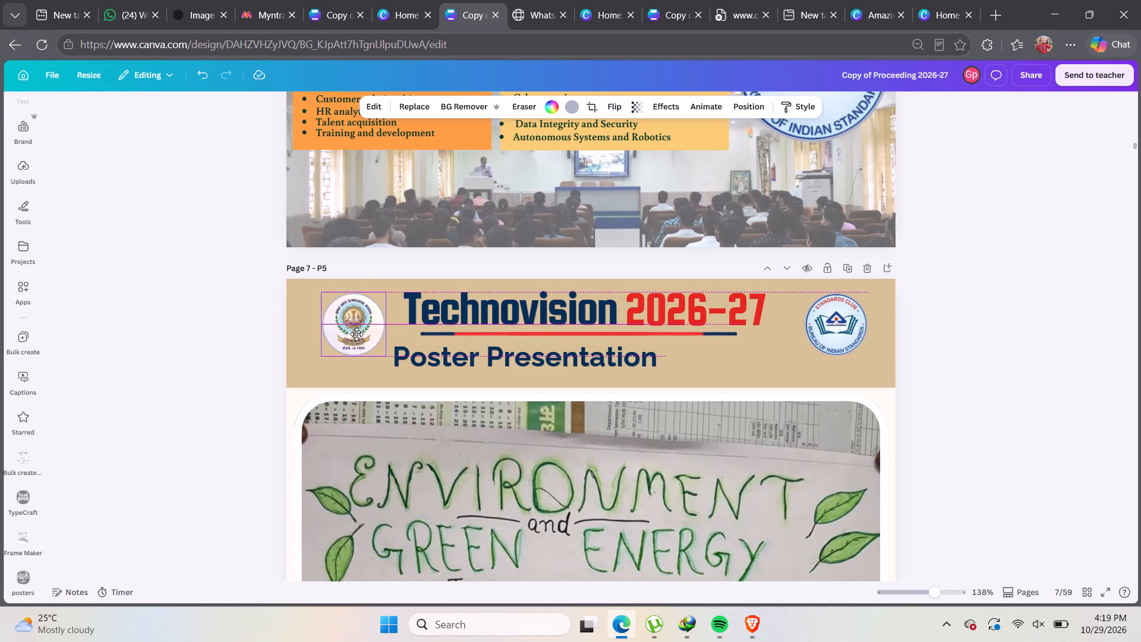
drag(357, 334, 355, 335)
scroll(418, 337, up, 8)
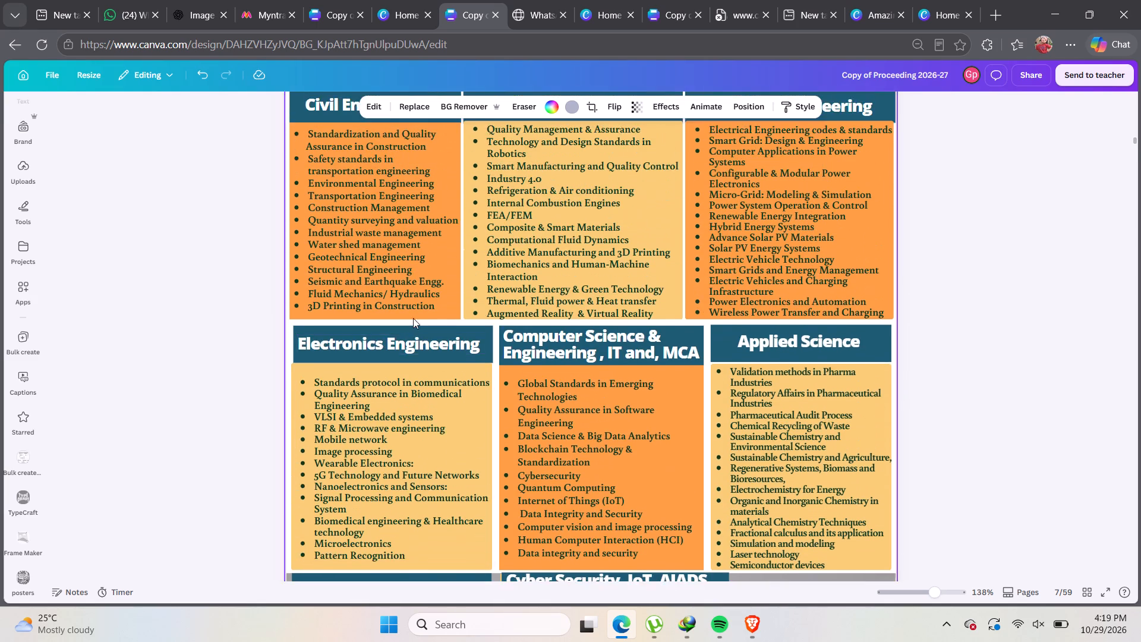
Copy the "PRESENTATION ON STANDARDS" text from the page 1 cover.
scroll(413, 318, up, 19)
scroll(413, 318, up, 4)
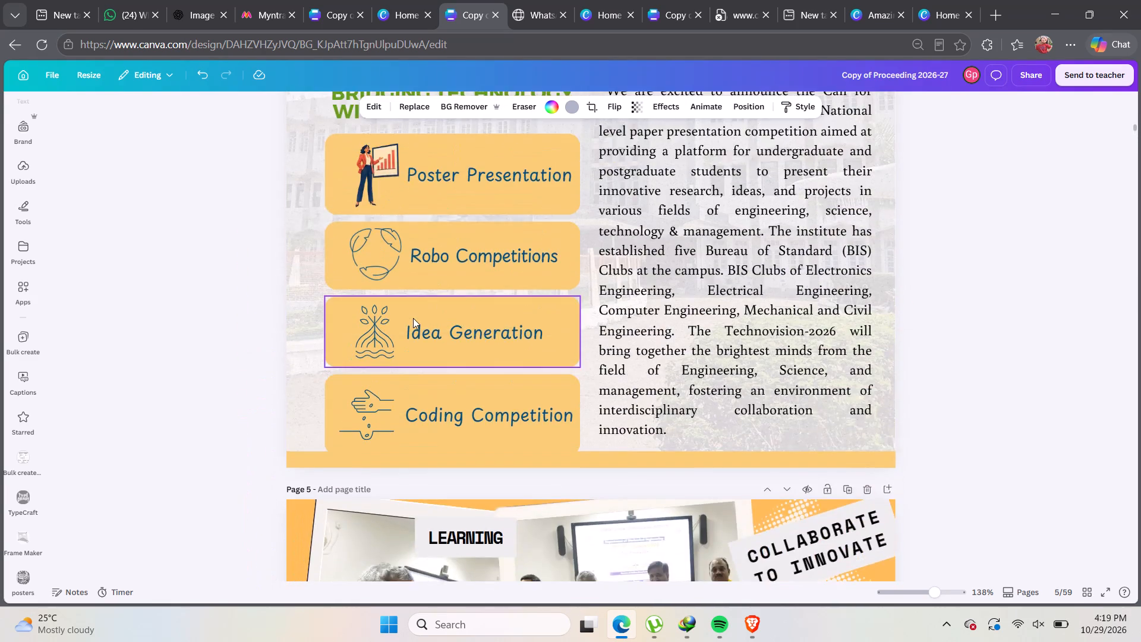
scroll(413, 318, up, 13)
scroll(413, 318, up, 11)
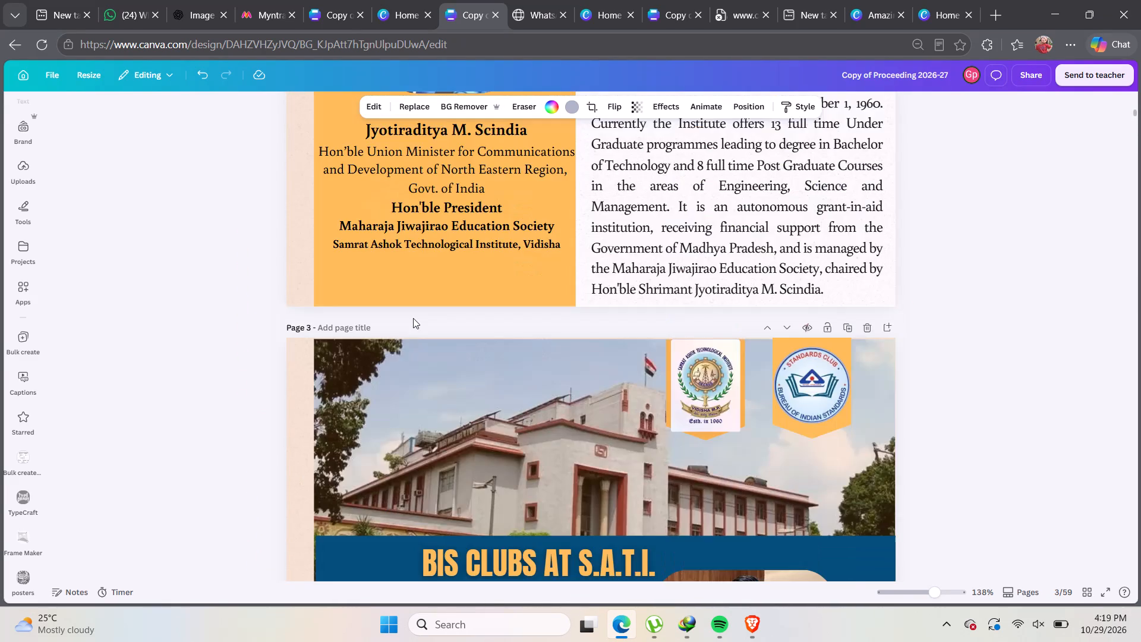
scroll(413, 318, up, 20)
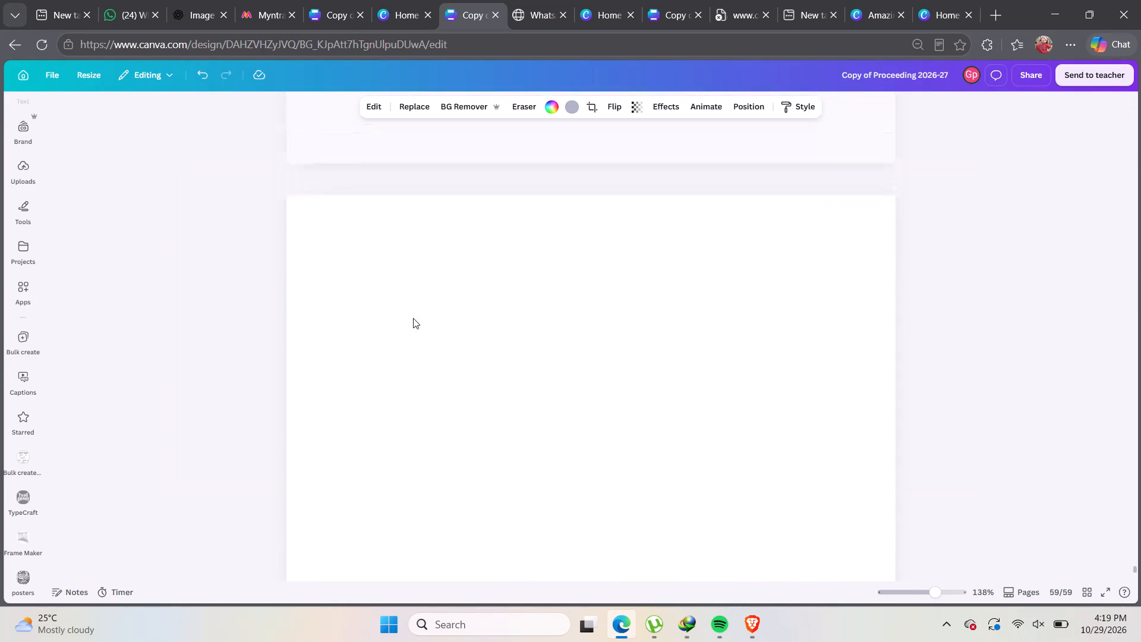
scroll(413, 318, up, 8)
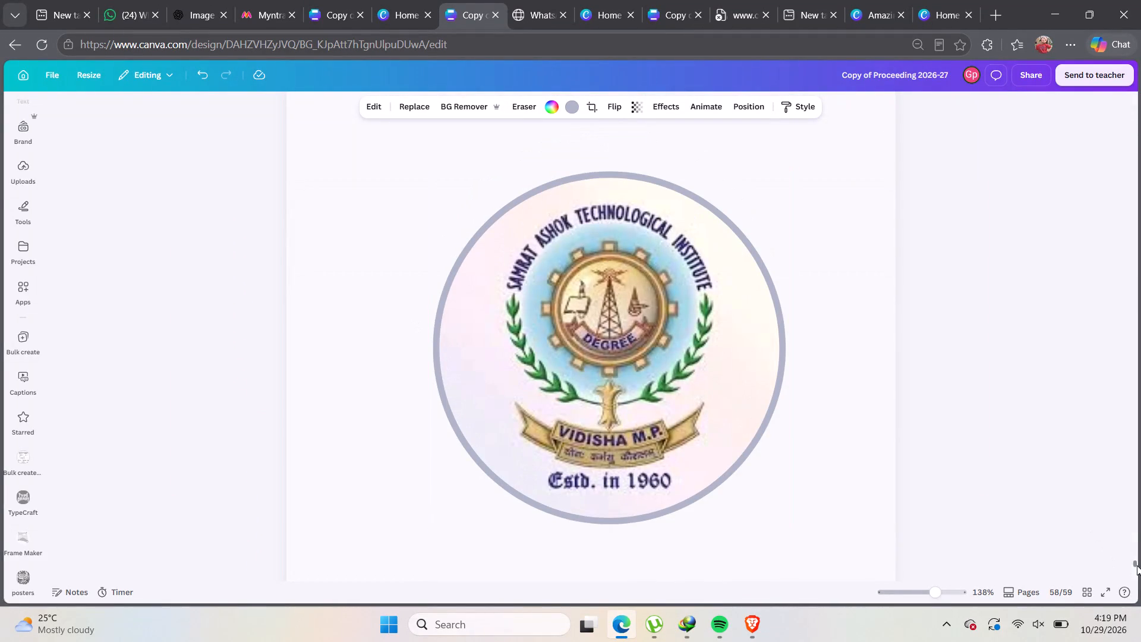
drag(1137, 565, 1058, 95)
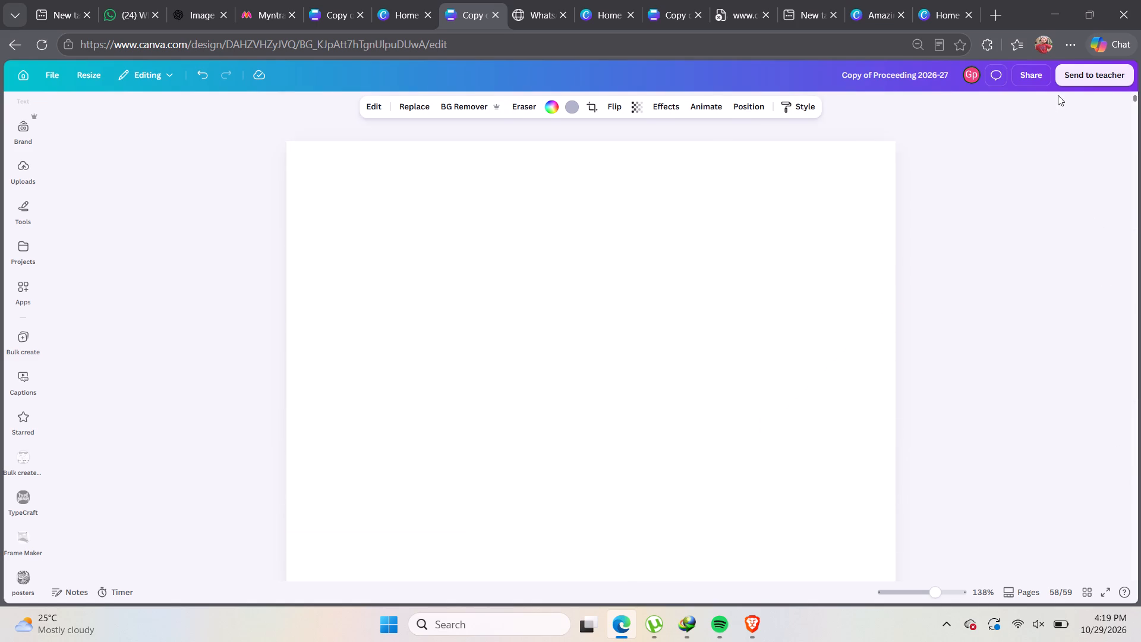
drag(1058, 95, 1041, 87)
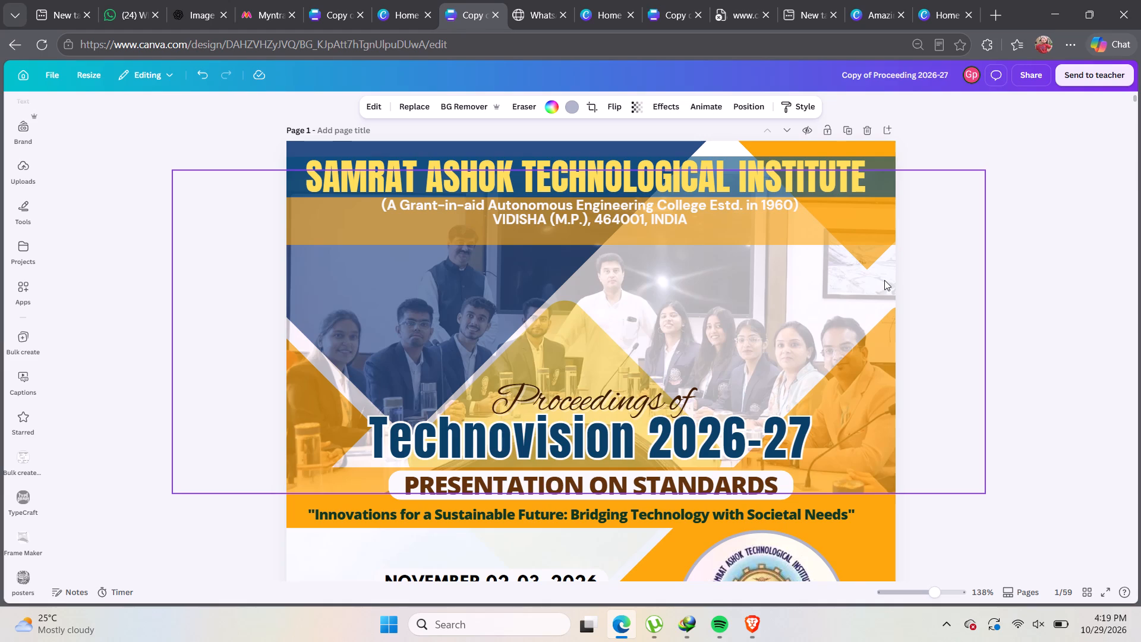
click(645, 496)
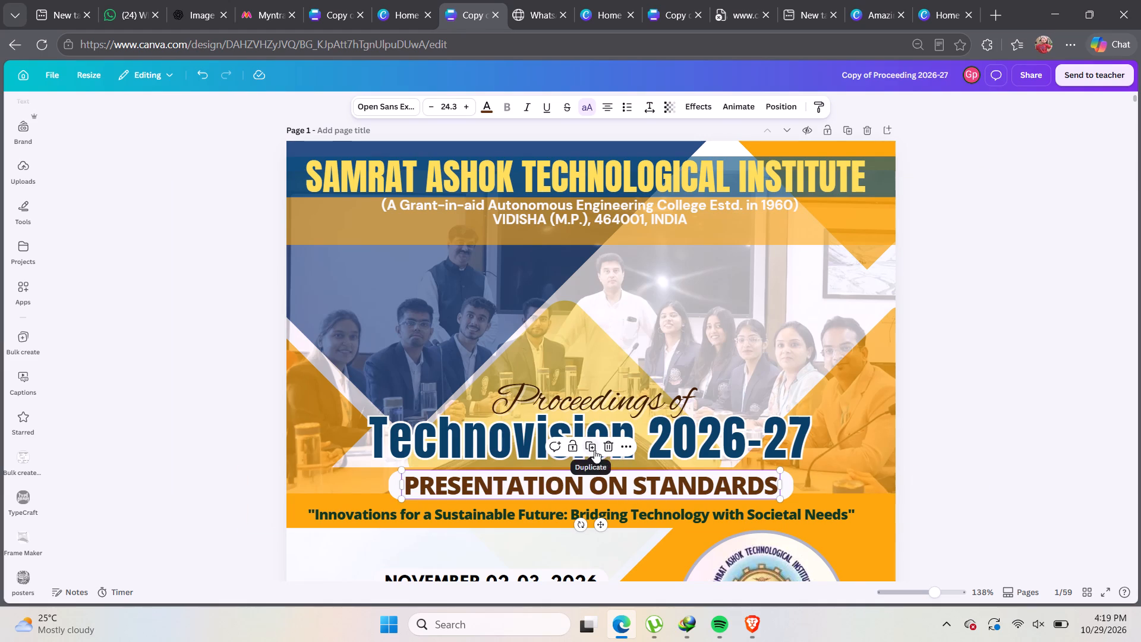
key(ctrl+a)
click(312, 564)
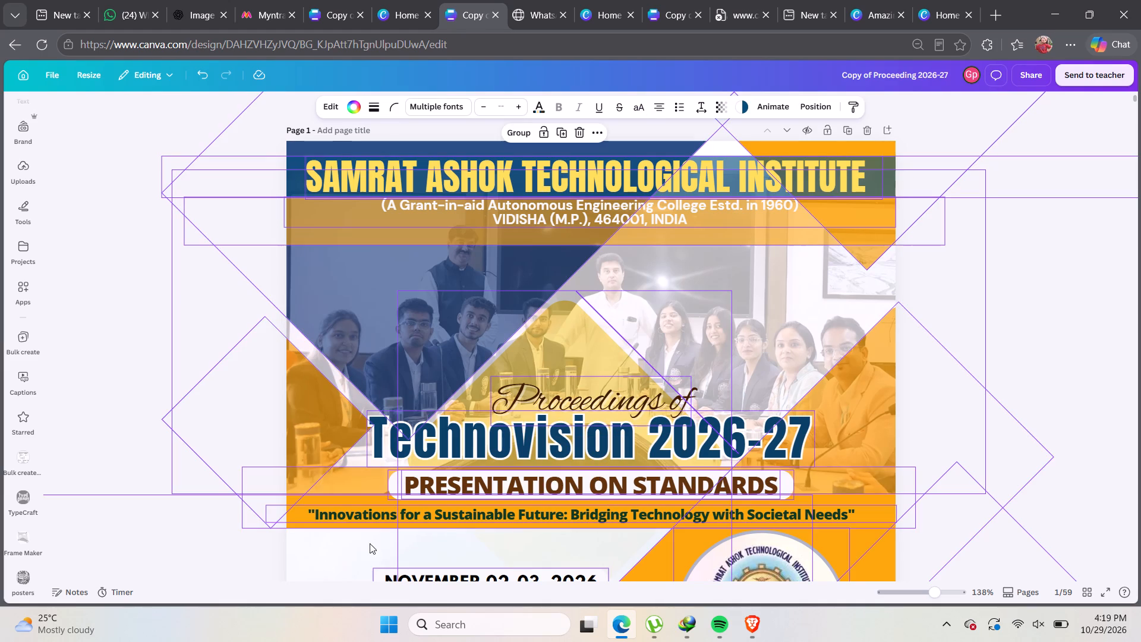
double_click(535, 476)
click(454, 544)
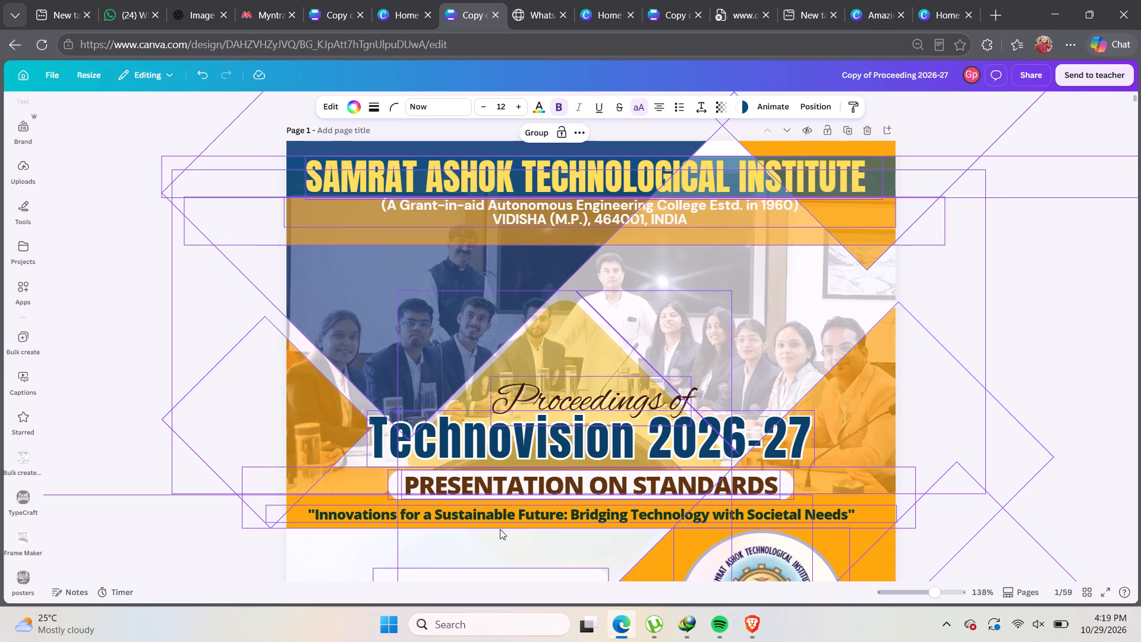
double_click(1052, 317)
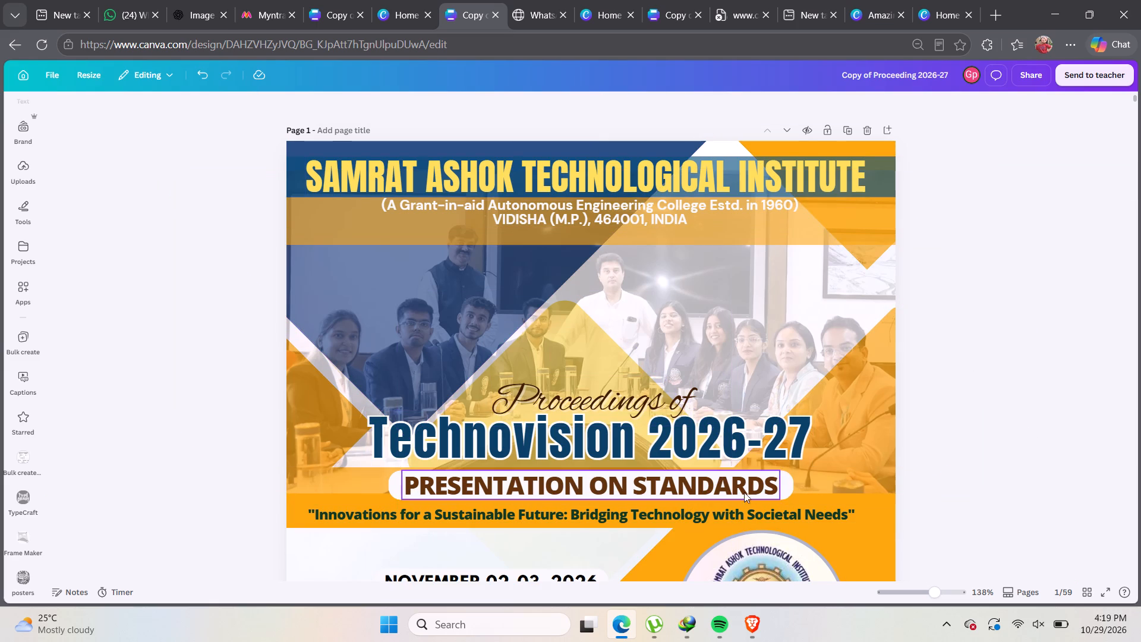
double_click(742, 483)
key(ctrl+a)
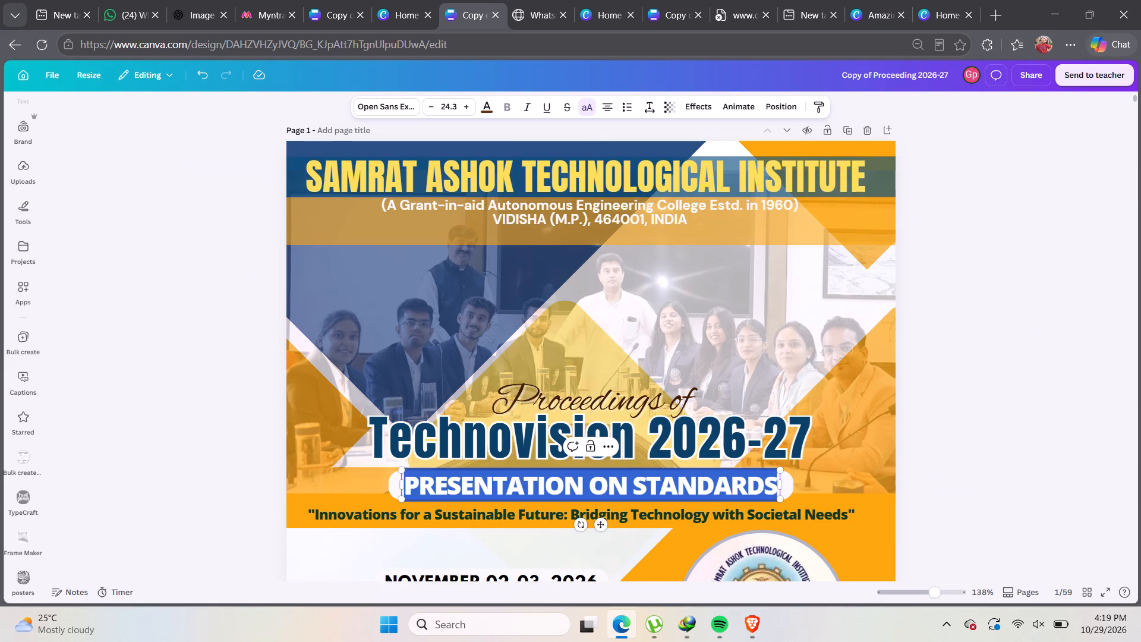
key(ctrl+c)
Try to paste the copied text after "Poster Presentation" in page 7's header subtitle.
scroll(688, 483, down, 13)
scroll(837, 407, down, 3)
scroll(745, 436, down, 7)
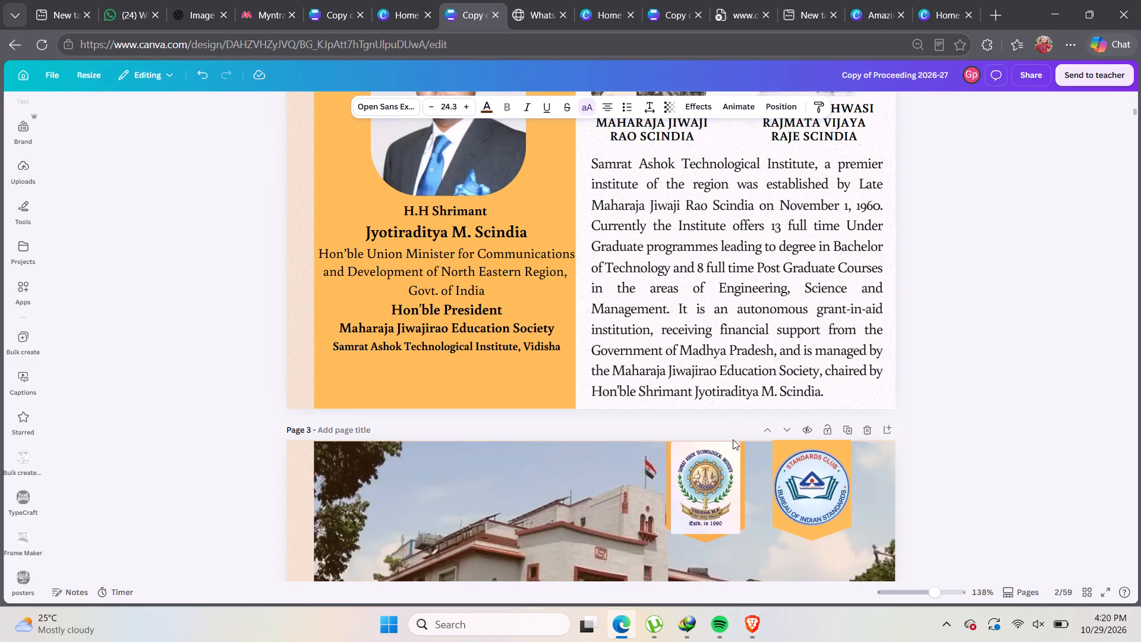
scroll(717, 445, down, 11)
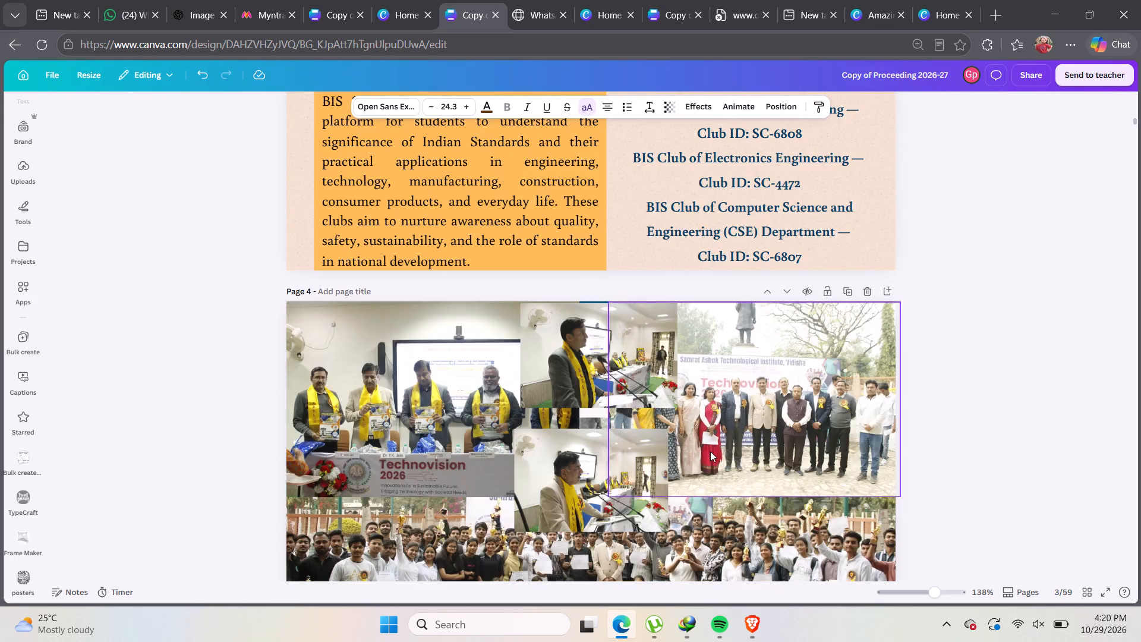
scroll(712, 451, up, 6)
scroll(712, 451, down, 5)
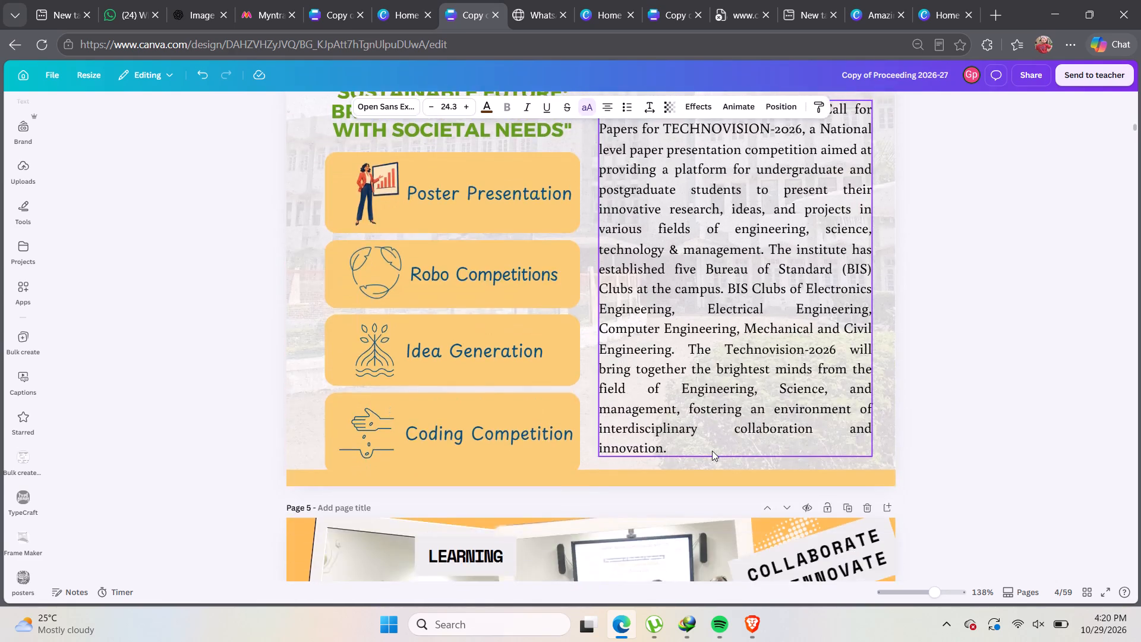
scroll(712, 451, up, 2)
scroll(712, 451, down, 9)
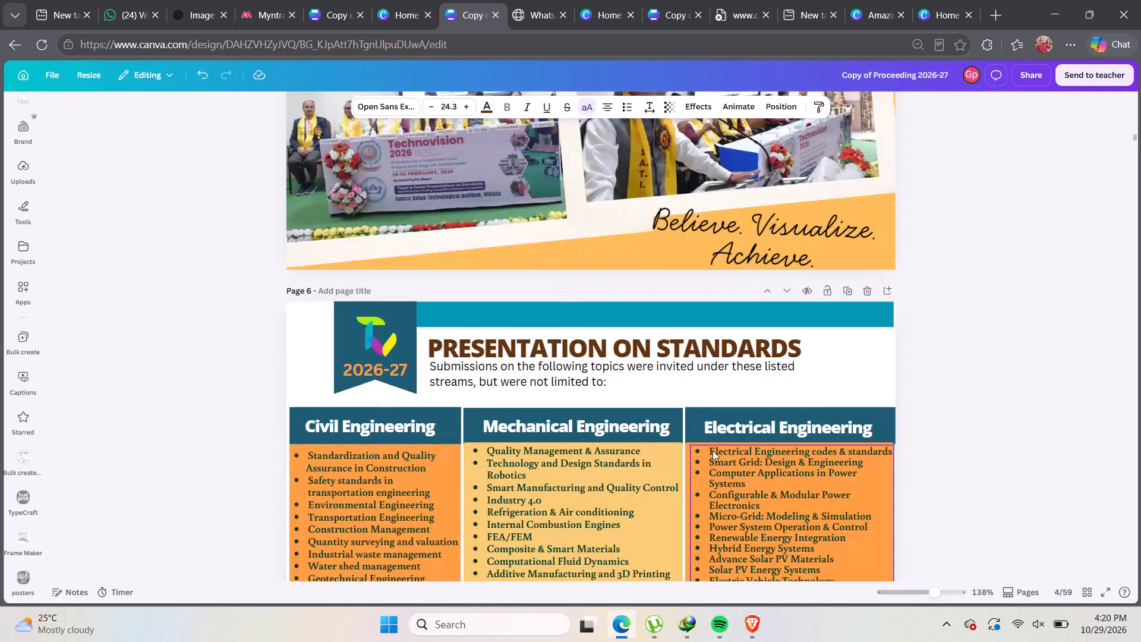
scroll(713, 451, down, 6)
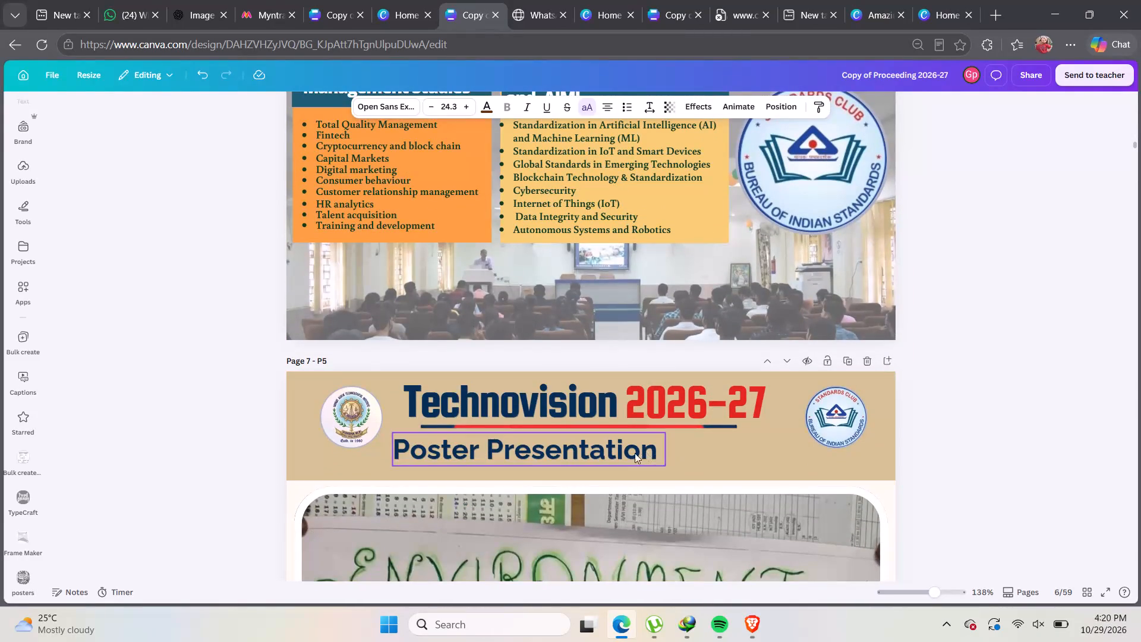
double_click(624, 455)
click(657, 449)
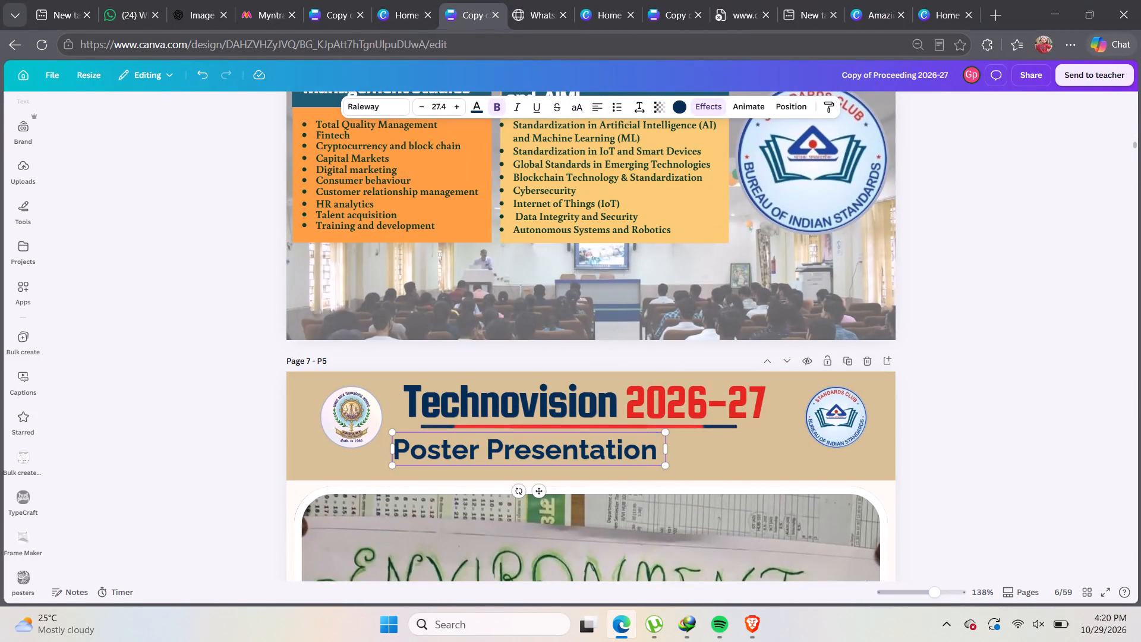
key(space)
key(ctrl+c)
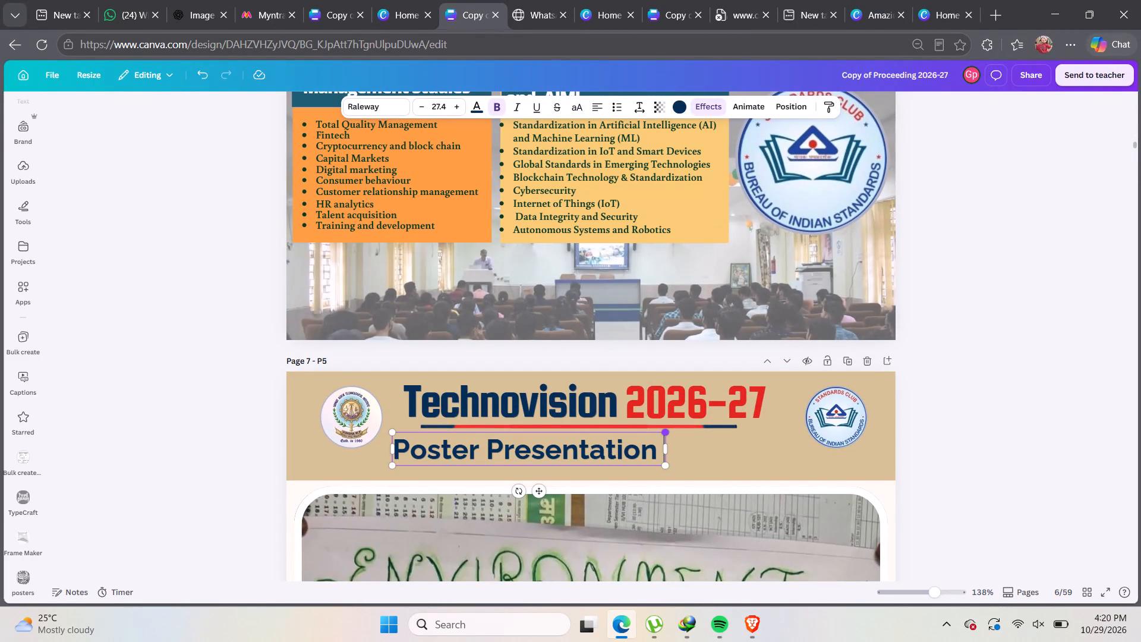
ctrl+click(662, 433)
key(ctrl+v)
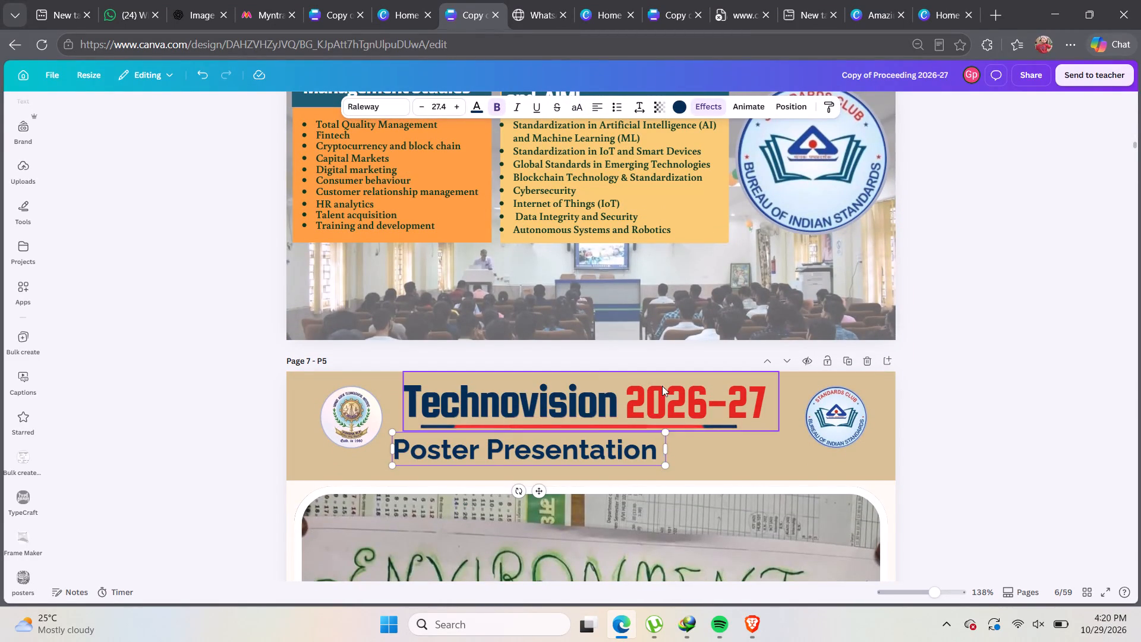
Copy the "PRESENTATION ON STANDARDS" text from the page 1 cover again.
scroll(662, 386, up, 5)
scroll(662, 384, up, 20)
scroll(662, 384, up, 8)
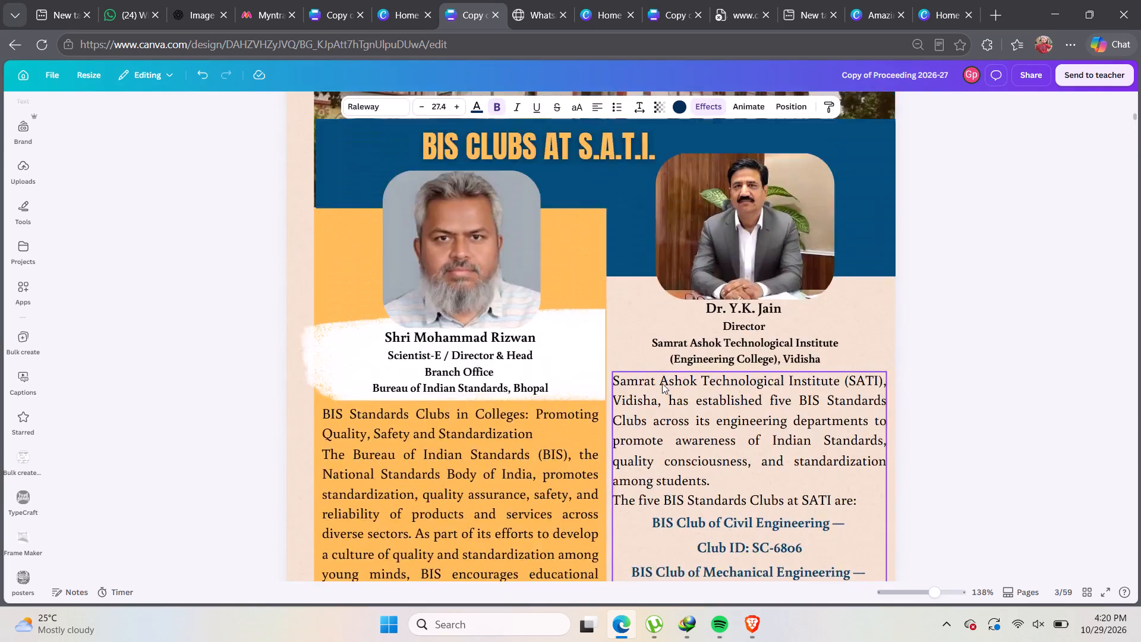
scroll(662, 383, up, 12)
double_click(665, 480)
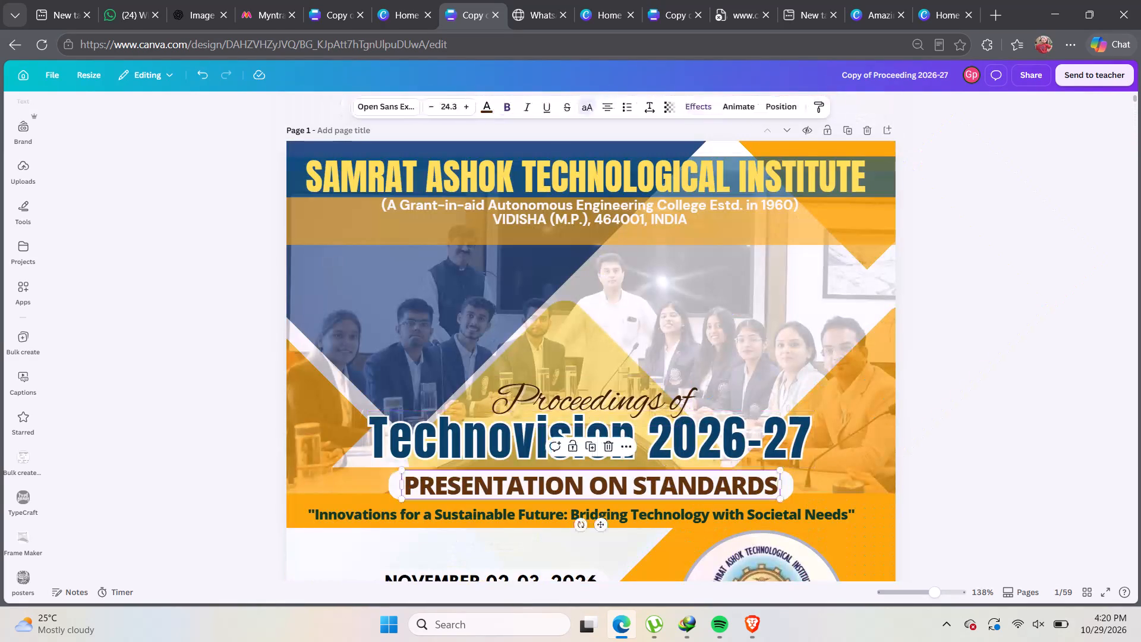
key(ctrl+a)
key(ctrl+c)
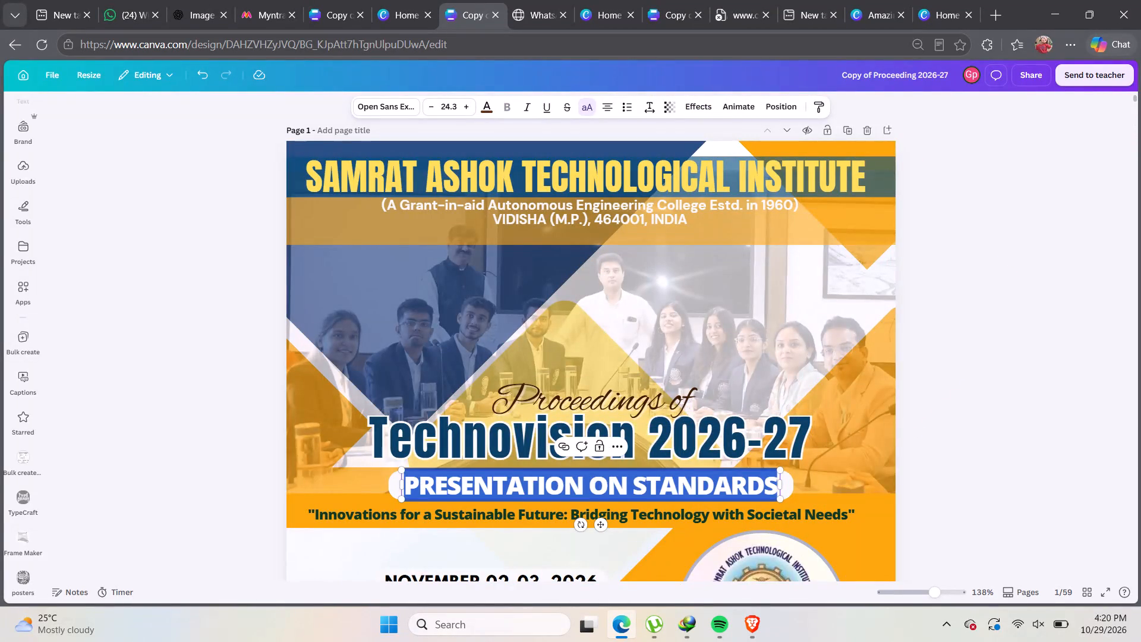
Paste the copied text at the end of the "Poster Presentation" subtitle in page 7's header.
scroll(676, 473, down, 20)
scroll(676, 473, down, 8)
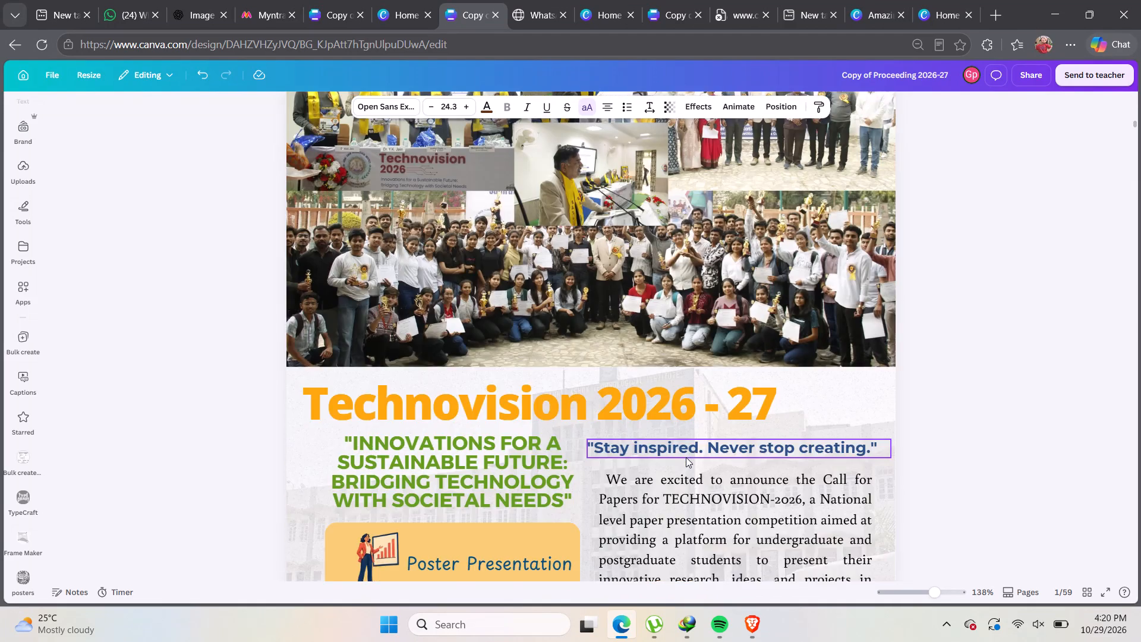
scroll(686, 457, down, 13)
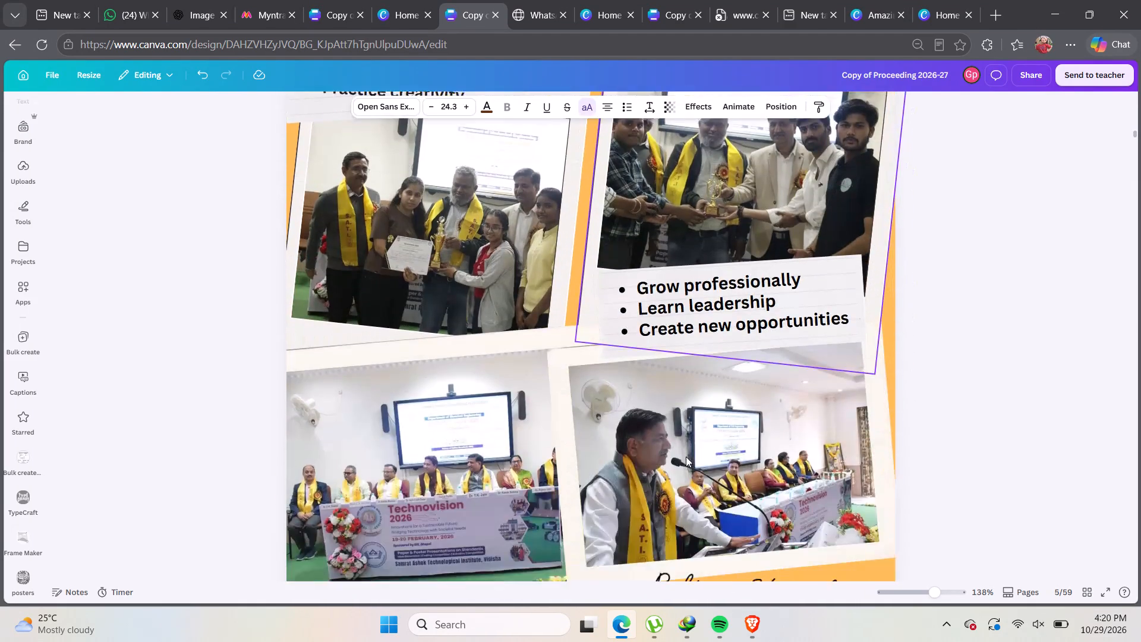
scroll(686, 457, down, 6)
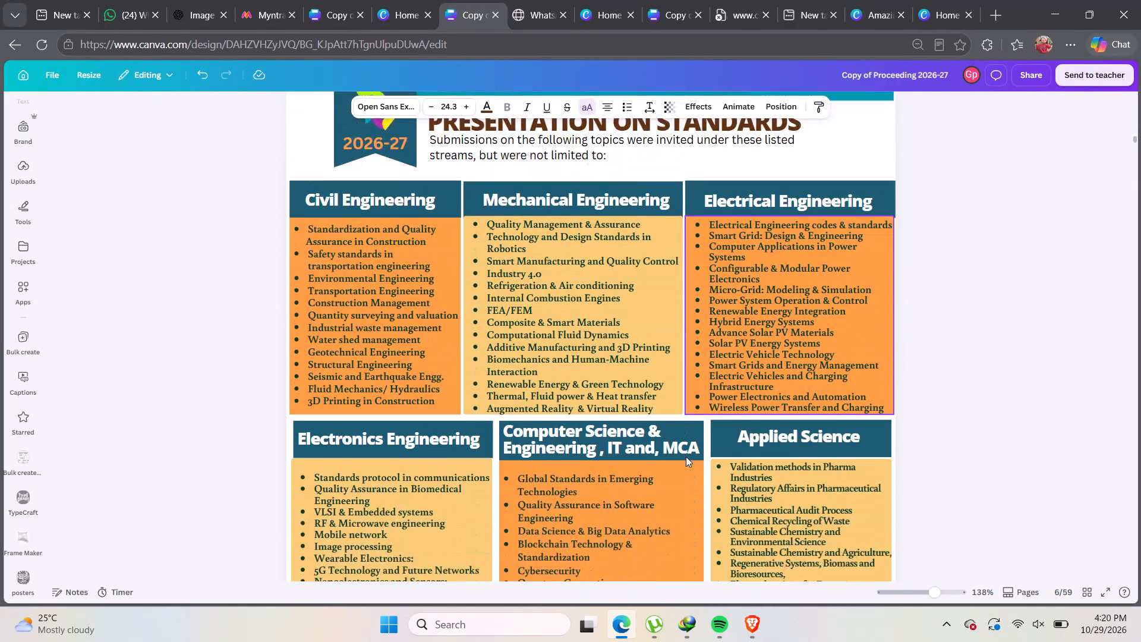
scroll(686, 457, down, 2)
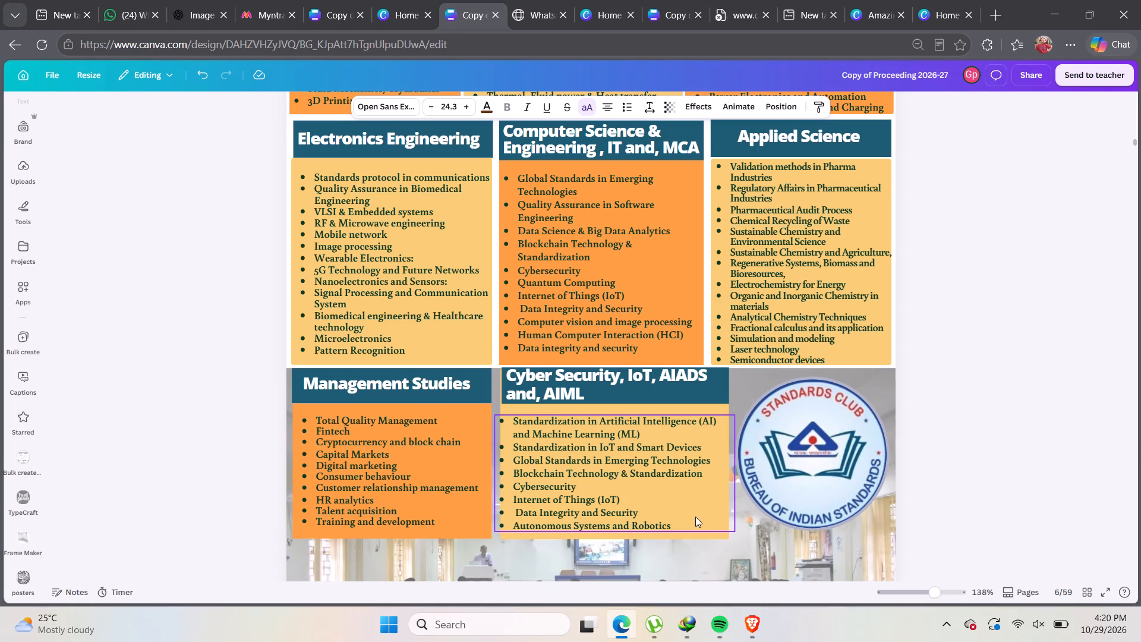
scroll(607, 423, down, 2)
scroll(606, 423, up, 3)
scroll(610, 423, down, 3)
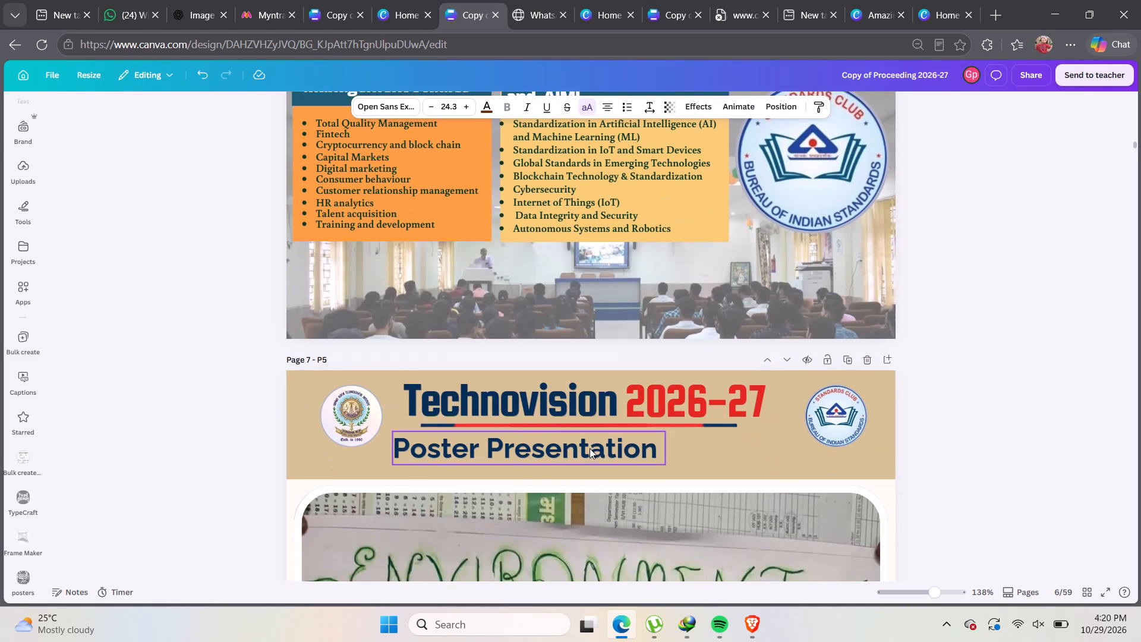
click(590, 448)
double_click(654, 445)
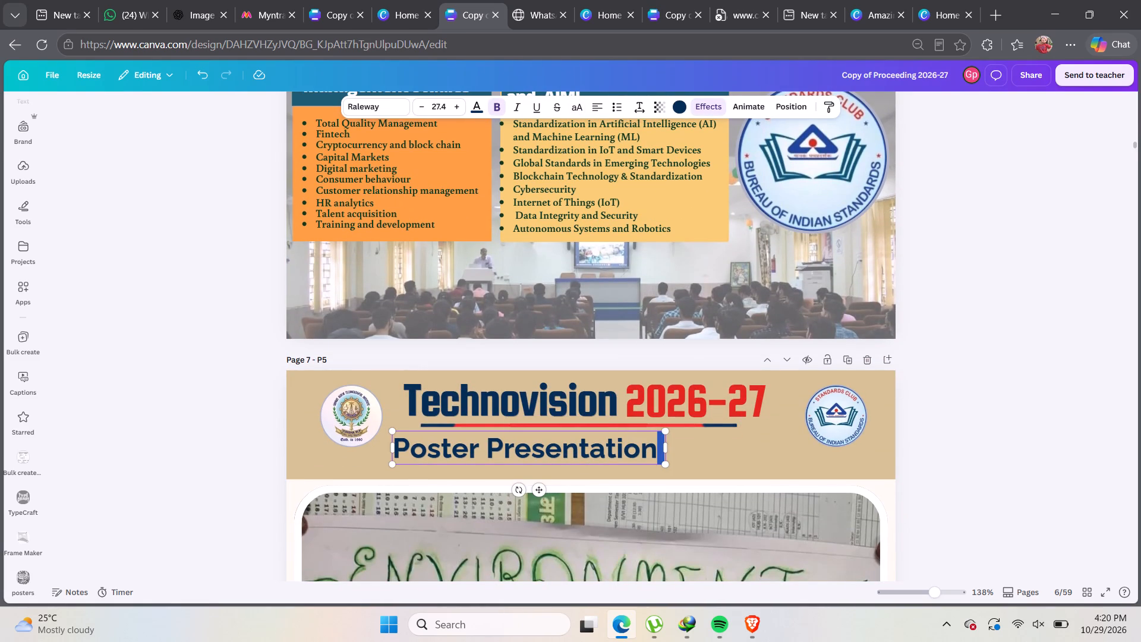
click(656, 445)
key(Right)
key(ctrl+v)
Widen the subtitle's text box so "Presentation on standards" fits on one line.
drag(669, 476, 732, 464)
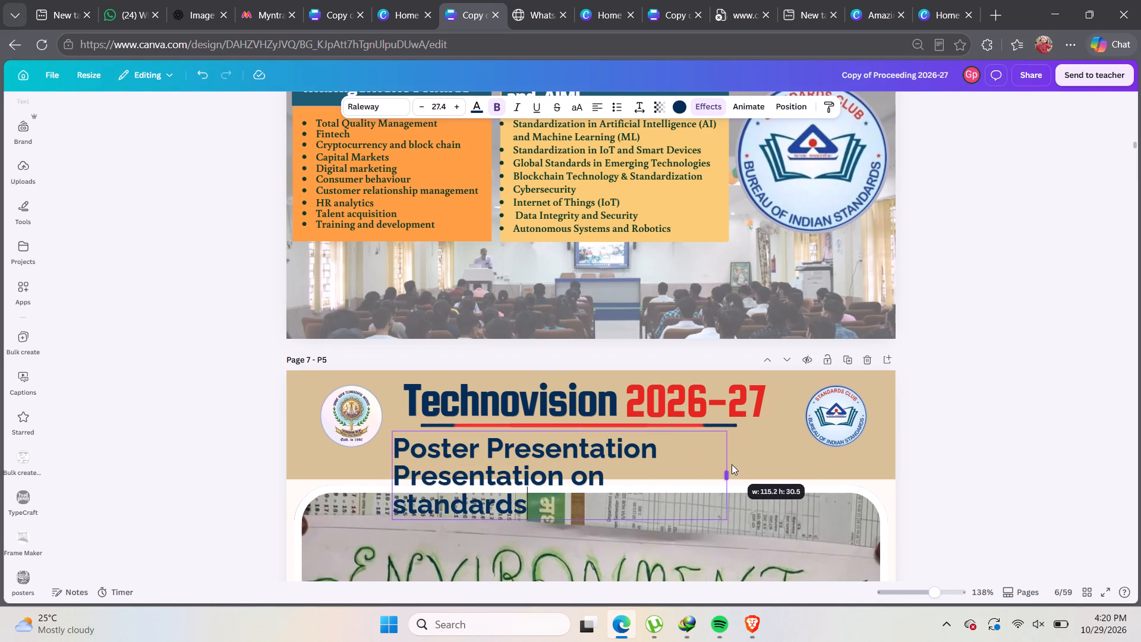
drag(732, 464, 792, 457)
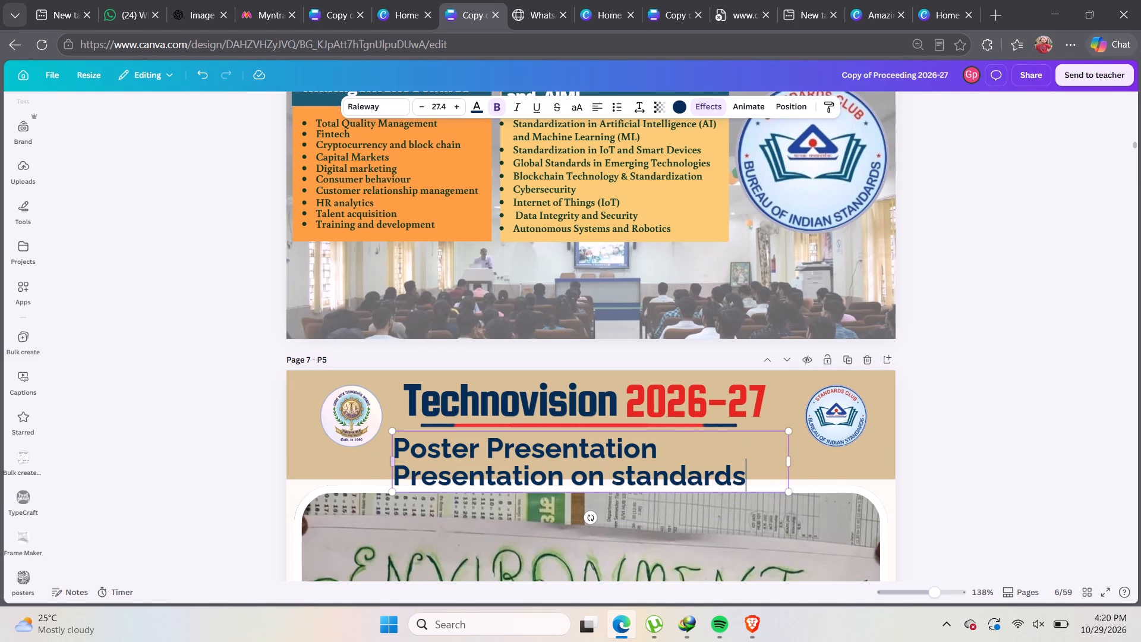
Delete the duplicated word so the subtitle reads "Poster Presentation on standards".
click(399, 476)
key(BackSpace)
key(BackSpace)
key(BackSpace)
key(BackSpace)
key(BackSpace)
key(BackSpace)
key(BackSpace)
key(BackSpace)
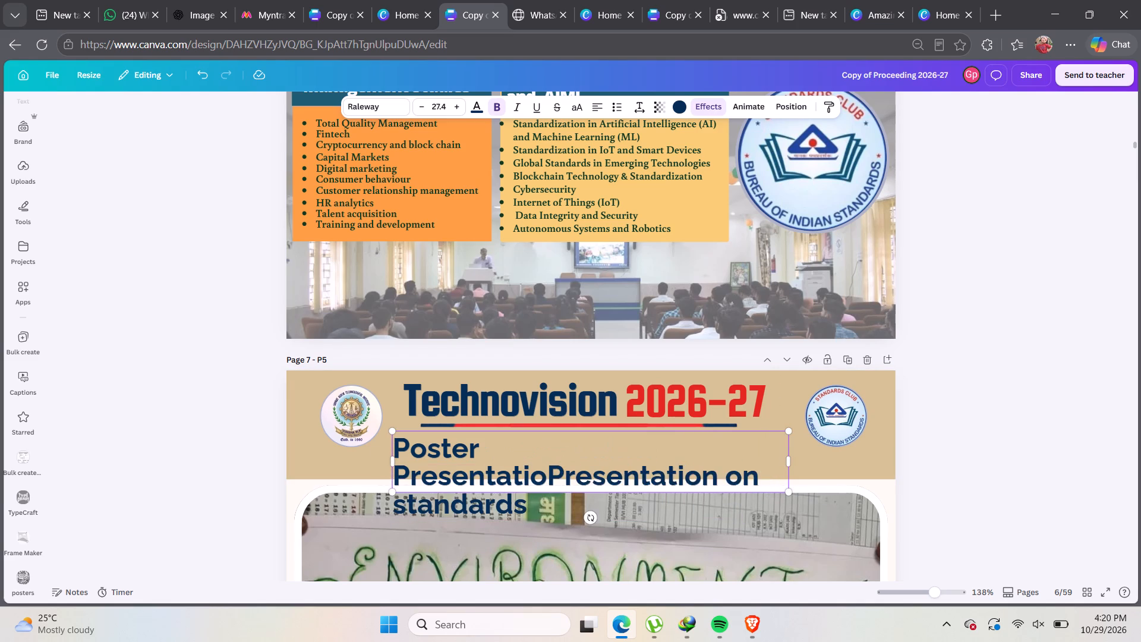
key(BackSpace)
key(BackSpace)
key(BackSpace)
key(BackSpace)
key(BackSpace)
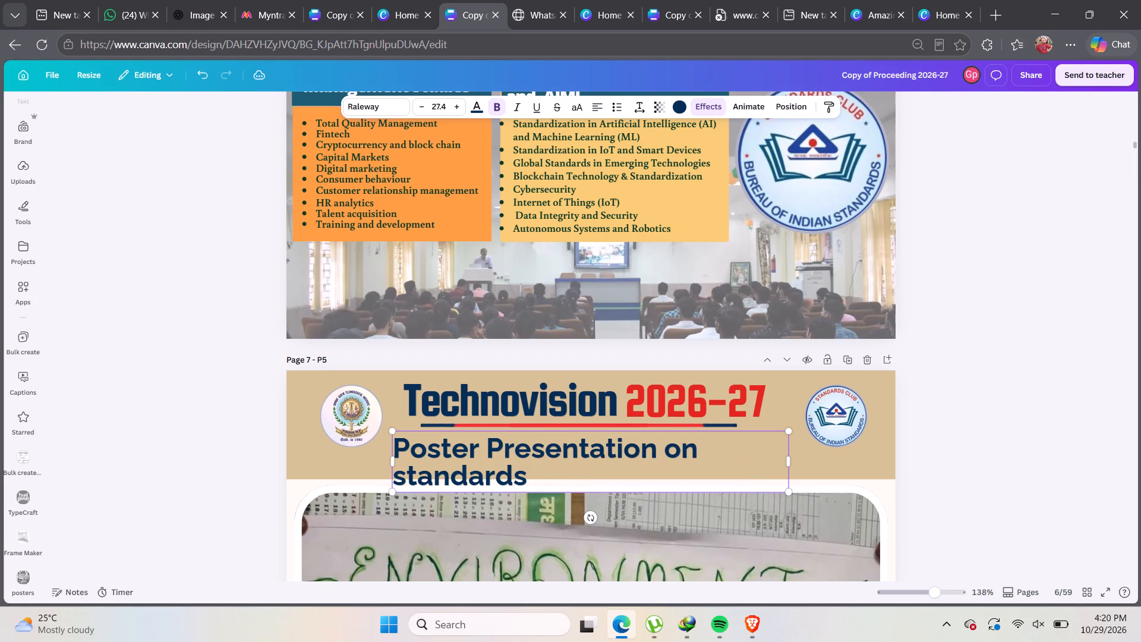
Capitalise "On" in page 7's header subtitle.
click(677, 447)
key(BackSpace)
key(shift+o)
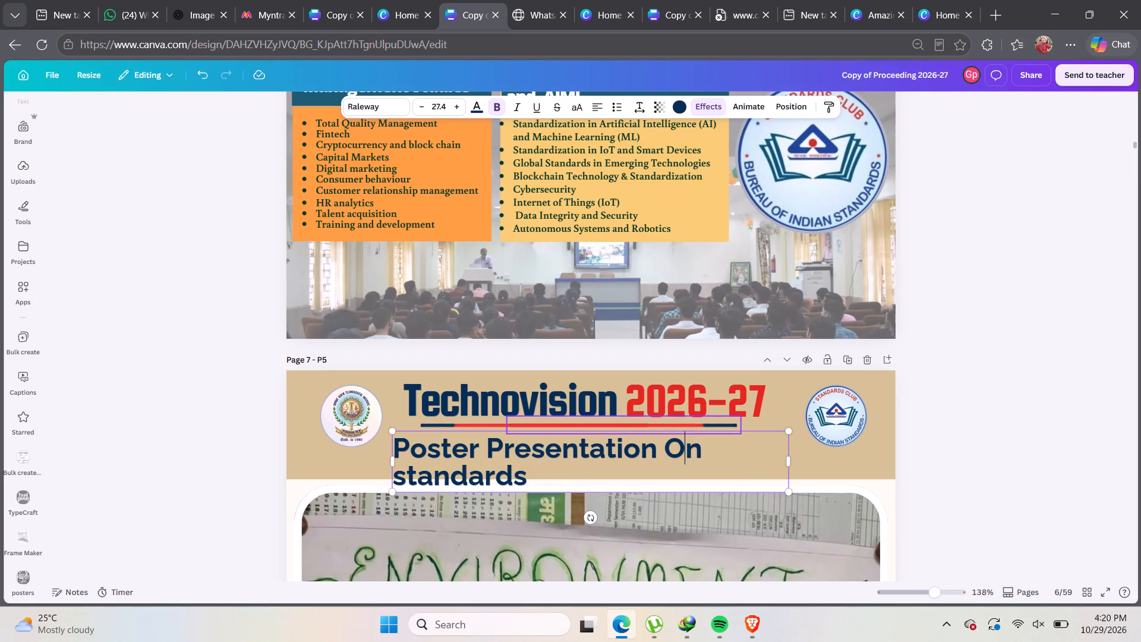
Capitalise "Standards" in page 7's header subtitle.
click(411, 487)
key(BackSpace)
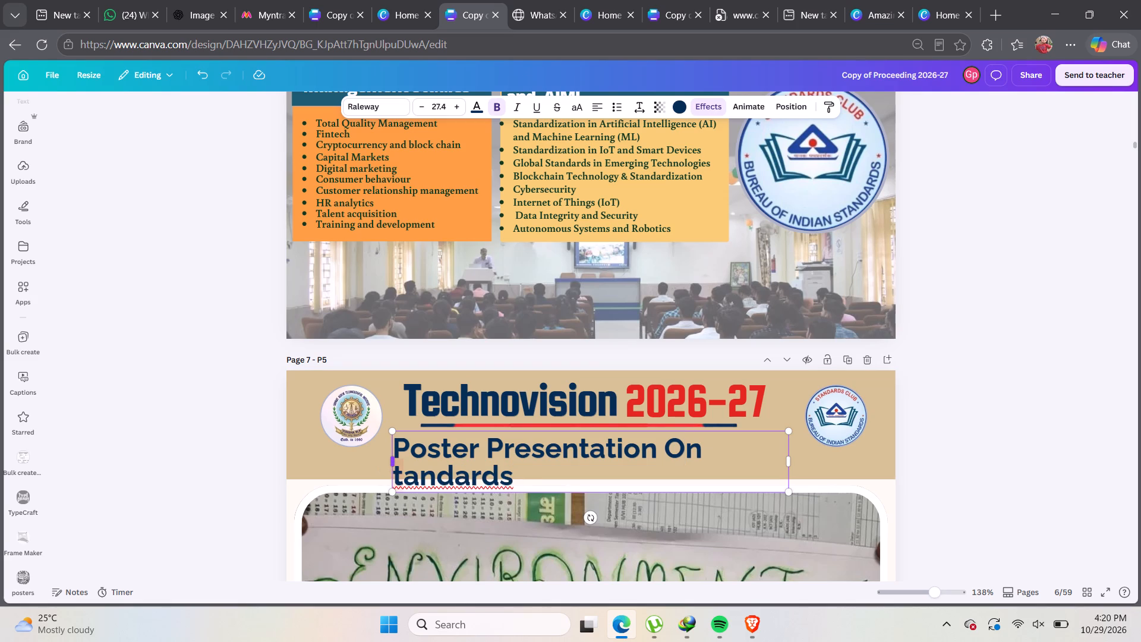
key(shift+s)
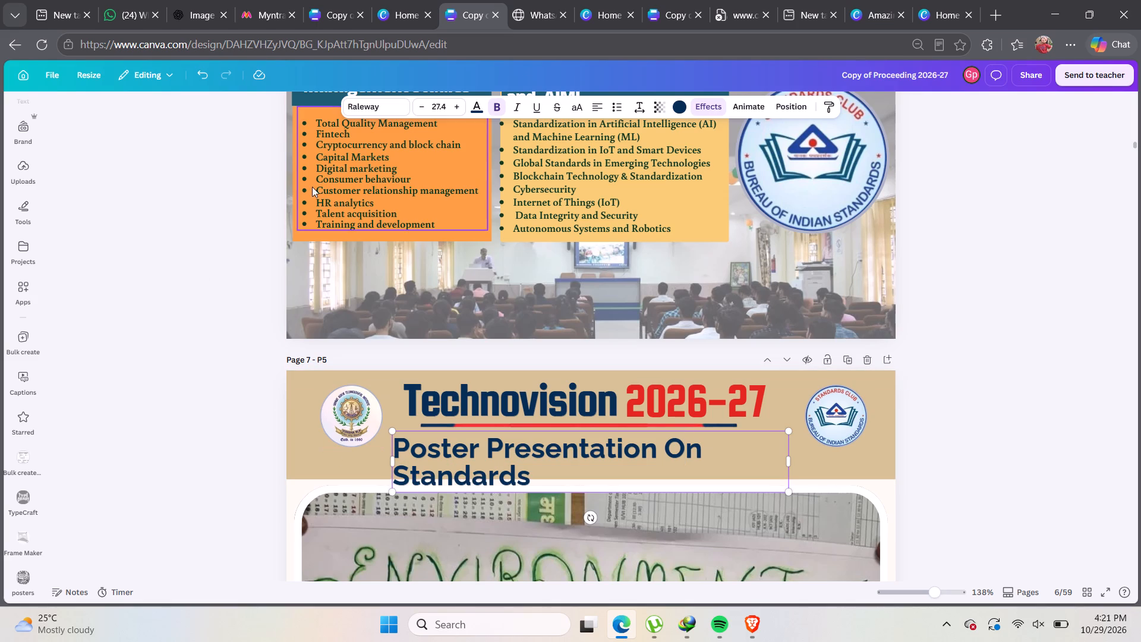
Set the "Poster Presentation On Standards" subtitle's font size to 23 so it fits on one line.
click(434, 98)
click(439, 112)
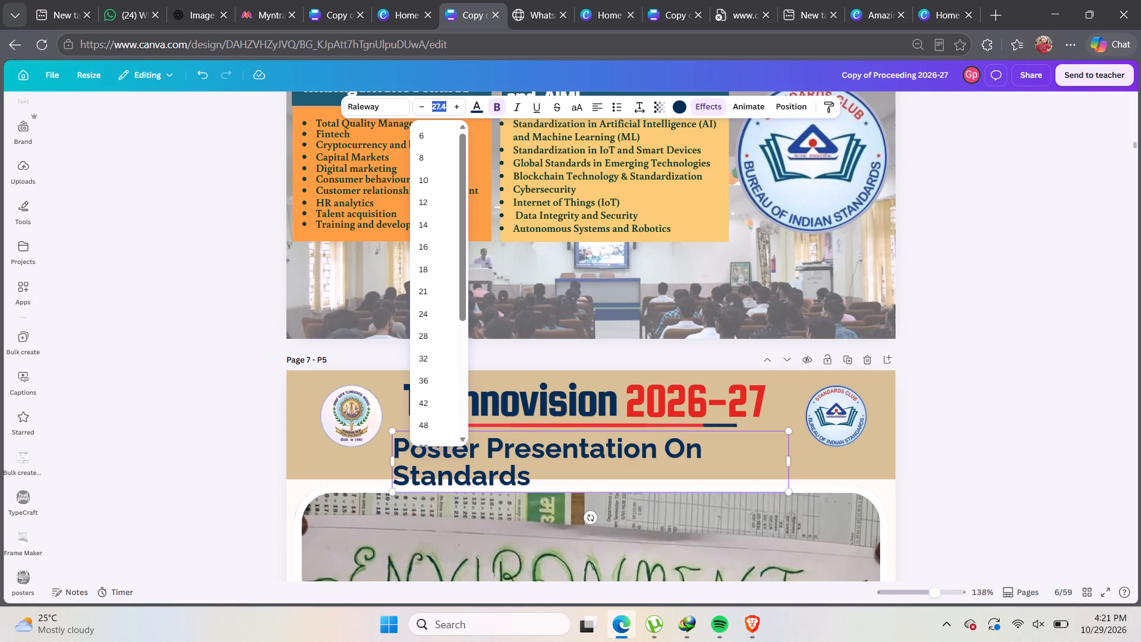
text(23)
key(Return)
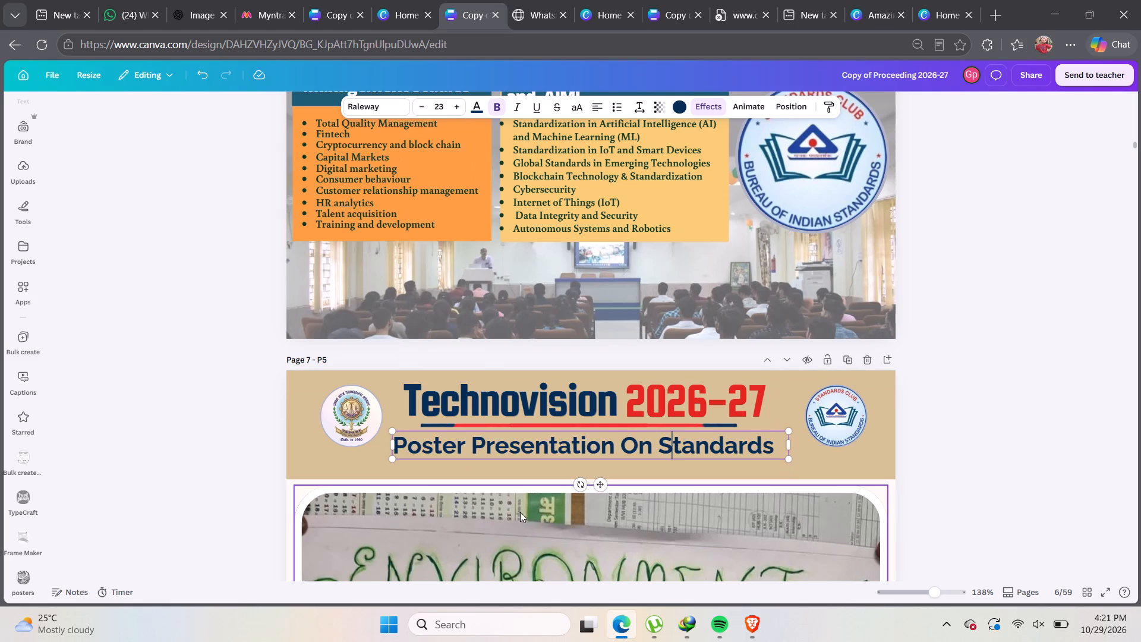
click(1092, 412)
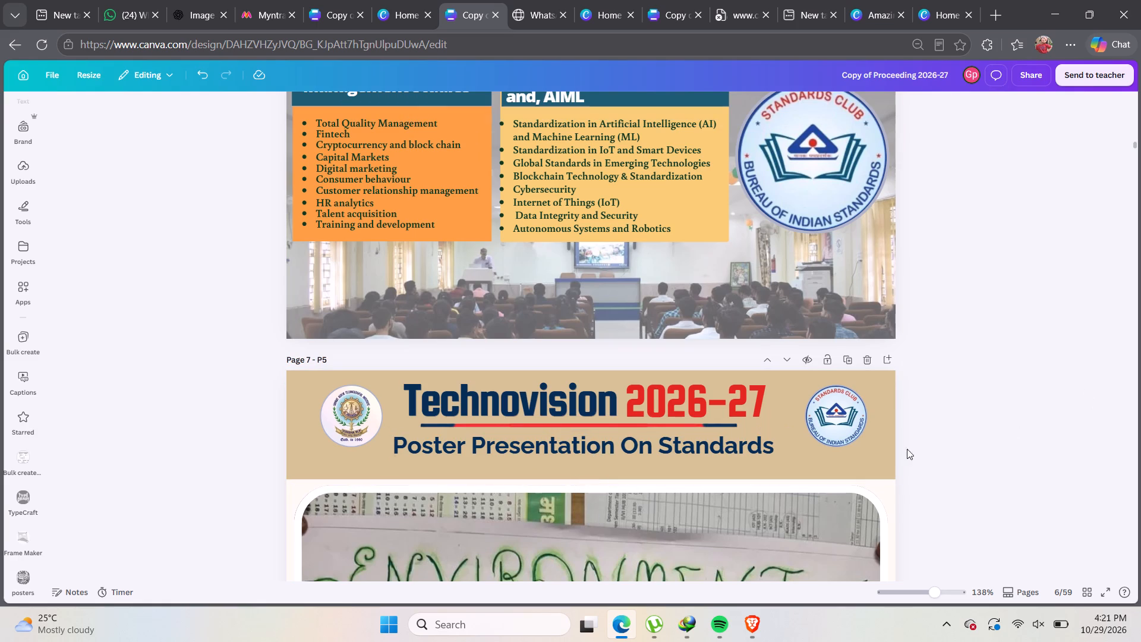
Nudge the subtitle slightly up, keeping it centred on the page beneath the title's underline.
click(705, 442)
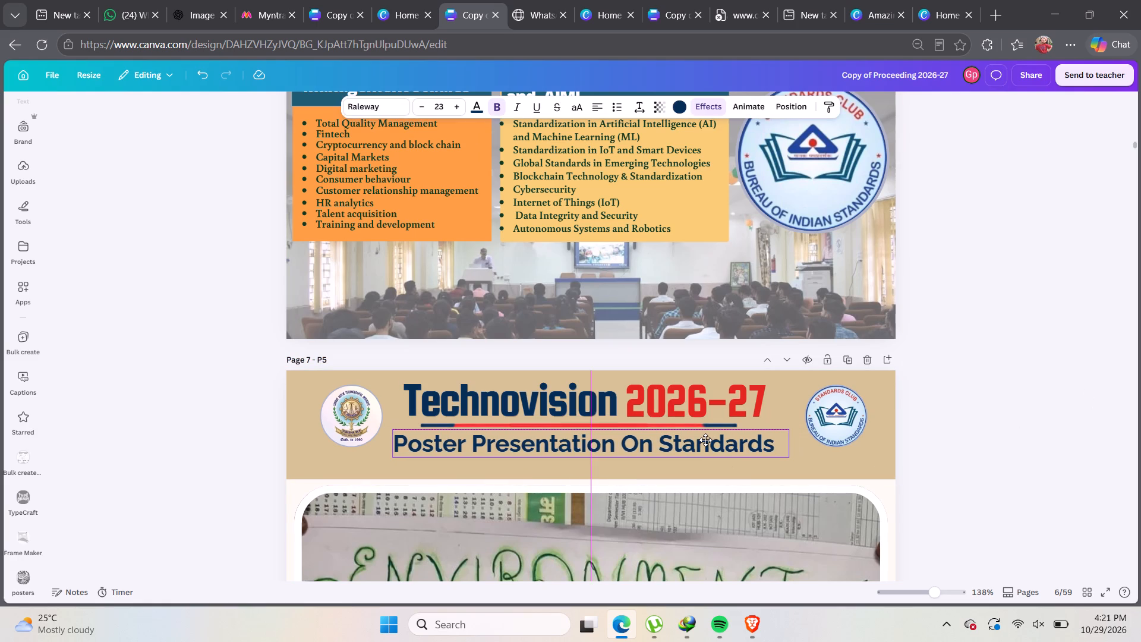
click(1028, 393)
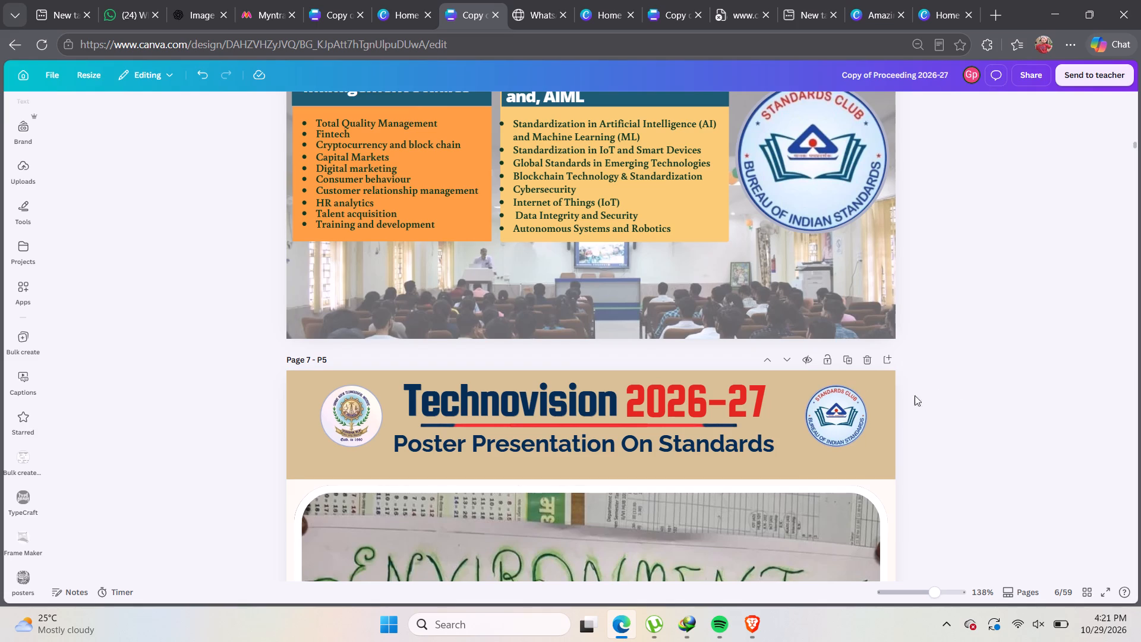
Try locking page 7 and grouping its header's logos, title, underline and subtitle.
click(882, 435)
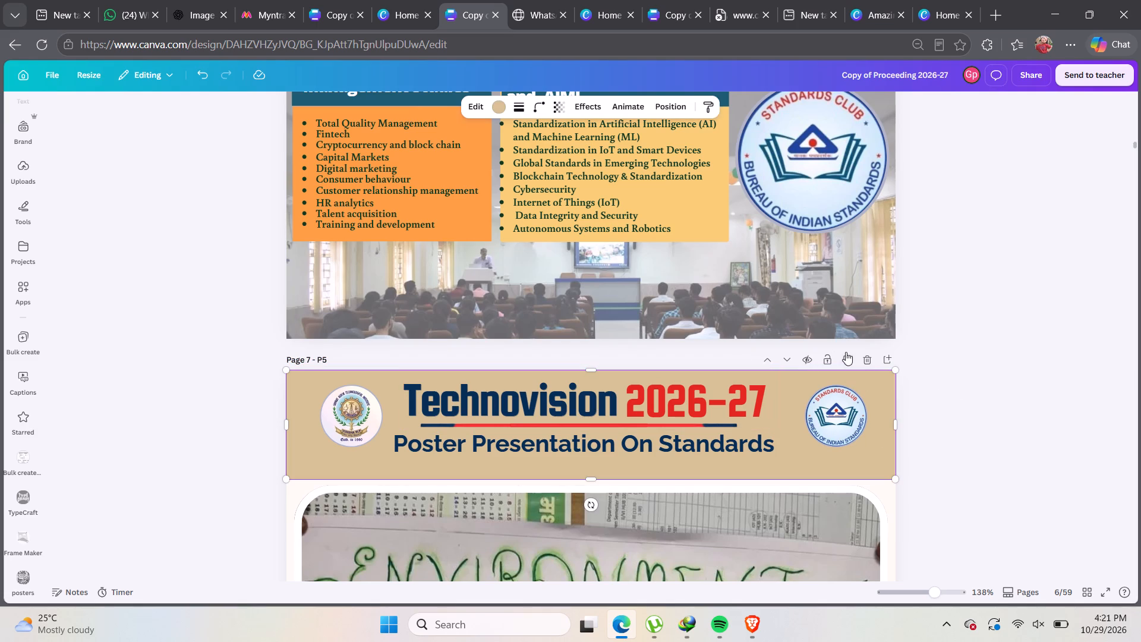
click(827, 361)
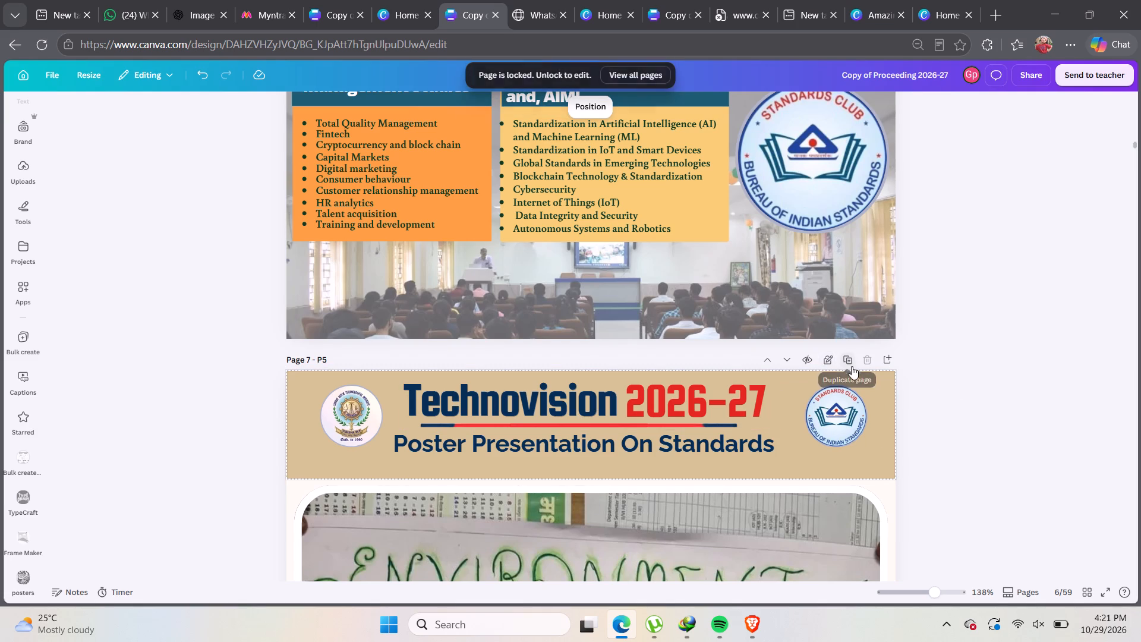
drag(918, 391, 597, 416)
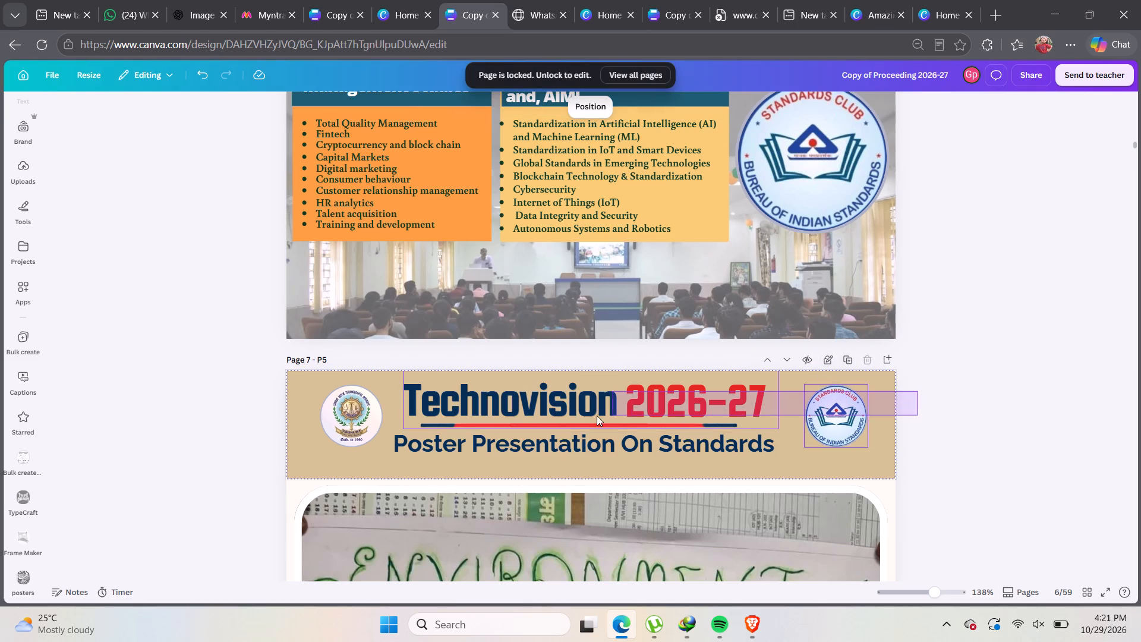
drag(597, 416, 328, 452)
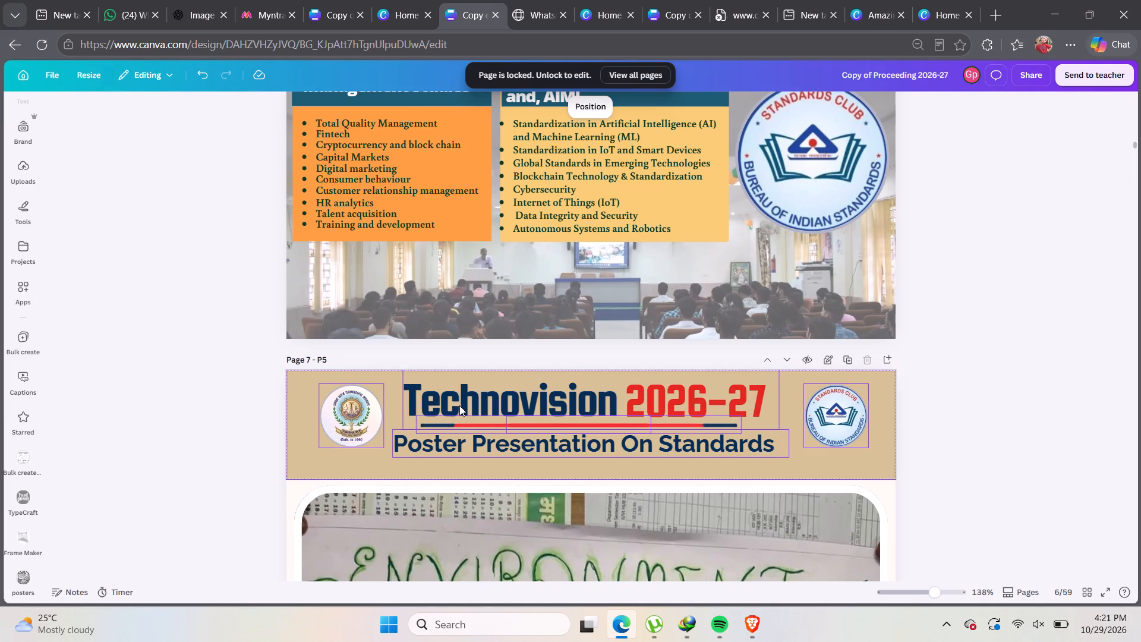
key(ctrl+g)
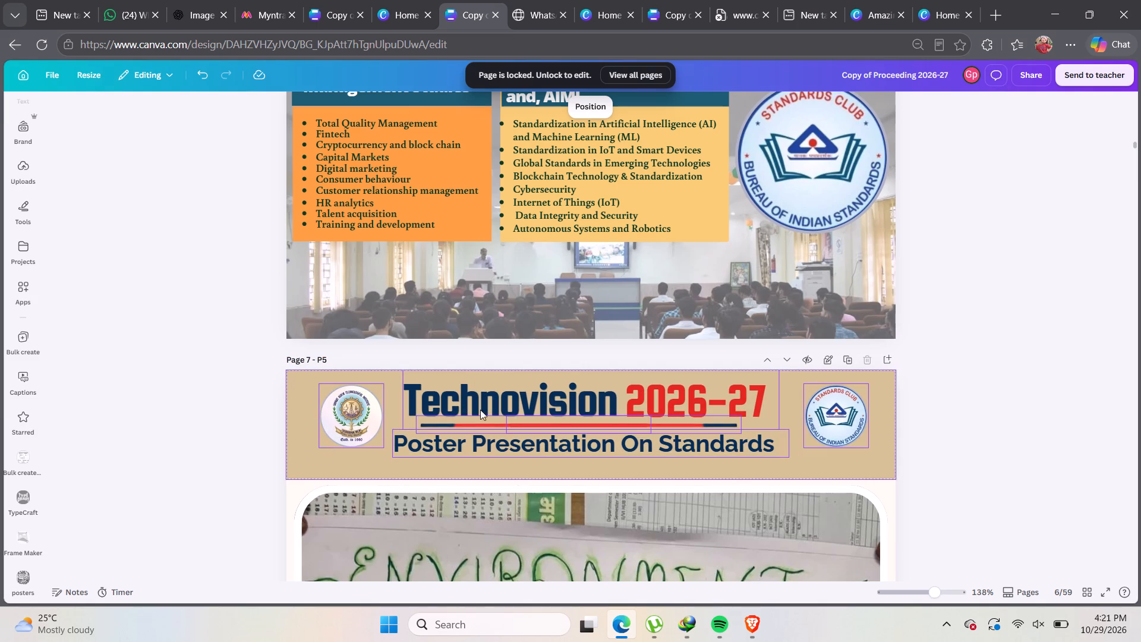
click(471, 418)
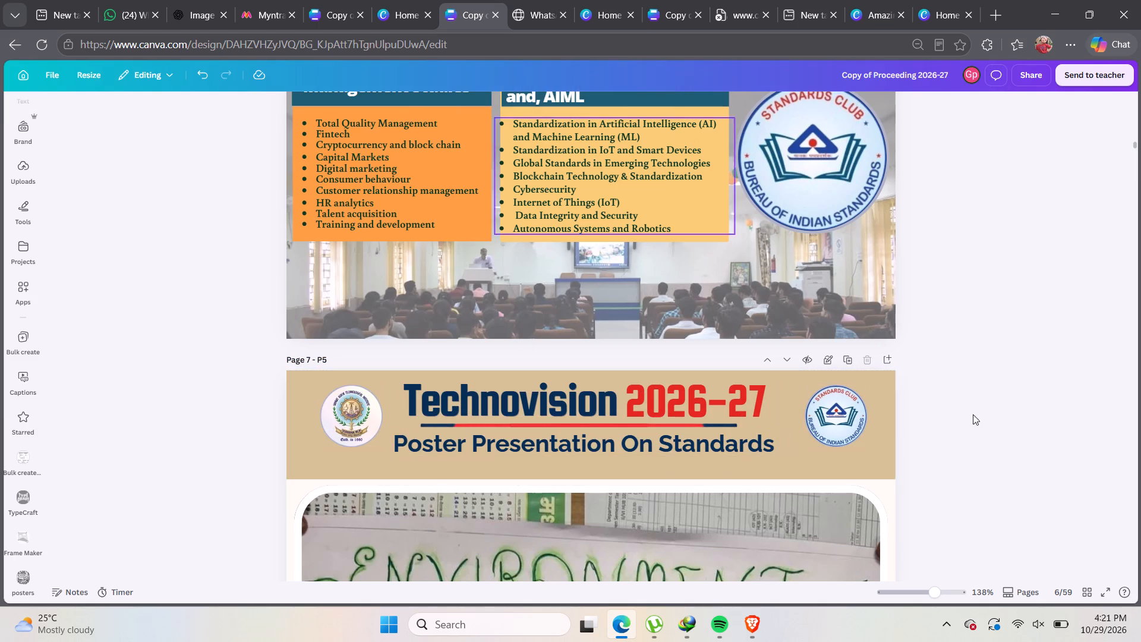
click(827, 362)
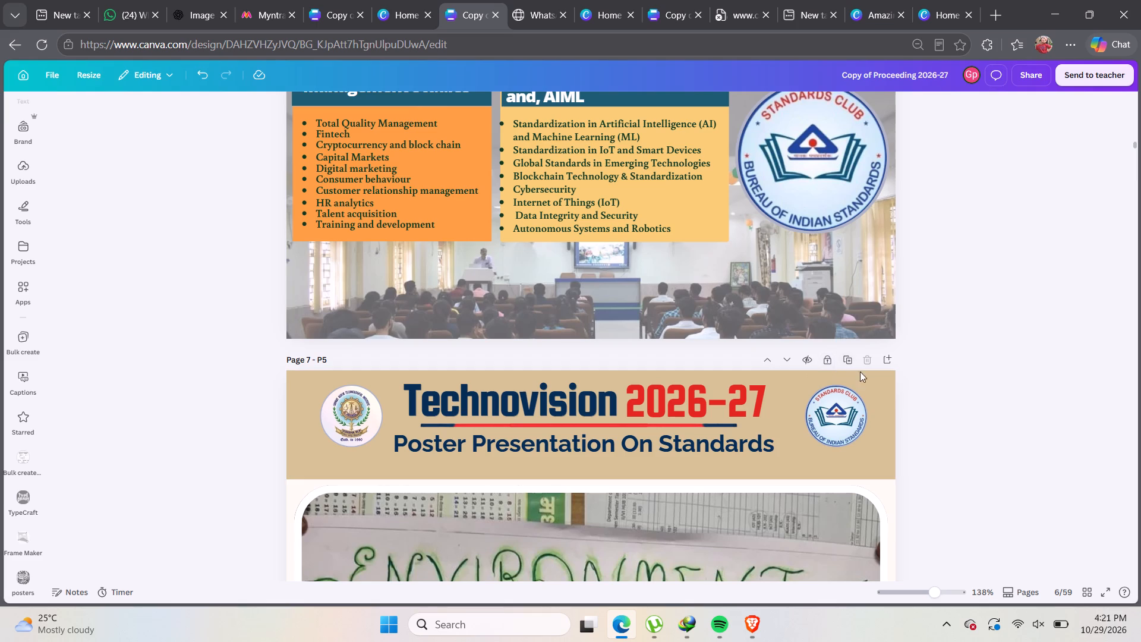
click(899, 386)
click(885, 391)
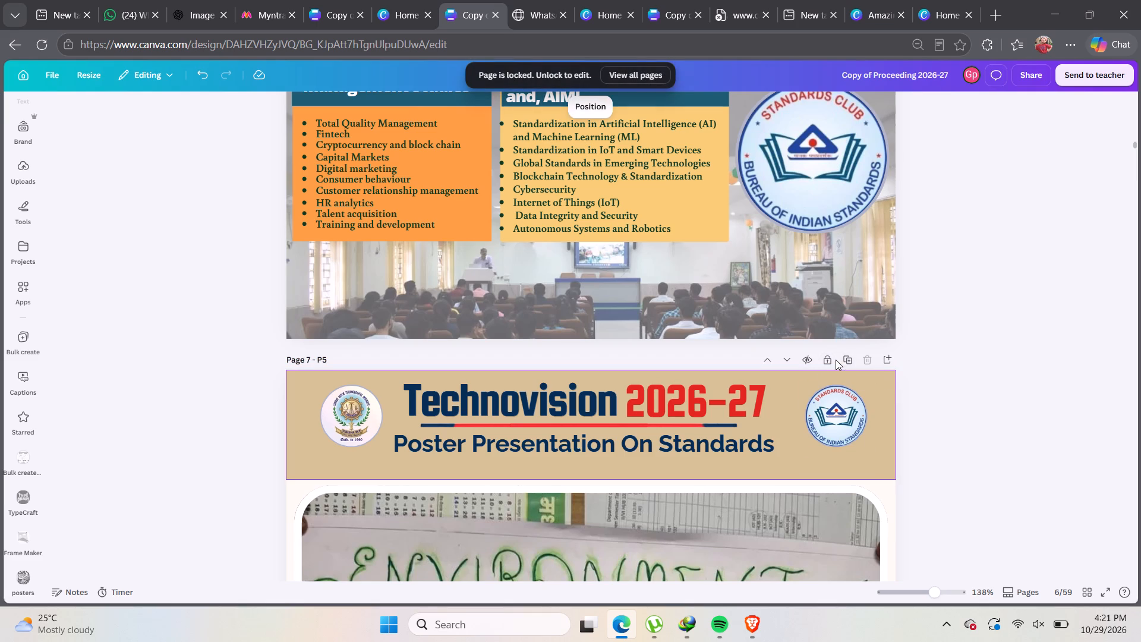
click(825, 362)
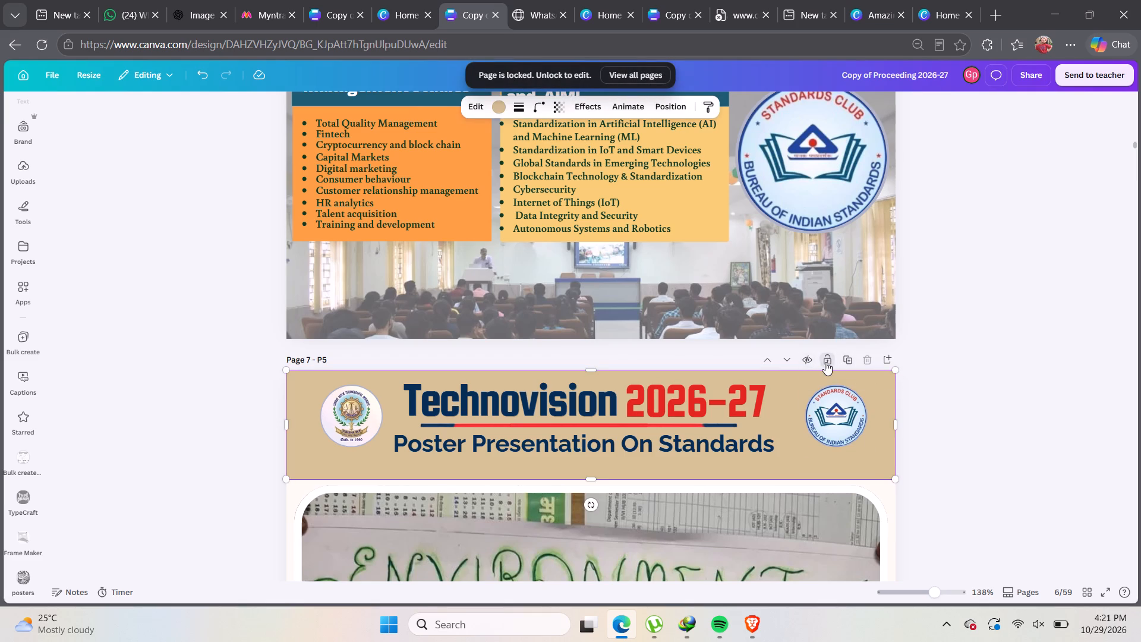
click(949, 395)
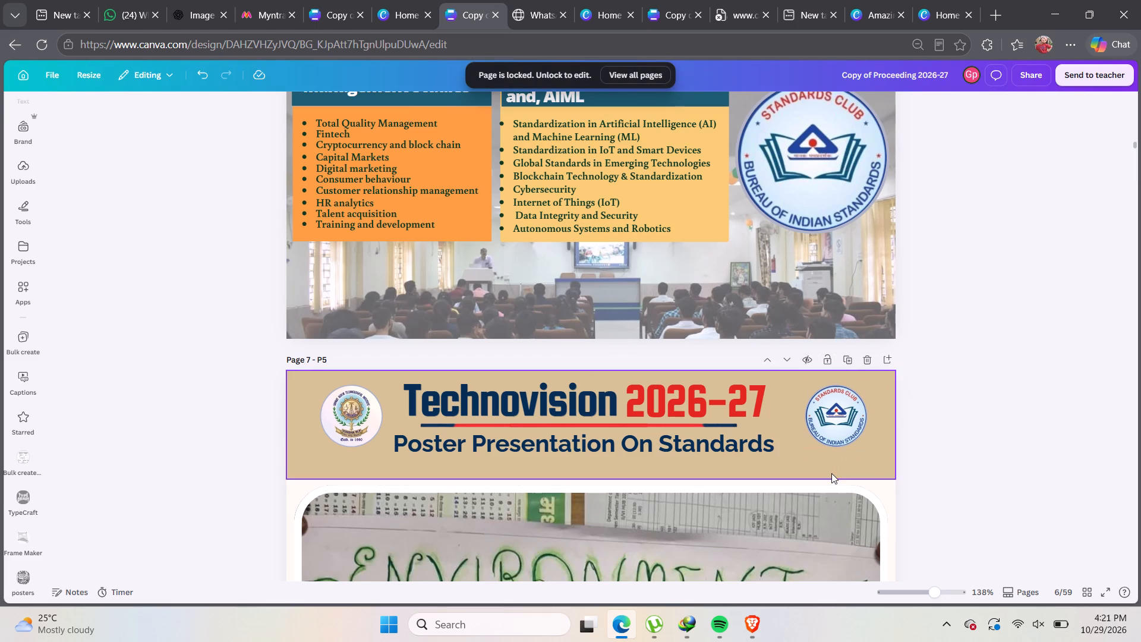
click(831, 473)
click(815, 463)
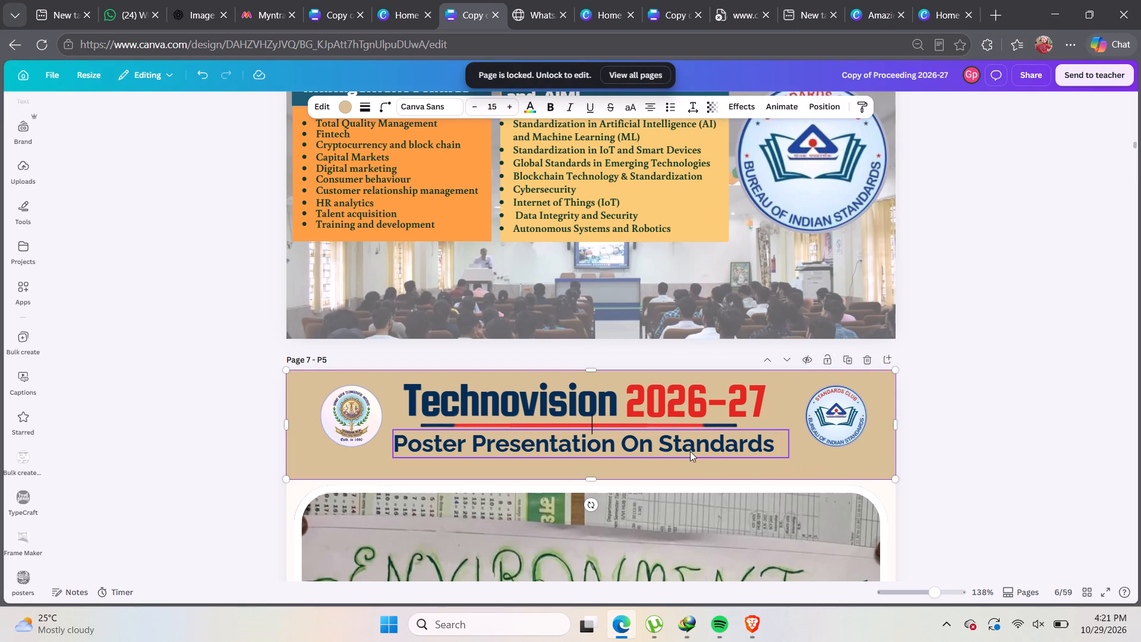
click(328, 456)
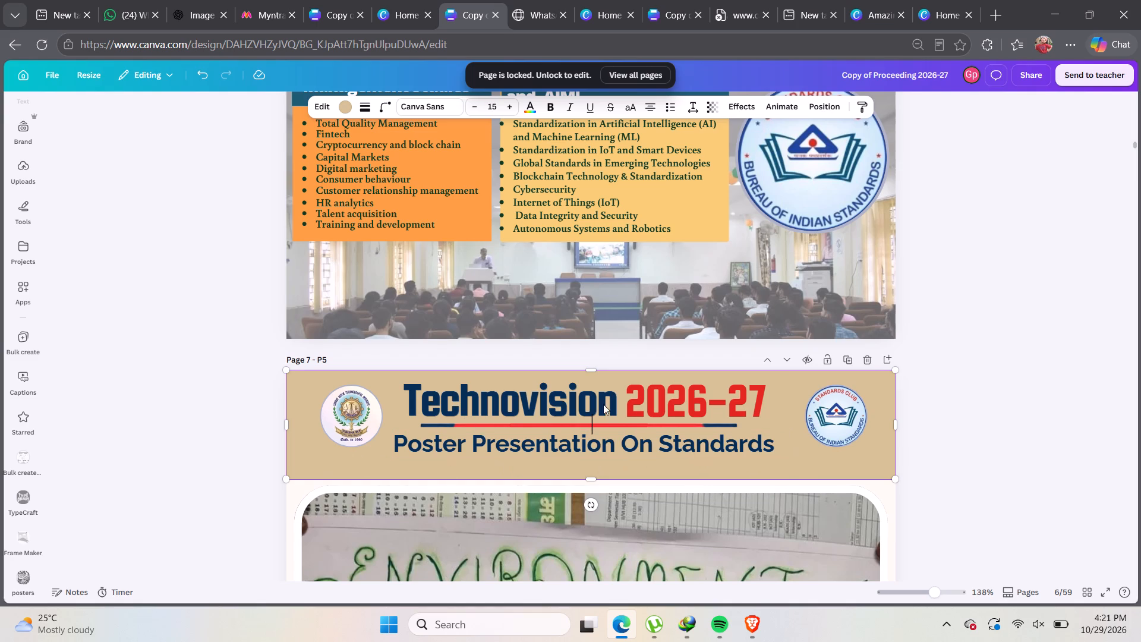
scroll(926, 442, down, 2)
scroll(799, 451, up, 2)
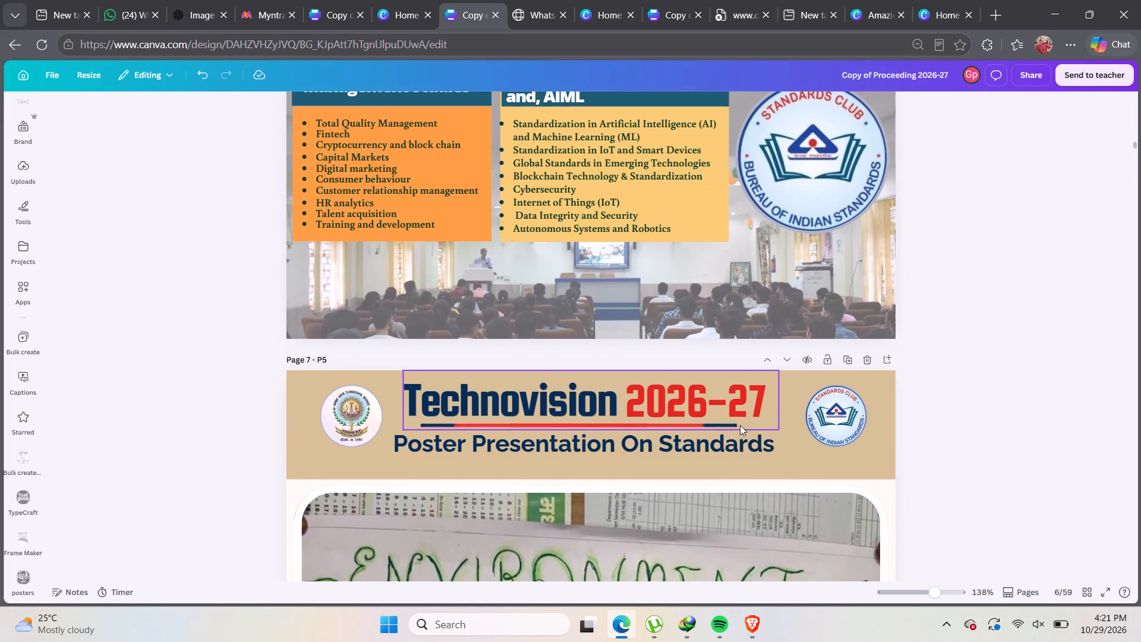
Lock the position and appearance of the tan band behind page 7's header.
click(330, 460)
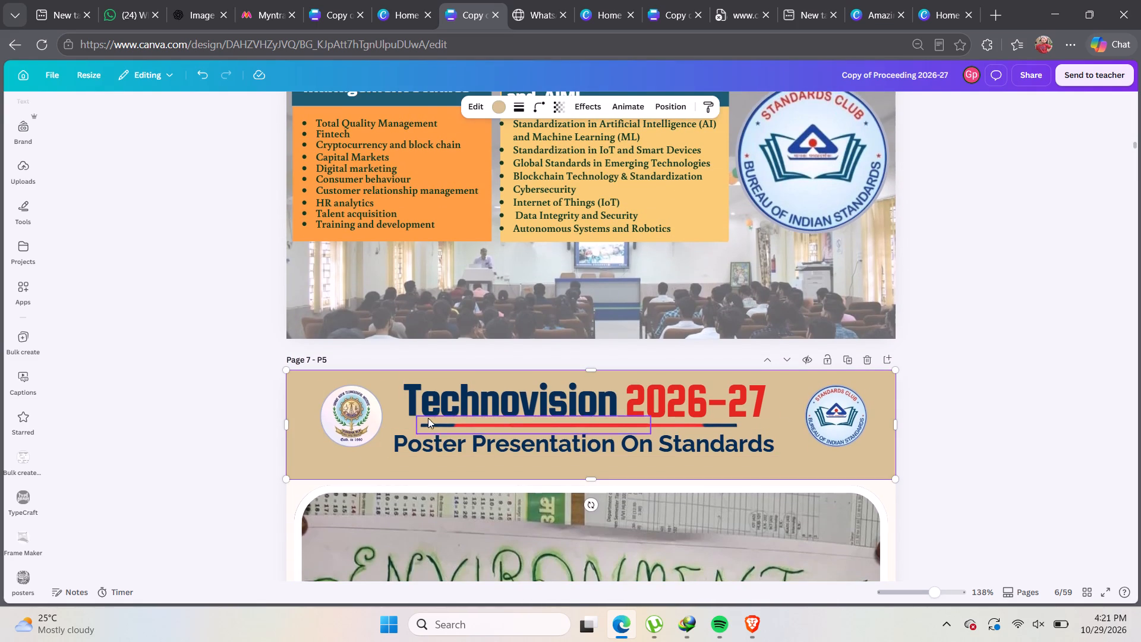
right_click(363, 465)
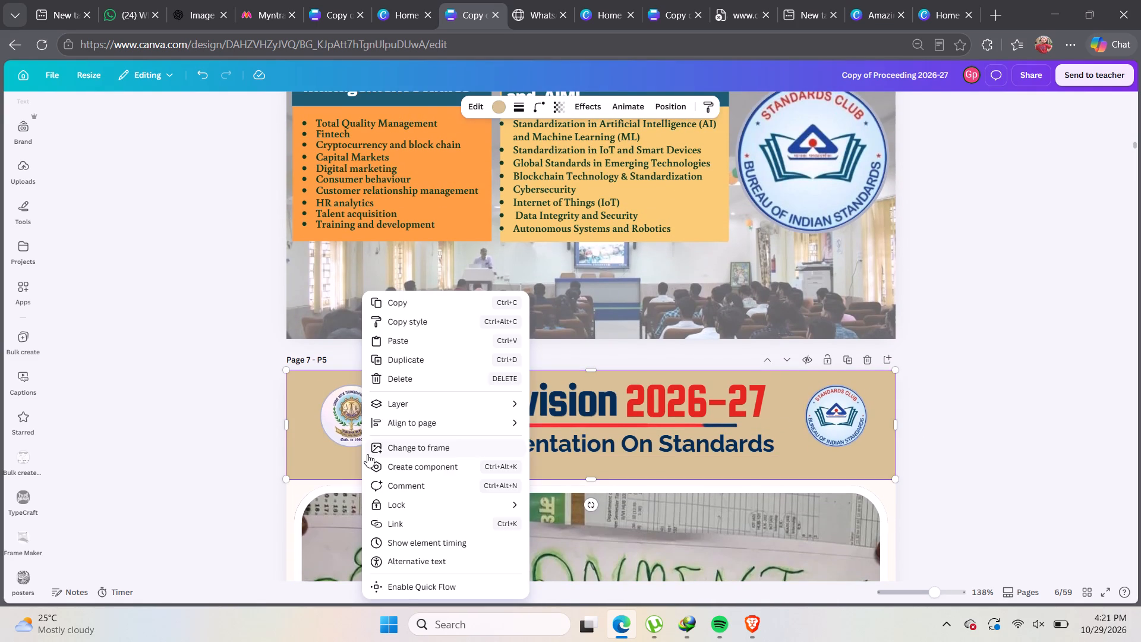
right_click(367, 454)
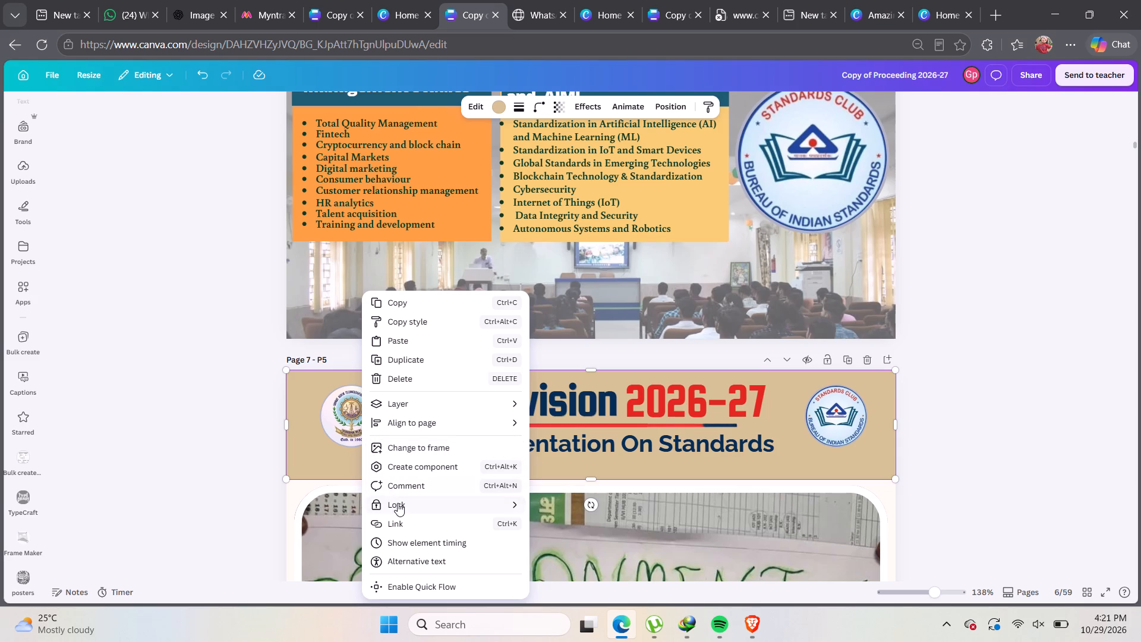
click(398, 505)
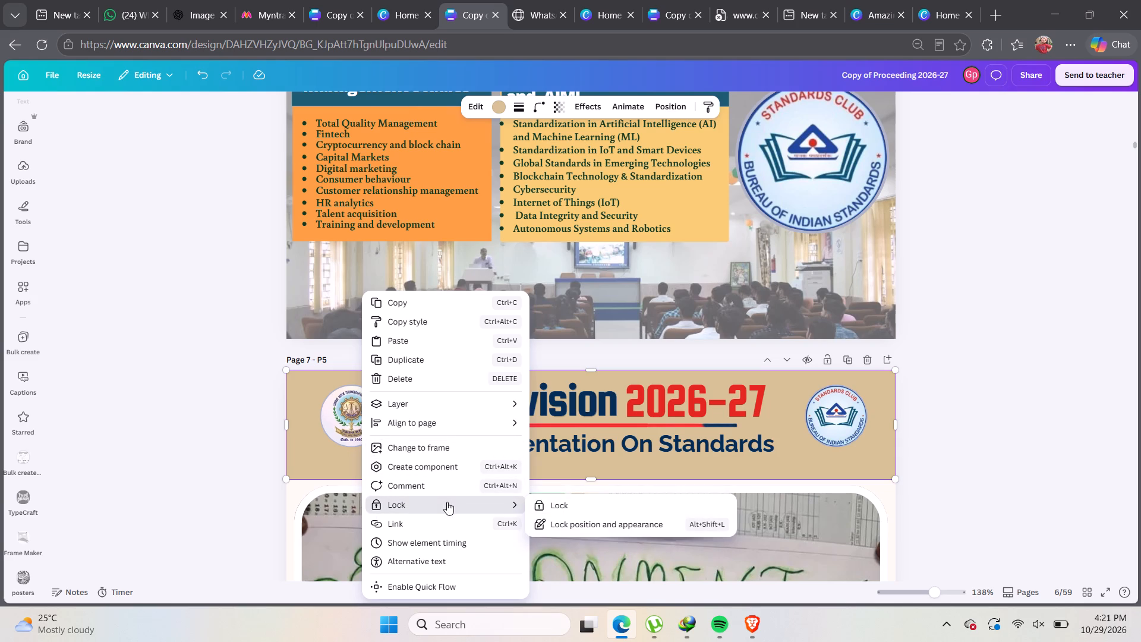
click(599, 532)
click(941, 411)
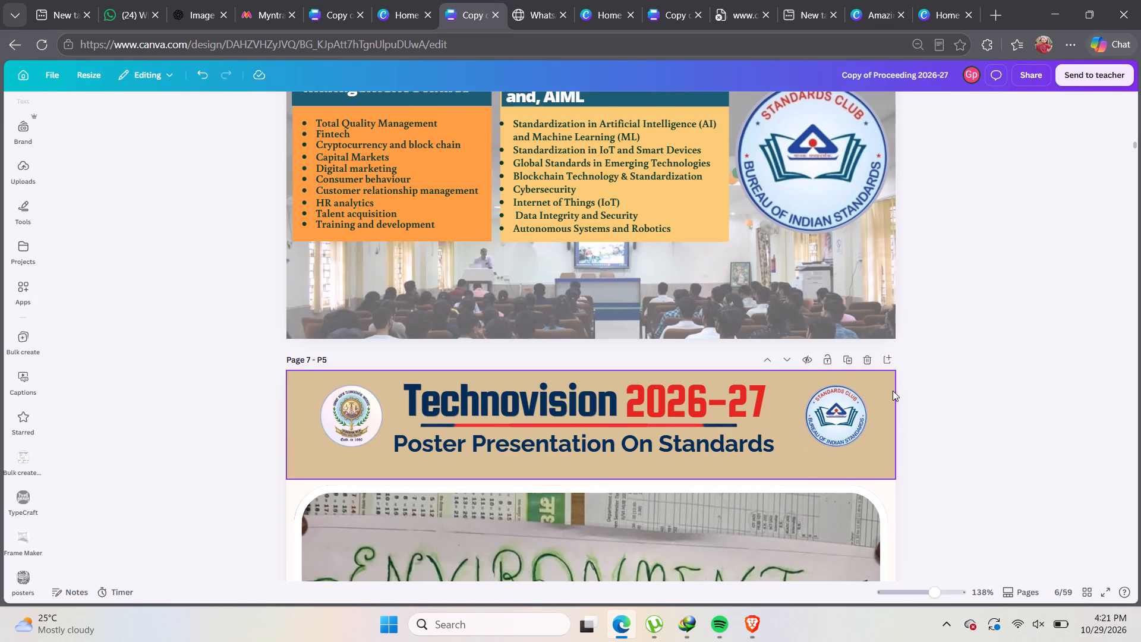
Group the two logos, title, underline and subtitle in page 7's header, leaving out the tan band.
drag(928, 391, 333, 454)
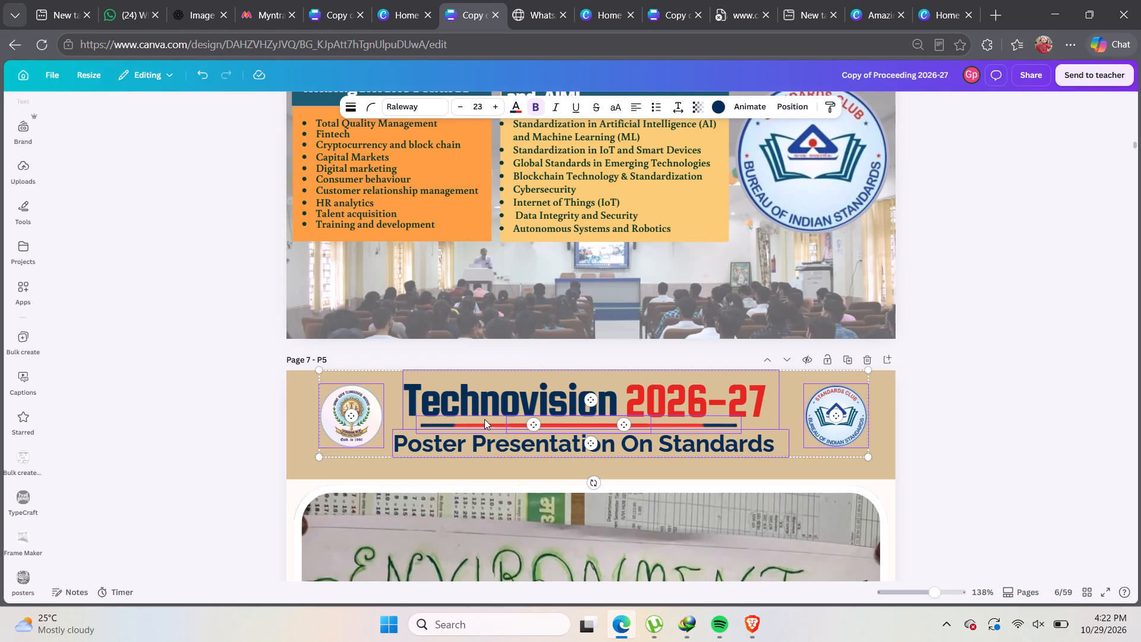
key(ctrl+g)
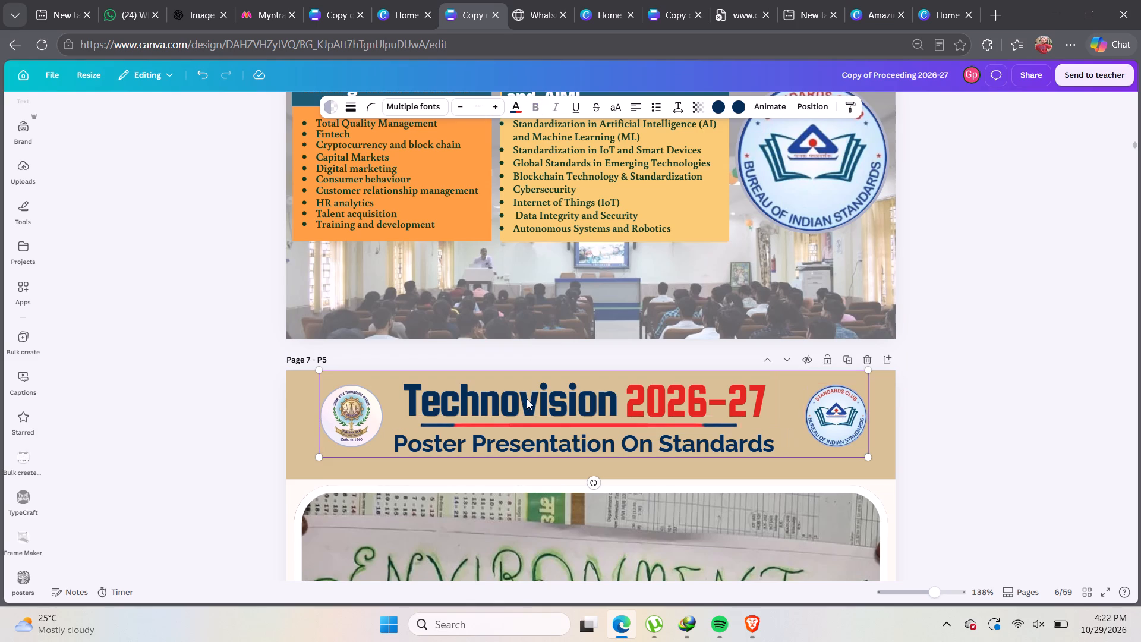
Enlarge and reposition the "Environment and Green Energy" poster photo within its frame on page 7, cropping off the papers above the poster.
scroll(794, 412, down, 4)
scroll(755, 376, down, 3)
scroll(748, 363, up, 3)
ctrl+scroll(745, 364, down, 1)
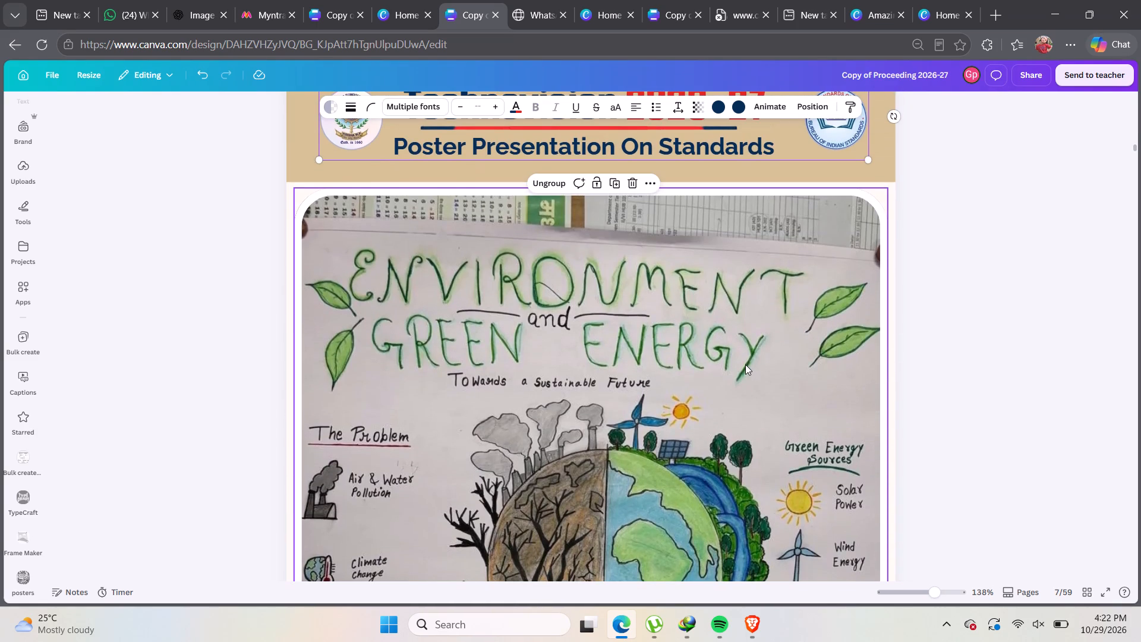
ctrl+scroll(745, 364, down, 2)
scroll(704, 366, down, 2)
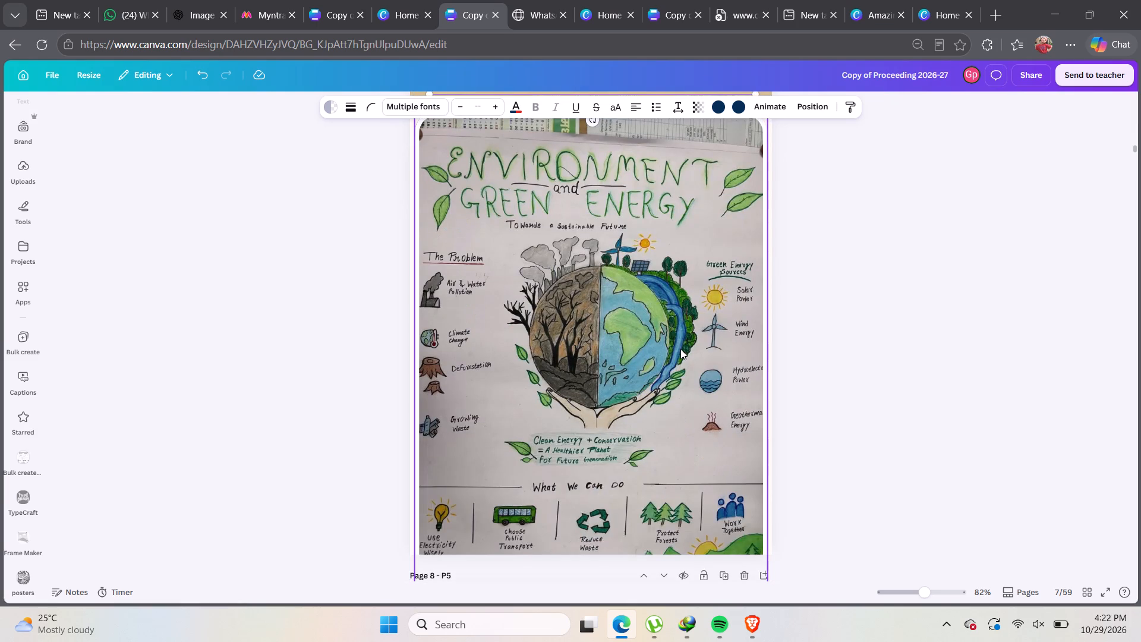
scroll(663, 342, up, 2)
double_click(677, 299)
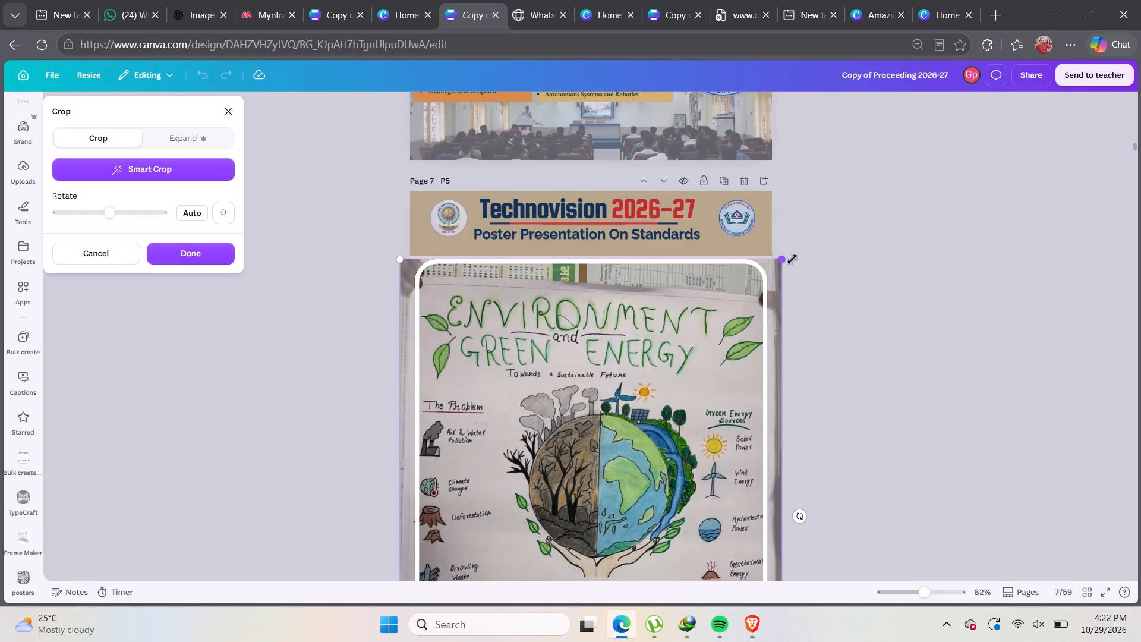
click(793, 259)
double_click(663, 326)
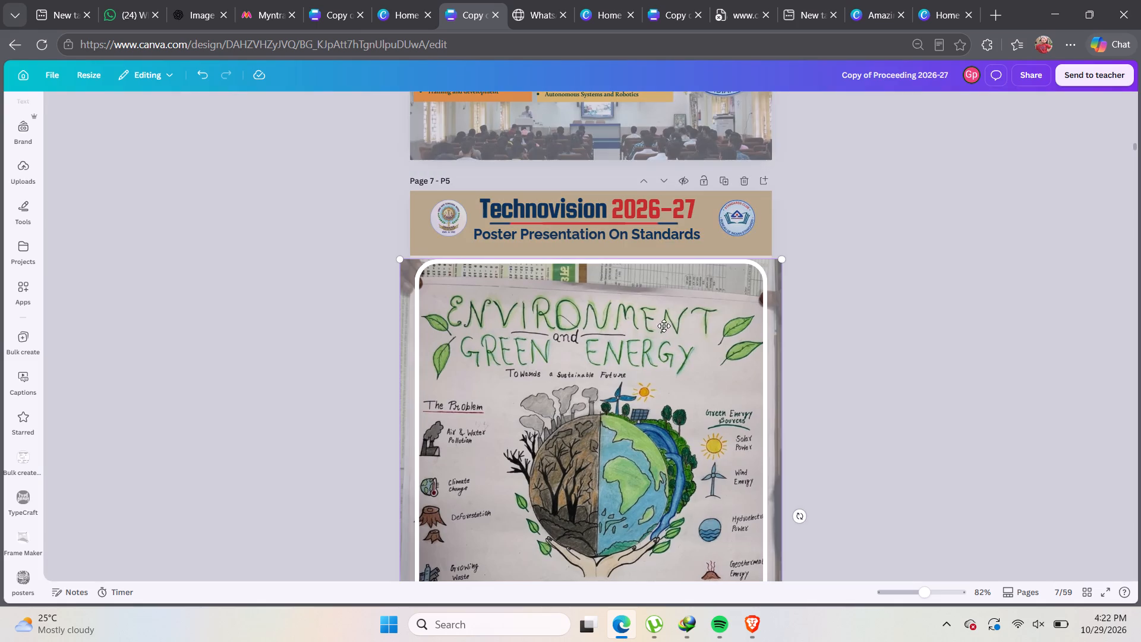
drag(784, 260, 792, 238)
drag(761, 287, 742, 254)
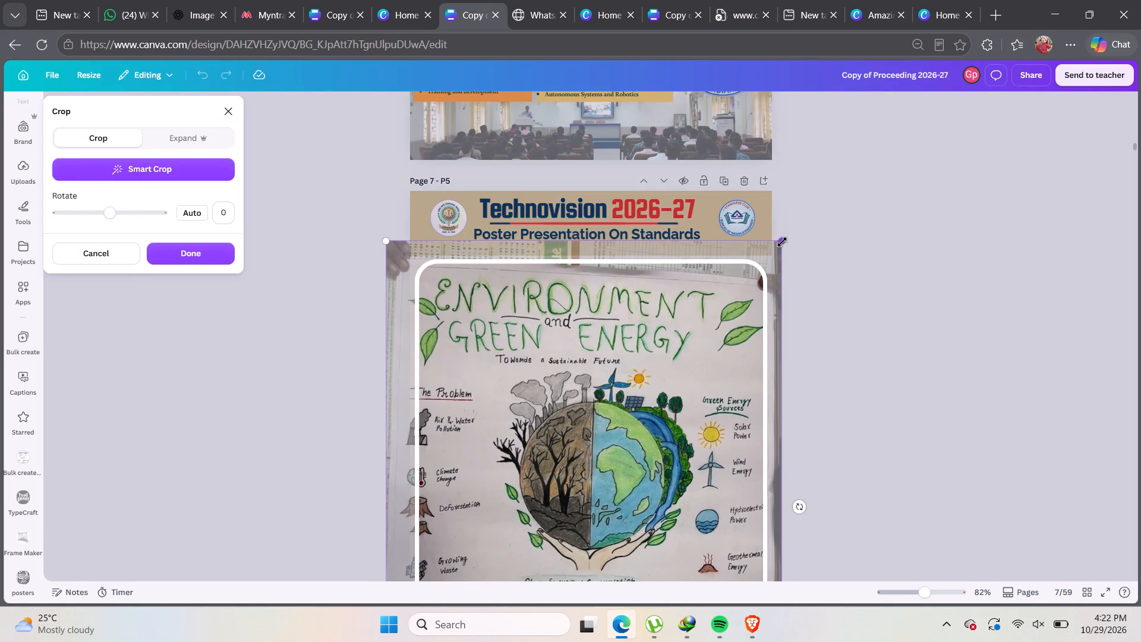
drag(782, 240, 787, 228)
drag(656, 317, 655, 301)
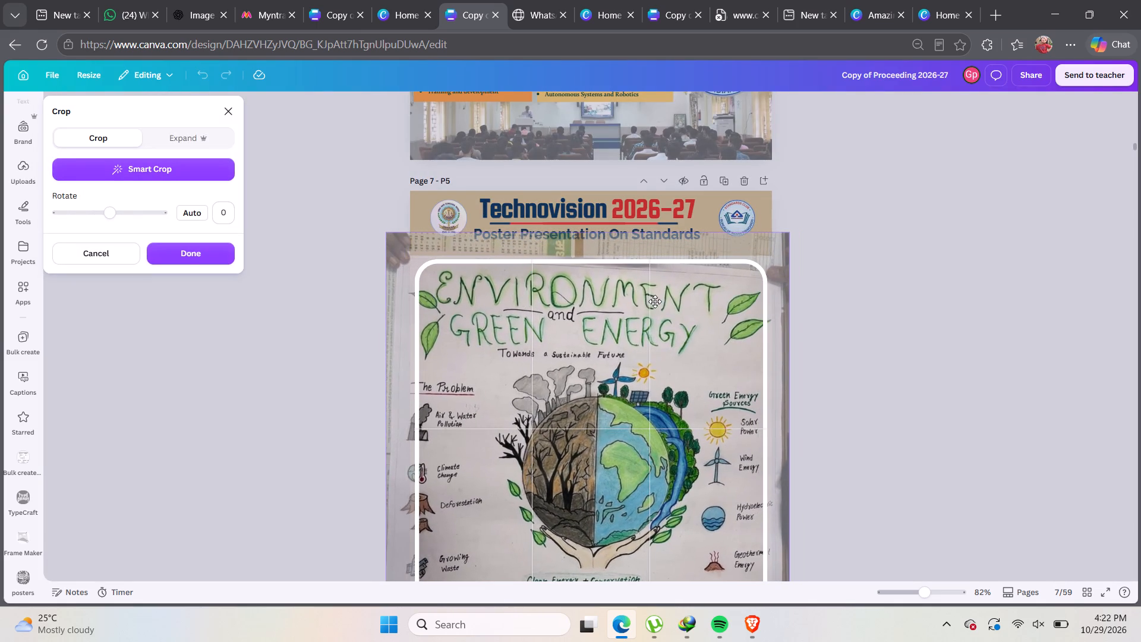
drag(655, 301, 657, 294)
click(862, 273)
Delete the "Technovision 2026-27" title, the "Poster Presentation" subtitle and the underline from page 9's header, keeping the tan band.
scroll(653, 329, down, 5)
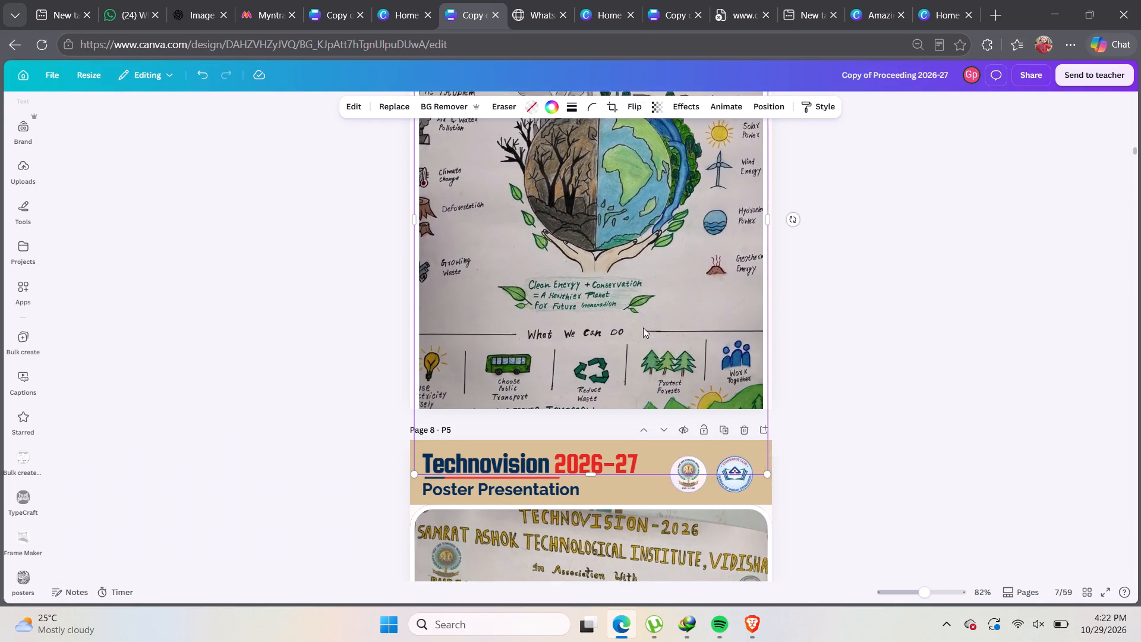
scroll(643, 328, down, 2)
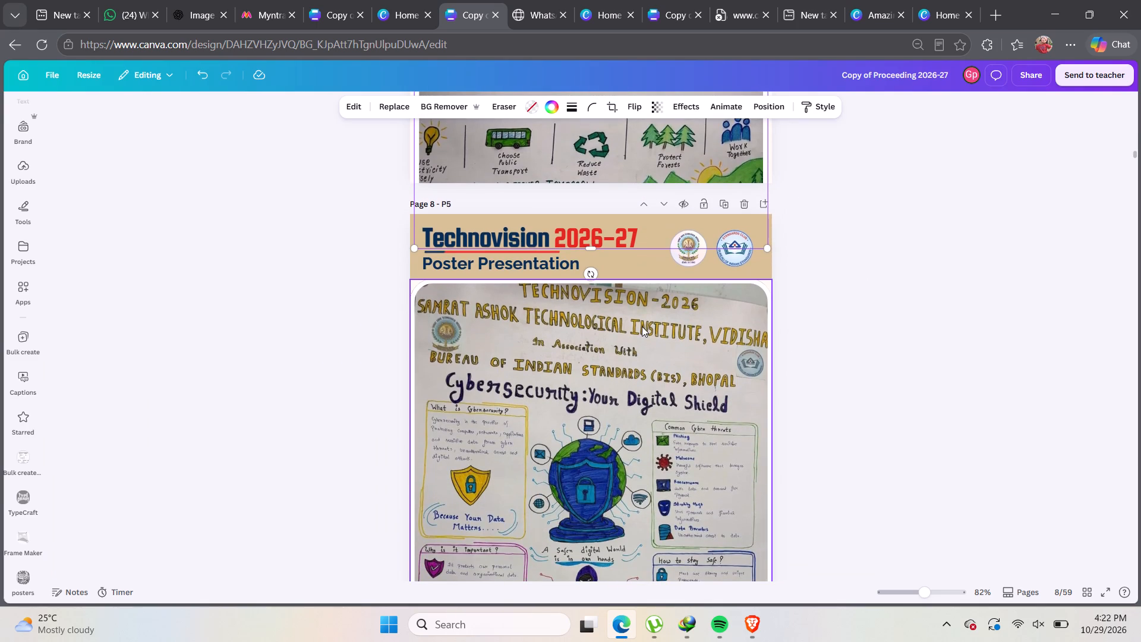
scroll(642, 326, down, 6)
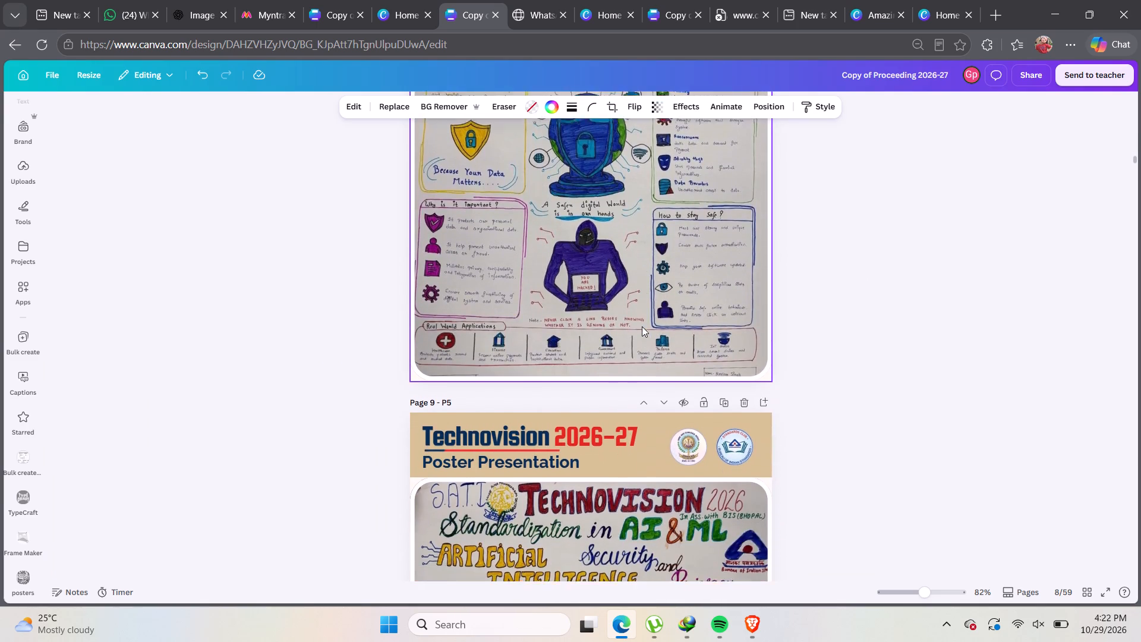
click(562, 334)
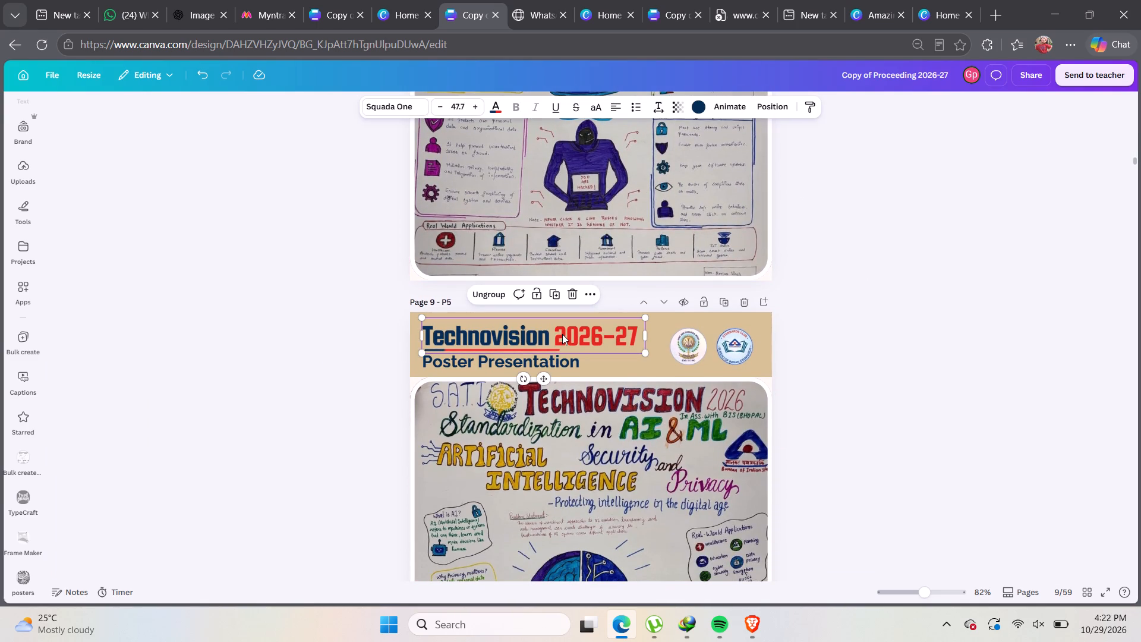
key(BackSpace)
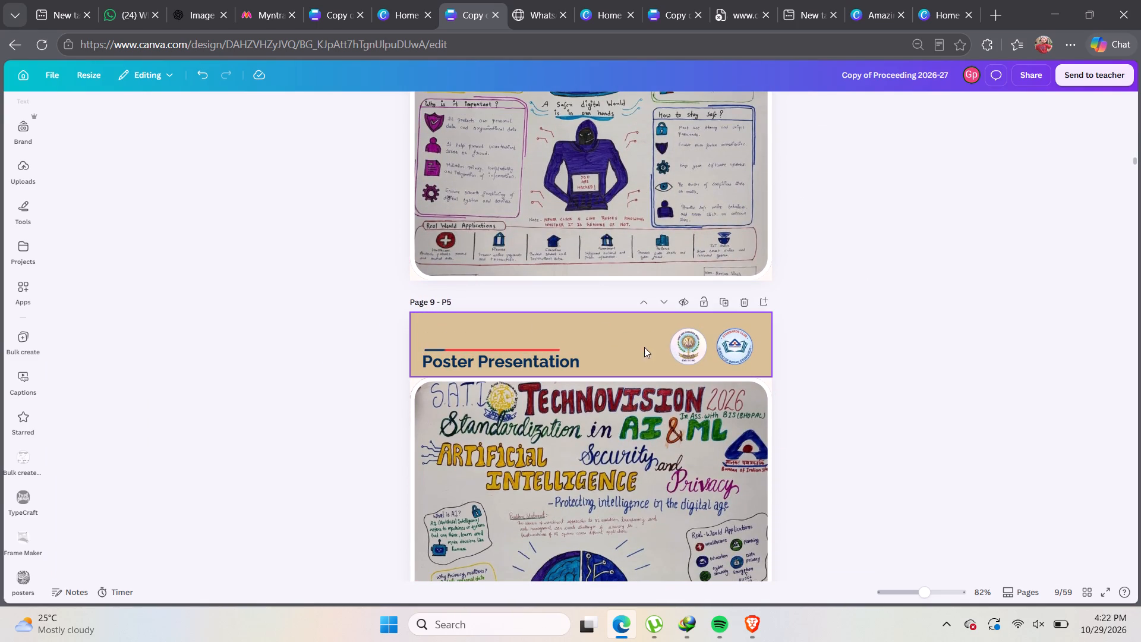
click(514, 357)
key(BackSpace)
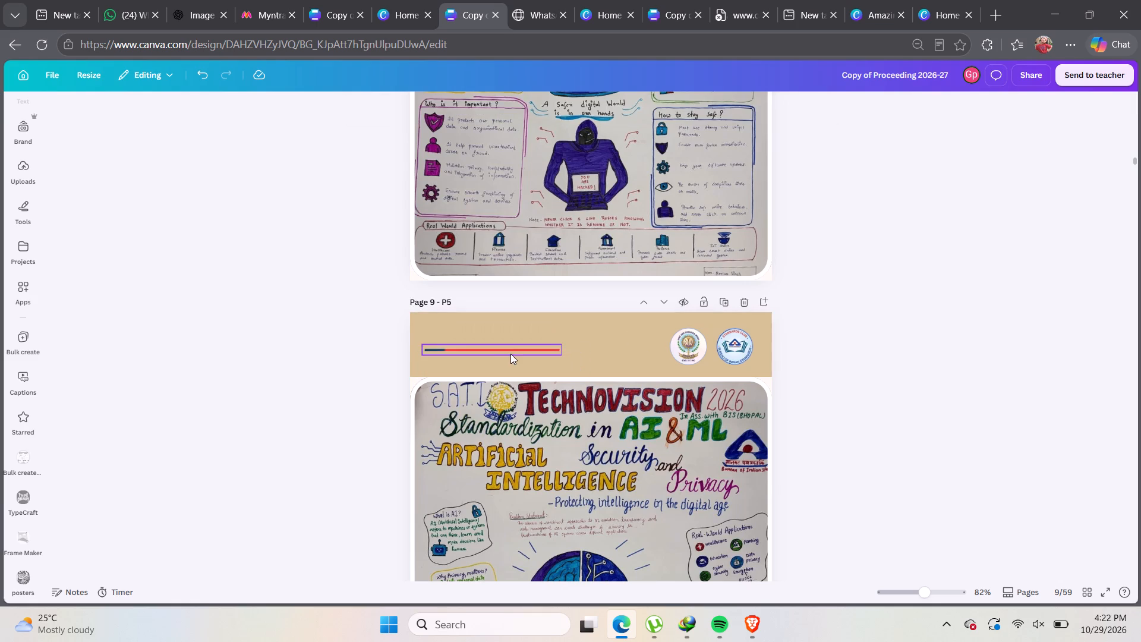
click(507, 352)
key(BackSpace)
Delete both logos and their circular frames from page 9's header, leaving only the tan band.
click(687, 341)
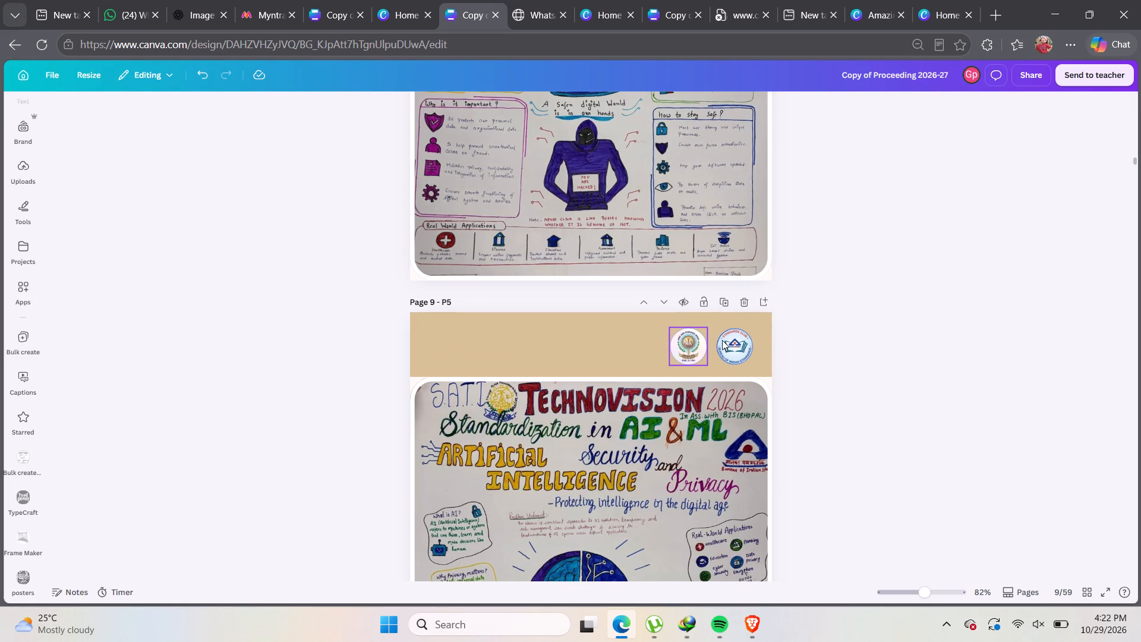
key(BackSpace)
click(732, 339)
key(BackSpace)
click(736, 339)
key(BackSpace)
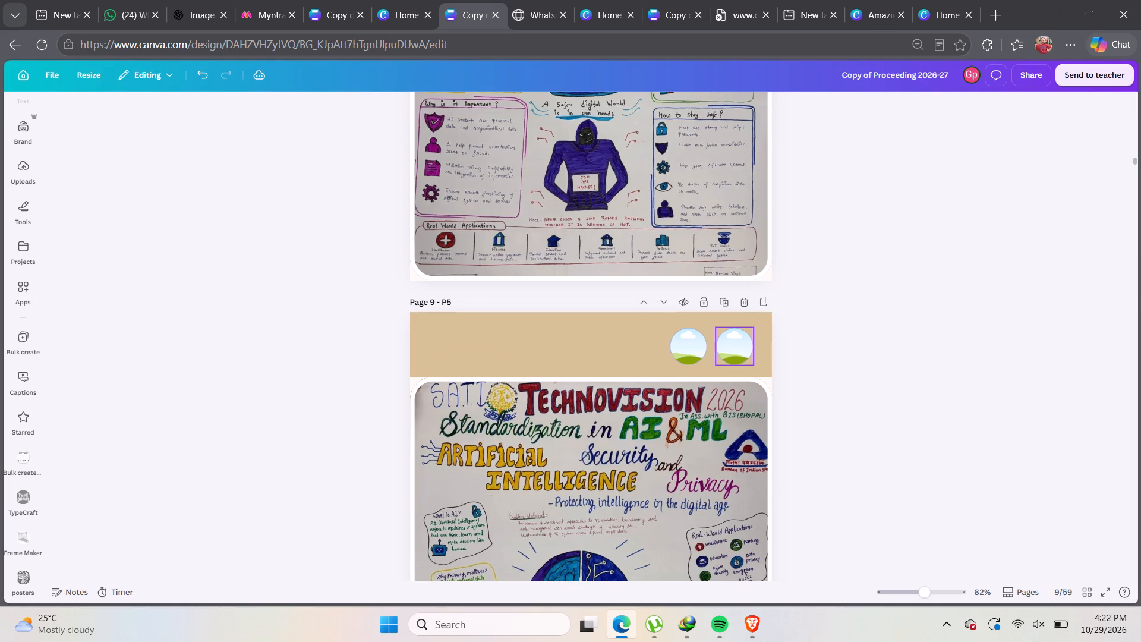
click(685, 345)
key(BackSpace)
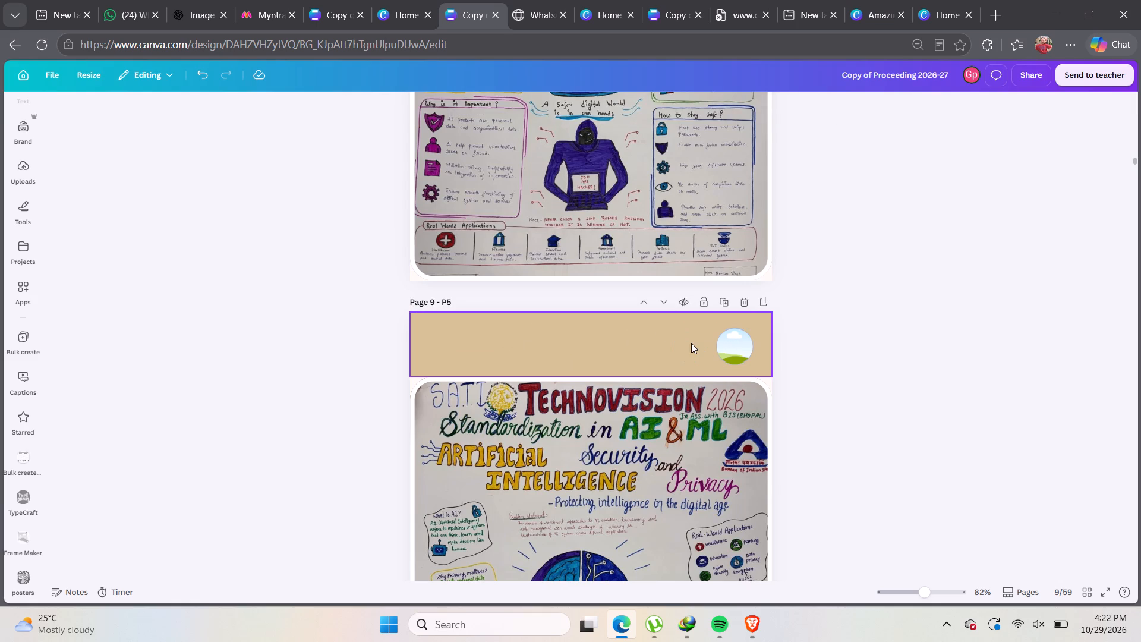
key(Delete)
click(733, 333)
key(Delete)
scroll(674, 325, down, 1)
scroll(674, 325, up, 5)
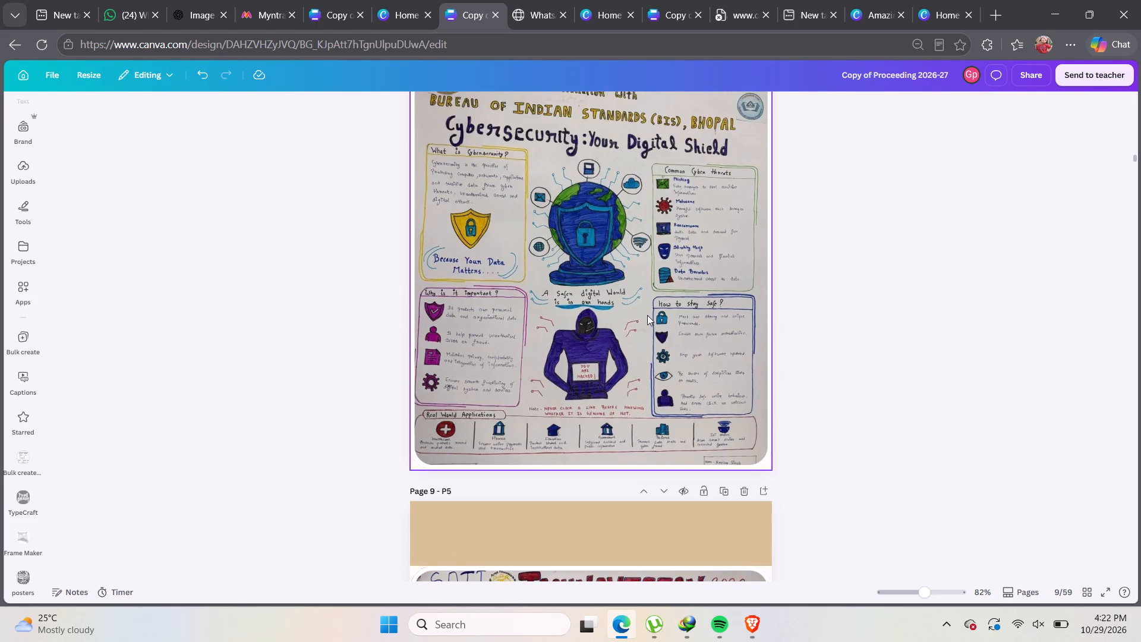
Select the grouped logos, "Technovision 2026-27" title and "Poster Presentation On Standards" subtitle in page 7's header.
scroll(647, 315, up, 8)
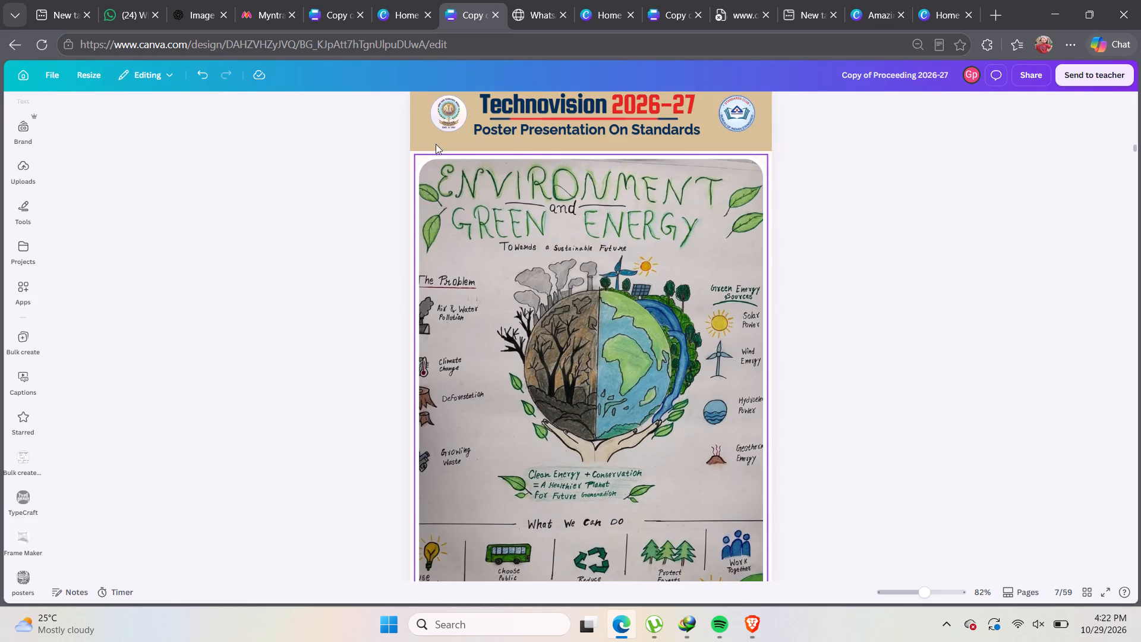
scroll(805, 134, up, 2)
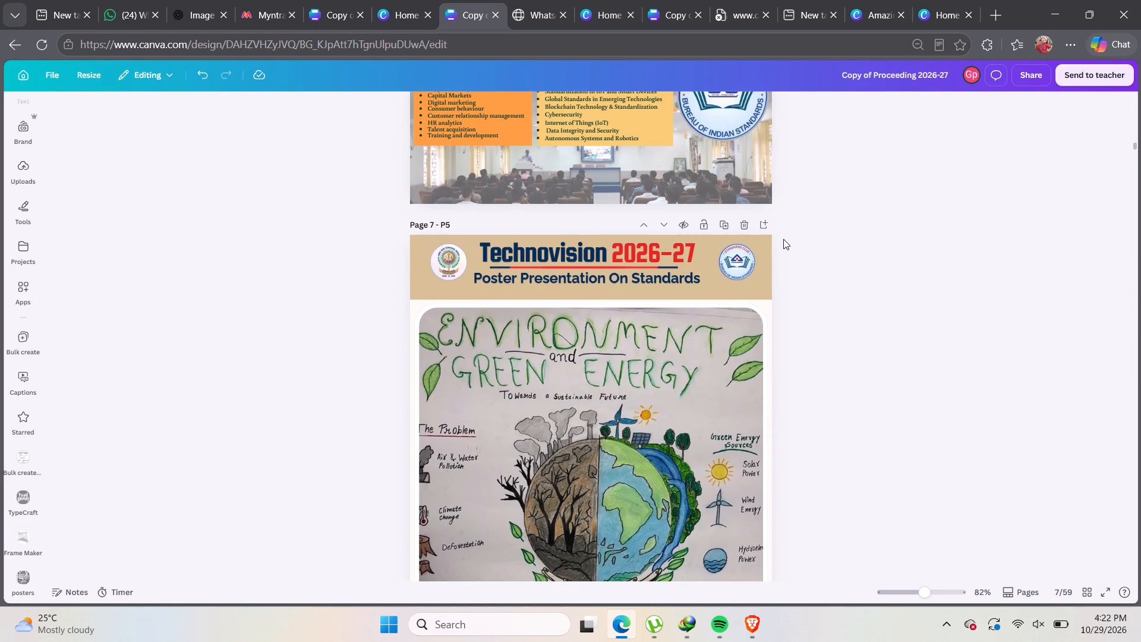
drag(761, 257, 559, 260)
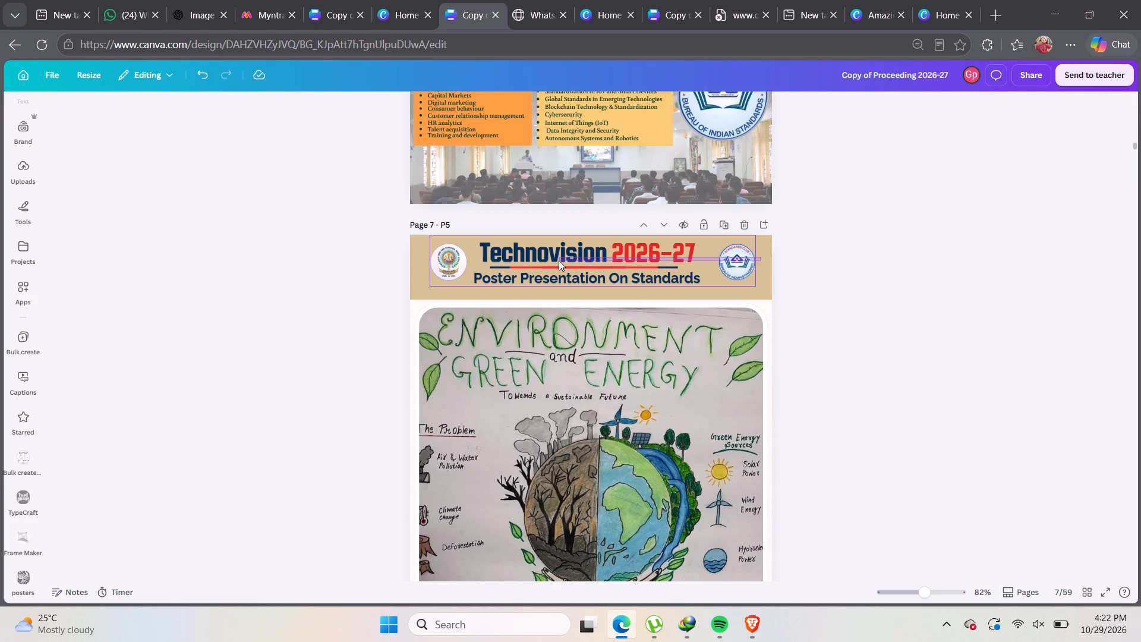
drag(559, 260, 912, 234)
click(679, 283)
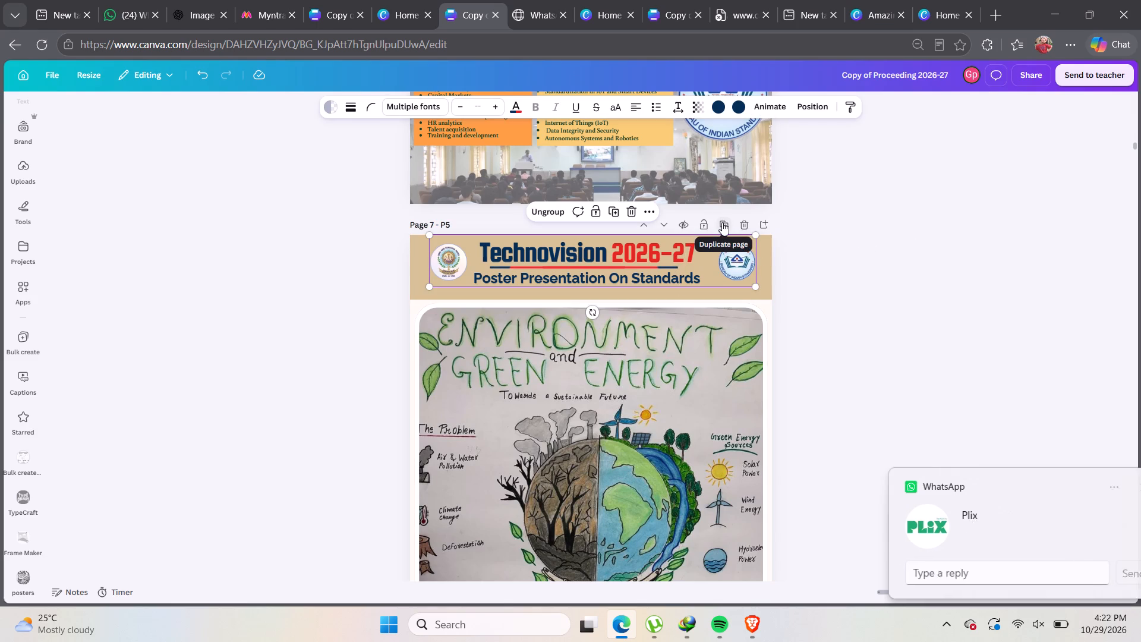
click(674, 257)
click(918, 271)
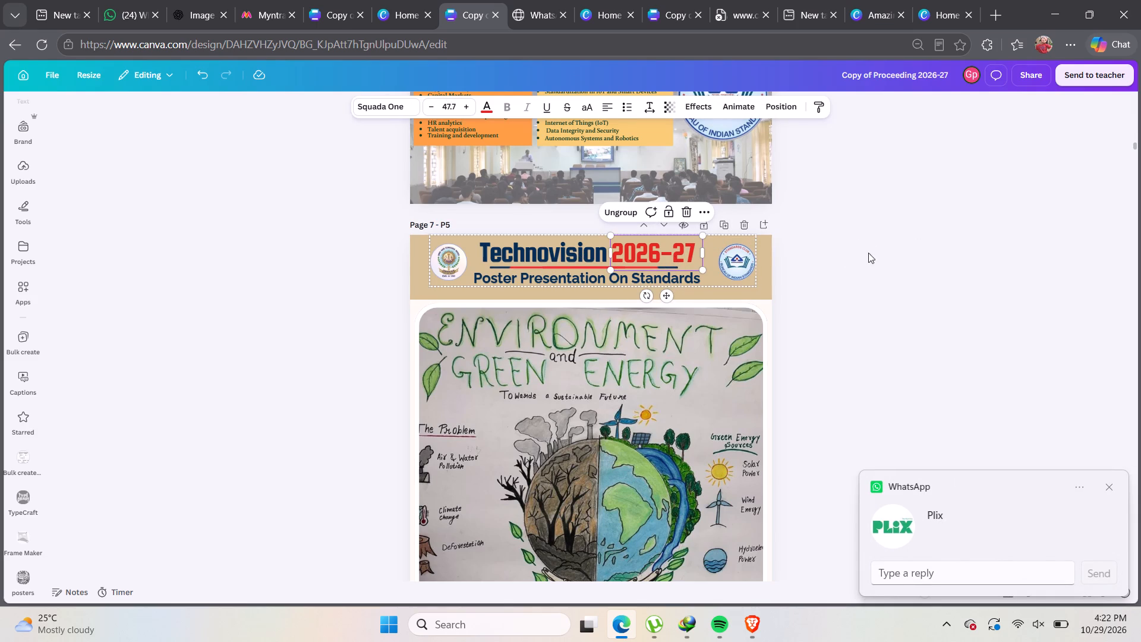
click(701, 273)
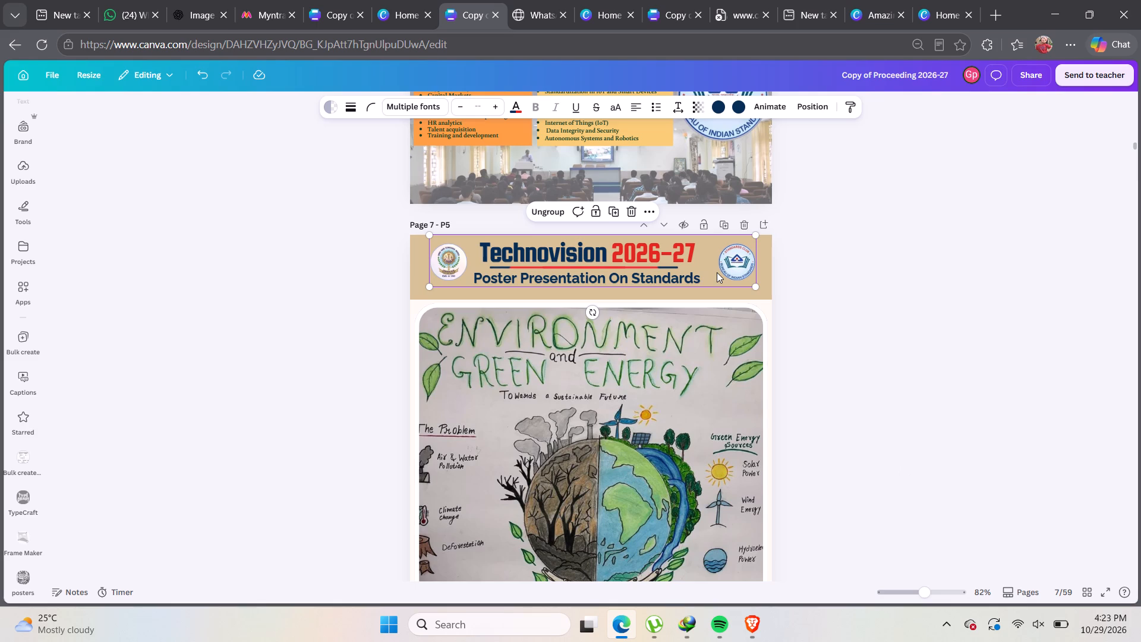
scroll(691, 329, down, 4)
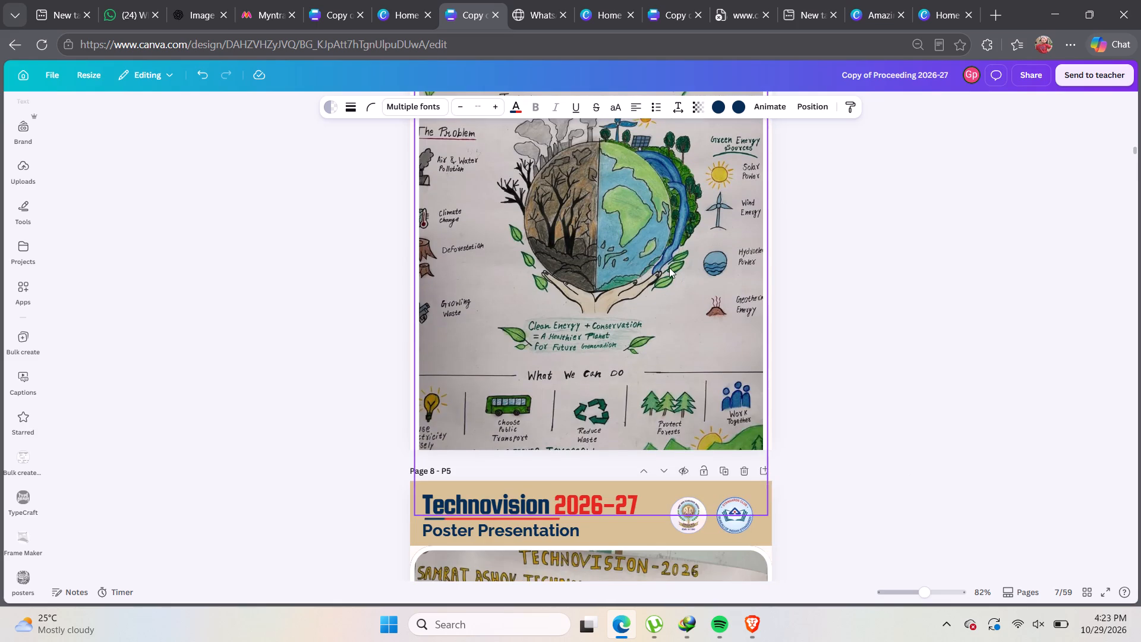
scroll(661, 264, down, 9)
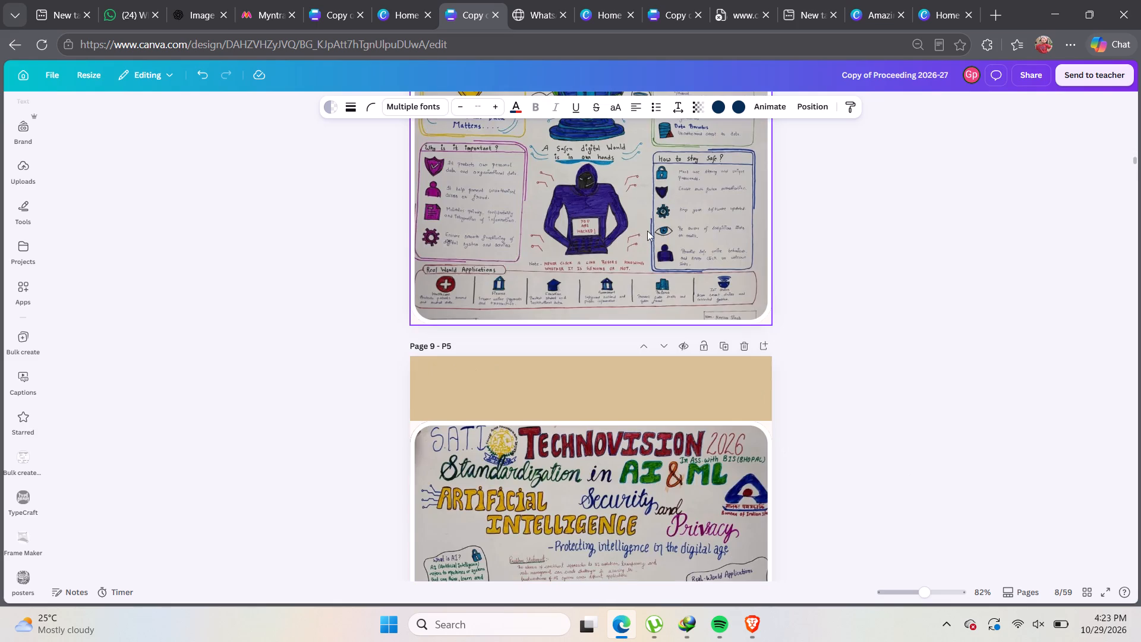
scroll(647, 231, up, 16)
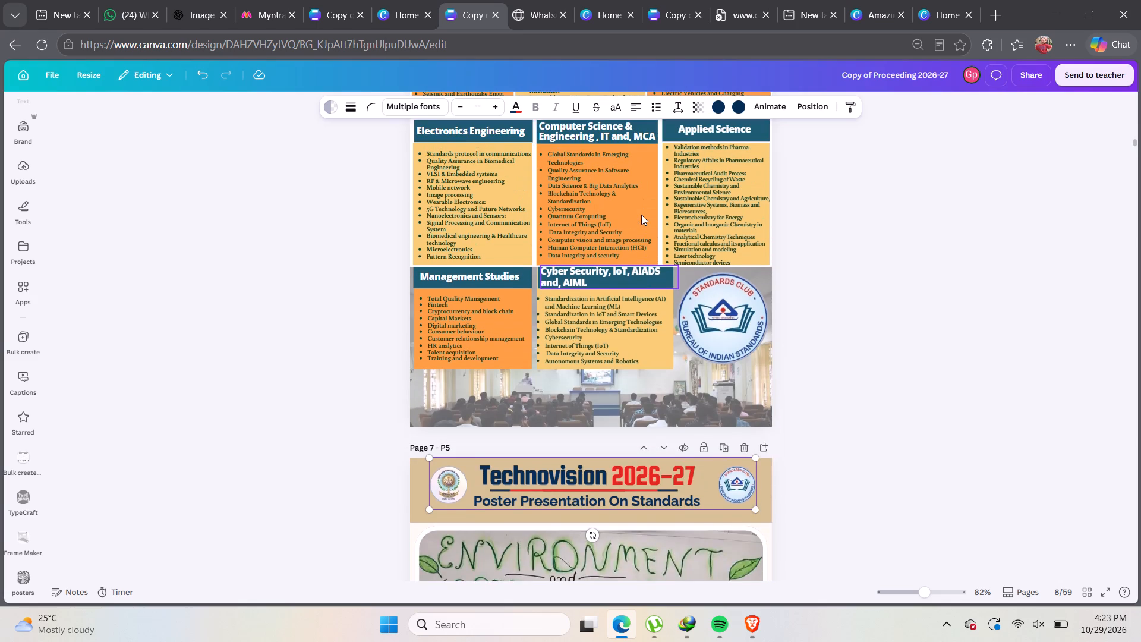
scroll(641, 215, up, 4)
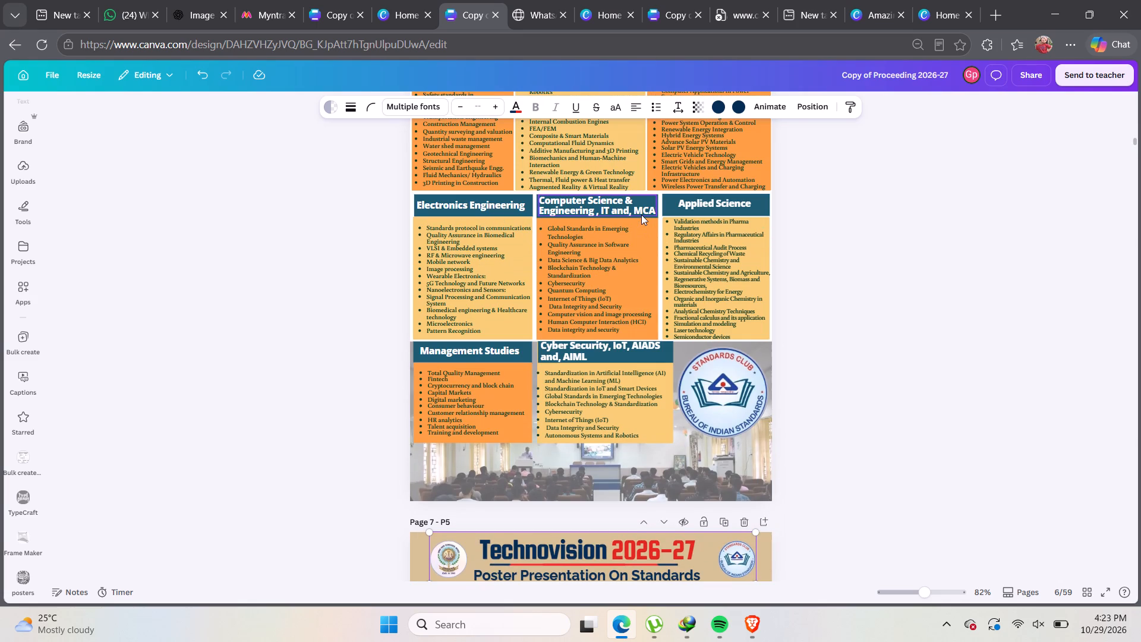
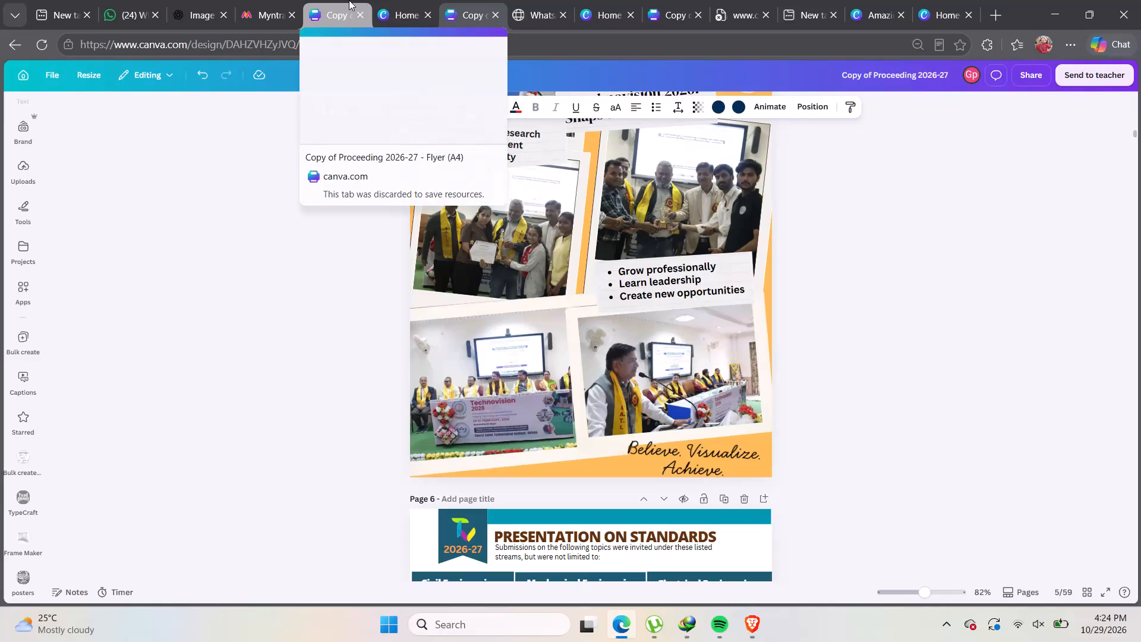
Look through the proceedings from the cover page down to the poster pages to check the layout and headers.
scroll(940, 496, up, 3)
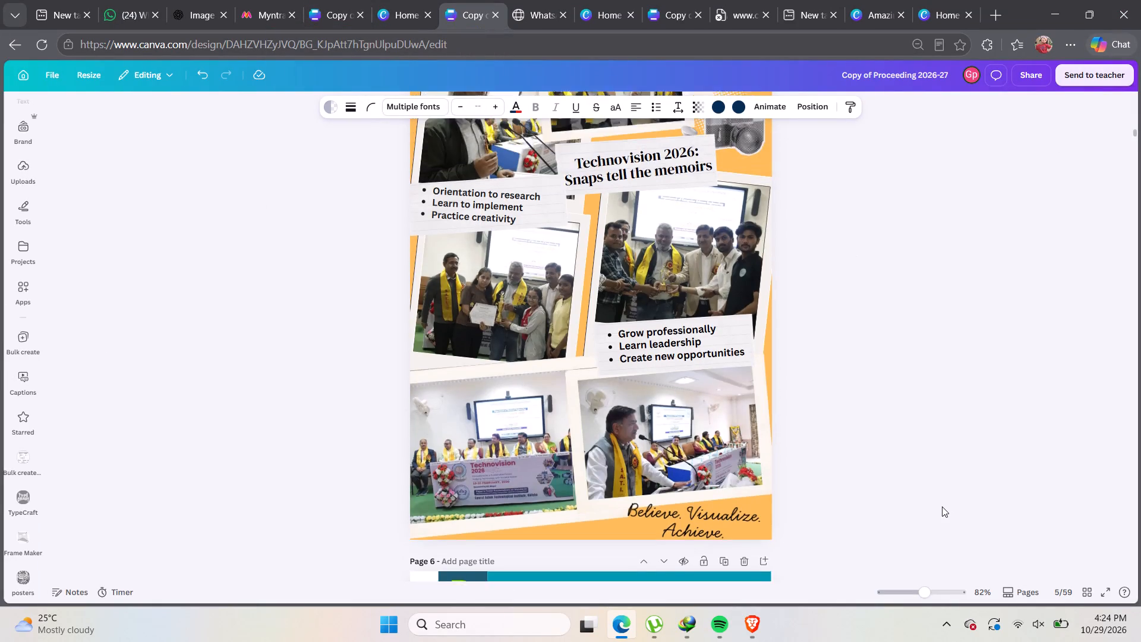
scroll(942, 506, up, 6)
scroll(939, 504, up, 20)
scroll(939, 504, up, 11)
scroll(893, 481, down, 2)
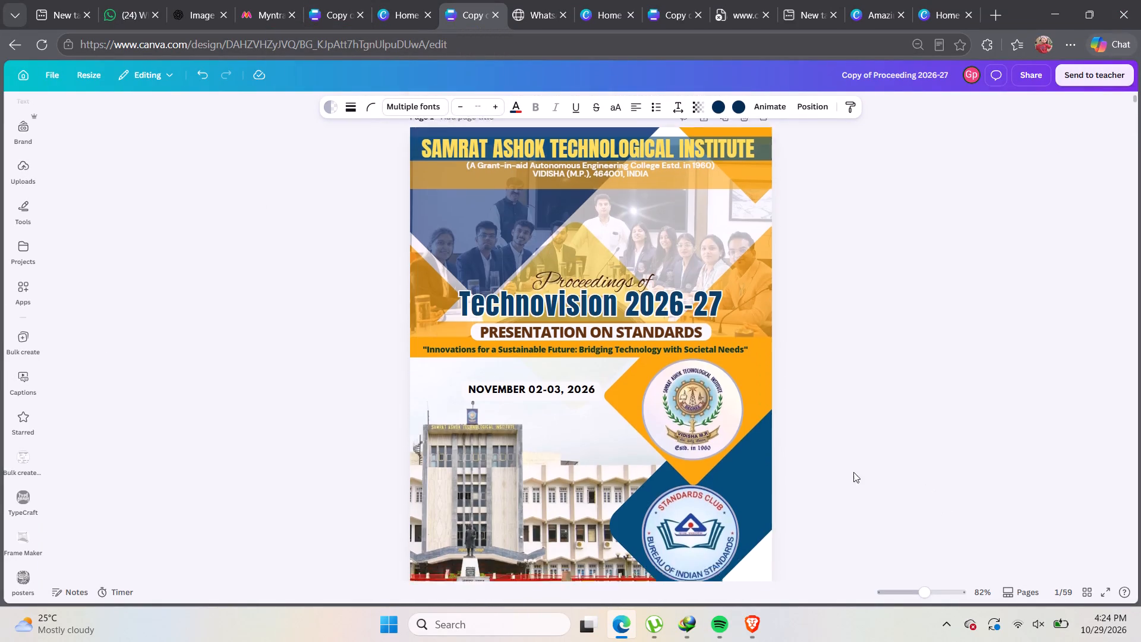
scroll(853, 472, down, 20)
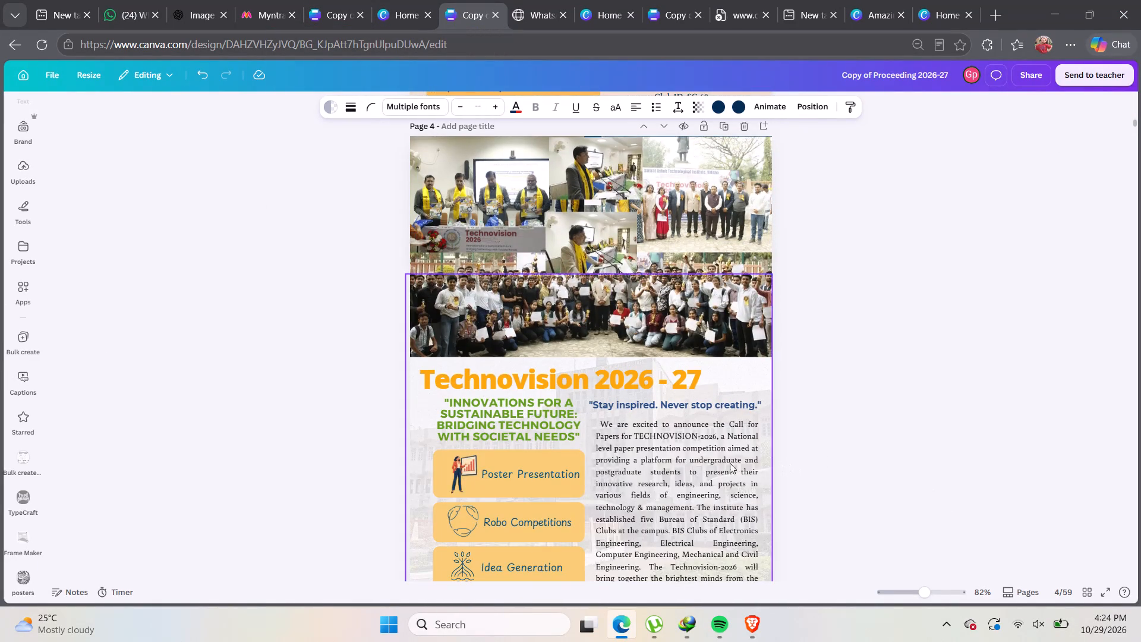
scroll(714, 463, down, 2)
scroll(713, 446, up, 4)
scroll(714, 445, down, 11)
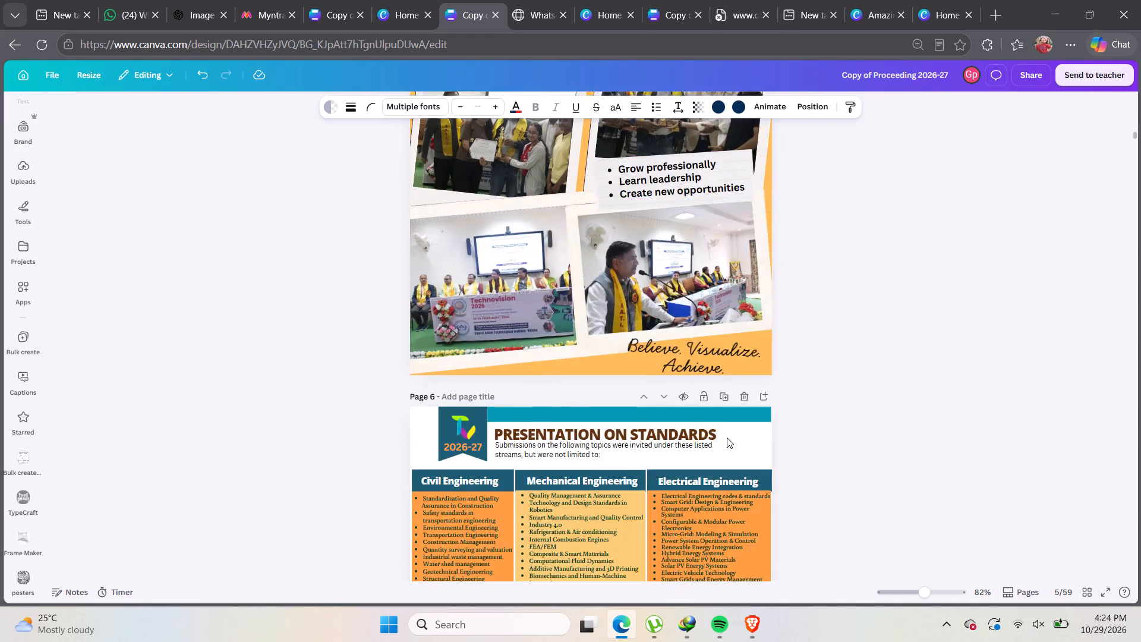
scroll(727, 438, down, 10)
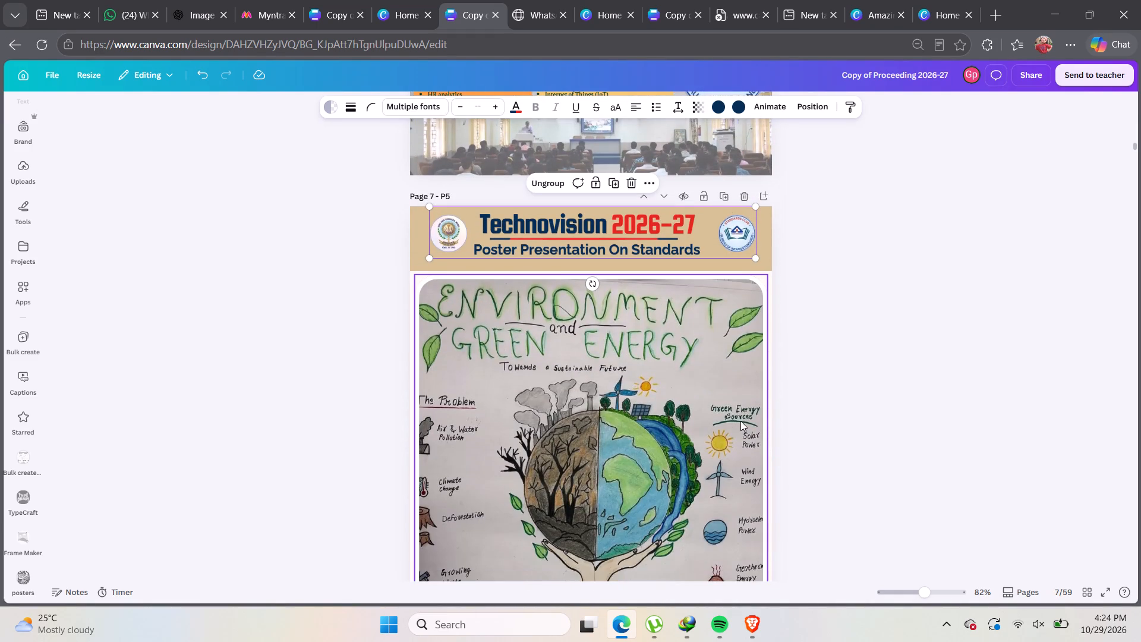
scroll(802, 369, down, 7)
scroll(768, 405, up, 1)
scroll(762, 405, down, 2)
Duplicate the "Environment and Green Energy" poster page on page 7 six times.
scroll(759, 406, up, 3)
scroll(699, 405, up, 2)
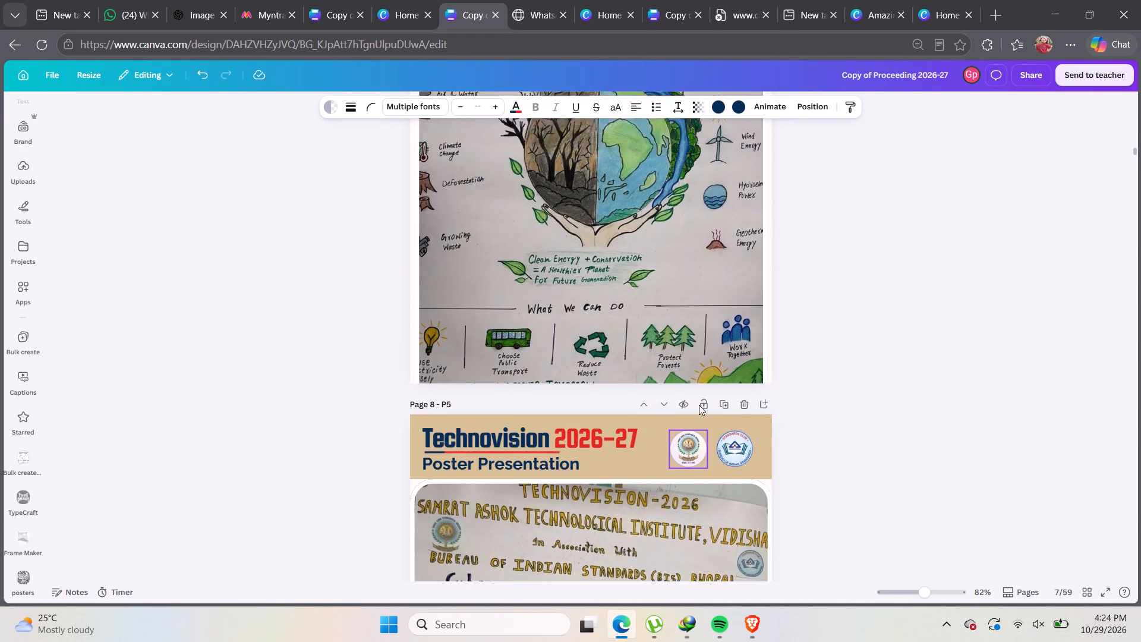
scroll(699, 405, up, 4)
click(721, 271)
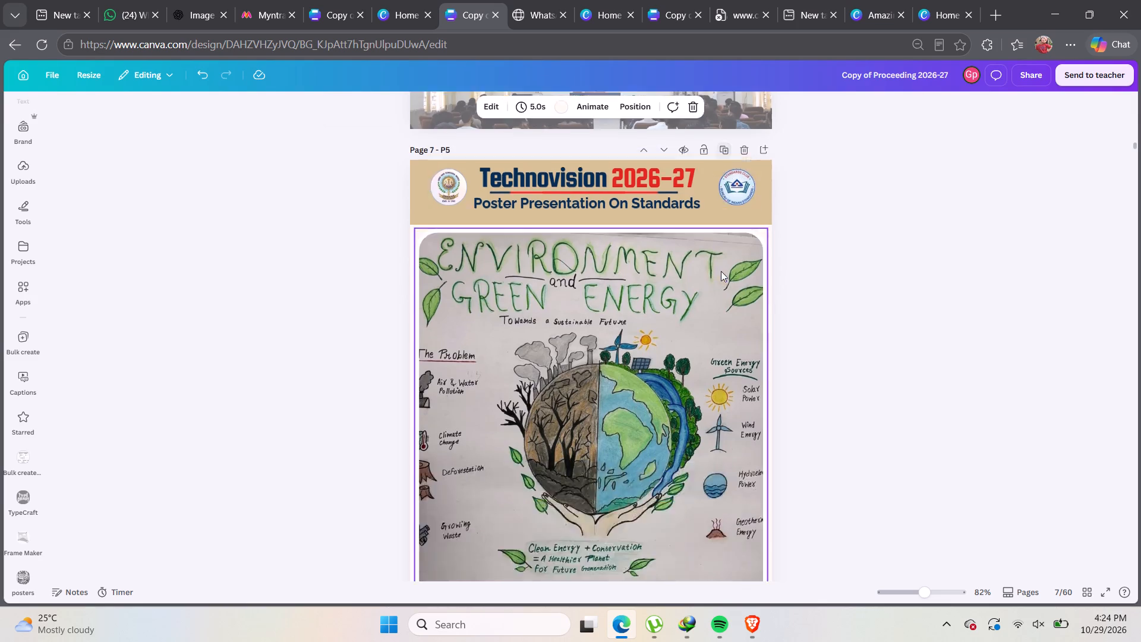
click(721, 271)
click(721, 271)
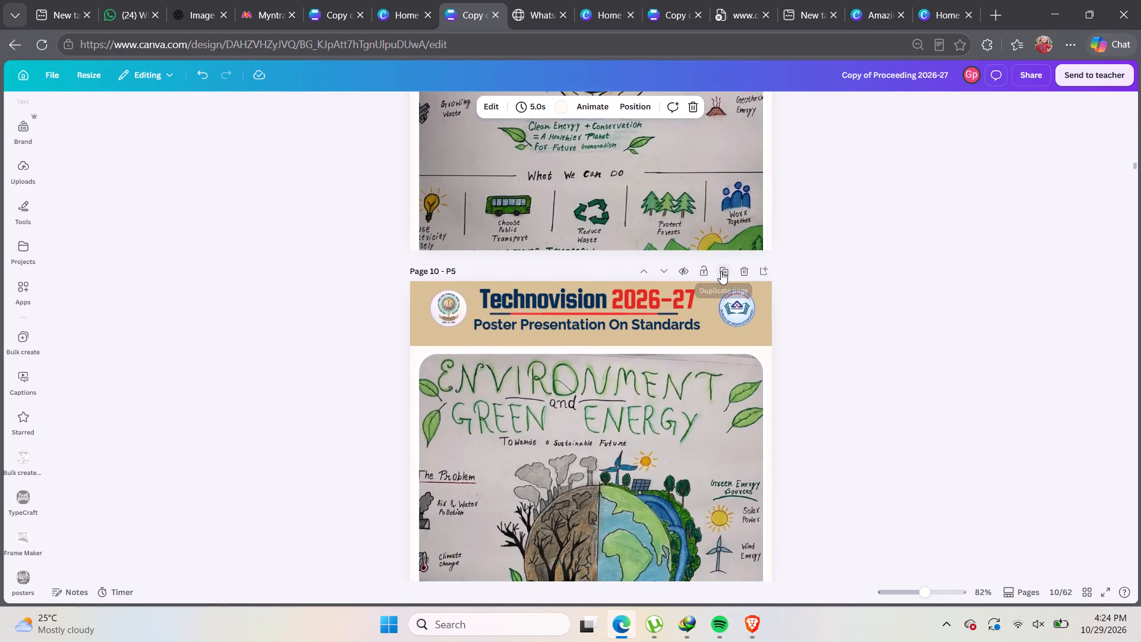
click(721, 271)
click(721, 271)
click(721, 271)
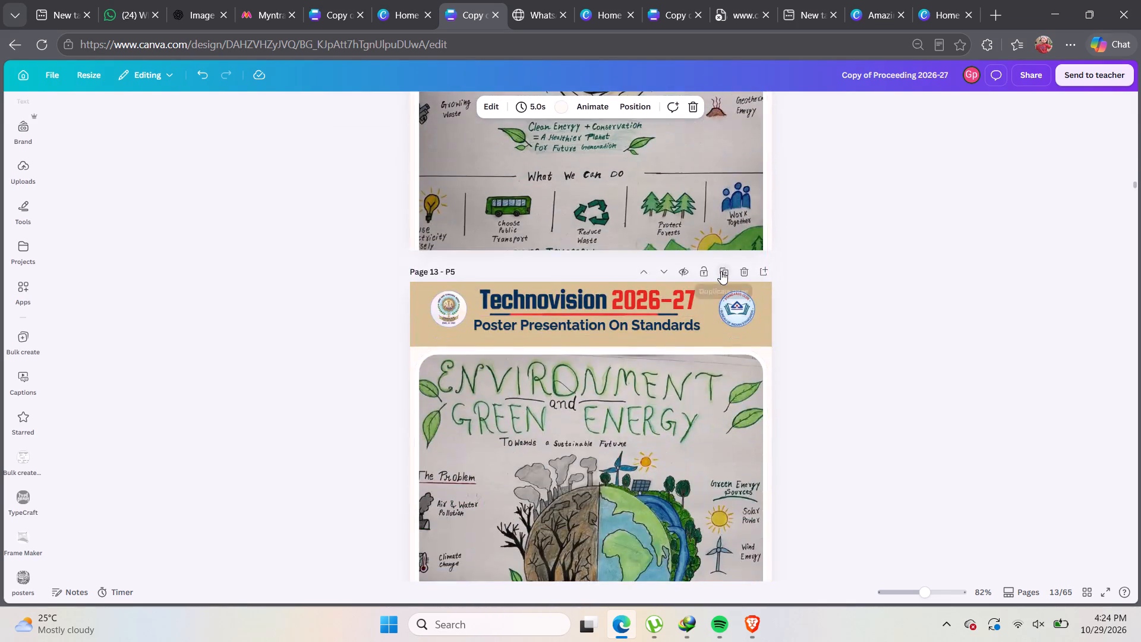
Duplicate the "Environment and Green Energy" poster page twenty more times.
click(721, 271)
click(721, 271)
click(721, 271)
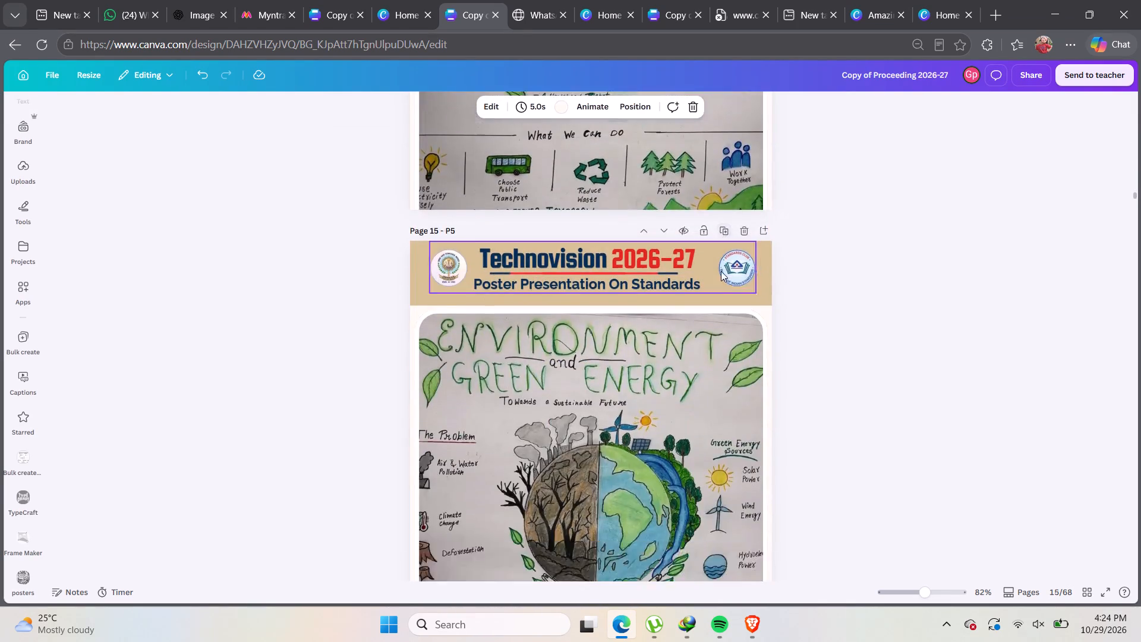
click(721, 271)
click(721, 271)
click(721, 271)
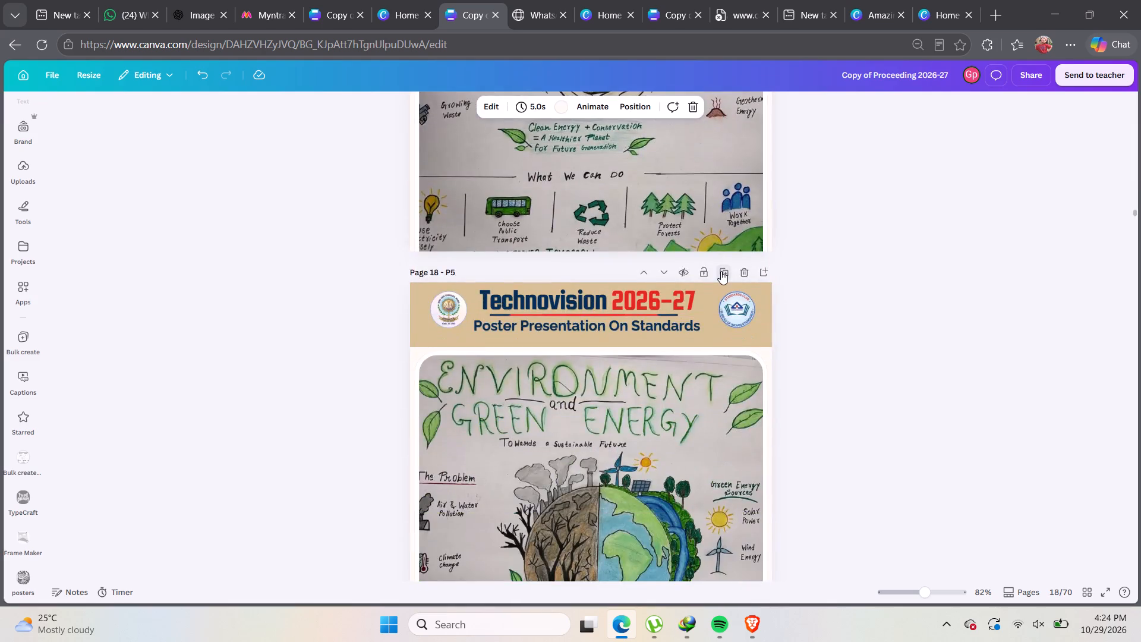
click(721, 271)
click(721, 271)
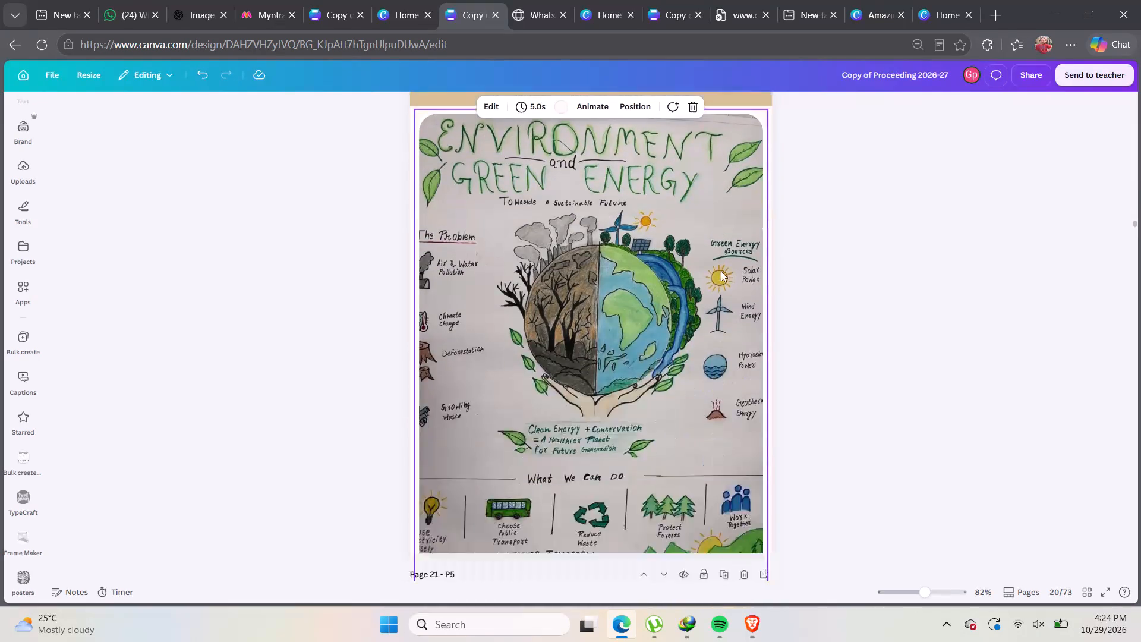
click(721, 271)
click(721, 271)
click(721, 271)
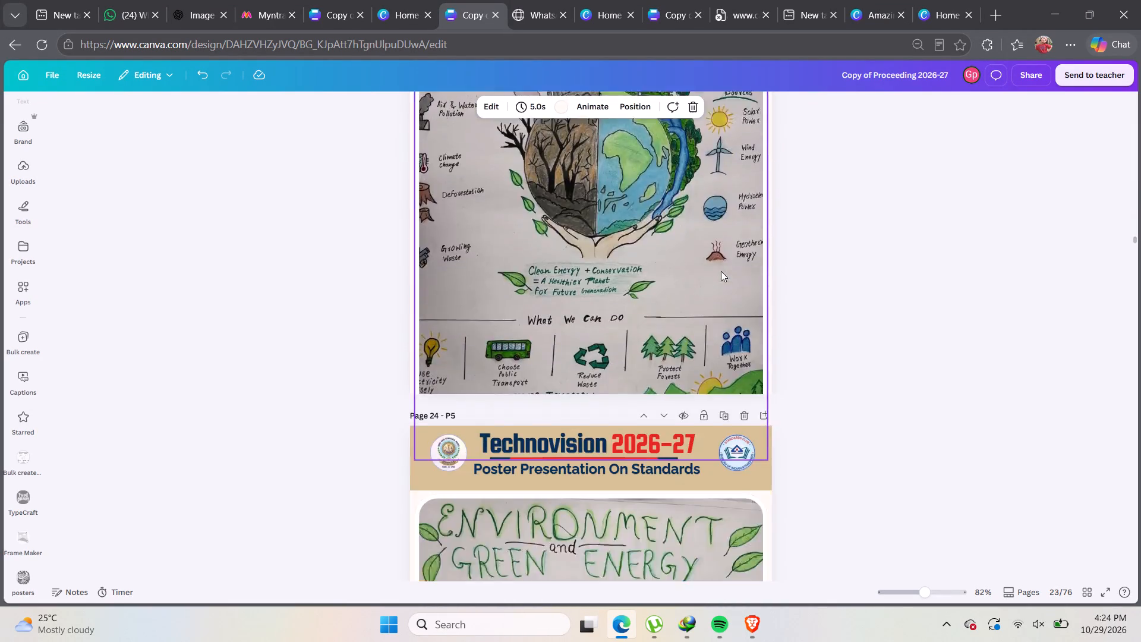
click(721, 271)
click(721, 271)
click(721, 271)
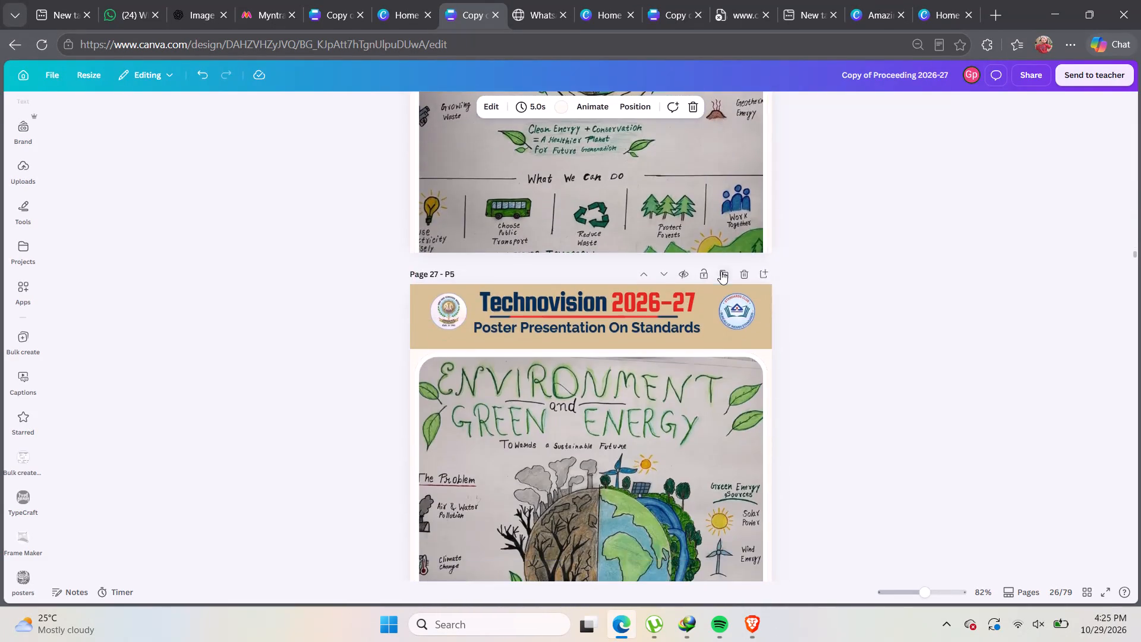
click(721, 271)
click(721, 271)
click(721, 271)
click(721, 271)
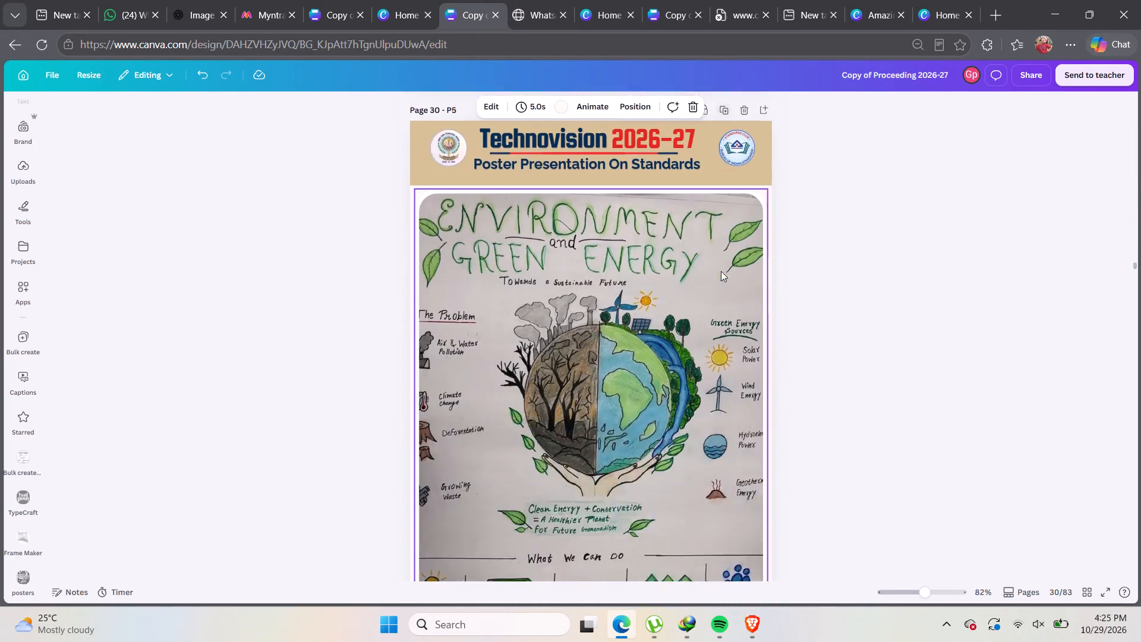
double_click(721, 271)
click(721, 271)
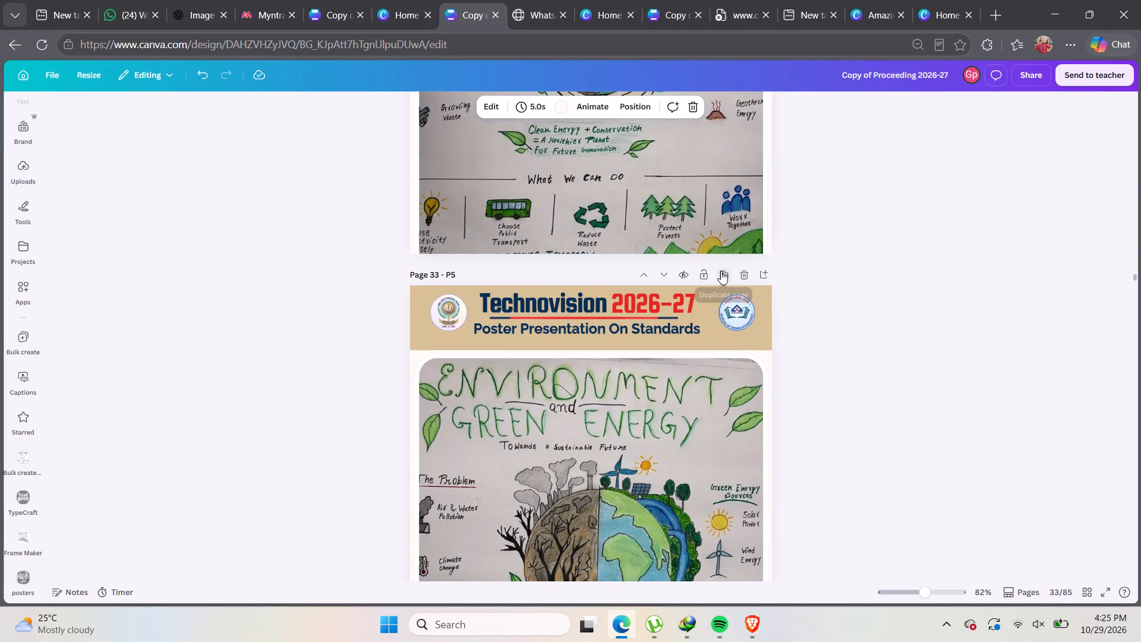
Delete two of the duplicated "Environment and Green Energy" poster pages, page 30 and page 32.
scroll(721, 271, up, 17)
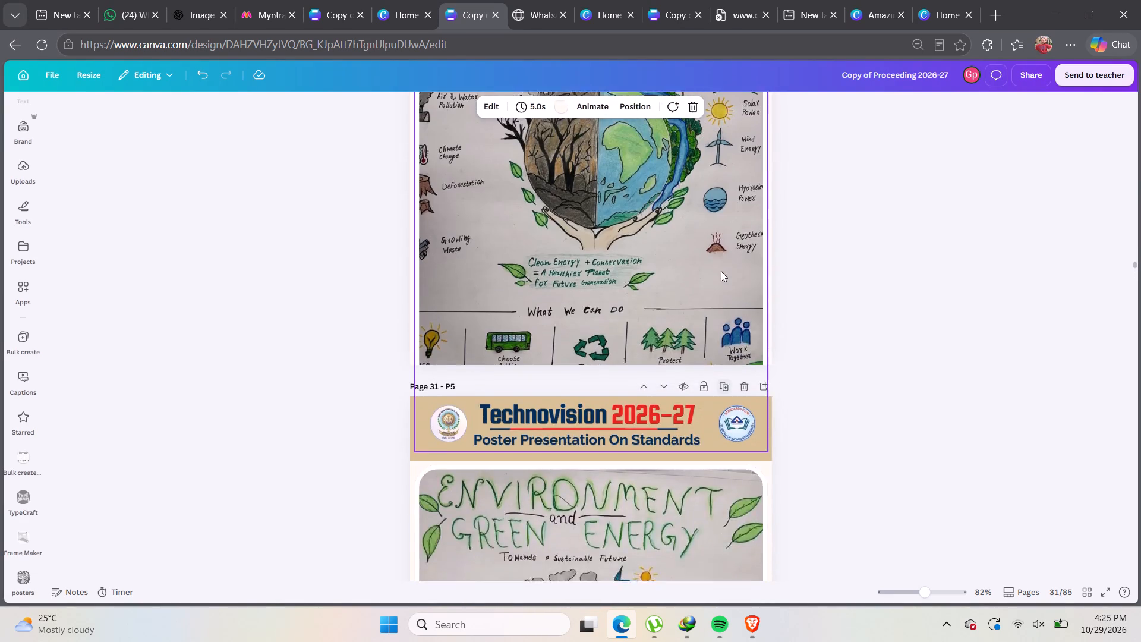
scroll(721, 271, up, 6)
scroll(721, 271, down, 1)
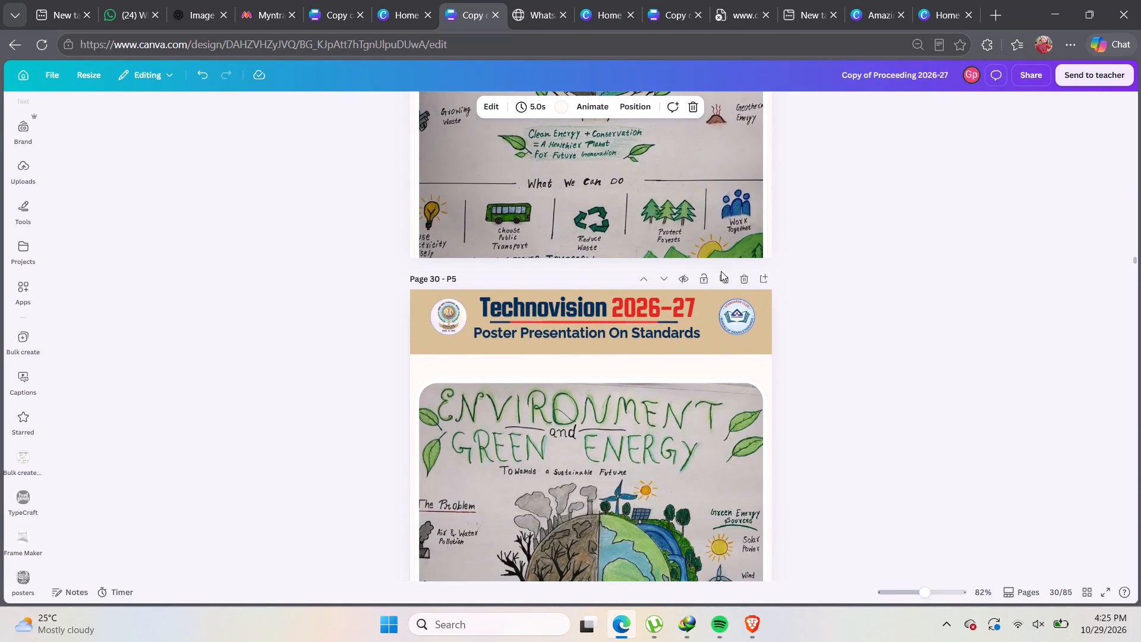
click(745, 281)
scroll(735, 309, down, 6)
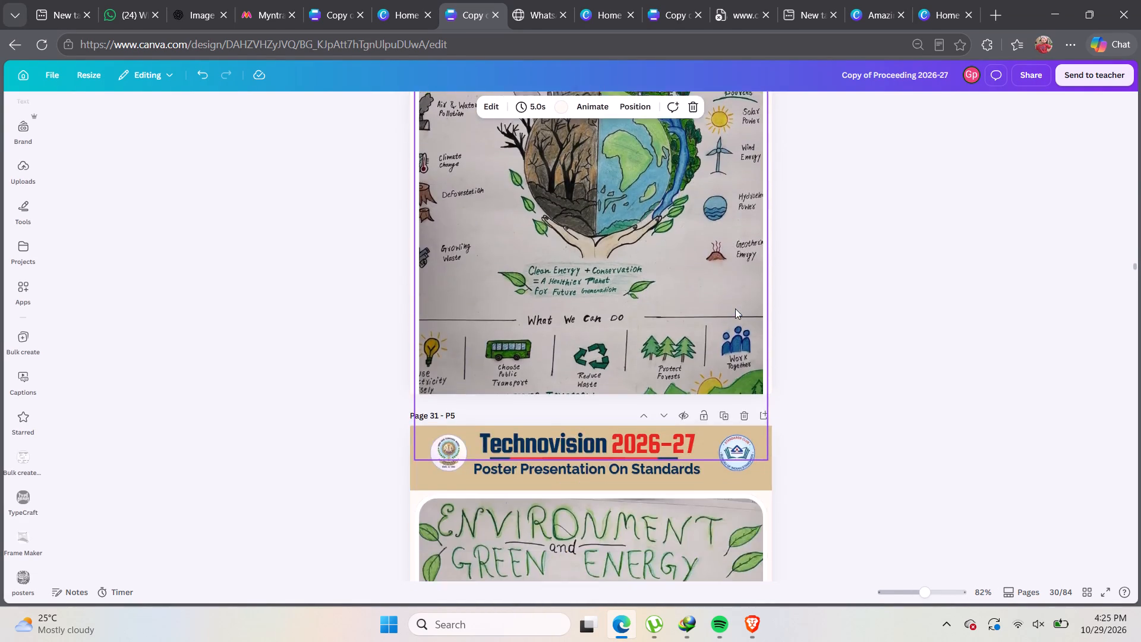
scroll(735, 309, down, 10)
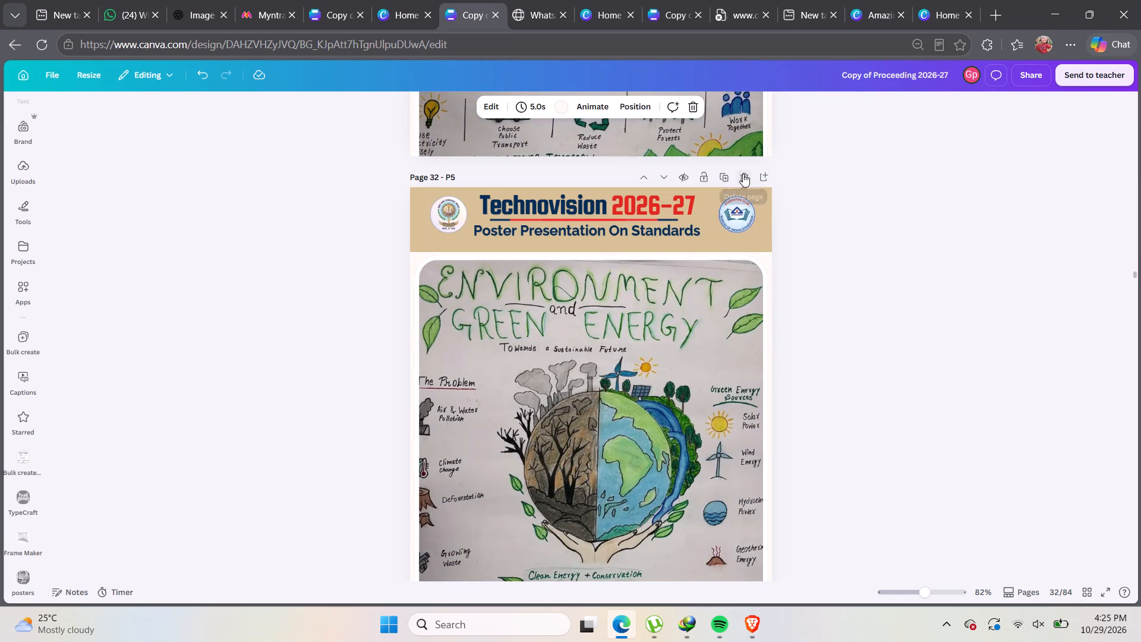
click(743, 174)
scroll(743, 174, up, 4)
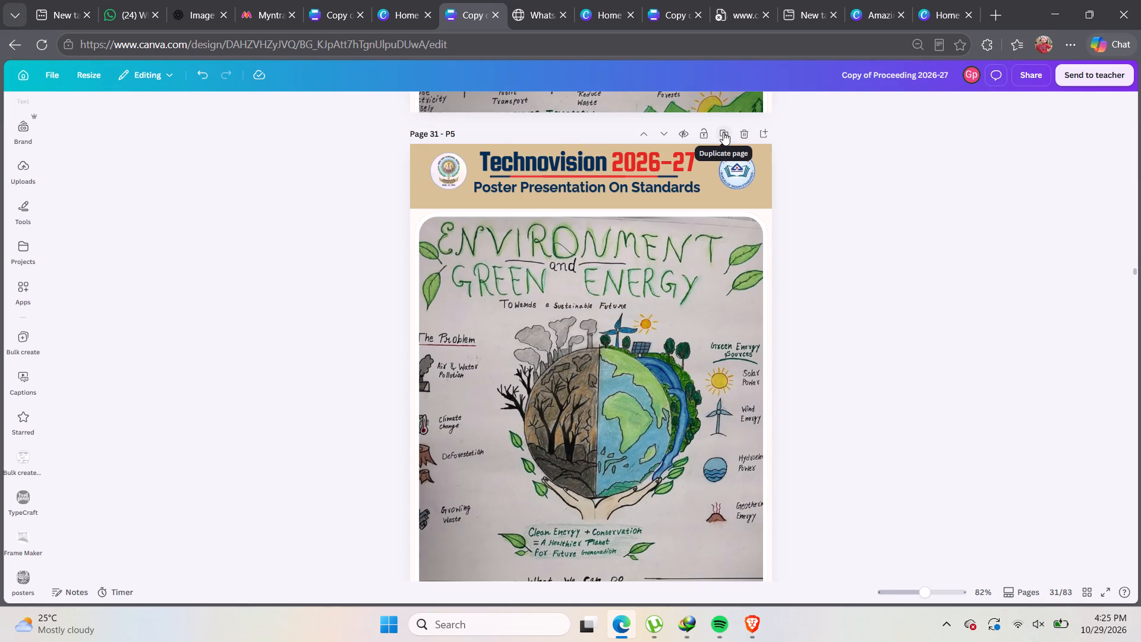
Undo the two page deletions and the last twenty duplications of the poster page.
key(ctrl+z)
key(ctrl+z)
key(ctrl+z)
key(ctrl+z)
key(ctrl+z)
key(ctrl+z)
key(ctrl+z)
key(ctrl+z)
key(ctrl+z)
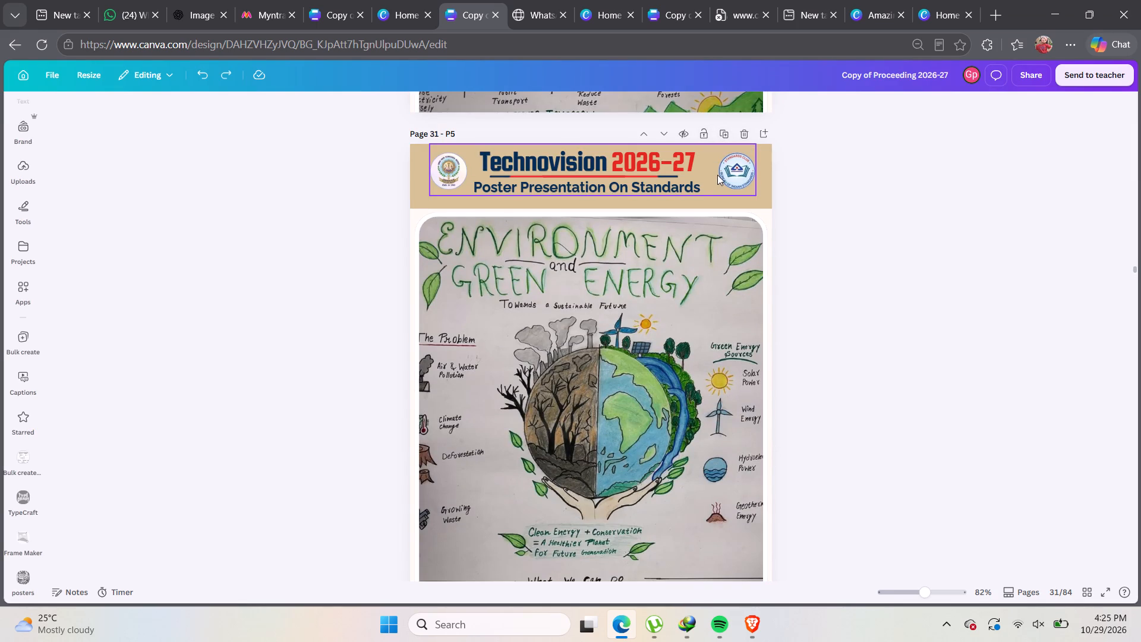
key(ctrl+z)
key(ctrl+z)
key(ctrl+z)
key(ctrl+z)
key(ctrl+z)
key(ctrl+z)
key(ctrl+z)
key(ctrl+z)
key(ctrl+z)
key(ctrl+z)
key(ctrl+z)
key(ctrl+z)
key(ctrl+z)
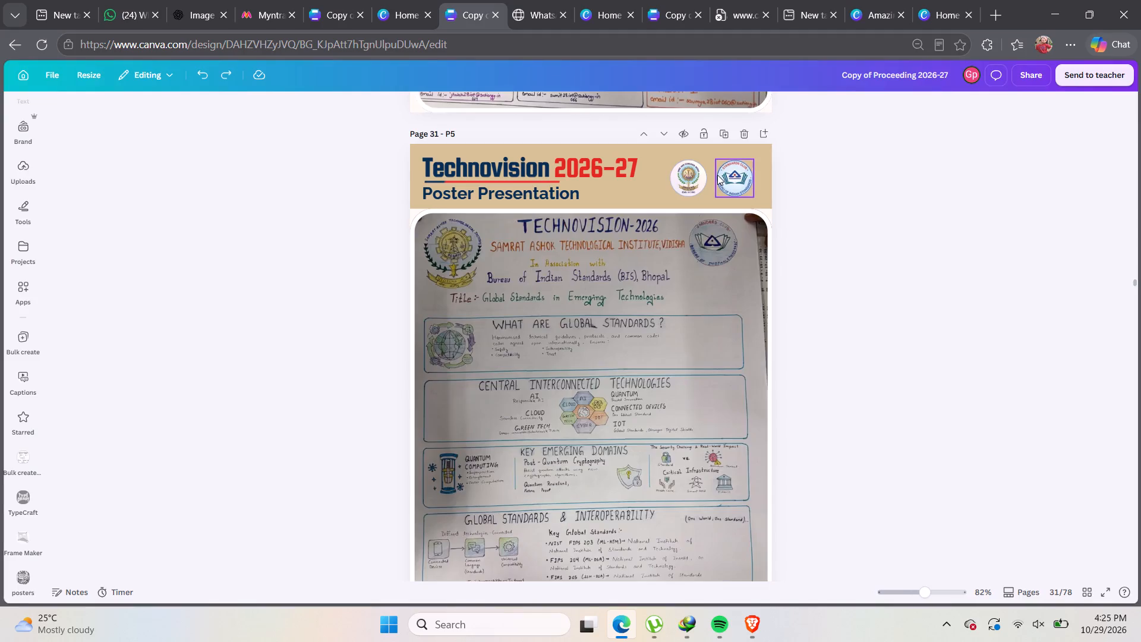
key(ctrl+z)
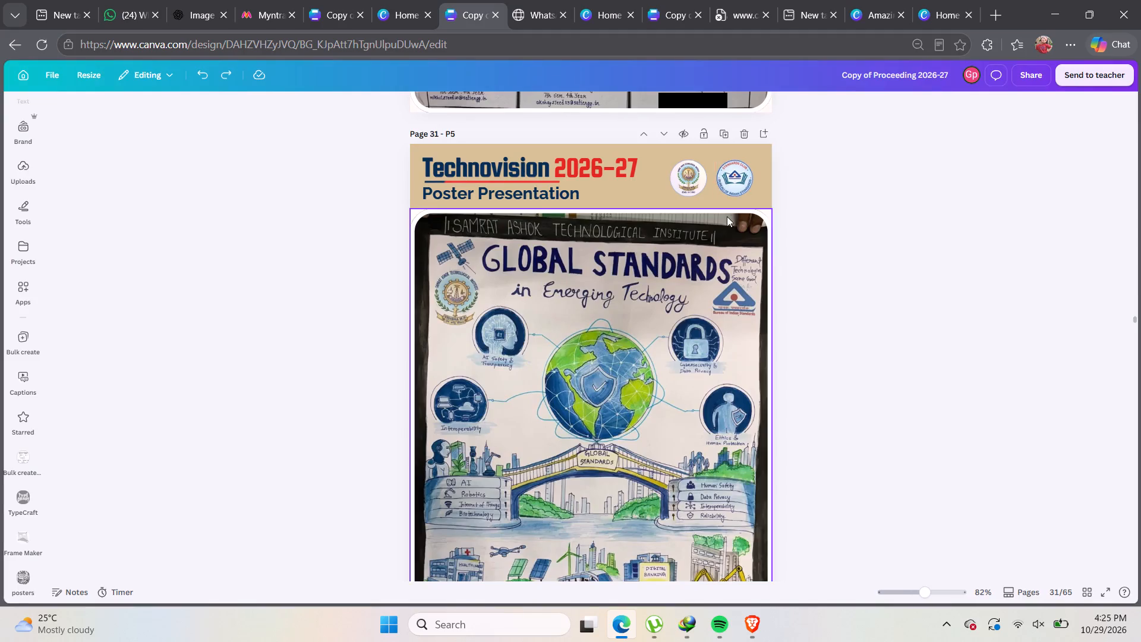
Nudge the grouped "Poster Presentation On Standards" header on page 13 slightly down within its tan band.
scroll(727, 217, up, 14)
scroll(727, 217, up, 17)
scroll(727, 217, up, 16)
scroll(727, 217, up, 8)
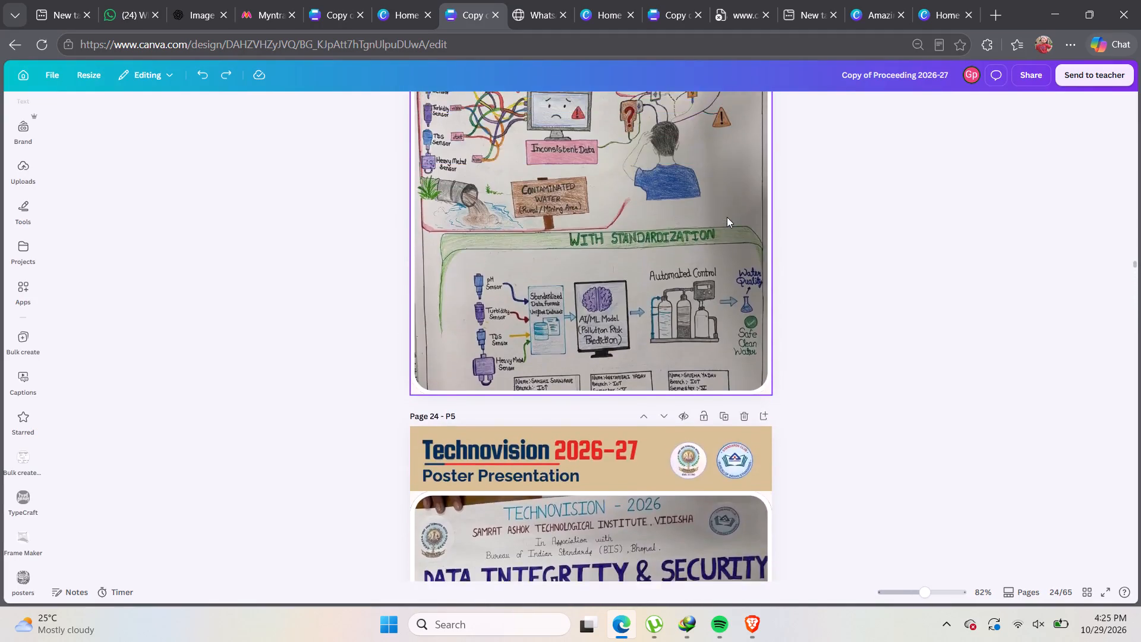
scroll(727, 217, up, 8)
scroll(727, 217, up, 20)
scroll(727, 217, up, 12)
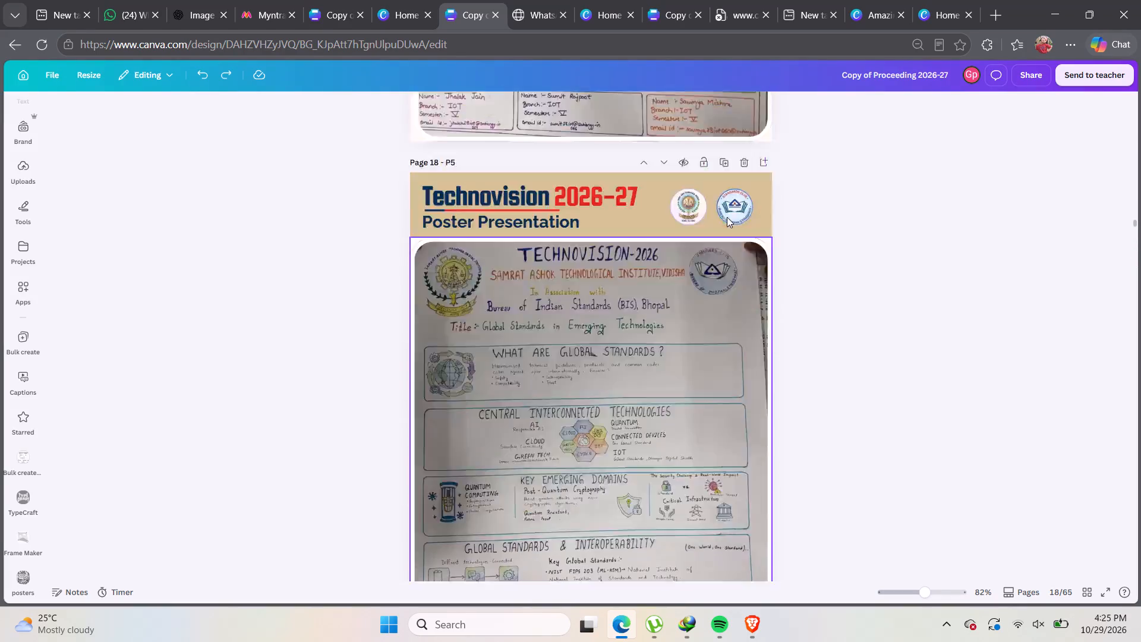
scroll(727, 217, up, 20)
scroll(727, 217, up, 11)
scroll(727, 217, down, 9)
scroll(727, 217, up, 12)
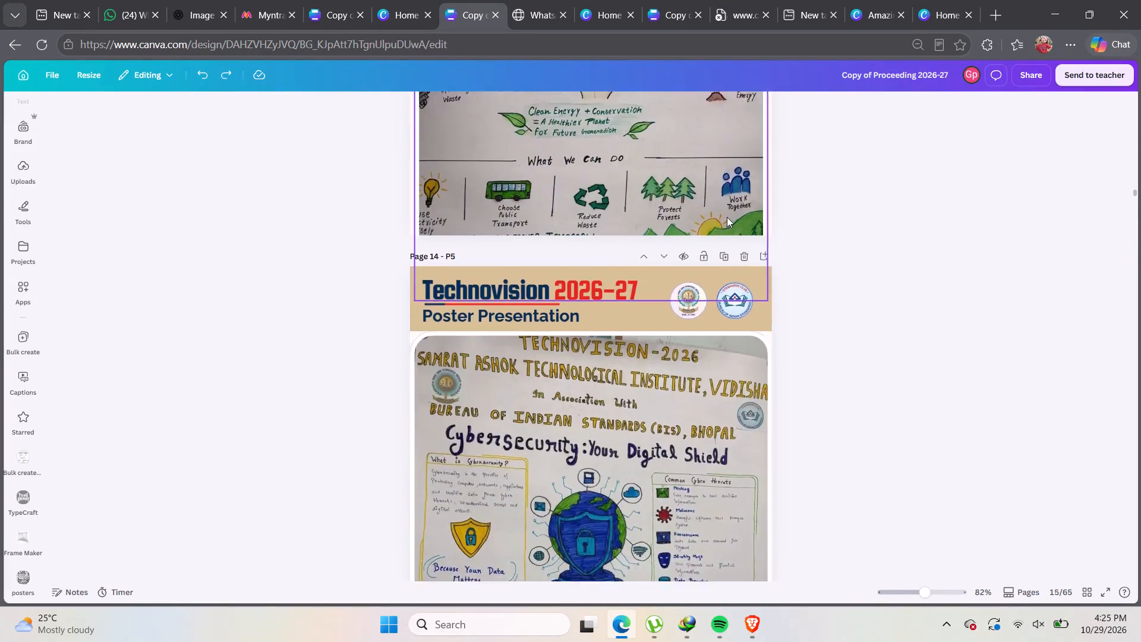
scroll(727, 217, up, 10)
scroll(727, 217, down, 6)
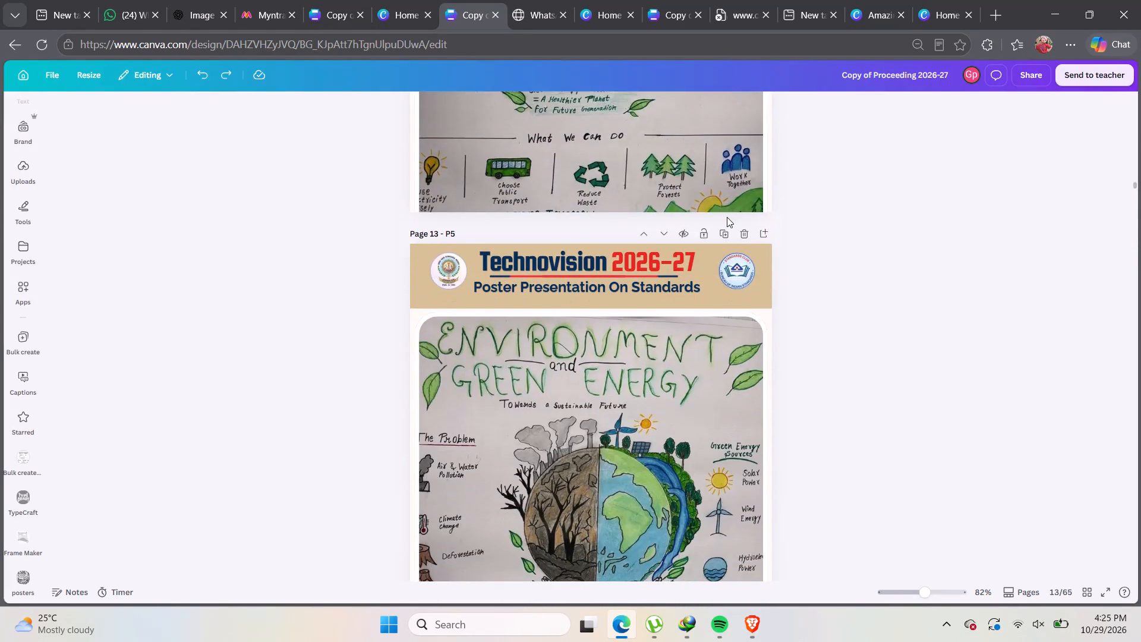
scroll(727, 217, down, 1)
scroll(727, 217, up, 1)
click(702, 270)
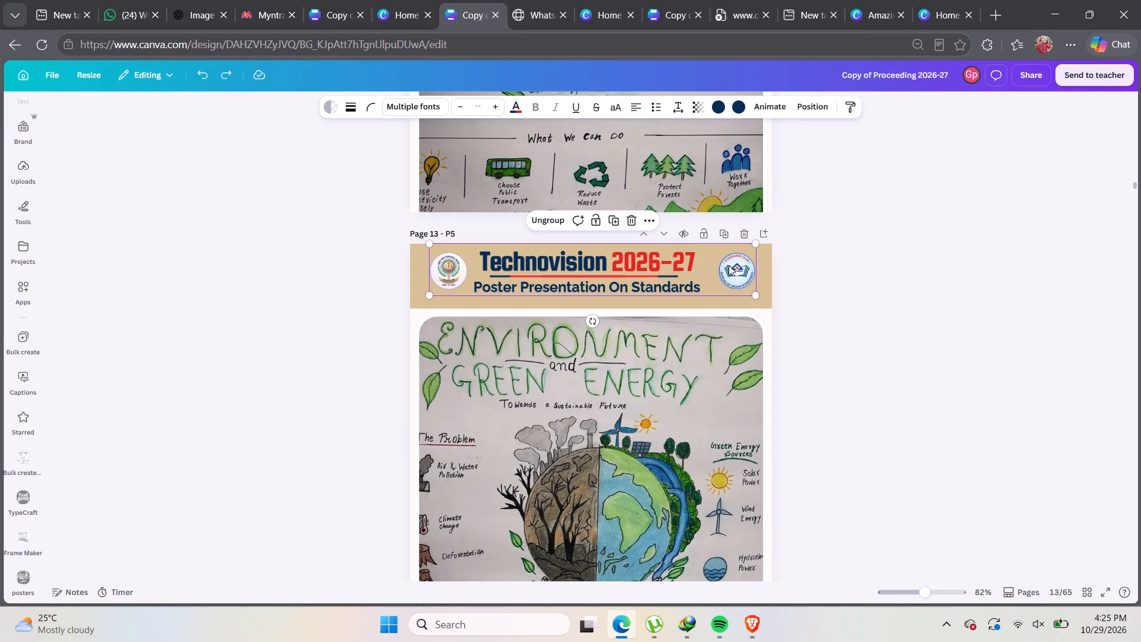
key(Down)
key(Down)
key(Down)
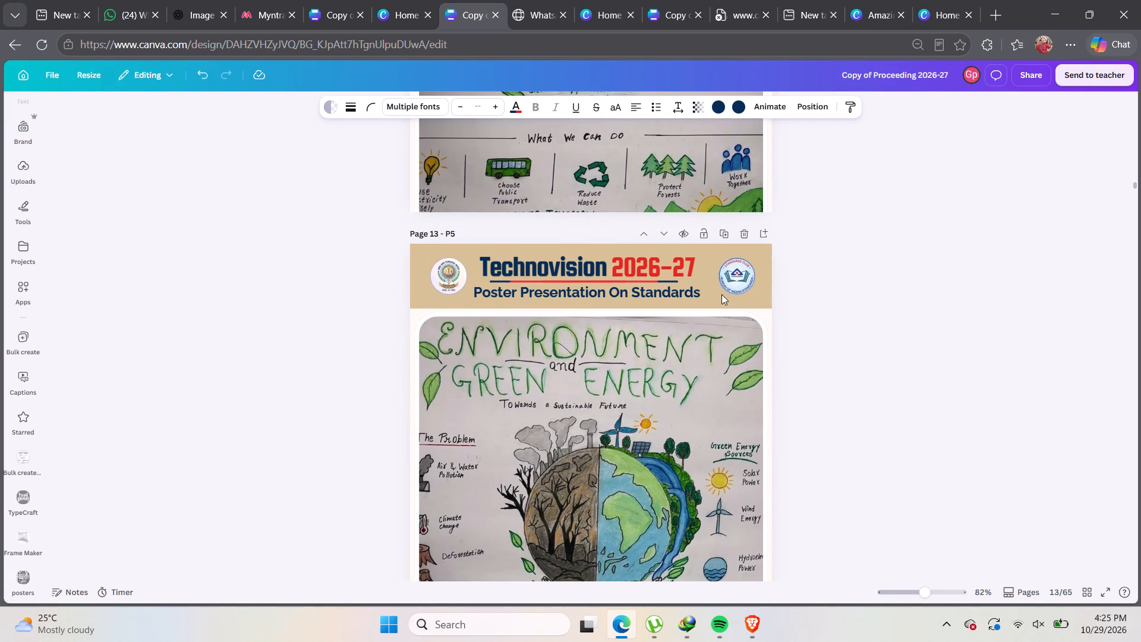
click(755, 287)
click(815, 289)
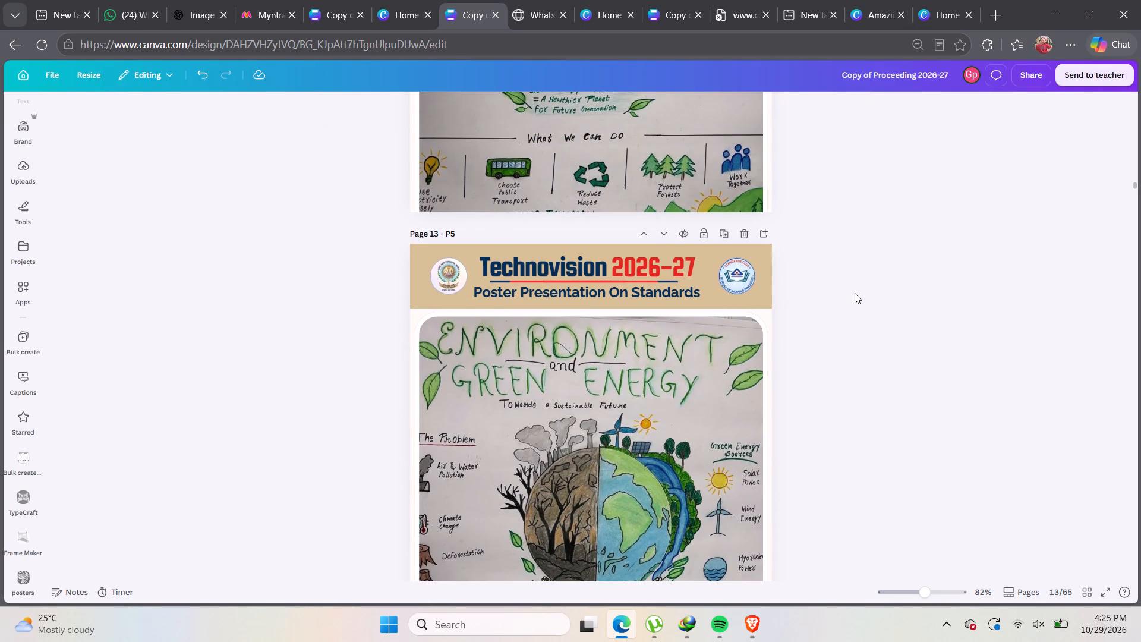
Delete six duplicated "Environment and Green Energy" poster pages starting at page 7, keeping one copy.
scroll(855, 293, up, 15)
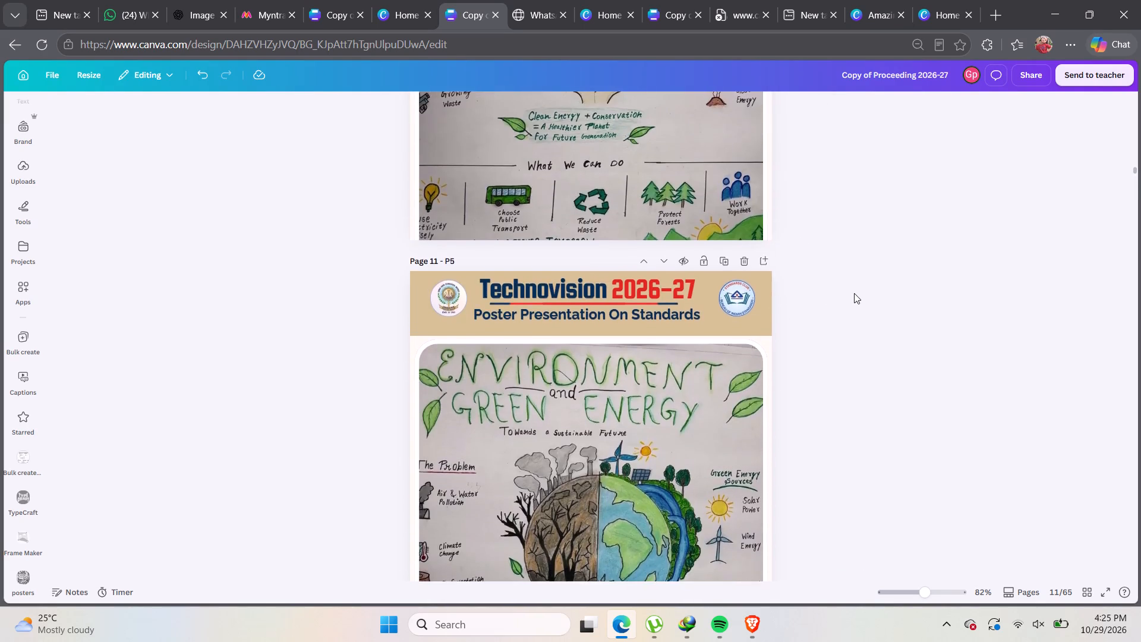
scroll(854, 293, up, 15)
scroll(853, 293, up, 15)
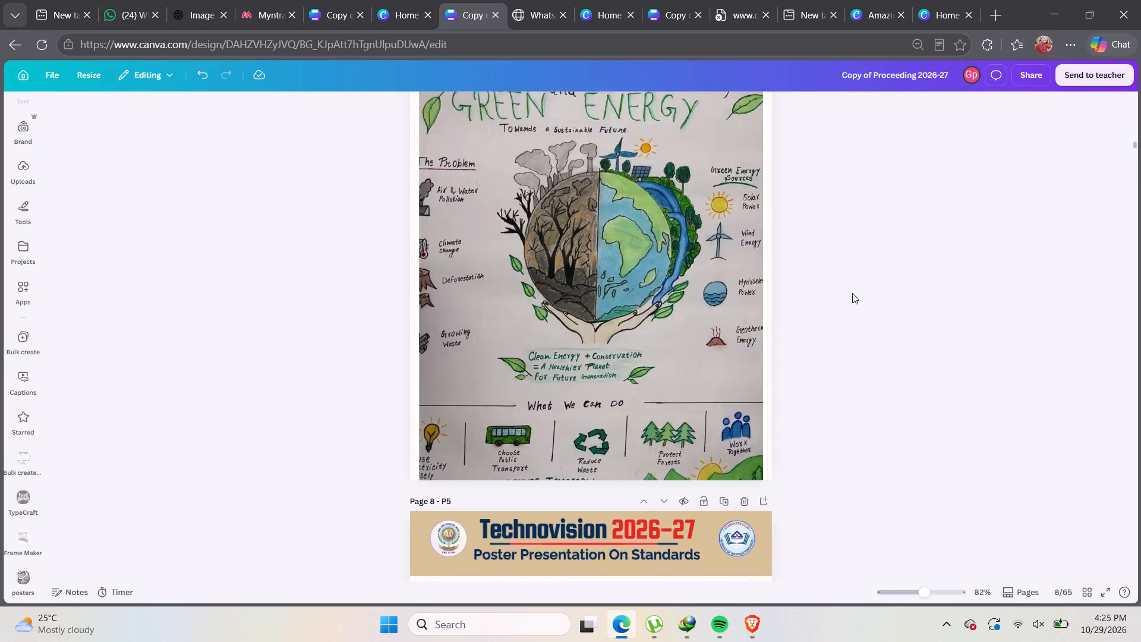
scroll(852, 293, up, 3)
scroll(852, 293, down, 4)
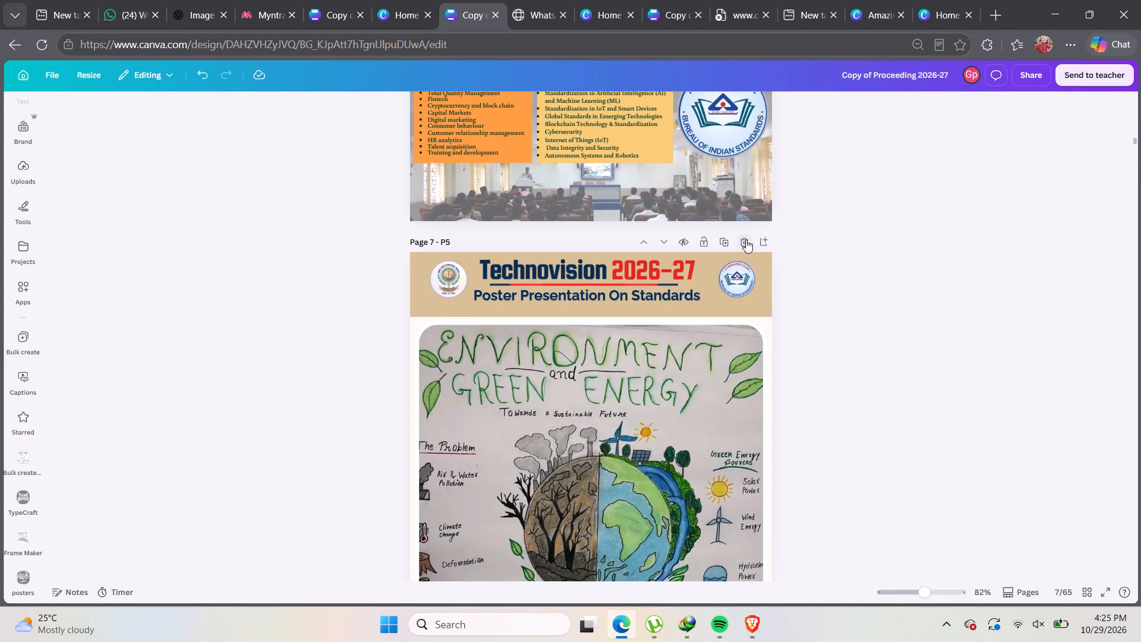
click(746, 240)
click(746, 240)
click(746, 240)
click(746, 240)
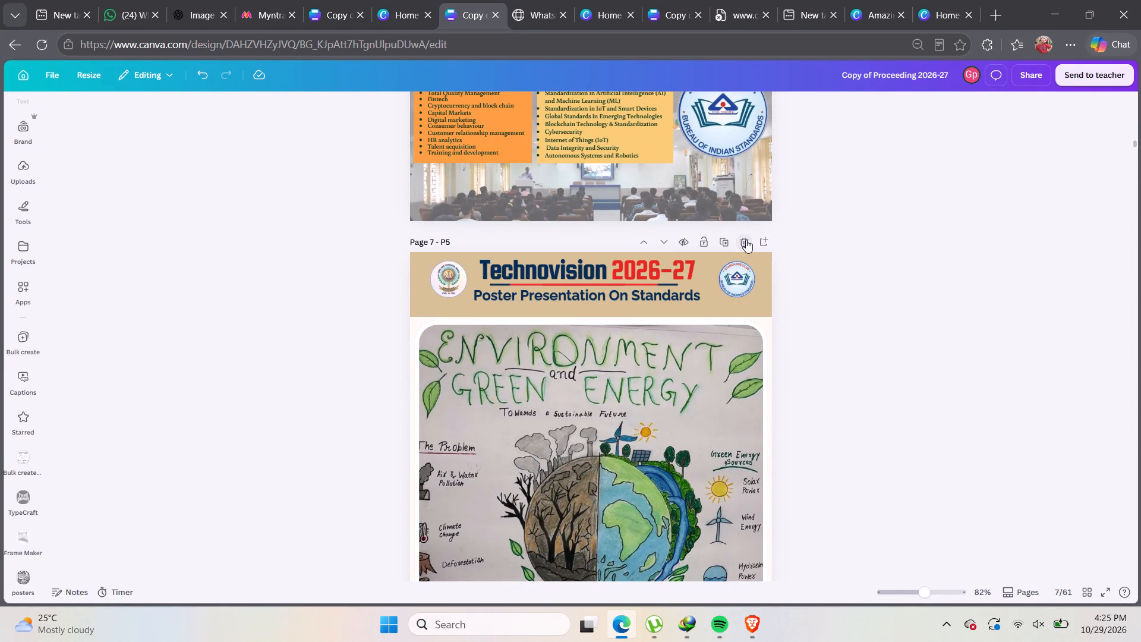
click(746, 240)
click(746, 240)
click(936, 282)
Delete the "Cybersecurity: Your Digital Shield", "Artificial Intelligence Security and Privacy" and "SHIELD-AI" poster pages following page 7.
scroll(923, 294, down, 7)
scroll(904, 298, up, 8)
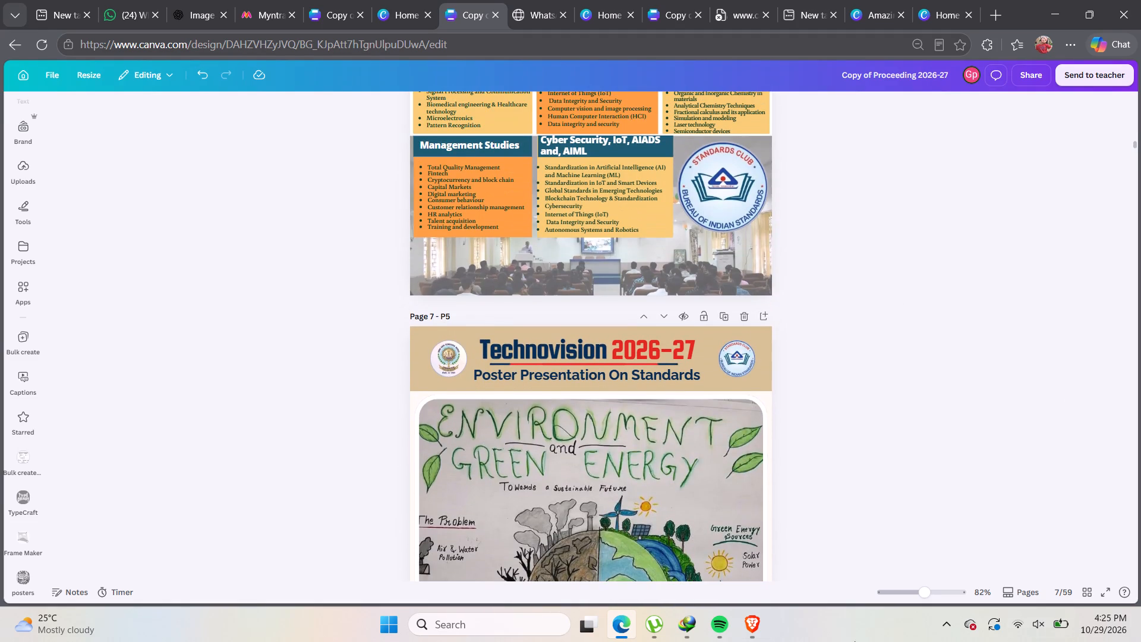
scroll(554, 547, down, 2)
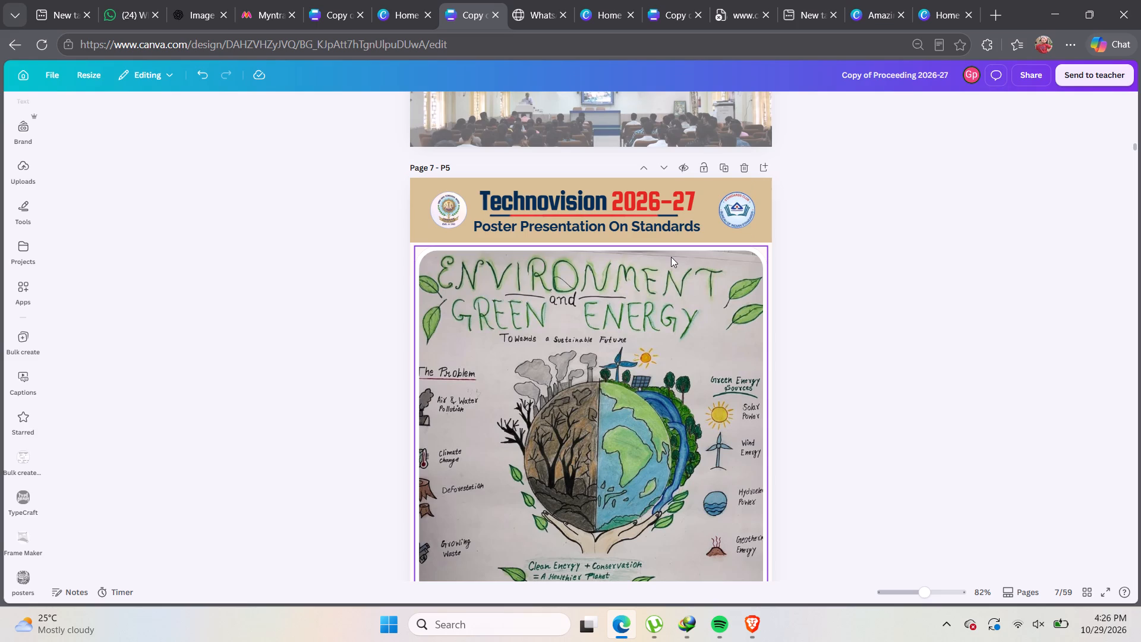
click(839, 239)
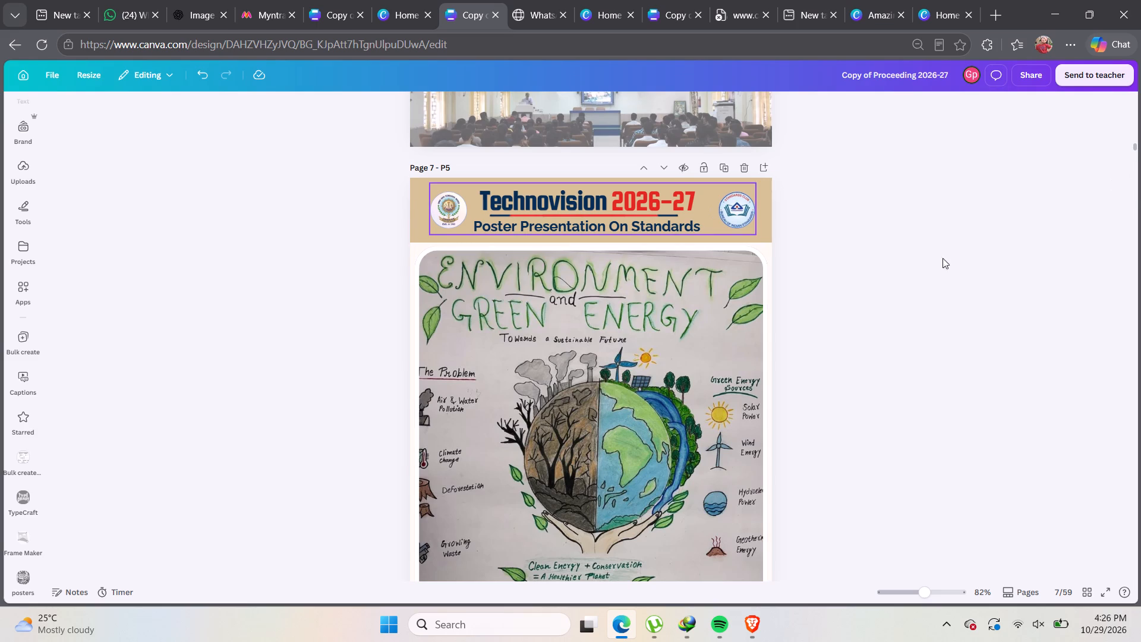
scroll(913, 296, down, 3)
scroll(866, 306, down, 3)
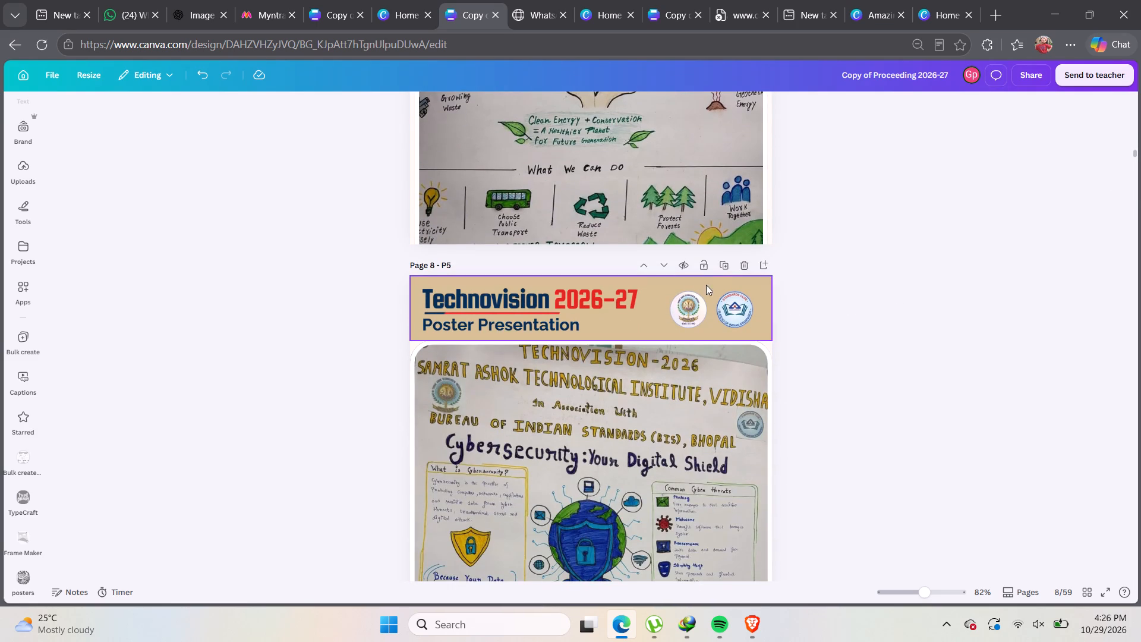
scroll(639, 275, up, 3)
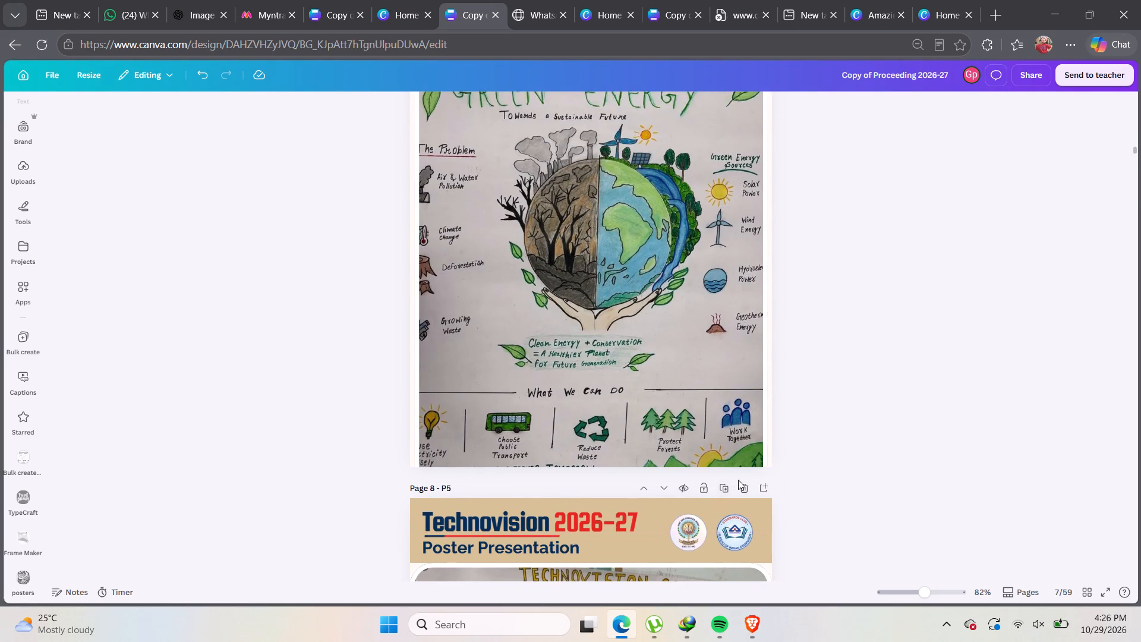
click(742, 486)
scroll(695, 382, up, 1)
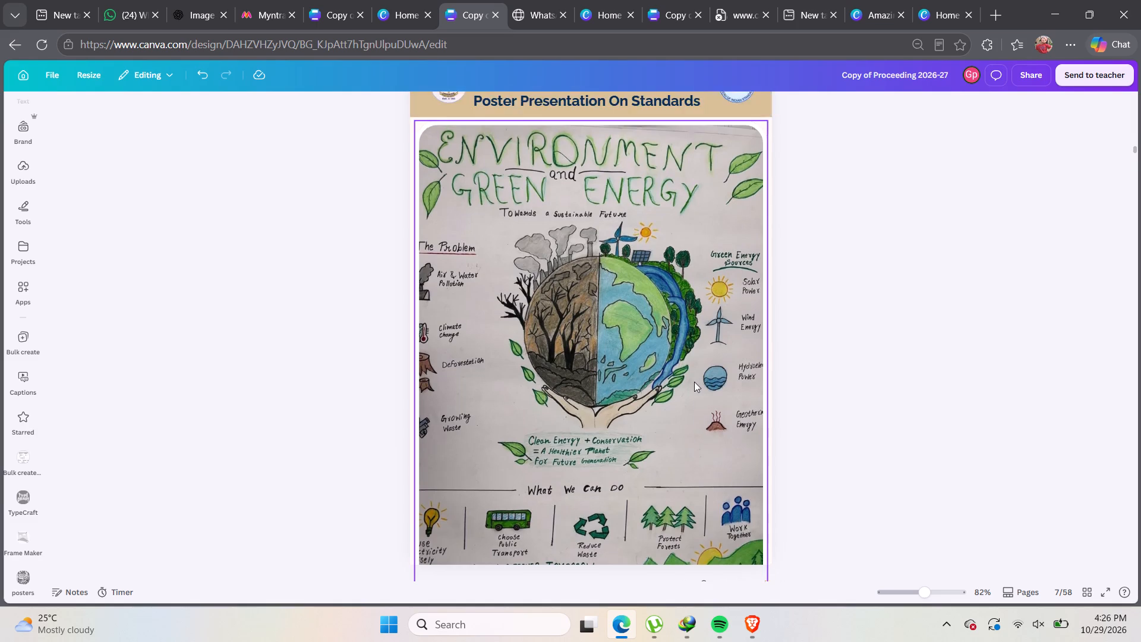
scroll(699, 378, down, 4)
scroll(708, 365, up, 4)
scroll(708, 365, down, 4)
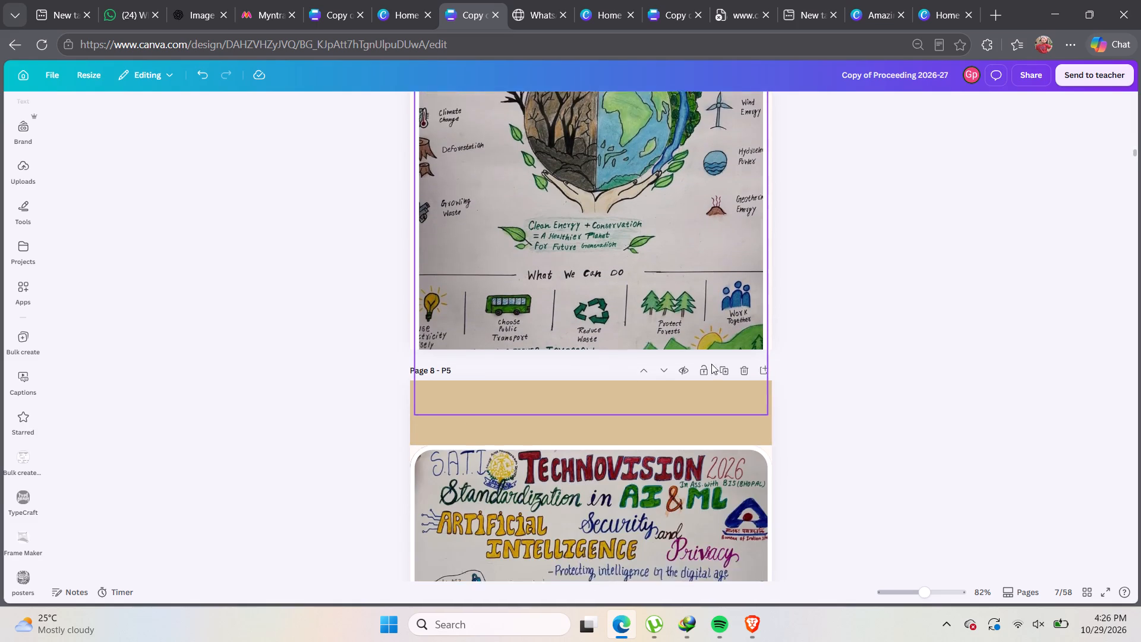
click(740, 326)
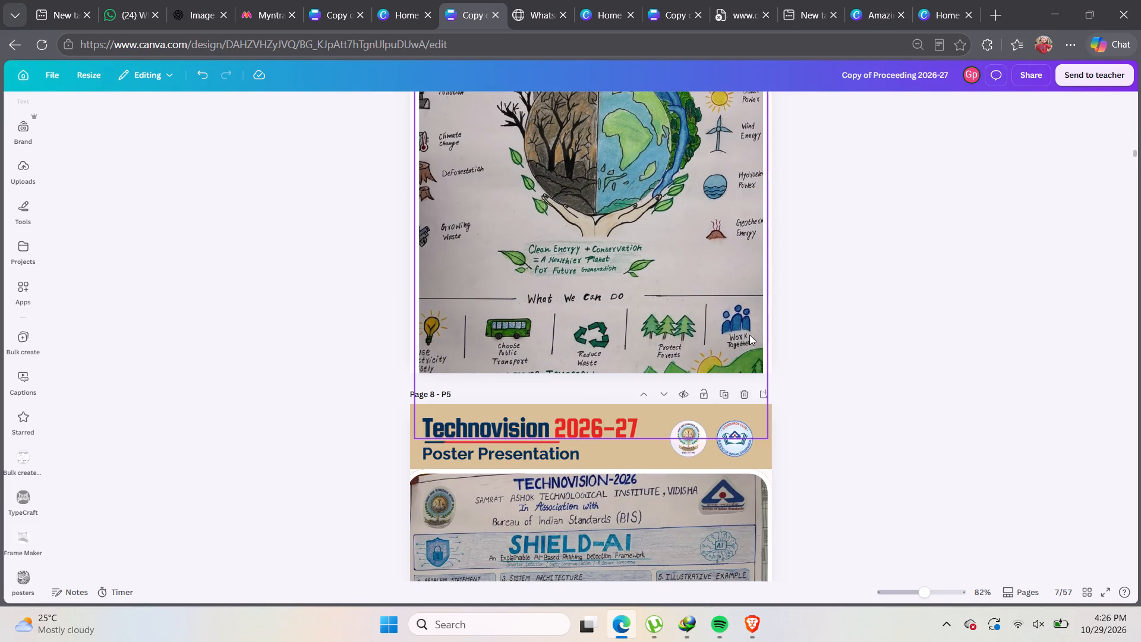
click(739, 392)
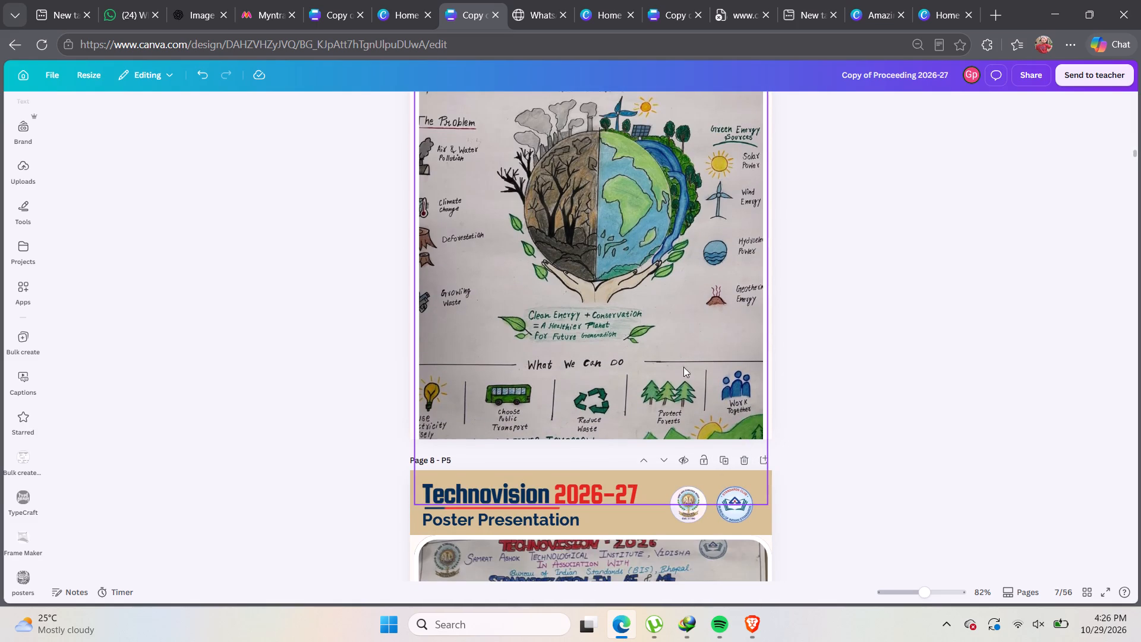
Delete the next four poster pages at page 8, from "Standardization in AI & ML for IoT Ecosystems" up to the "Solar Tracking Smart Window" poster.
scroll(685, 360, down, 4)
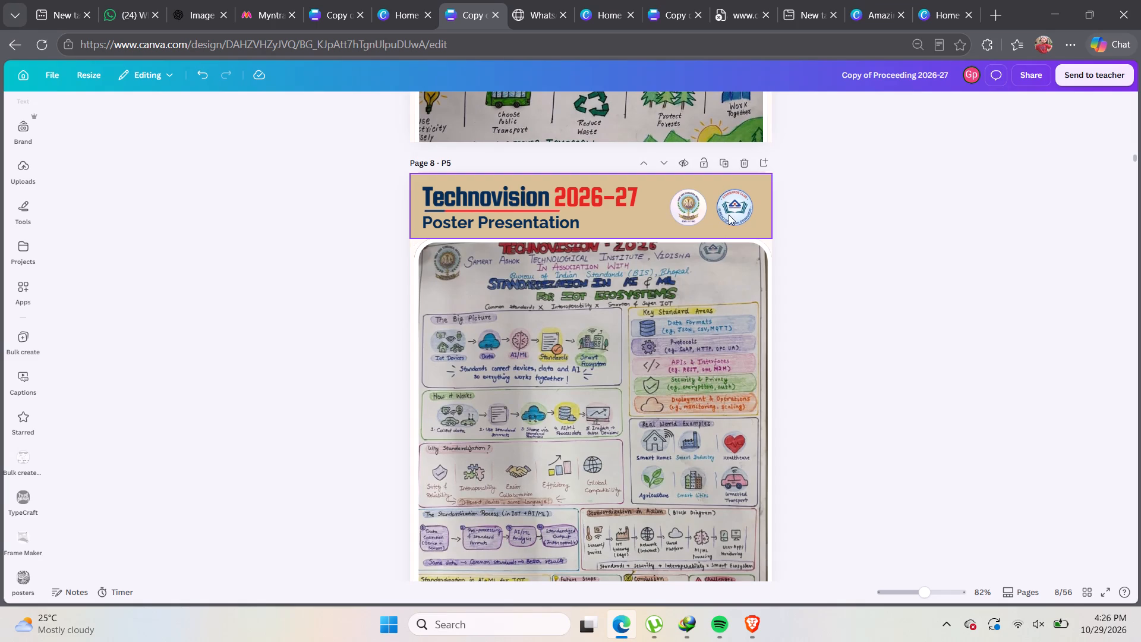
click(743, 162)
click(743, 234)
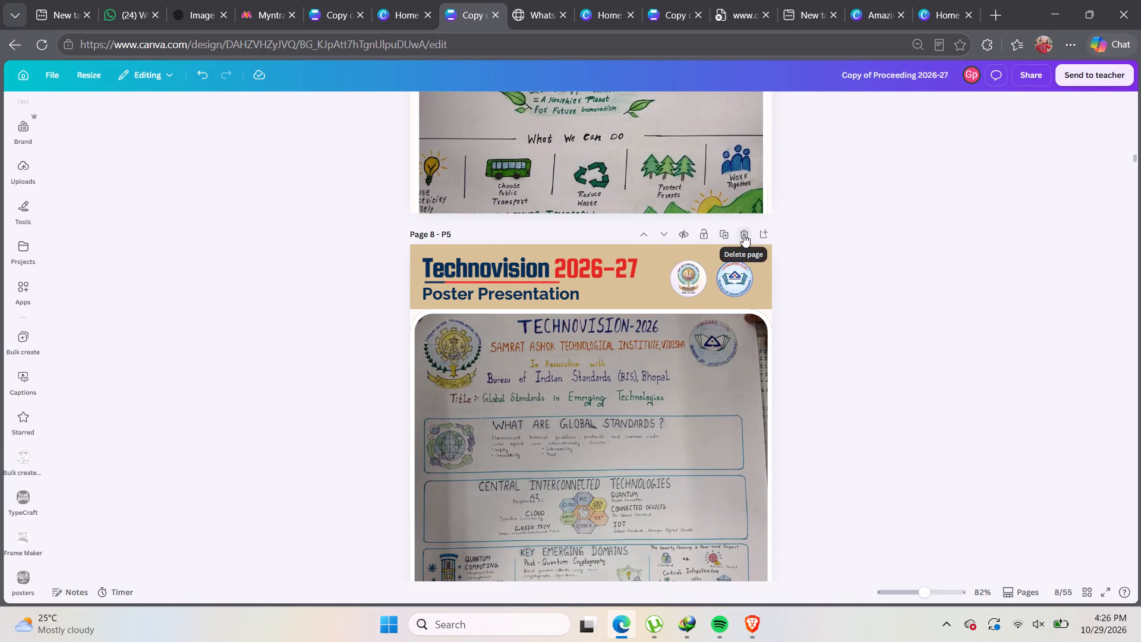
click(745, 308)
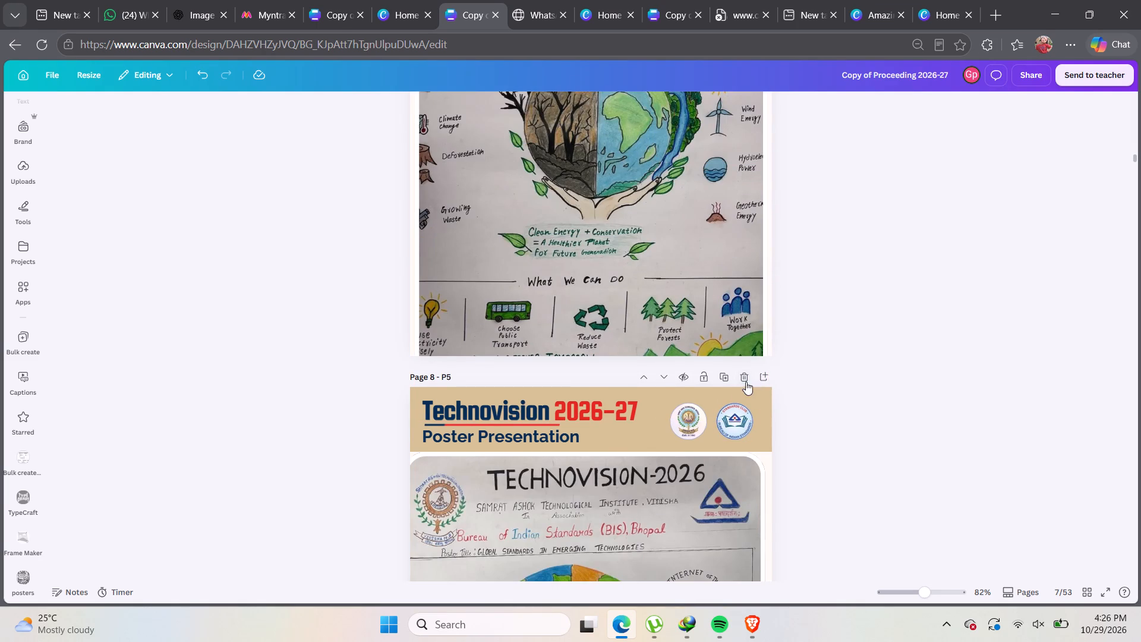
click(739, 382)
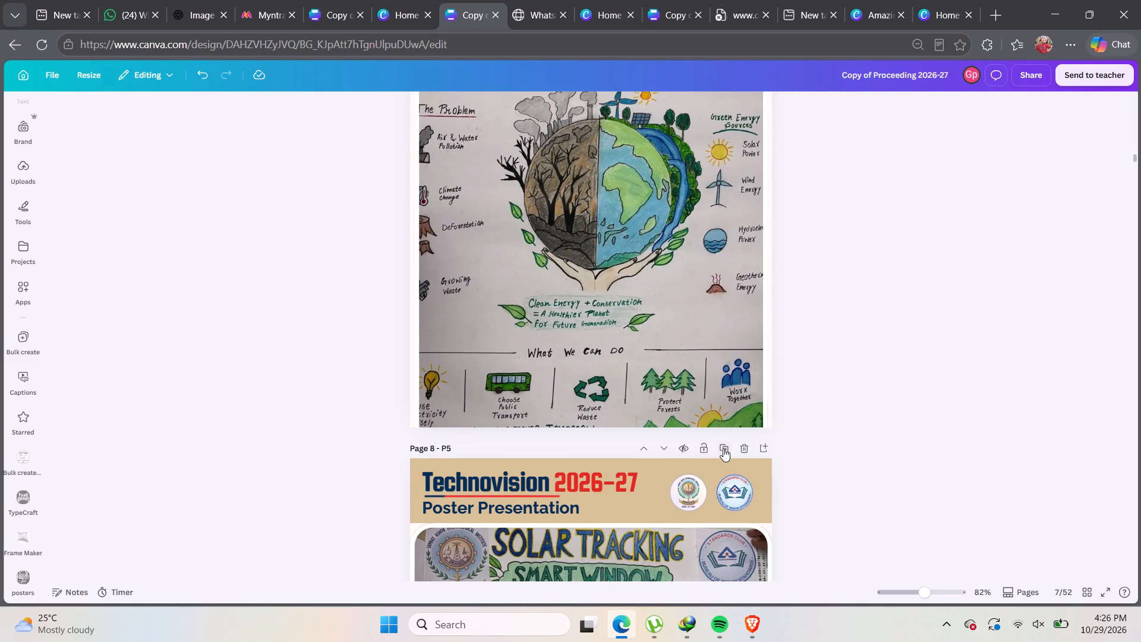
Delete all the remaining "Poster Presentation" pages from page 11 onward, after the "Standardization in AI & ML" water-quality poster.
scroll(723, 448, down, 6)
scroll(726, 420, down, 15)
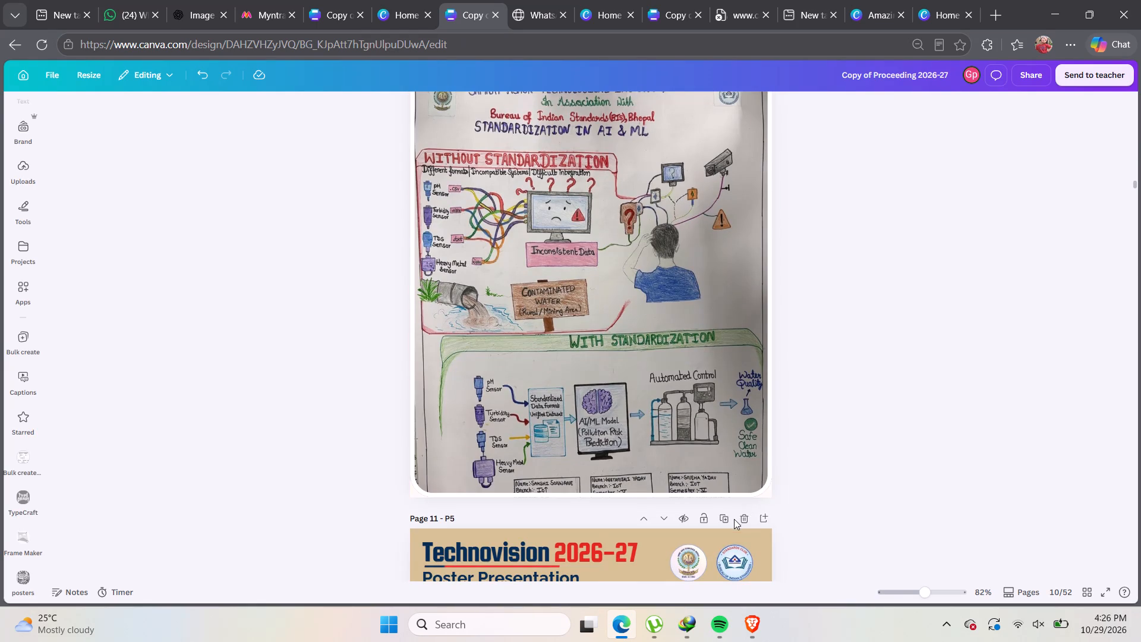
triple_click(745, 517)
triple_click(745, 517)
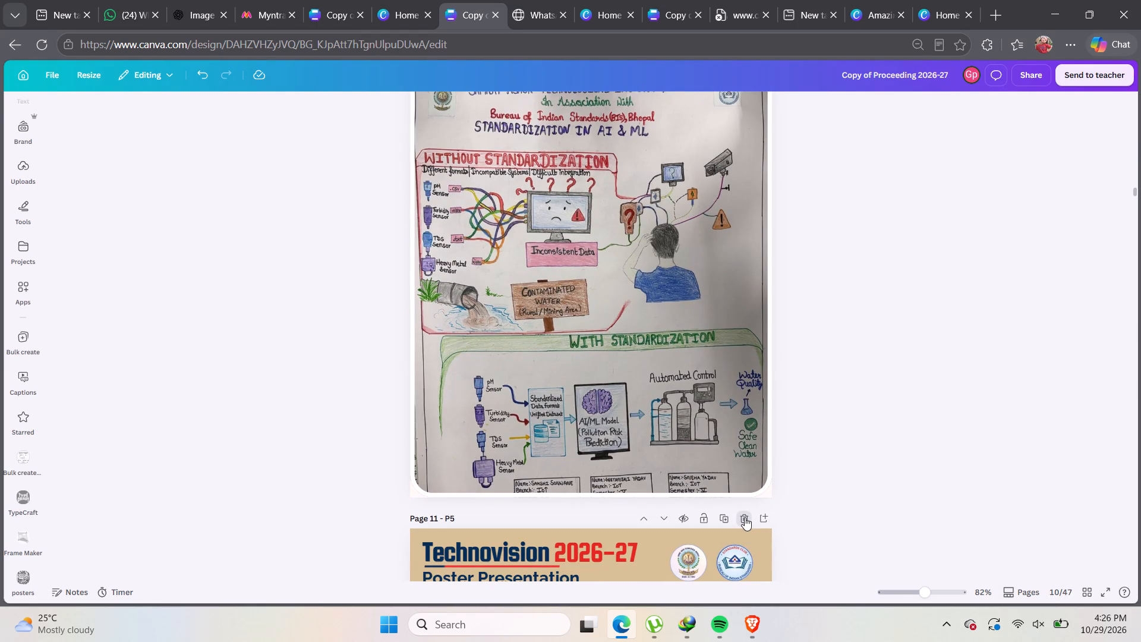
triple_click(745, 517)
click(745, 517)
triple_click(745, 517)
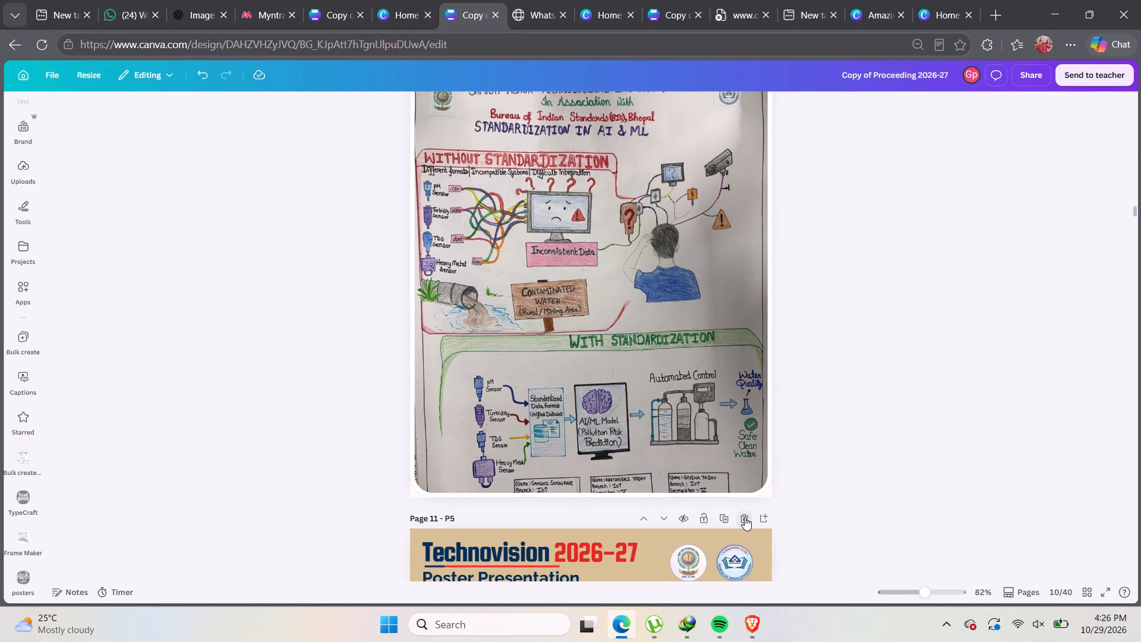
triple_click(745, 517)
triple_click(745, 517)
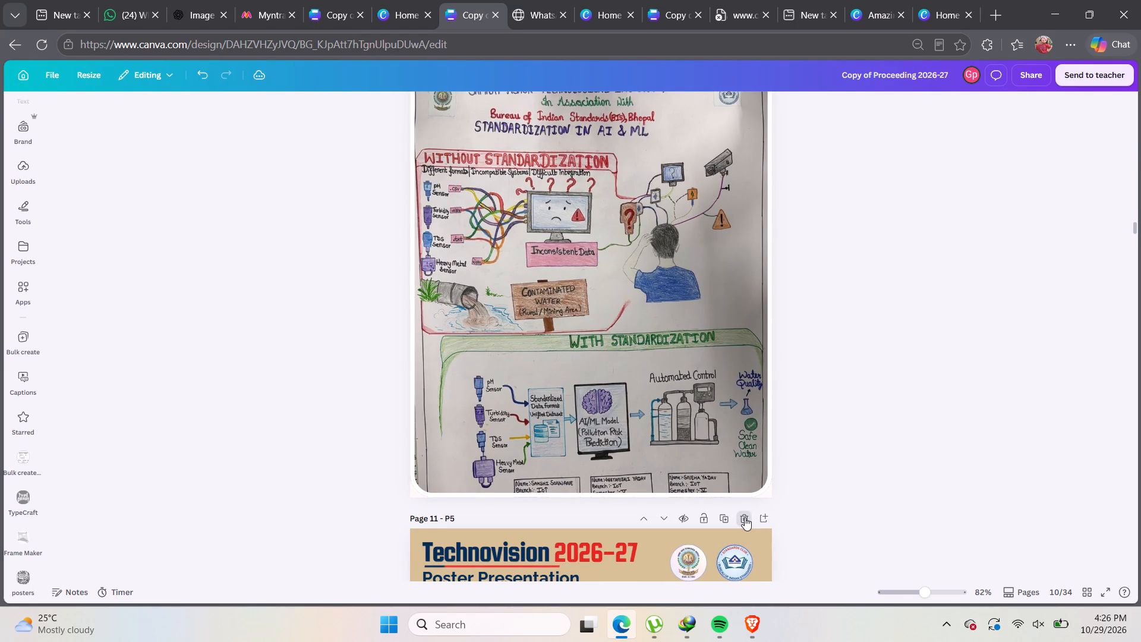
triple_click(745, 517)
triple_click(745, 517)
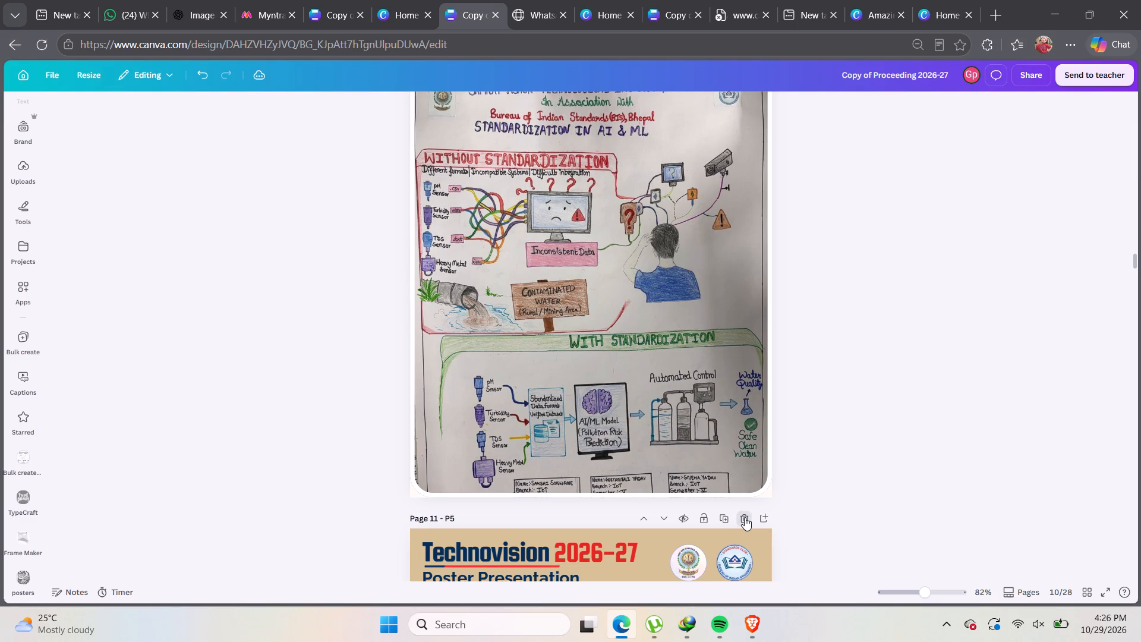
double_click(745, 517)
triple_click(745, 517)
triple_click(745, 517)
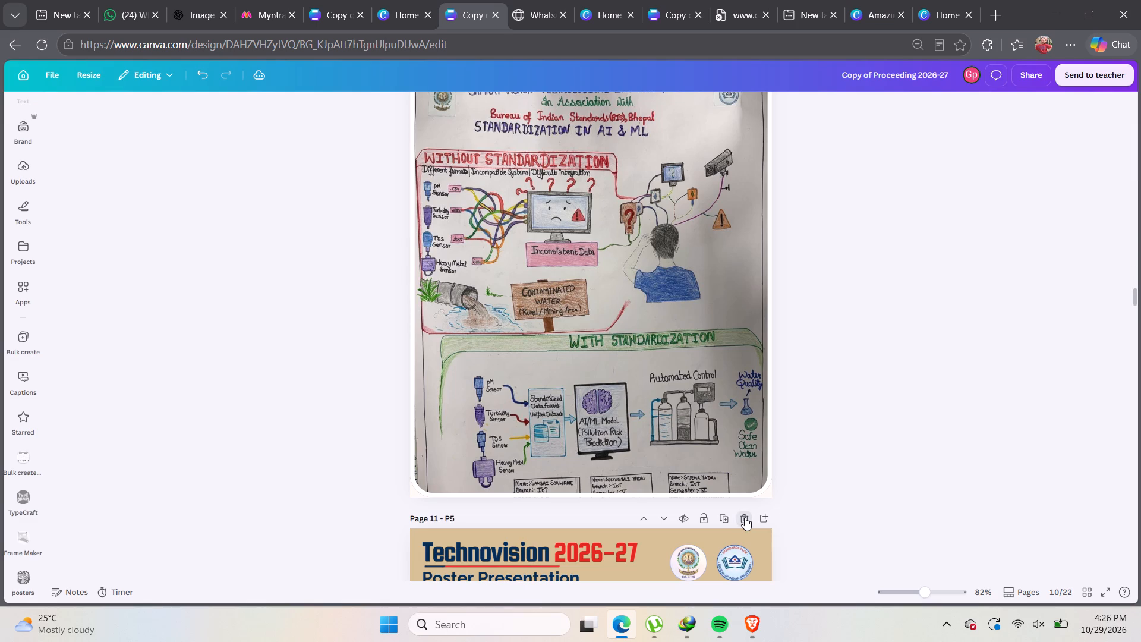
triple_click(745, 517)
triple_click(745, 517)
Undo the last two page deletions and delete only the leftover page before the "Activities Under Bureau of Indian" page.
key(ctrl+z)
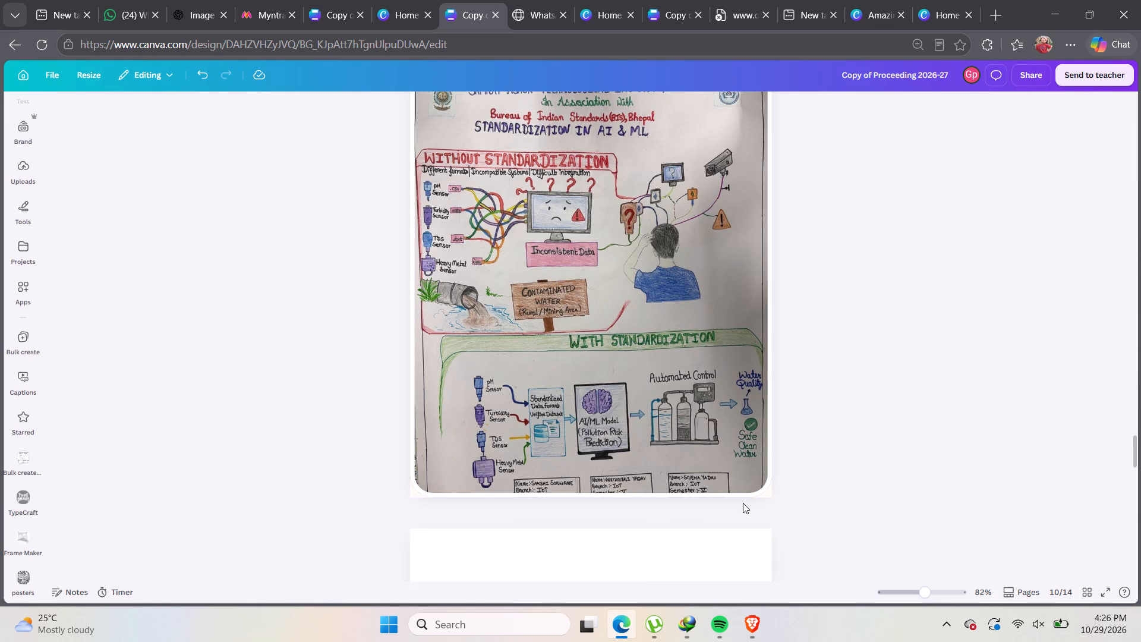
key(ctrl+z)
click(744, 514)
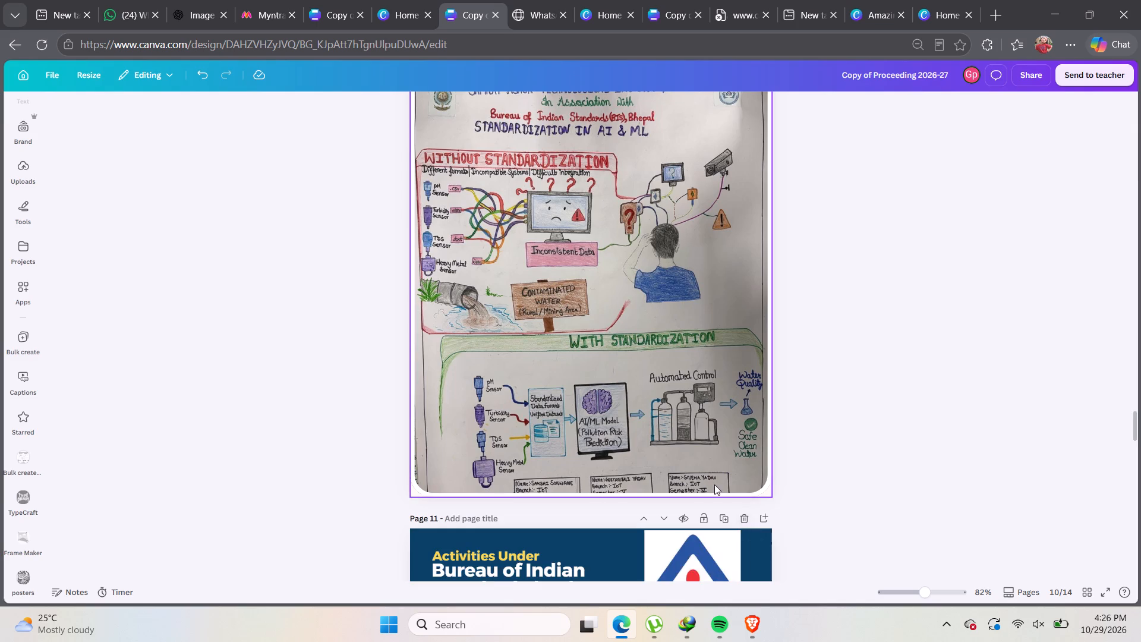
Delete the "Solar Tracking Smart Window" and "Jalnetra" poster pages that follow the "Environment and Green Energy" page.
scroll(683, 458, up, 3)
scroll(741, 209, up, 8)
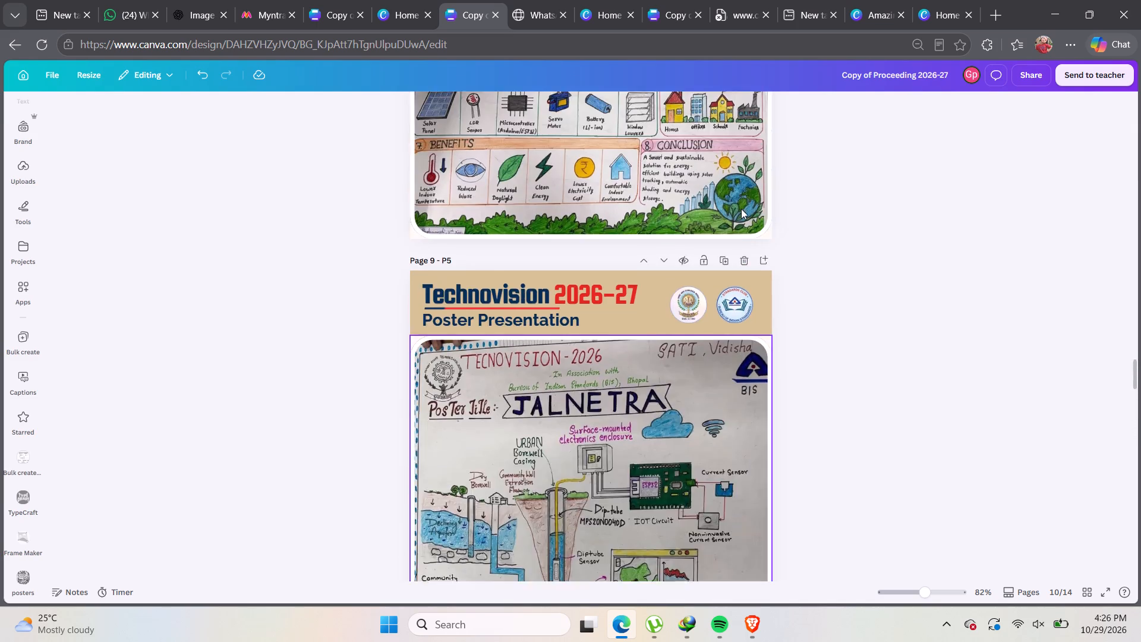
scroll(741, 209, up, 16)
scroll(743, 197, down, 8)
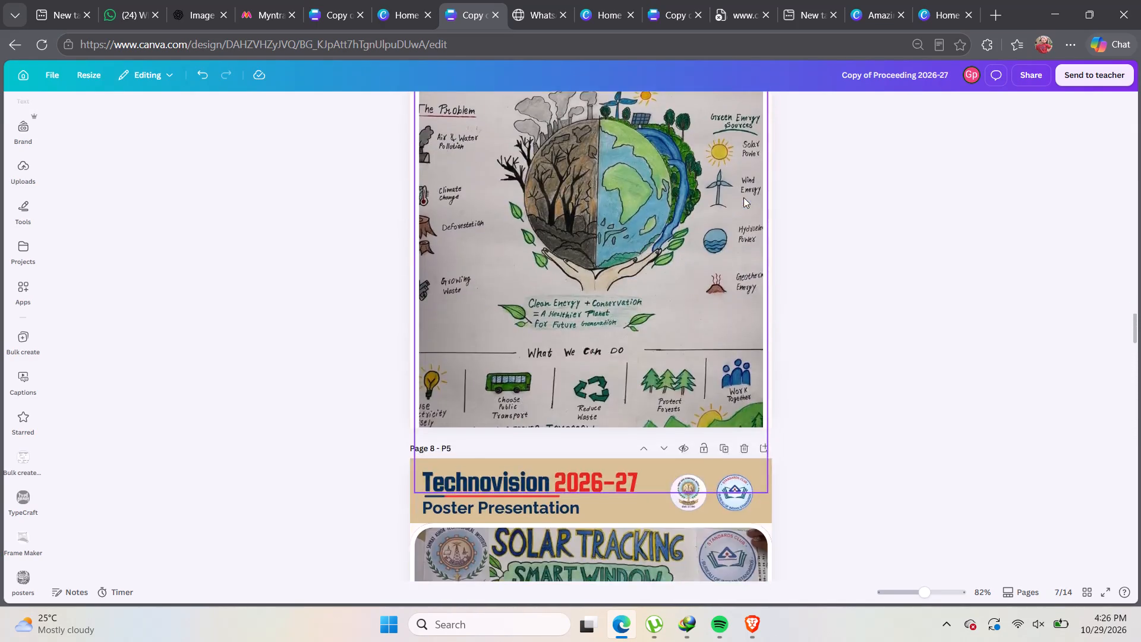
scroll(743, 197, down, 3)
scroll(733, 216, up, 3)
click(745, 297)
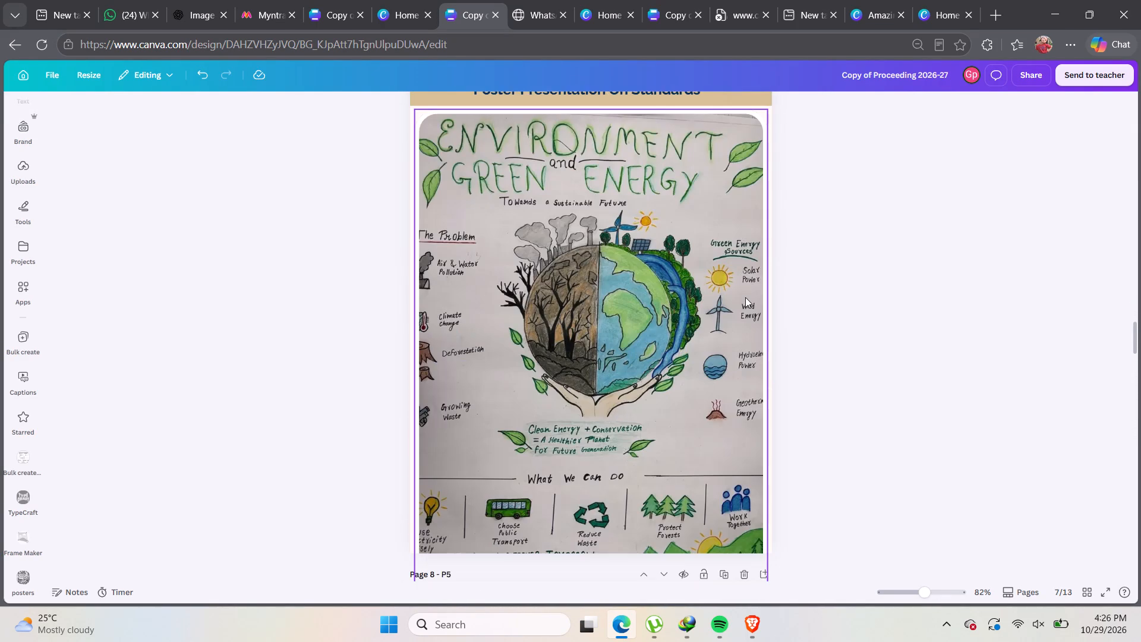
scroll(743, 298, down, 4)
click(741, 274)
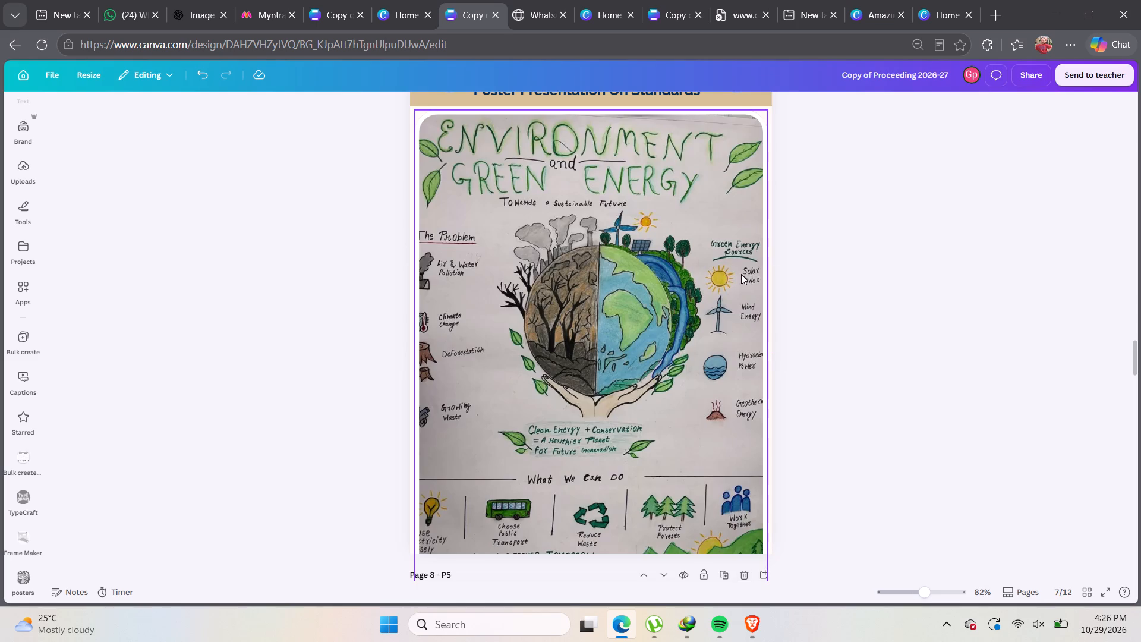
Shorten the "Environment and Green Energy" poster image on page 7 to about 204.8 by 259.7 so it fits within the page.
scroll(746, 284, down, 2)
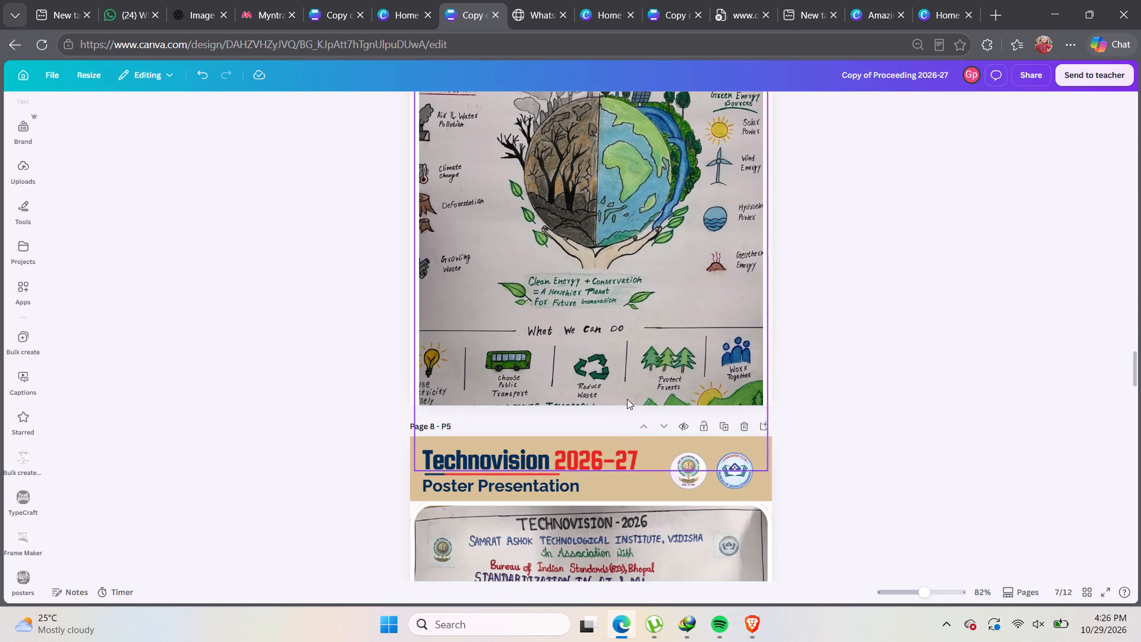
click(631, 374)
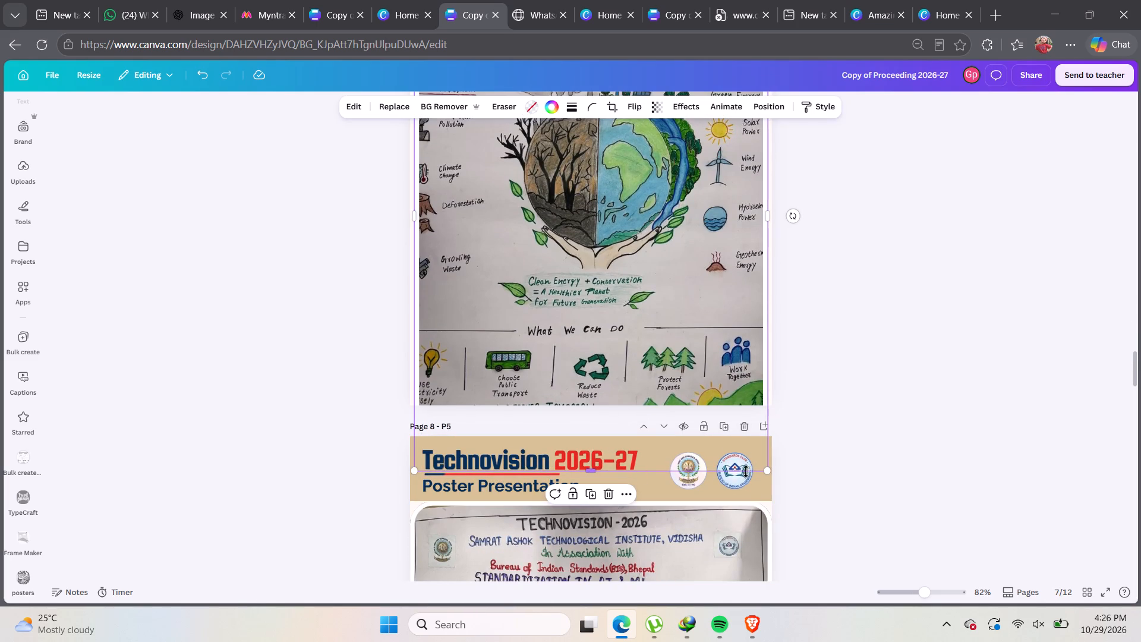
drag(762, 468, 746, 405)
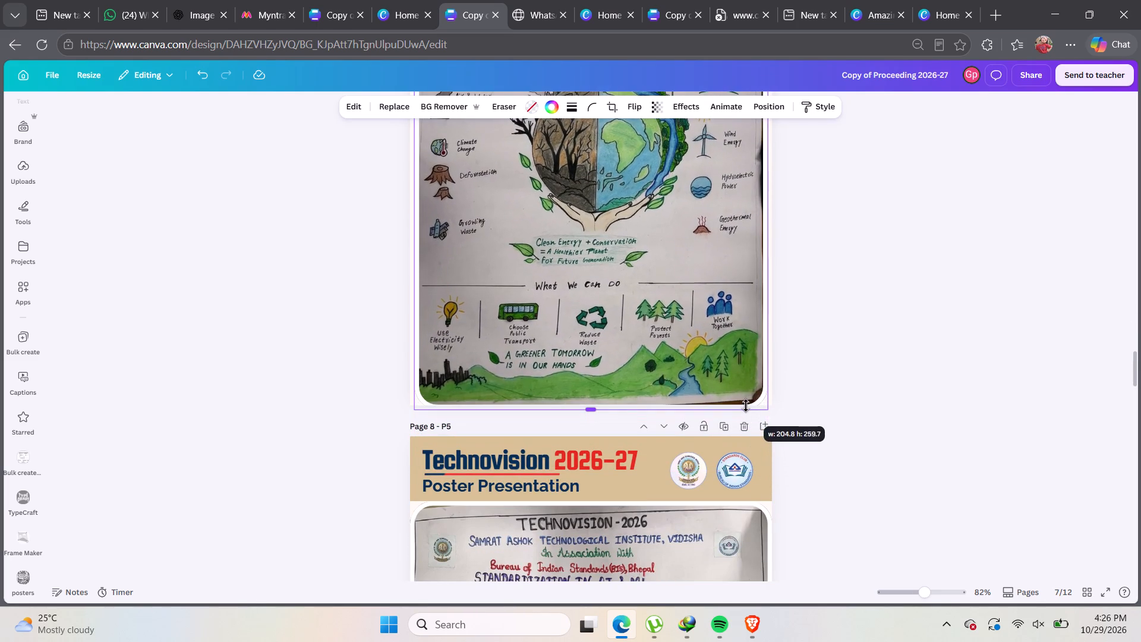
drag(746, 405, 745, 403)
click(877, 405)
scroll(862, 374, up, 4)
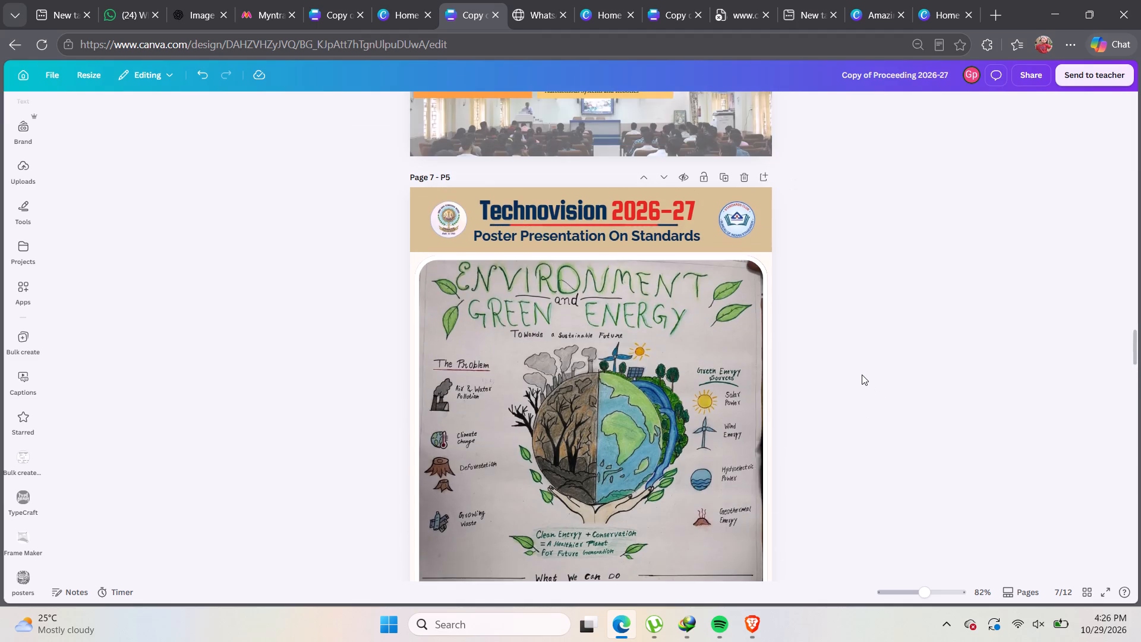
scroll(862, 374, down, 6)
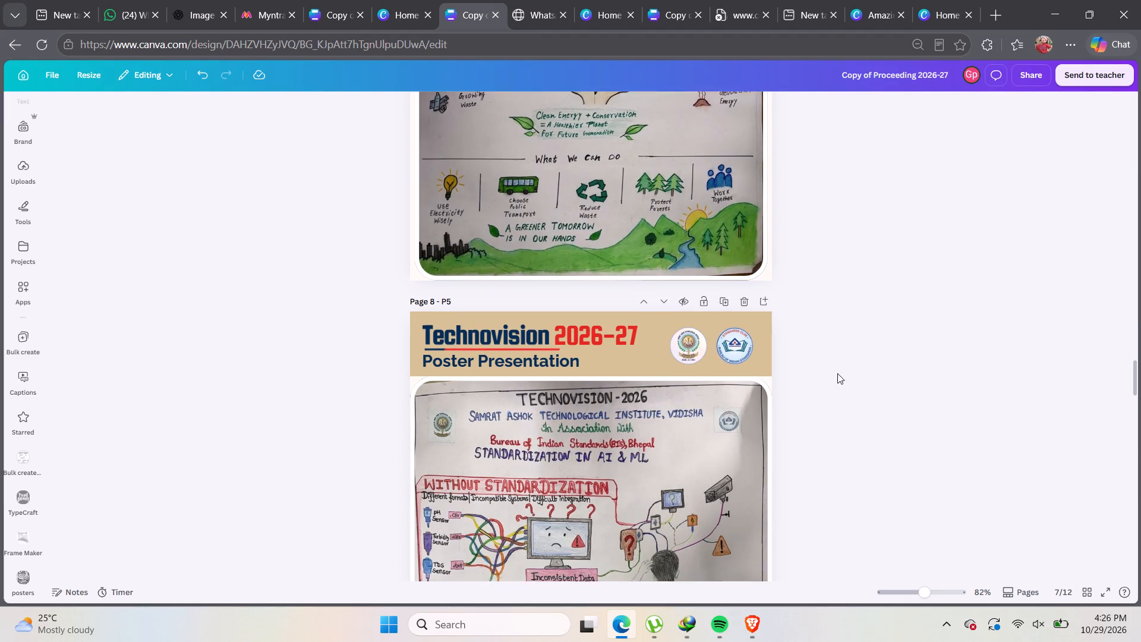
Delete the "Standardization in AI & ML" poster page on page 8, following the "Environment and Green Energy" page.
click(746, 278)
Duplicate the "Environment and Green Energy" poster page from page 7 repeatedly until the document has 65 pages.
scroll(720, 291, up, 2)
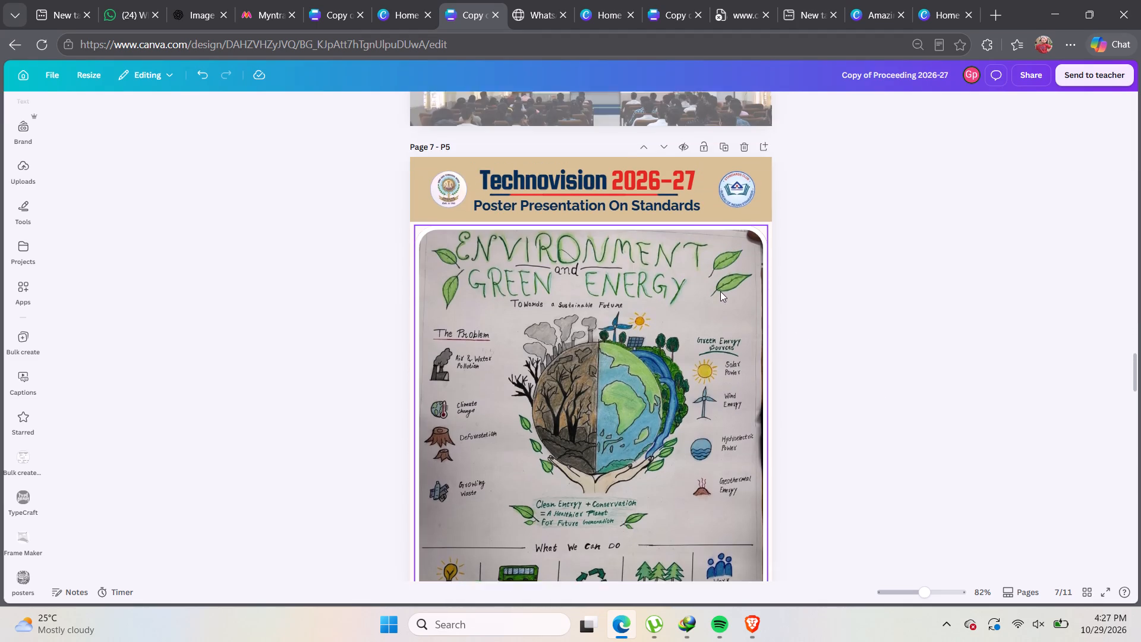
click(721, 206)
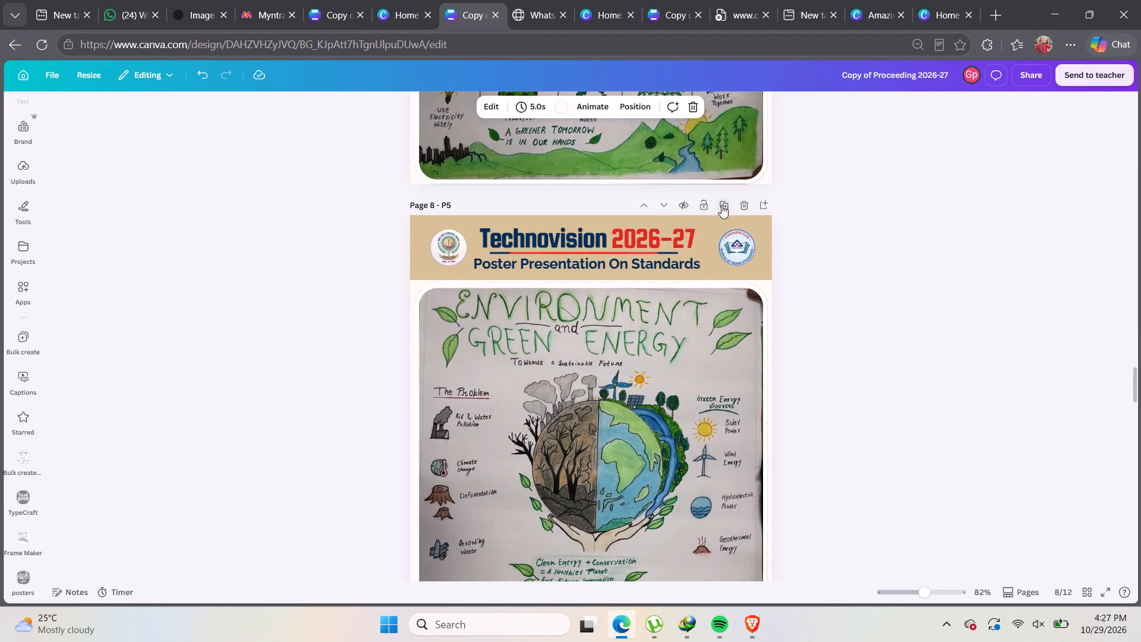
click(723, 205)
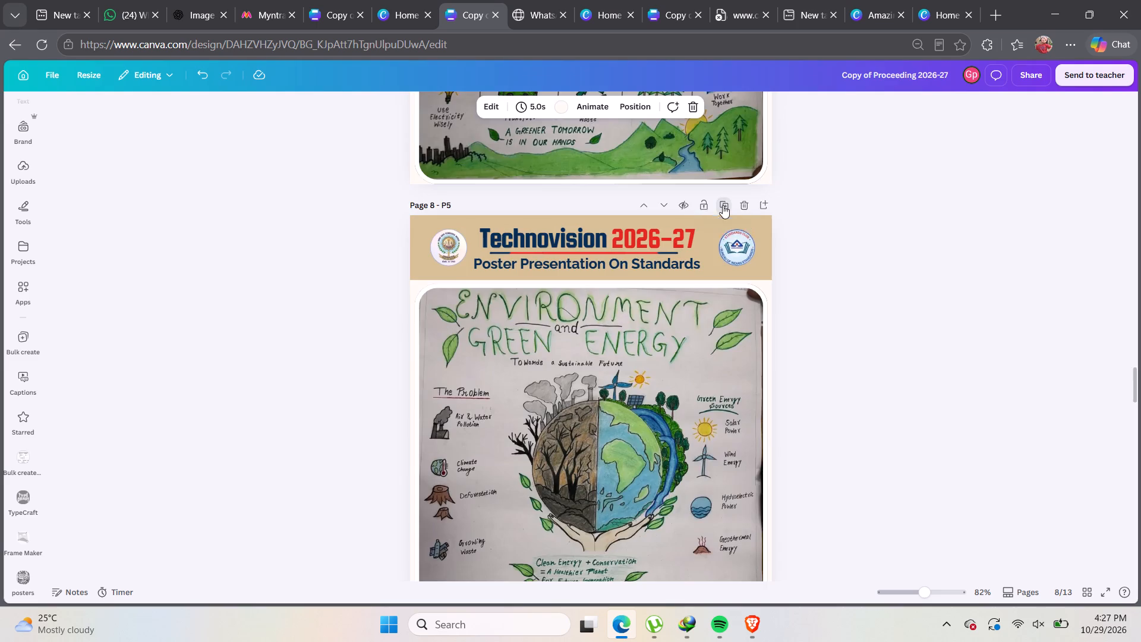
click(723, 205)
click(723, 205)
click(723, 205)
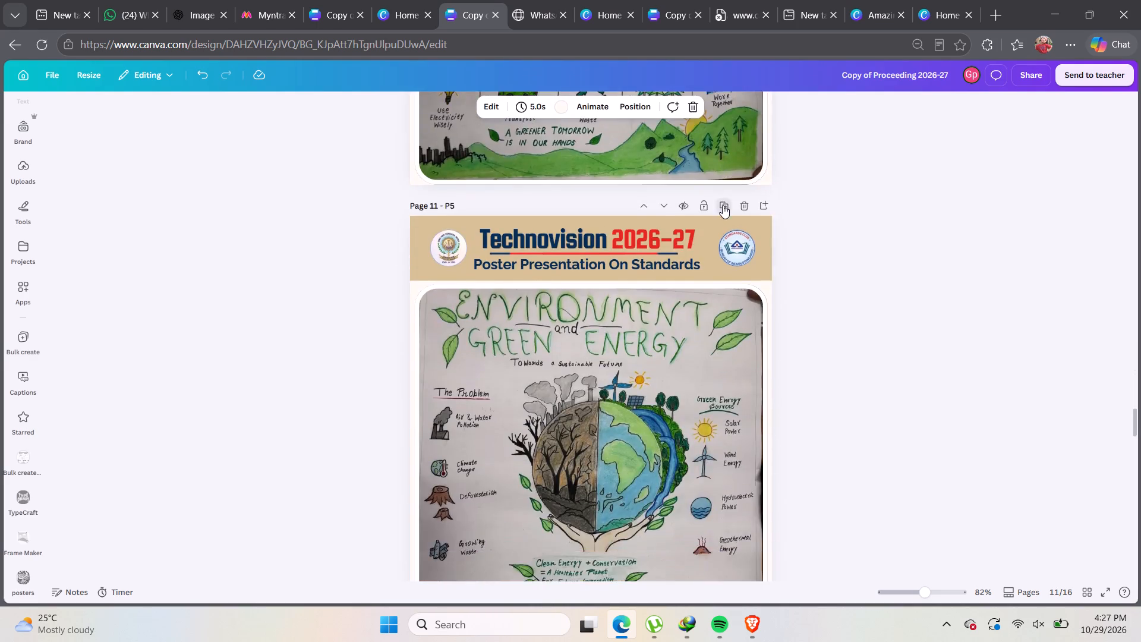
click(723, 205)
click(723, 205)
click(723, 205)
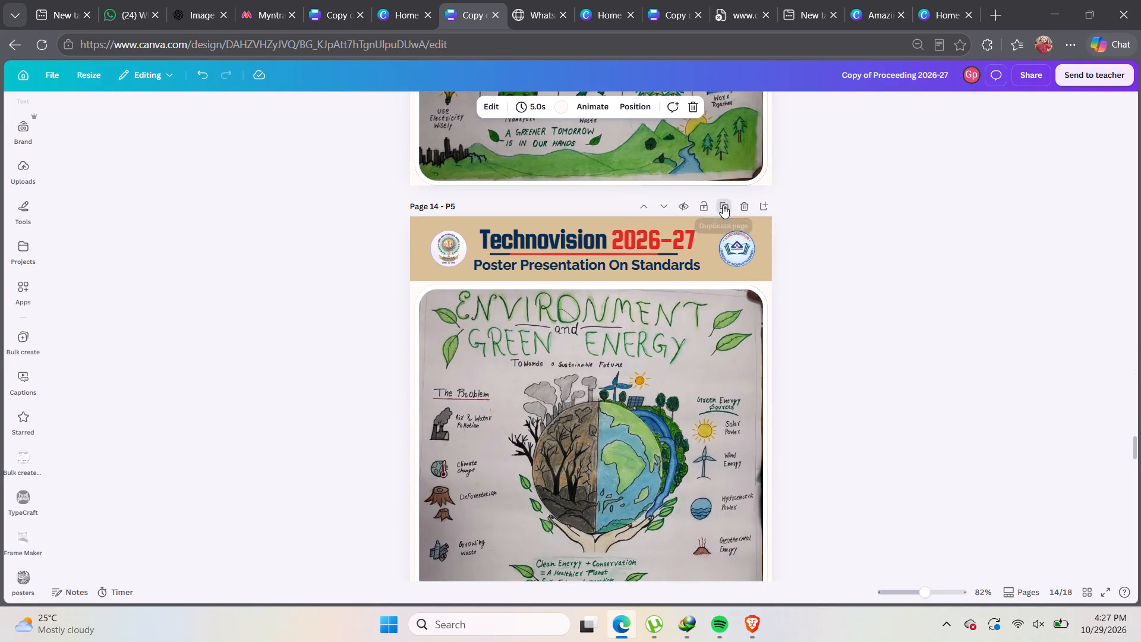
click(723, 205)
click(723, 205)
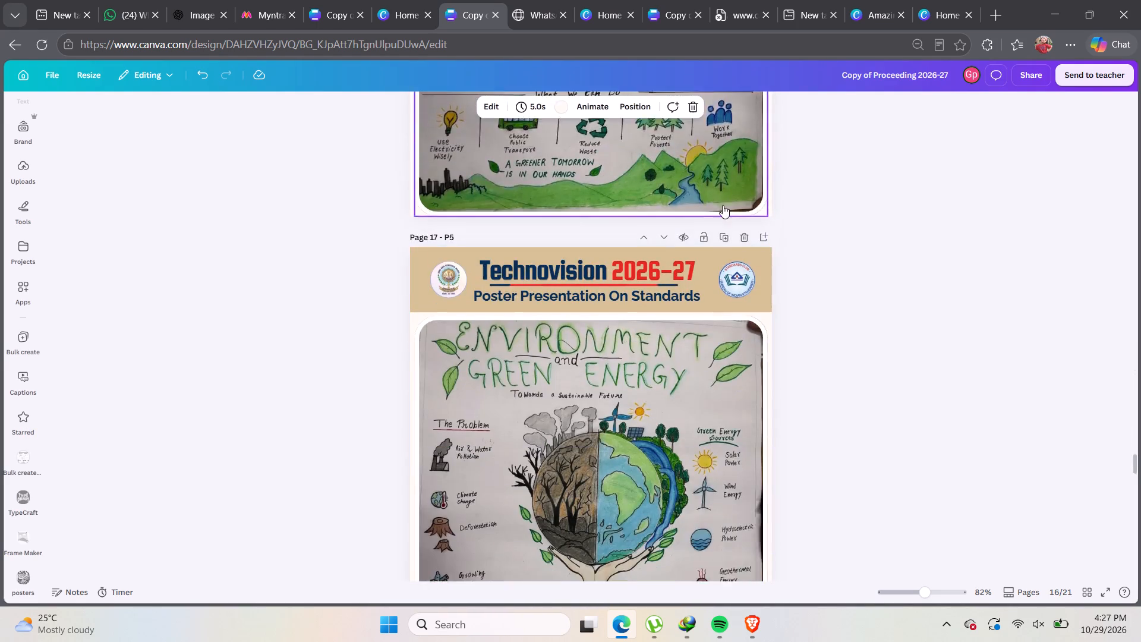
click(723, 205)
click(723, 205)
click(723, 205)
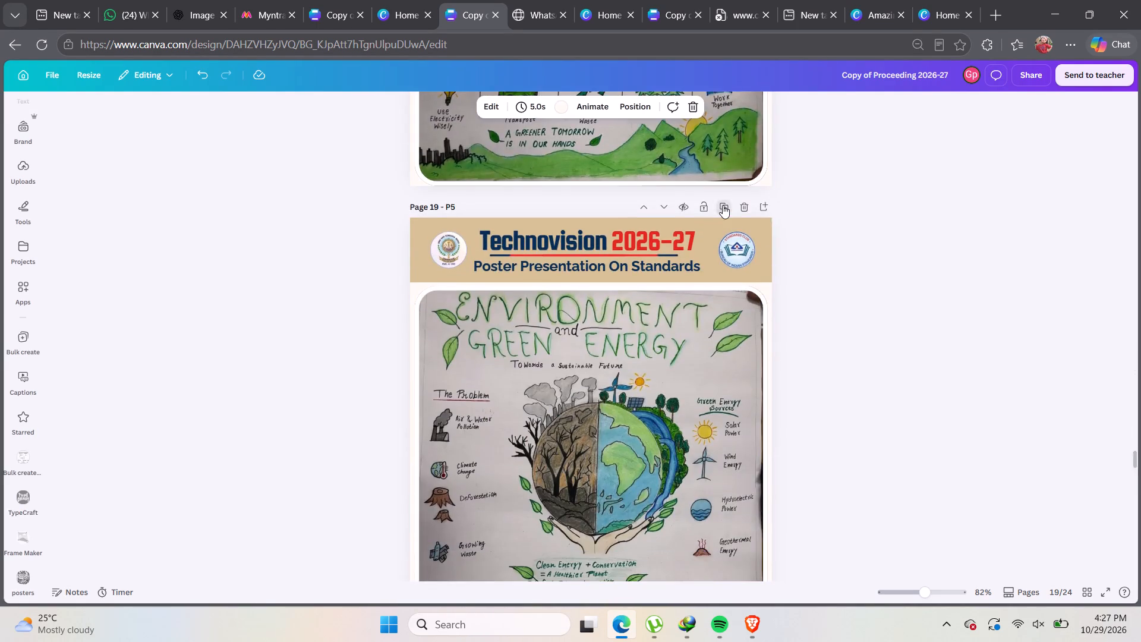
click(723, 205)
click(723, 205)
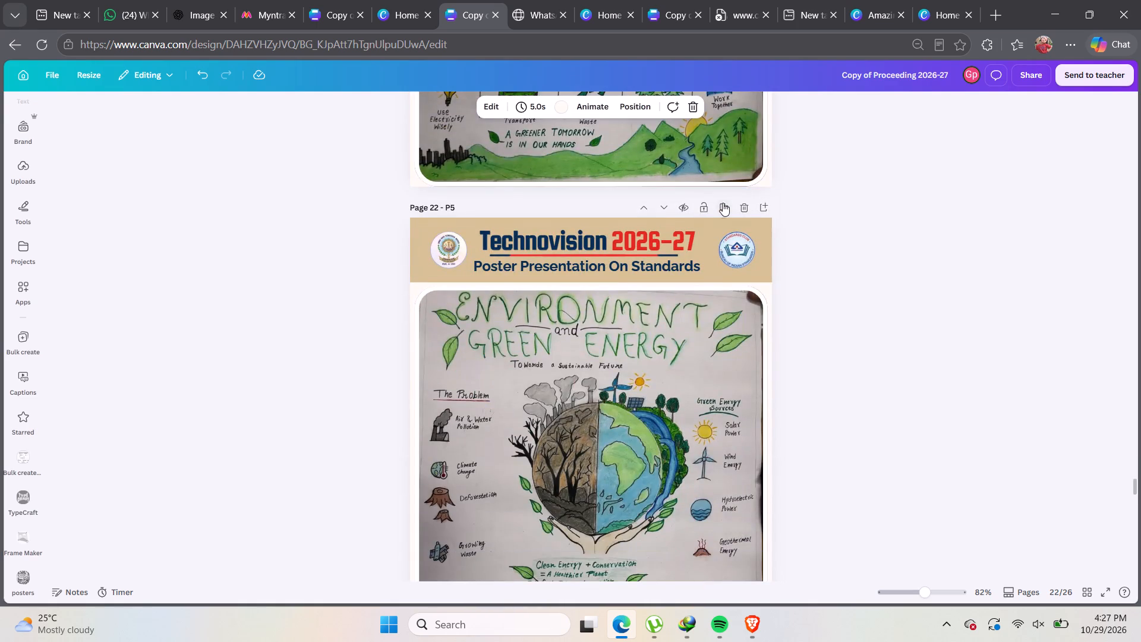
click(723, 203)
click(723, 203)
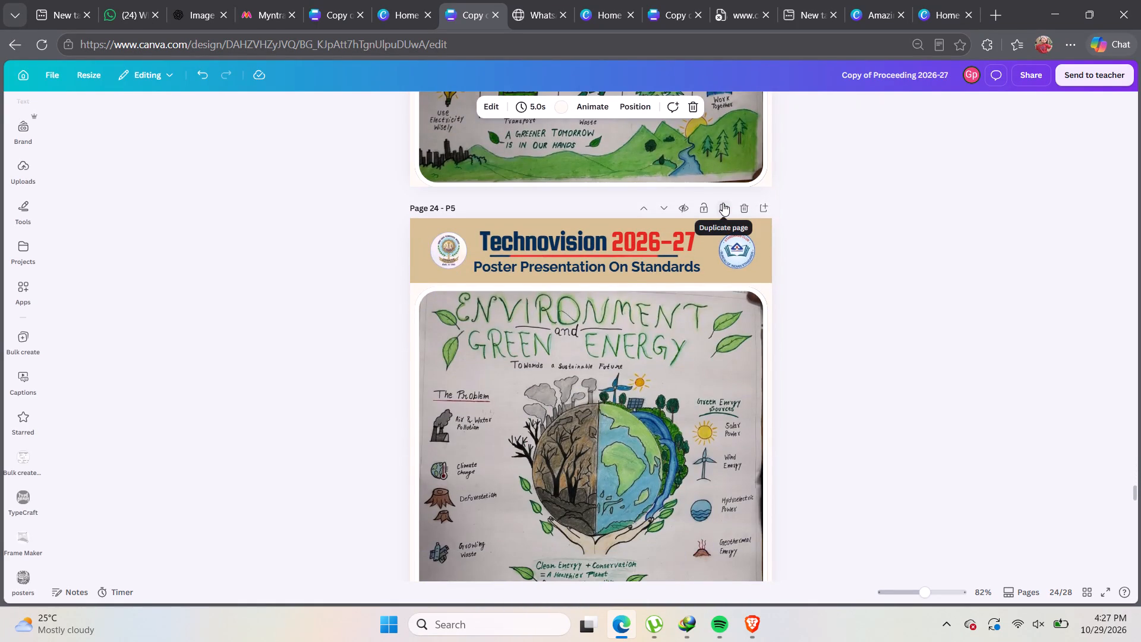
click(723, 203)
click(723, 202)
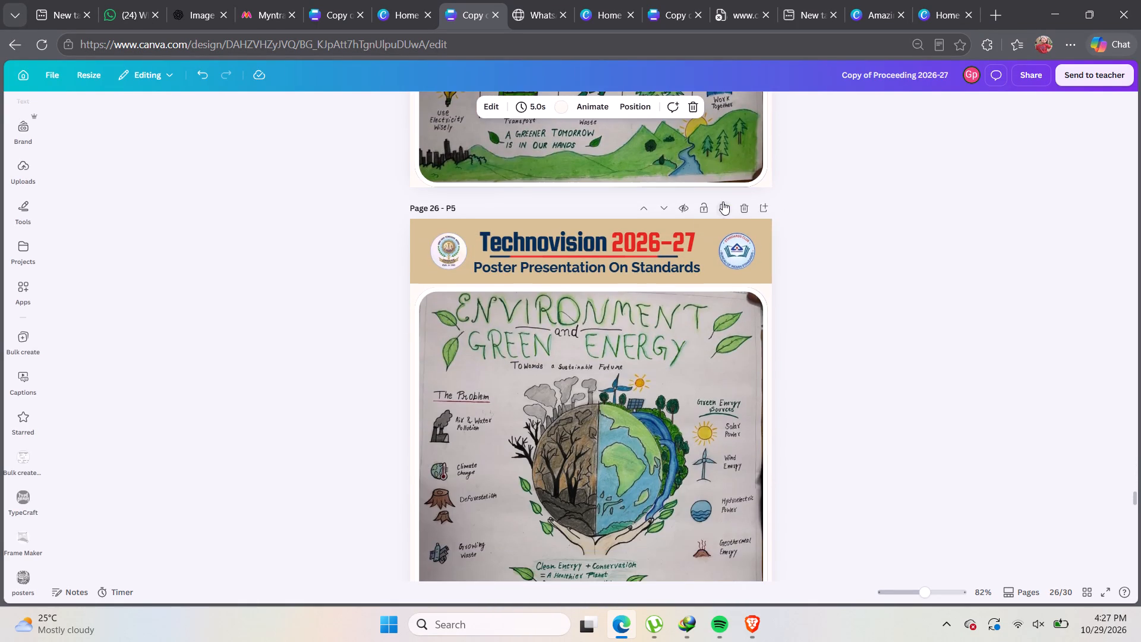
click(723, 202)
click(723, 202)
click(723, 202)
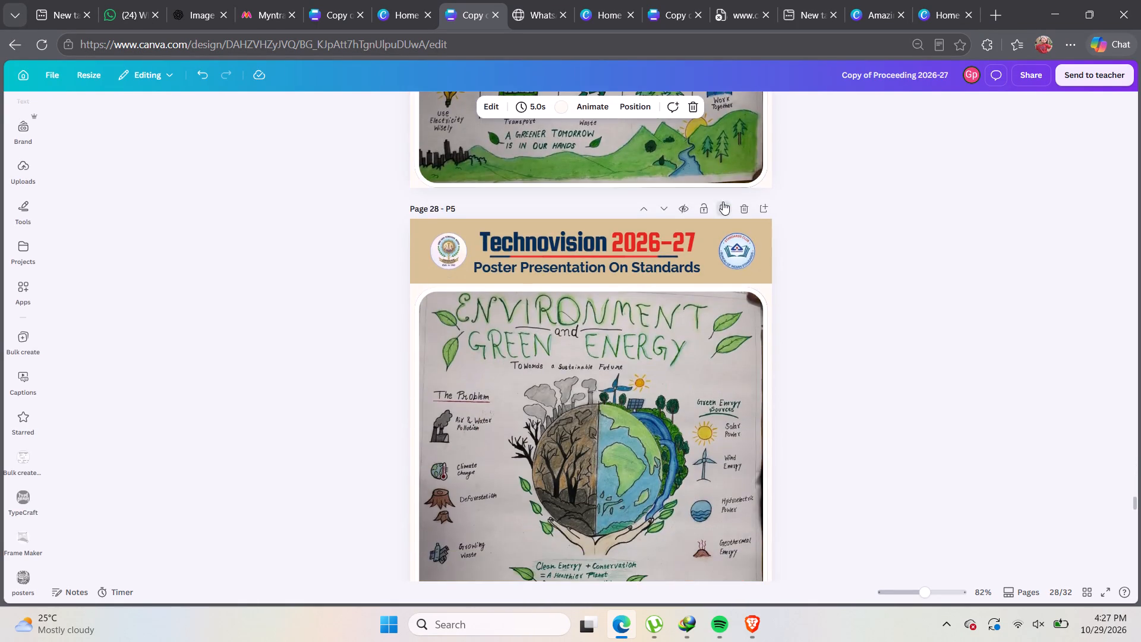
click(723, 202)
click(723, 202)
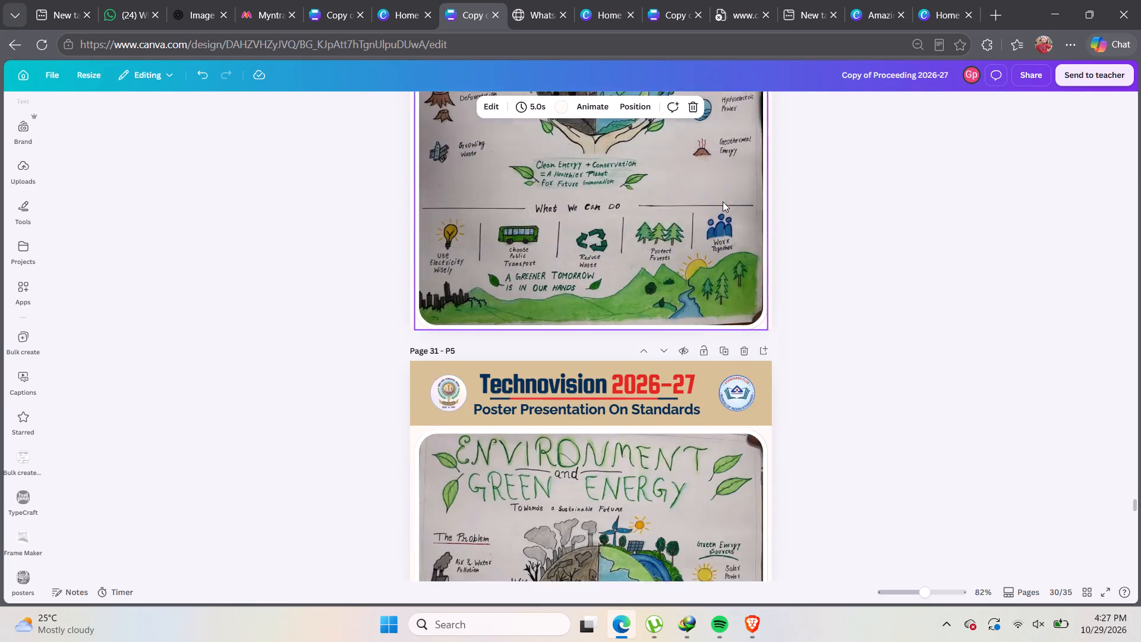
click(723, 202)
click(723, 202)
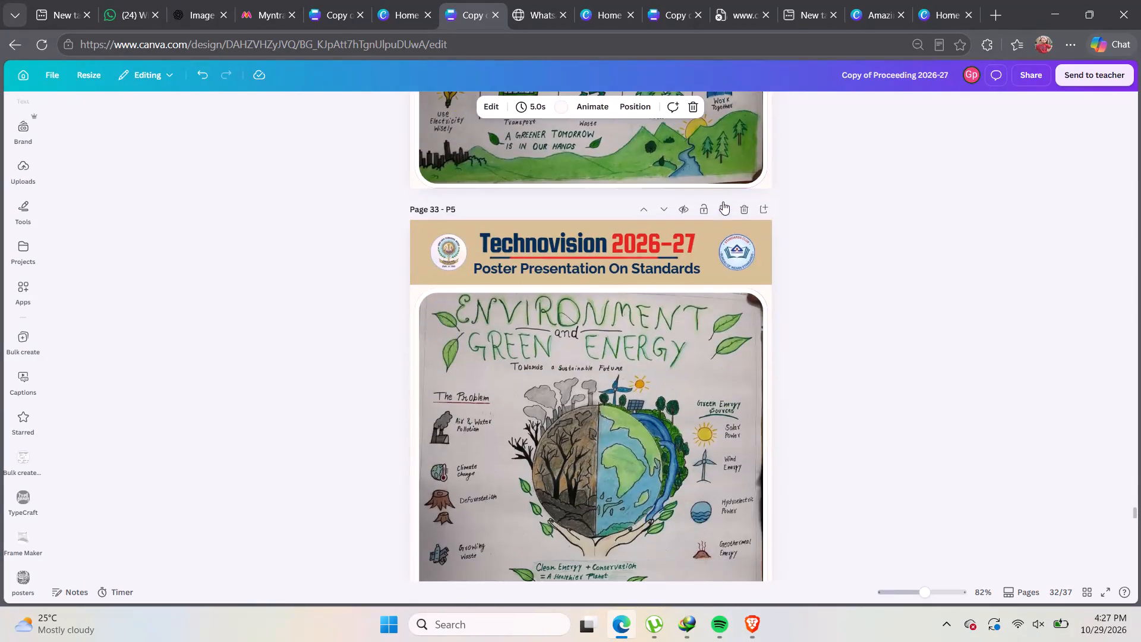
click(723, 202)
click(723, 202)
click(723, 202)
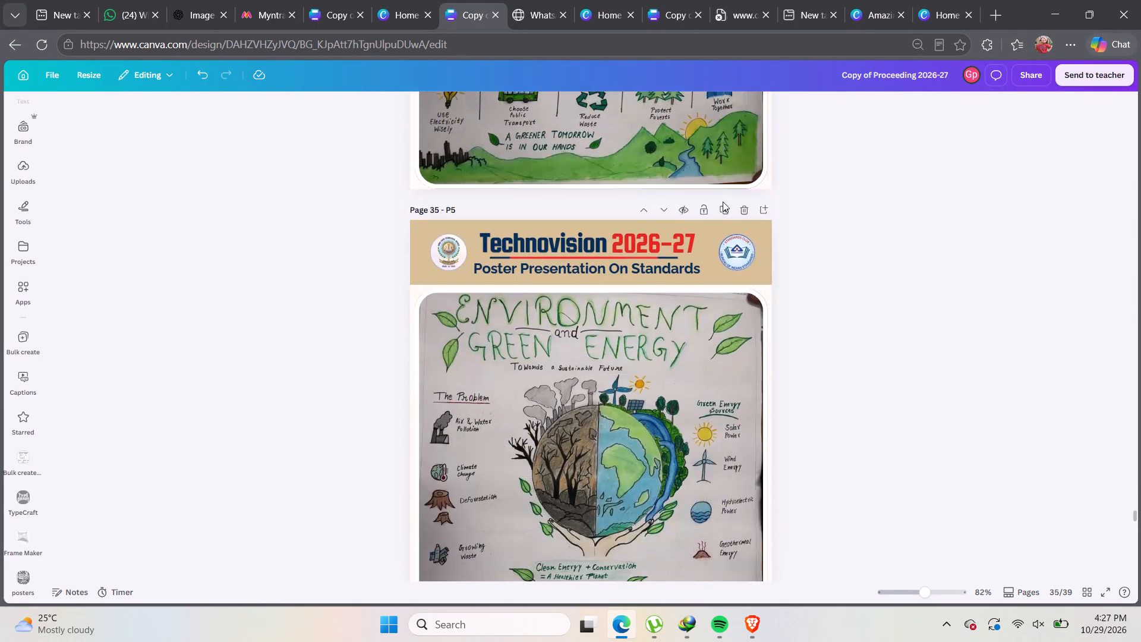
click(718, 208)
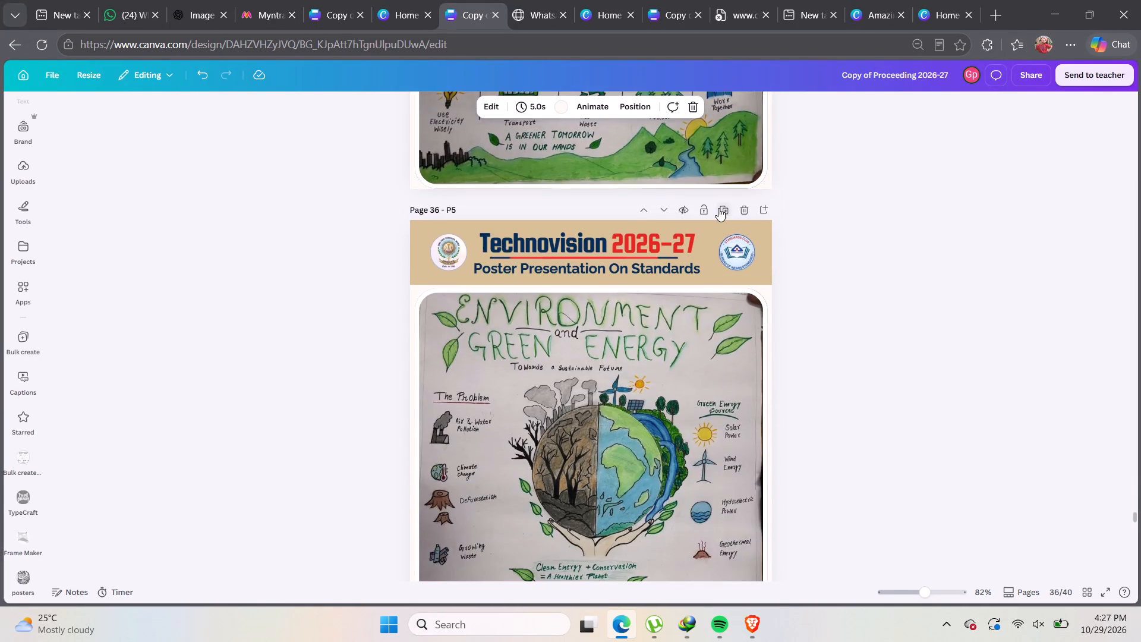
click(718, 208)
click(718, 208)
click(719, 208)
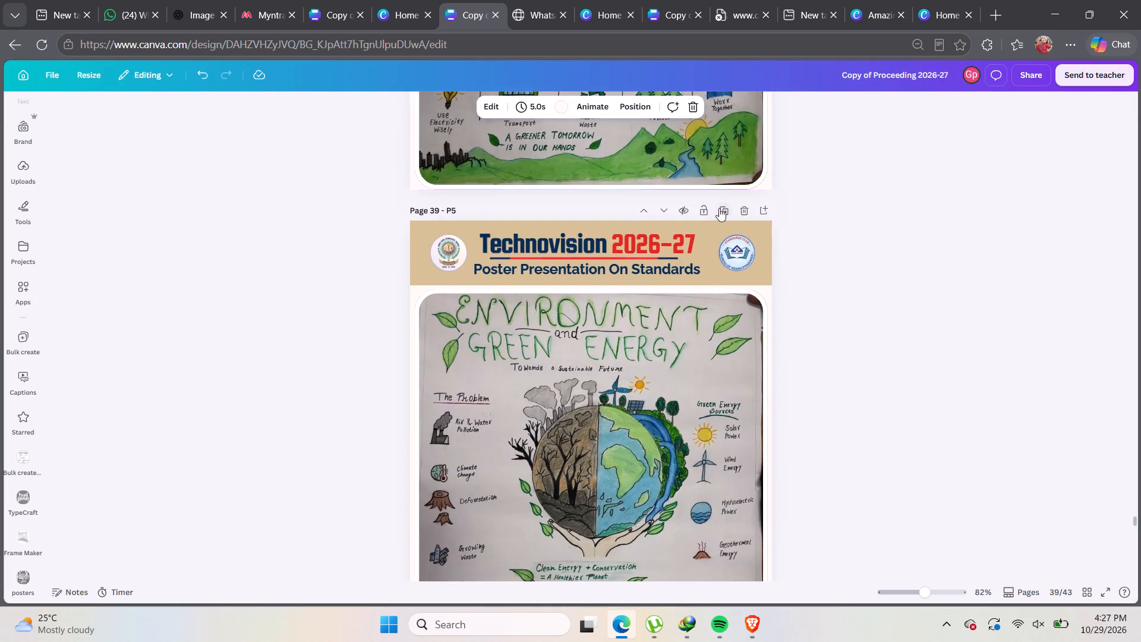
click(719, 208)
click(719, 208)
click(719, 208)
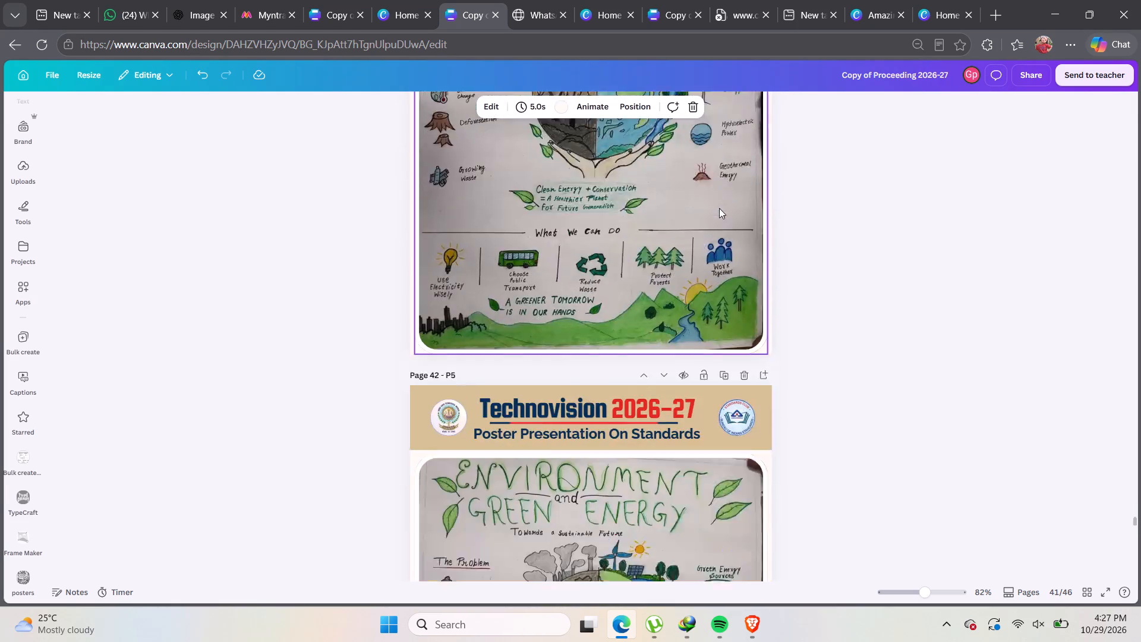
click(719, 208)
click(719, 208)
click(719, 208)
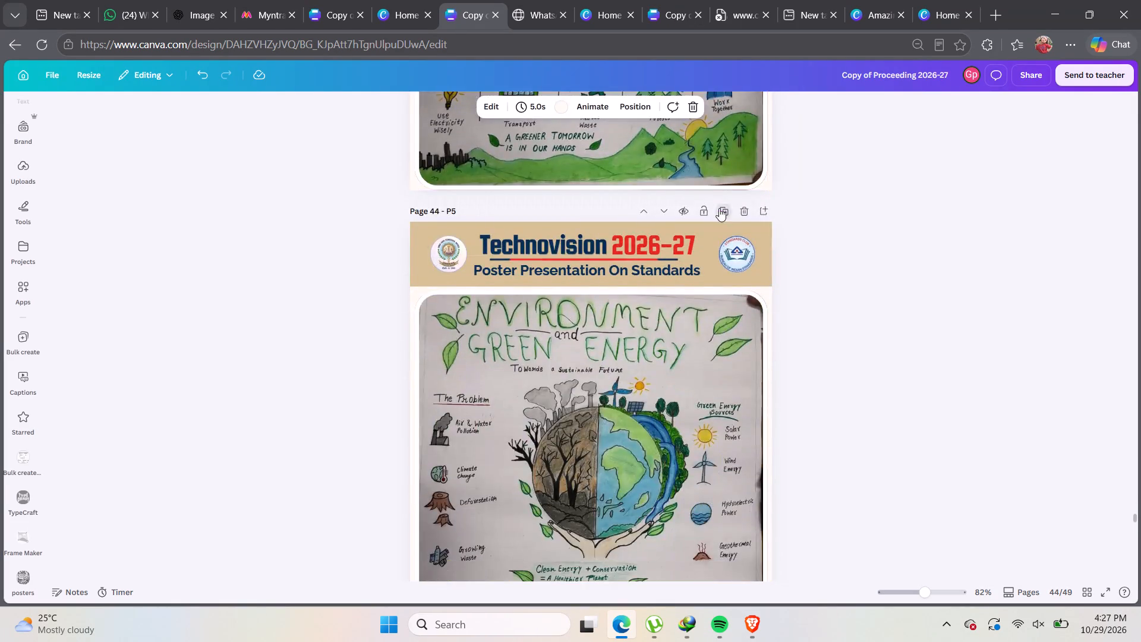
click(719, 208)
click(719, 208)
click(719, 208)
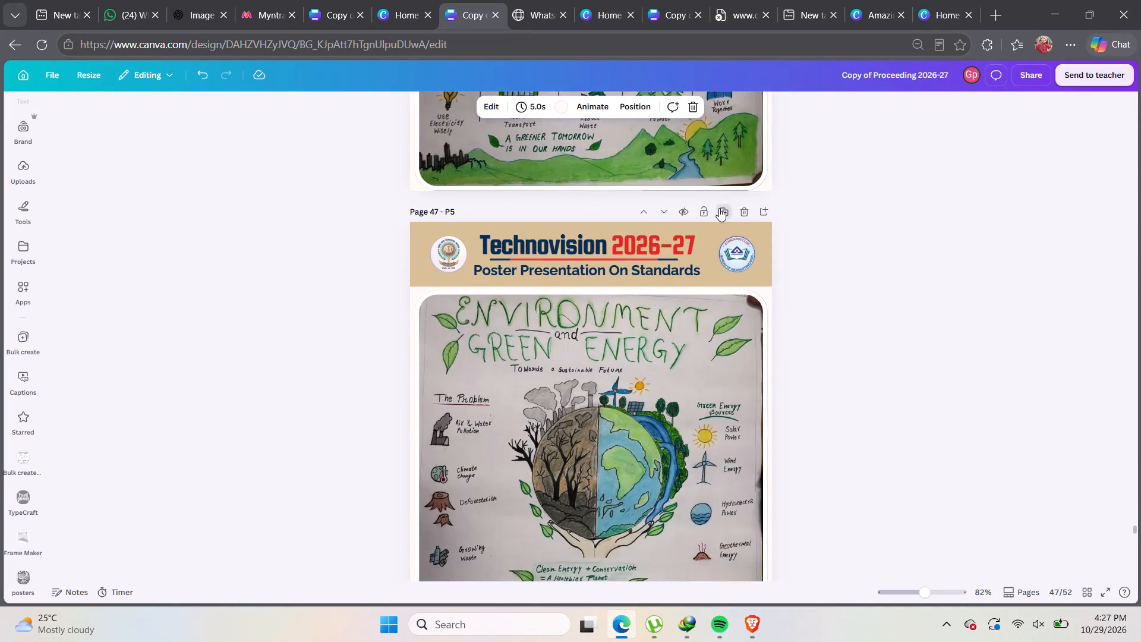
click(719, 208)
click(719, 208)
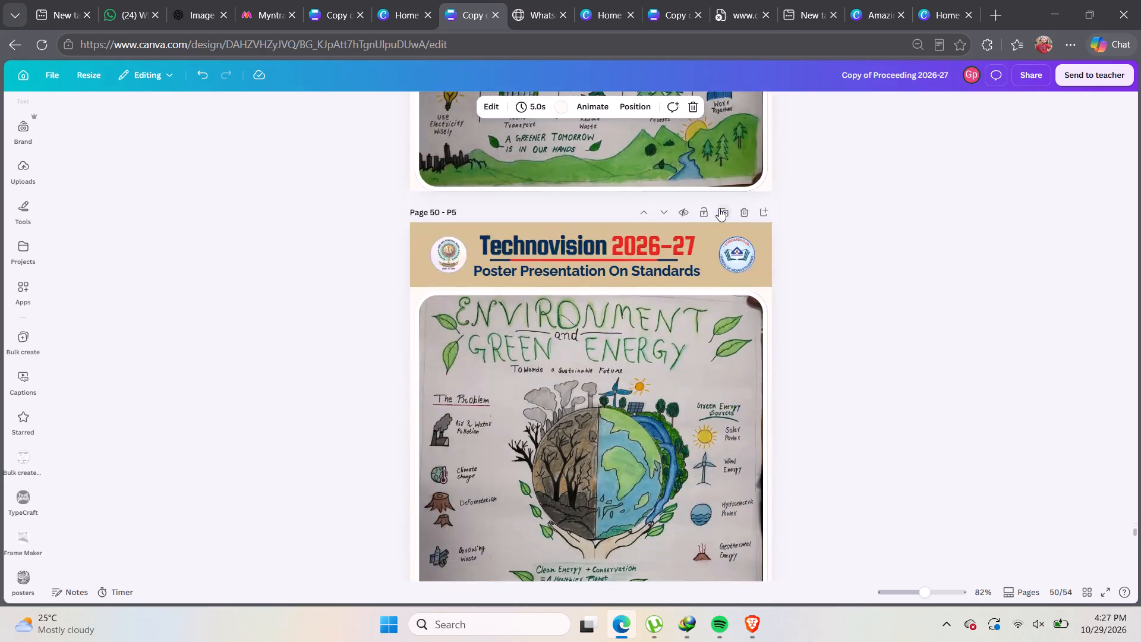
click(719, 208)
click(719, 208)
click(719, 208)
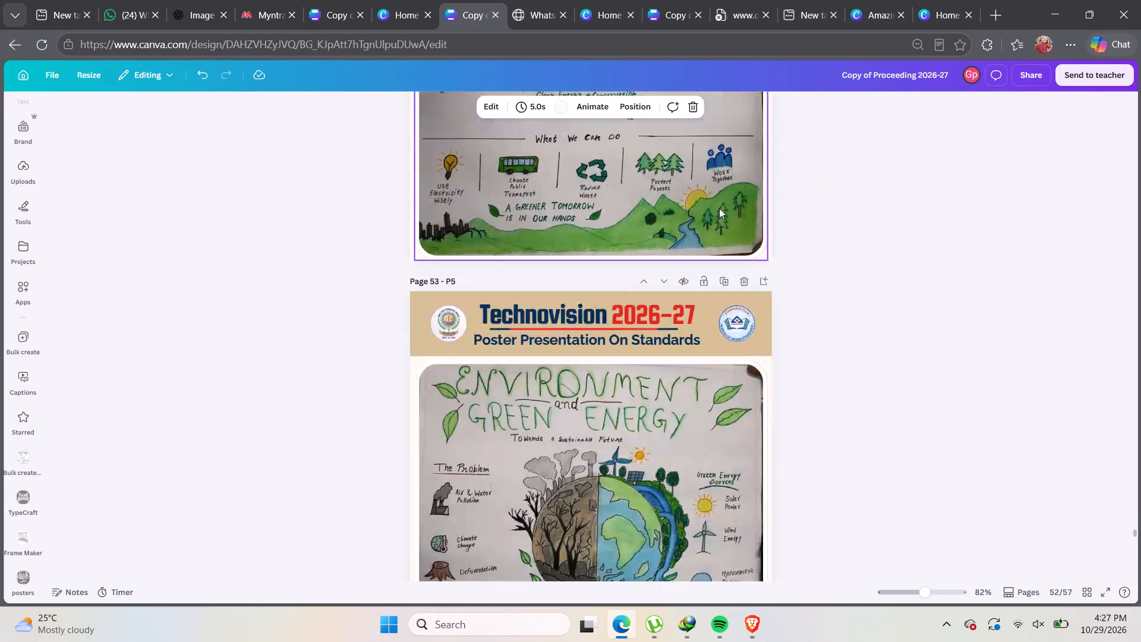
click(719, 208)
click(719, 208)
click(719, 208)
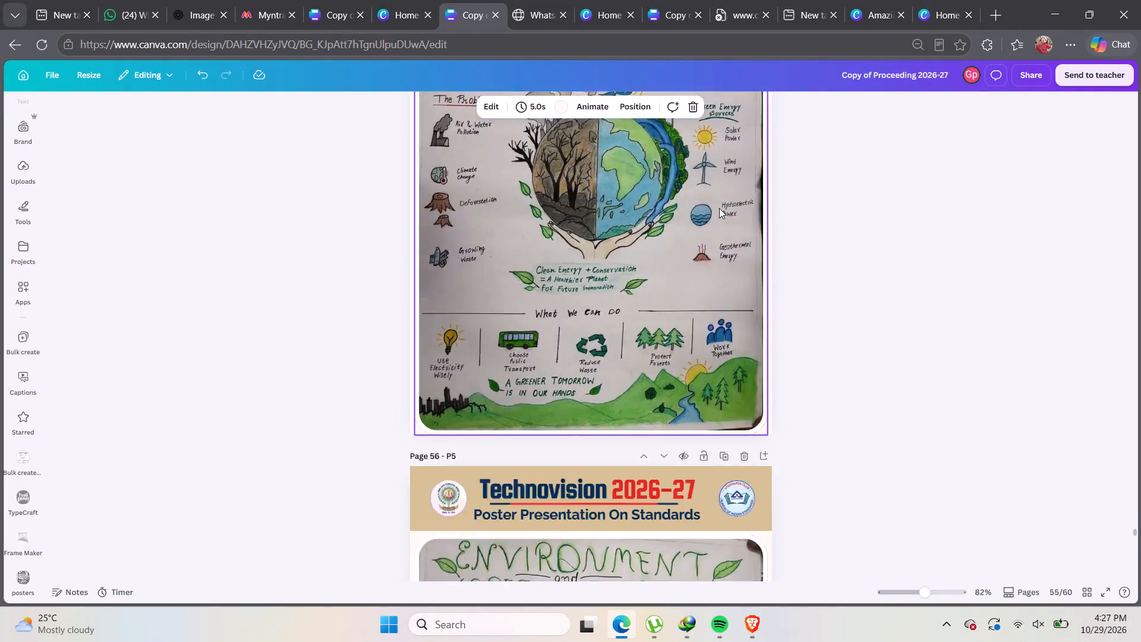
click(719, 208)
click(719, 208)
click(719, 208)
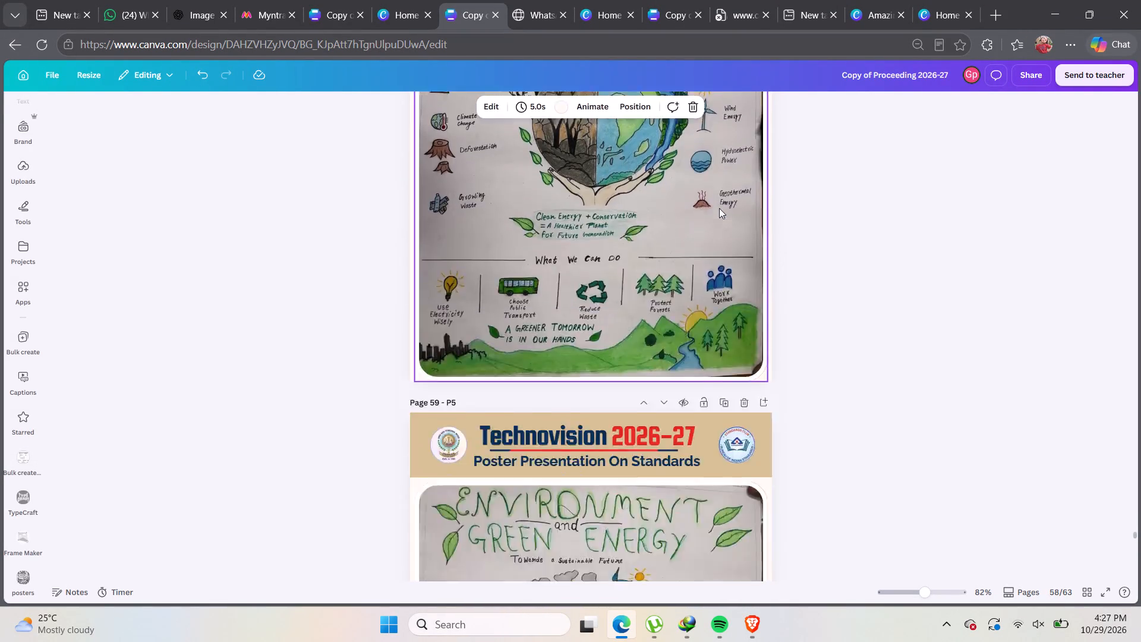
click(719, 208)
click(719, 208)
Replace the poster image on page 8 with the black "Lifeline Engineering" poster, the last photo in the uploaded posters folder.
scroll(719, 208, up, 20)
scroll(719, 208, up, 9)
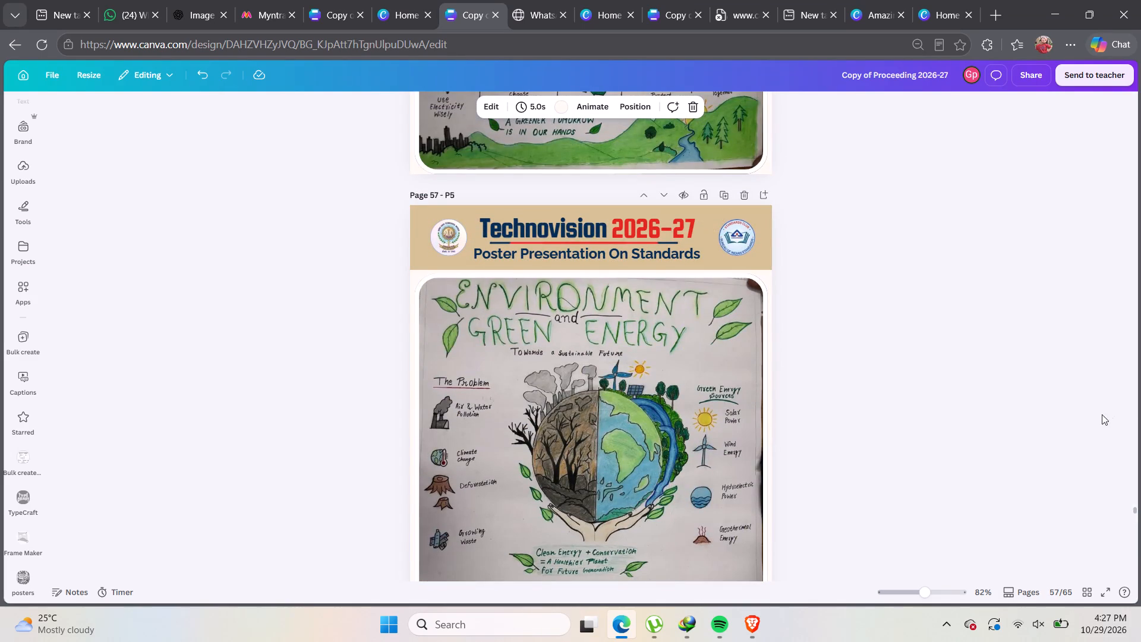
drag(1135, 509, 1085, 335)
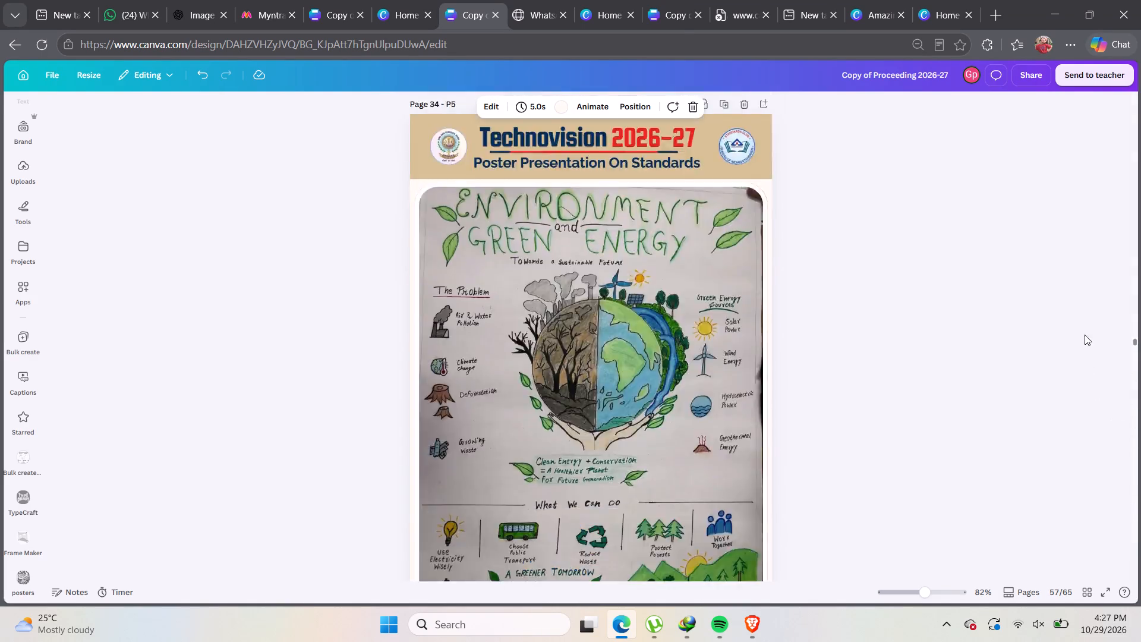
drag(1085, 335, 1071, 149)
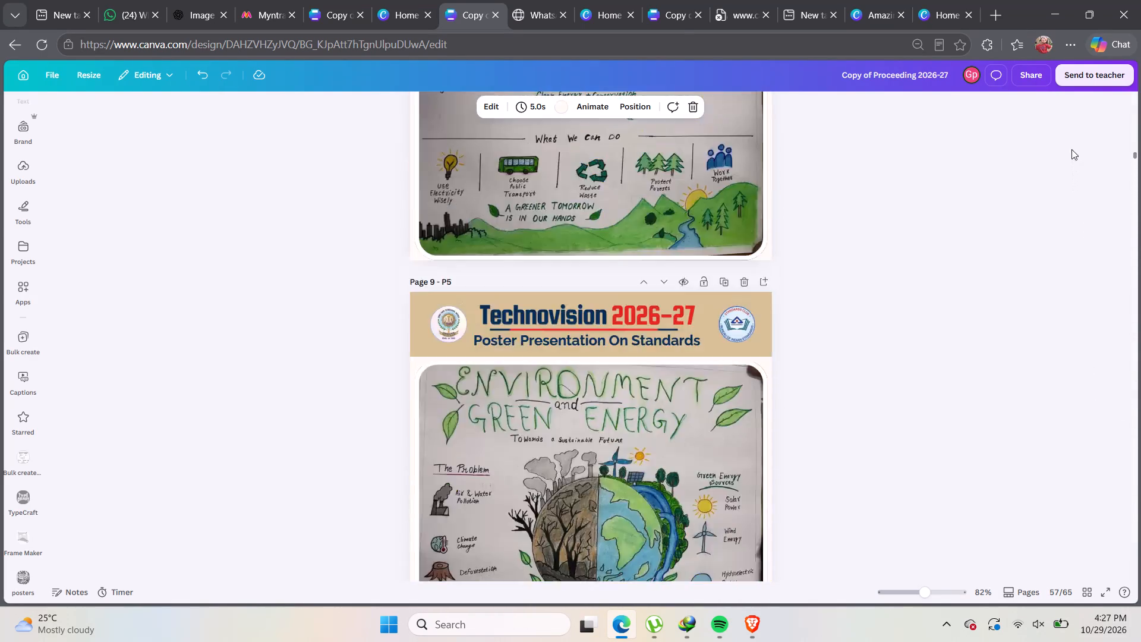
drag(1071, 149, 1071, 125)
scroll(878, 319, down, 7)
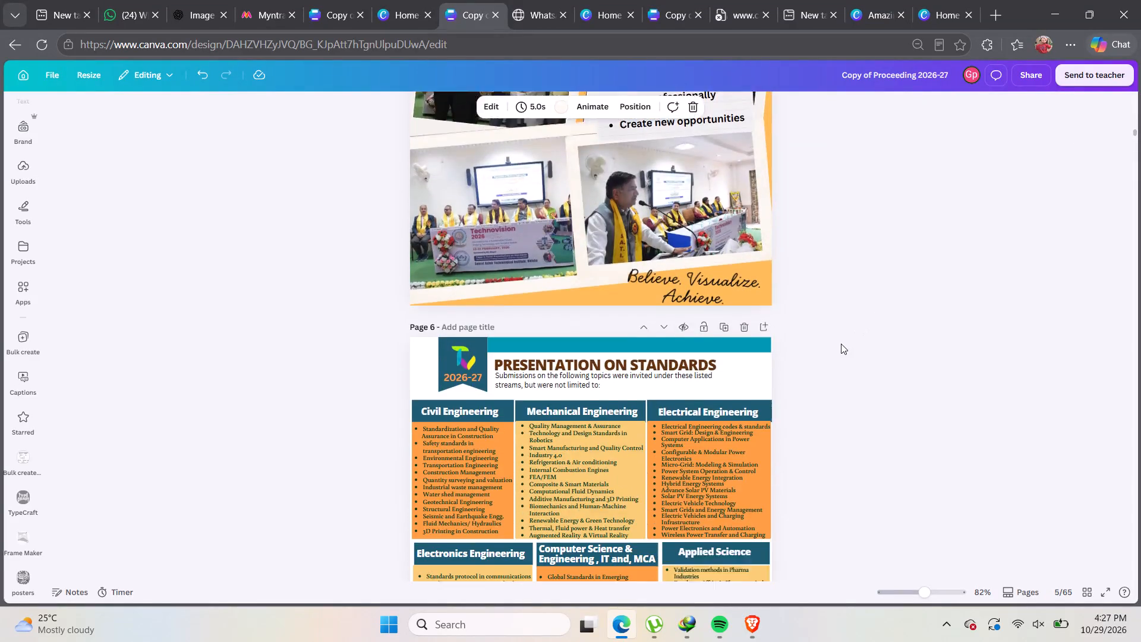
scroll(841, 344, down, 13)
scroll(778, 372, down, 2)
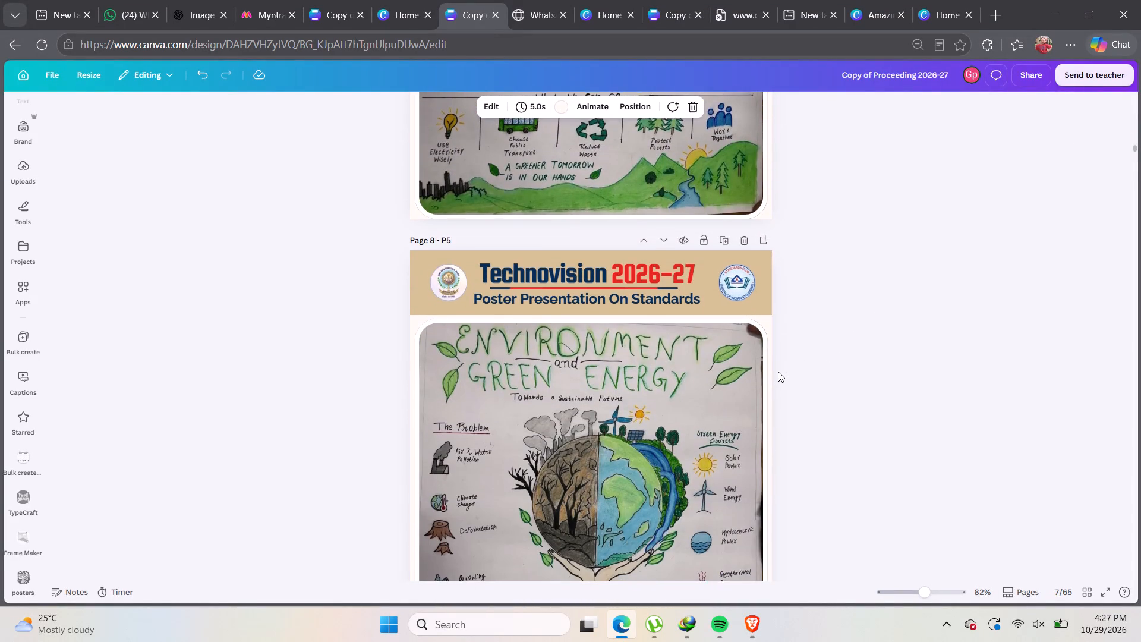
scroll(673, 420, down, 3)
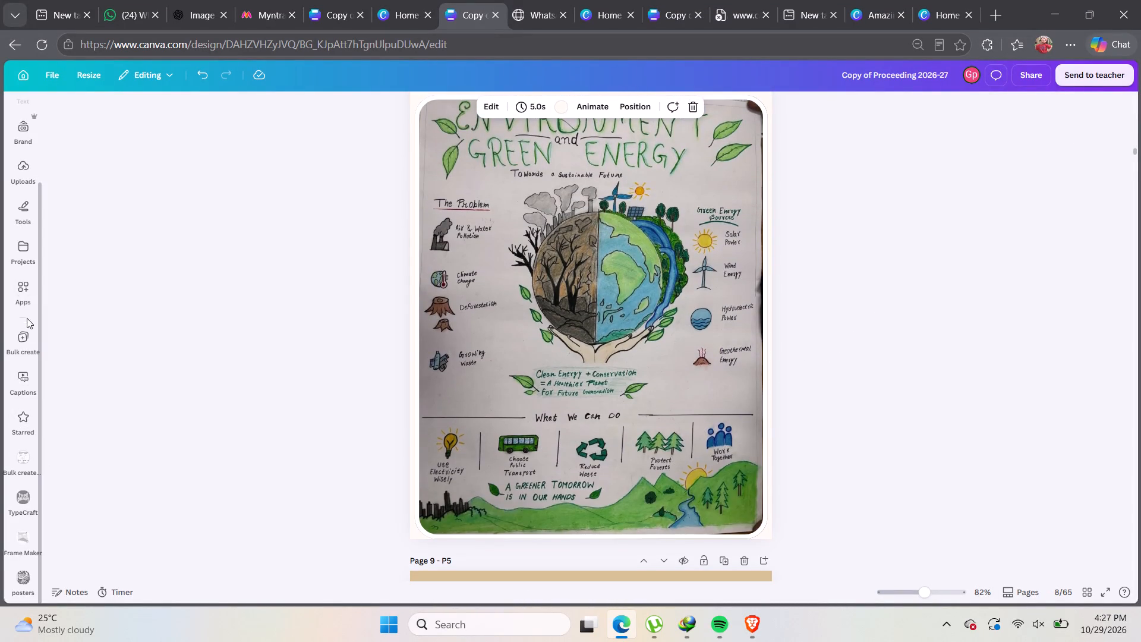
click(17, 176)
click(118, 273)
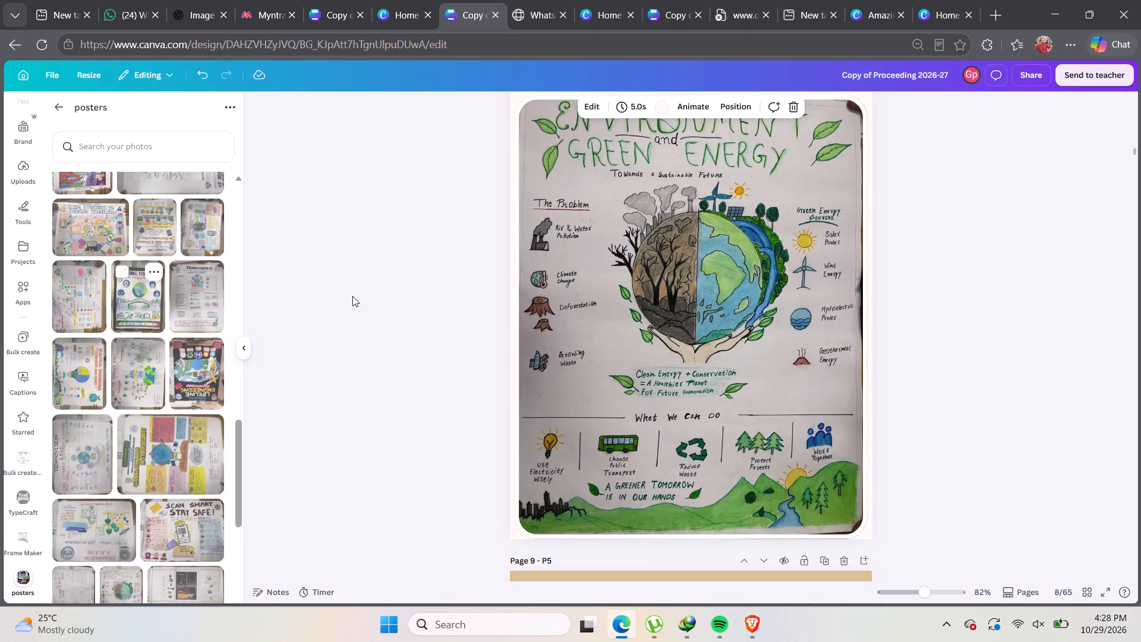
scroll(523, 346, down, 1)
scroll(525, 345, up, 9)
scroll(527, 310, down, 2)
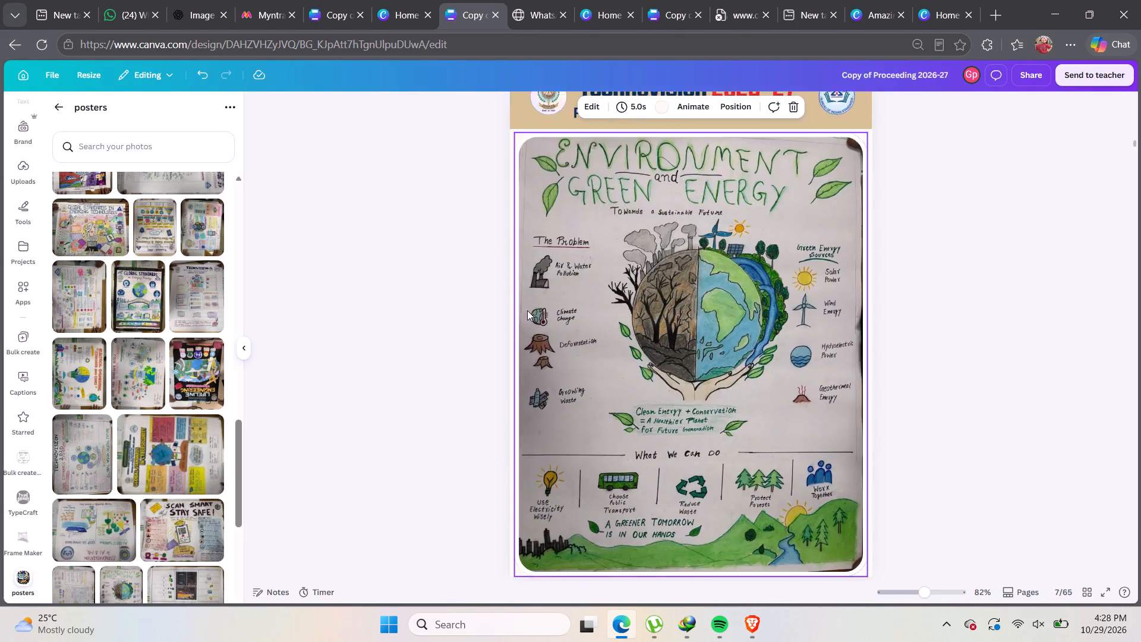
scroll(527, 310, down, 2)
scroll(161, 347, down, 12)
scroll(166, 350, up, 2)
scroll(166, 350, down, 2)
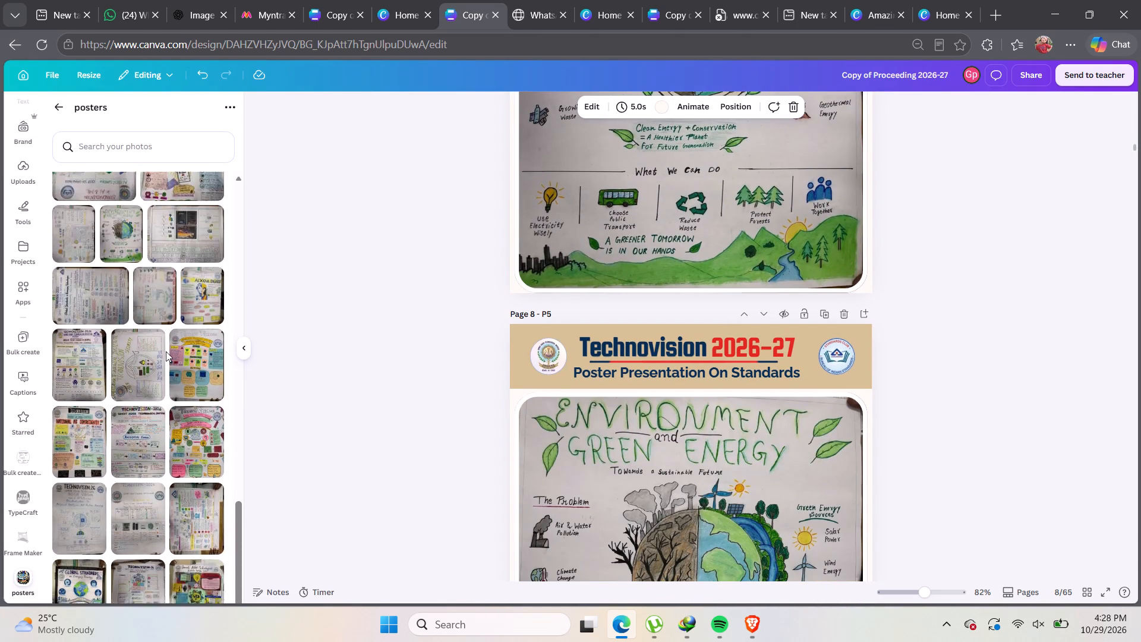
scroll(166, 351, down, 3)
drag(76, 571, 563, 521)
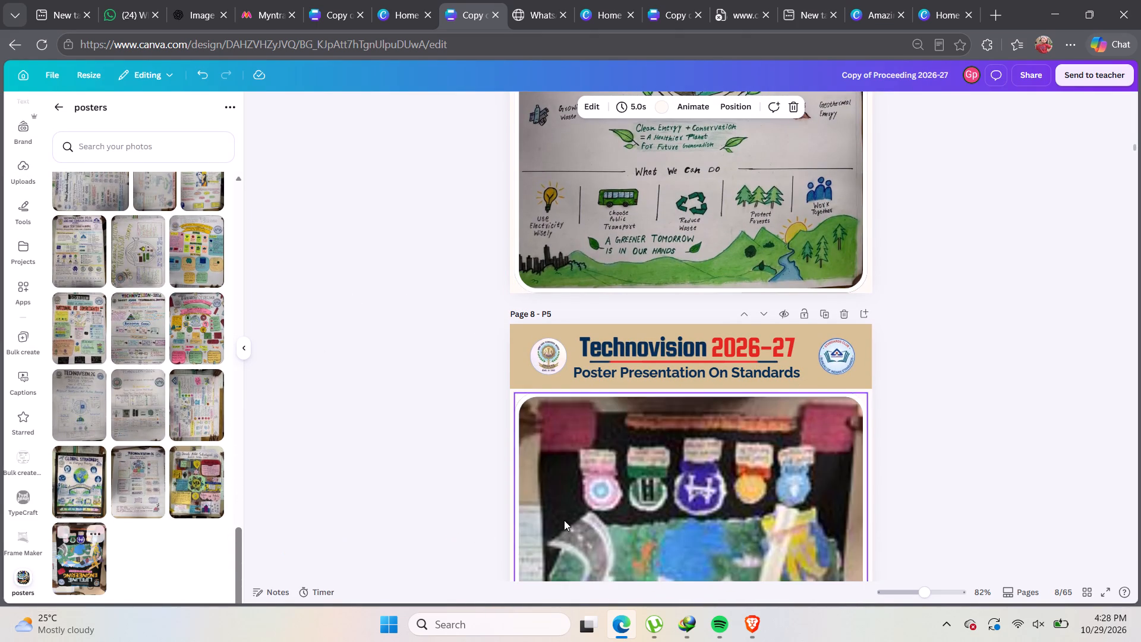
Replace the poster image on page 9 with the colourful "Web 3" blockchain poster from the posters folder.
scroll(515, 436, down, 8)
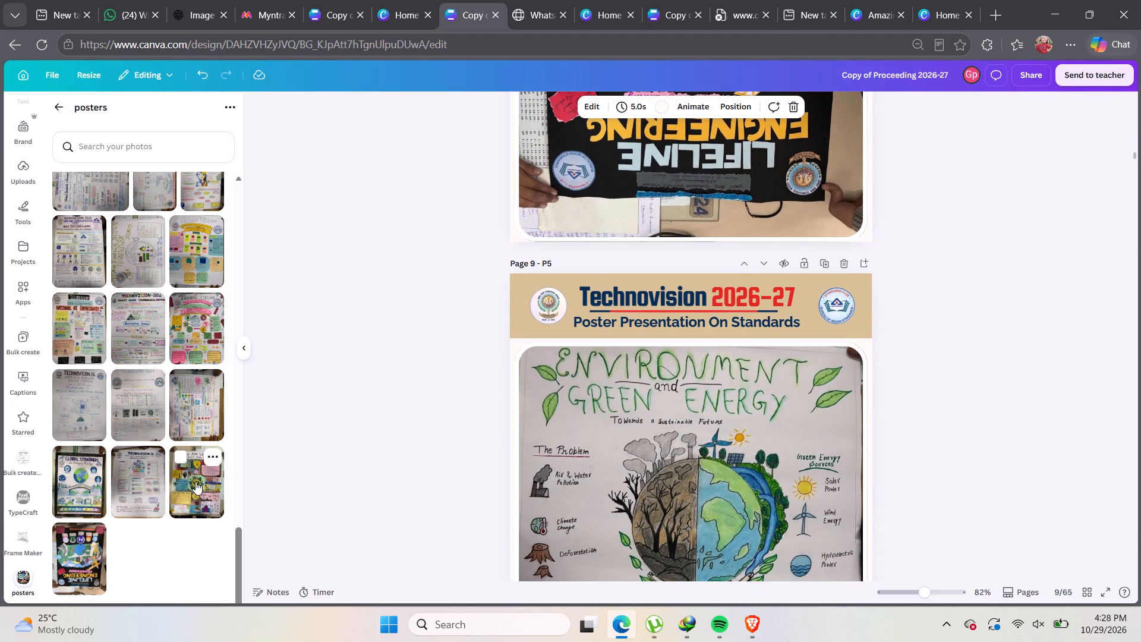
drag(196, 481, 566, 484)
scroll(527, 481, down, 5)
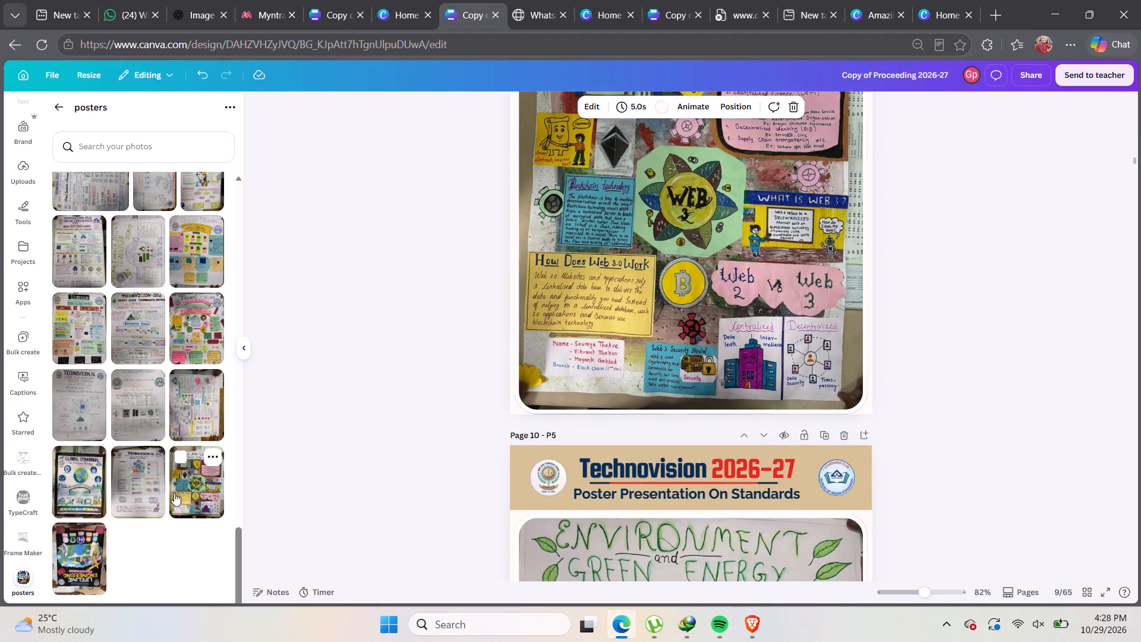
Replace the poster image on page 10 with the white "Technovision" poster that precedes the Web 3 poster in the posters folder.
scroll(191, 491, down, 6)
drag(139, 489, 590, 427)
Replace the poster image on page 11 with the "Global Standards" poster with the large globe from the posters folder.
scroll(572, 429, down, 7)
drag(77, 476, 445, 421)
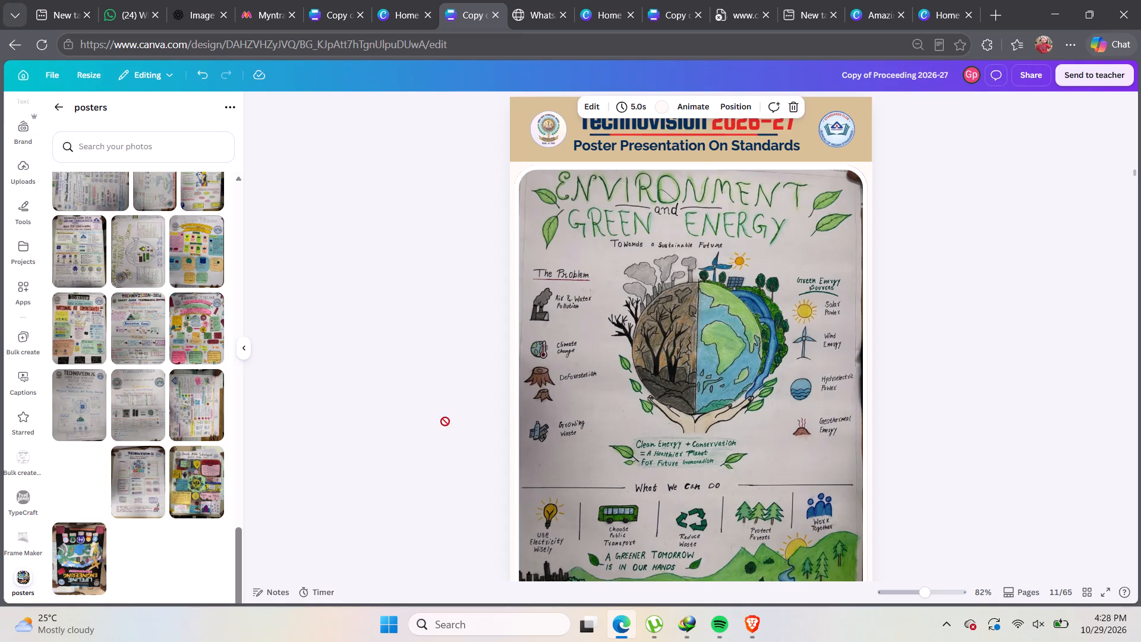
drag(445, 421, 598, 400)
Replace the poster image on page 12 with the sideways "Responsible Use of Generative AI in Education" poster.
scroll(597, 400, down, 6)
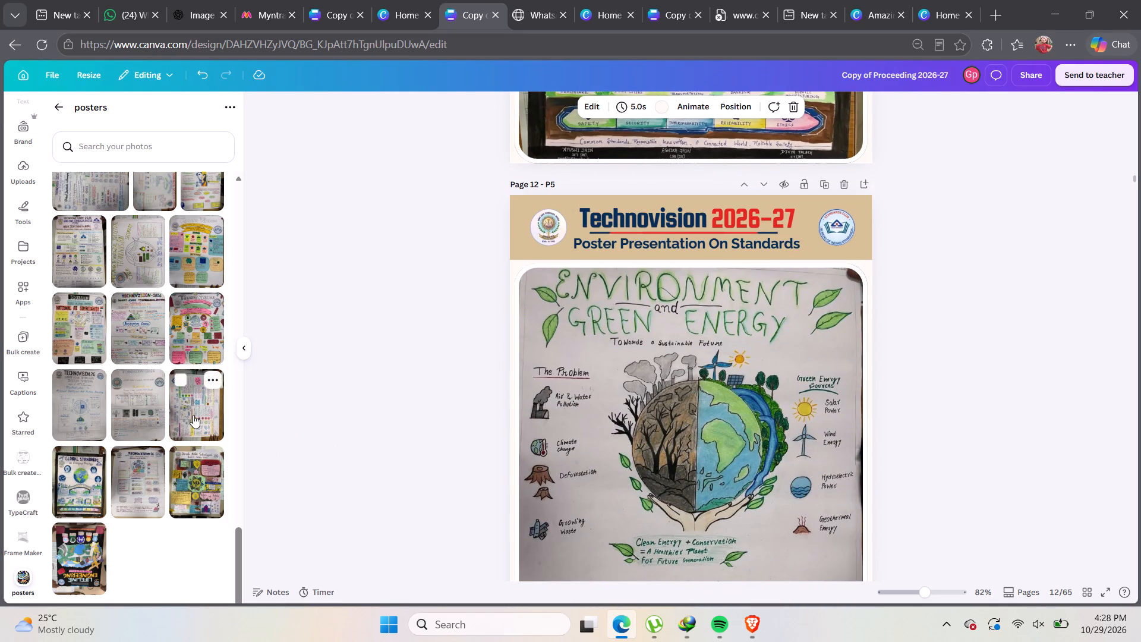
drag(194, 414, 620, 410)
Replace the poster image on page 13 with the pale grey poster preceding the generative AI in education poster in the folder.
scroll(575, 353, down, 5)
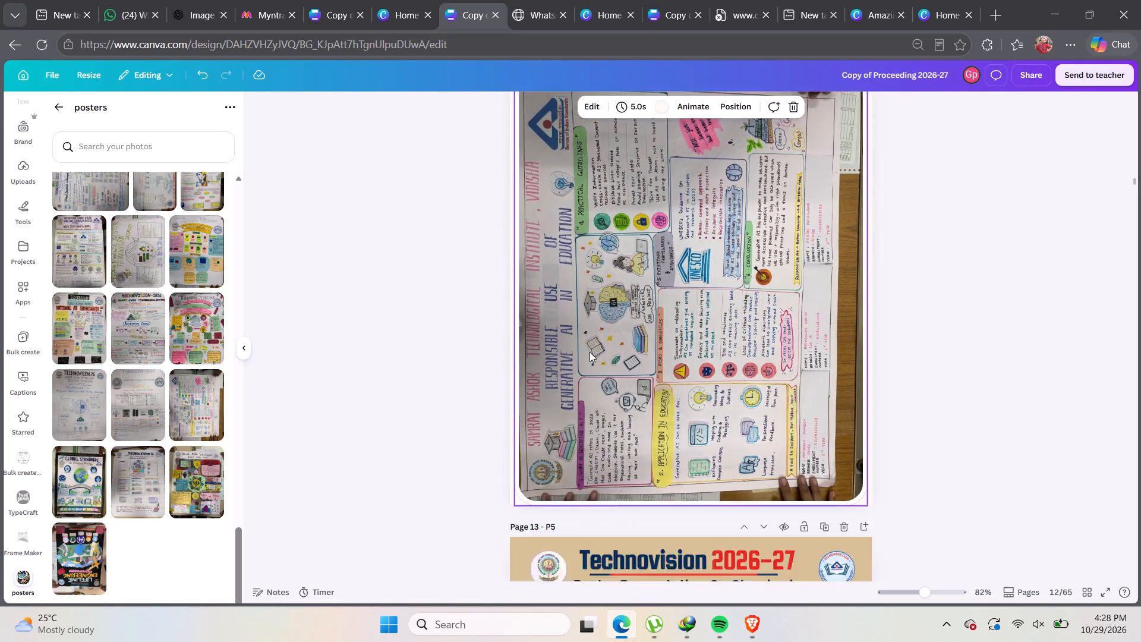
scroll(348, 408, down, 3)
drag(141, 410, 570, 390)
Replace the poster image on page 14 with the pale "Technovision" pencil poster, the first photo in the row of the generative AI poster.
scroll(398, 410, down, 7)
drag(66, 429, 344, 395)
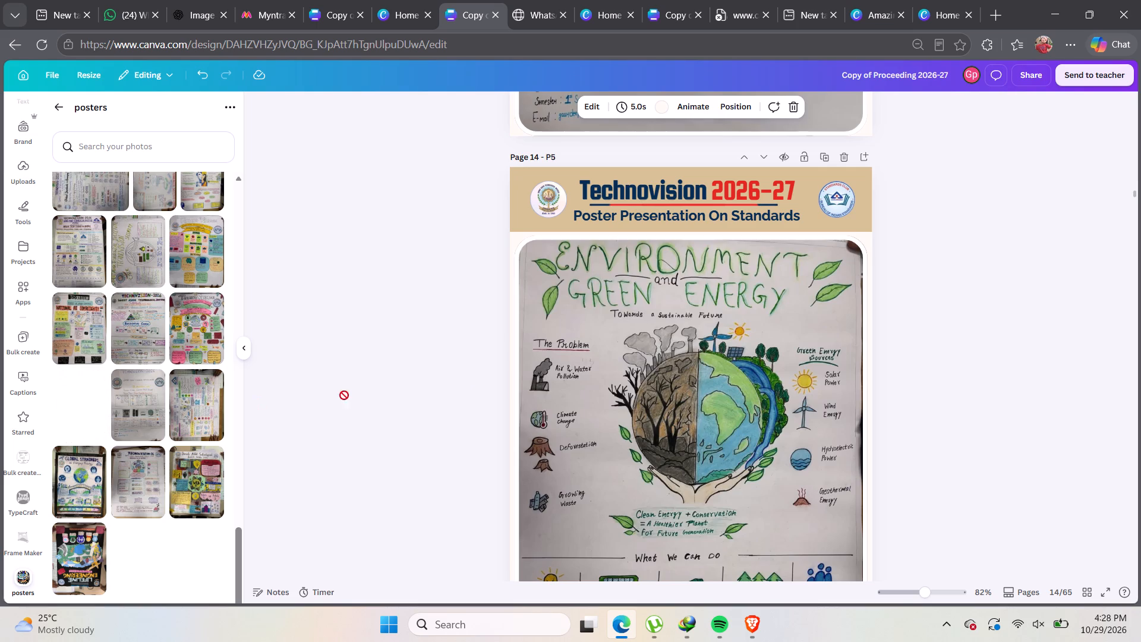
drag(344, 395, 614, 385)
Replace the poster image on page 15 with the pink, yellow and green poster that follows the blockchain poster in the folder.
scroll(592, 385, down, 6)
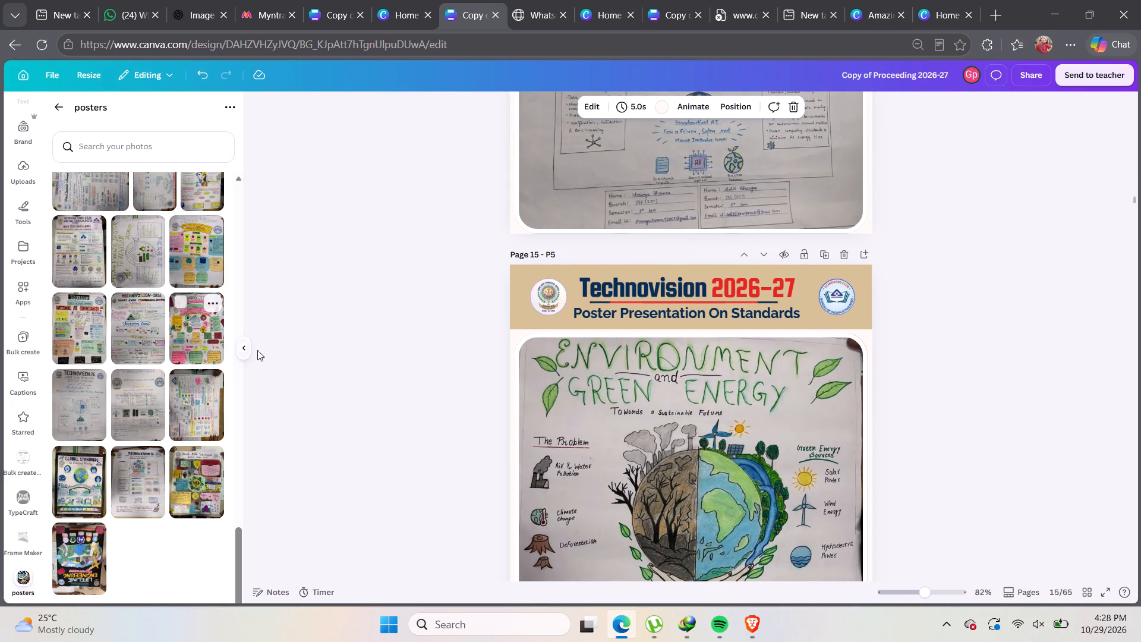
scroll(259, 350, down, 5)
drag(179, 333, 559, 315)
Replace the poster image on page 17 with the "Blockchain Chain" poster from the posters folder.
scroll(549, 316, down, 5)
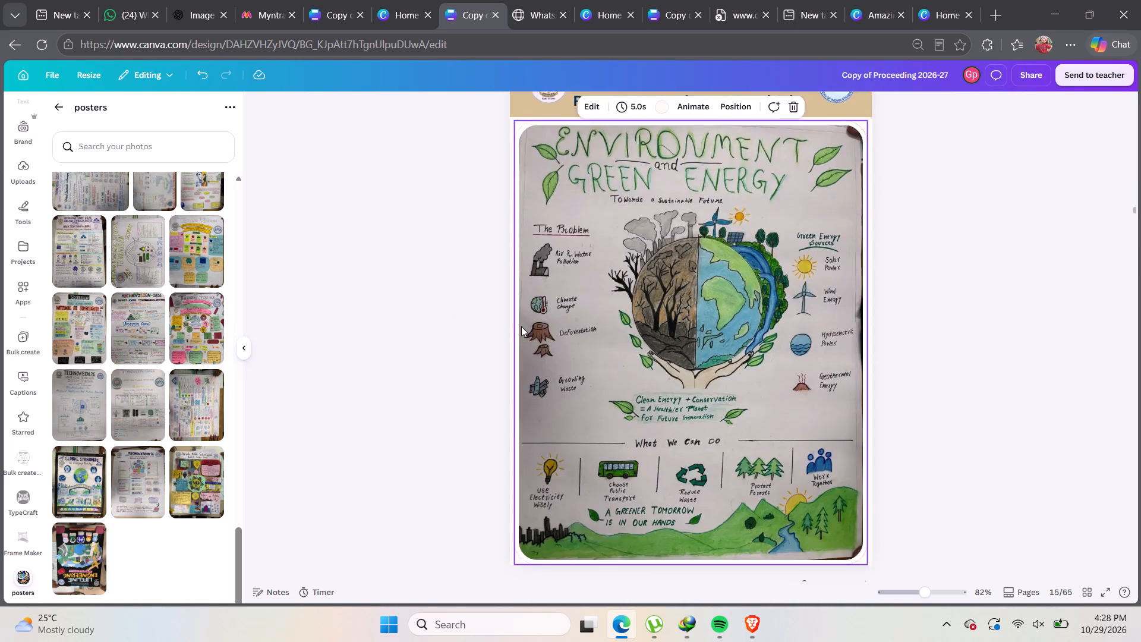
scroll(521, 326, down, 2)
drag(130, 339, 543, 500)
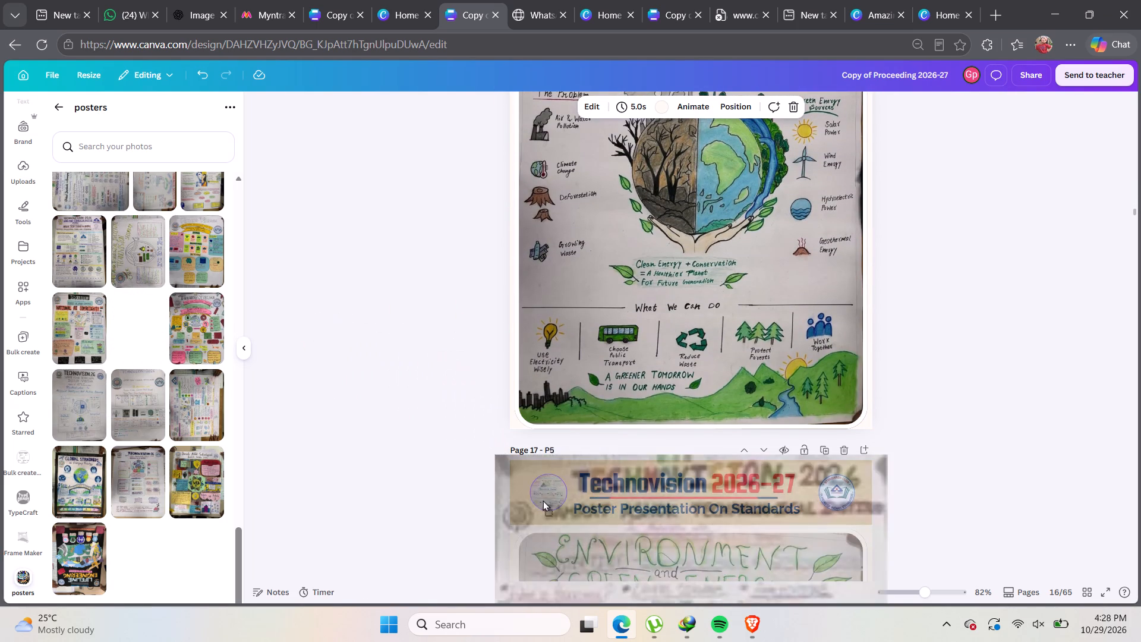
drag(543, 500, 559, 546)
Replace the poster image on page 18 with the "National AI Sovereignty" poster from the posters folder.
scroll(565, 511, down, 7)
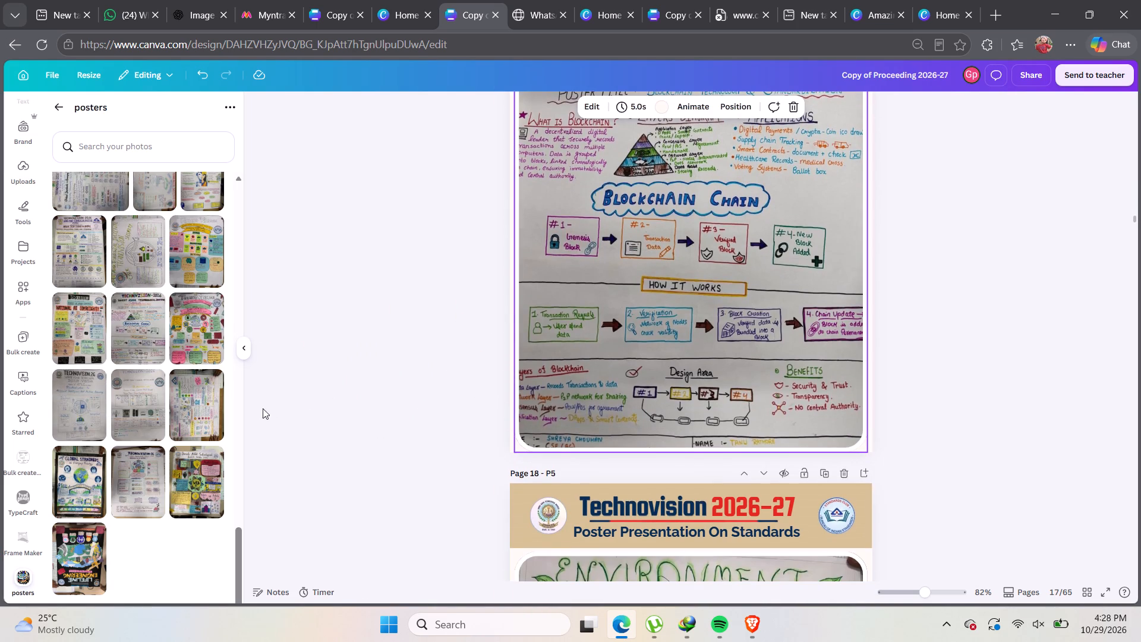
scroll(623, 373, down, 5)
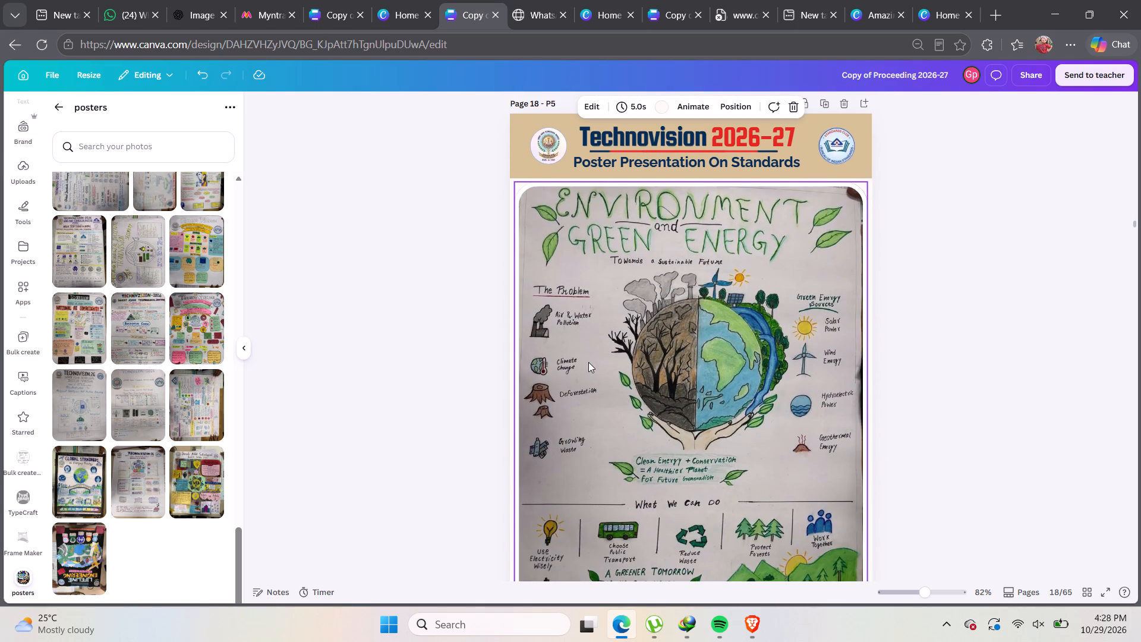
scroll(588, 362, up, 5)
scroll(588, 362, down, 1)
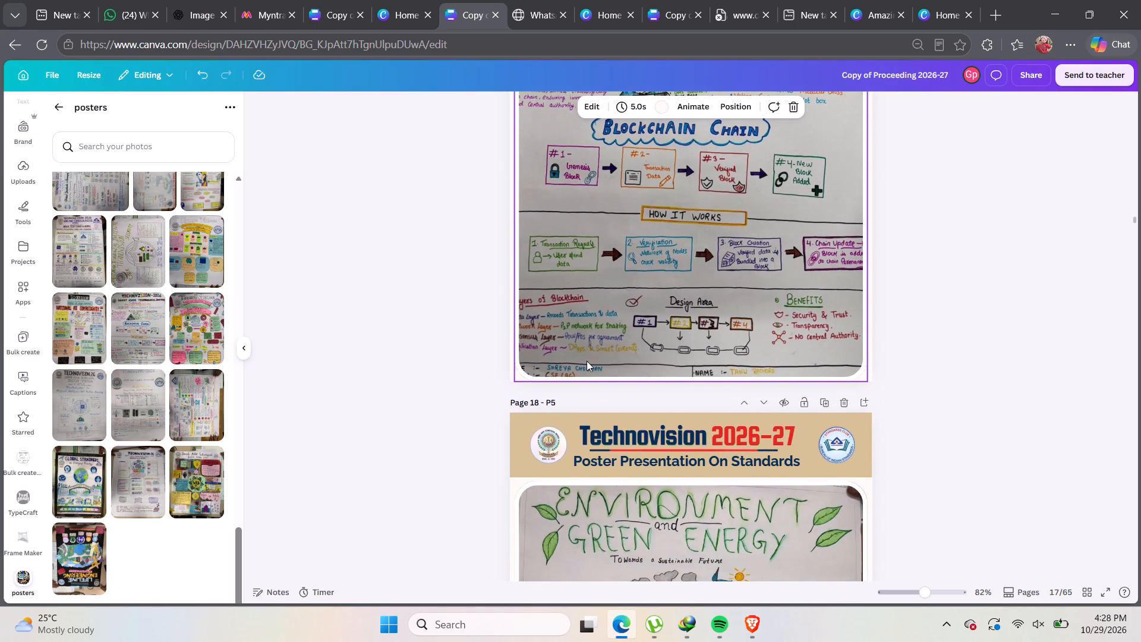
scroll(587, 361, down, 4)
drag(62, 331, 543, 331)
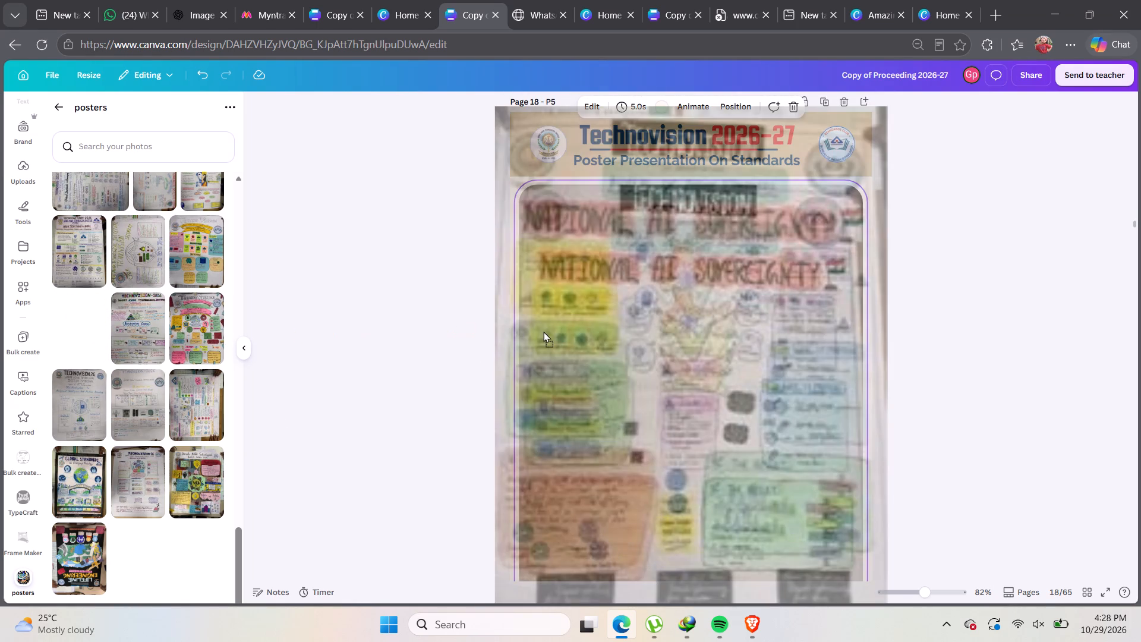
drag(543, 331, 545, 332)
Replace the poster image on page 19 with the yellow, pink and blue card poster preceding the "National AI Sovereignty" poster in the folder.
scroll(544, 329, down, 7)
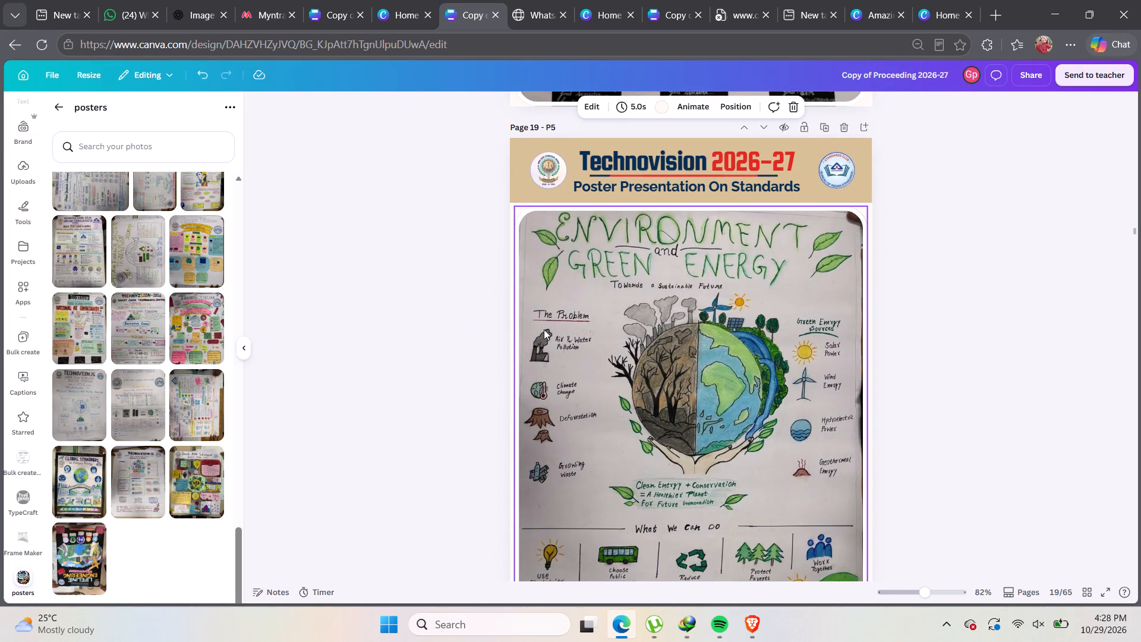
scroll(535, 323, down, 3)
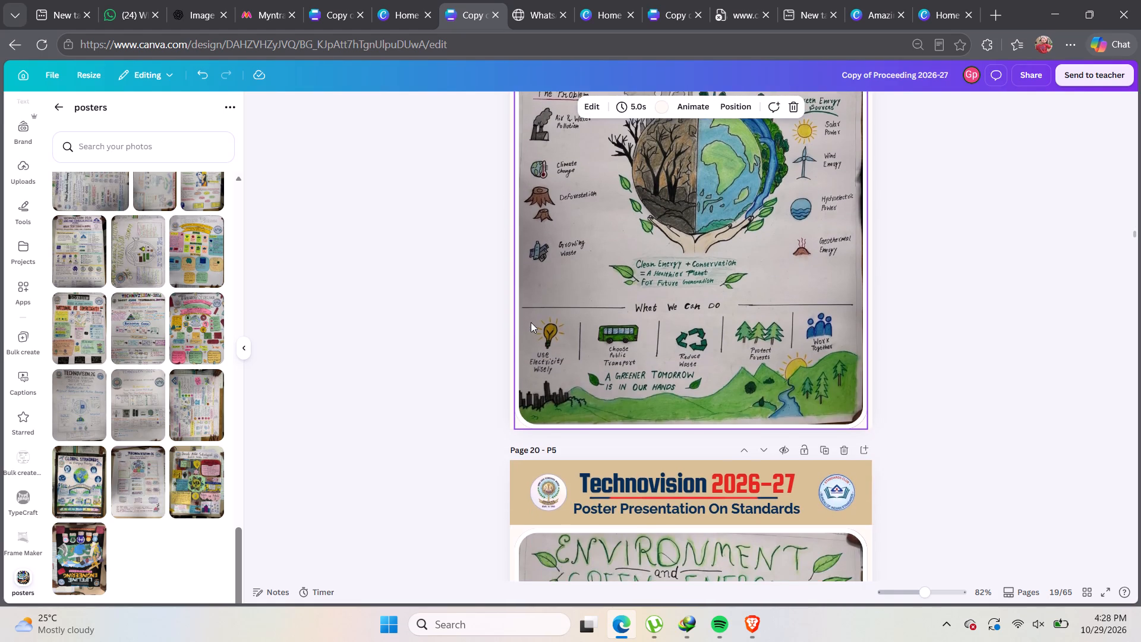
drag(202, 251, 605, 243)
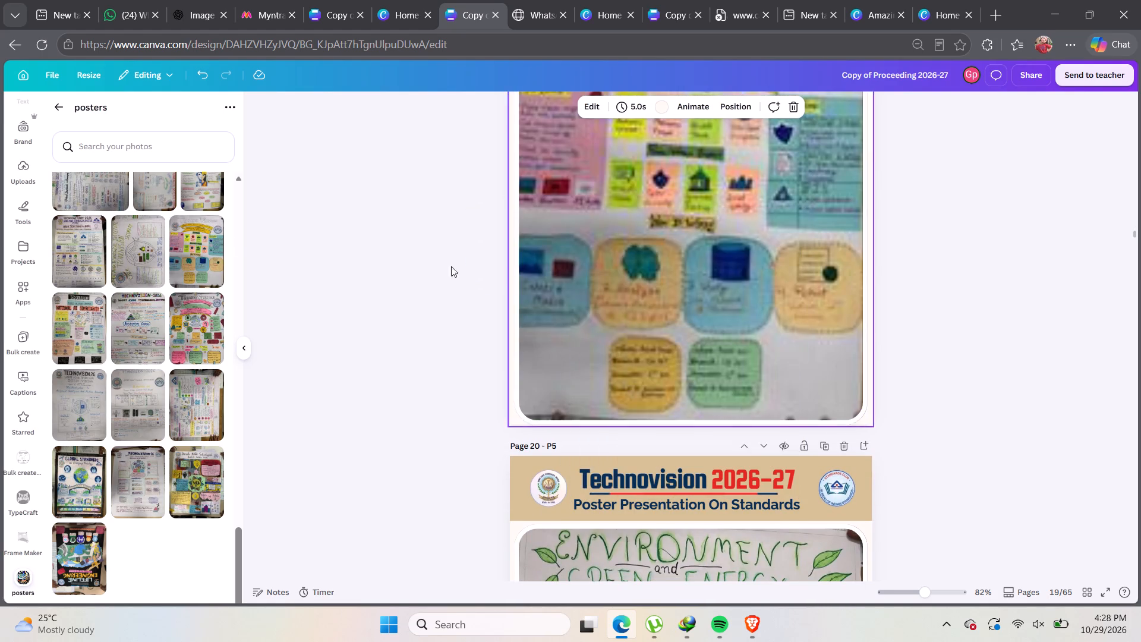
Replace the poster image on page 20 with the sideways white poster with a circular diagram, just before the yellow and blue card poster.
scroll(487, 300, down, 5)
scroll(466, 284, up, 1)
drag(150, 262, 469, 322)
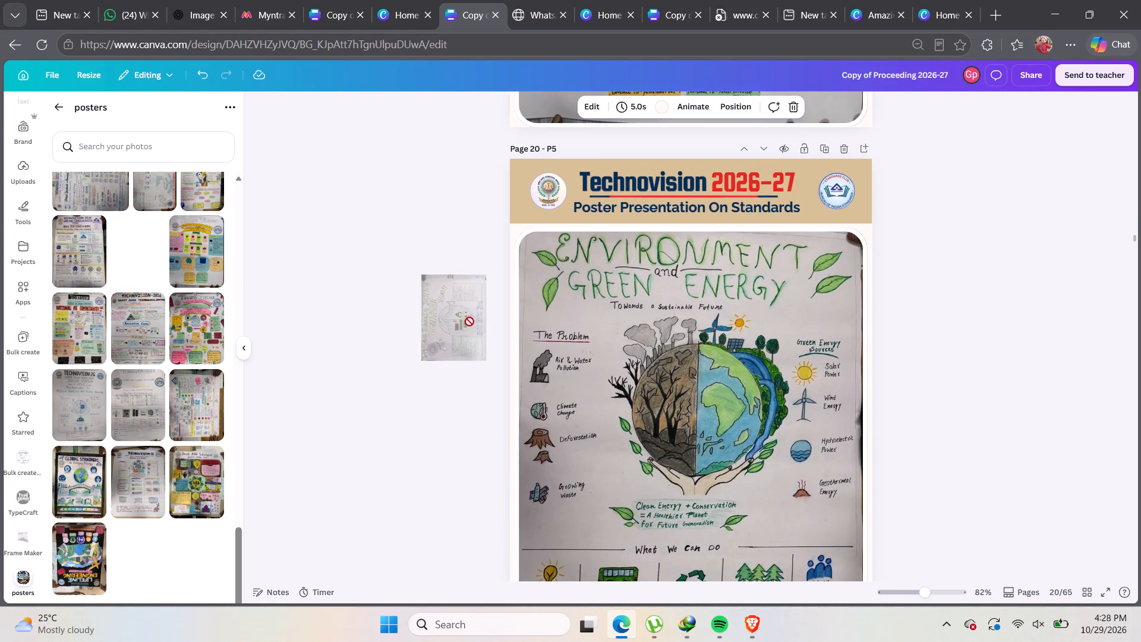
drag(469, 322, 550, 339)
Replace the poster image on page 21 with the white purple-titled poster preceding the circular-diagram poster in the folder.
scroll(547, 339, down, 7)
drag(56, 233, 66, 240)
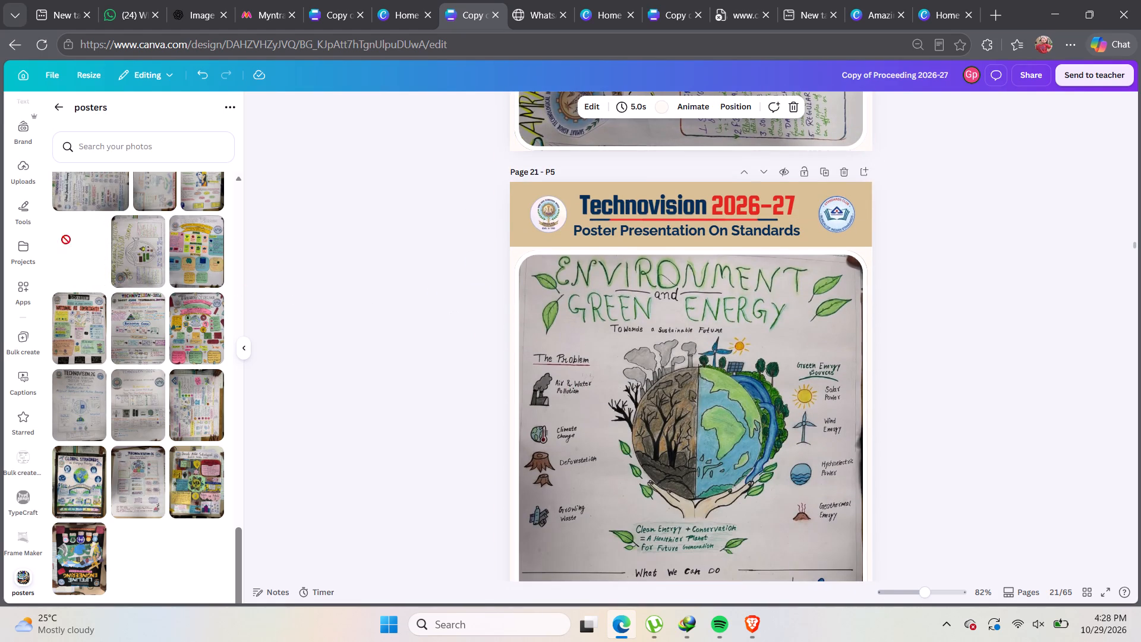
drag(66, 240, 541, 322)
Replace the poster image on page 22 with the yellow "AI X Civil Engineer" poster from the posters folder.
scroll(532, 320, down, 7)
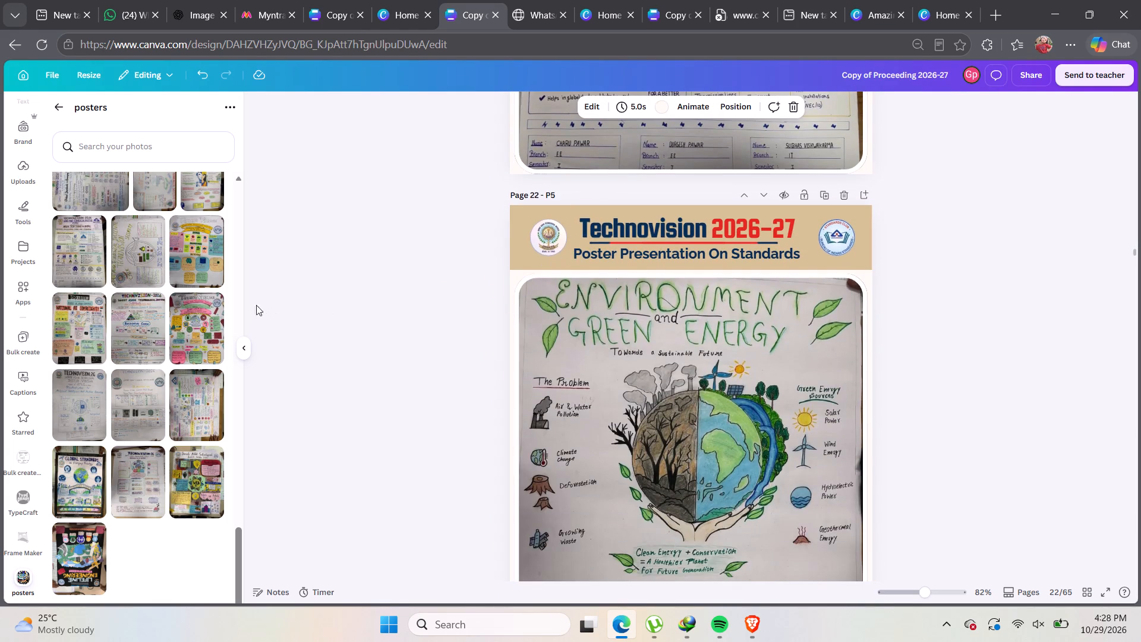
scroll(242, 304, down, 1)
scroll(242, 304, up, 2)
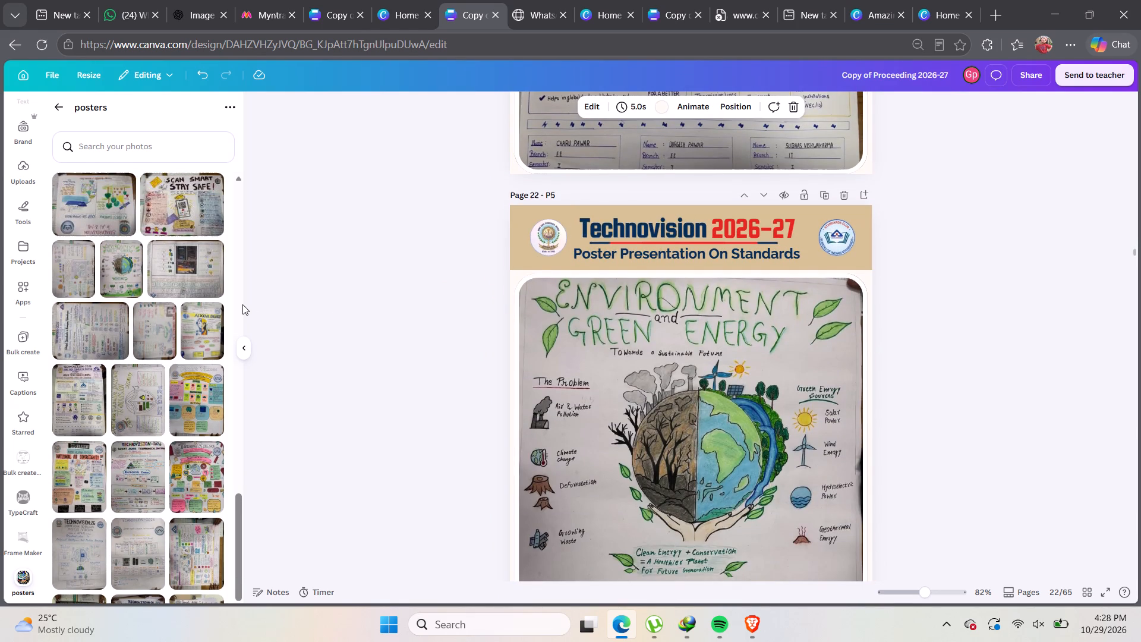
drag(189, 327, 538, 372)
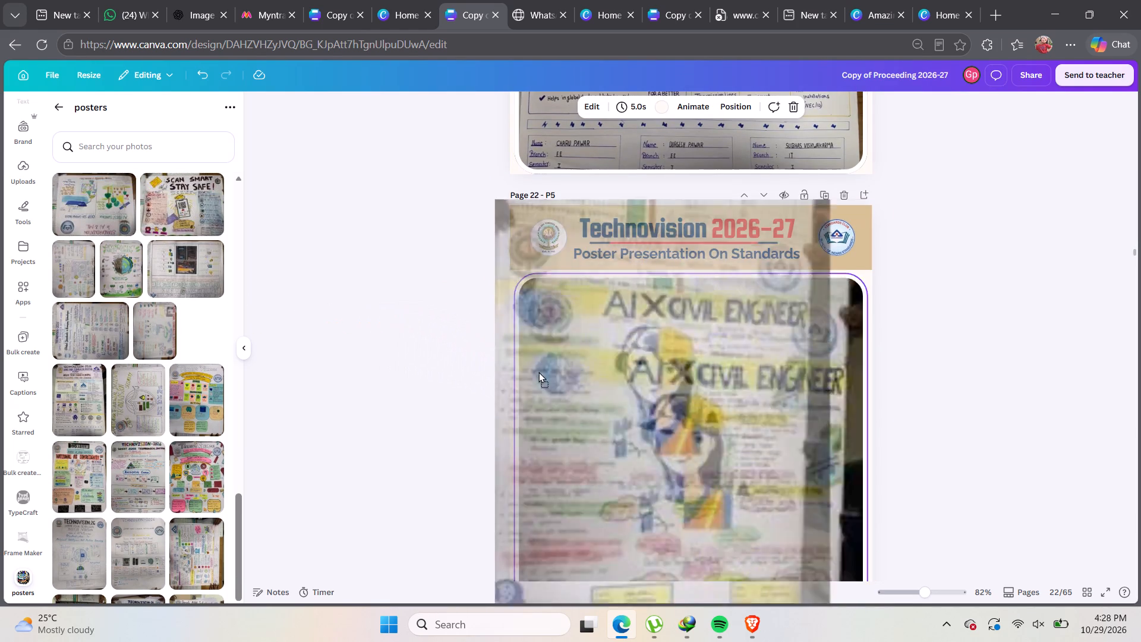
drag(538, 372, 540, 372)
Replace the poster image on page 23 with the sideways manufacturing and quality control poster preceding the "AI X Civil Engineer" poster.
scroll(525, 367, down, 6)
drag(148, 341, 157, 341)
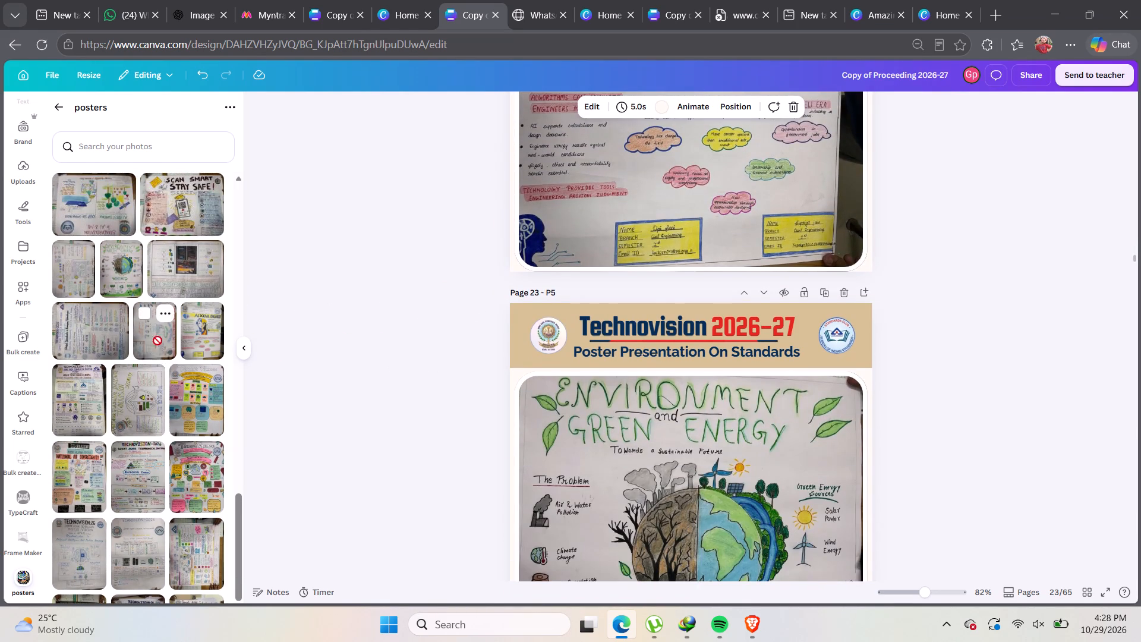
drag(157, 341, 528, 442)
Replace the poster image on page 24 with the sideways emerging technologies poster listing ISO and ITU key standards.
scroll(518, 438, down, 9)
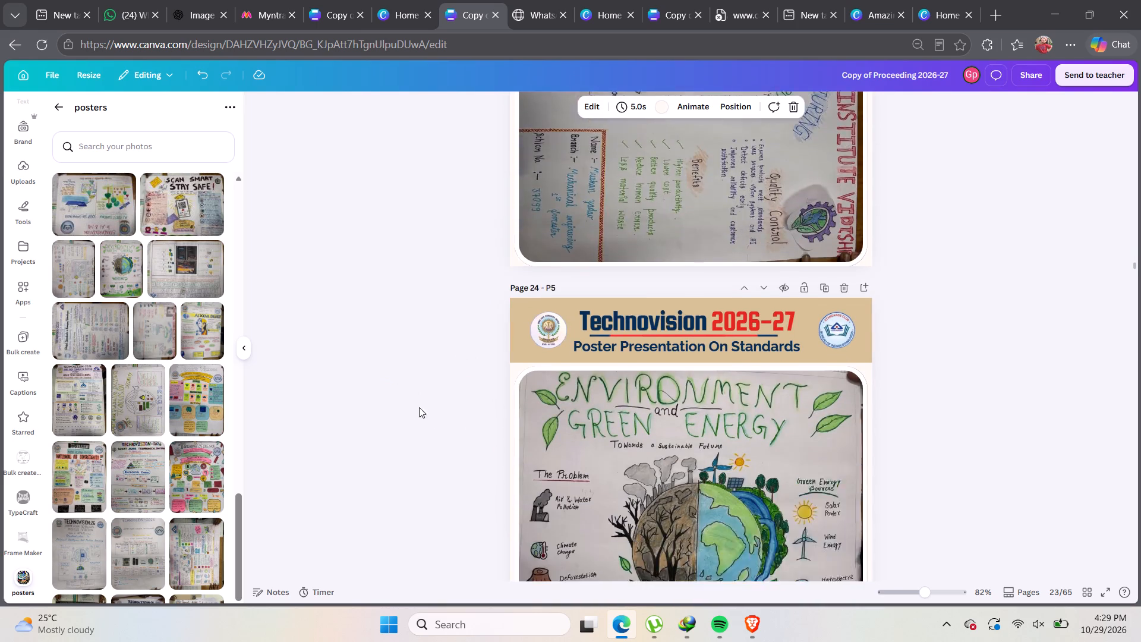
drag(82, 333, 401, 389)
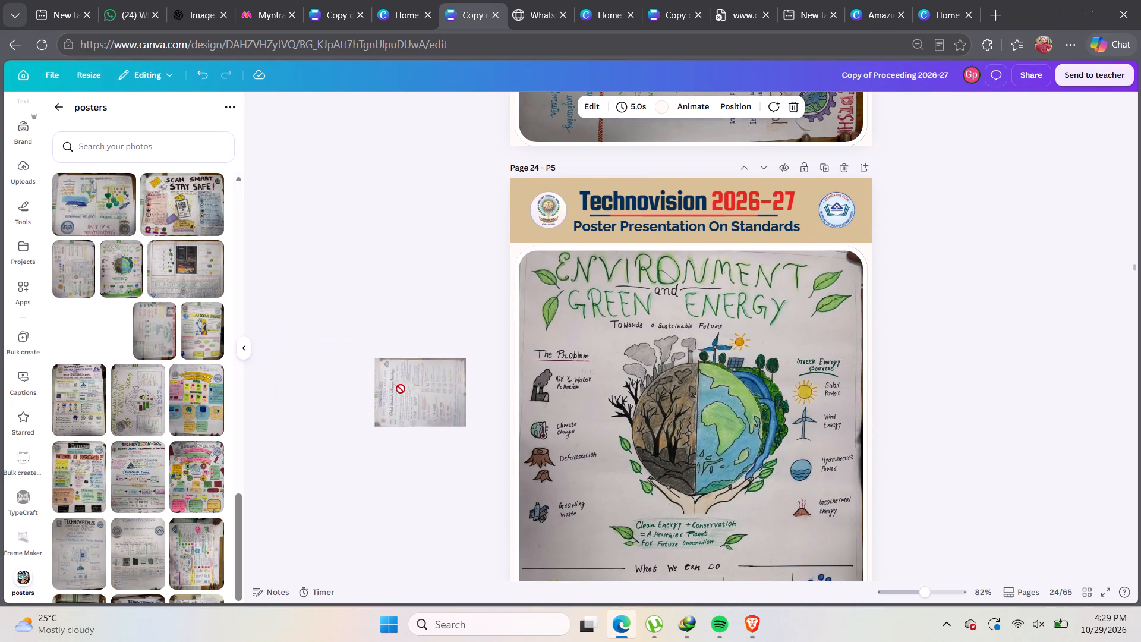
drag(401, 389, 582, 429)
Replace the poster image on page 25 with the content provenance poster on BIS LITD 30 and C2PA that contains a sunset photo.
scroll(548, 415, down, 6)
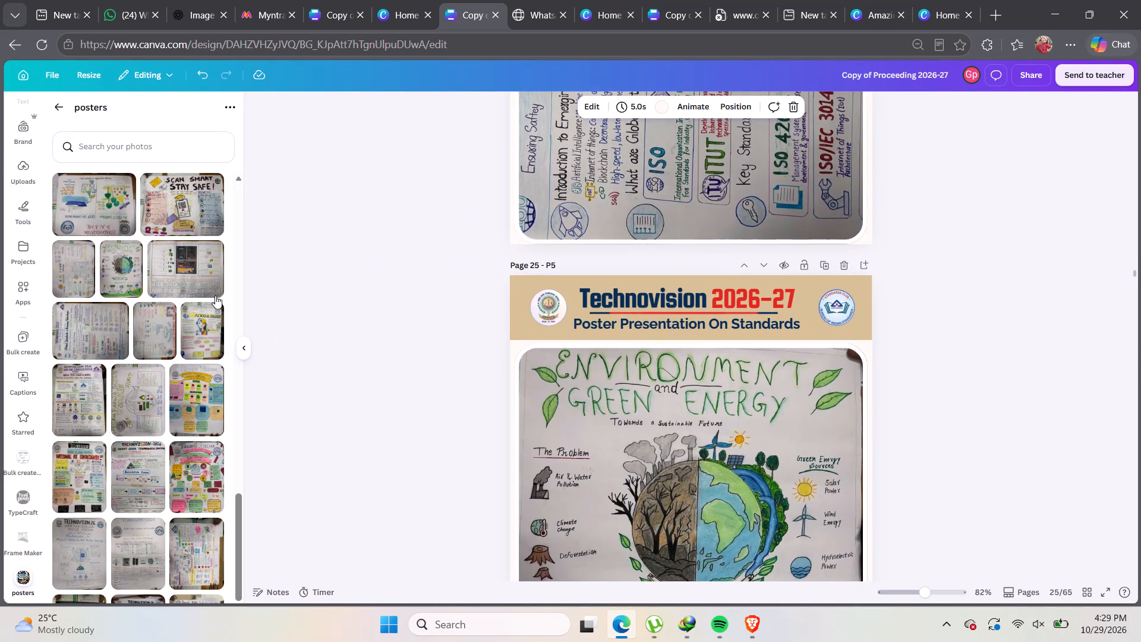
drag(190, 282, 540, 432)
Fill the poster frame on page 26 with the "Environment and Green Energy" photo from the posters folder.
scroll(516, 417, down, 7)
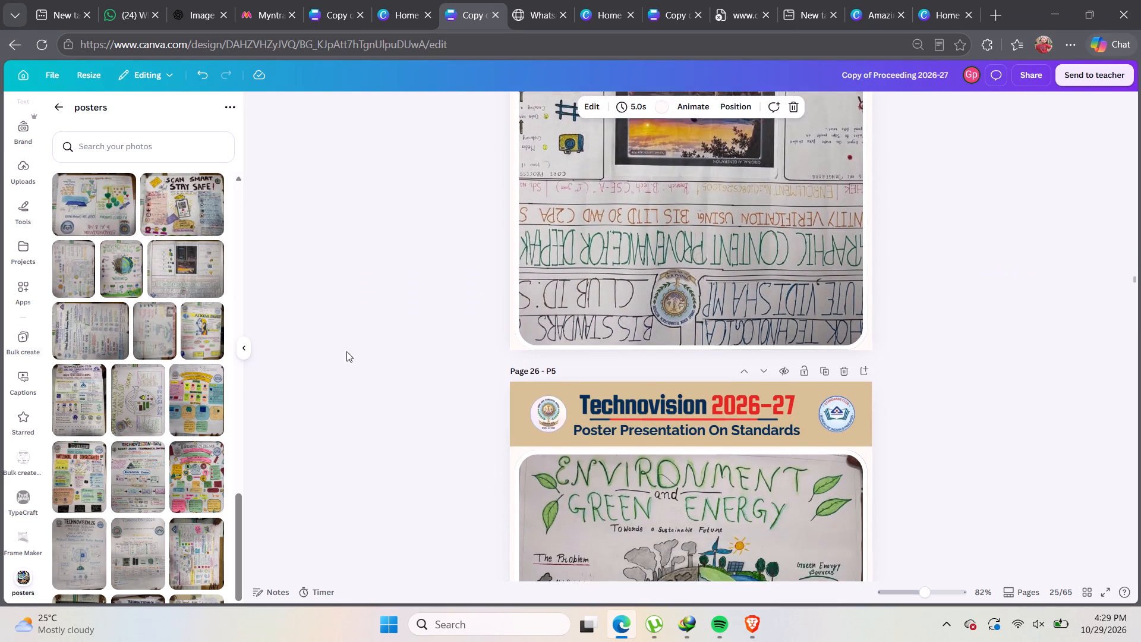
scroll(245, 304, down, 5)
drag(116, 272, 276, 291)
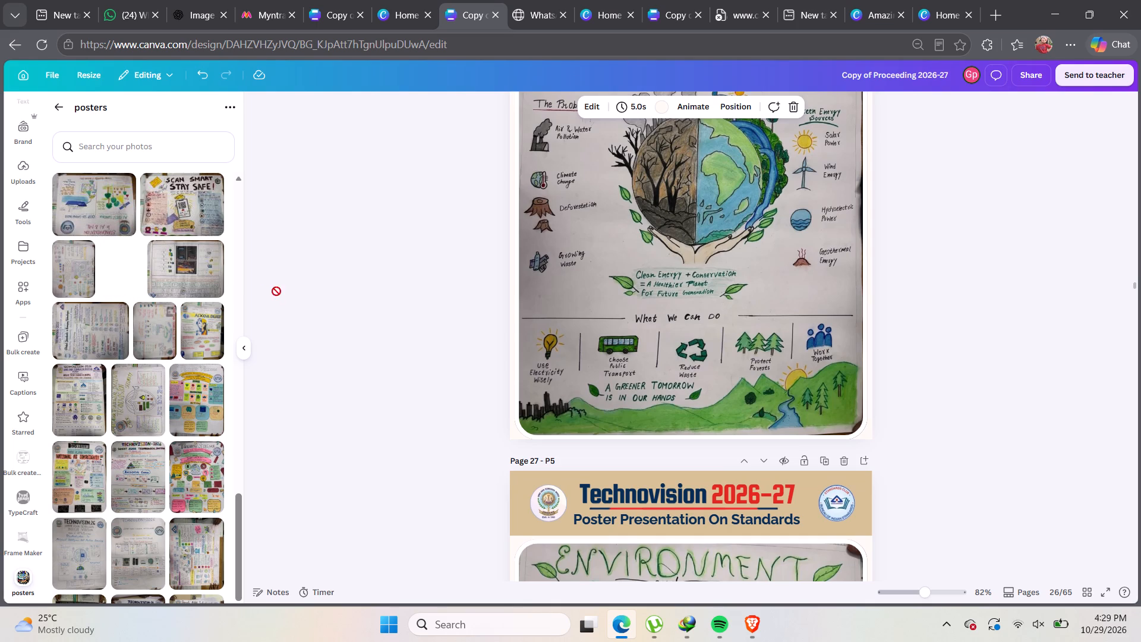
drag(276, 291, 575, 321)
Replace the poster image on page 27 with the sideways "Digital Detective" poster from the posters folder.
scroll(329, 276, down, 6)
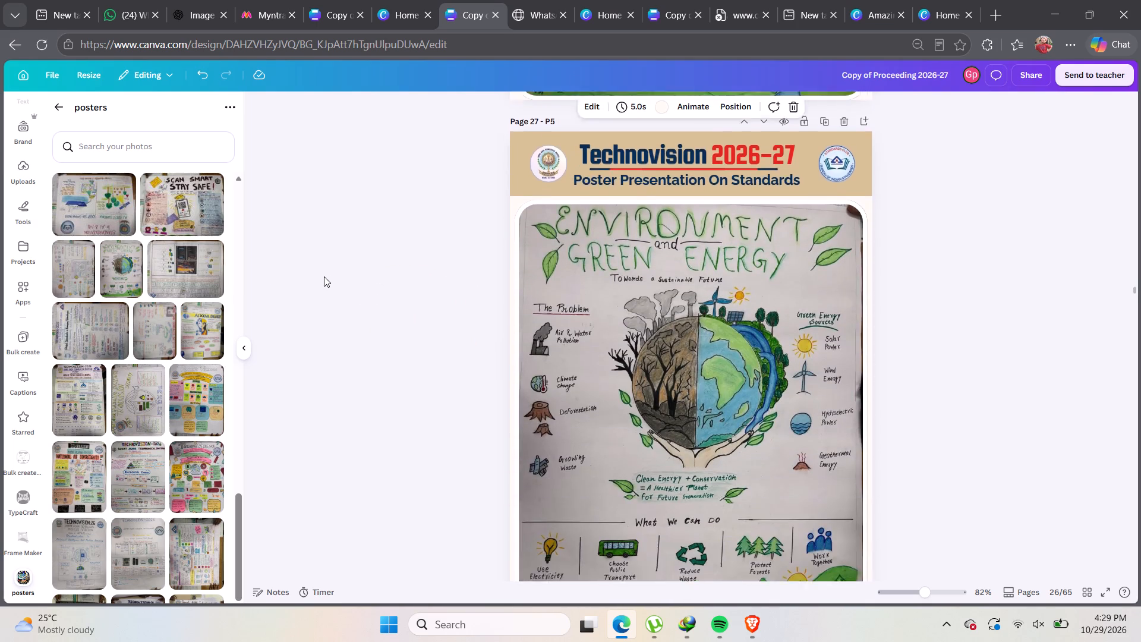
drag(78, 275, 558, 331)
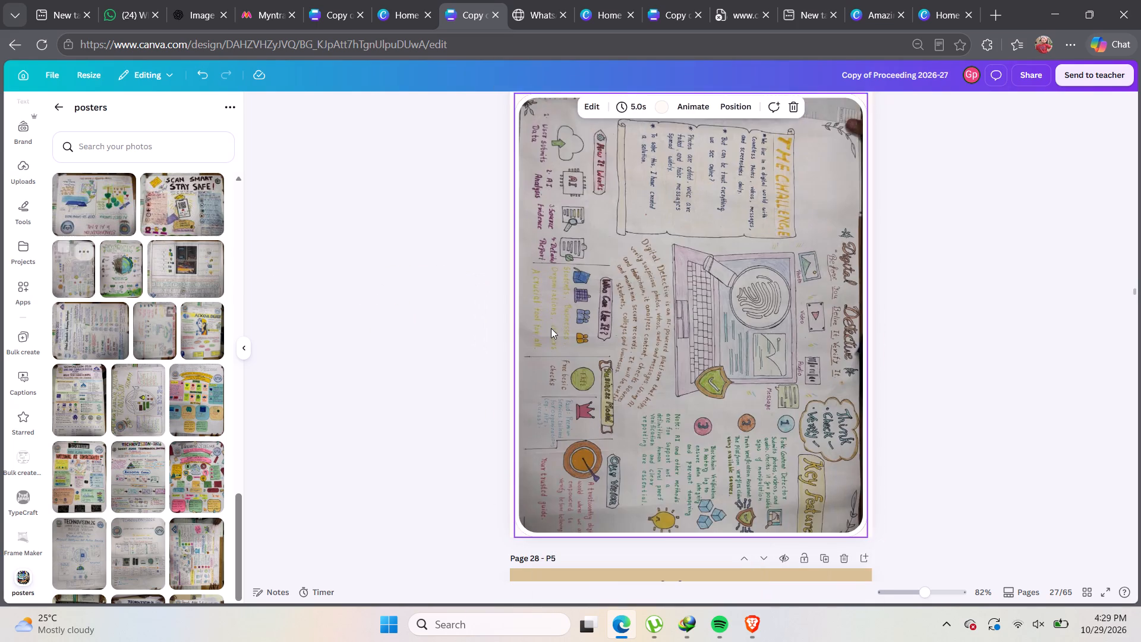
Replace the poster image on page 29 with the sideways "Technovision 2026 Global Standards in Emerging Technologies" globe poster.
scroll(547, 326, down, 8)
scroll(237, 234, down, 4)
scroll(289, 234, up, 1)
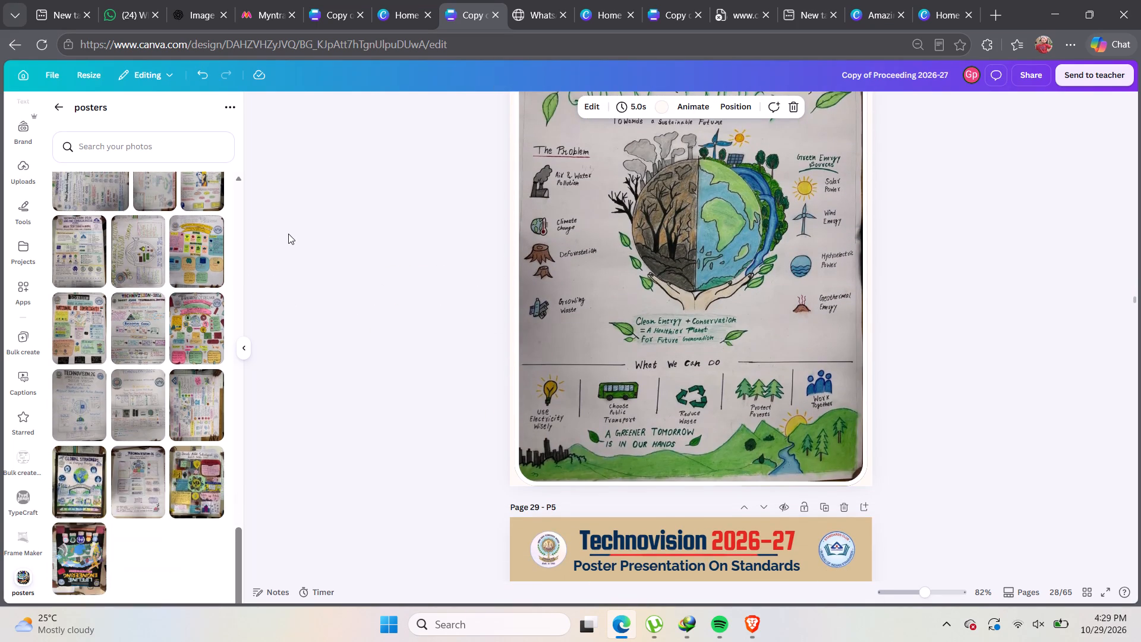
scroll(288, 234, up, 6)
scroll(286, 234, down, 2)
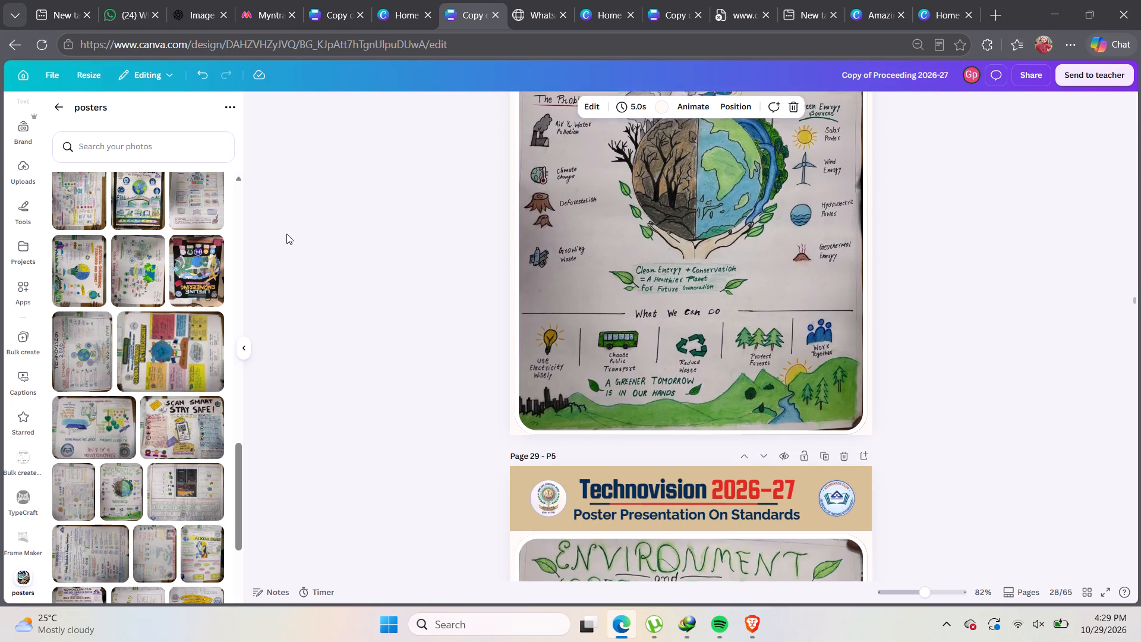
scroll(286, 234, down, 7)
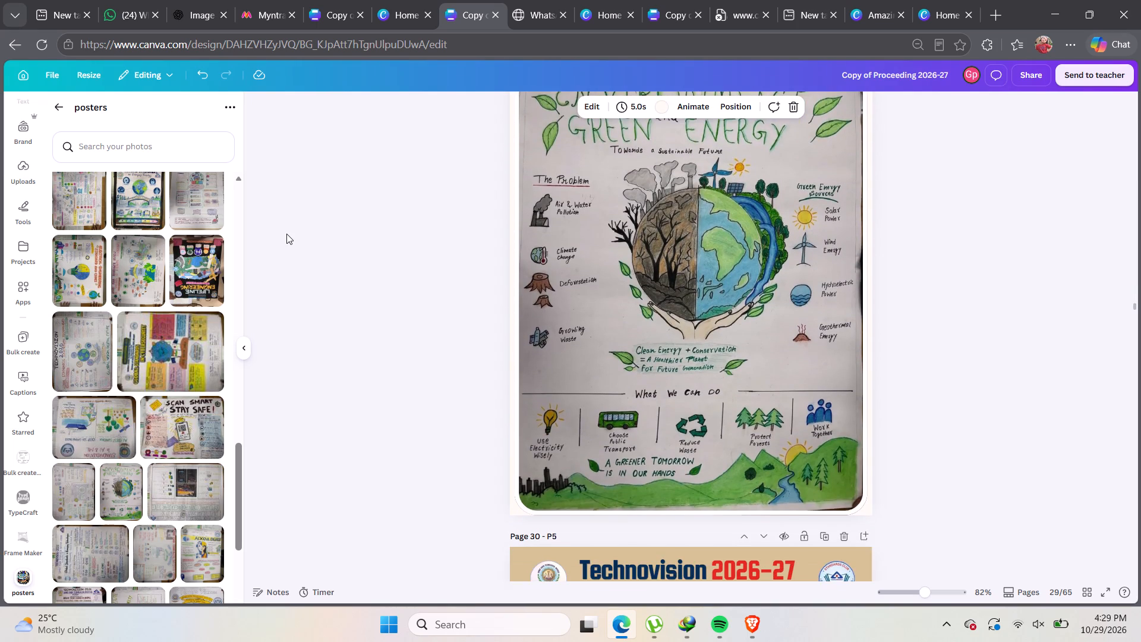
drag(80, 358, 602, 299)
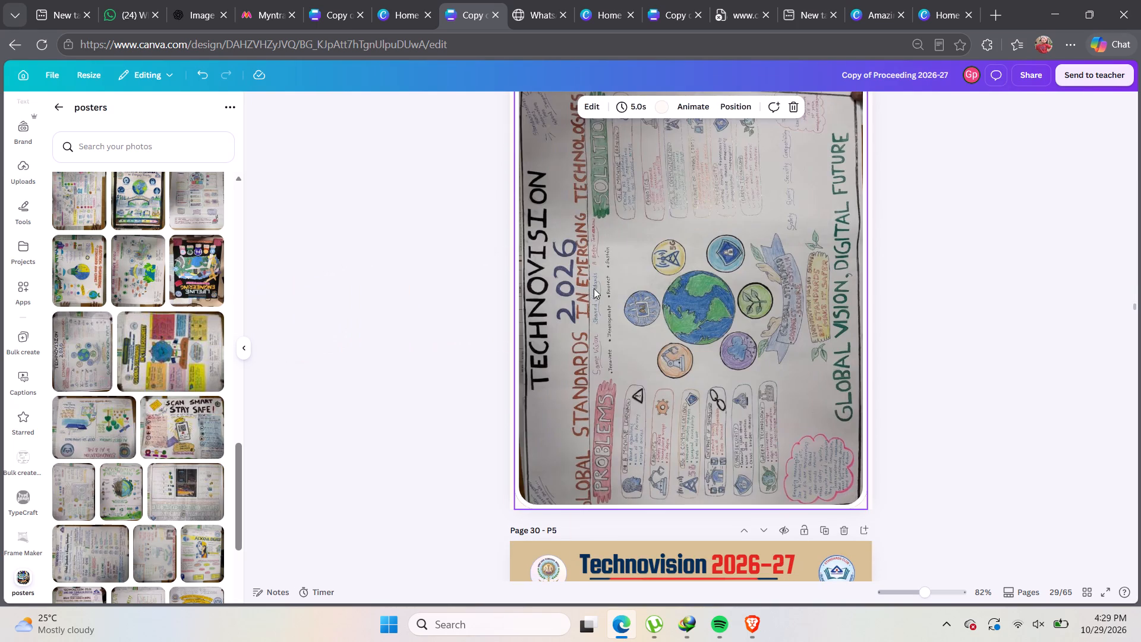
Replace the poster image on page 30 with the black upside-down "Lifeline Engineering" poster that follows the green city poster in the folder.
scroll(505, 204, down, 7)
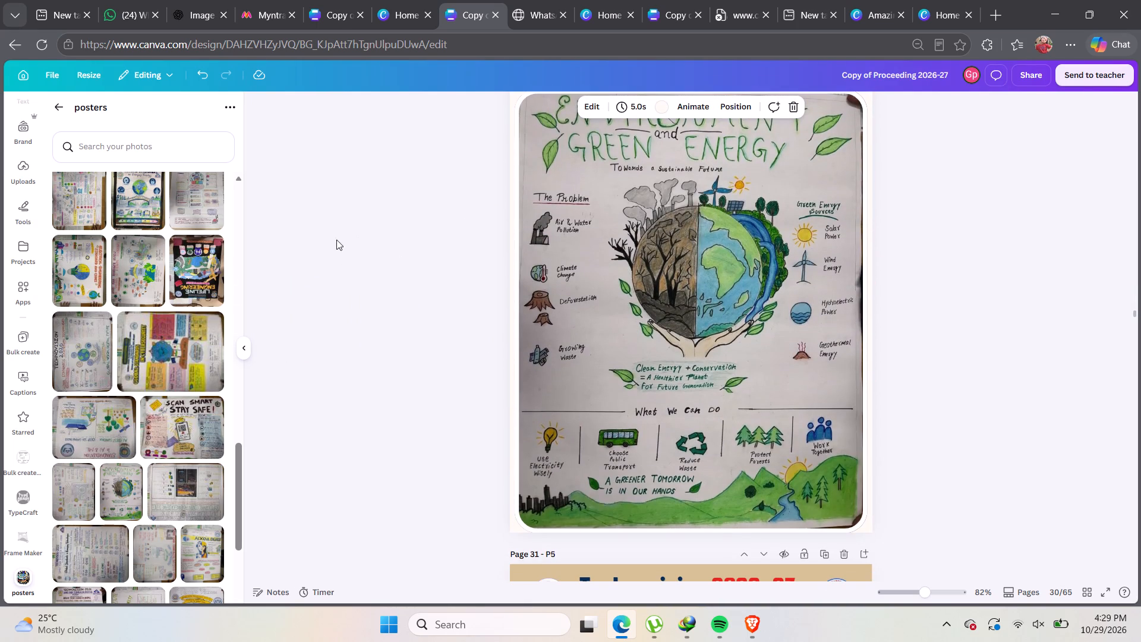
drag(205, 278, 582, 275)
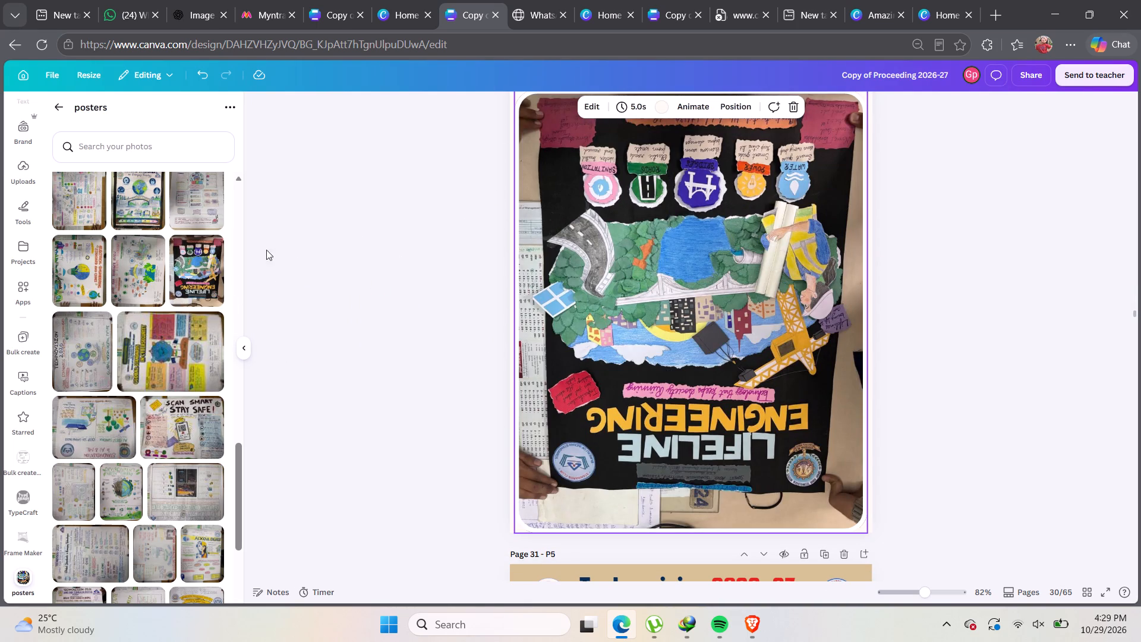
Replace the poster image on page 31 with the sideways standards in emerging technologies poster showing a green city and a globe.
scroll(422, 294, down, 5)
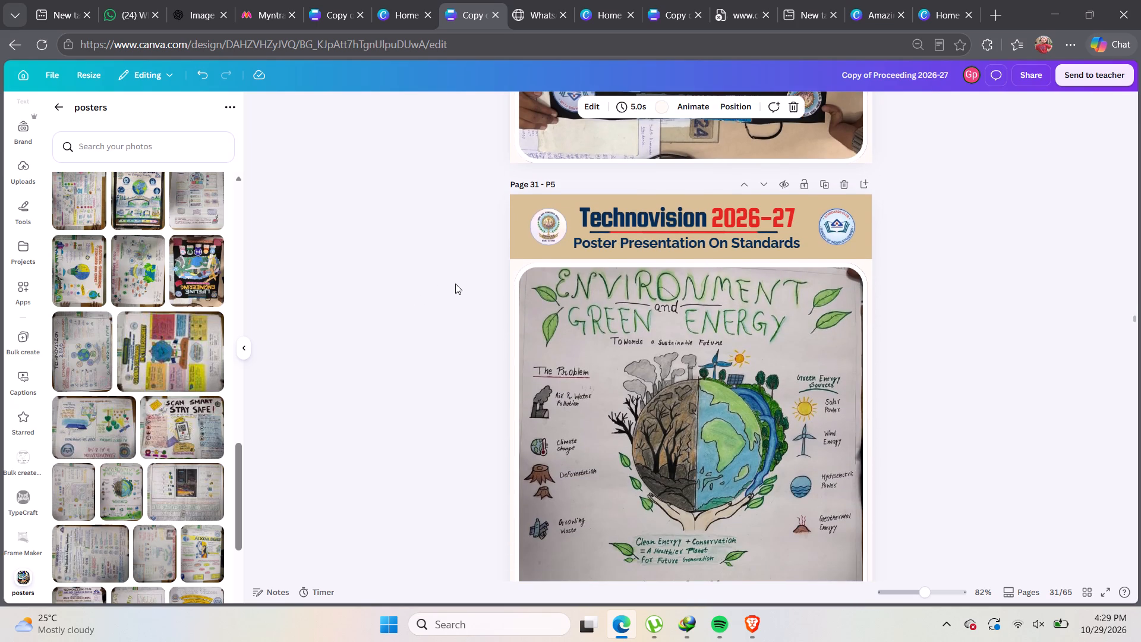
drag(149, 292, 616, 354)
scroll(614, 344, up, 1)
scroll(607, 339, down, 3)
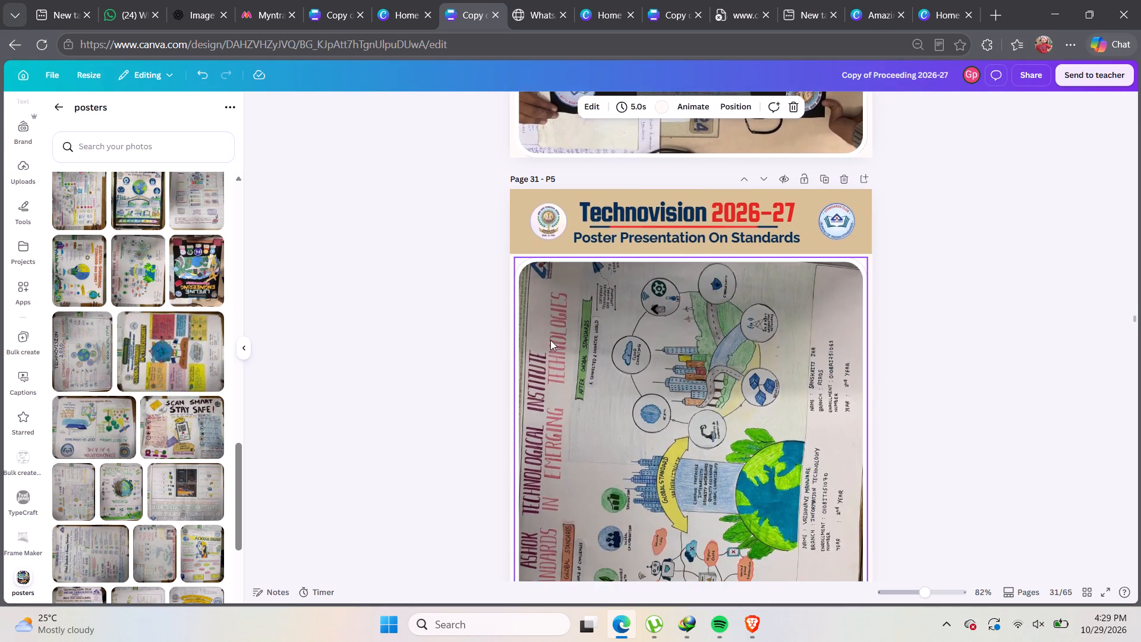
Replace the poster image on page 32 with the sideways "Electrical Engineering Standard and Codes" light-bulb poster from the posters folder.
scroll(550, 340, down, 4)
scroll(470, 349, down, 2)
drag(86, 286, 575, 384)
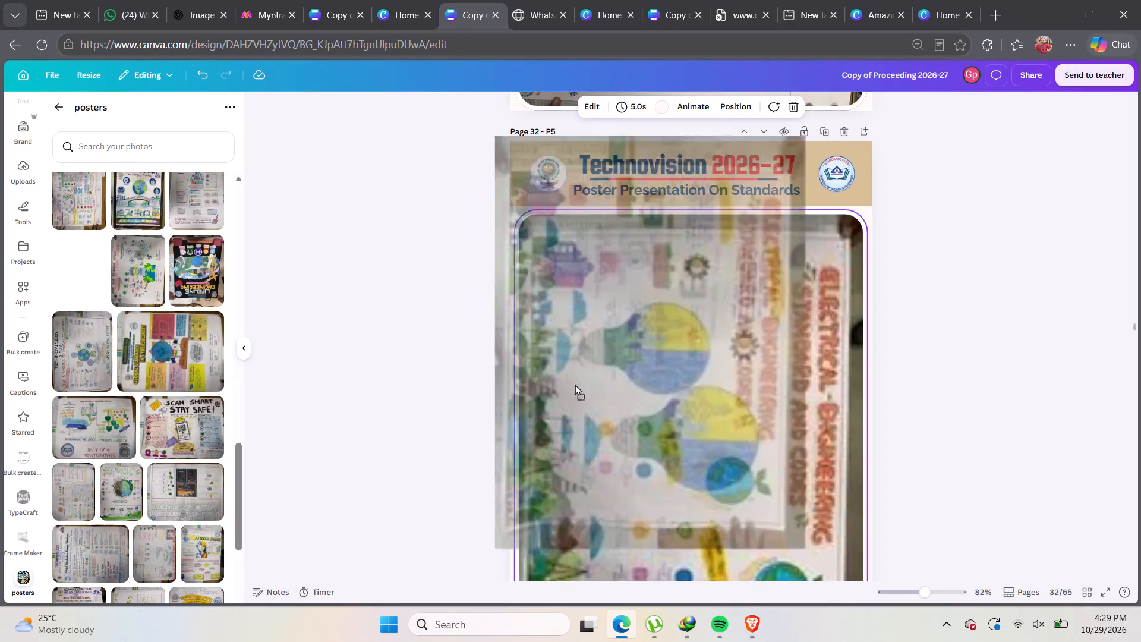
drag(575, 384, 587, 383)
Replace the poster image on page 33 with the "Technovision-26" poster about responsible AI in education.
scroll(587, 372, down, 6)
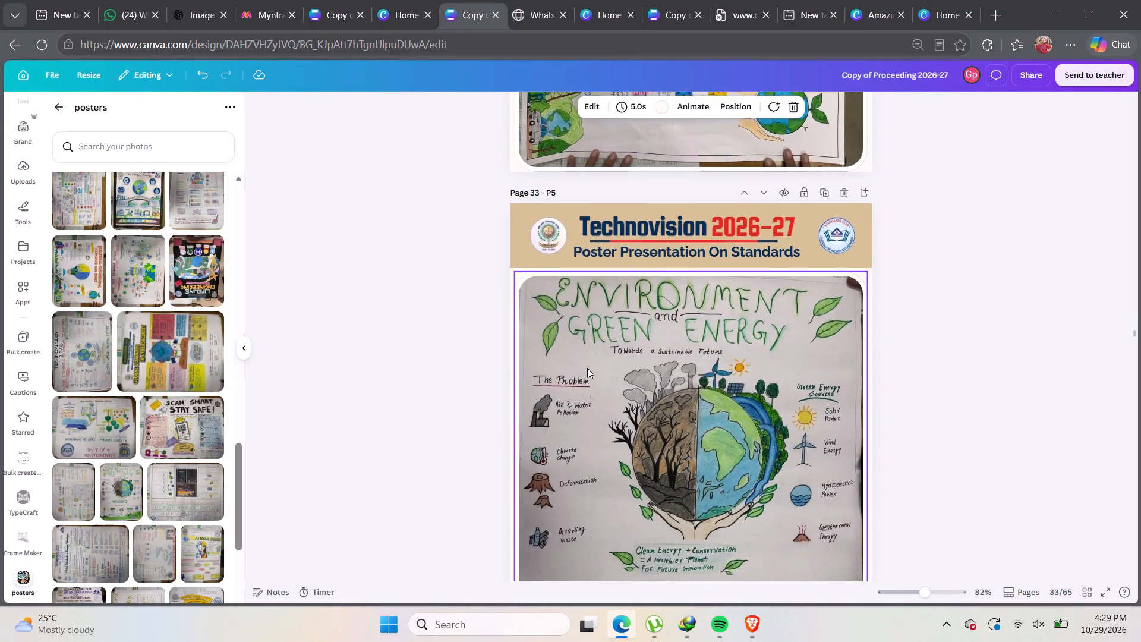
scroll(587, 368, down, 3)
scroll(585, 366, up, 6)
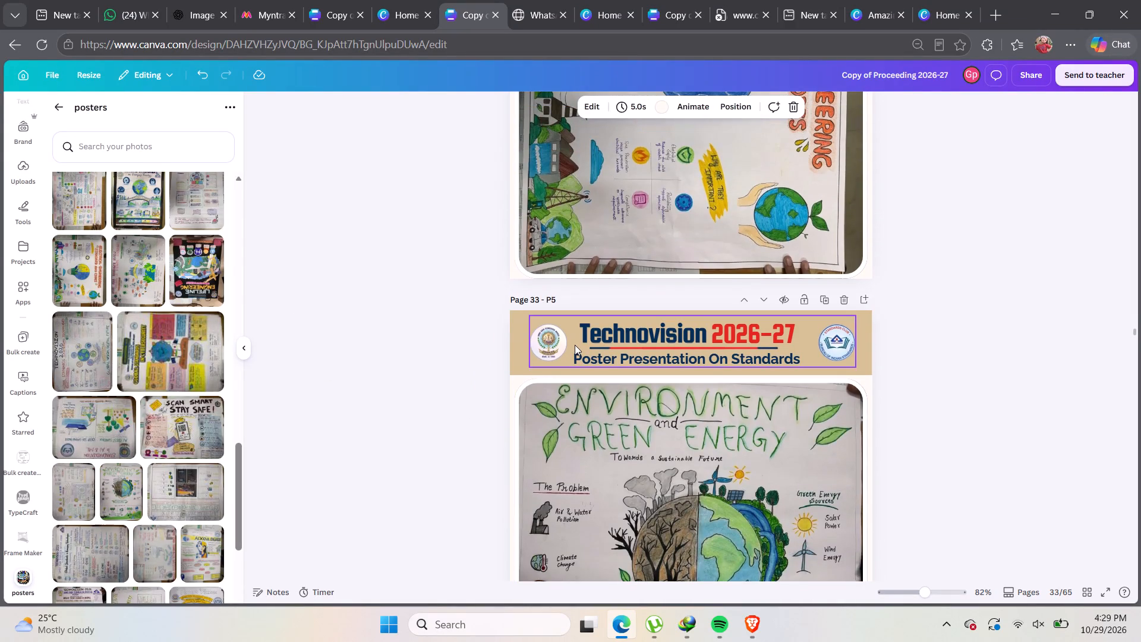
scroll(570, 341, down, 3)
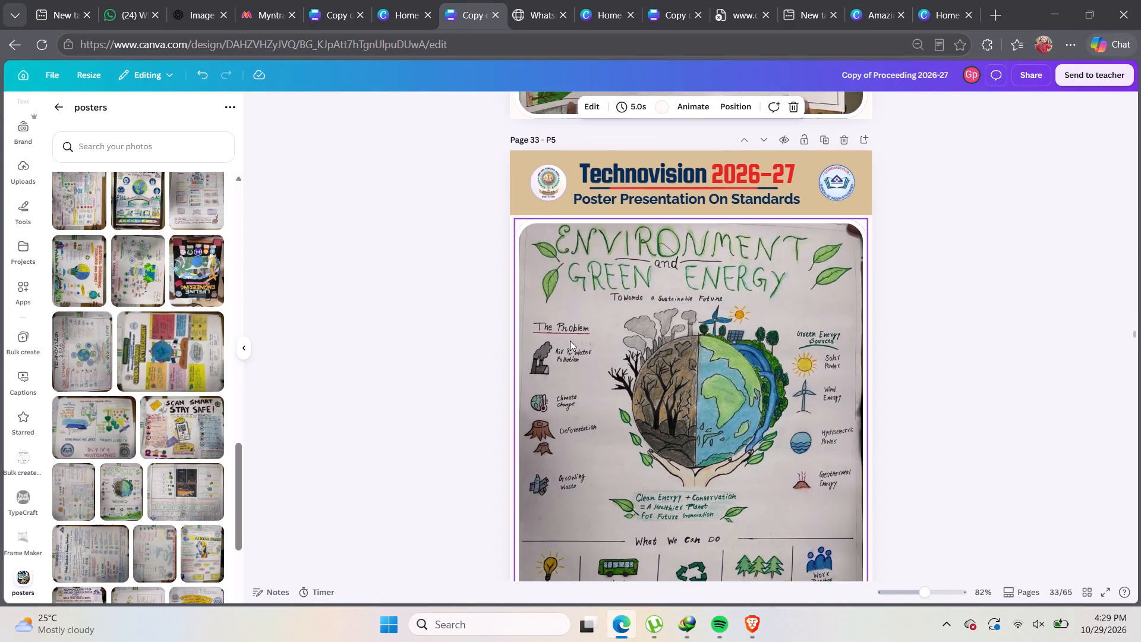
scroll(570, 341, down, 2)
scroll(570, 341, up, 1)
scroll(158, 325, down, 2)
scroll(158, 325, up, 4)
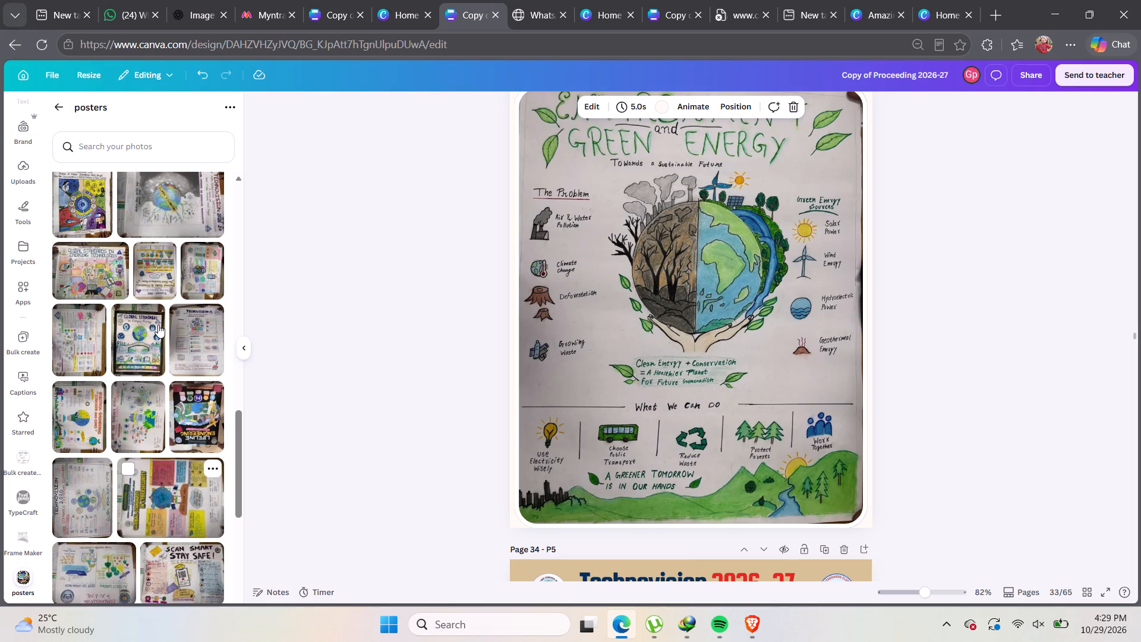
drag(203, 350, 582, 332)
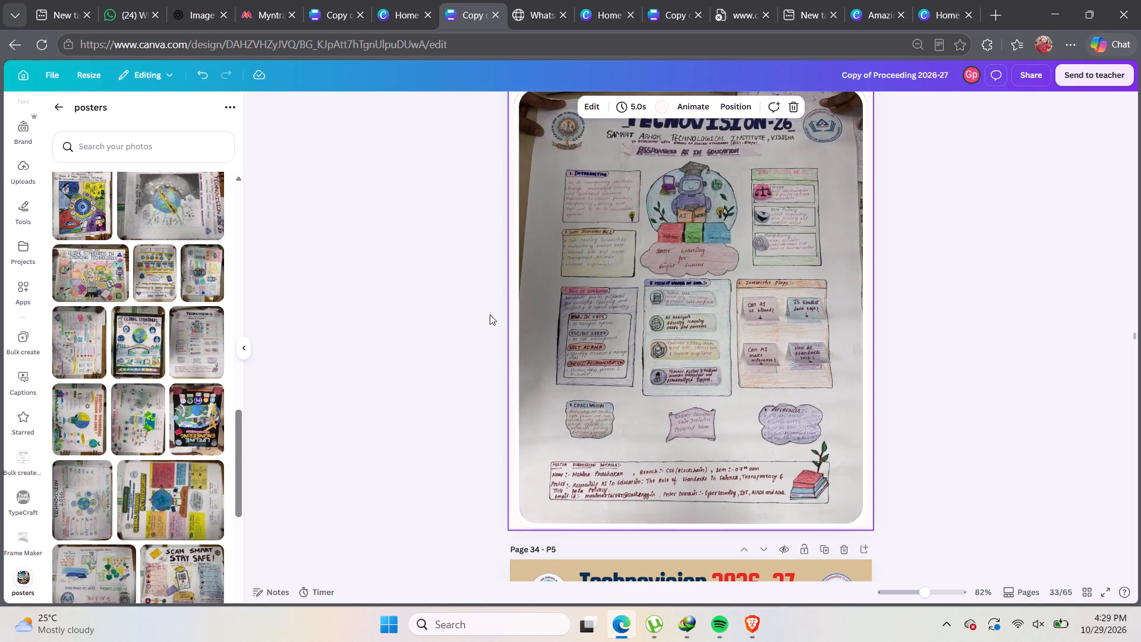
Replace the poster image on page 34 with the black-bordered "Global Standards in Emerging Technology" bridge poster.
scroll(500, 337, up, 1)
scroll(509, 337, down, 5)
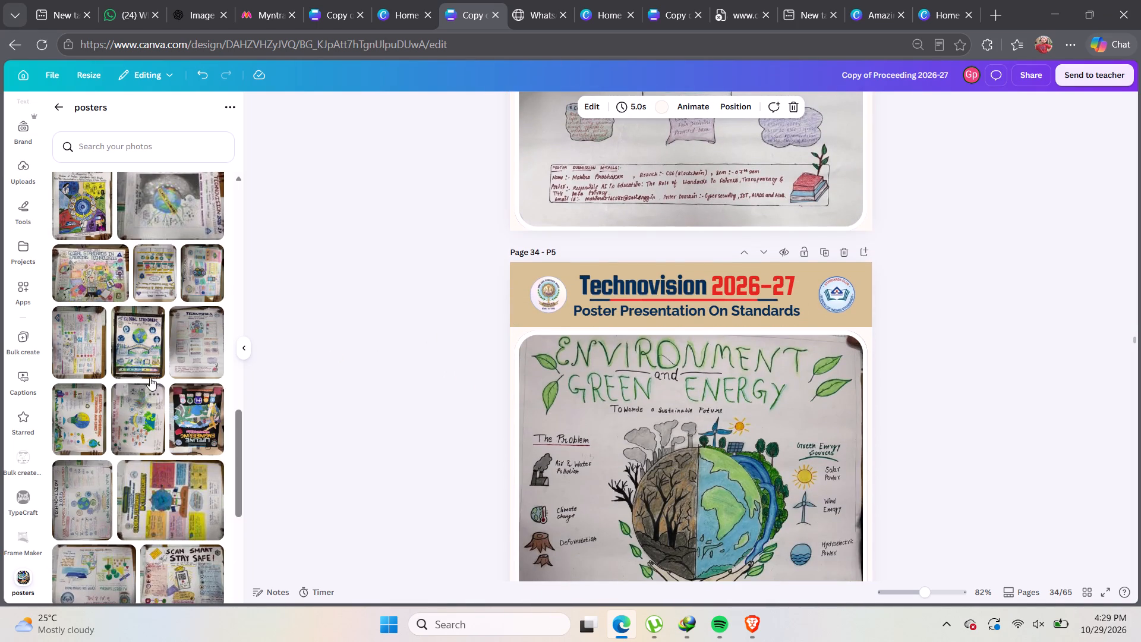
drag(139, 363, 562, 448)
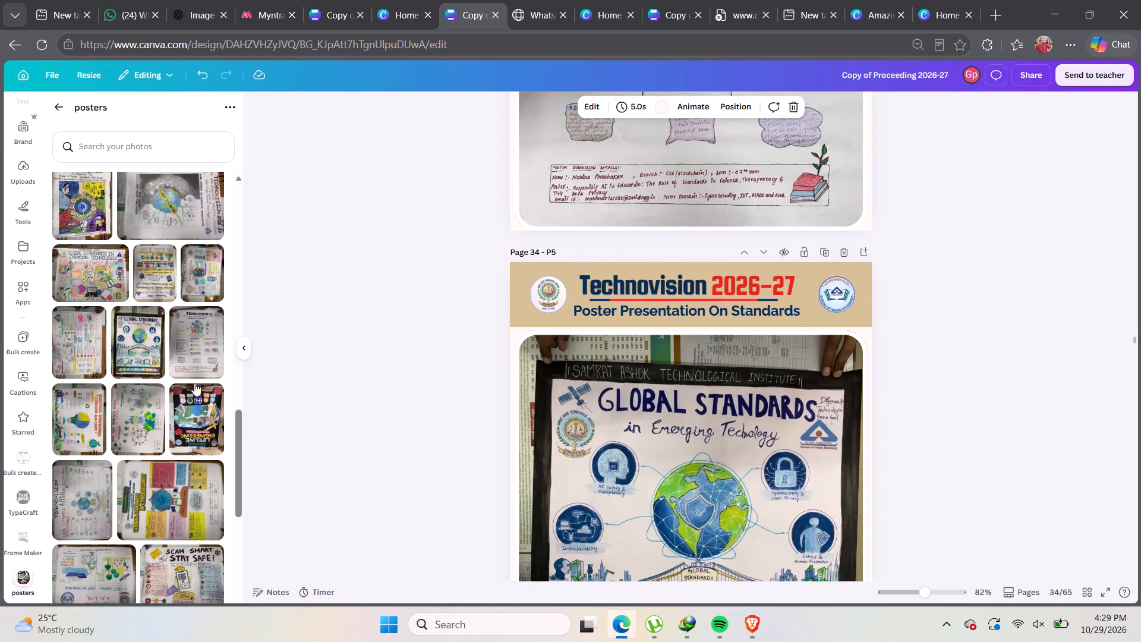
Replace the poster image on page 35 with the sideways responsible generative AI poster from the posters folder.
scroll(489, 345, down, 6)
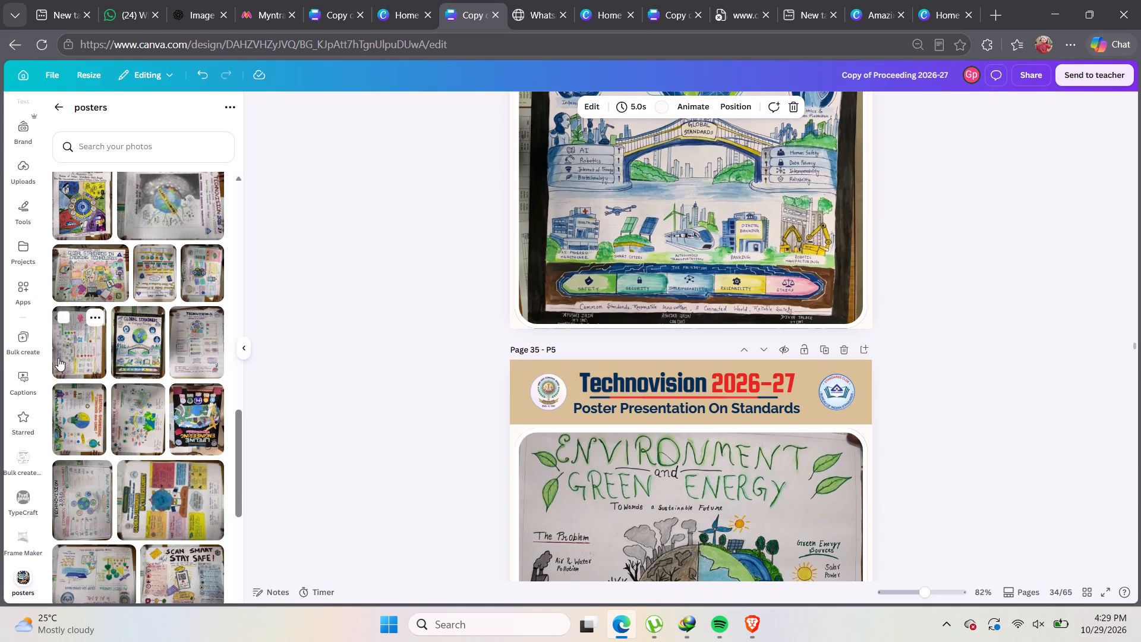
drag(58, 358, 582, 426)
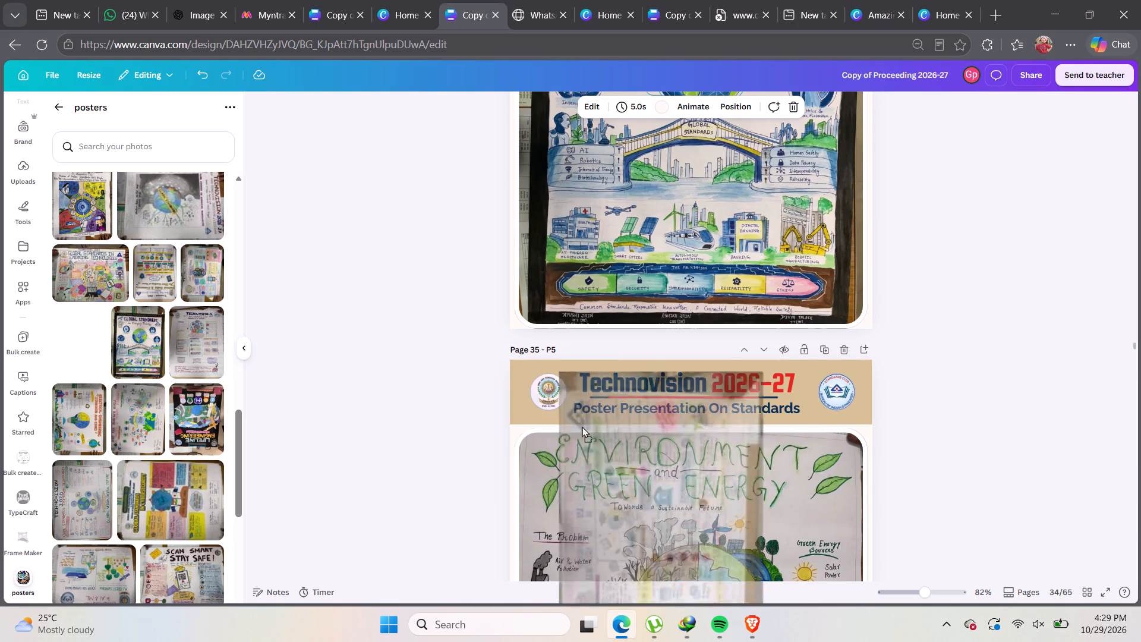
drag(582, 426, 597, 464)
Replace the poster image on page 36 with the sideways "Technovision 2026" global standards poster that has coloured hexagons around a globe.
scroll(588, 453, down, 8)
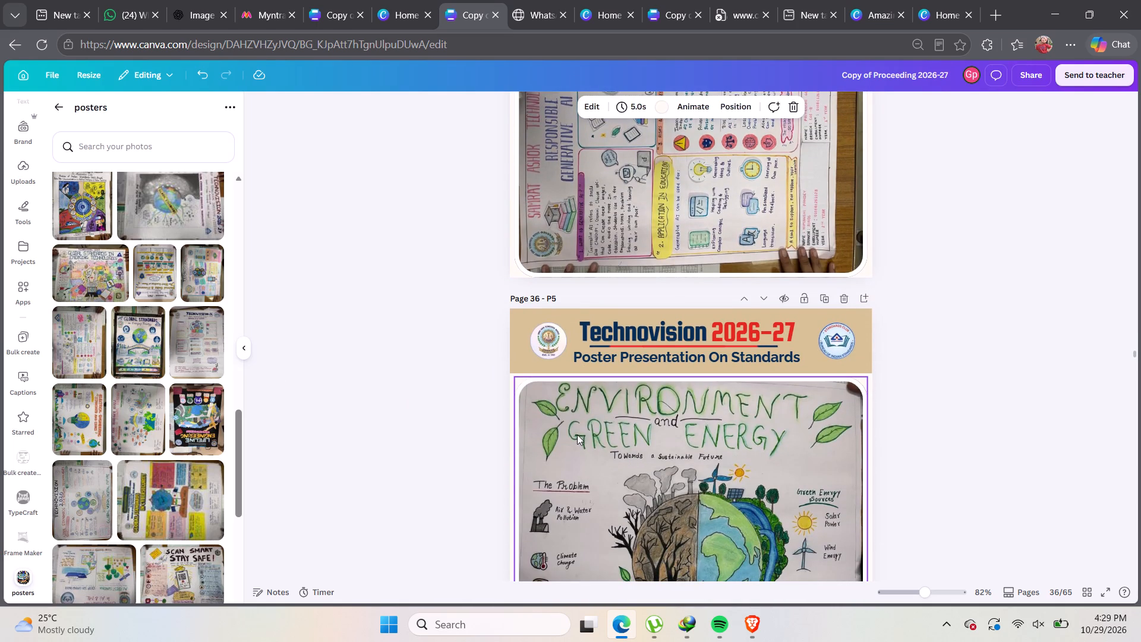
scroll(577, 435, down, 4)
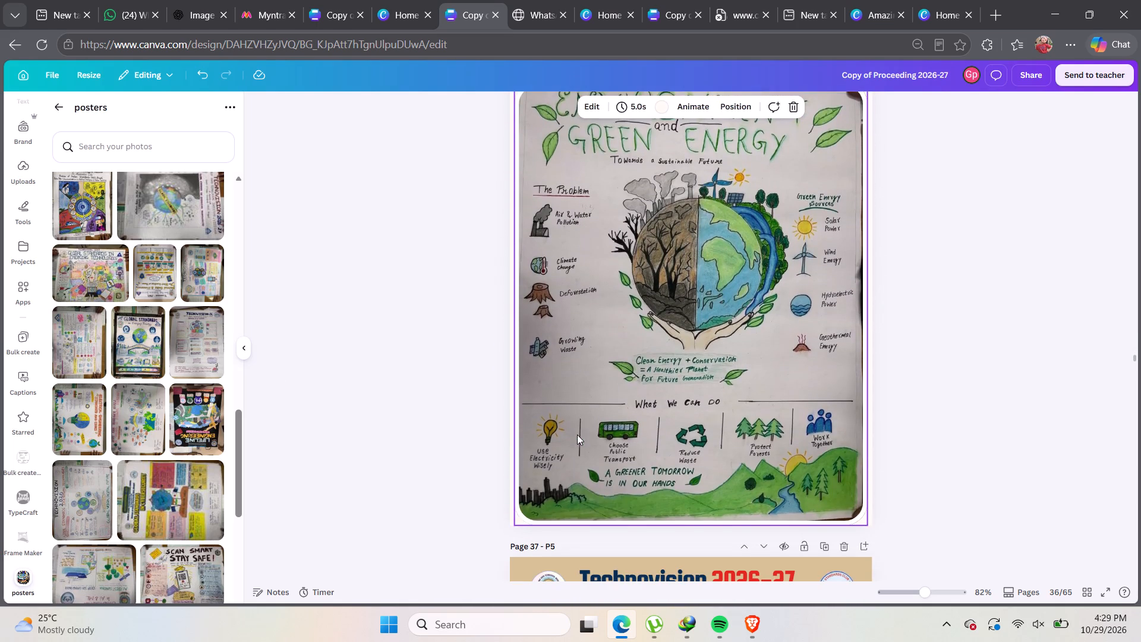
drag(201, 272, 588, 303)
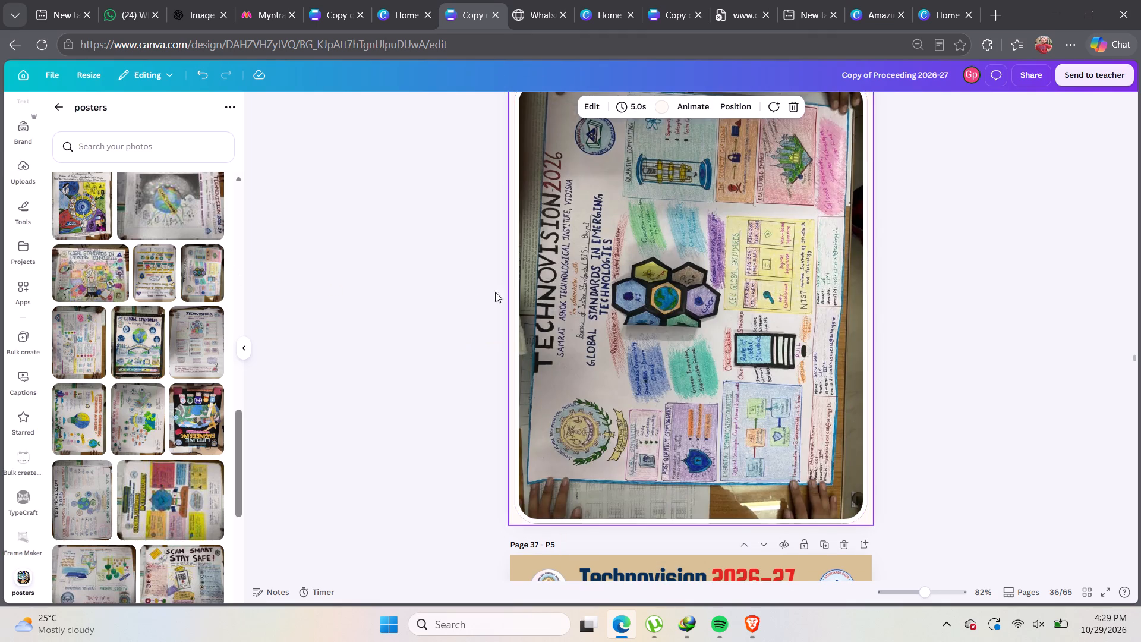
Replace the poster image on page 37 with the upside-down "Electrical Codes & Standards: The Silent Guardians of Power" poster.
scroll(339, 339, down, 5)
drag(145, 272, 282, 292)
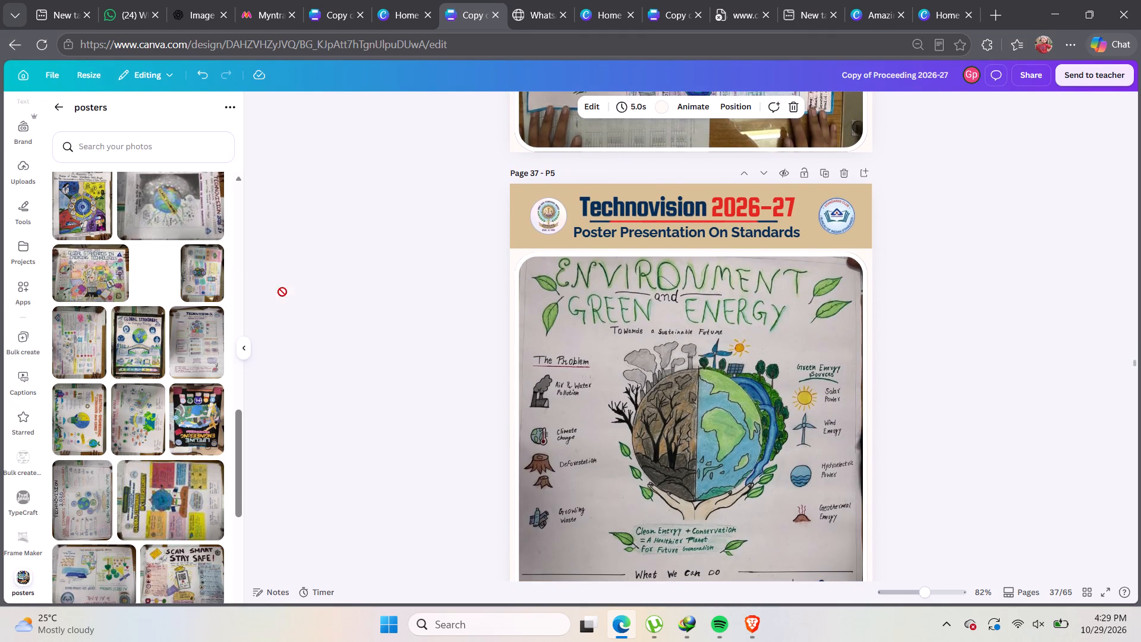
drag(282, 292, 551, 302)
Replace the poster image on page 39 with the colourful AI/ML standardization poster showing finance, transport and education sectors around a blue circle.
scroll(552, 288, up, 3)
scroll(552, 287, down, 1)
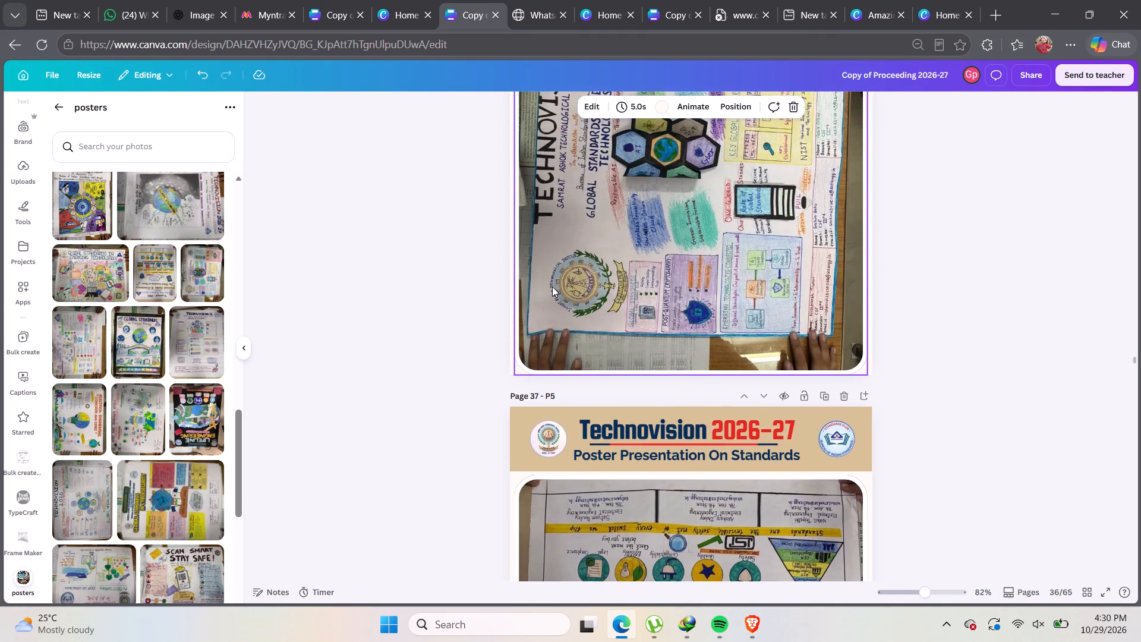
scroll(552, 287, down, 4)
scroll(145, 309, down, 2)
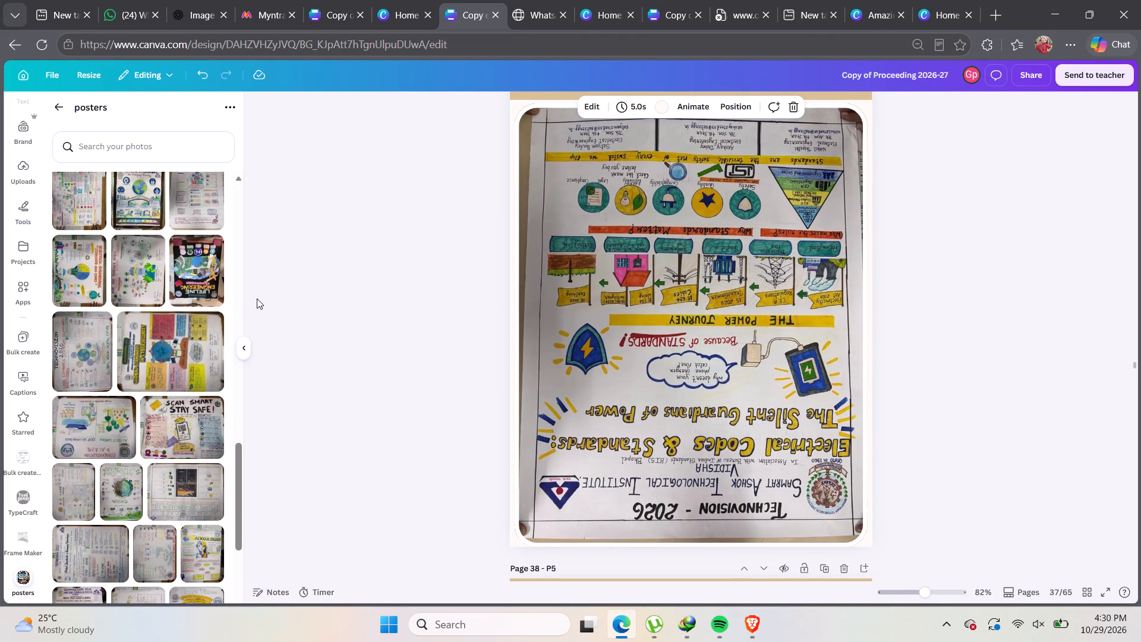
scroll(257, 298, up, 3)
scroll(140, 320, up, 4)
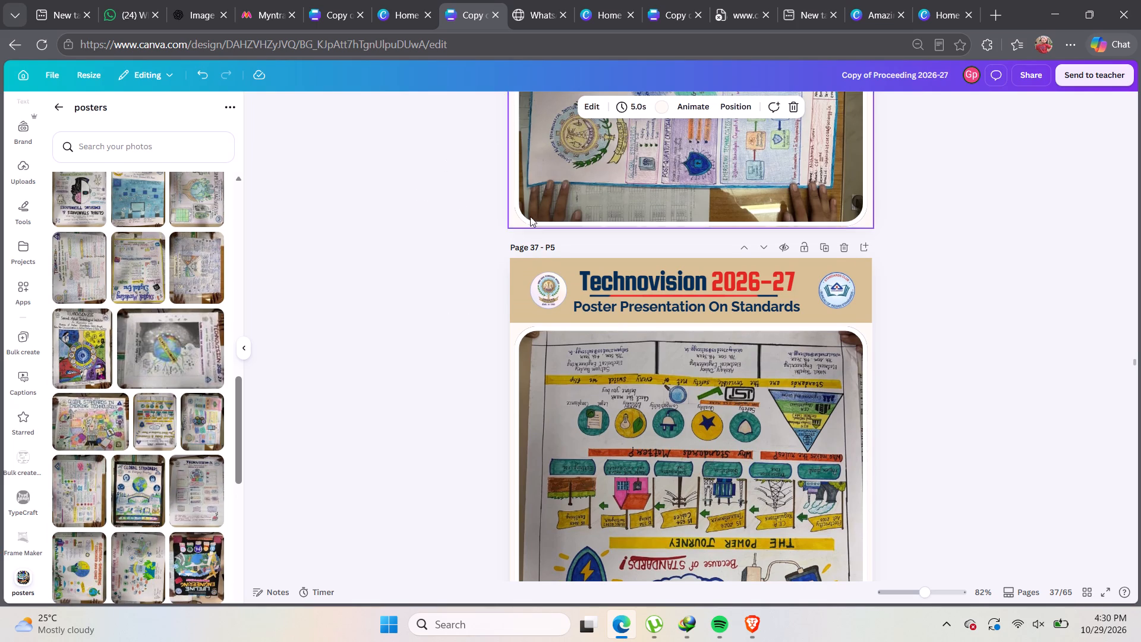
scroll(572, 289, down, 13)
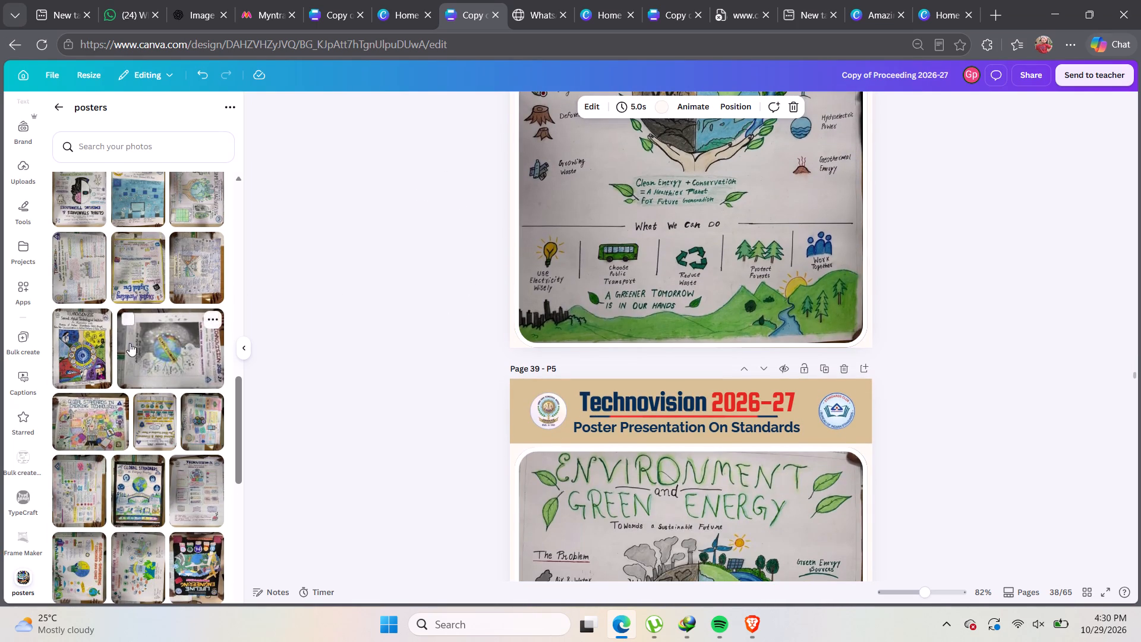
drag(70, 353, 623, 485)
Replace the poster image on page 40 with the sideways blue-shaded poster that follows the "Digital Marketing" poster in the folder.
scroll(624, 465, down, 6)
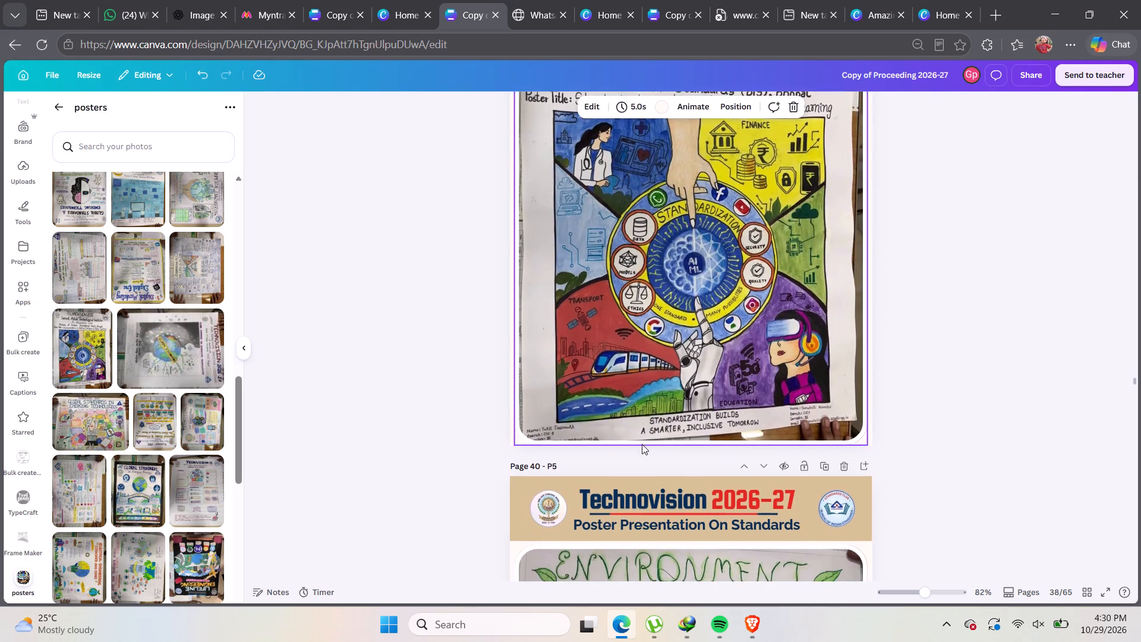
scroll(642, 443, down, 6)
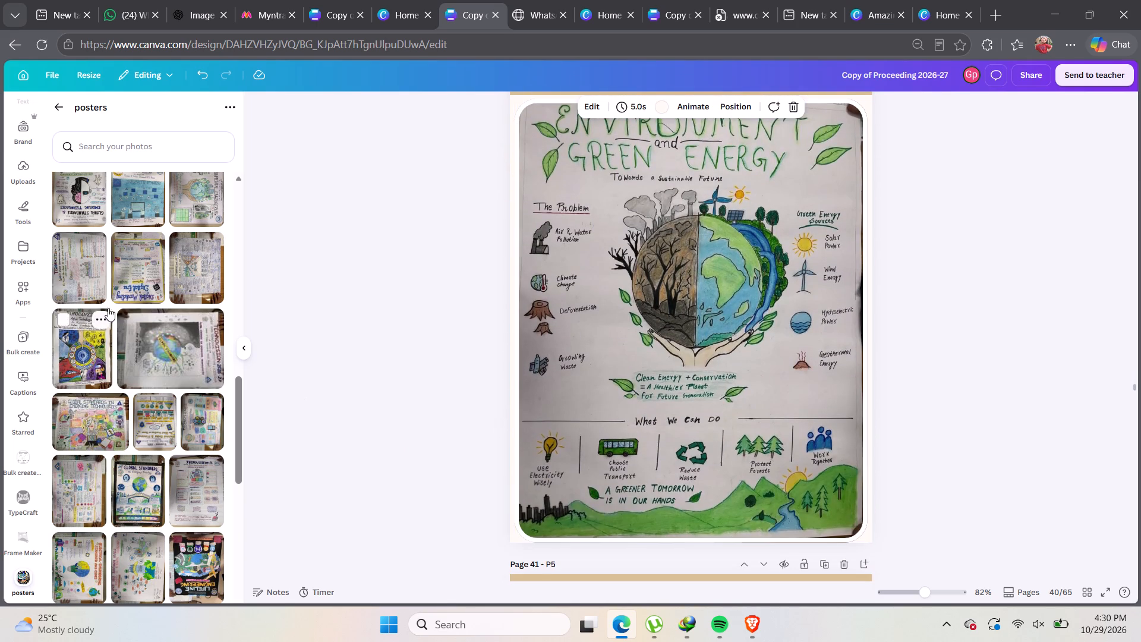
drag(190, 274, 204, 274)
drag(203, 274, 606, 266)
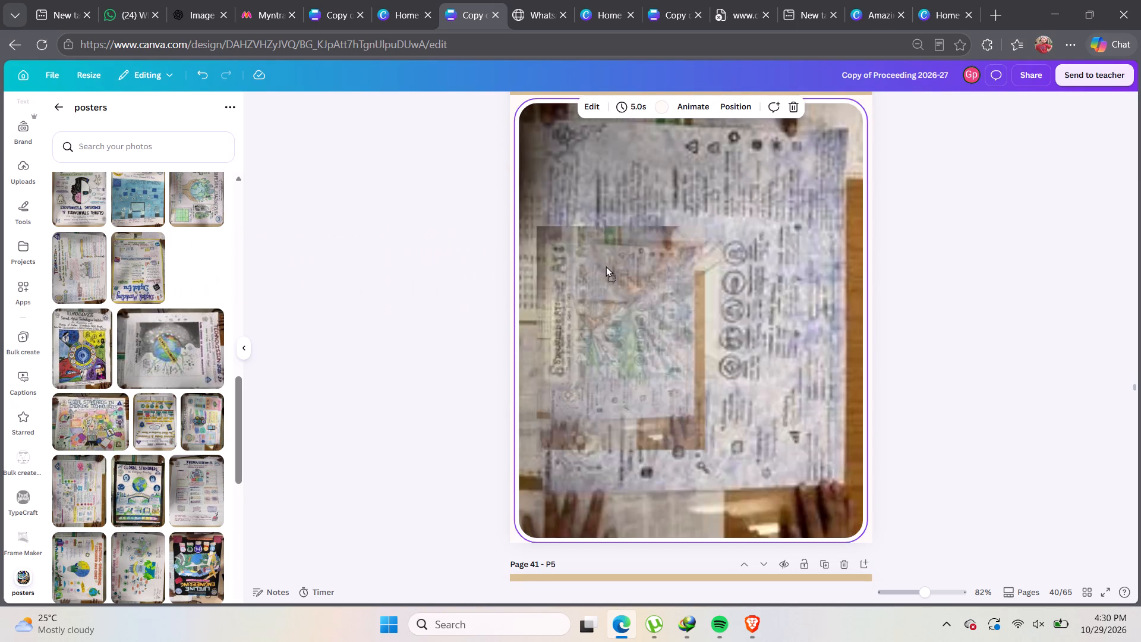
drag(606, 266, 618, 265)
Replace the poster image on page 41 with the upside-down "Digital Marketing in the Digital Era" poster.
scroll(569, 248, down, 5)
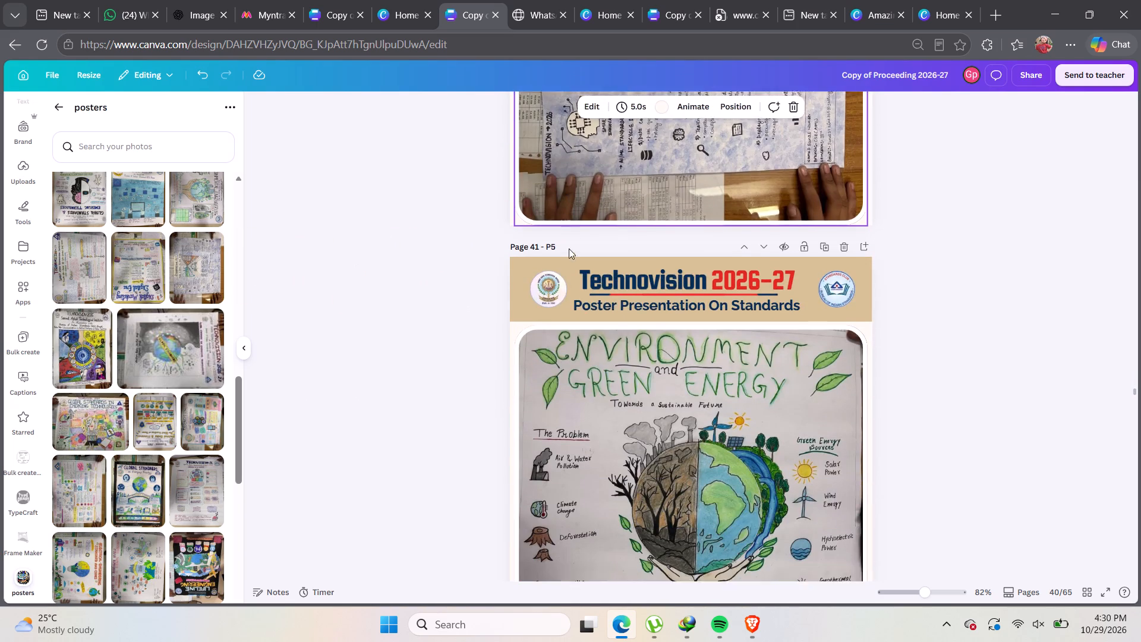
scroll(569, 248, down, 2)
drag(102, 262, 182, 271)
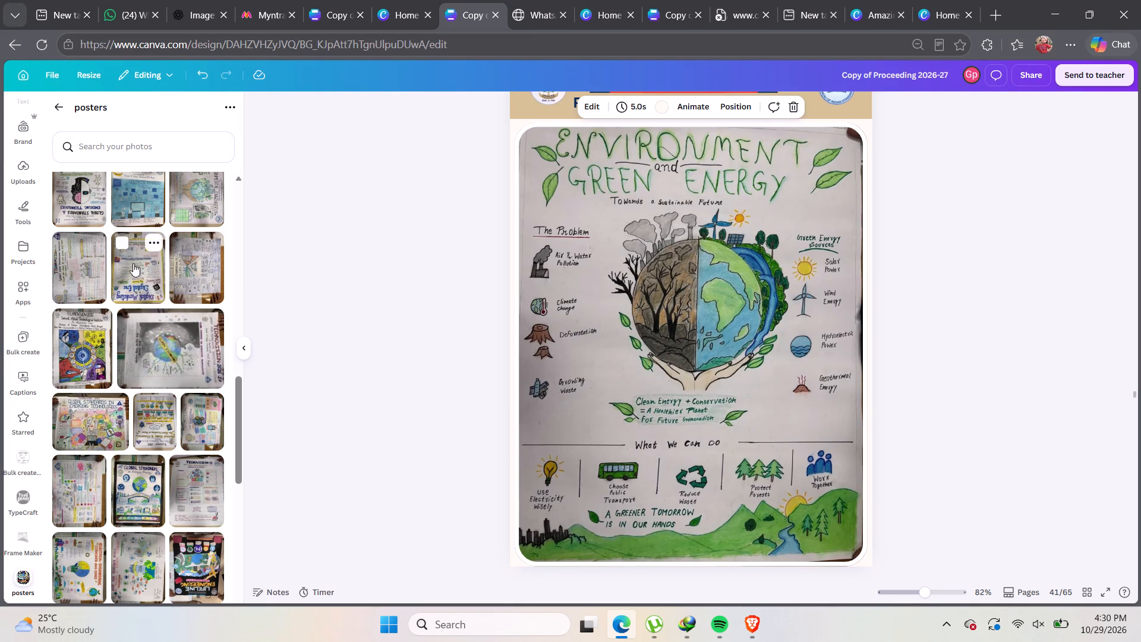
drag(134, 265, 558, 276)
Replace the poster image on page 42 with the sideways handwritten "Technovision 2026" smart technology poster that precedes "Digital Marketing" in the folder.
scroll(412, 269, down, 4)
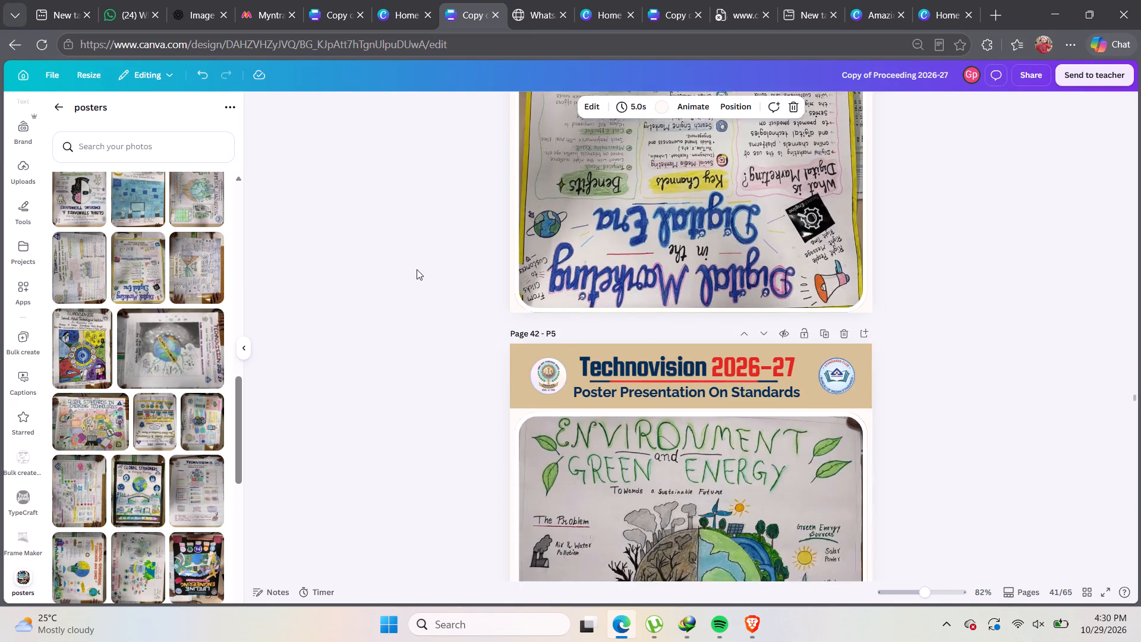
scroll(417, 269, down, 1)
drag(67, 259, 563, 328)
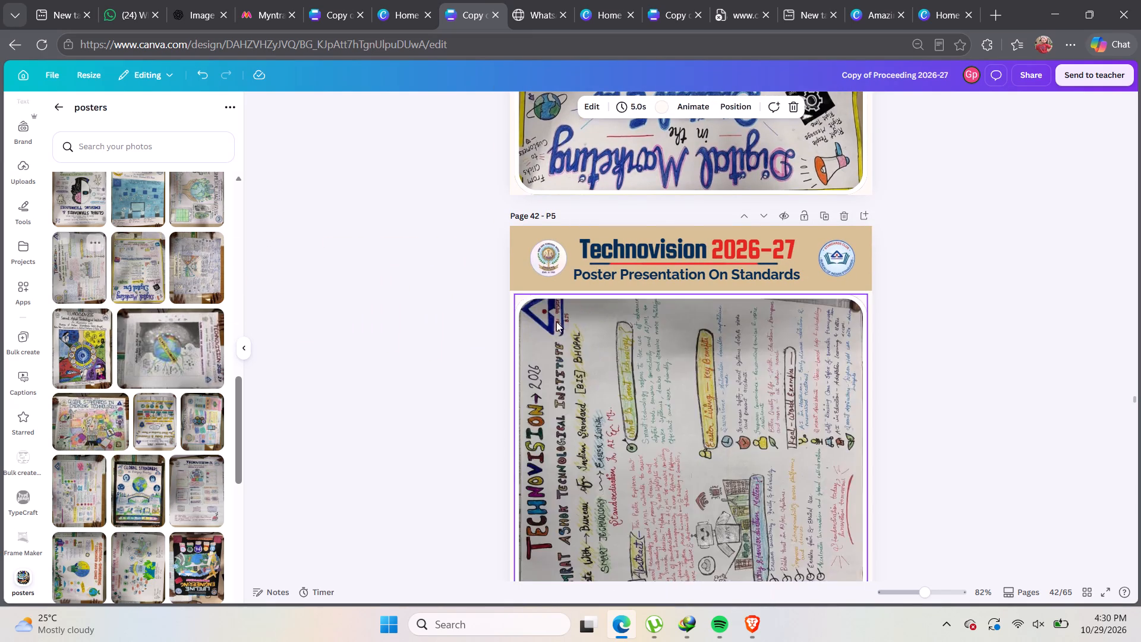
Replace the poster image on page 43 with the green globe poster that follows the blue poster in the folder.
scroll(554, 317, down, 7)
scroll(426, 265, down, 3)
drag(185, 192, 185, 192)
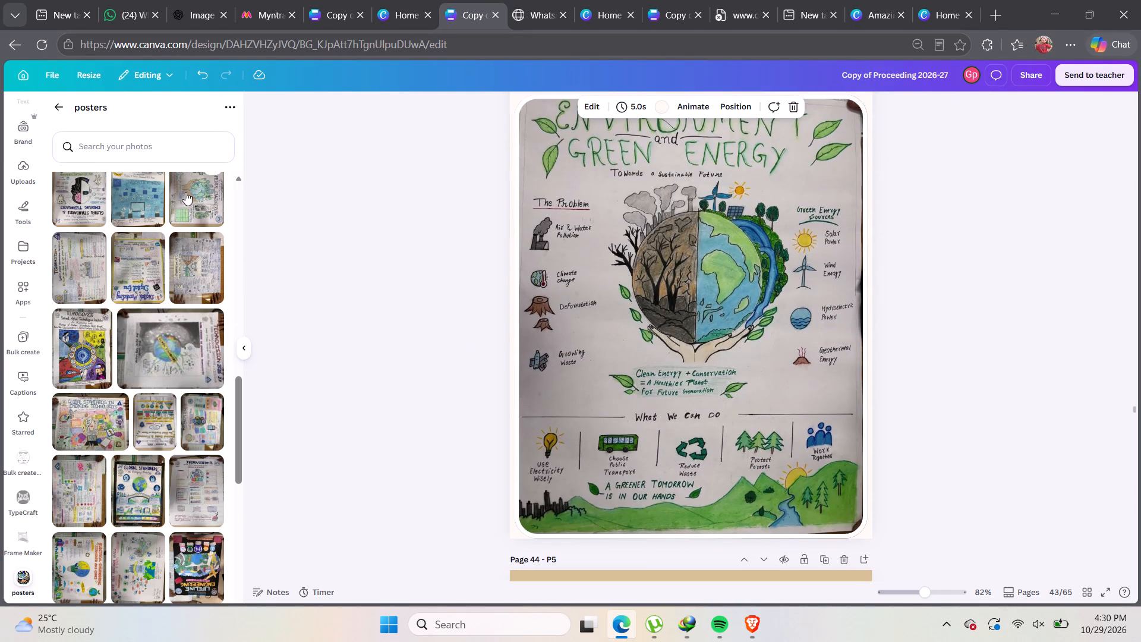
drag(185, 192, 554, 284)
Replace the poster image on page 44 with the upside-down "Standardization in AI & ML" poster comparing with and without standardization.
scroll(324, 273, down, 7)
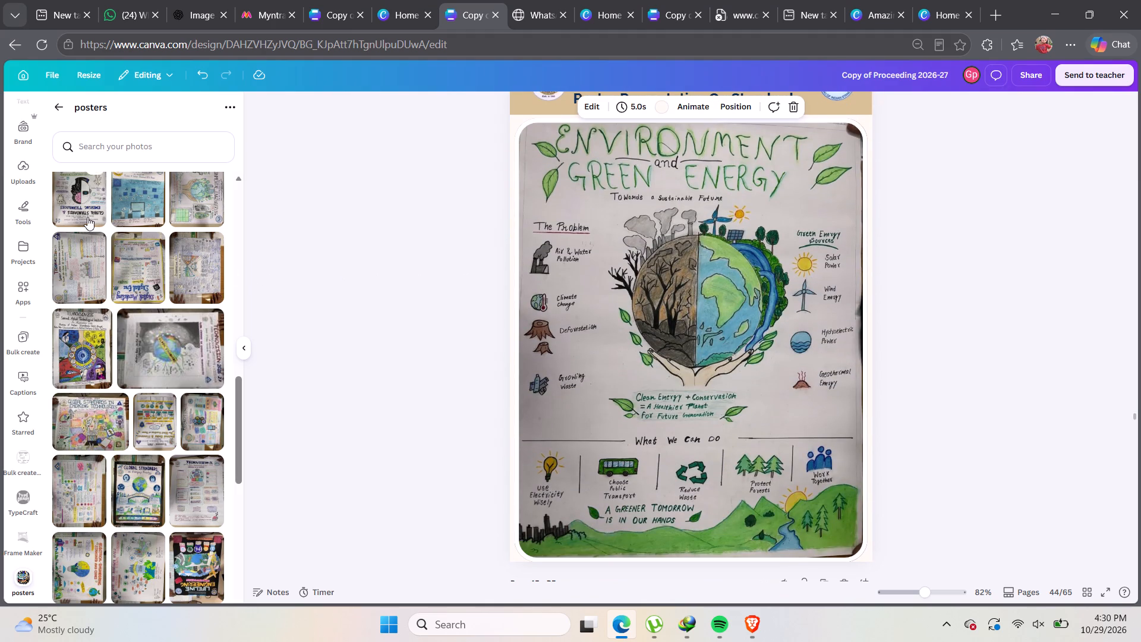
scroll(184, 248, down, 1)
scroll(182, 249, up, 4)
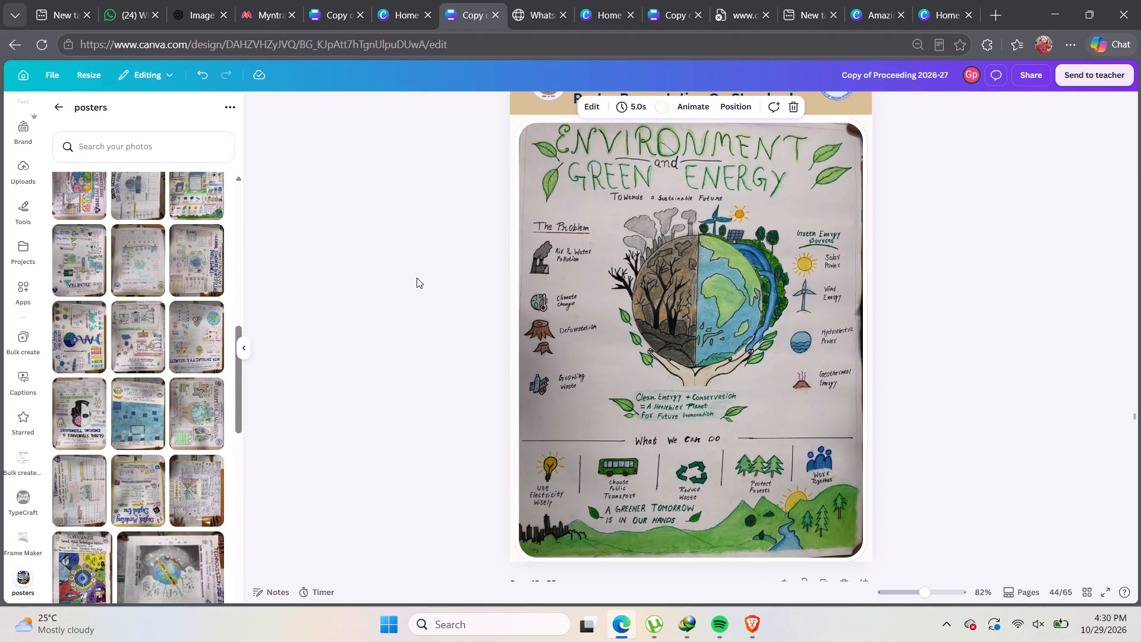
drag(118, 327, 601, 301)
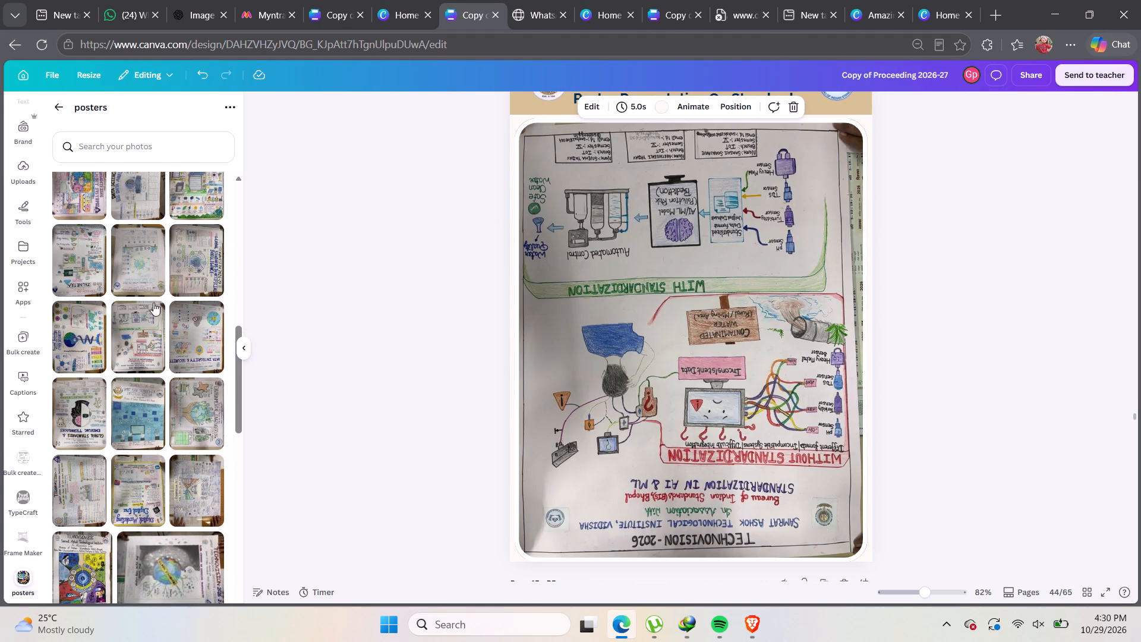
Replace the poster image on page 45 with the sideways cyber security "Technovision 26-27" poster titled "Beyond".
scroll(445, 263, down, 6)
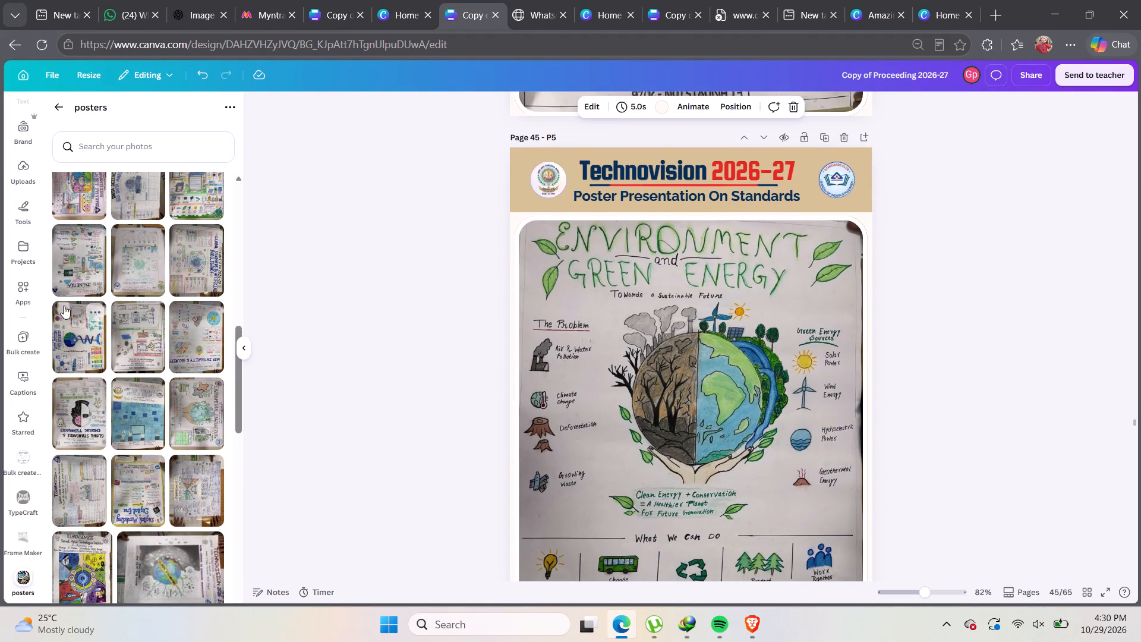
drag(77, 333, 667, 341)
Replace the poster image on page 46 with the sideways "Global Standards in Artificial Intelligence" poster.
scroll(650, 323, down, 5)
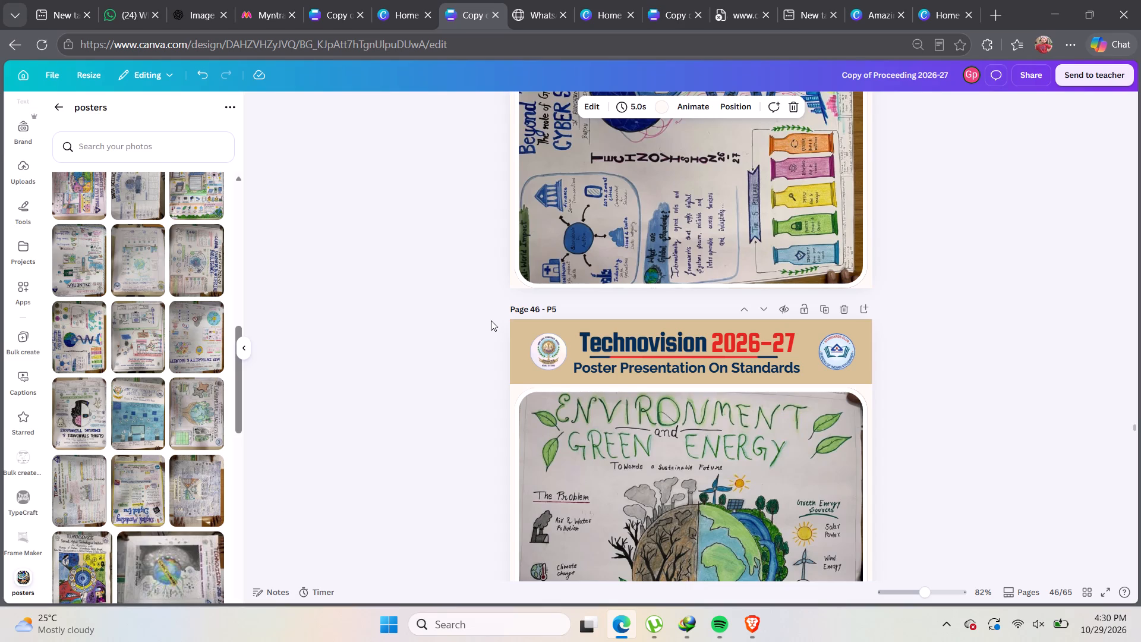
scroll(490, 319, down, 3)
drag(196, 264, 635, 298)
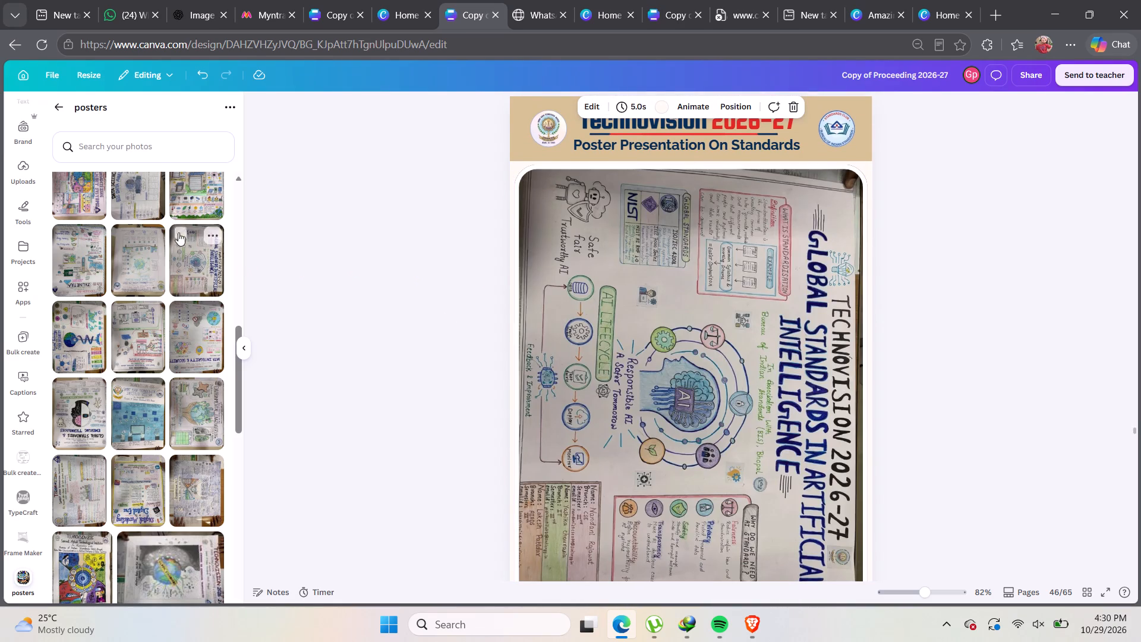
Replace the poster image on page 46 with the upside-down "Standardization in IoT" poster about smart devices and safe systems.
drag(133, 251, 629, 294)
Replace the poster image on page 48 with the sideways "Global Standards in Artificial Intelligence" poster.
scroll(613, 281, down, 5)
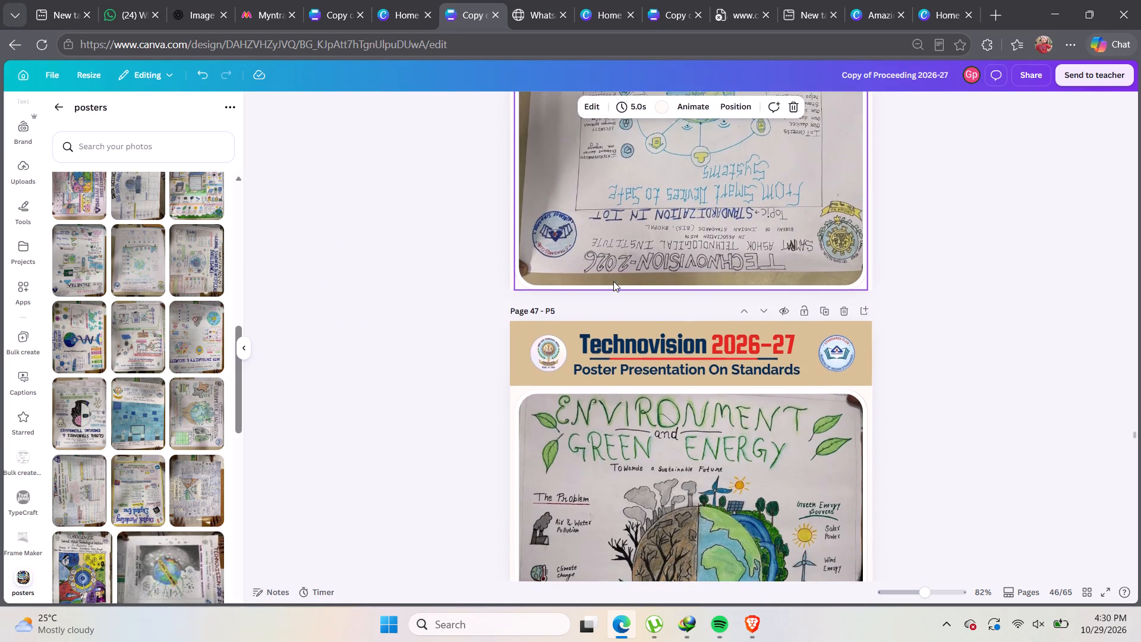
scroll(589, 276, down, 4)
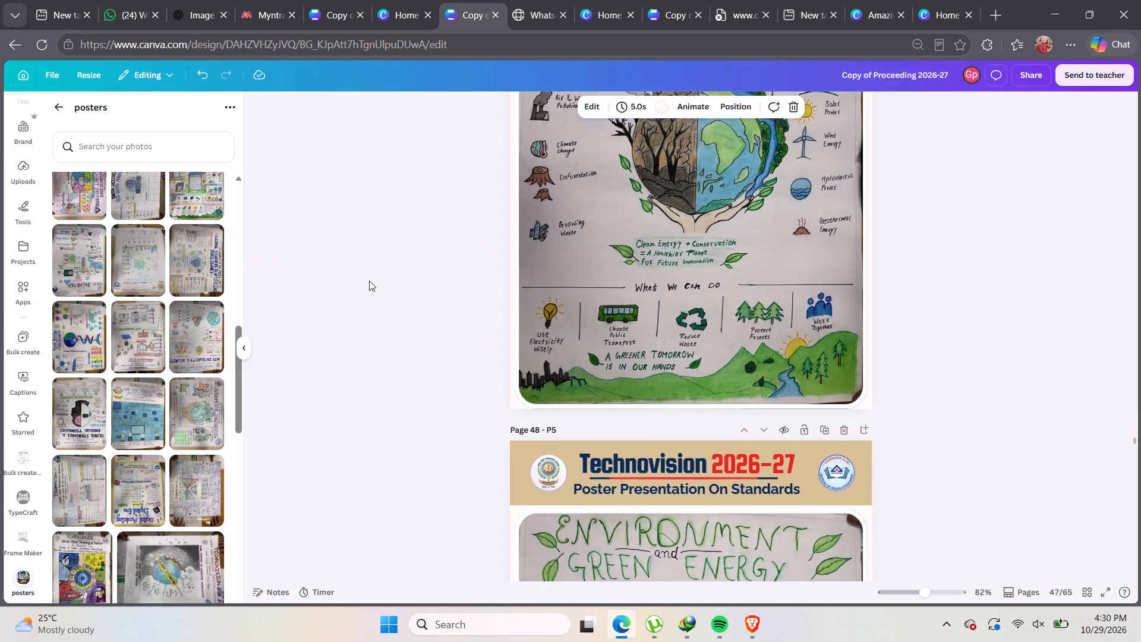
scroll(382, 279, down, 3)
drag(187, 272, 262, 273)
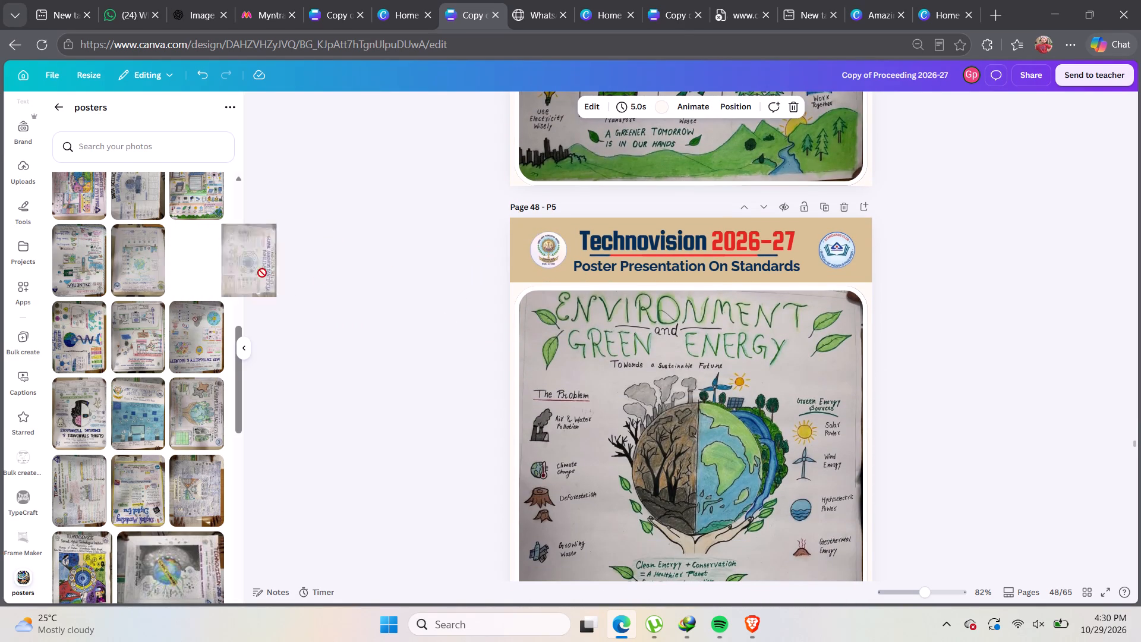
drag(262, 273, 635, 342)
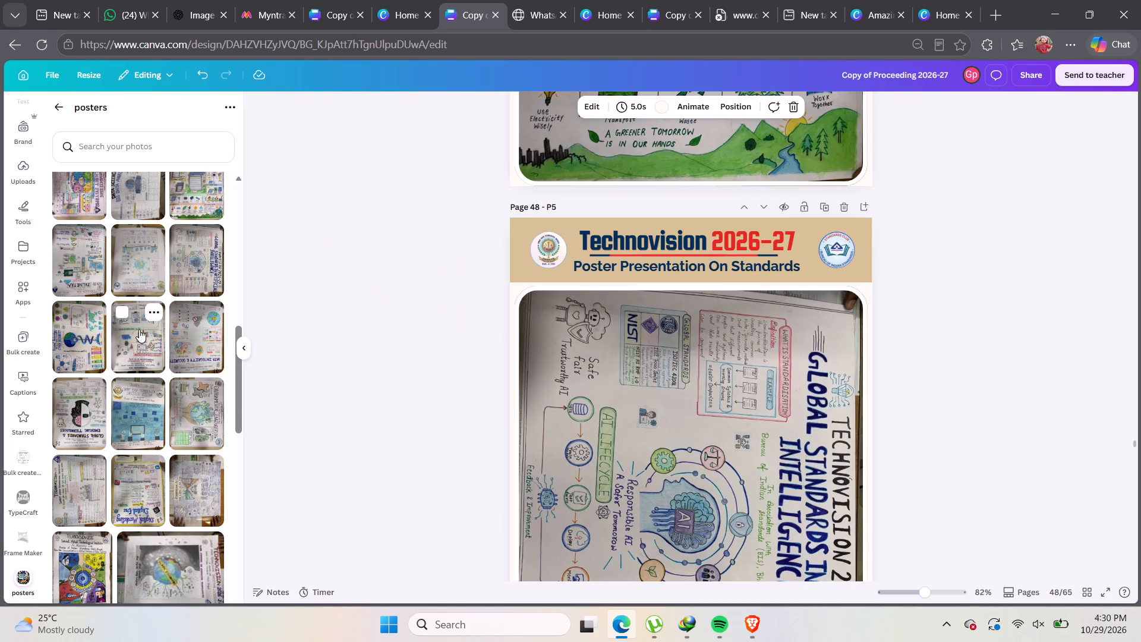
Replace the poster image on page 49 with the upside-down "Standardization in IoT" poster about smart devices and safe systems.
scroll(679, 342, down, 3)
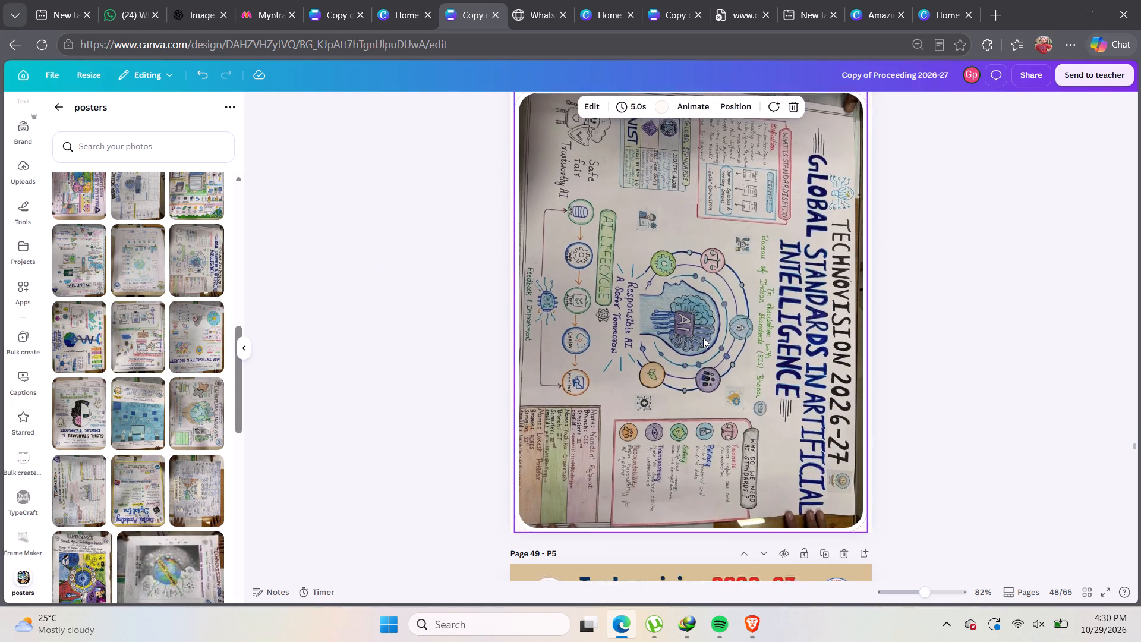
drag(195, 269, 201, 268)
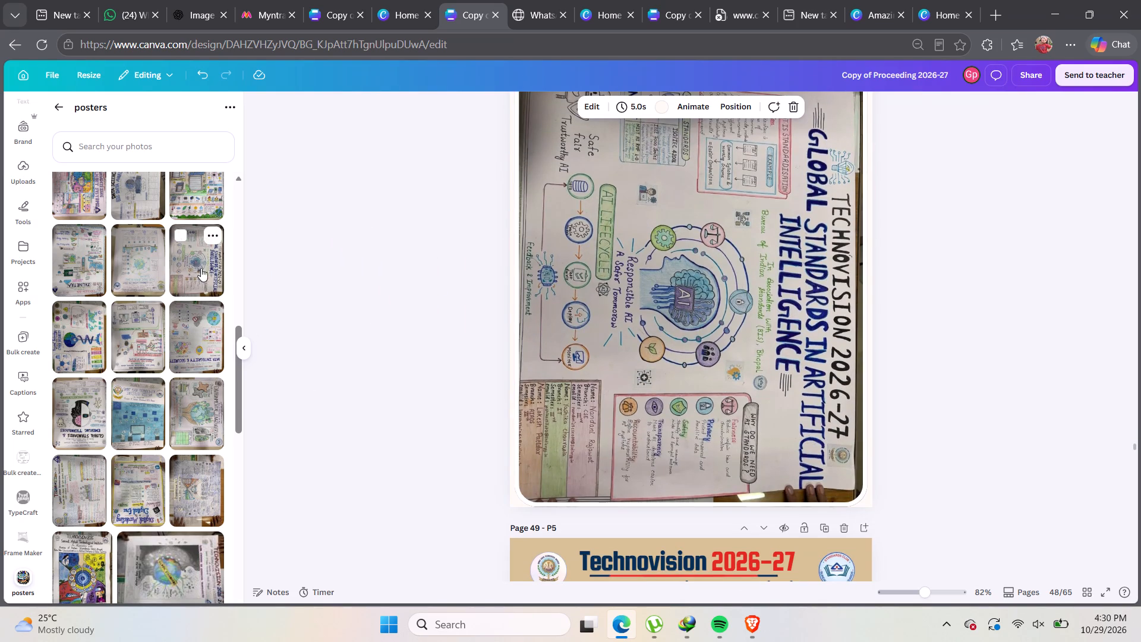
drag(201, 268, 368, 313)
scroll(653, 335, down, 4)
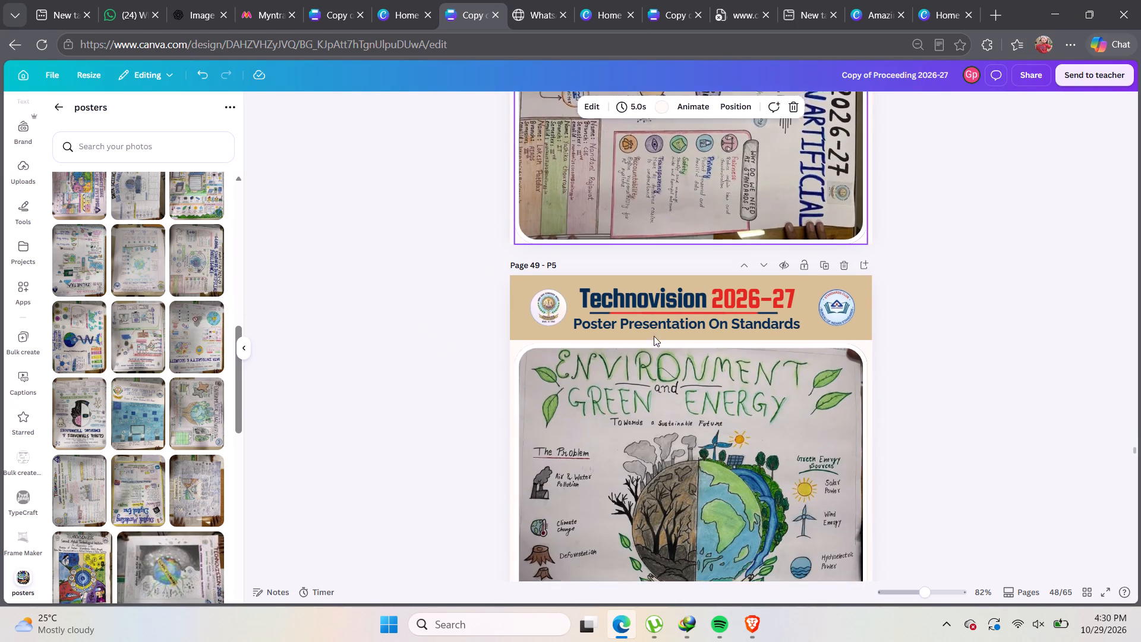
drag(130, 266, 677, 477)
Replace the poster image on page 50 with the upside-down "Jalnetra" poster.
scroll(652, 462, down, 5)
drag(60, 267, 639, 527)
Replace the poster image on page 51 with the "Solar Tracking Smart Window" poster.
scroll(644, 521, down, 3)
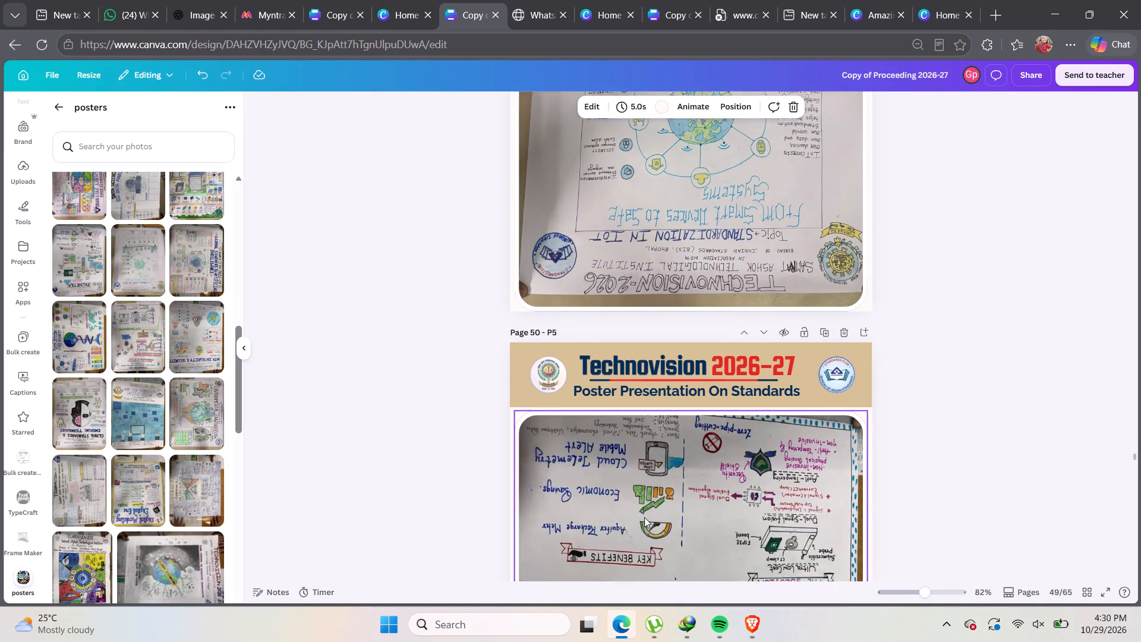
scroll(644, 517, down, 7)
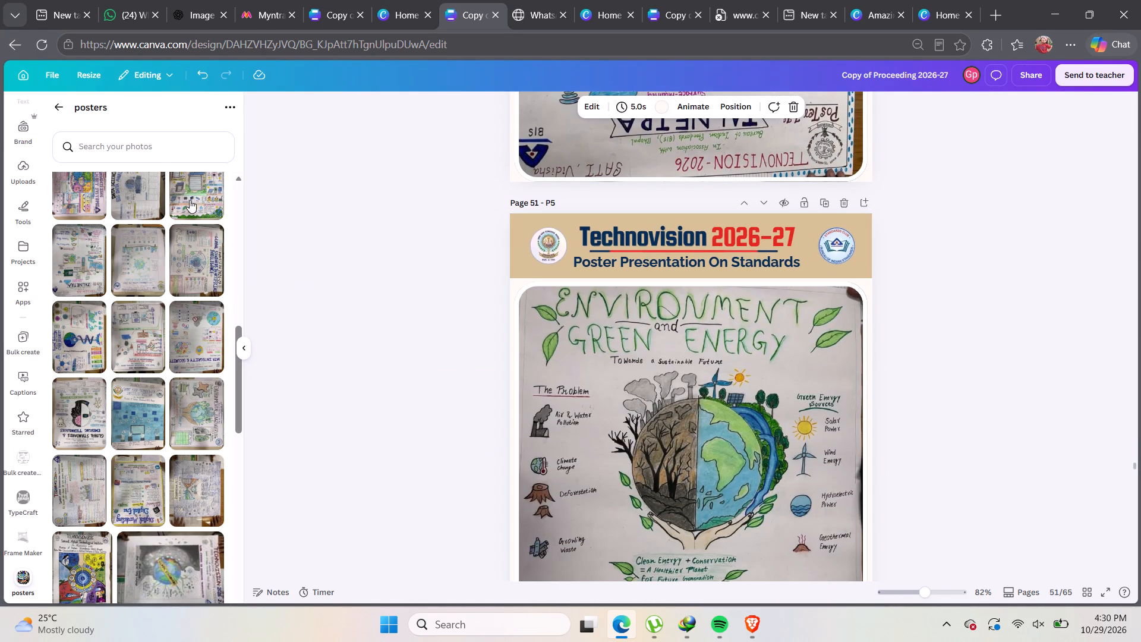
drag(190, 200, 577, 473)
Replace the poster image on page 52 with the greyish sideways poster stored just before the solar tracking one in the posters folder.
scroll(358, 351, up, 3)
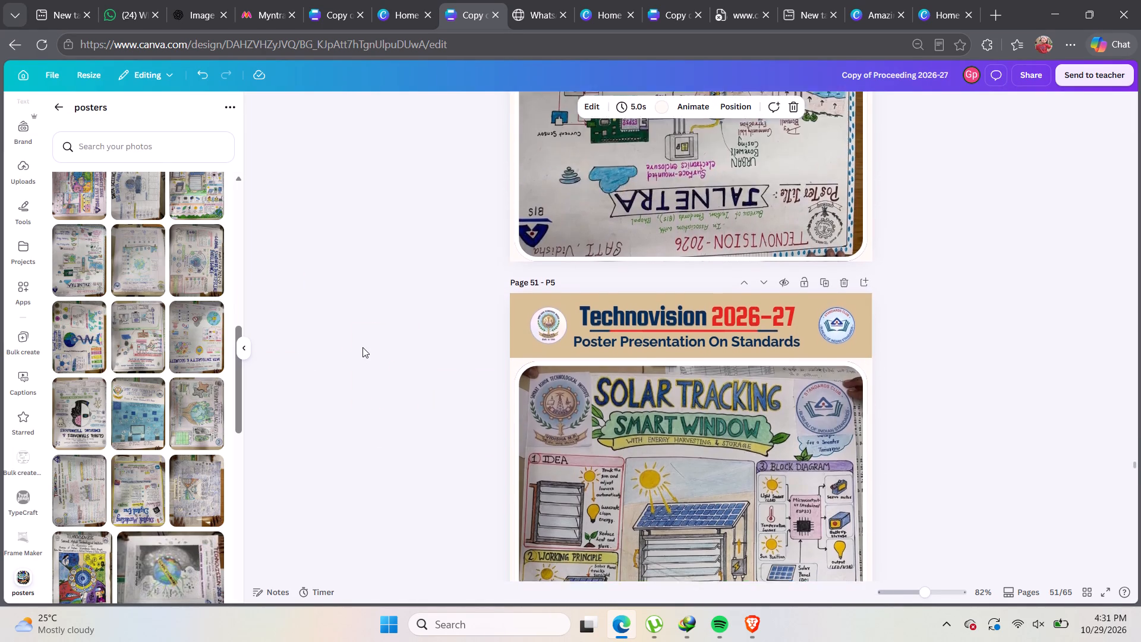
scroll(363, 347, down, 7)
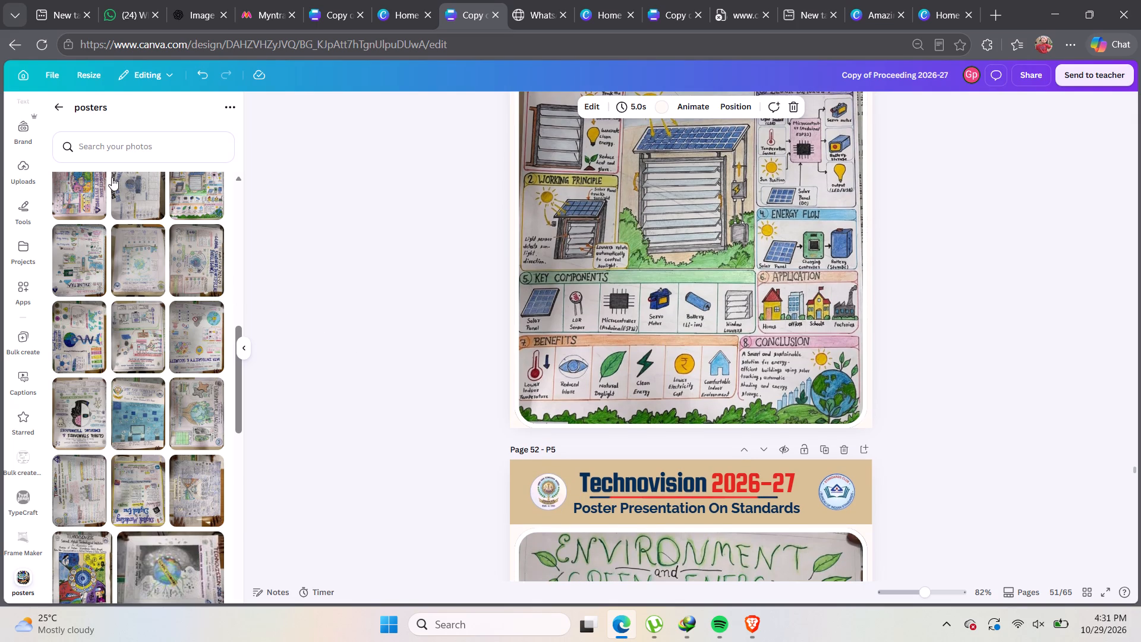
drag(133, 195, 538, 562)
Replace the poster image on page 53 with the pale upright handwritten poster that has three name boxes along its bottom edge.
scroll(547, 545, down, 3)
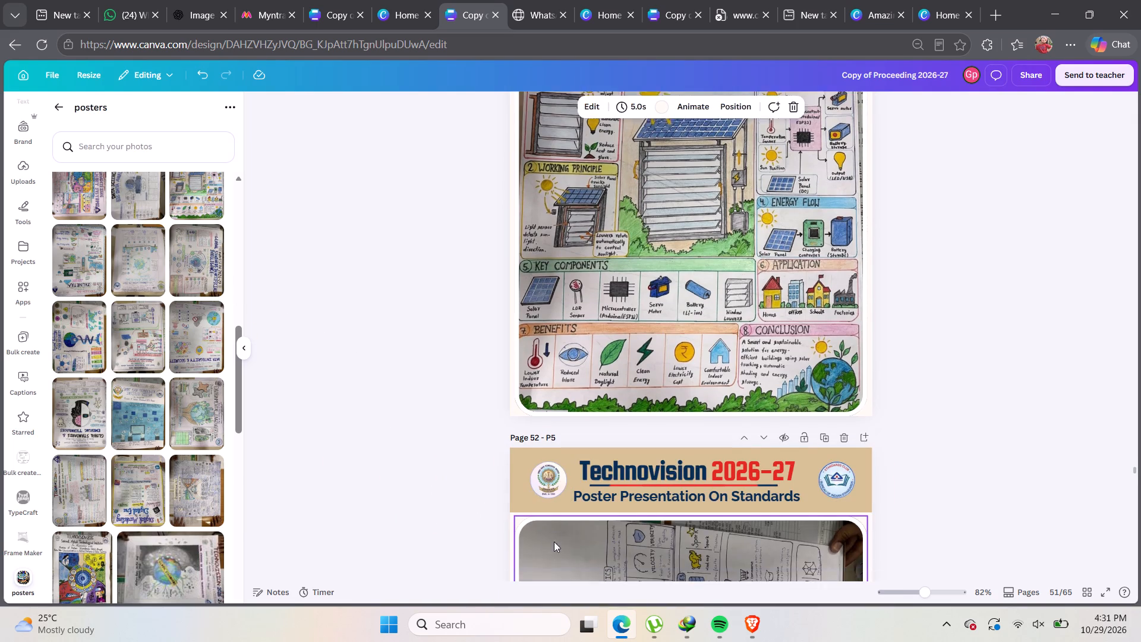
scroll(554, 542, down, 9)
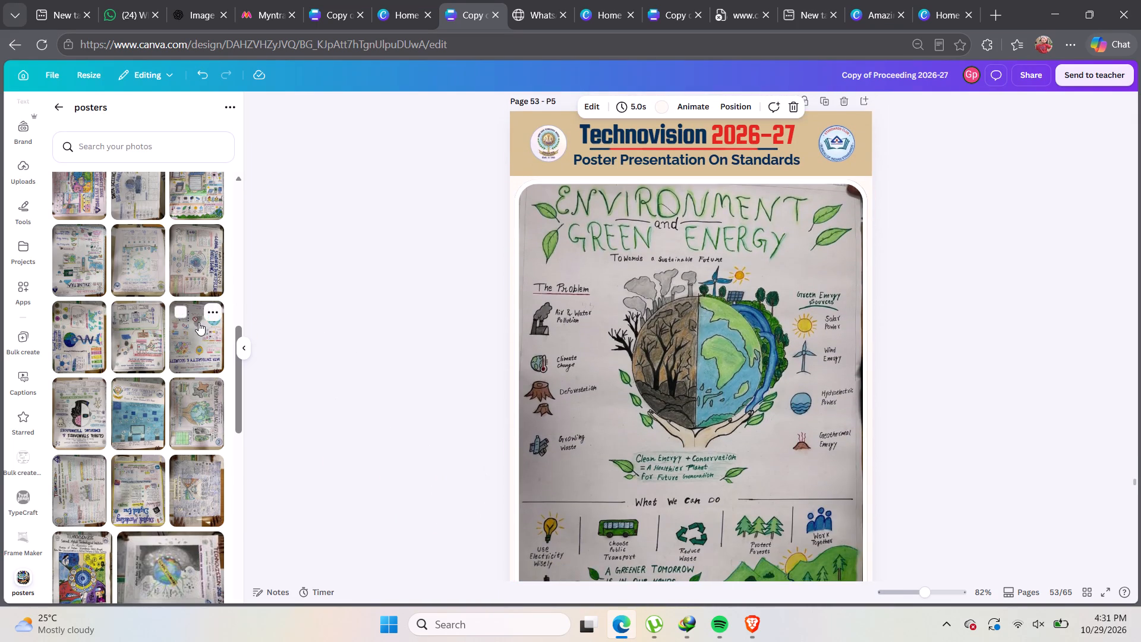
scroll(198, 322, up, 3)
drag(78, 319, 342, 329)
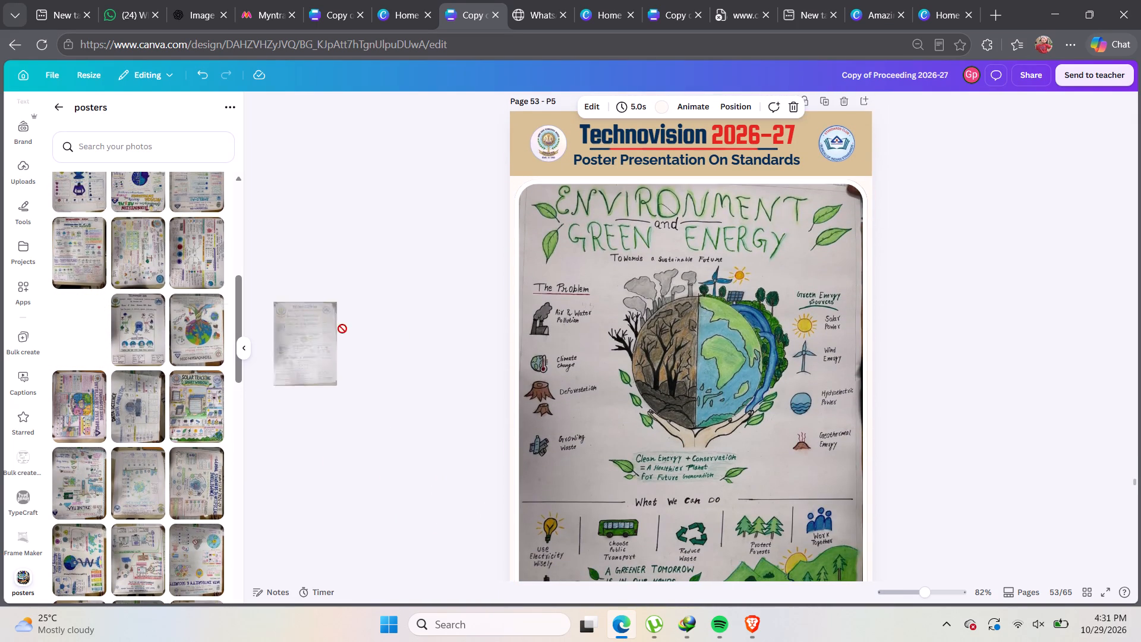
drag(342, 329, 601, 363)
Replace the poster image on page 54 with the sideways poster that has a column of coloured circles.
scroll(588, 344, down, 6)
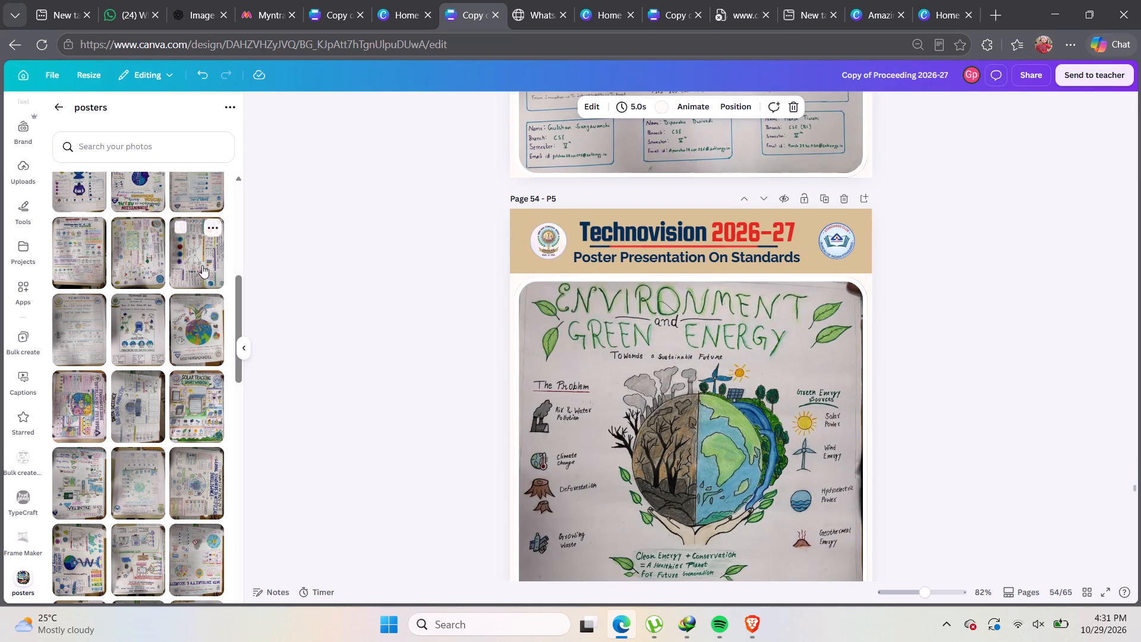
drag(202, 265, 653, 403)
Replace the poster image on page 55 with the sideways AI poster containing the "Why Standardization Matters?" banner.
scroll(643, 383, down, 9)
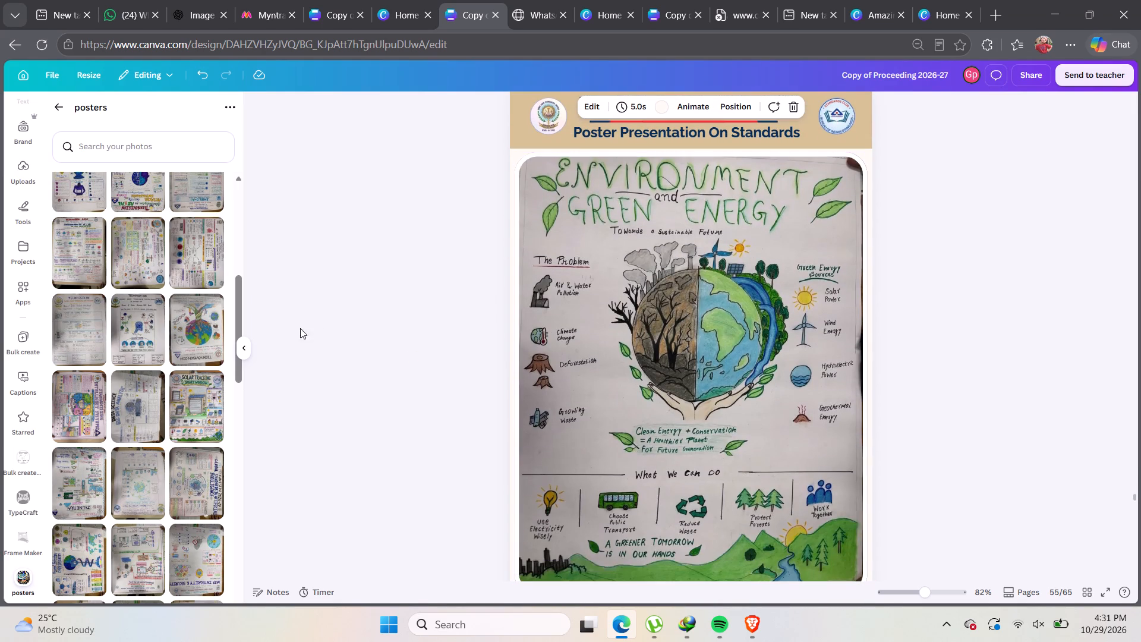
drag(143, 262, 566, 364)
Replace the poster image on page 56 with the upright poster of small icon rows stored just before the "Why Standardization Matters?" poster.
scroll(572, 353, down, 1)
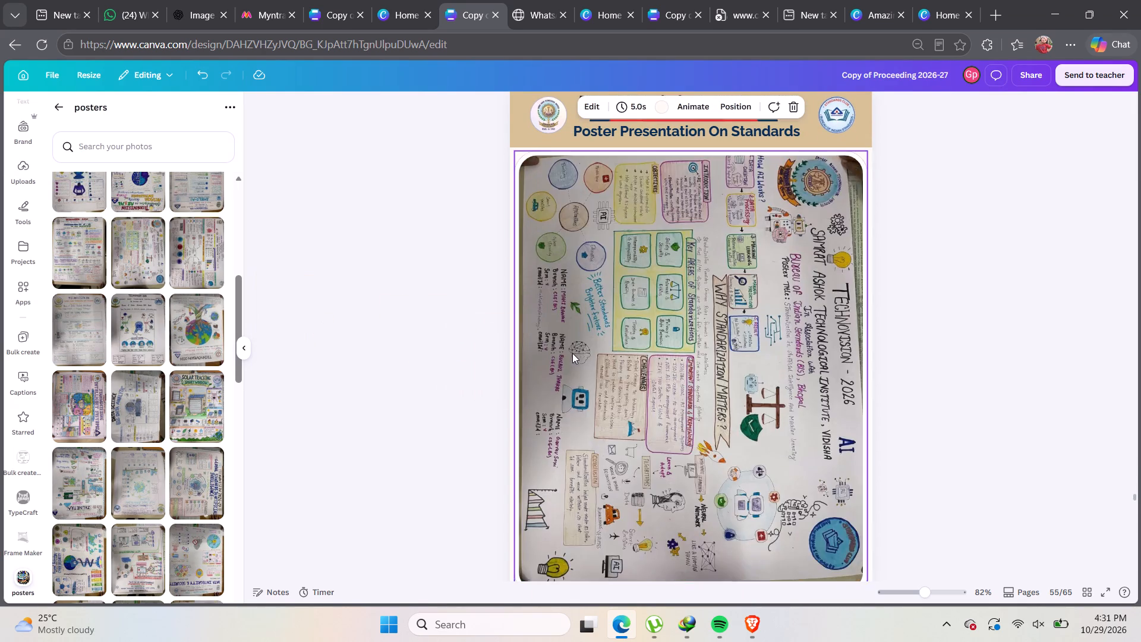
scroll(572, 353, down, 9)
drag(91, 258, 505, 259)
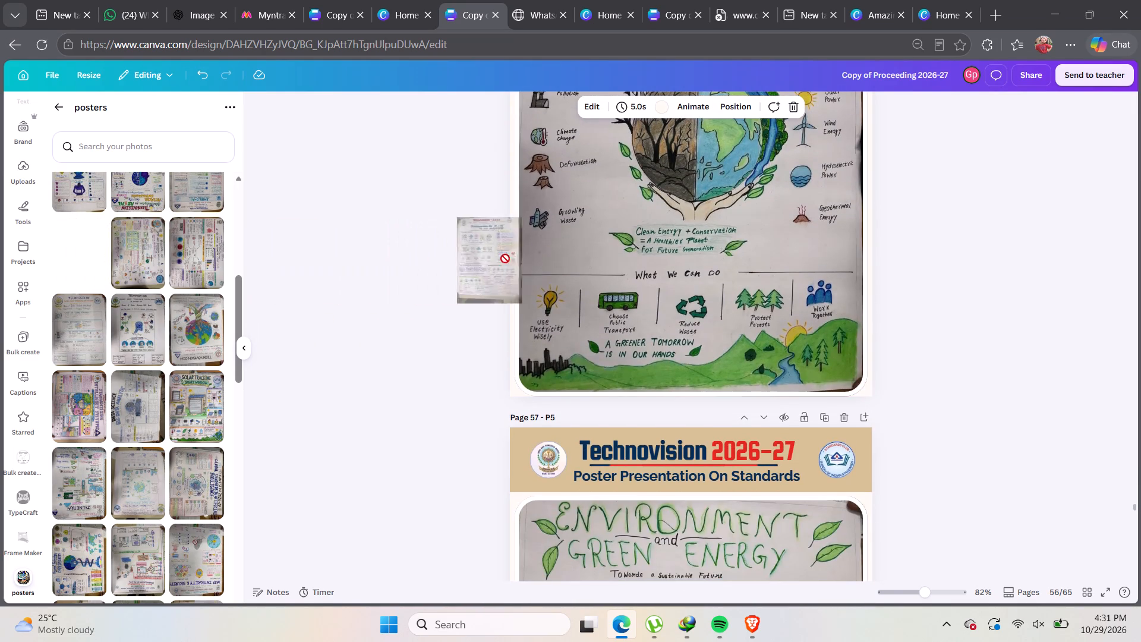
drag(505, 259, 549, 263)
Replace the poster image on page 57 with the upside-down "SHIELD-AI" poster.
scroll(549, 263, down, 8)
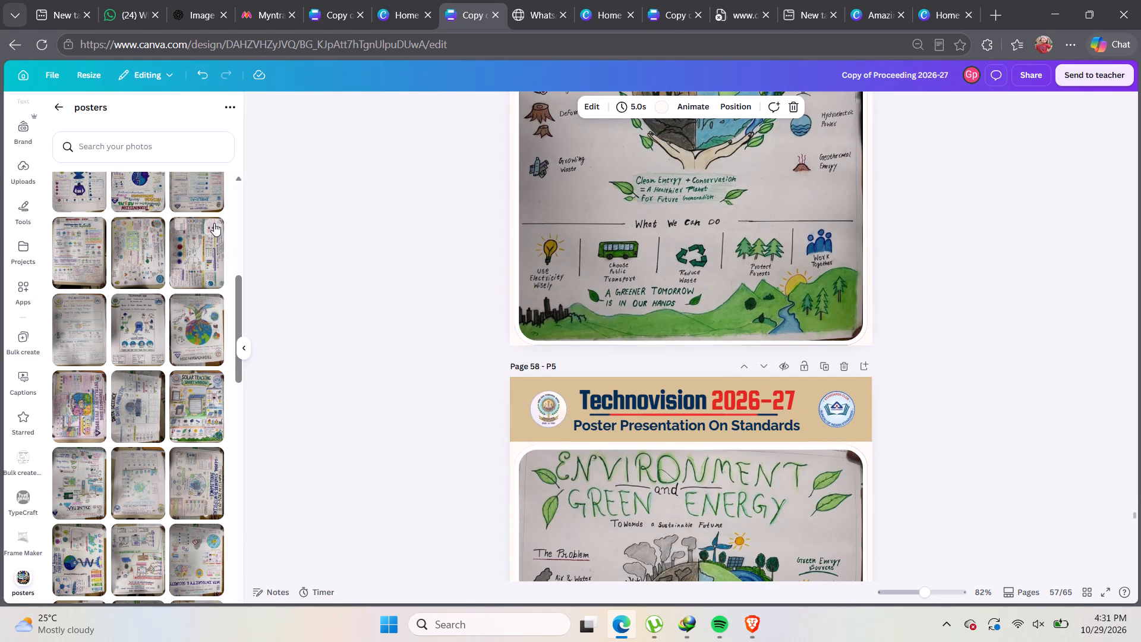
drag(209, 199, 567, 270)
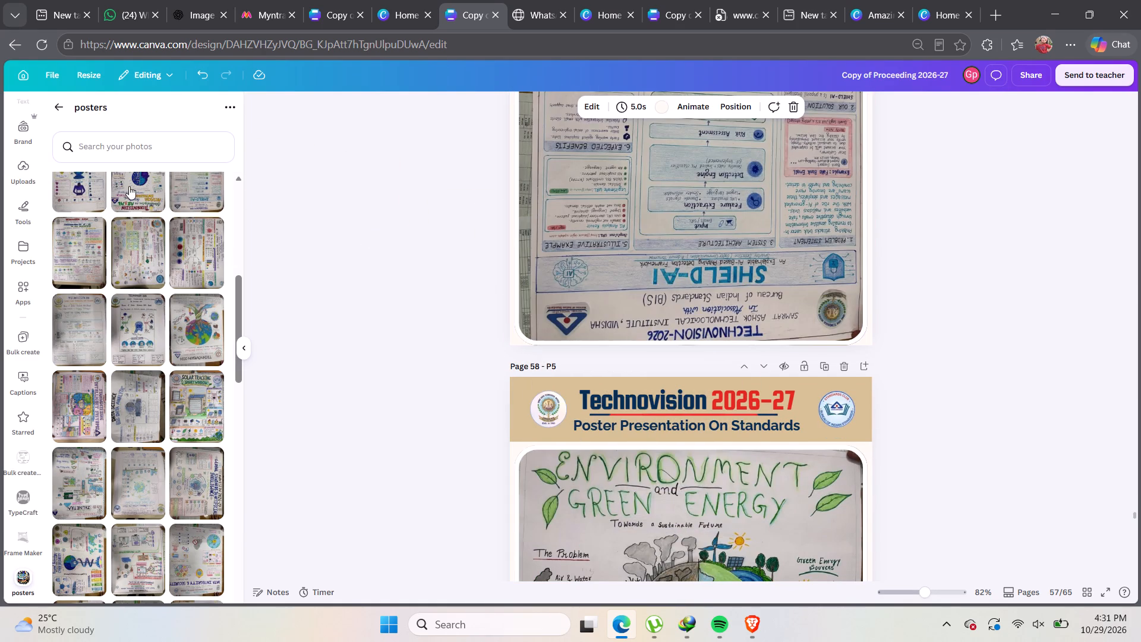
Replace the poster image on page 58 with the upside-down "Standardization in AI & ML" poster about artificial intelligence security and privacy.
drag(131, 185, 549, 444)
scroll(552, 434, down, 1)
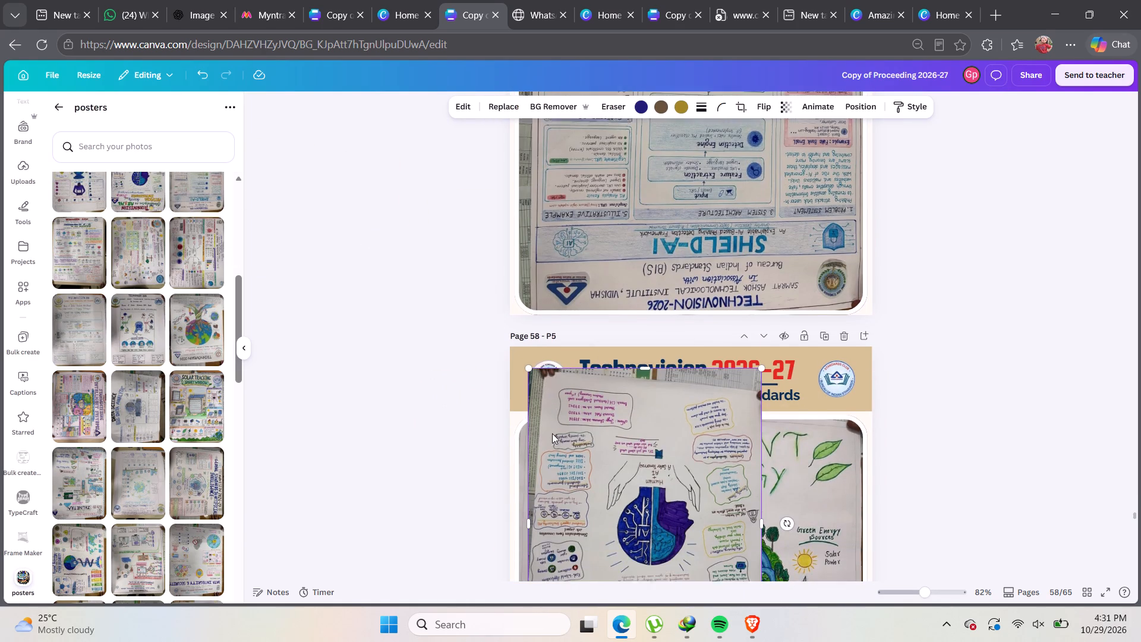
drag(566, 387, 579, 420)
Replace the poster image on page 59 with the "Cybersecurity: Your Digital Shield" poster.
scroll(577, 416, down, 9)
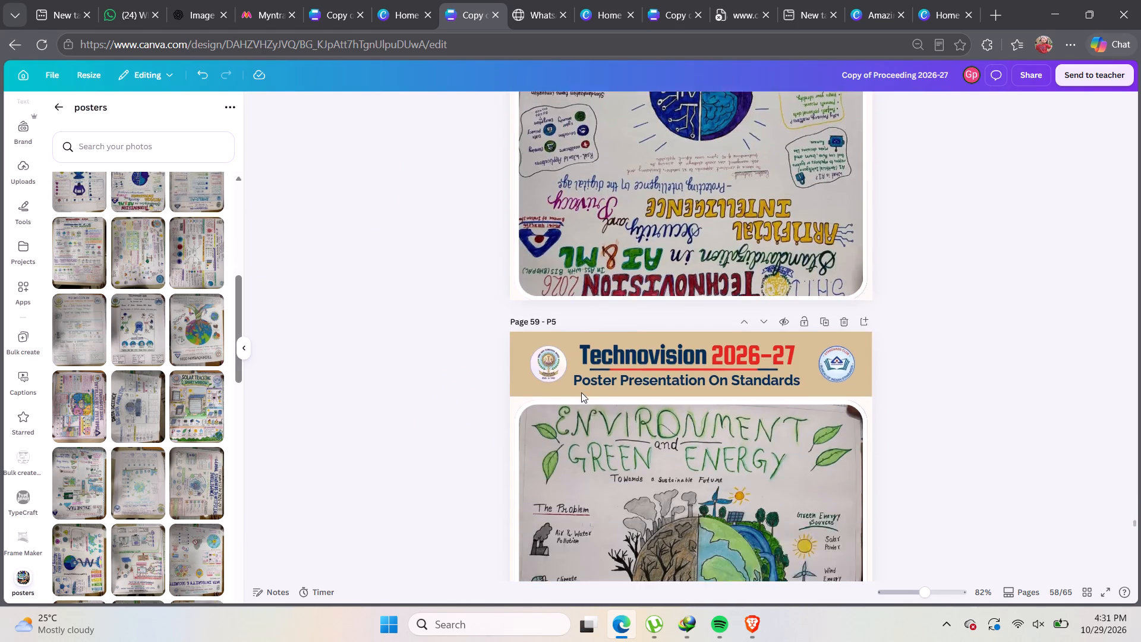
scroll(581, 392, down, 3)
drag(75, 198, 562, 282)
Replace the poster image on page 60 with the sideways "AI-Powered Deepfake Detection" poster.
scroll(544, 283, down, 2)
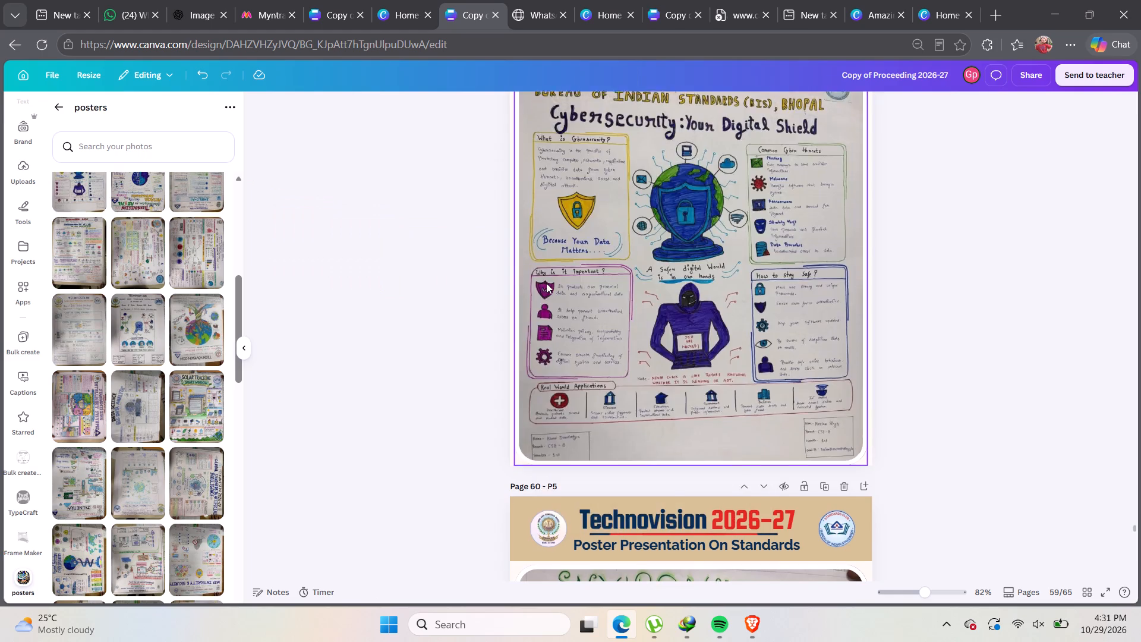
scroll(546, 283, down, 5)
scroll(184, 227, up, 3)
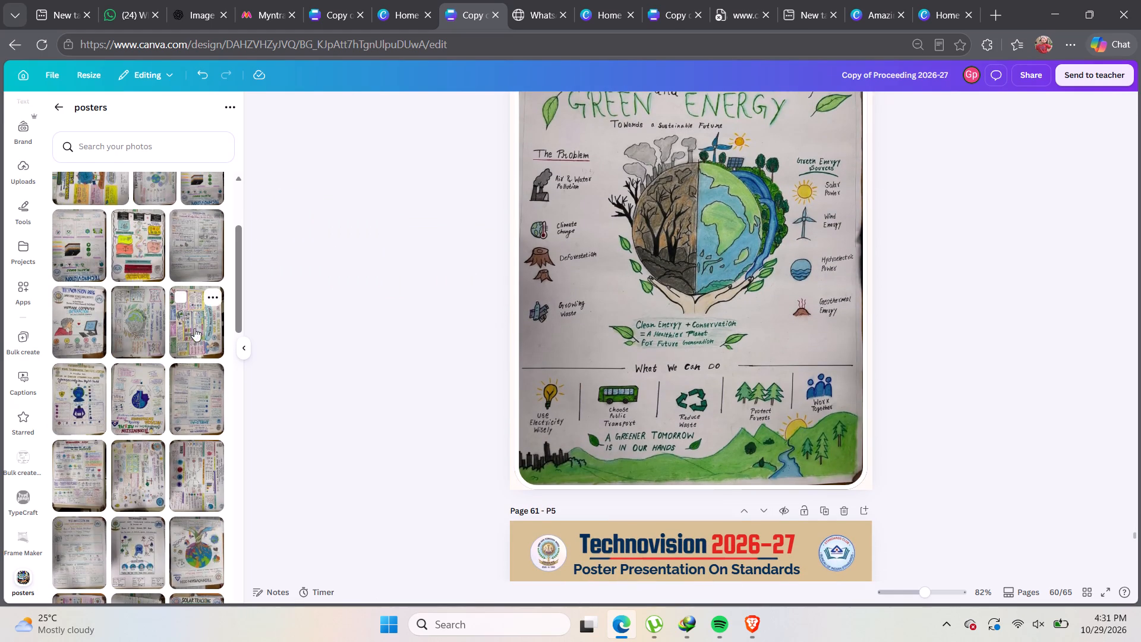
drag(181, 320, 541, 301)
Replace the poster image on page 61 with the upside-down Technovision poster about bias mitigation and safety standards.
scroll(534, 295, down, 6)
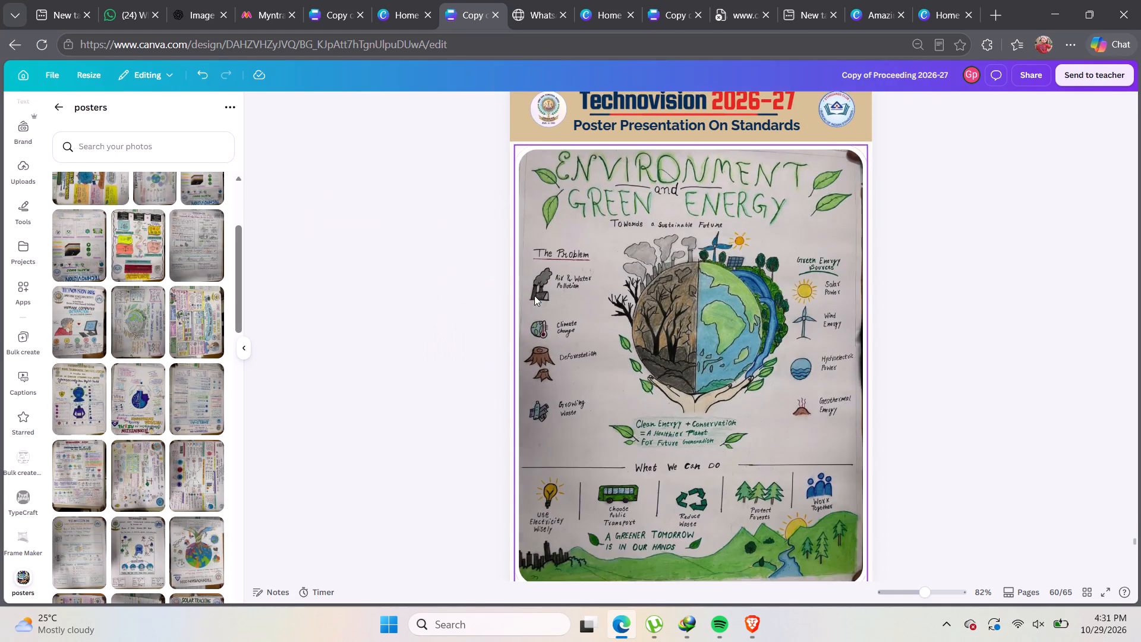
drag(146, 253, 557, 273)
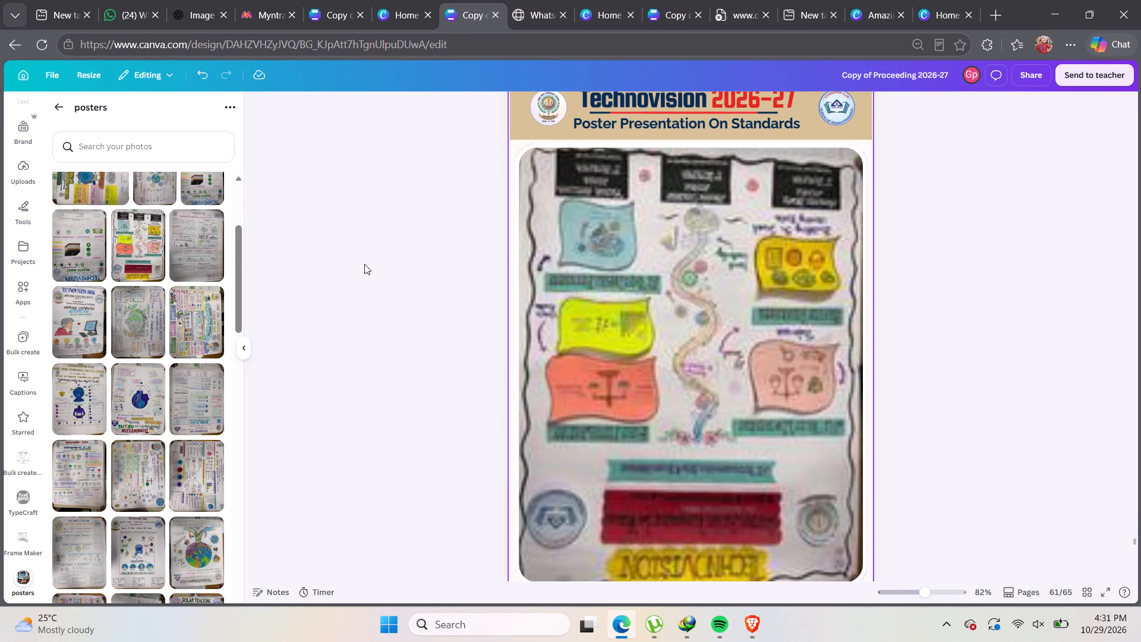
Duplicate the "Poster Presentation On Standards" page 61 six times, ahead of the Bureau of Indian Standards activities page.
scroll(531, 224, down, 6)
scroll(281, 206, up, 2)
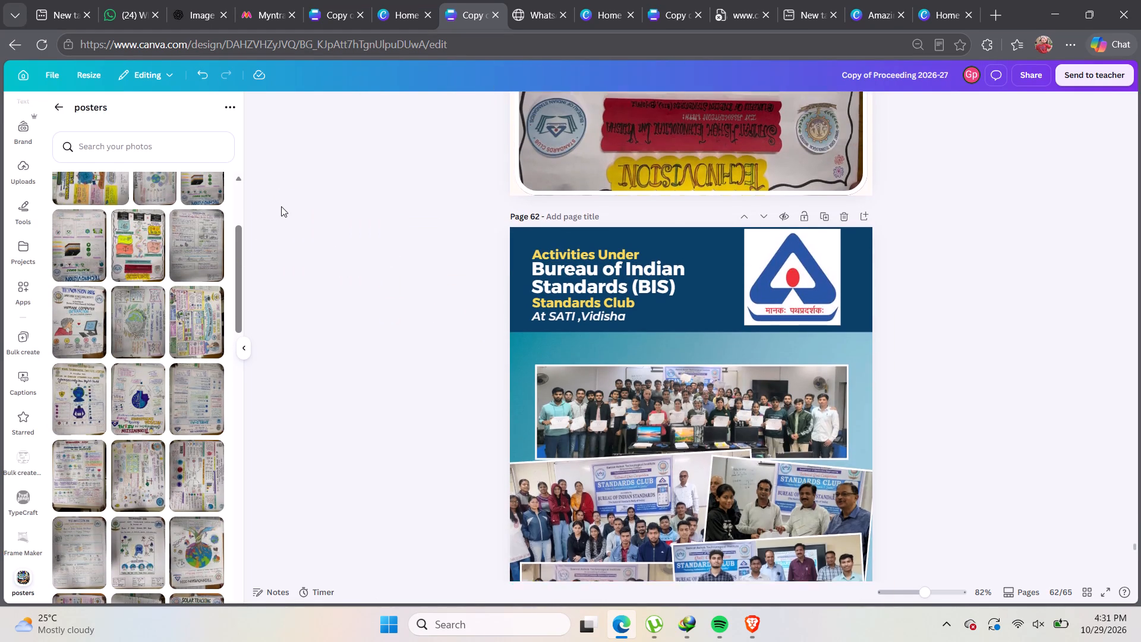
scroll(283, 206, up, 4)
scroll(742, 158, up, 2)
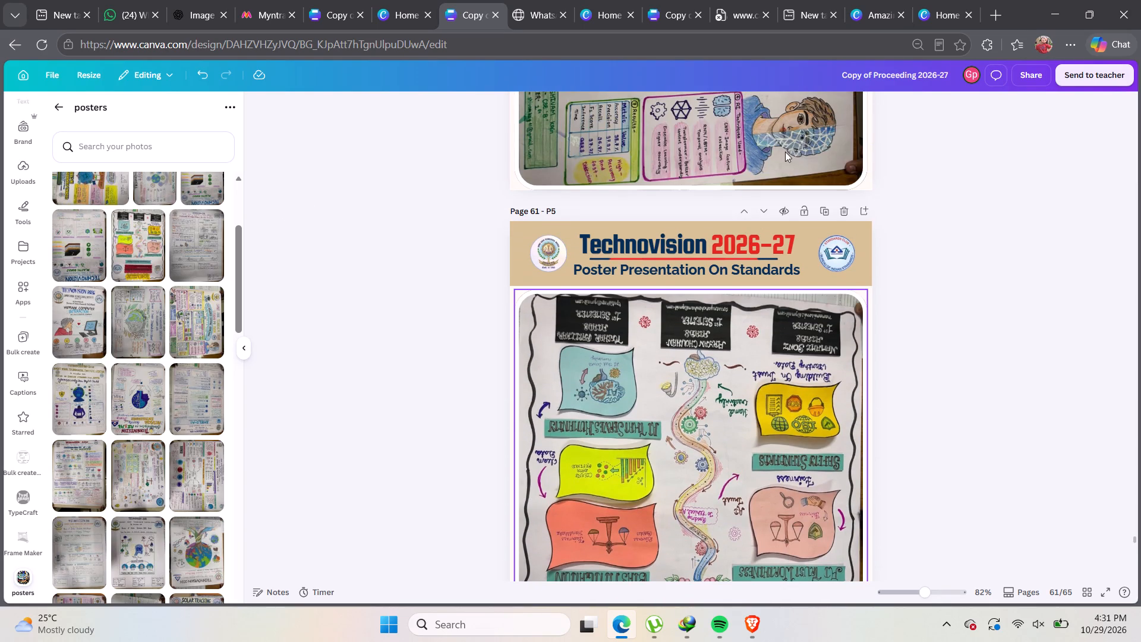
click(830, 217)
click(830, 217)
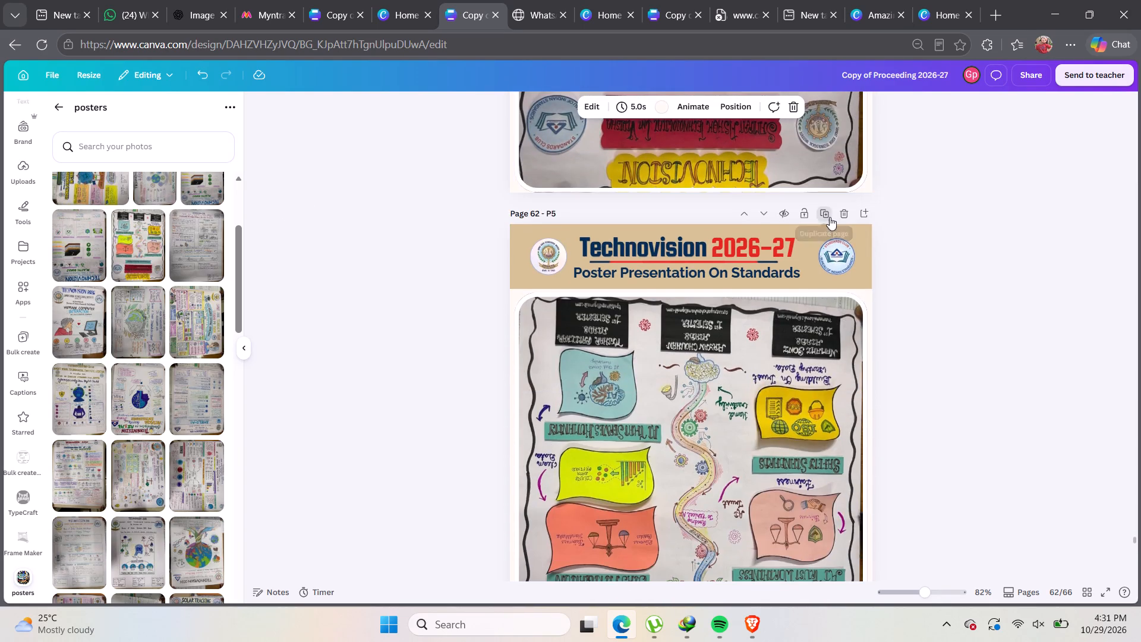
click(830, 217)
click(830, 217)
click(830, 217)
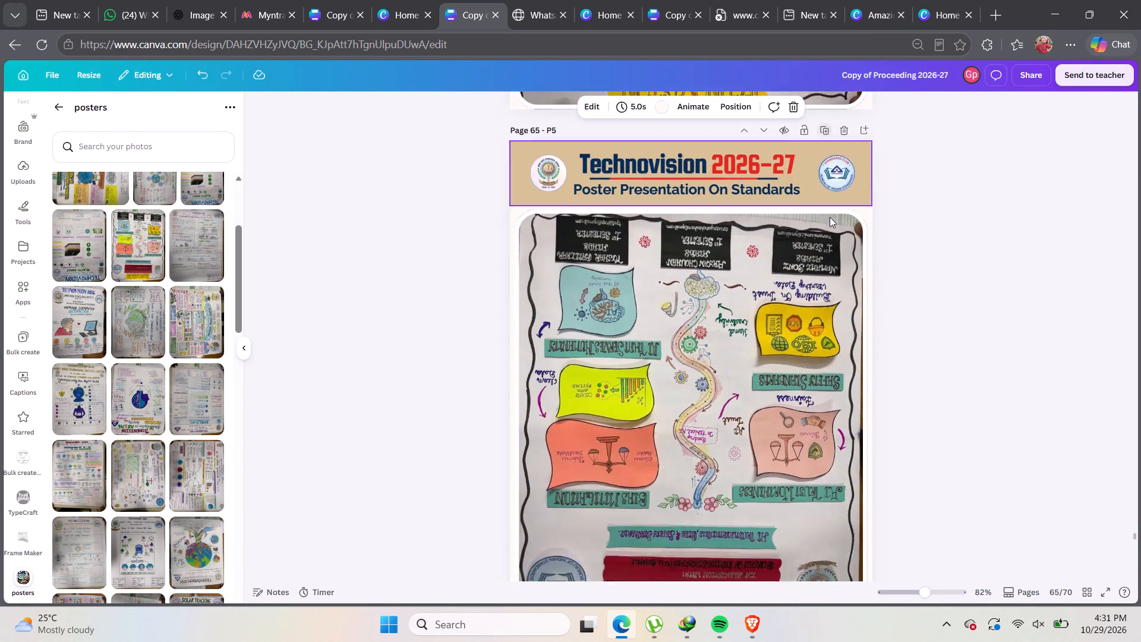
click(830, 217)
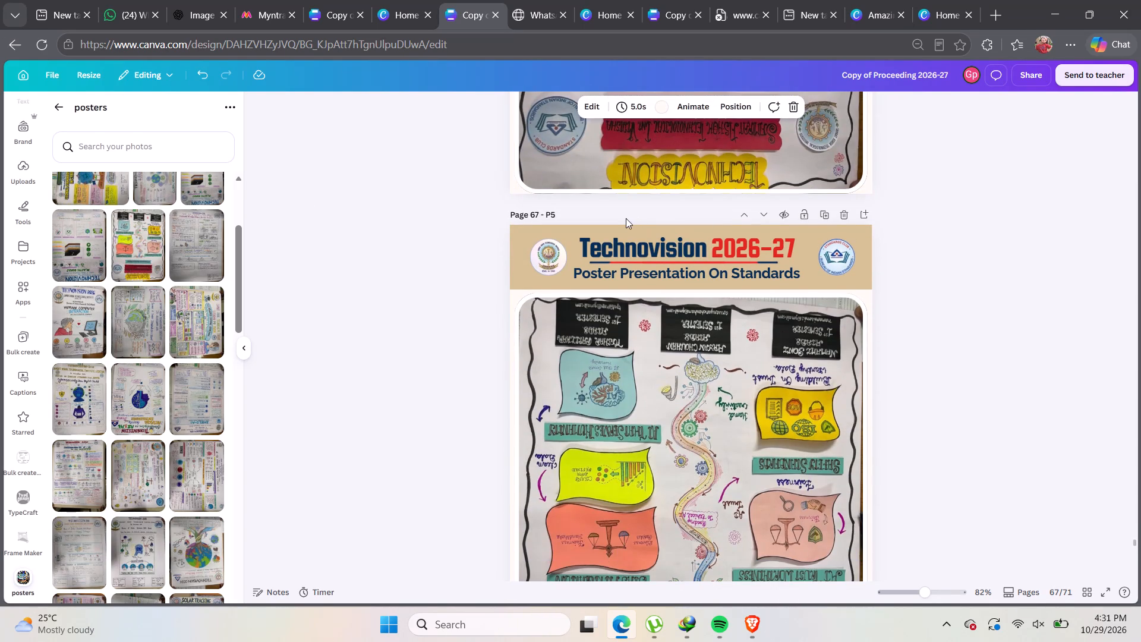
Look through the duplicated poster pages back to page 60 and return to the first copy on page 62.
scroll(625, 218, up, 16)
scroll(597, 209, up, 7)
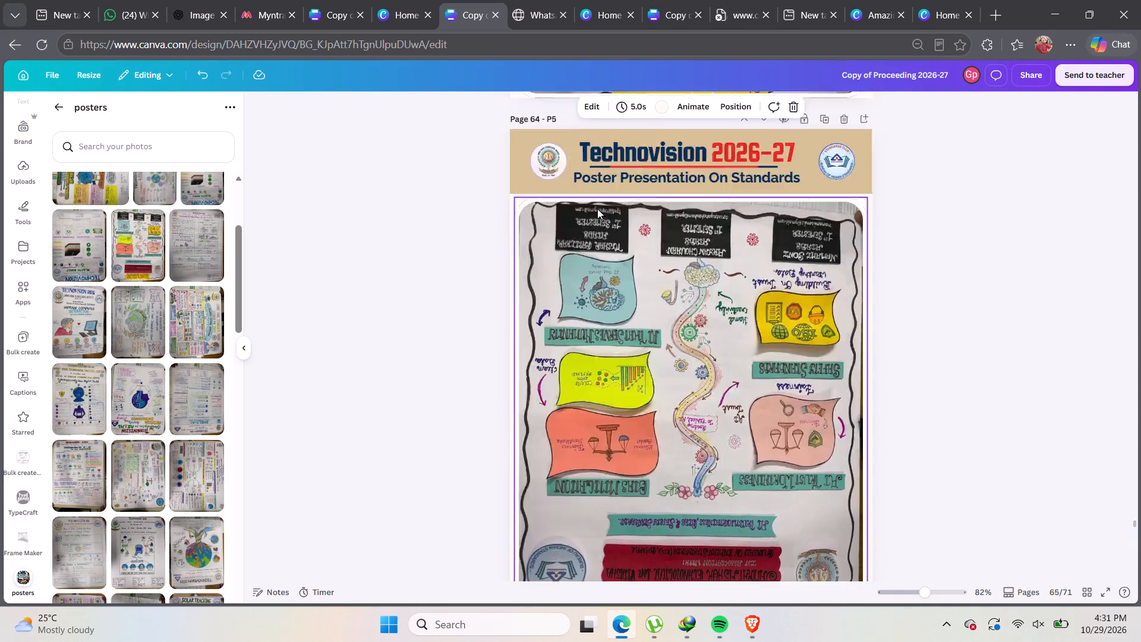
scroll(597, 209, up, 17)
scroll(597, 209, up, 8)
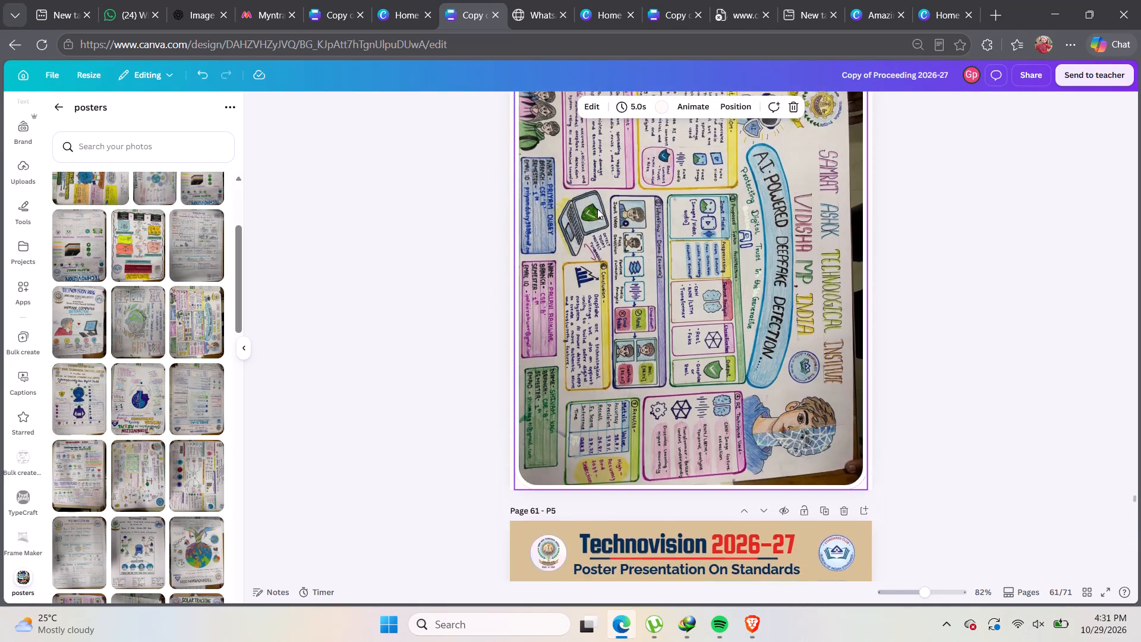
scroll(597, 209, down, 13)
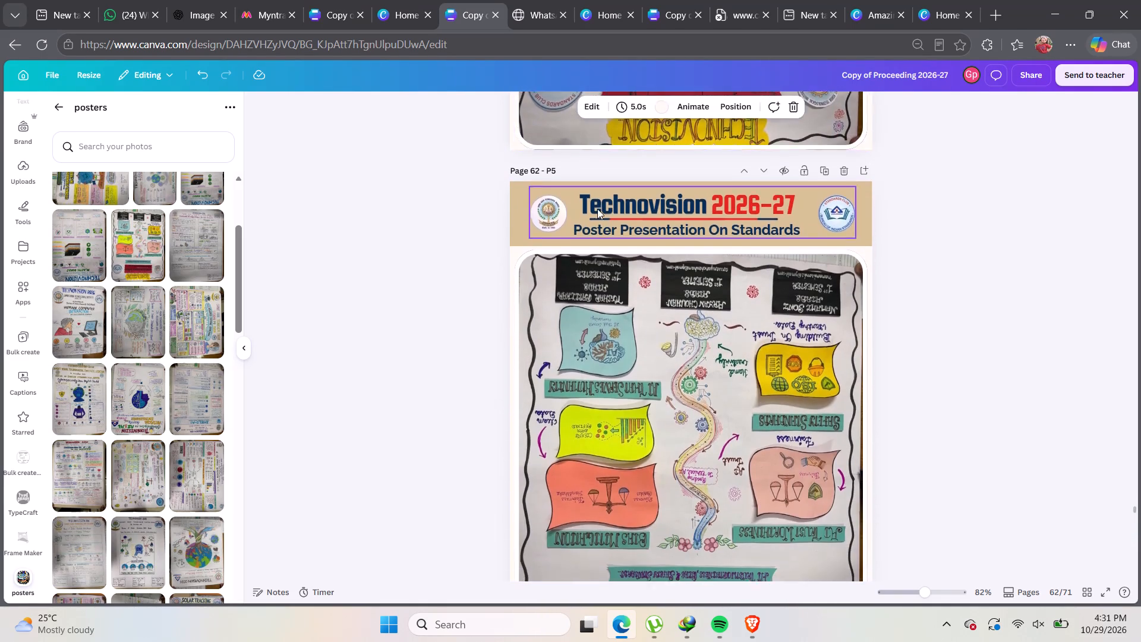
scroll(597, 209, down, 1)
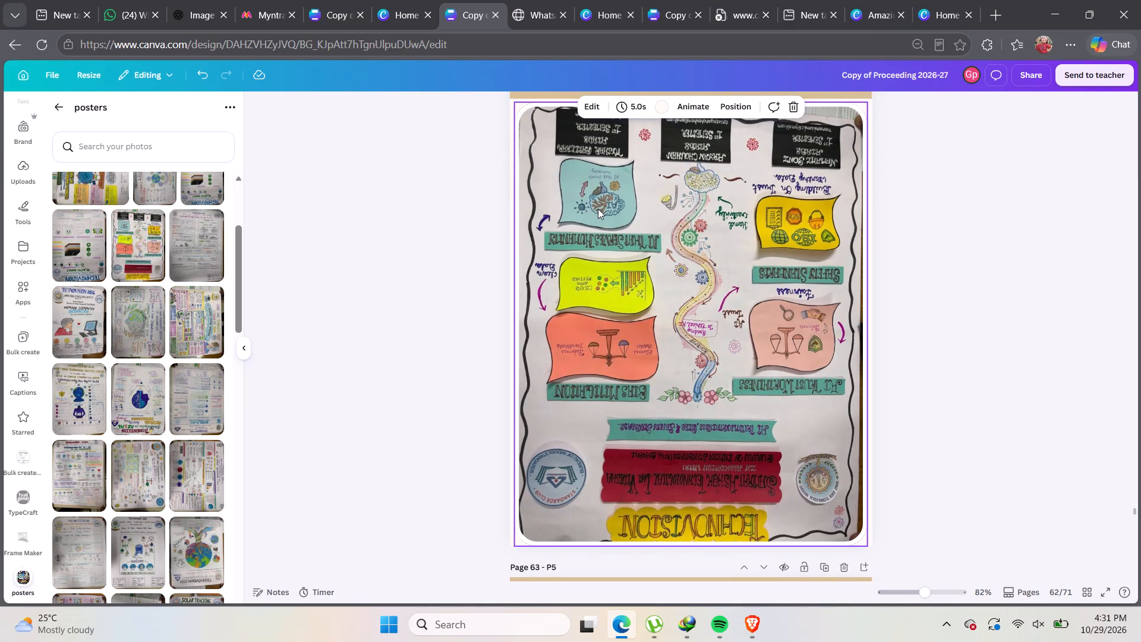
Look through the duplicated poster pages and the closing pages up to page 70, back to page 60.
scroll(834, 551, down, 20)
scroll(834, 551, down, 2)
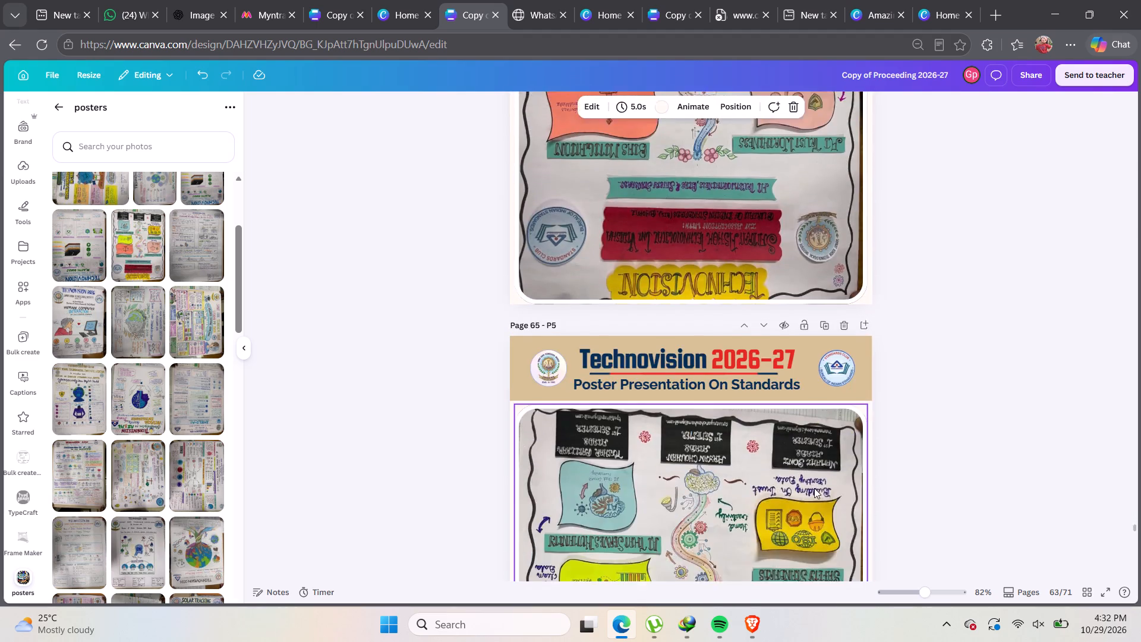
scroll(814, 488, down, 20)
scroll(814, 488, down, 10)
scroll(813, 487, up, 2)
scroll(813, 487, down, 3)
scroll(813, 487, up, 2)
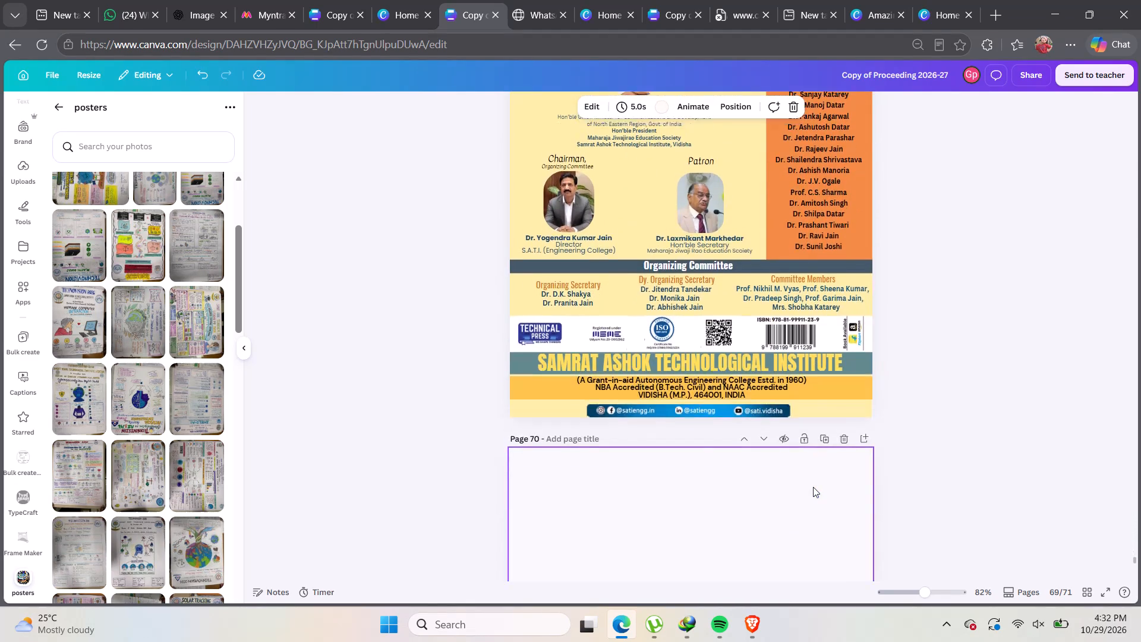
scroll(813, 487, up, 3)
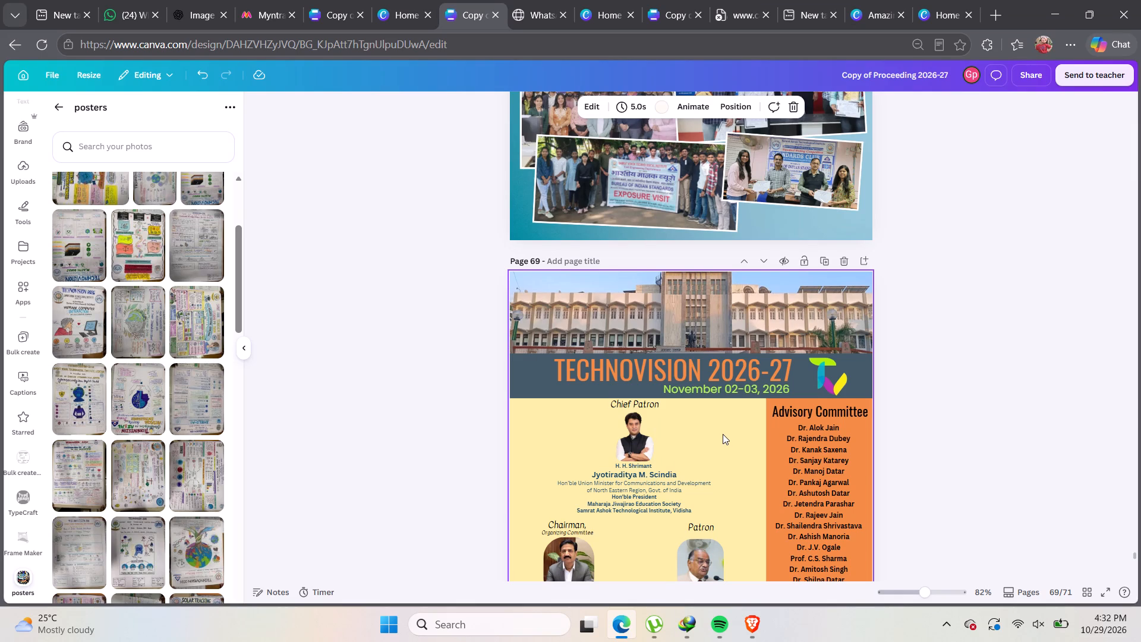
scroll(717, 437, down, 4)
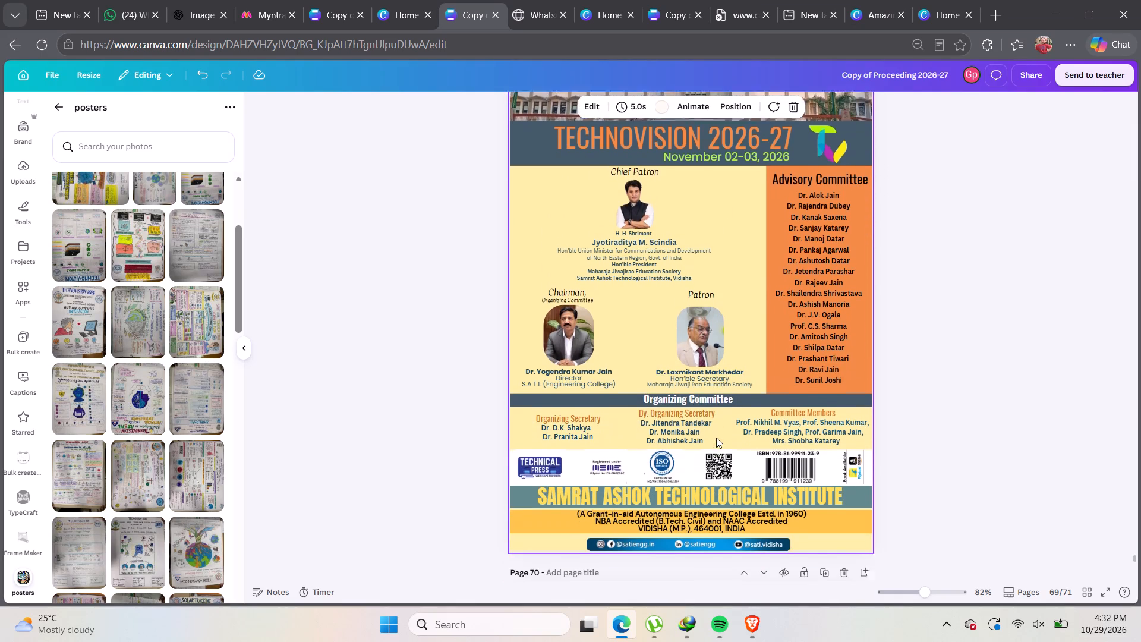
scroll(716, 438, up, 2)
scroll(716, 438, down, 10)
scroll(714, 436, up, 3)
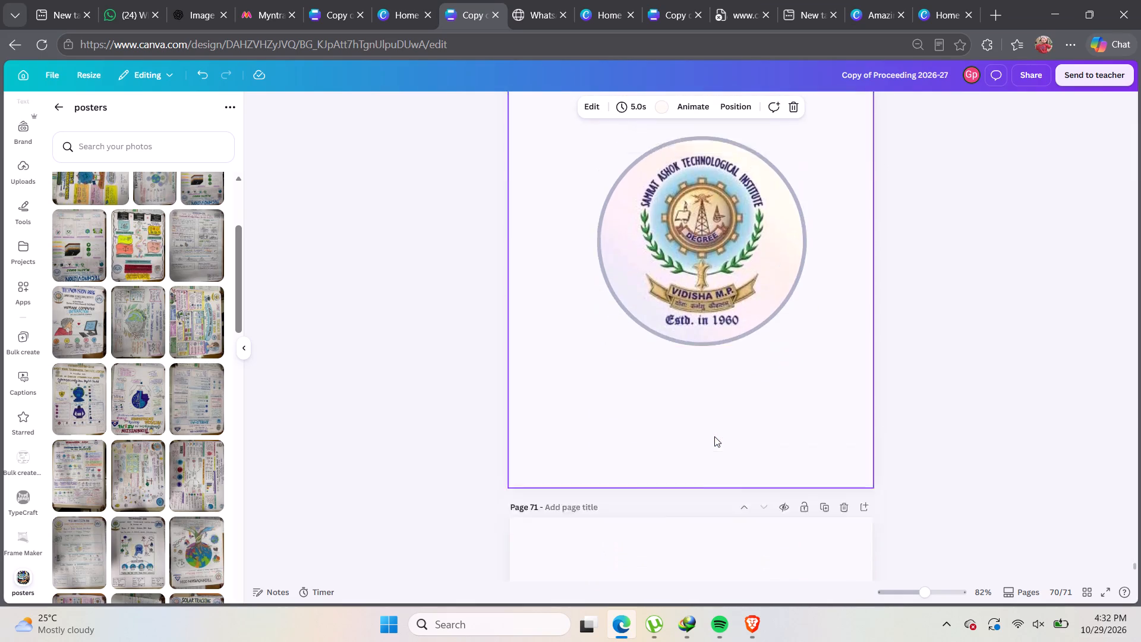
scroll(714, 436, up, 15)
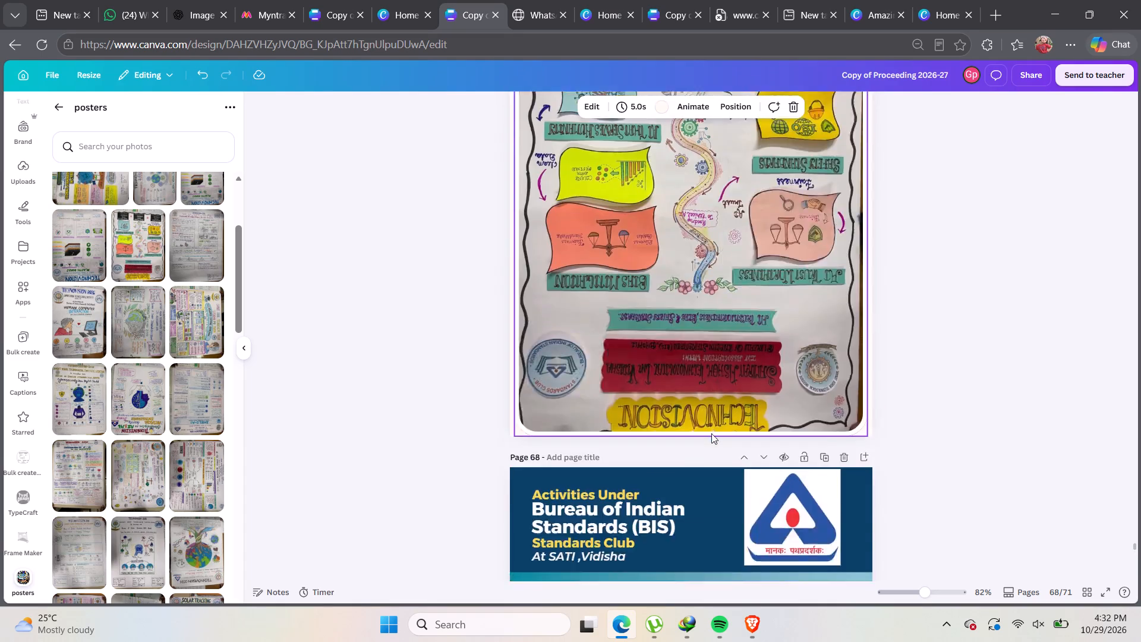
scroll(711, 433, up, 3)
scroll(711, 433, down, 3)
scroll(711, 433, up, 2)
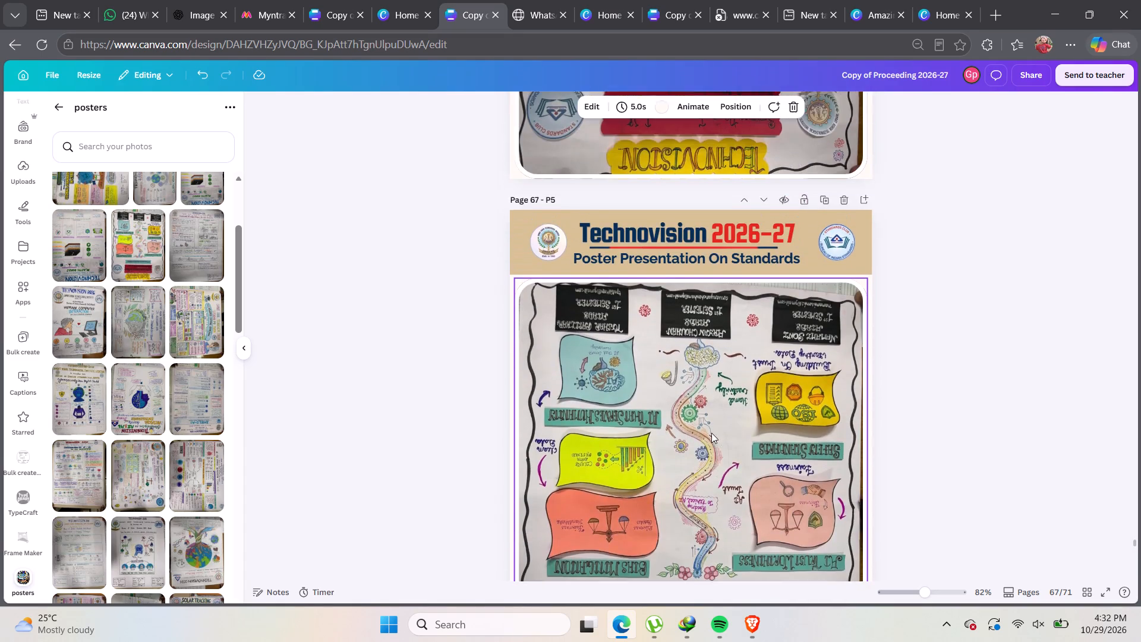
scroll(711, 433, up, 18)
scroll(712, 421, up, 9)
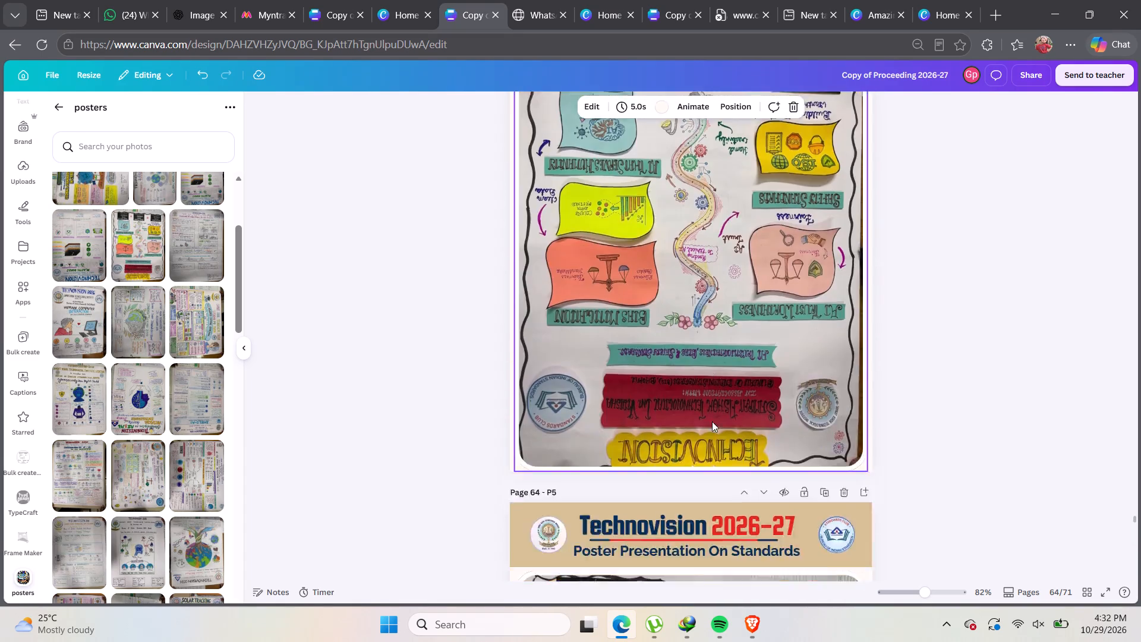
scroll(712, 421, up, 18)
scroll(711, 408, up, 9)
scroll(711, 408, down, 4)
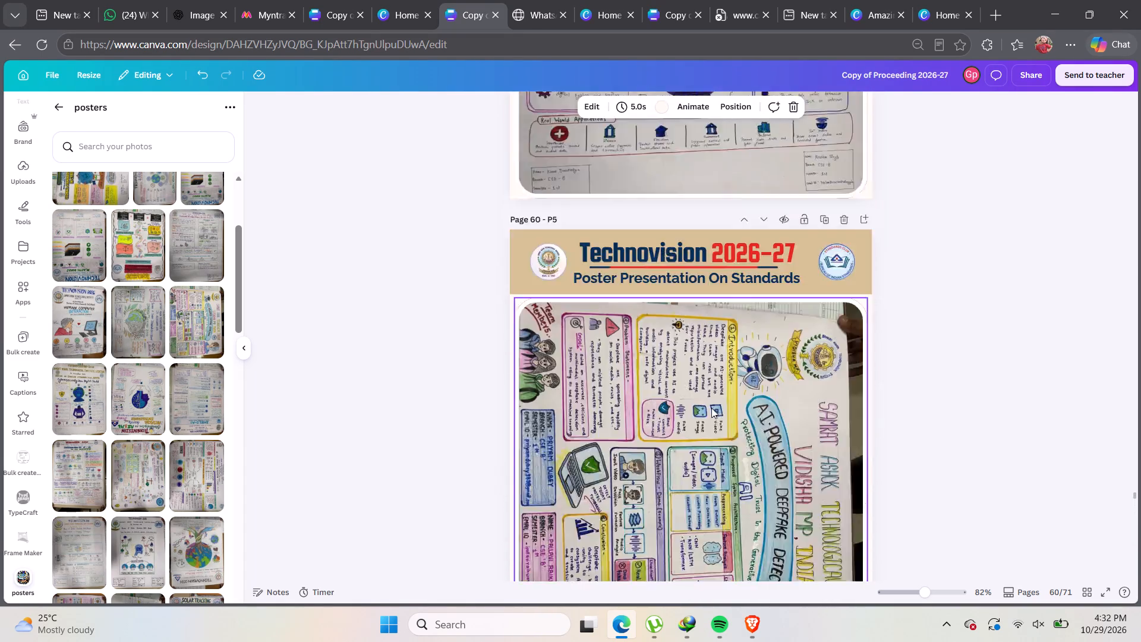
Replace the poster image on page 62 with the upside-down "Plastic Roads" poster from the posters folder.
scroll(711, 408, down, 13)
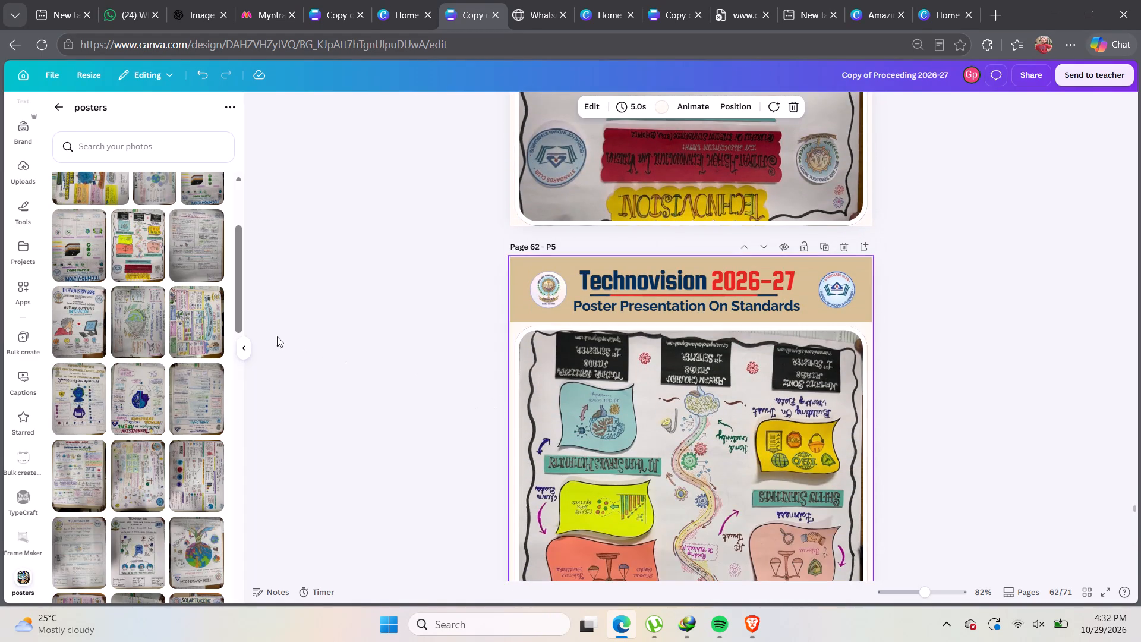
drag(73, 265, 548, 391)
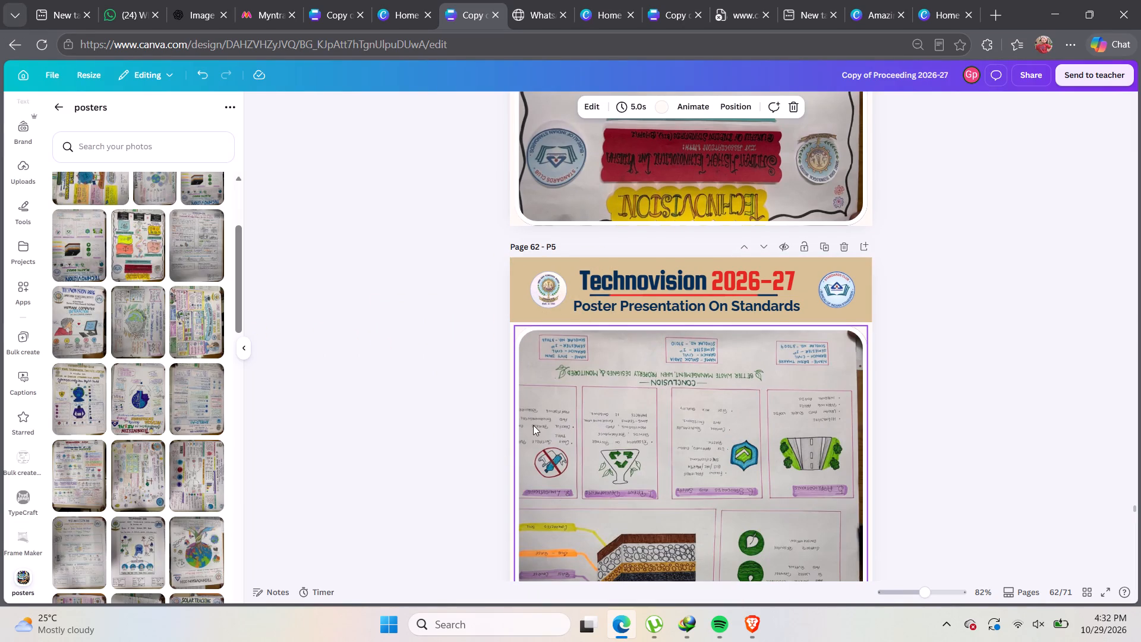
Replace the poster image on page 63 with the sideways Technovision poster on global standards and a global vision.
scroll(538, 423, down, 4)
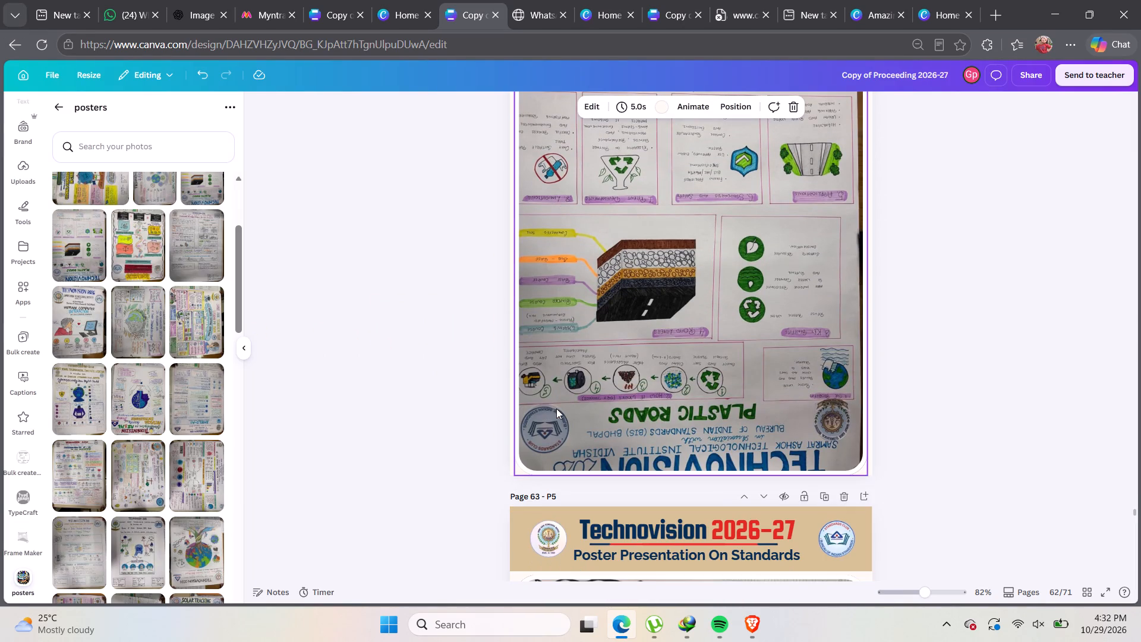
scroll(556, 408, down, 4)
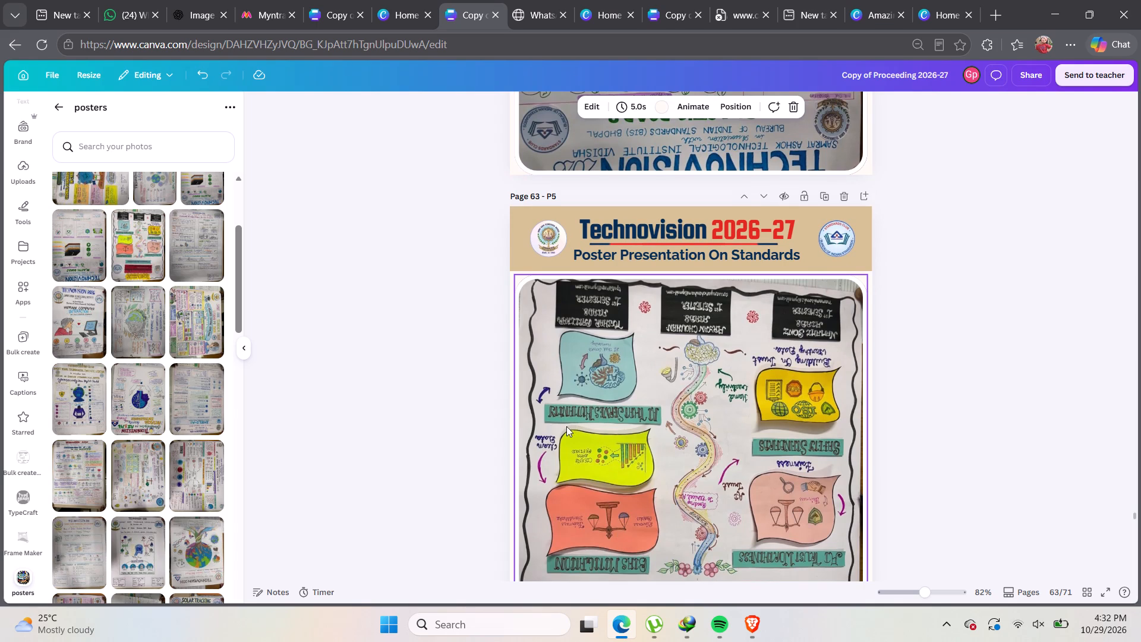
scroll(563, 430, down, 1)
scroll(576, 429, up, 3)
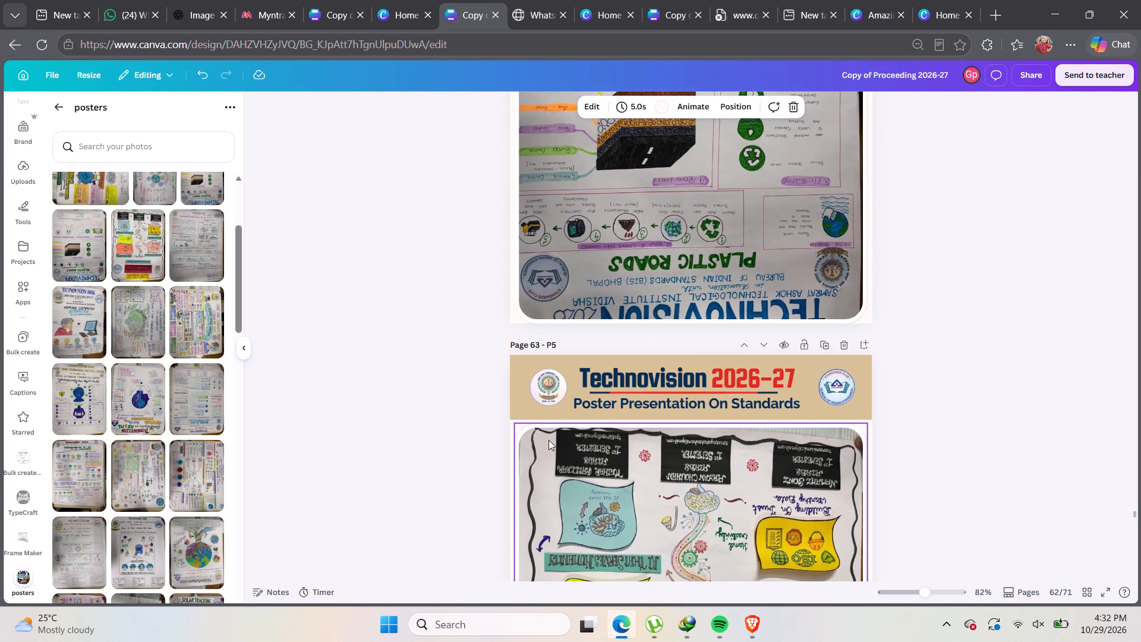
scroll(552, 439, up, 1)
scroll(552, 439, down, 4)
scroll(96, 411, down, 2)
scroll(96, 411, up, 5)
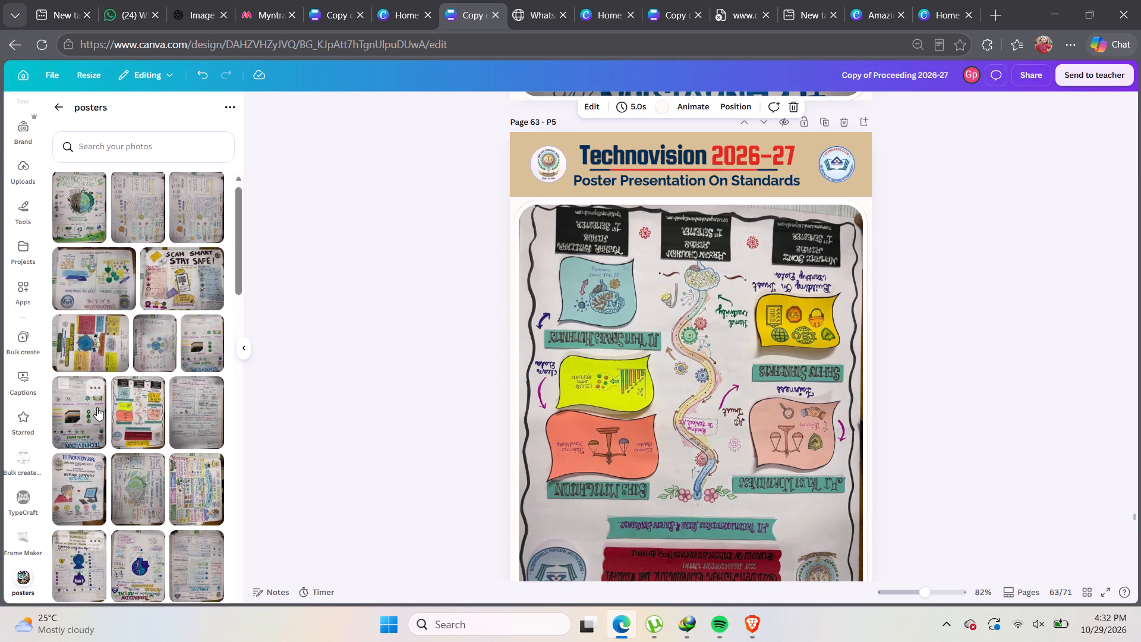
drag(160, 369, 570, 445)
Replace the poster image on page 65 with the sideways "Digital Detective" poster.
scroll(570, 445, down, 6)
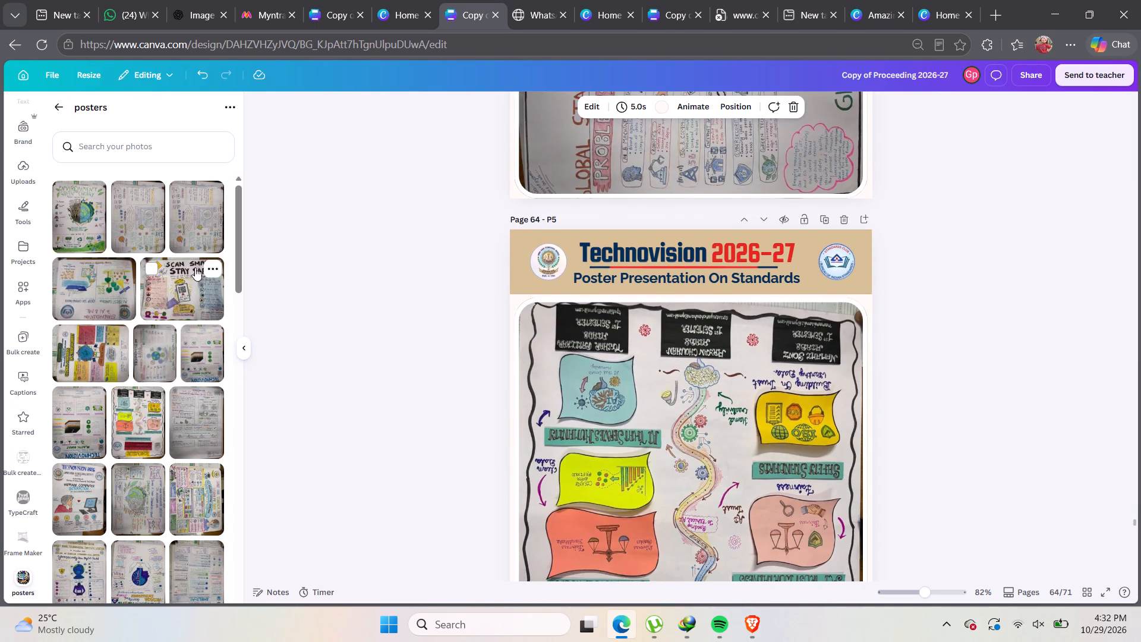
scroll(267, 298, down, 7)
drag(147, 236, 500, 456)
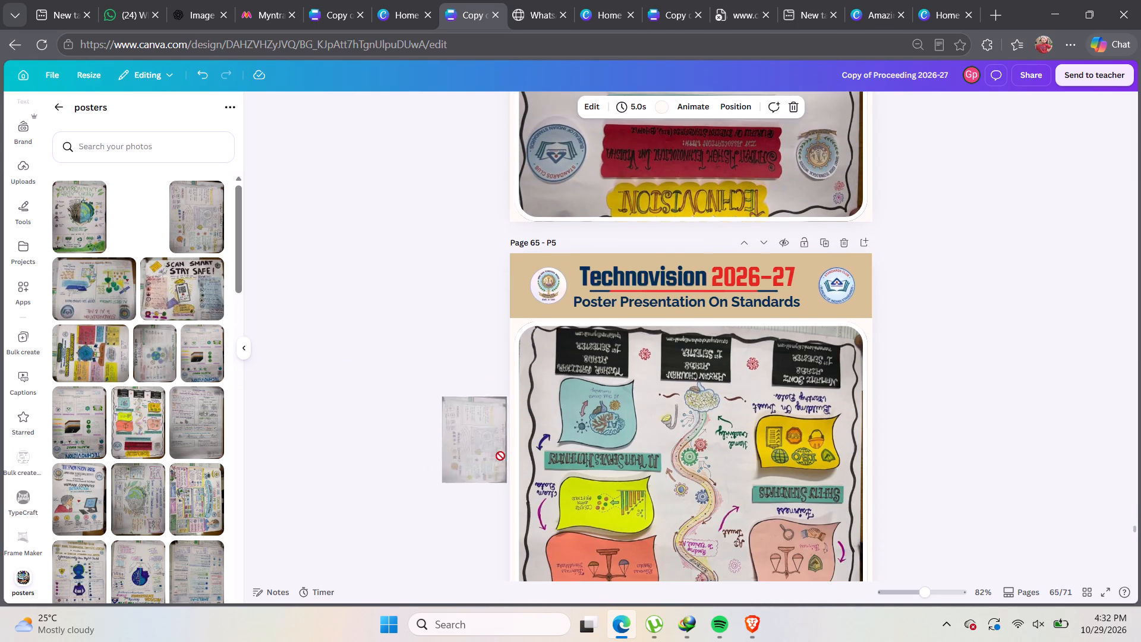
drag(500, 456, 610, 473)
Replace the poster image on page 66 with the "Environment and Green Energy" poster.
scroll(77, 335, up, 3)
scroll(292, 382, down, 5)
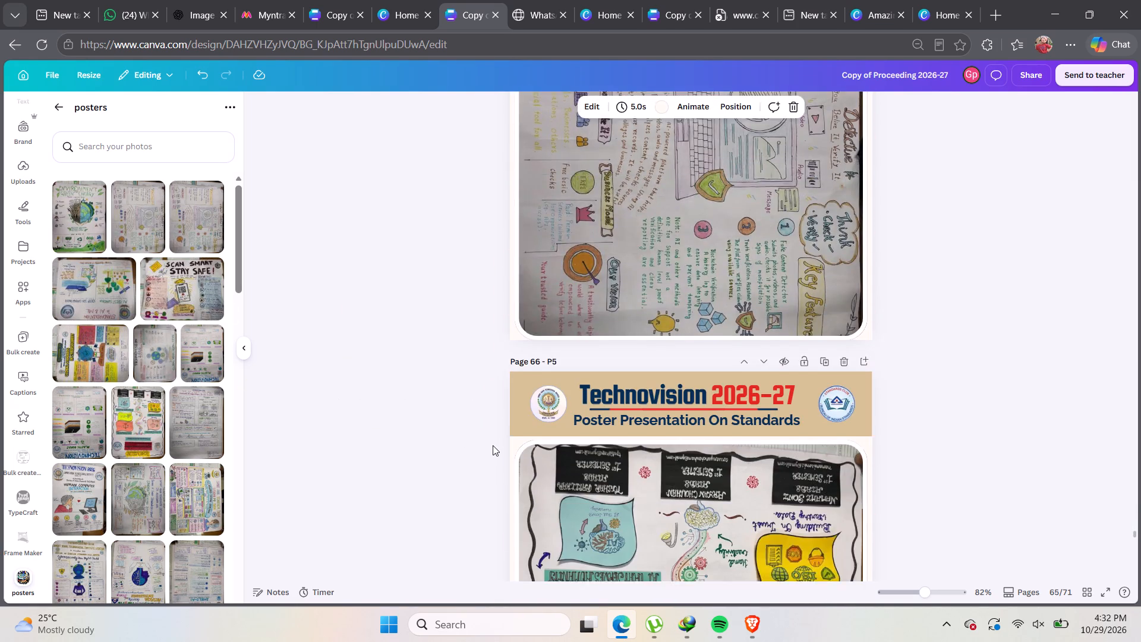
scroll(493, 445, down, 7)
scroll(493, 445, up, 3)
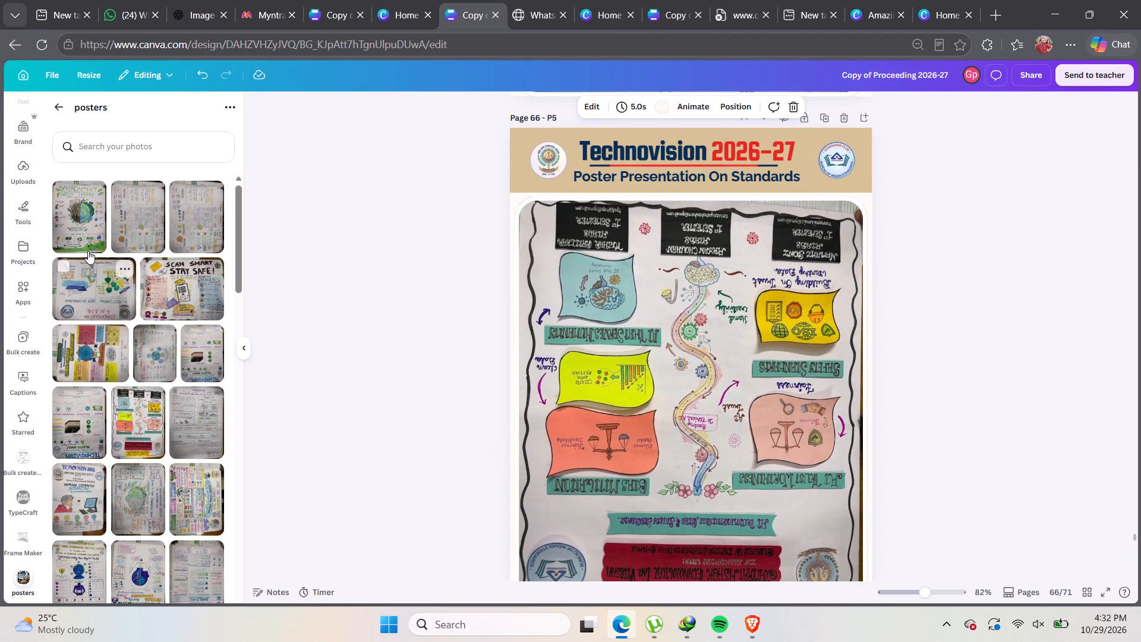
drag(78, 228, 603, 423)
Delete the three poster pages 65 to 67 ahead of the Bureau of Indian Standards activities page.
scroll(669, 370, up, 3)
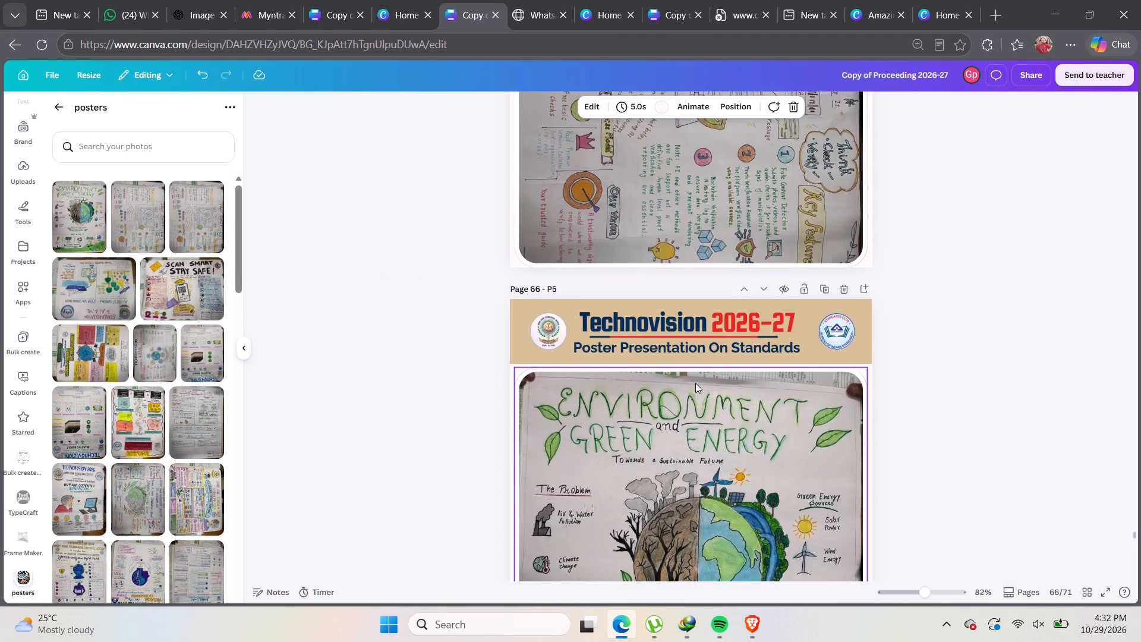
click(841, 342)
click(841, 342)
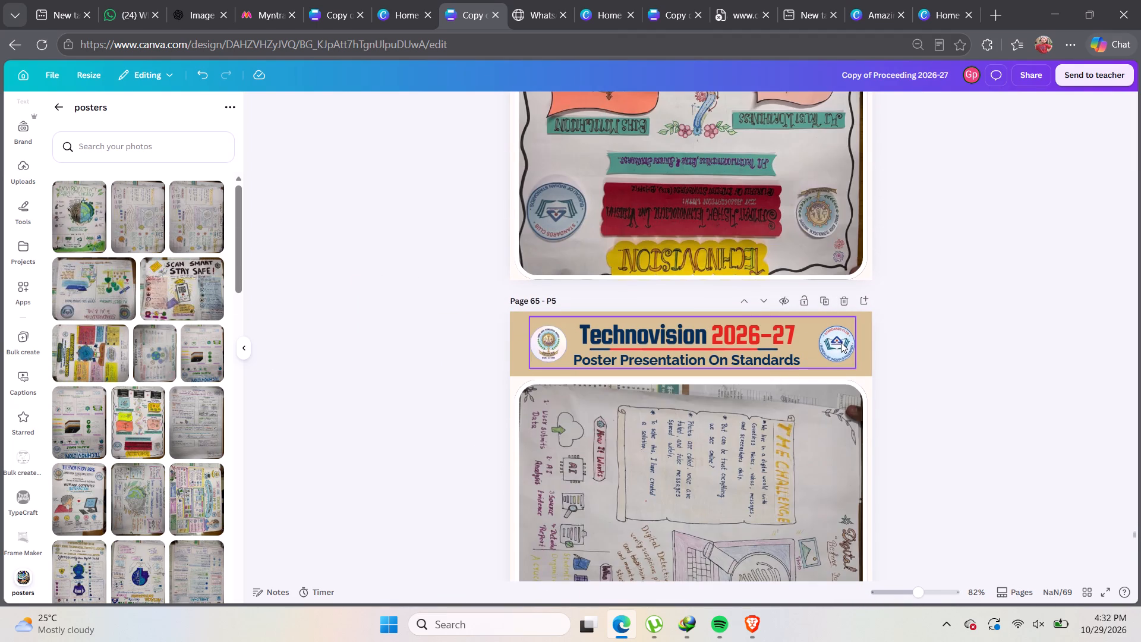
click(843, 303)
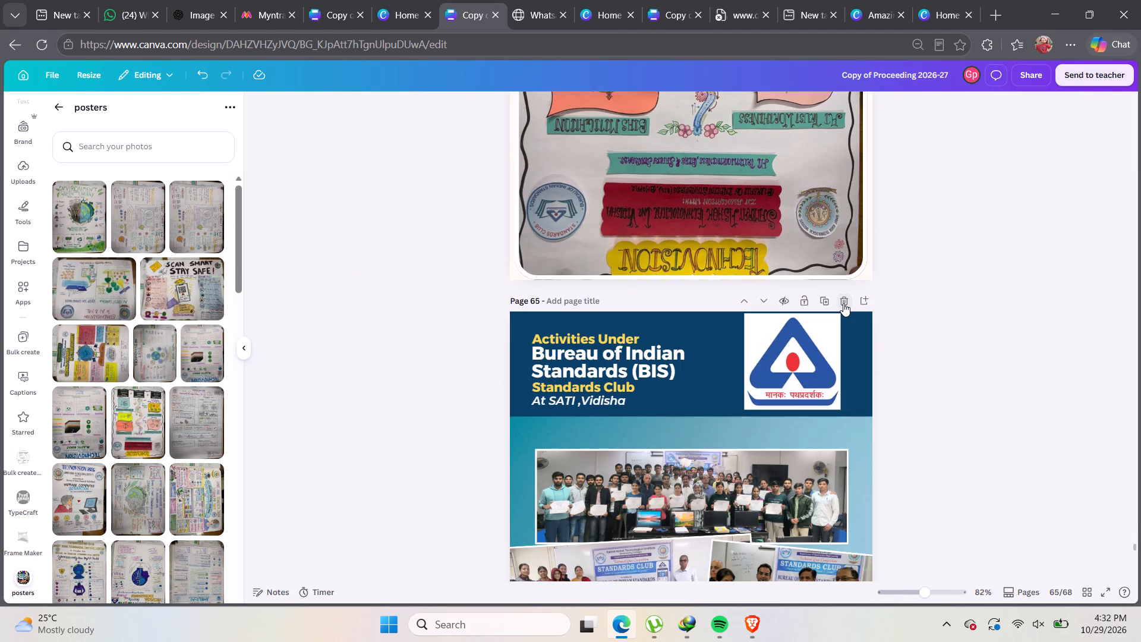
Rotate the bias mitigation and safety standards poster on page 64 by 180 degrees within its frame and resize it to fit the frame.
scroll(827, 294, up, 5)
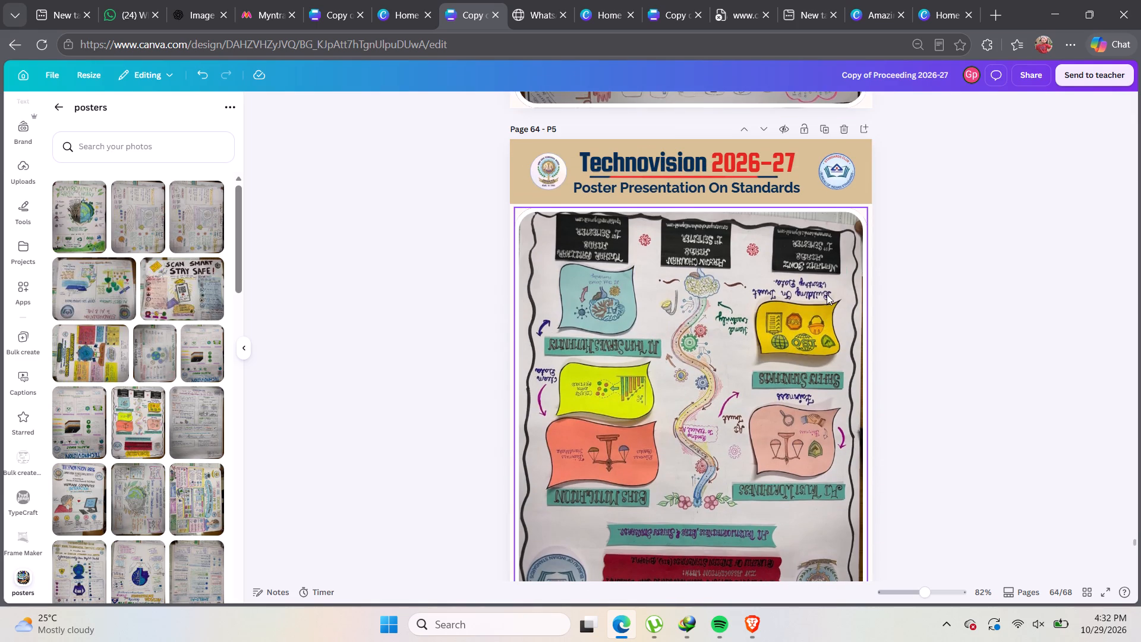
double_click(789, 344)
scroll(769, 340, down, 1)
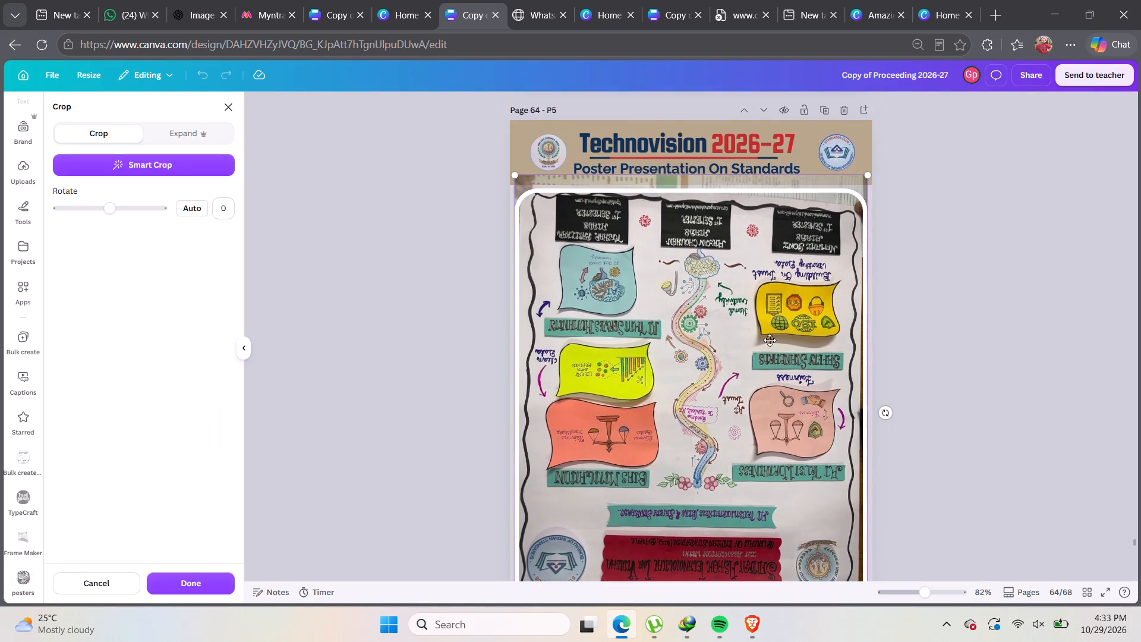
scroll(770, 340, down, 1)
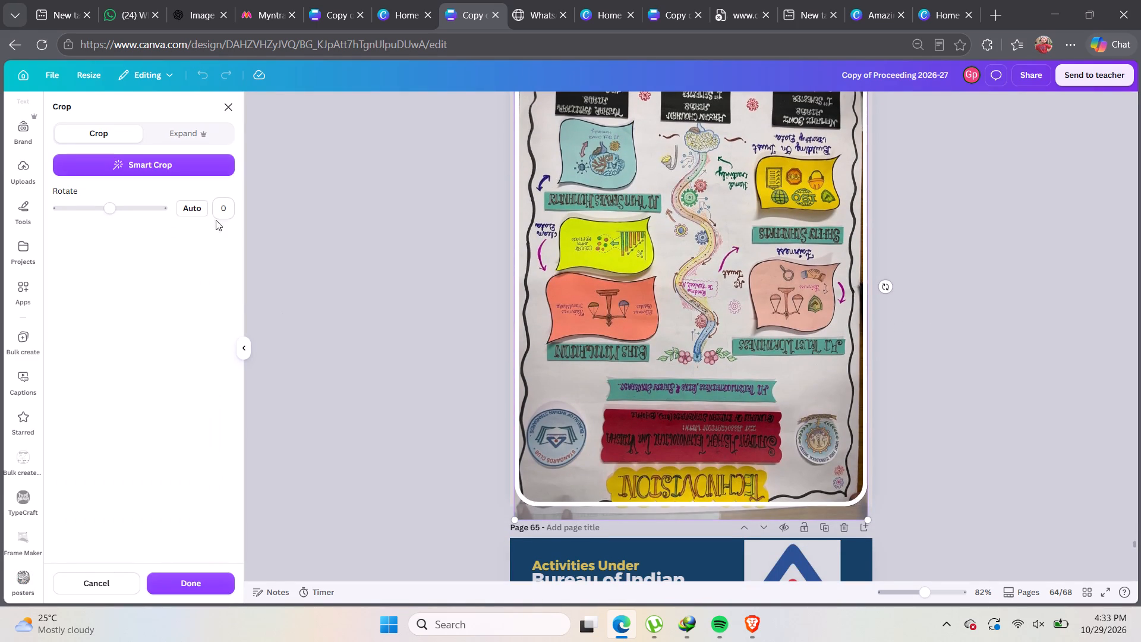
drag(110, 209, 125, 213)
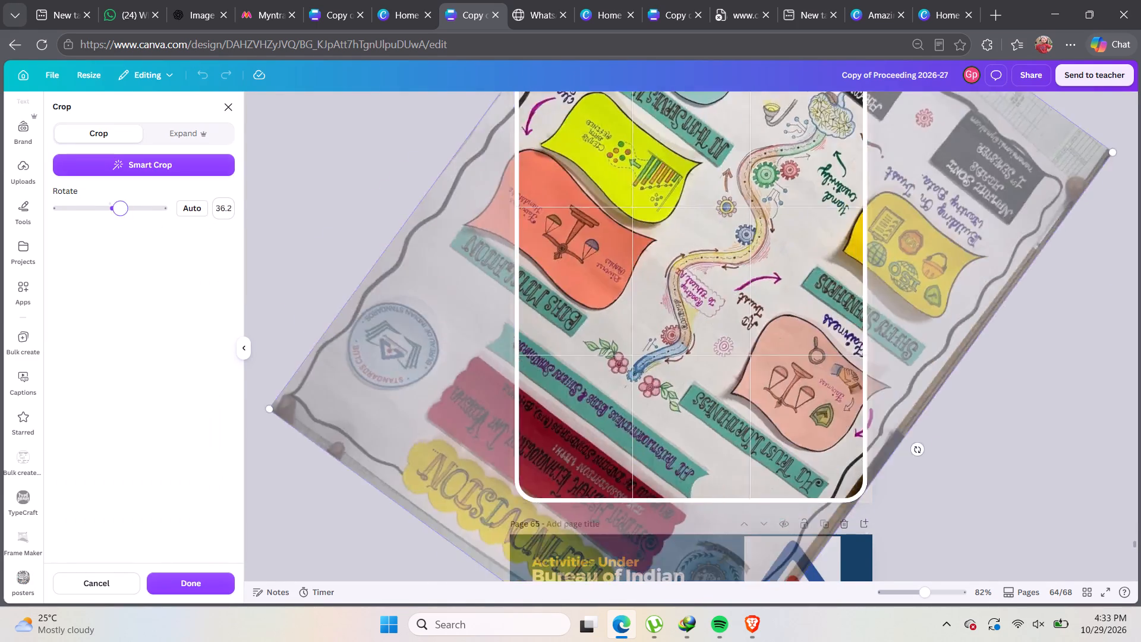
drag(125, 213, 186, 220)
scroll(472, 266, down, 2)
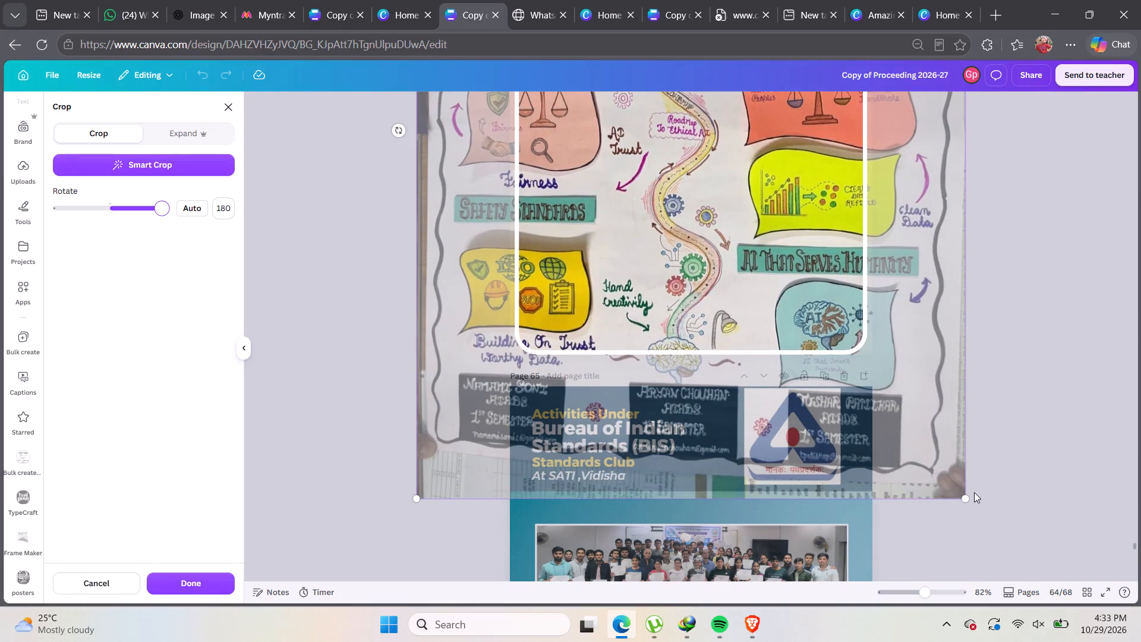
drag(962, 498, 809, 336)
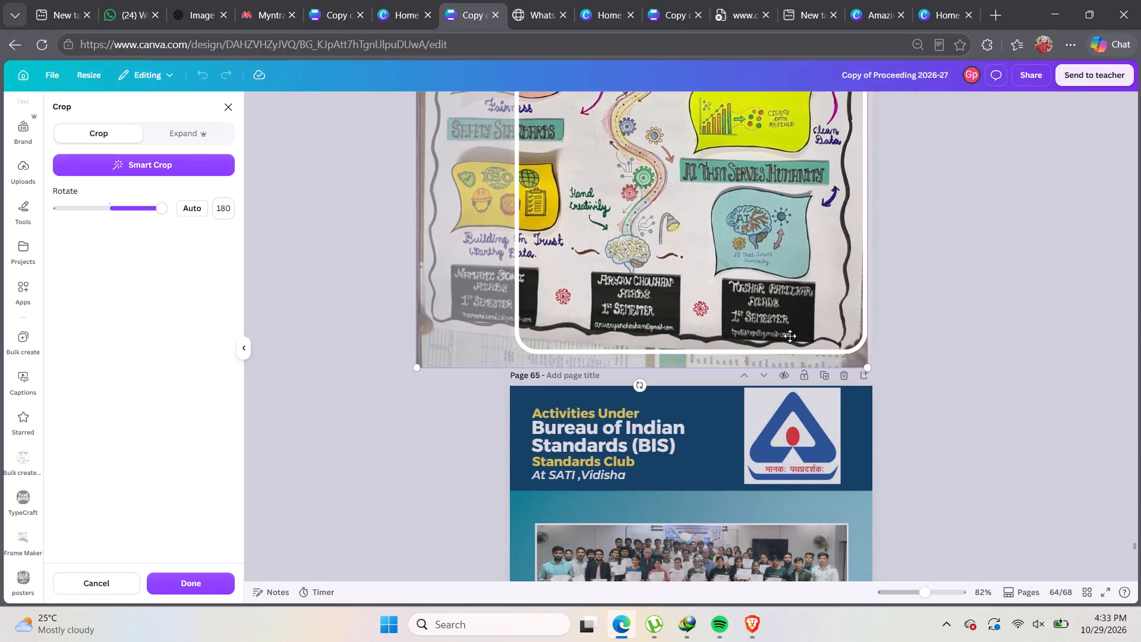
scroll(787, 336, up, 5)
drag(417, 136, 448, 195)
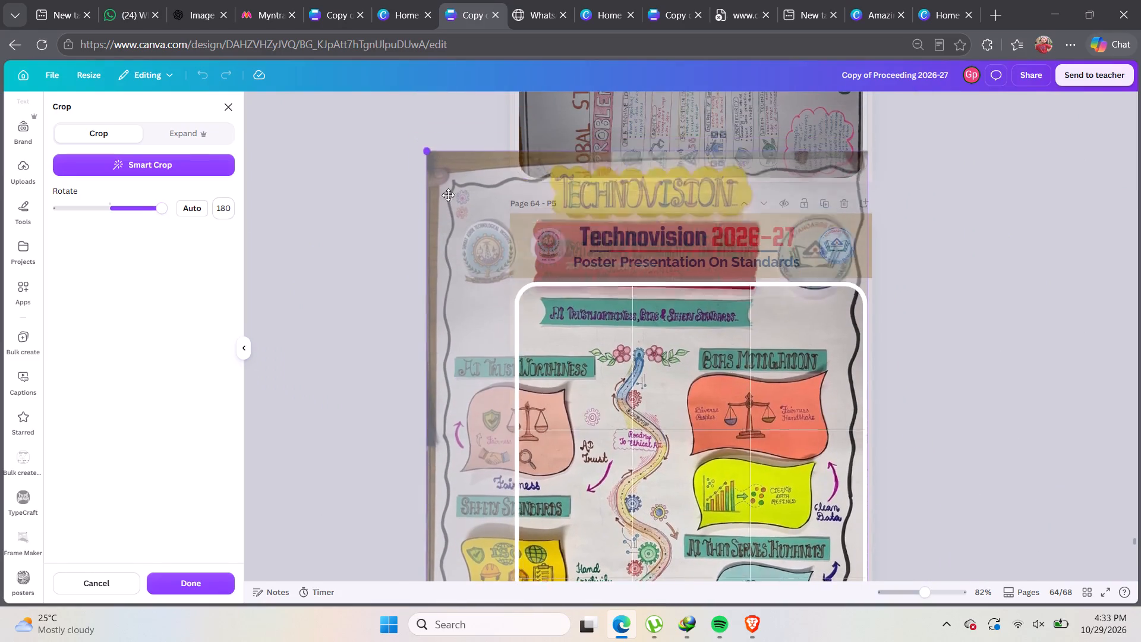
drag(448, 195, 523, 314)
drag(870, 269, 869, 269)
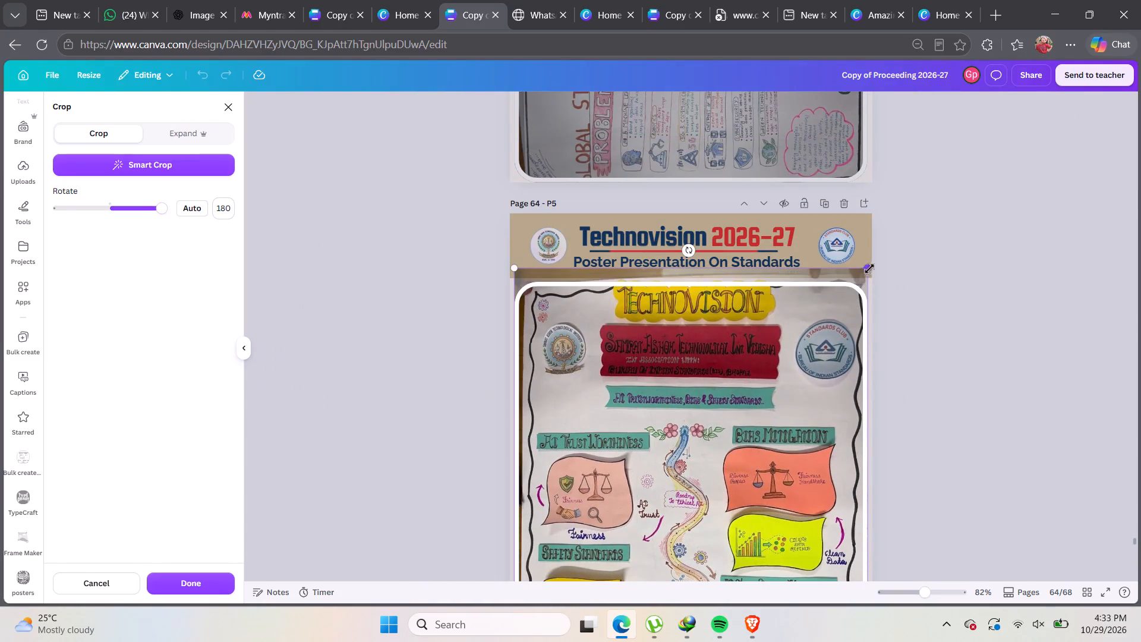
drag(869, 269, 866, 291)
click(1006, 345)
scroll(987, 369, down, 3)
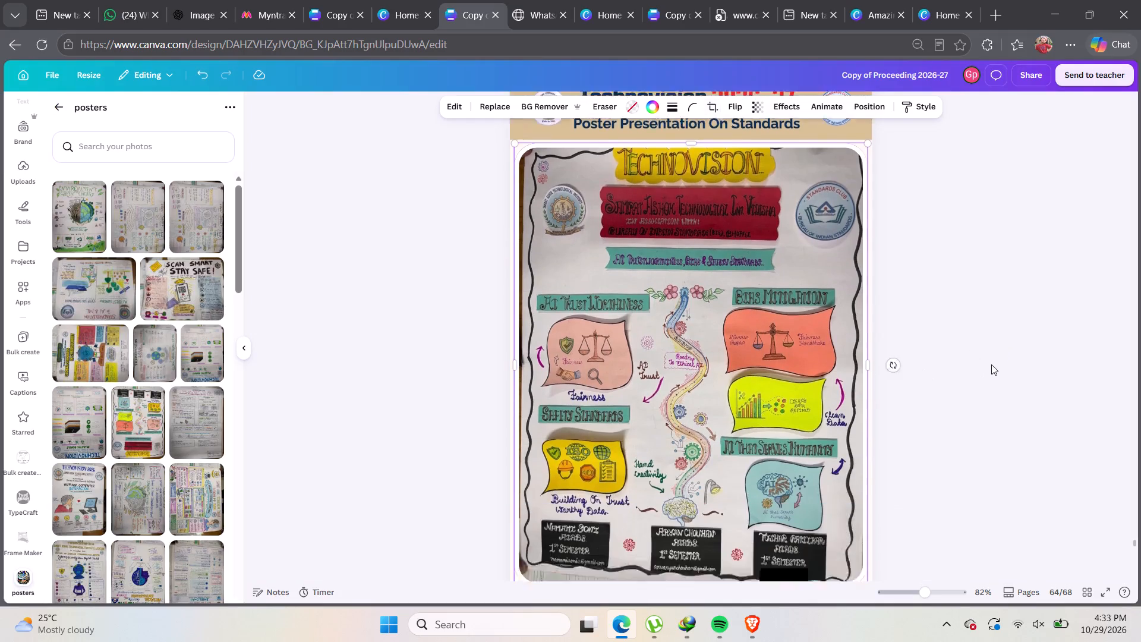
Recrop the sideways global standards poster on page 63 by enlarging and repositioning the image within its frame.
scroll(992, 363, up, 7)
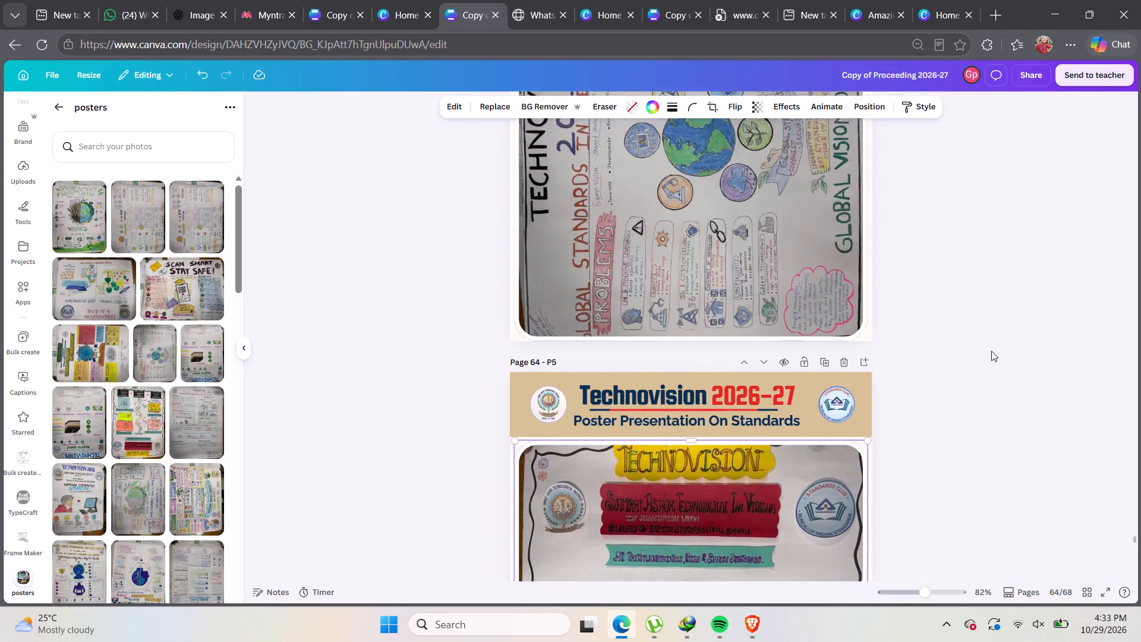
scroll(991, 351, up, 2)
double_click(812, 372)
drag(865, 174, 872, 149)
drag(783, 262, 781, 246)
scroll(698, 310, down, 3)
drag(513, 408, 500, 407)
click(1049, 350)
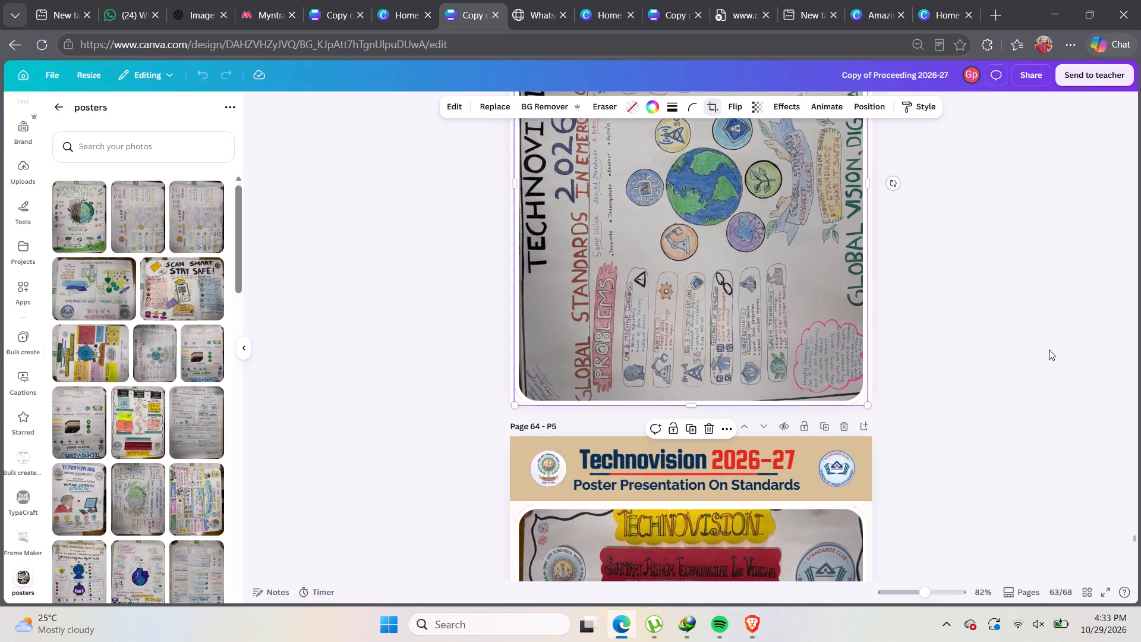
Rotate the Plastic Roads poster on page 62 by 180 degrees within its frame and resize it to fit the frame.
scroll(992, 341, up, 10)
double_click(688, 351)
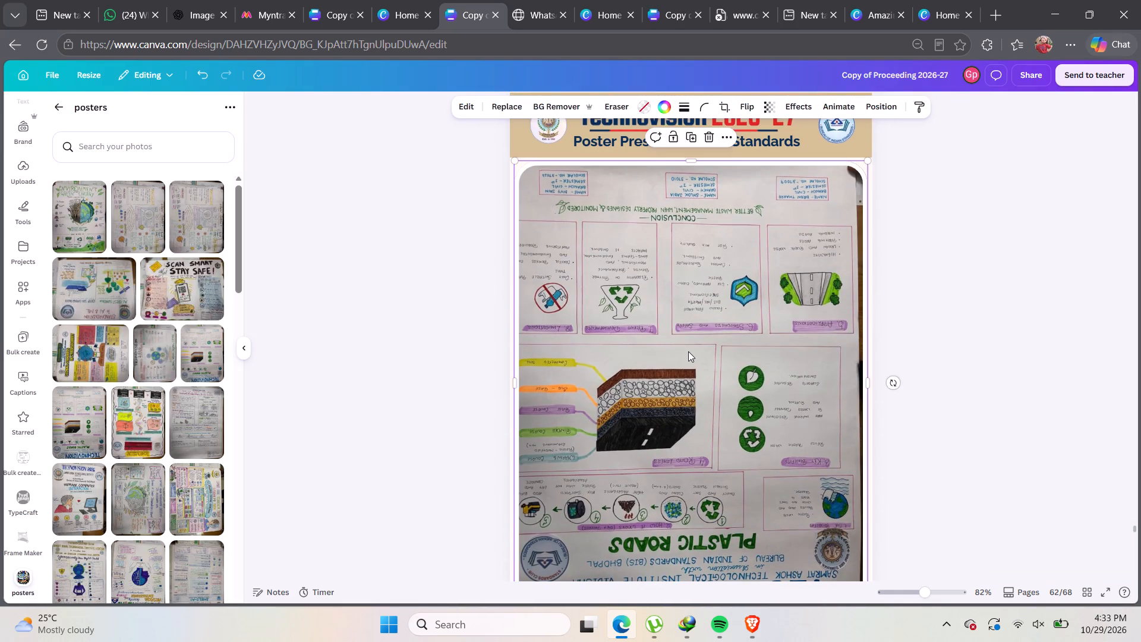
drag(111, 211, 142, 218)
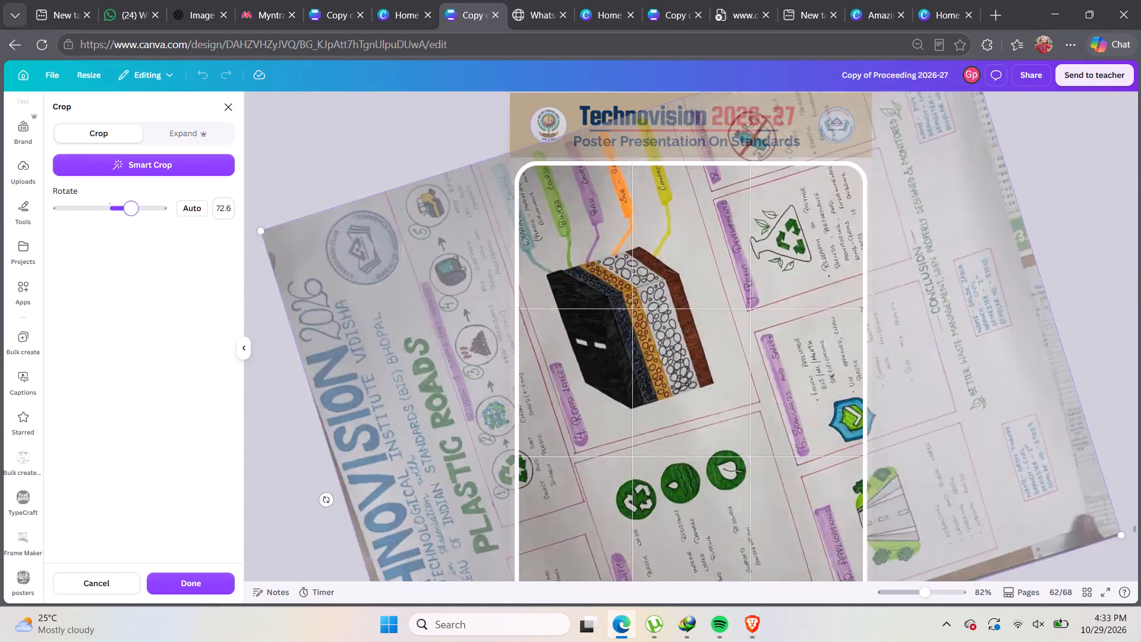
drag(142, 218, 185, 216)
scroll(559, 242, up, 4)
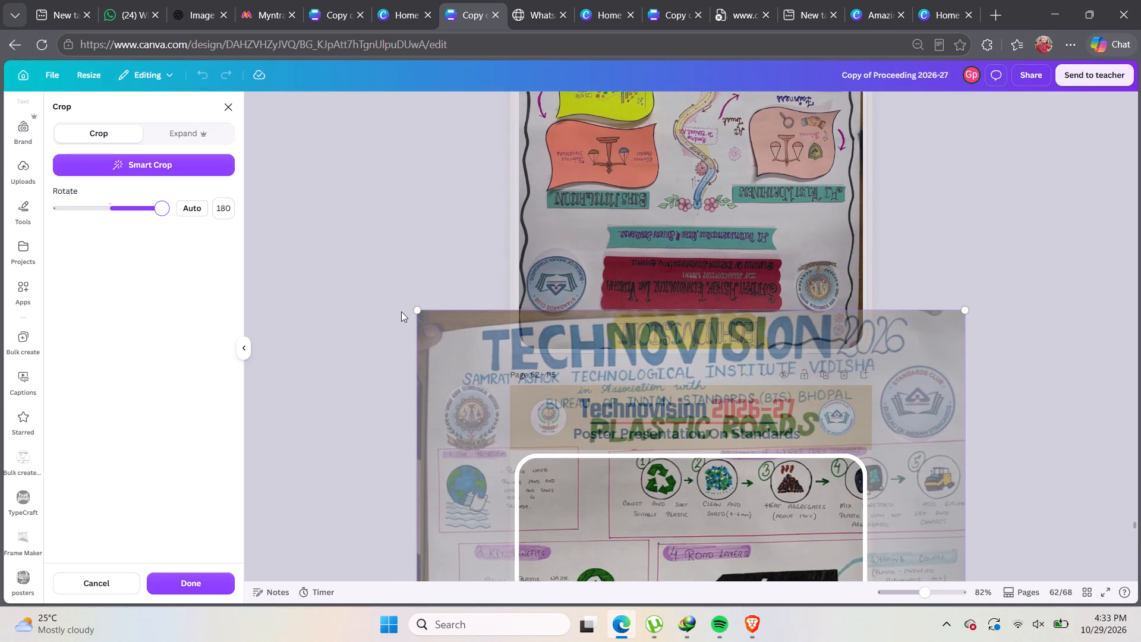
drag(417, 314, 544, 452)
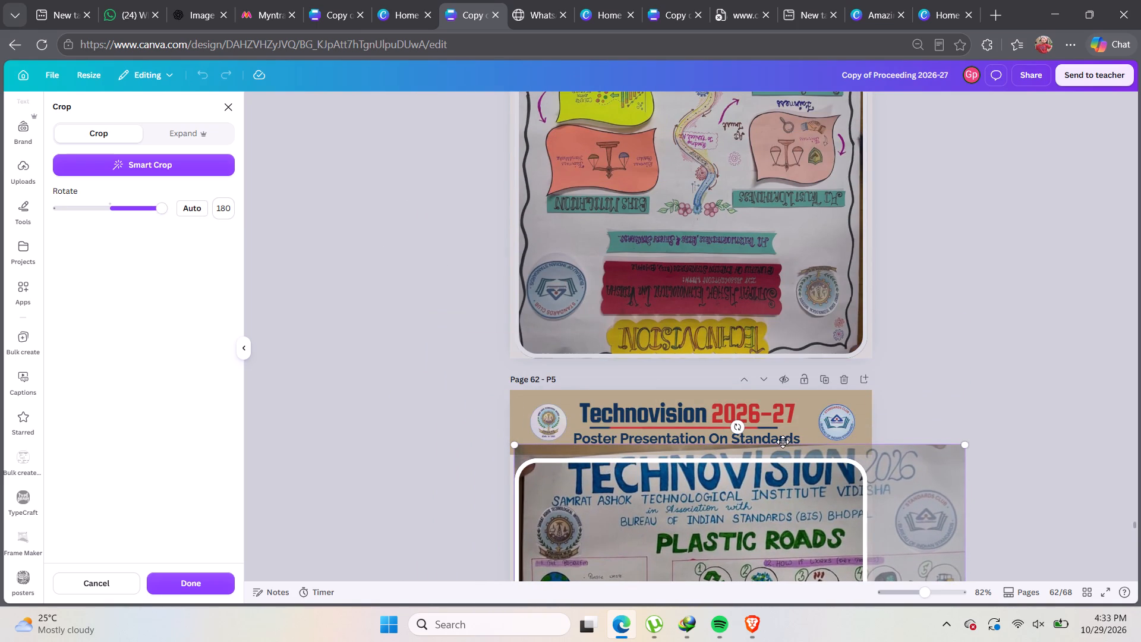
scroll(793, 414, down, 9)
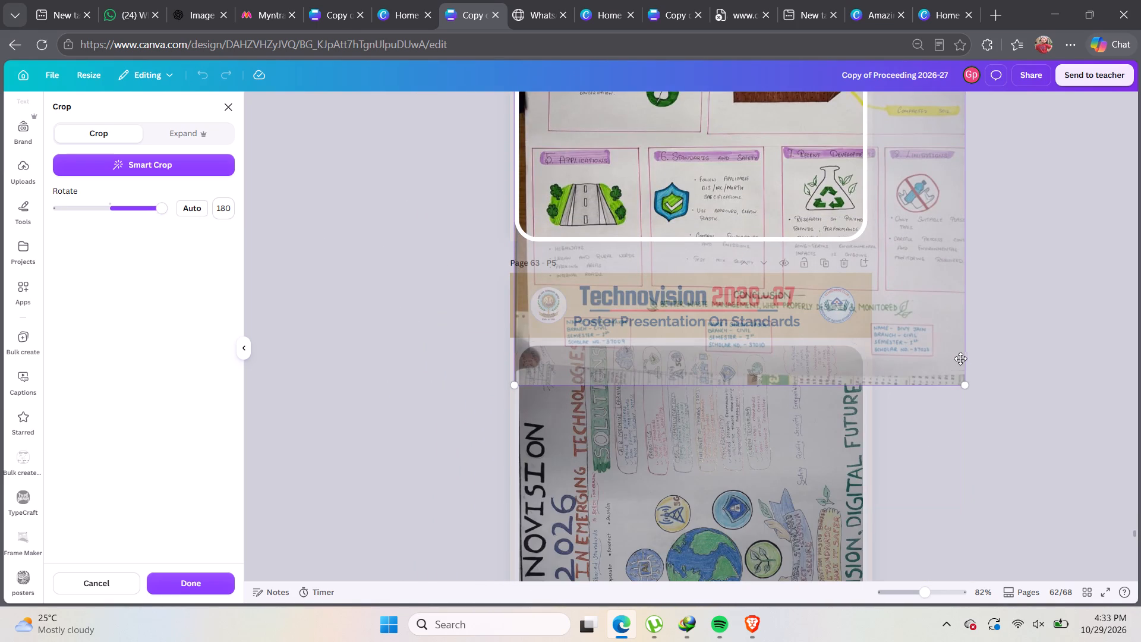
drag(966, 377, 830, 227)
scroll(829, 227, up, 2)
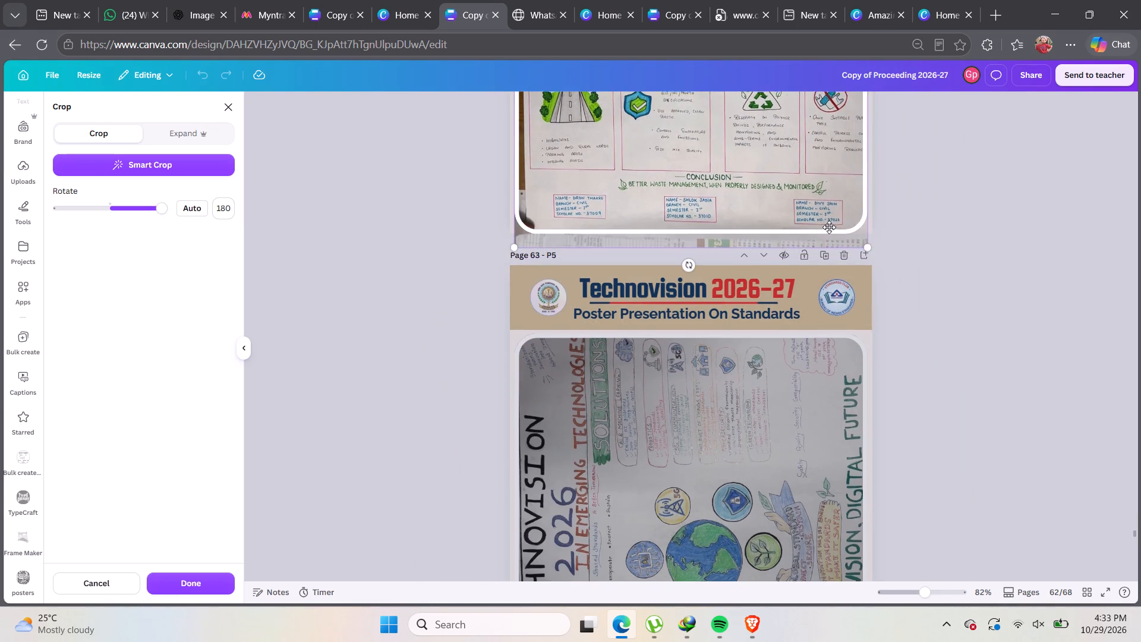
scroll(829, 227, up, 4)
click(954, 270)
Shift the Plastic Roads poster image down within its frame so the Technovision 2026 title is fully inside the crop.
scroll(960, 270, up, 1)
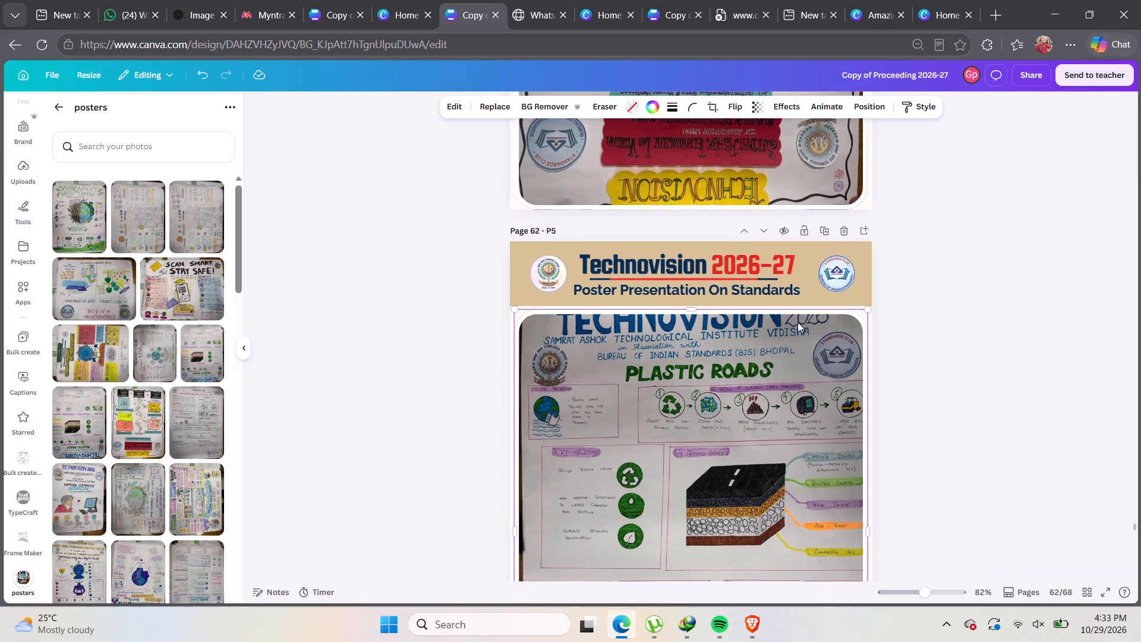
double_click(767, 357)
drag(767, 357, 768, 379)
click(1040, 344)
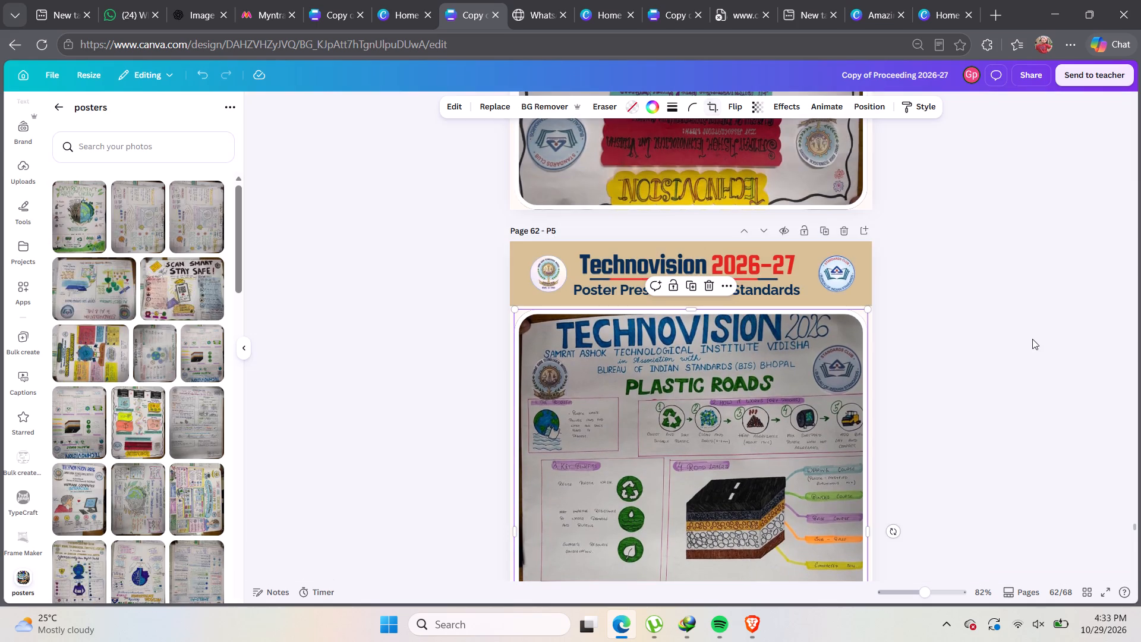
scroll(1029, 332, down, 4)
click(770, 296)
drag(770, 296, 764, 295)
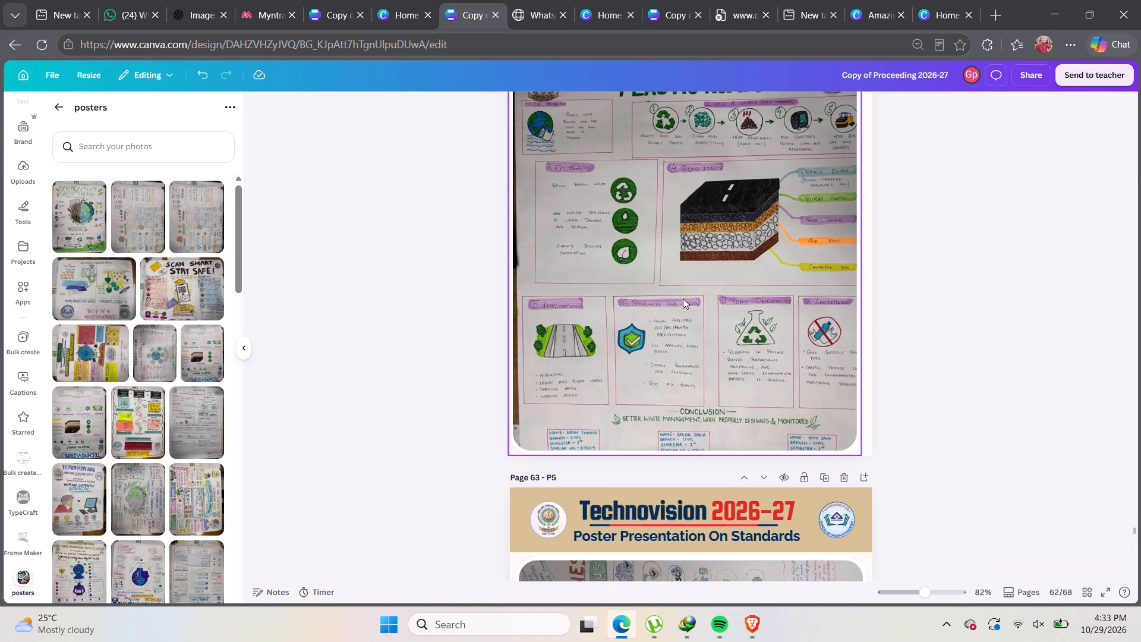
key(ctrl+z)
Enlarge the Plastic Roads poster image slightly within its frame on page 62.
double_click(570, 315)
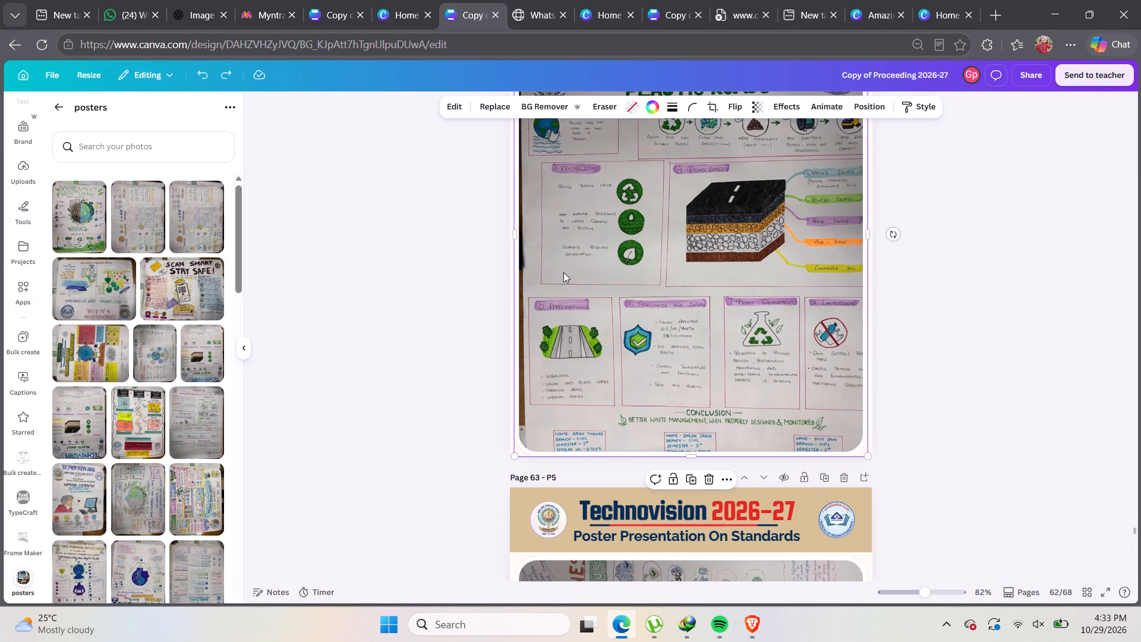
double_click(569, 272)
drag(520, 485, 513, 486)
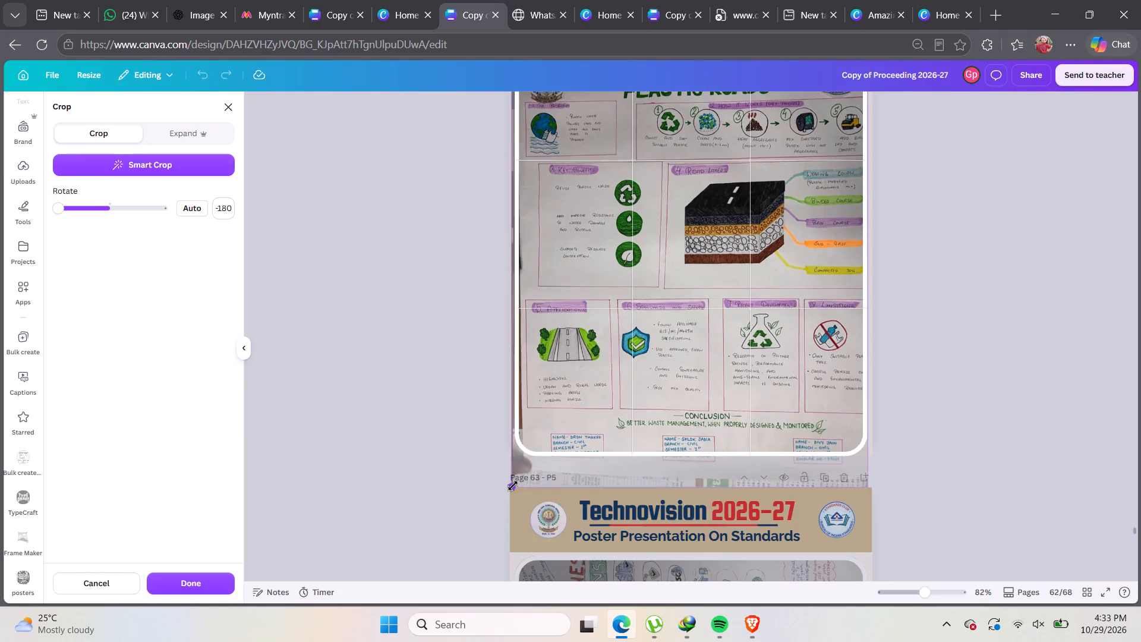
drag(513, 486, 505, 486)
click(1108, 353)
Review the poster pages from page 61 through to the Bureau of Indian Standards activities page.
scroll(1076, 345, up, 5)
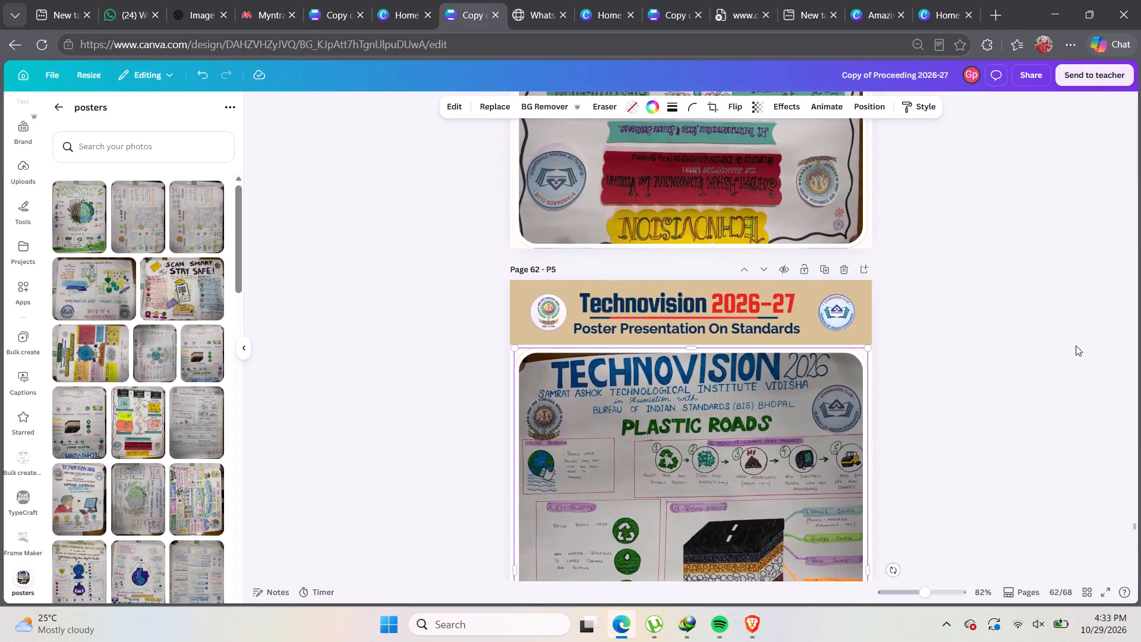
scroll(1013, 332, up, 3)
scroll(898, 323, up, 1)
scroll(909, 319, down, 10)
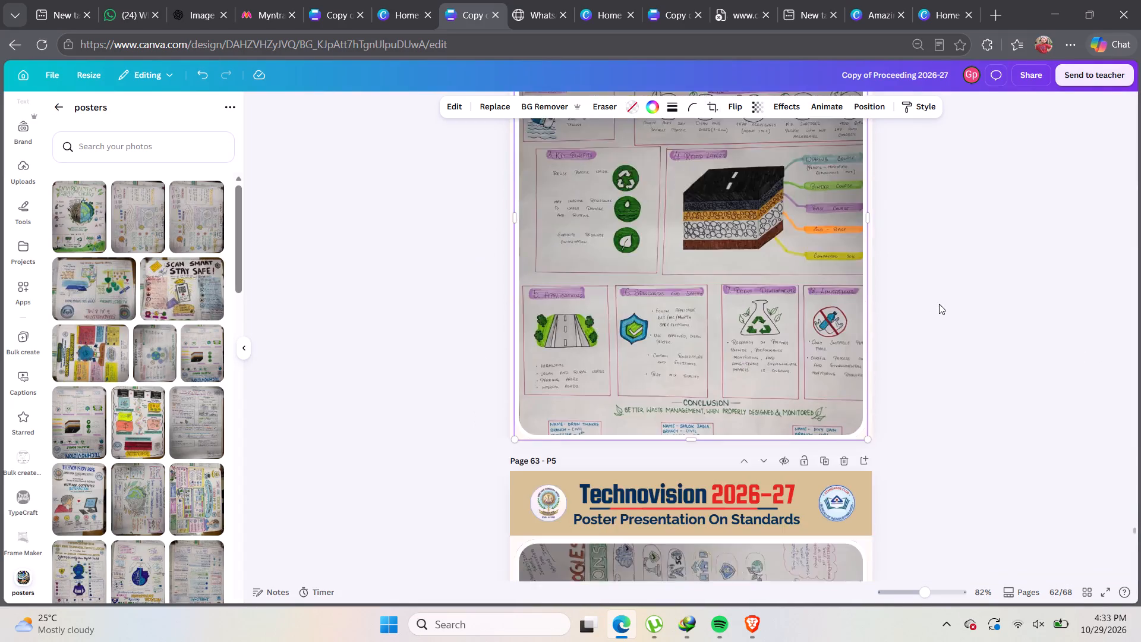
scroll(939, 304, down, 15)
scroll(939, 304, up, 8)
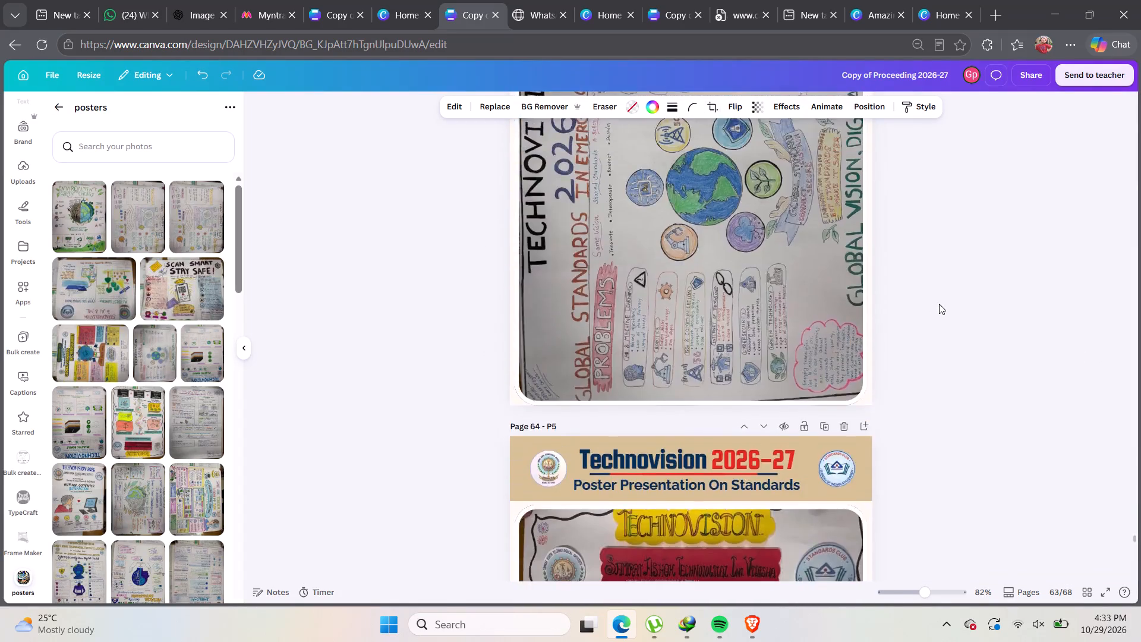
scroll(939, 304, up, 8)
scroll(931, 298, down, 17)
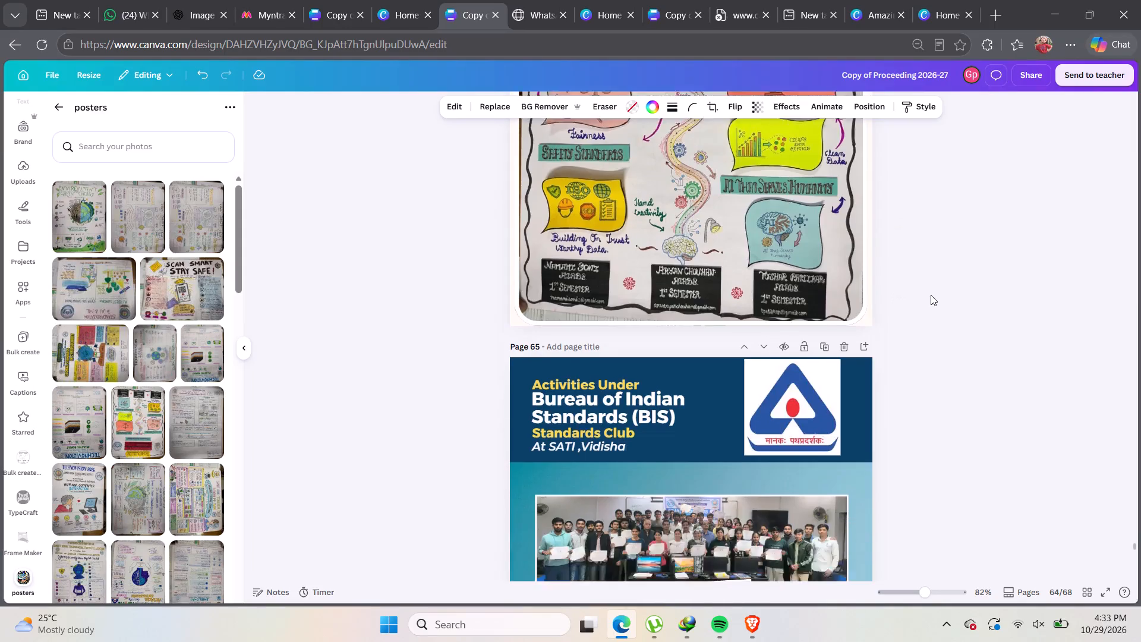
scroll(931, 295, up, 14)
scroll(931, 294, up, 9)
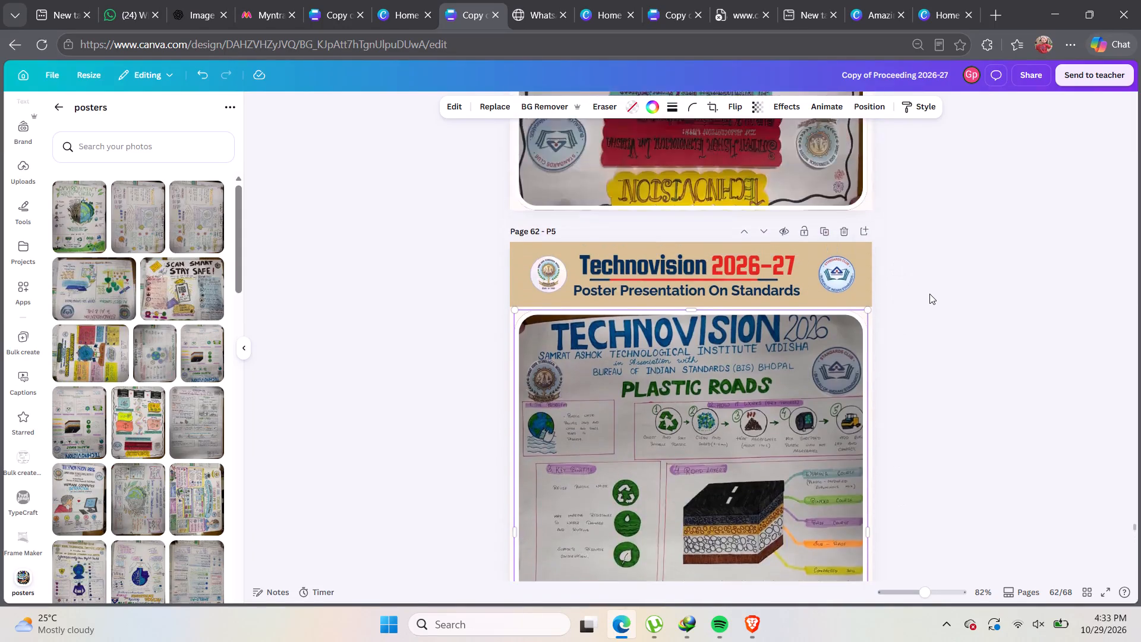
Delete page 61 with the duplicate upside-down bias mitigation and safety standards poster.
scroll(929, 294, up, 4)
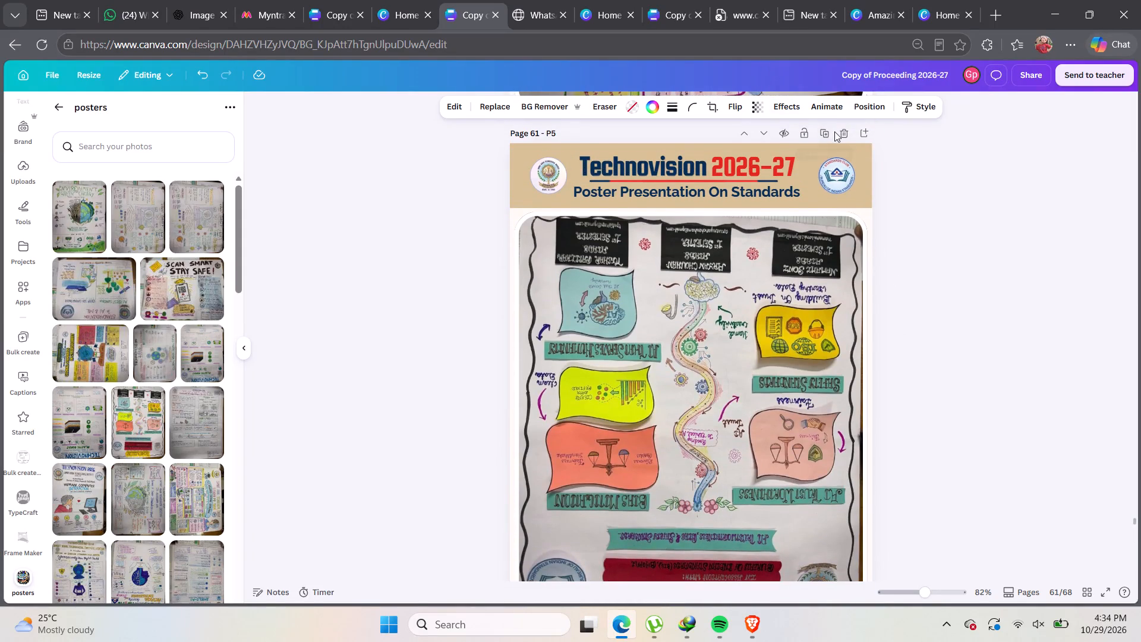
click(844, 137)
Recrop the AI-Powered Deepfake Detection poster on page 60 by enlarging the image slightly within its frame.
scroll(821, 158, up, 4)
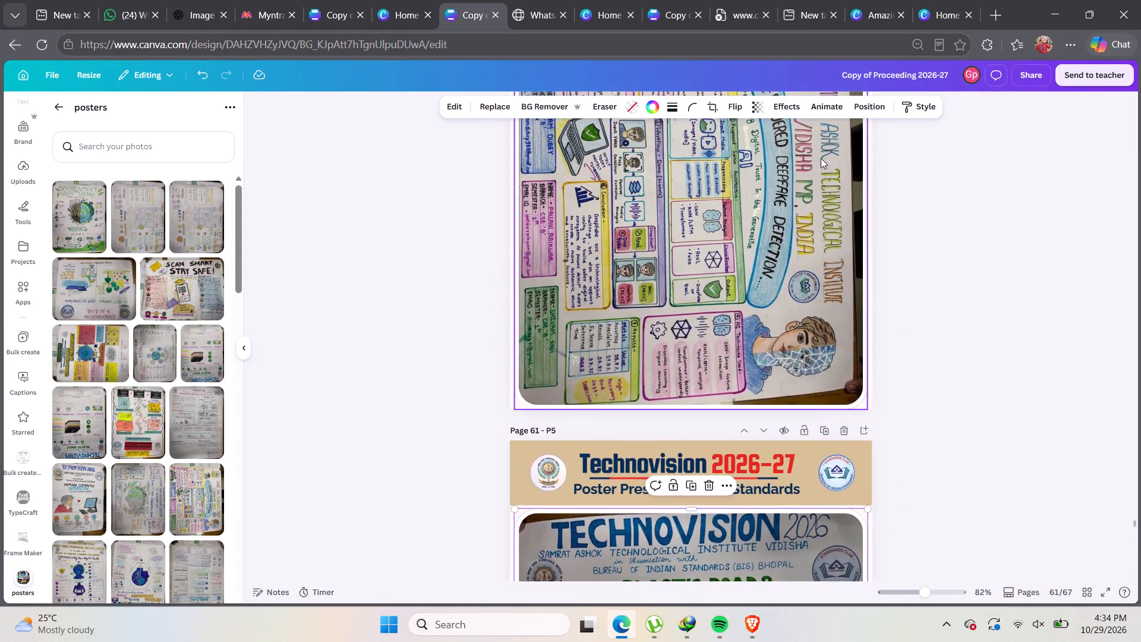
scroll(820, 158, up, 2)
click(799, 201)
double_click(803, 200)
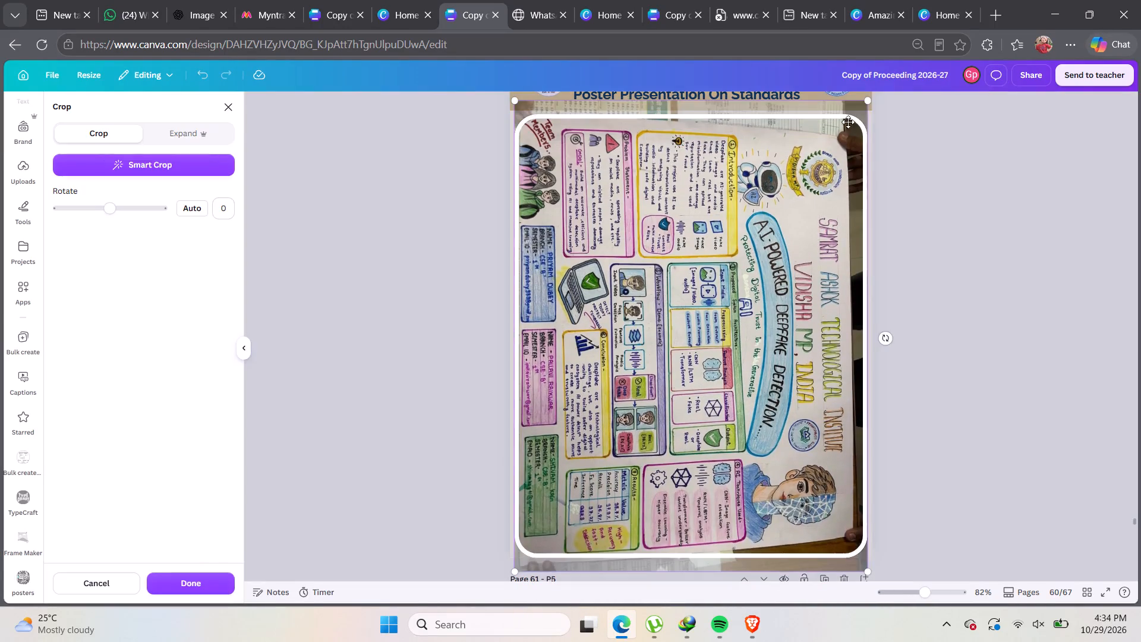
drag(868, 99, 886, 80)
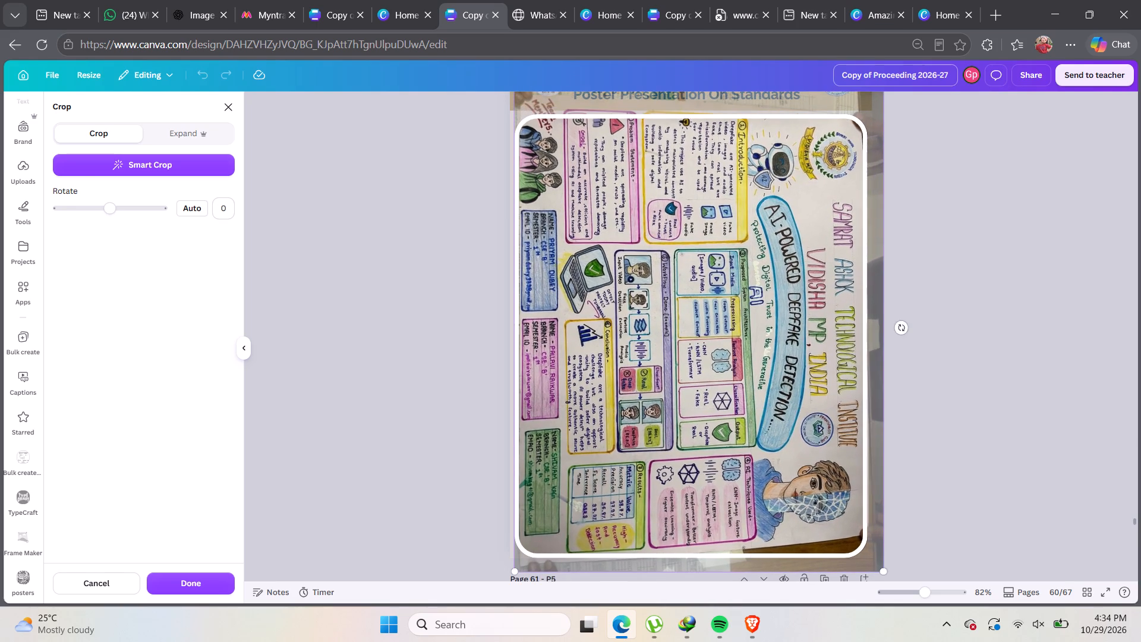
click(975, 224)
Shift the "Cybersecurity: Your Digital Shield" poster image on page 59 slightly down within its frame.
scroll(978, 224, up, 8)
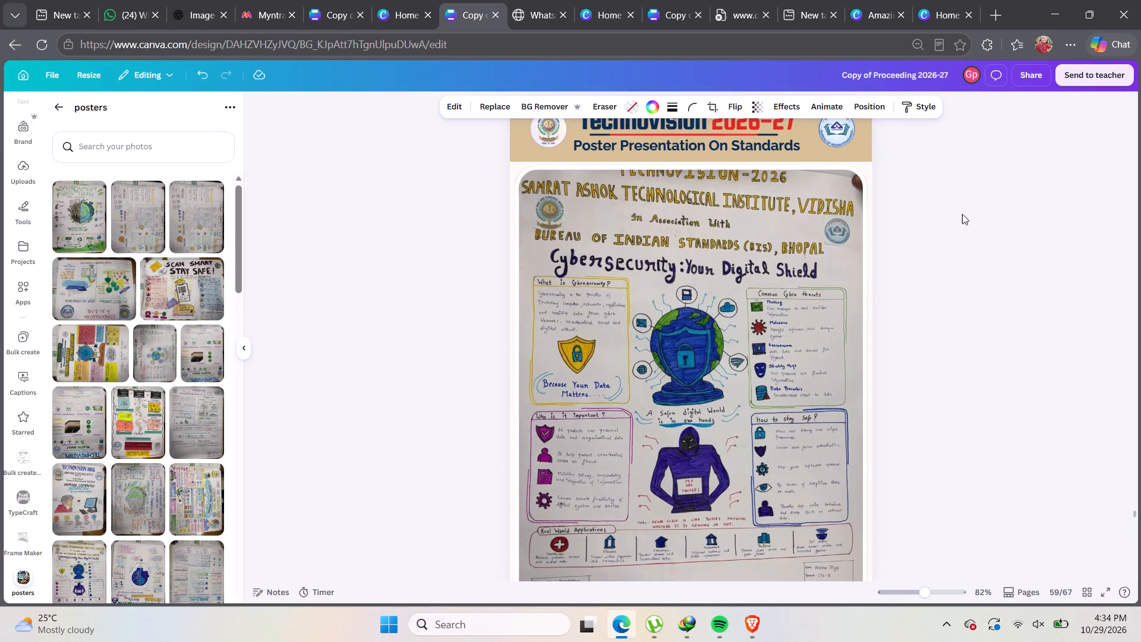
double_click(817, 208)
drag(810, 204, 807, 216)
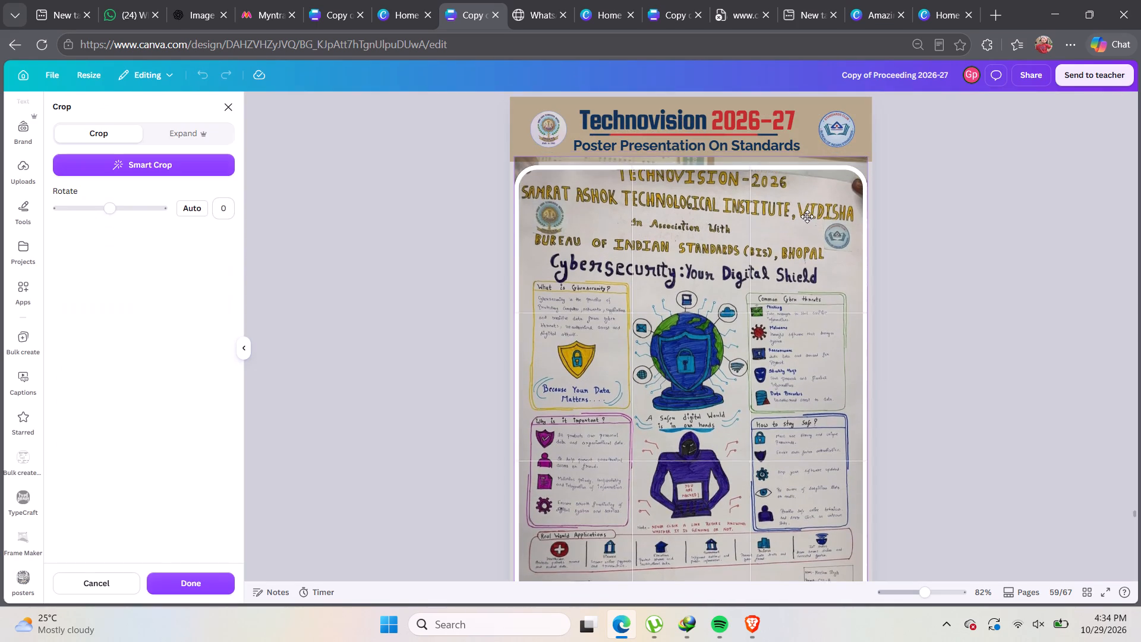
drag(807, 216, 807, 218)
click(1013, 218)
scroll(991, 210, down, 3)
scroll(991, 210, up, 5)
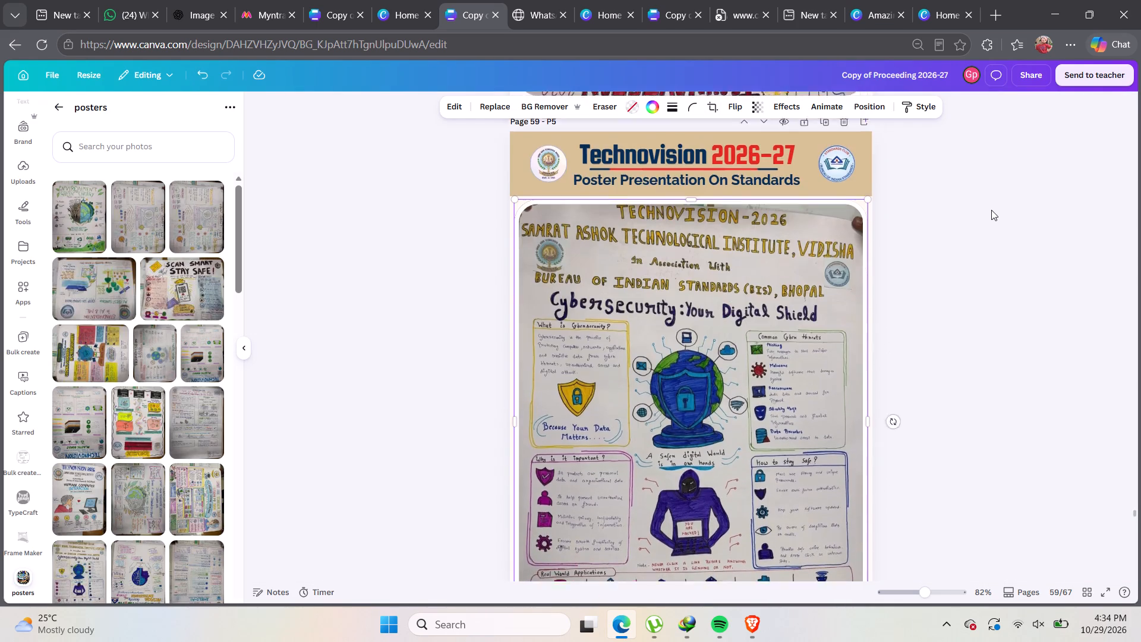
Rotate the Artificial Intelligence Security and Privacy poster on page 58 by 180 degrees within its frame and resize it to fit.
scroll(988, 210, up, 6)
click(669, 281)
click(666, 277)
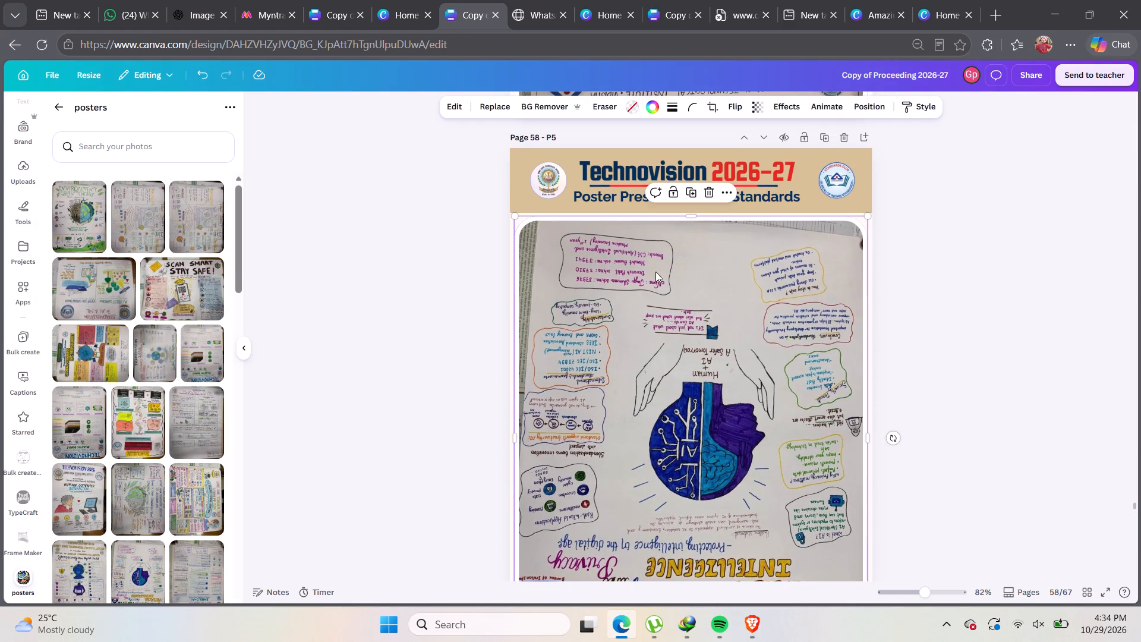
double_click(761, 353)
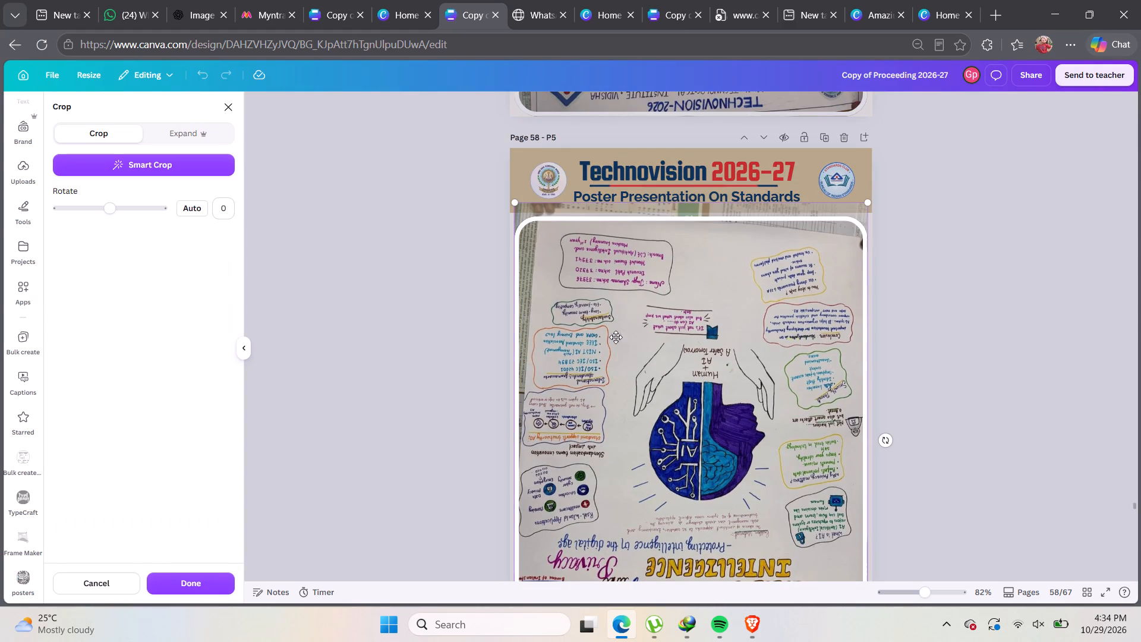
drag(102, 213, 188, 206)
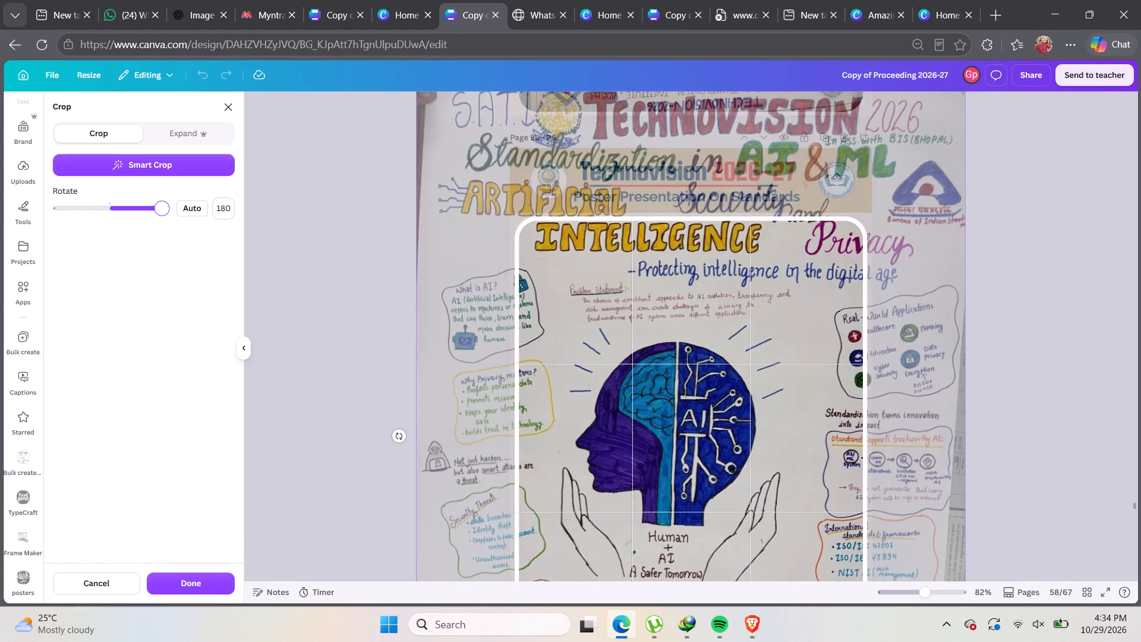
drag(188, 206, 198, 204)
scroll(494, 260, up, 4)
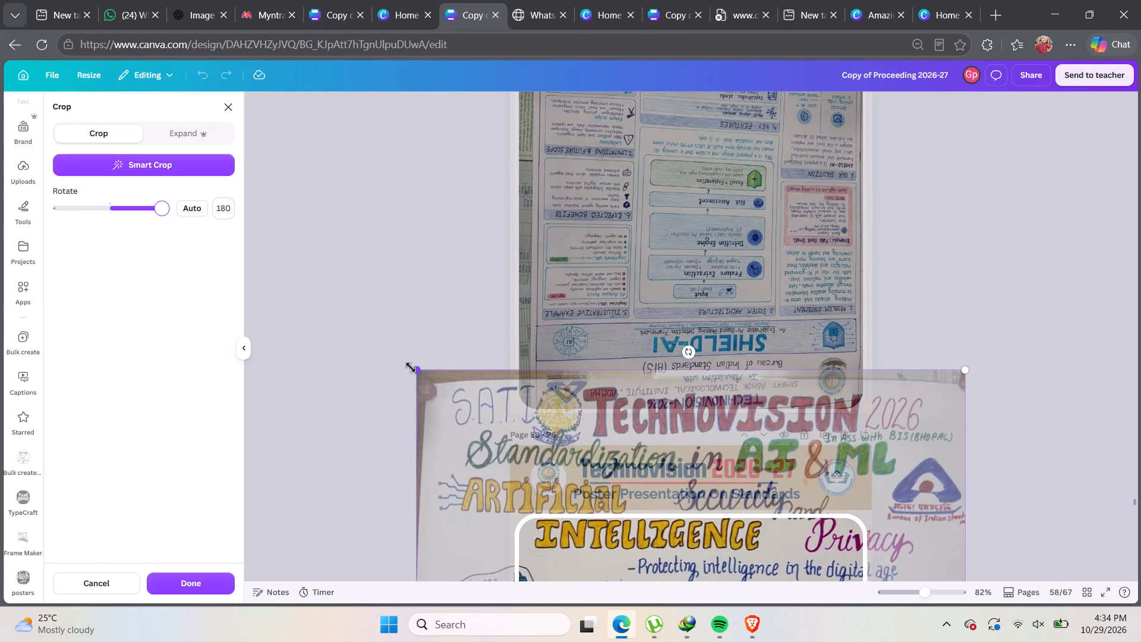
drag(411, 367, 497, 517)
scroll(515, 497, down, 4)
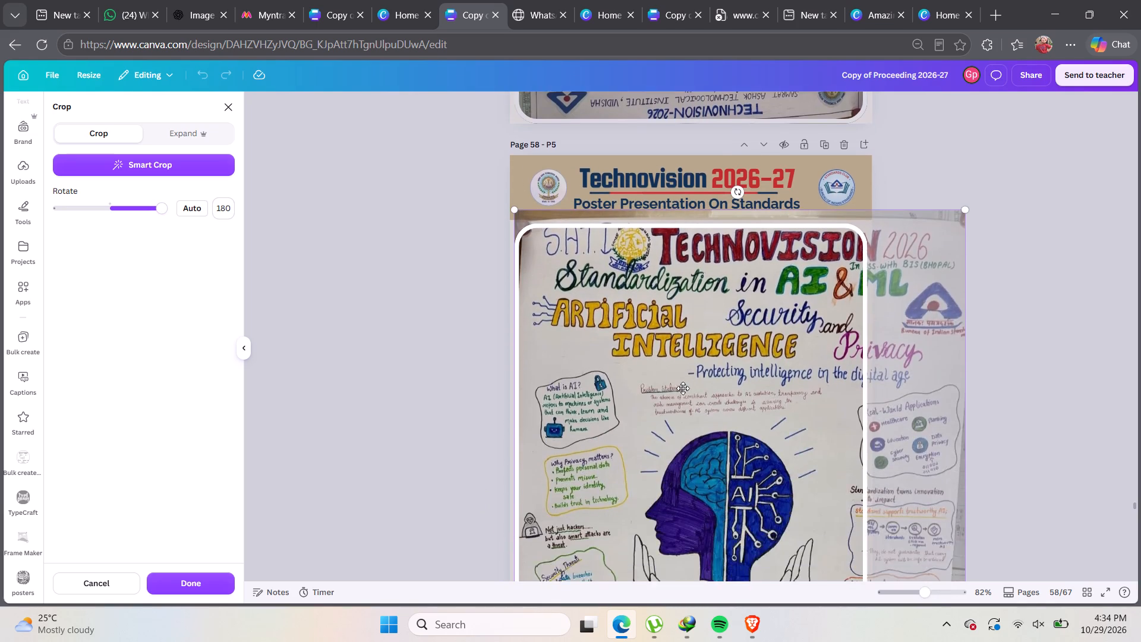
scroll(689, 386, down, 6)
drag(965, 360, 845, 212)
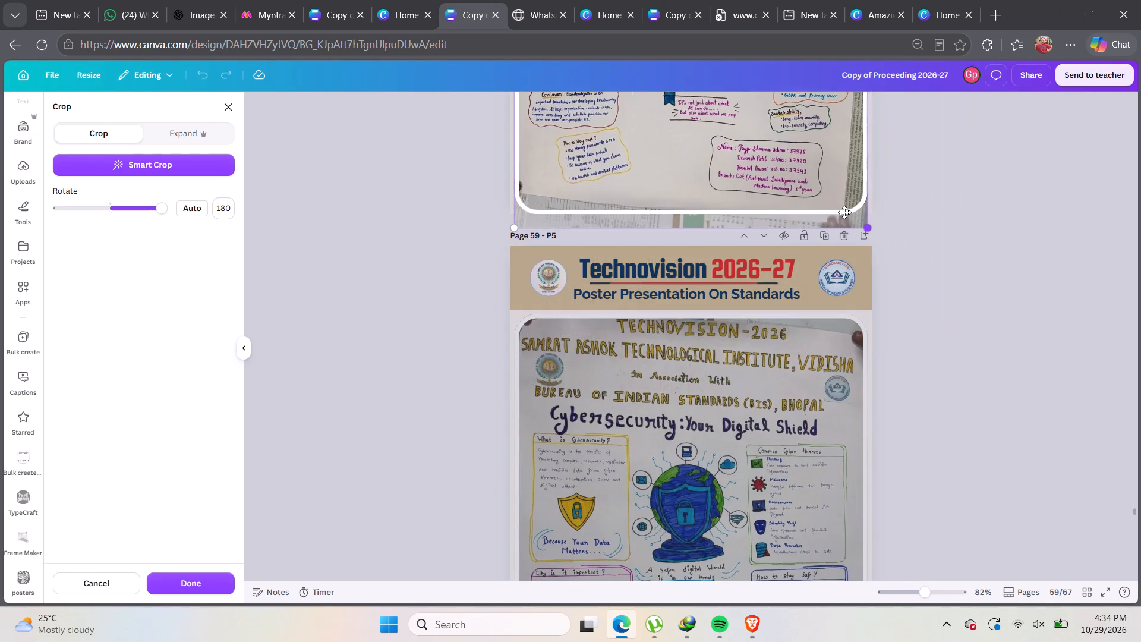
scroll(844, 212, up, 3)
drag(872, 454, 878, 466)
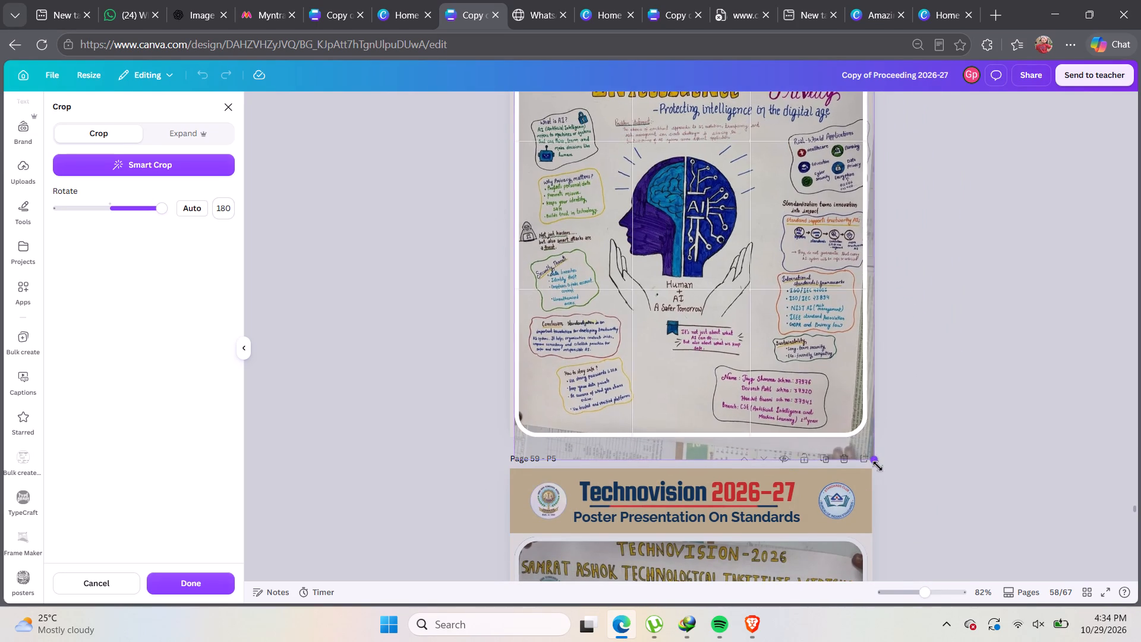
drag(878, 466, 884, 474)
click(982, 402)
Shift the Artificial Intelligence Security and Privacy poster image down within its frame so its title is fully inside the crop.
scroll(977, 398, up, 3)
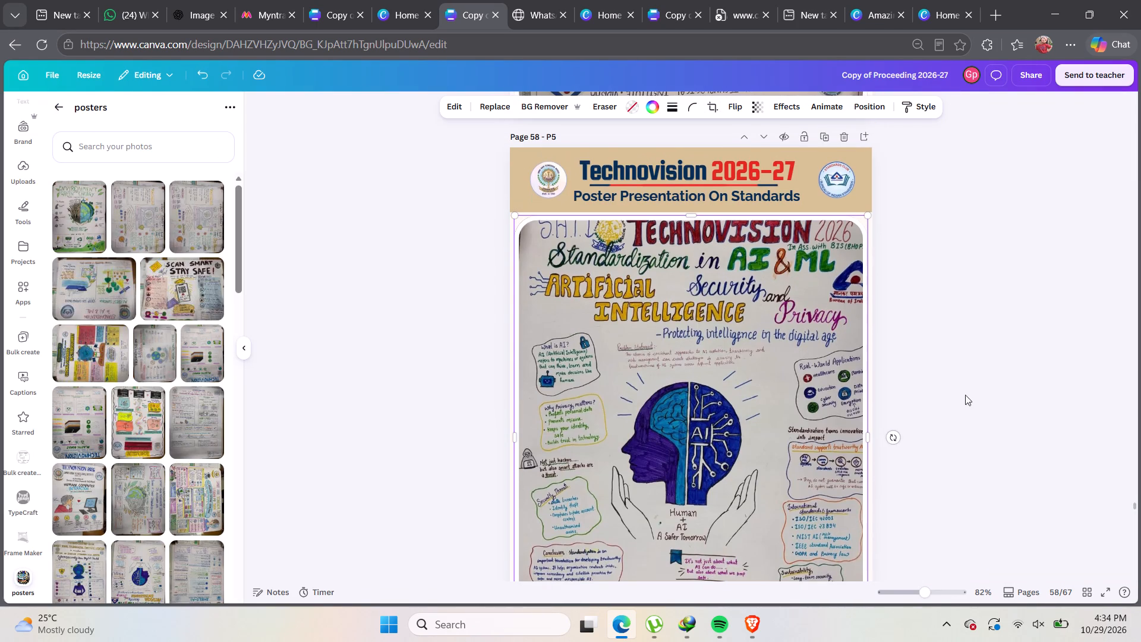
double_click(776, 425)
drag(776, 425, 770, 445)
click(1129, 335)
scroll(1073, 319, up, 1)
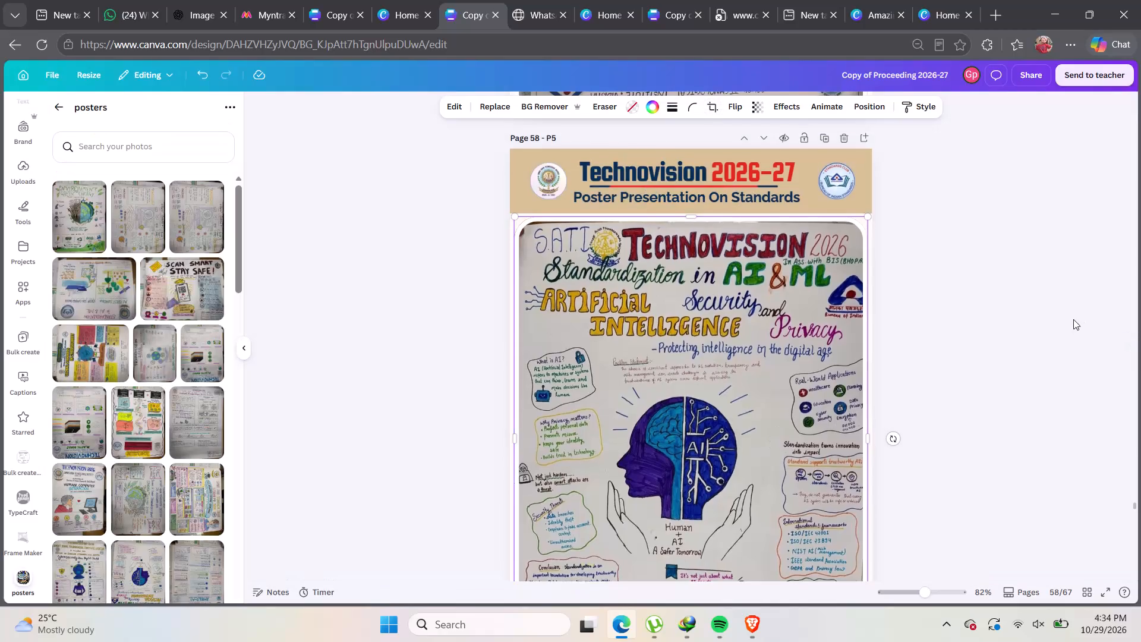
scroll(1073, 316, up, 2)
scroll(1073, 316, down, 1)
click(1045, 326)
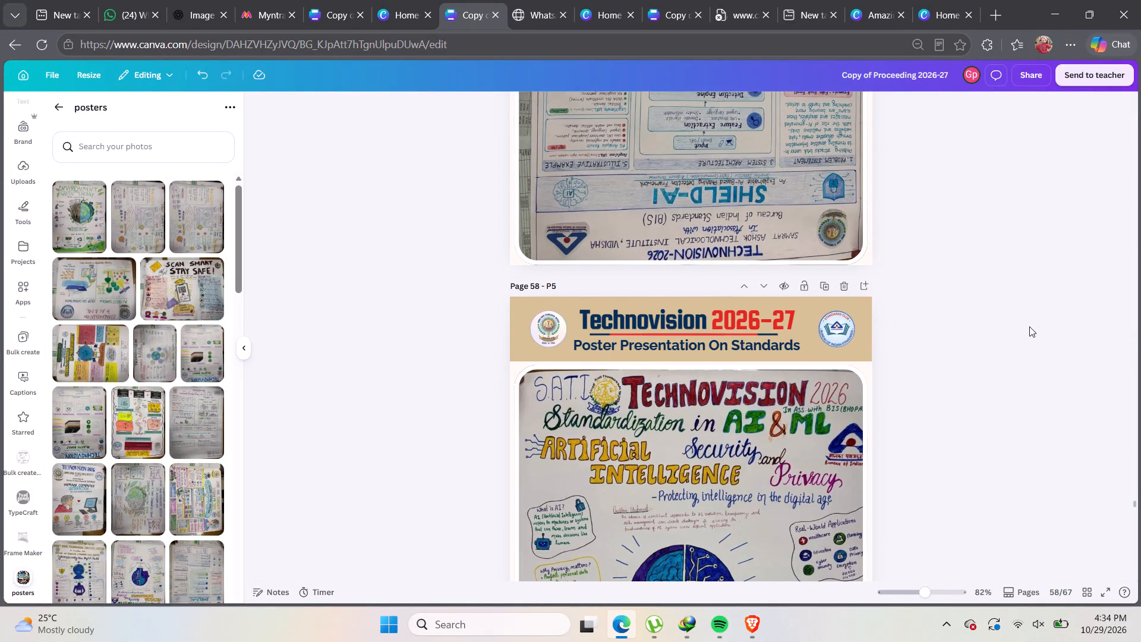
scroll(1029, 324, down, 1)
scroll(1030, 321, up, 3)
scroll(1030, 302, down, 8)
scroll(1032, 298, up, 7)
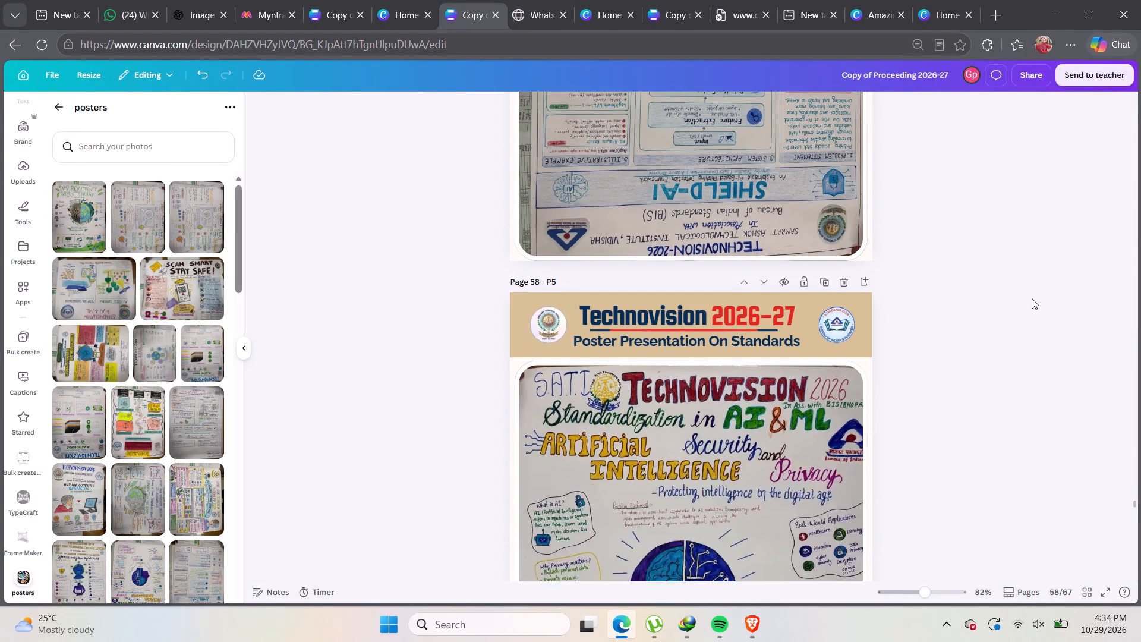
Rotate the SHIELD-AI poster image on page 57 by 180 degrees within its frame.
scroll(1032, 298, up, 3)
double_click(764, 380)
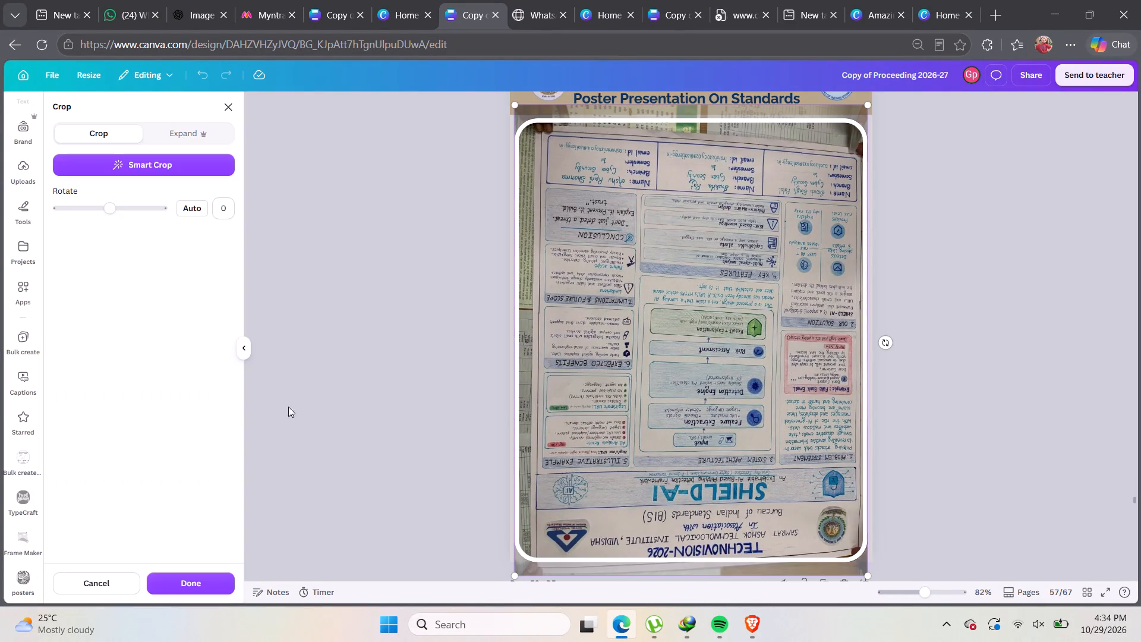
drag(115, 213, 172, 222)
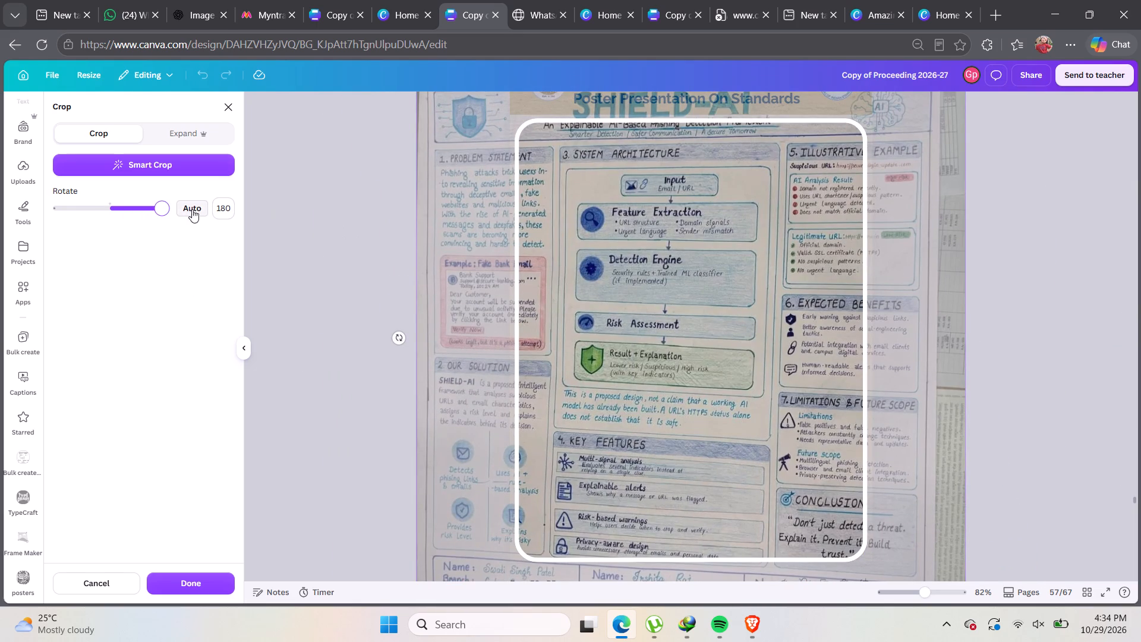
Scale down the SHIELD-AI poster image on page 57 and reposition it so the whole poster fits its frame.
scroll(677, 226, up, 5)
scroll(676, 221, down, 4)
scroll(671, 233, up, 1)
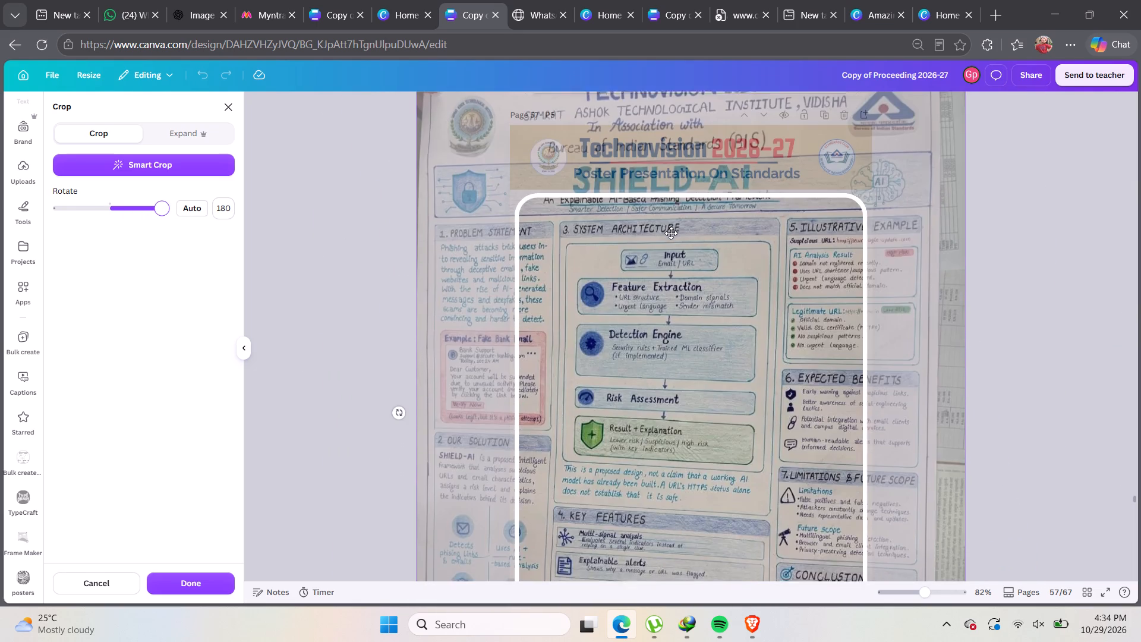
scroll(671, 233, up, 1)
drag(417, 195, 491, 372)
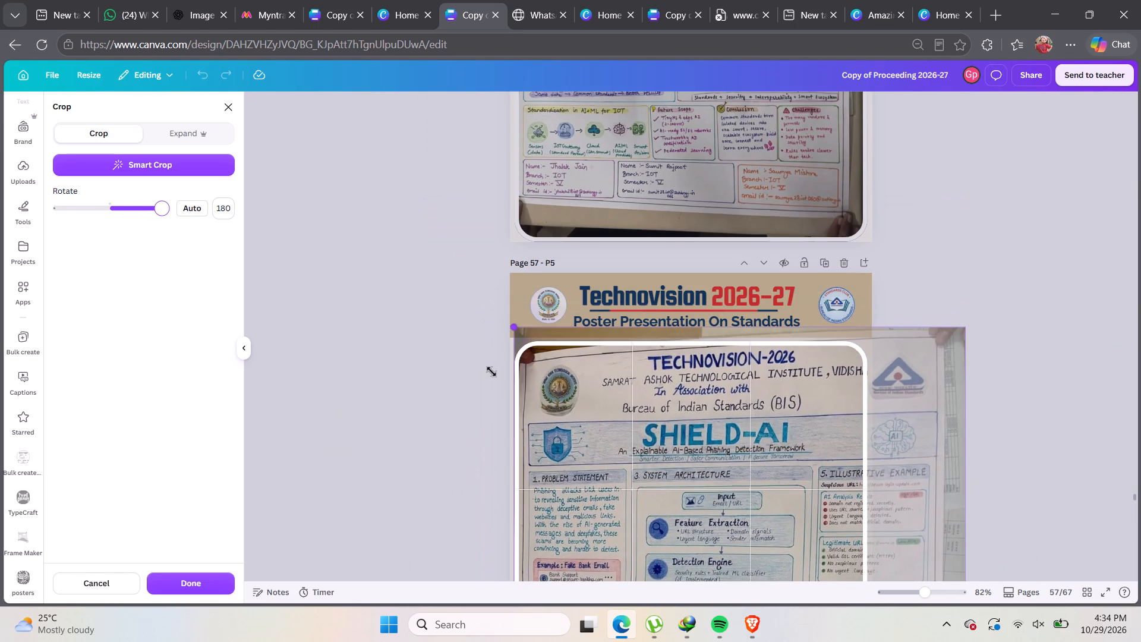
drag(491, 372, 494, 376)
scroll(974, 354, down, 7)
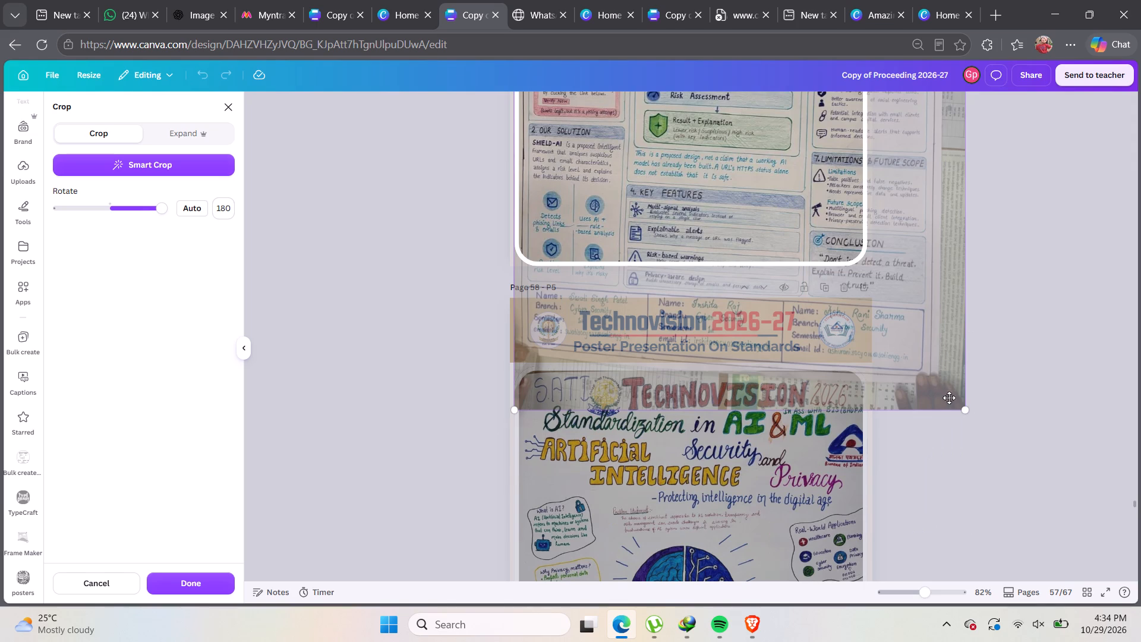
drag(967, 406, 844, 245)
drag(811, 221, 800, 254)
scroll(948, 235, up, 4)
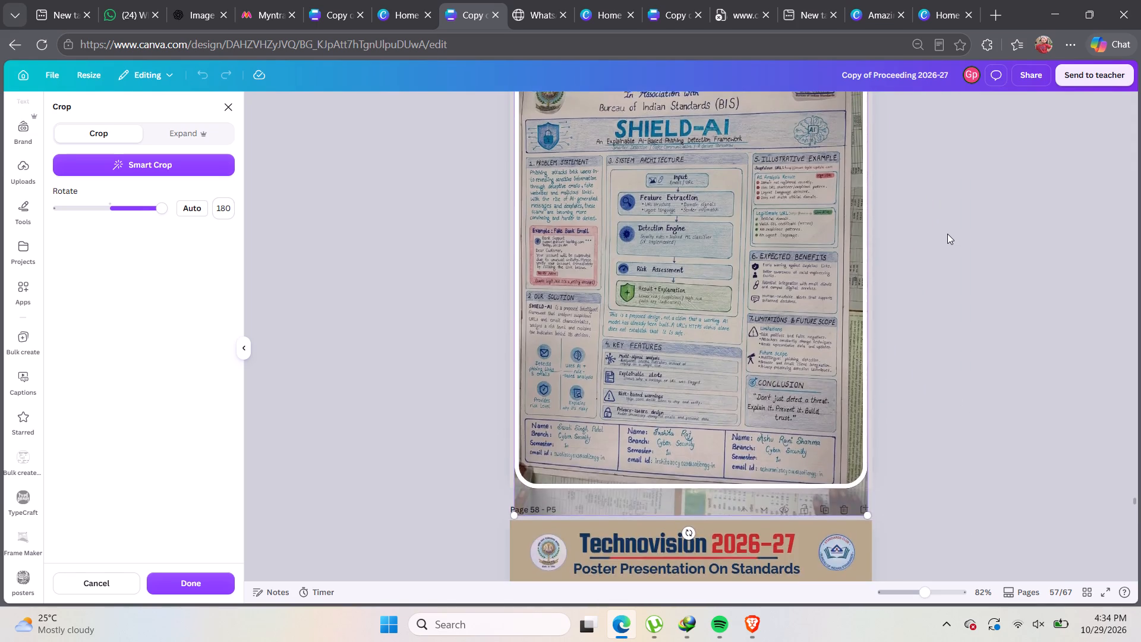
scroll(947, 234, up, 1)
drag(871, 193, 891, 184)
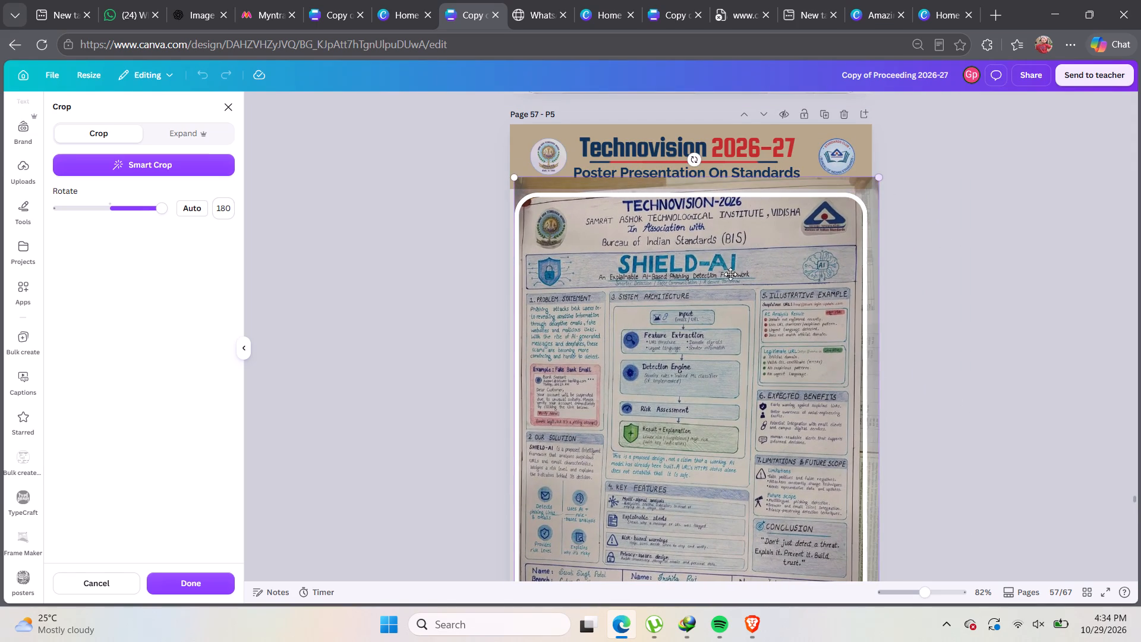
drag(730, 275, 729, 290)
click(909, 275)
Enlarge the SHIELD-AI poster image on page 57 slightly within its frame, extending it from the lower corner.
scroll(910, 265, down, 3)
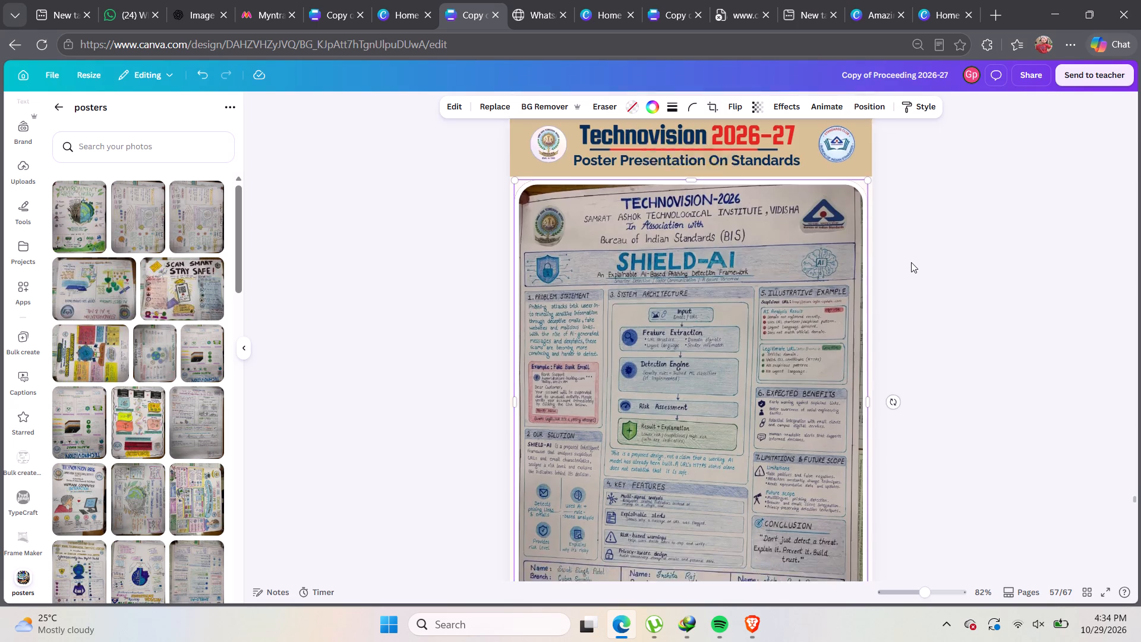
scroll(911, 262, down, 1)
double_click(815, 255)
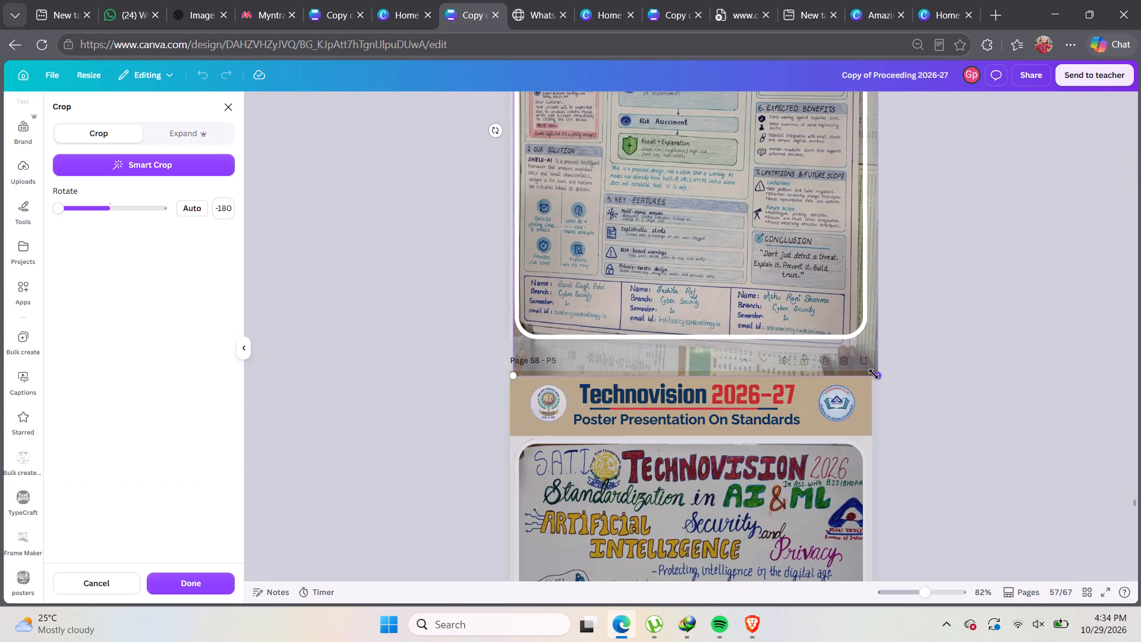
drag(874, 374, 878, 380)
click(947, 313)
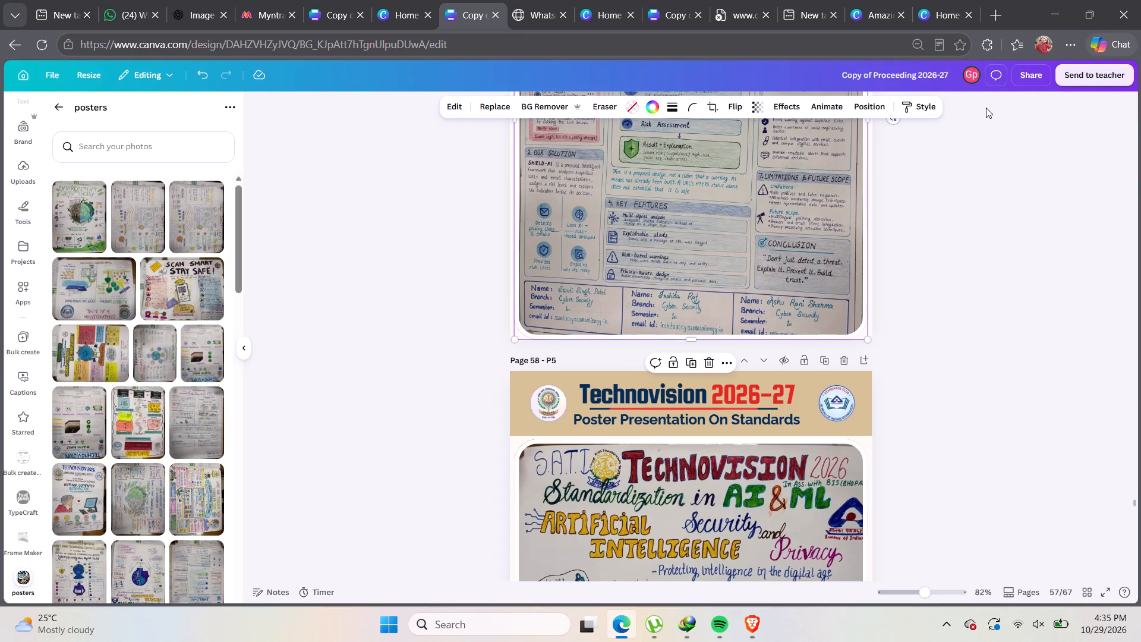
click(984, 284)
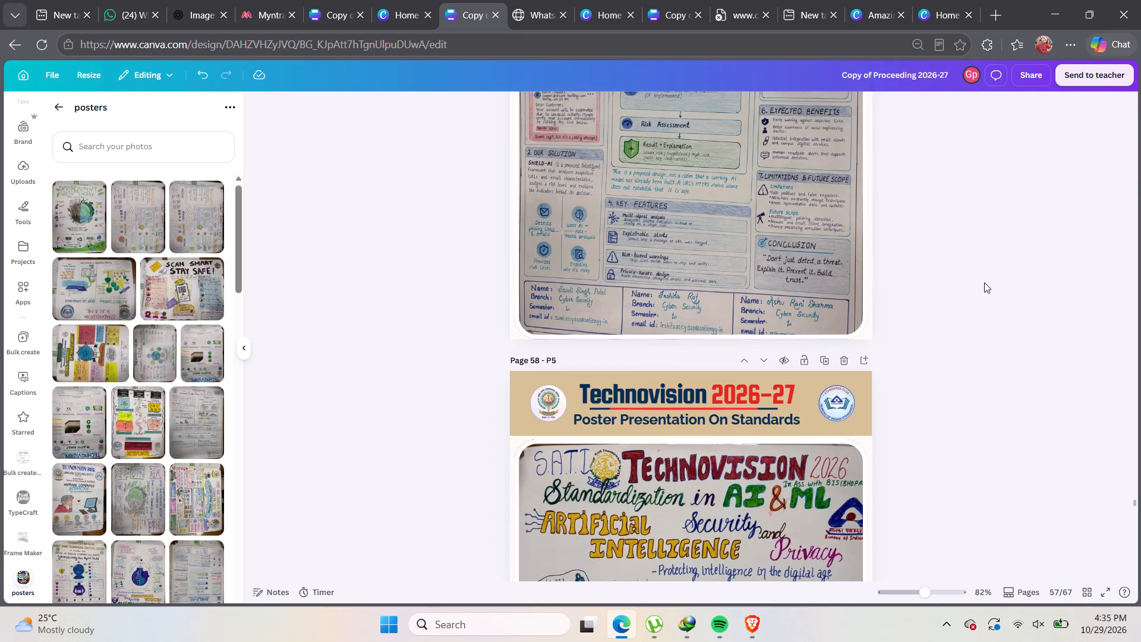
Shift the "Standardization in AI & ML for IoT Ecosystems" poster on page 56 down within its frame and enlarge it slightly.
scroll(986, 280, up, 8)
scroll(943, 245, up, 3)
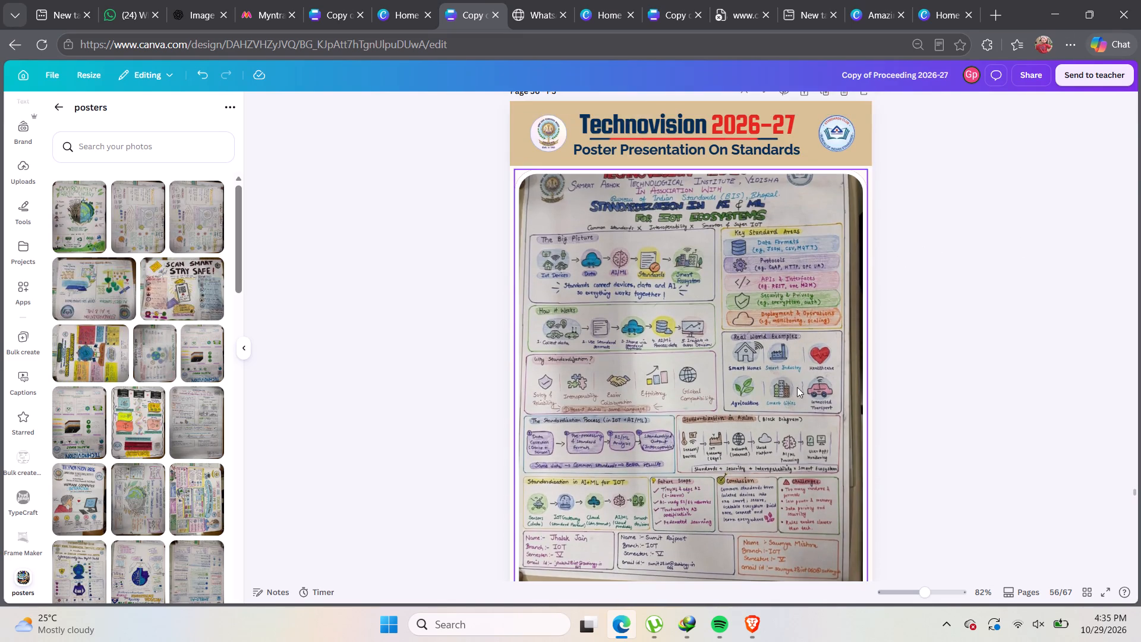
double_click(772, 401)
scroll(790, 368, down, 4)
drag(764, 237, 761, 255)
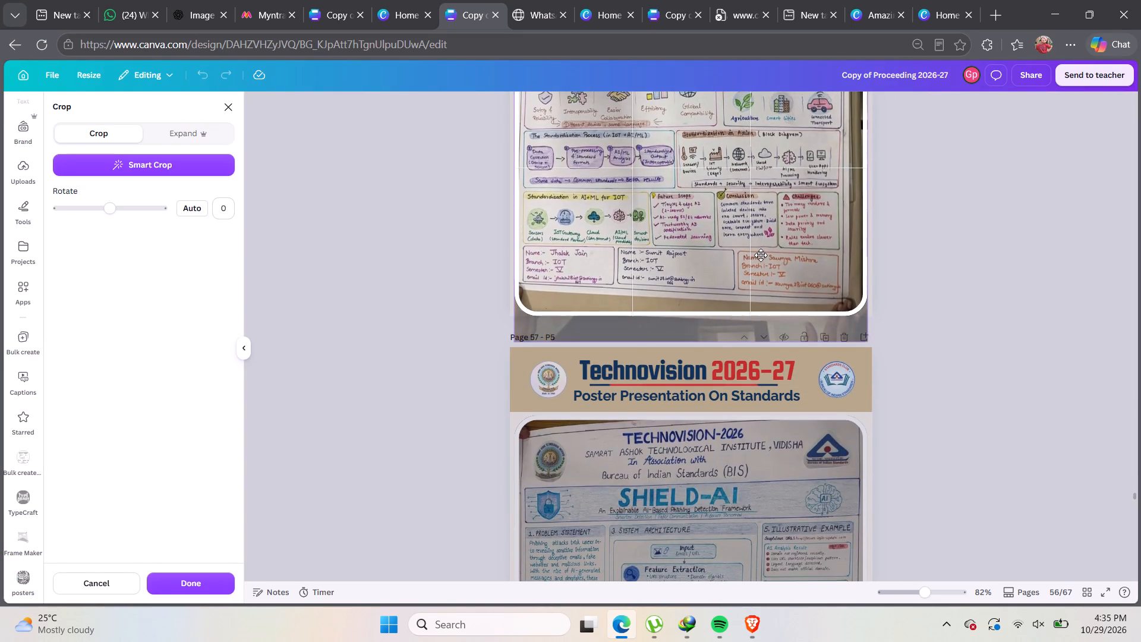
drag(761, 255, 762, 276)
drag(867, 344, 869, 358)
scroll(919, 306, up, 6)
click(926, 305)
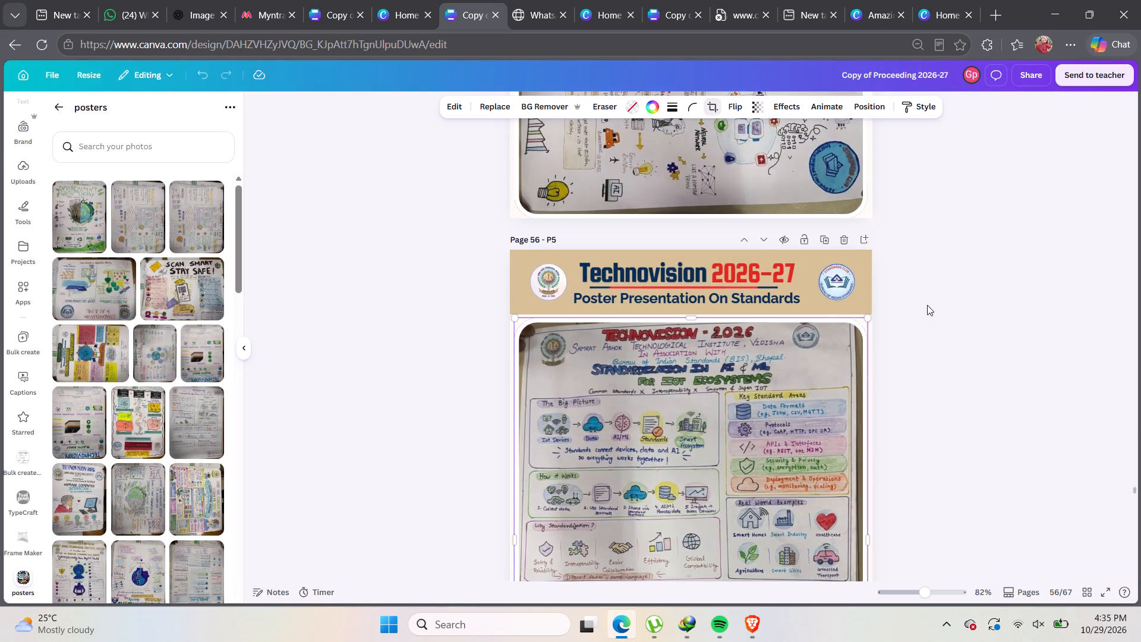
Enlarge the AI standardization poster image on page 55 slightly and shift it down within its frame.
scroll(927, 305, up, 5)
double_click(768, 350)
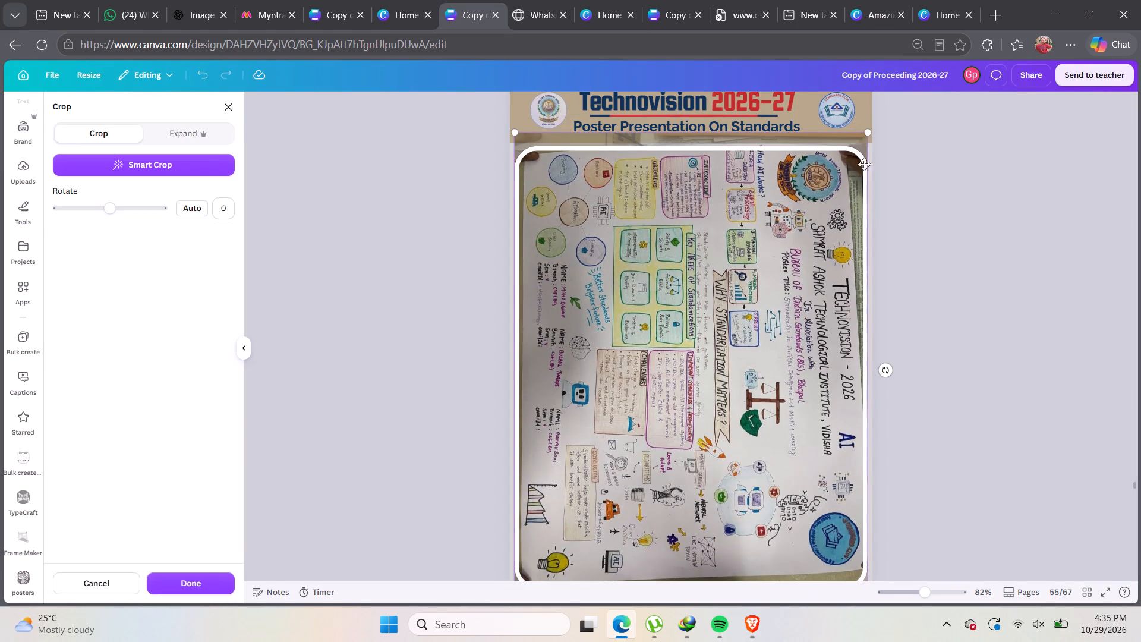
drag(871, 128, 874, 121)
drag(806, 225, 802, 247)
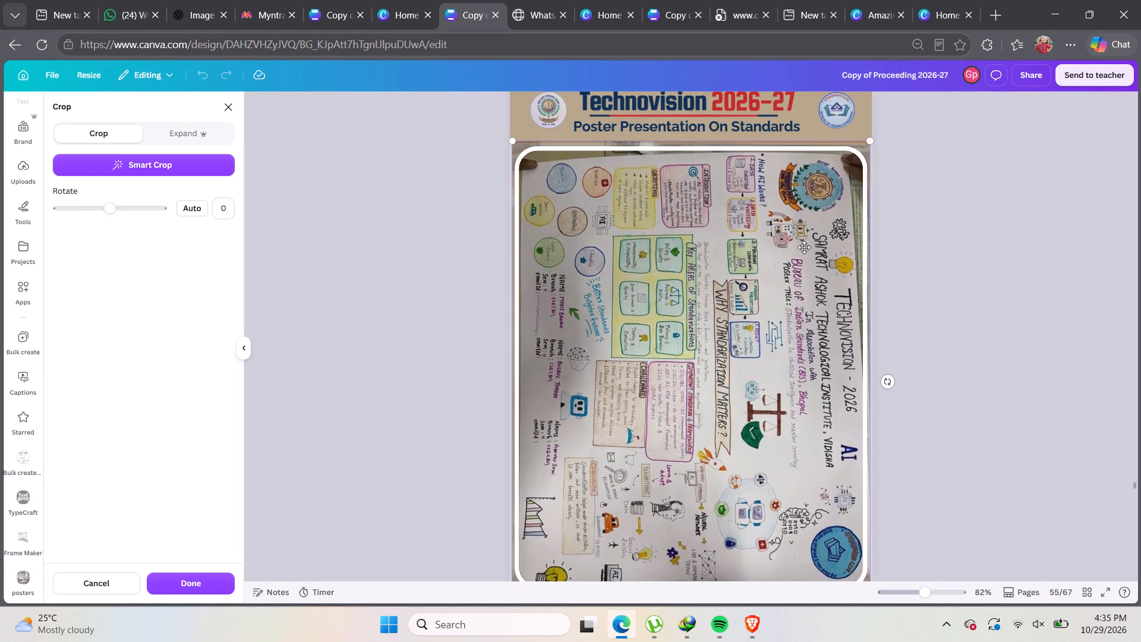
click(967, 225)
Enlarge the "Global Standards in Emerging Technologies" poster on page 53 slightly and shift it down within its frame.
scroll(987, 207, up, 8)
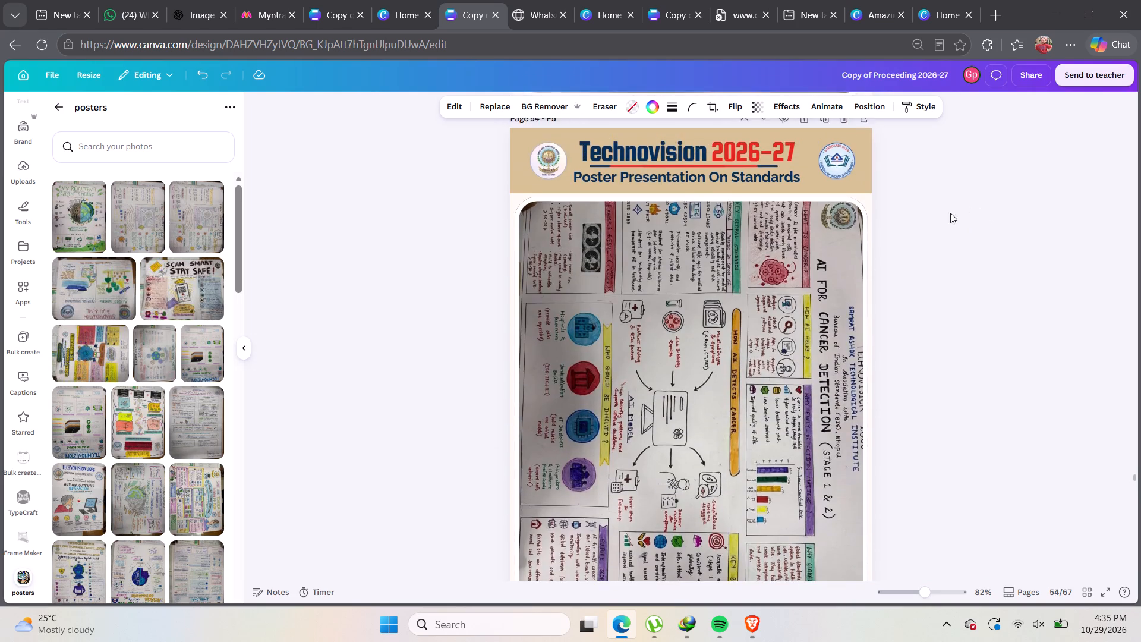
scroll(925, 238, down, 2)
scroll(923, 241, up, 4)
scroll(921, 240, down, 2)
scroll(921, 239, up, 1)
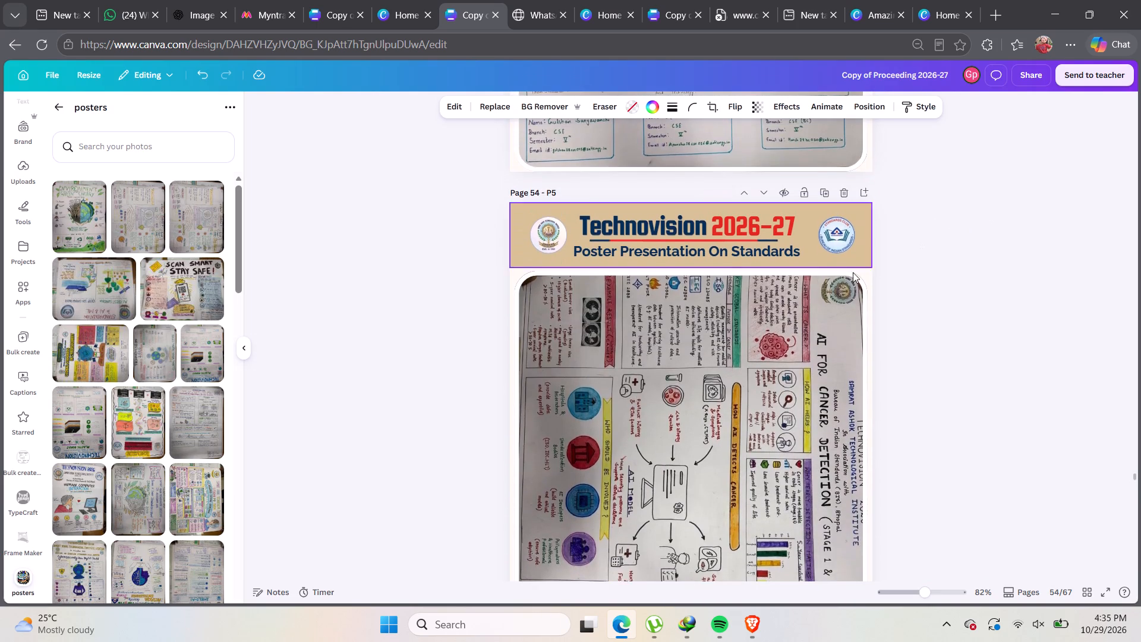
scroll(817, 275, up, 7)
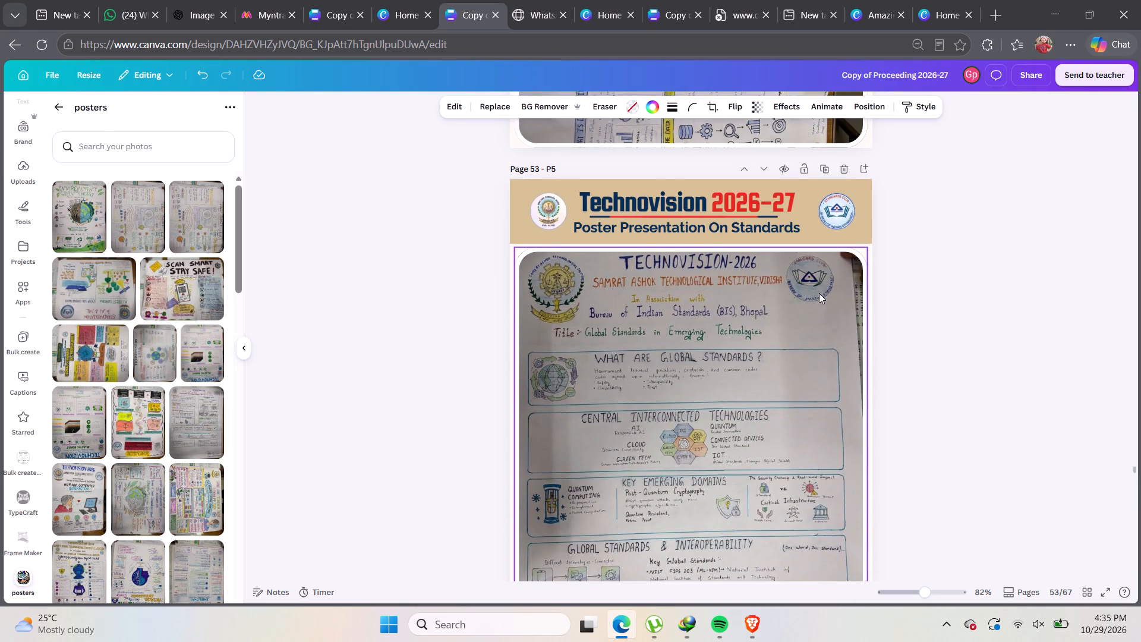
double_click(811, 309)
drag(872, 229, 877, 222)
drag(732, 331, 731, 345)
click(963, 291)
Enlarge the Data Science and Big Data Analytics poster on page 52 within its frame and shift the image up.
scroll(963, 287, up, 4)
double_click(828, 327)
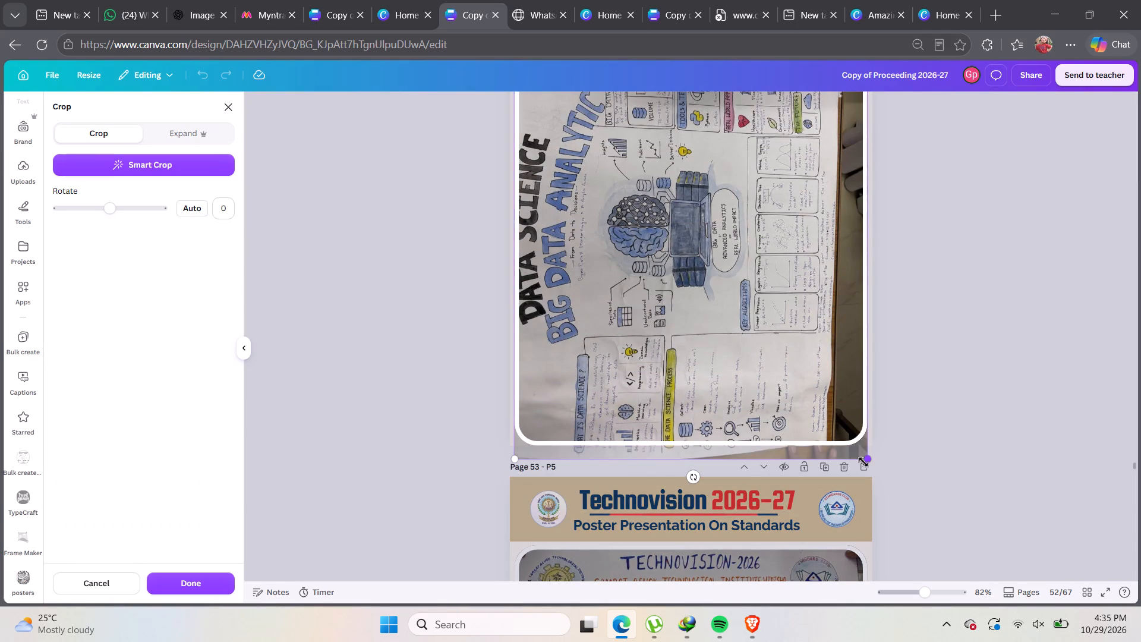
drag(866, 462, 889, 509)
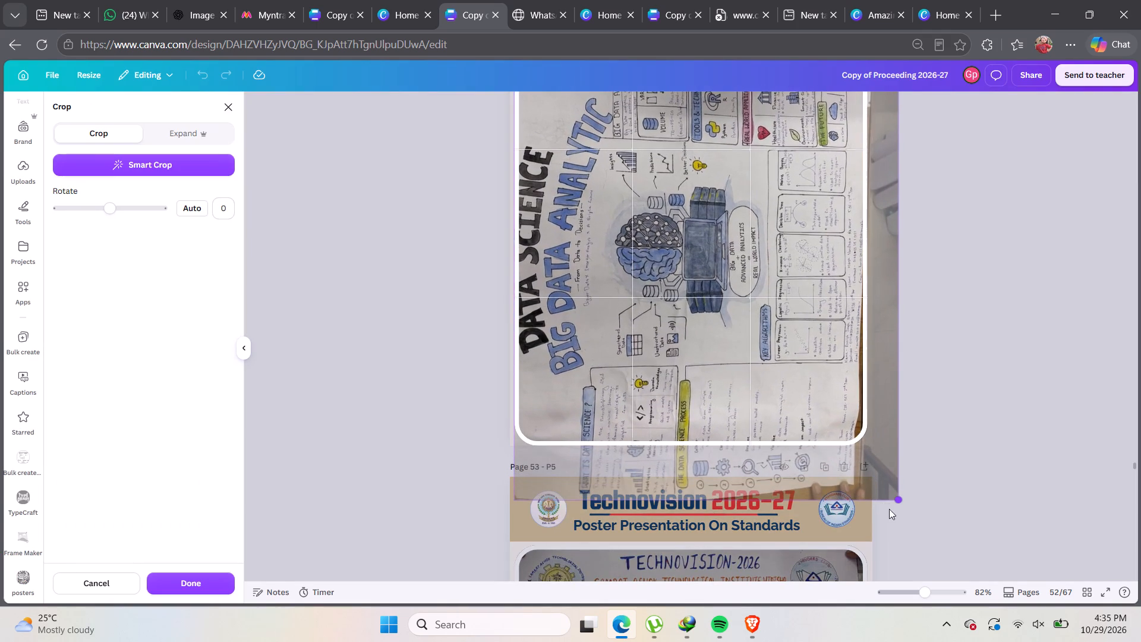
drag(795, 407, 835, 402)
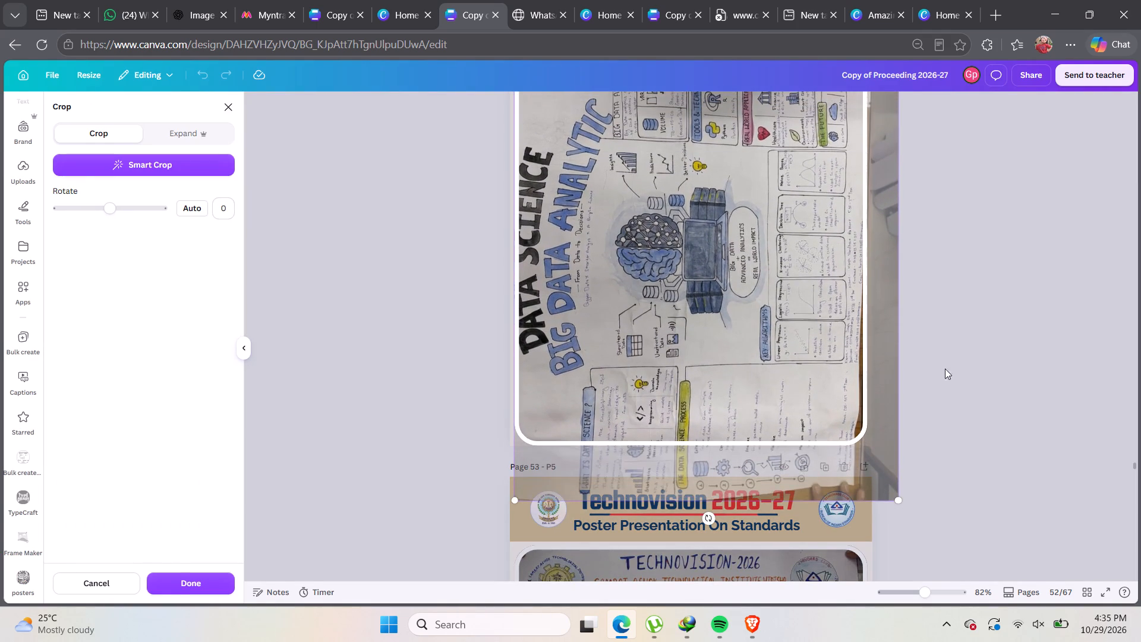
click(978, 352)
scroll(978, 352, up, 5)
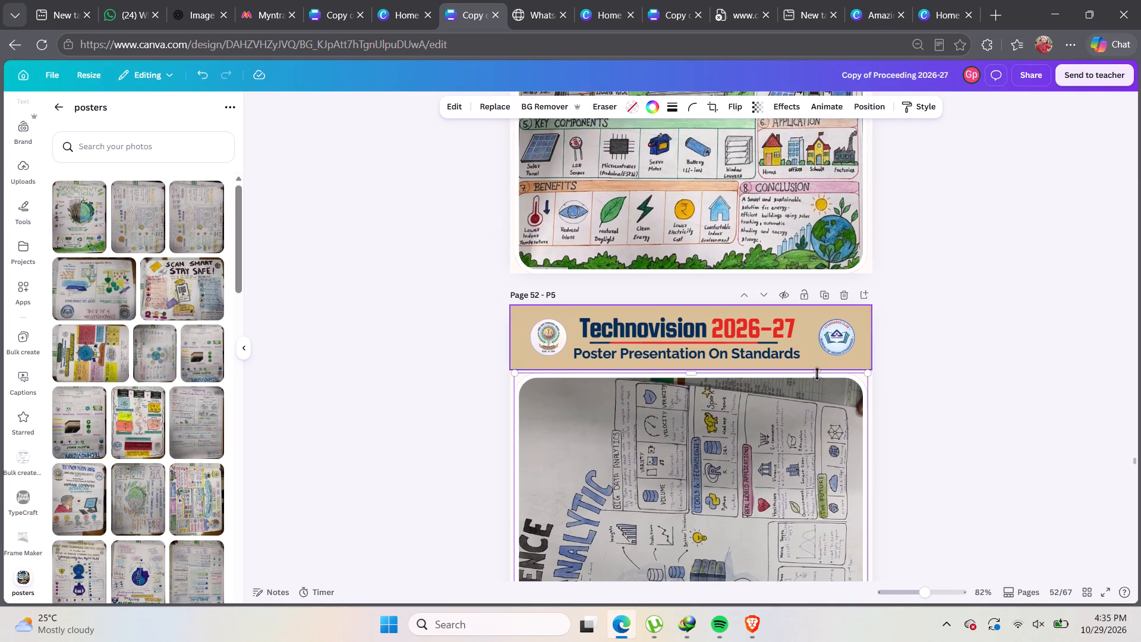
double_click(778, 412)
drag(768, 429, 779, 394)
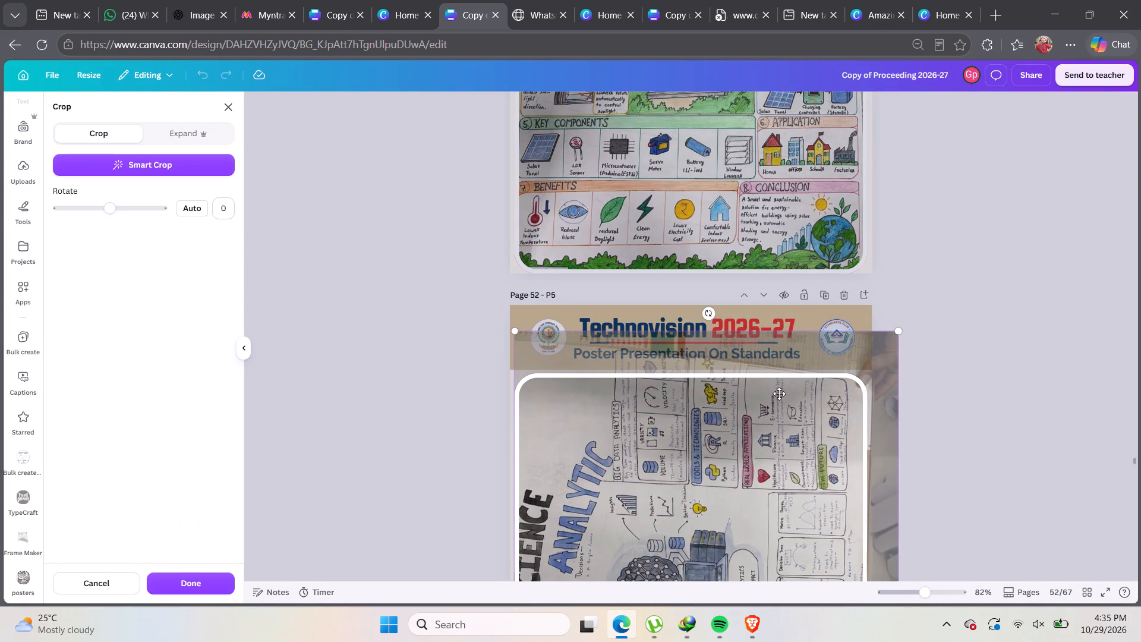
click(1063, 385)
Recrop the Solar Tracking Smart Window poster on page 51 by enlarging the image slightly within its frame.
scroll(1052, 378, down, 5)
scroll(998, 364, up, 4)
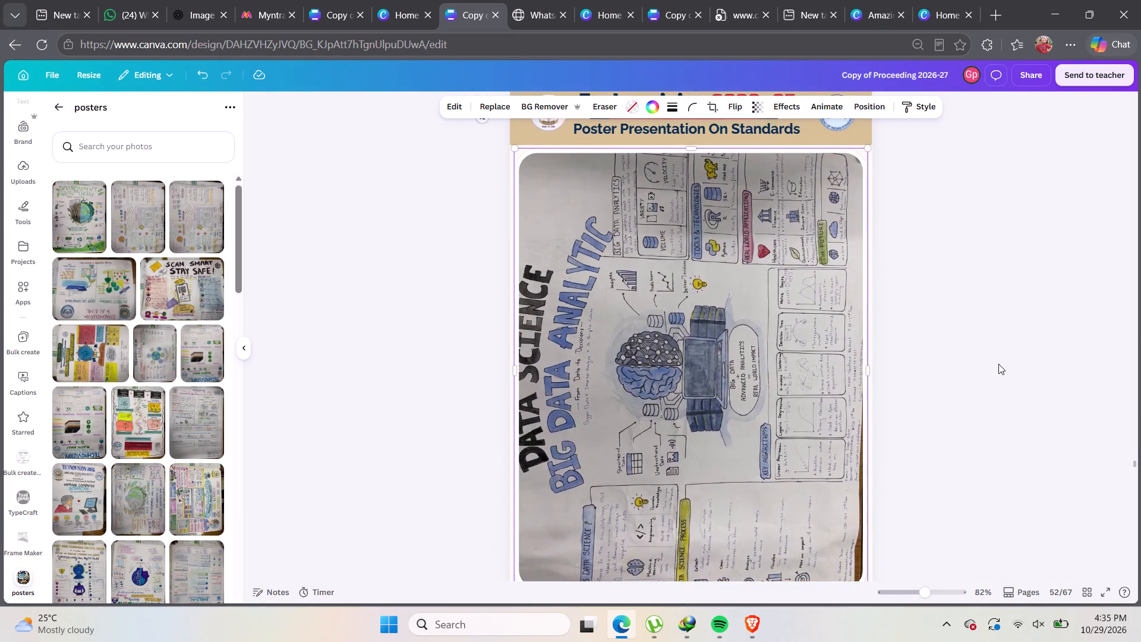
scroll(998, 364, up, 8)
double_click(748, 417)
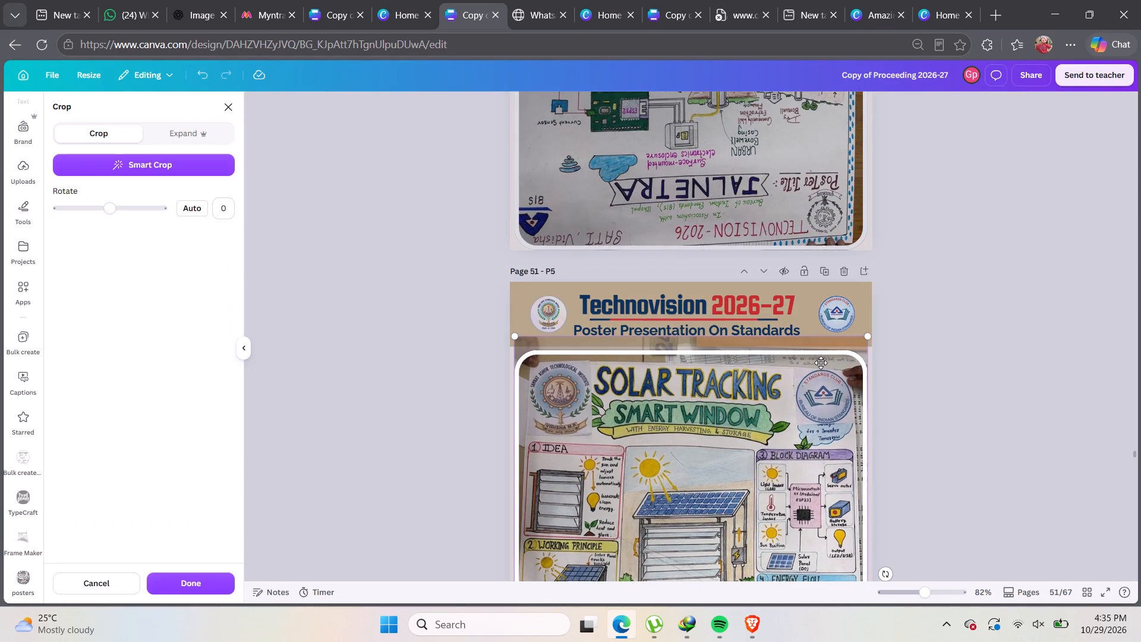
drag(870, 331, 878, 320)
scroll(891, 319, up, 2)
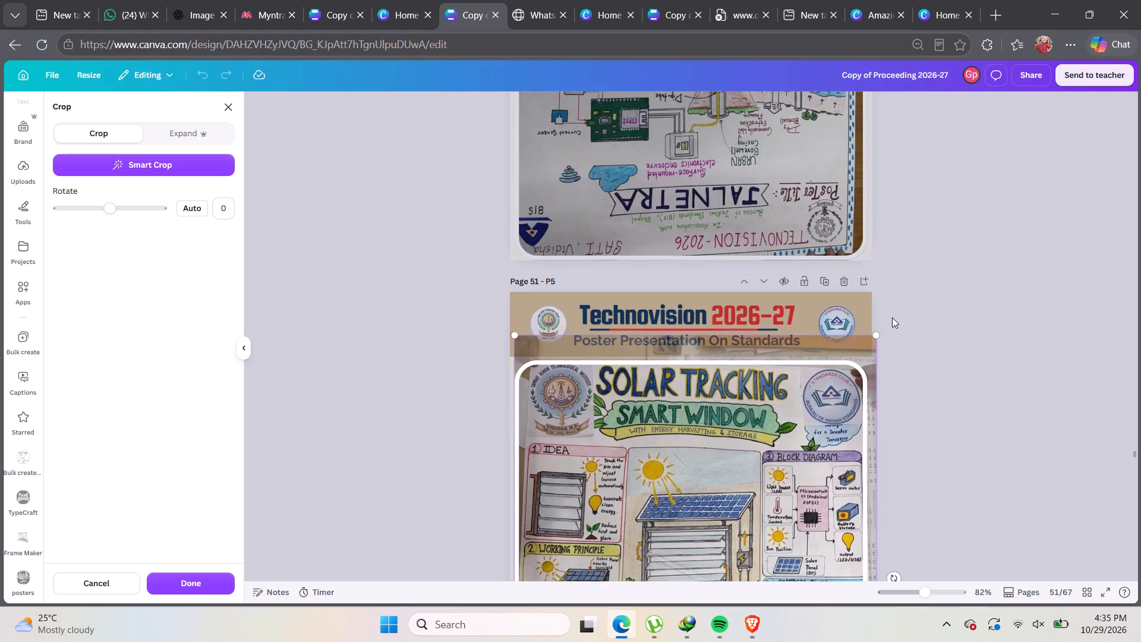
scroll(894, 314, down, 7)
click(894, 313)
Rotate the JALNETRA poster image on page 50 by 180 degrees within its frame.
scroll(894, 313, down, 4)
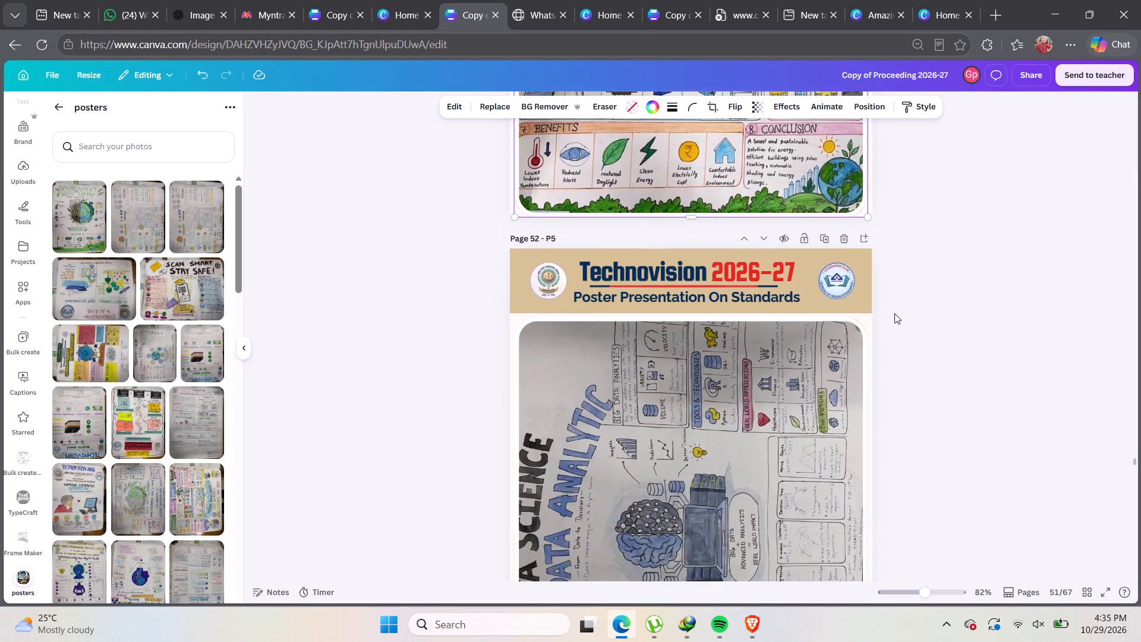
scroll(894, 313, up, 13)
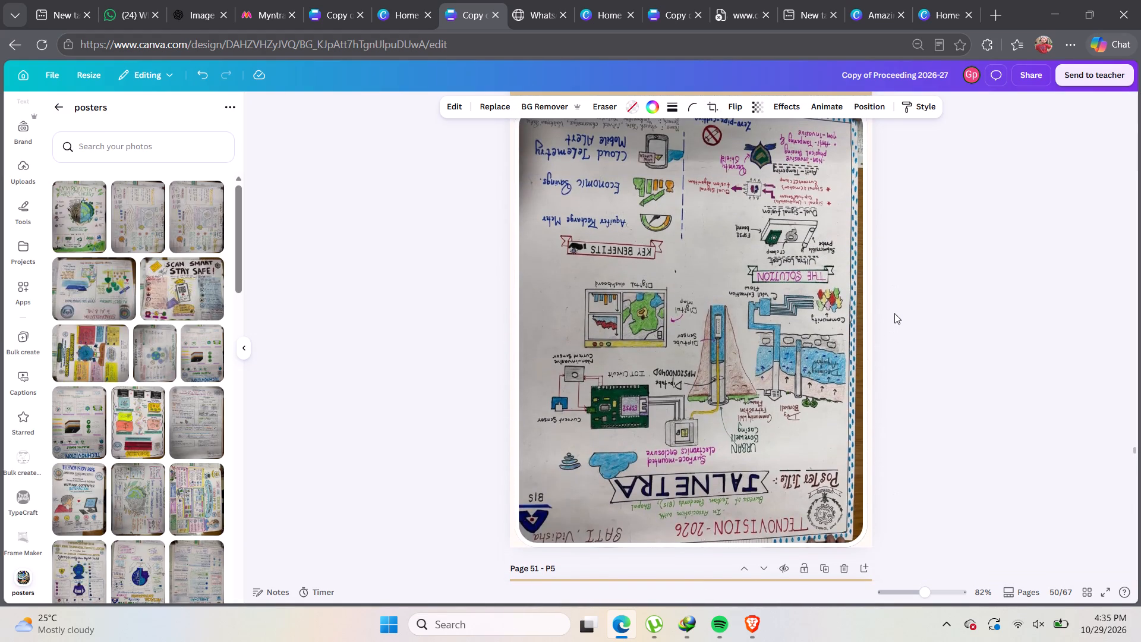
double_click(788, 367)
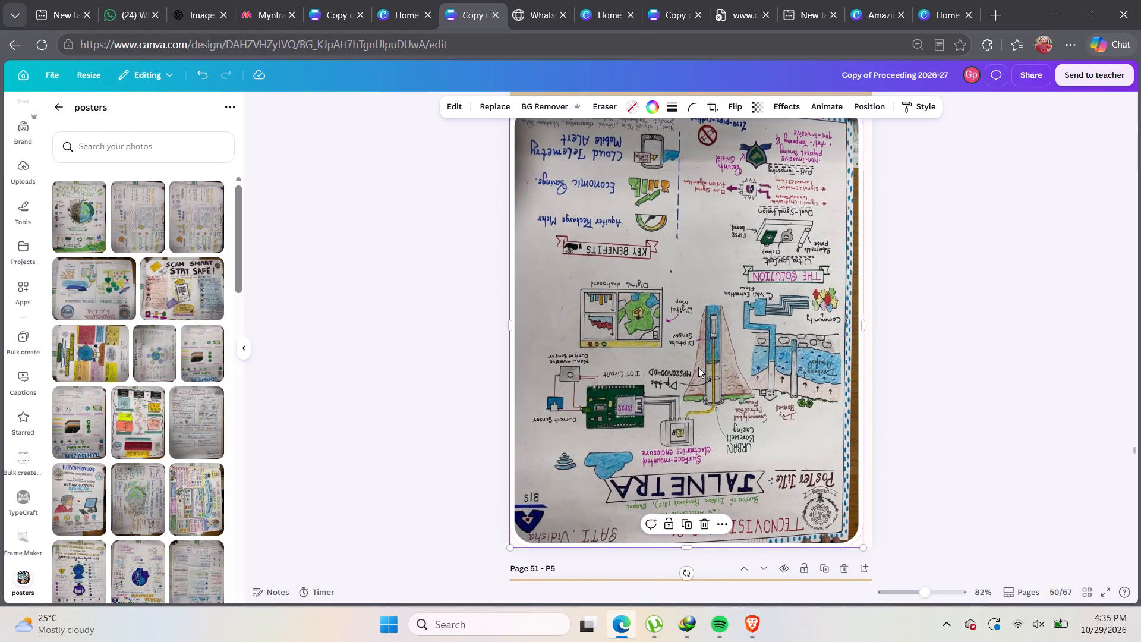
key(ctrl+z)
double_click(720, 360)
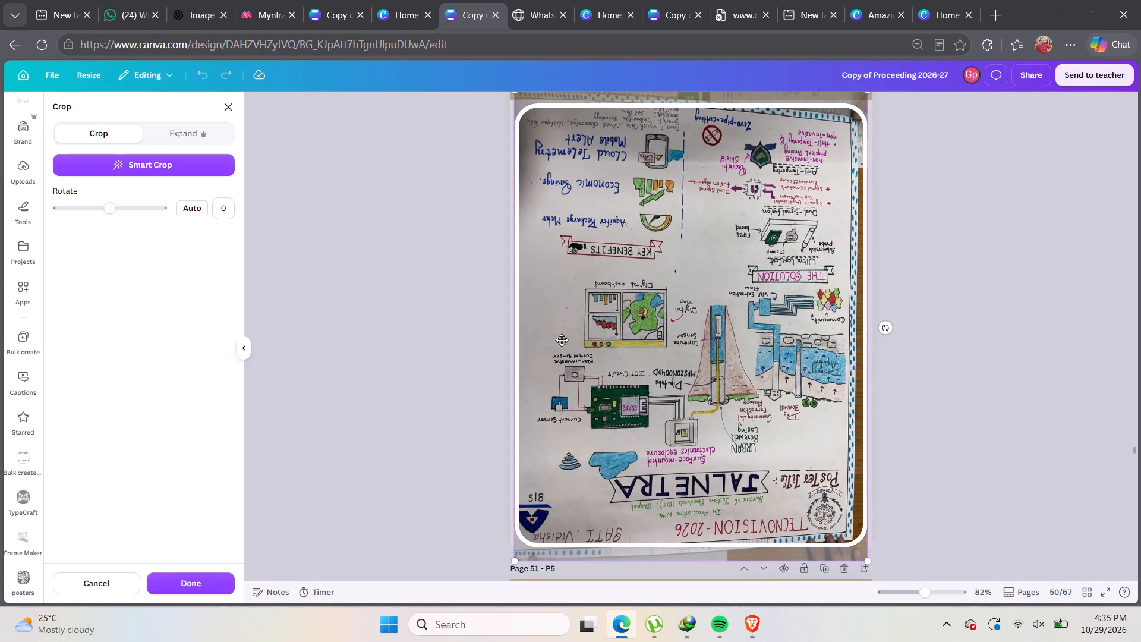
click(223, 206)
text(180)
key(Return)
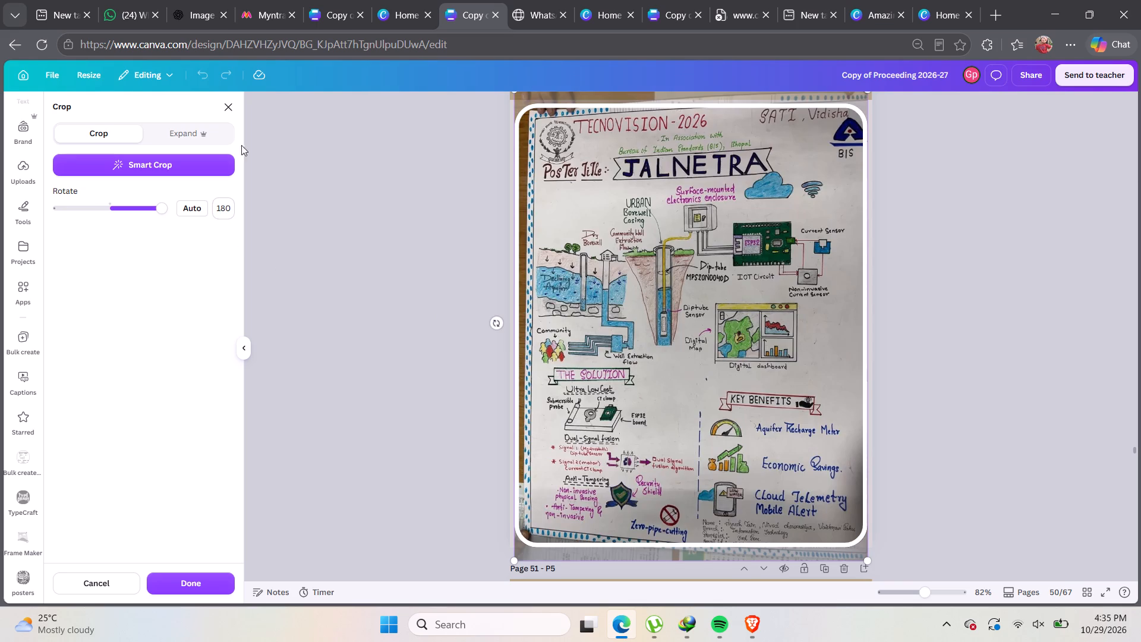
Enlarge the JALNETRA poster on page 50 slightly and shift the image down within its frame.
click(1140, 360)
click(698, 279)
scroll(698, 279, up, 2)
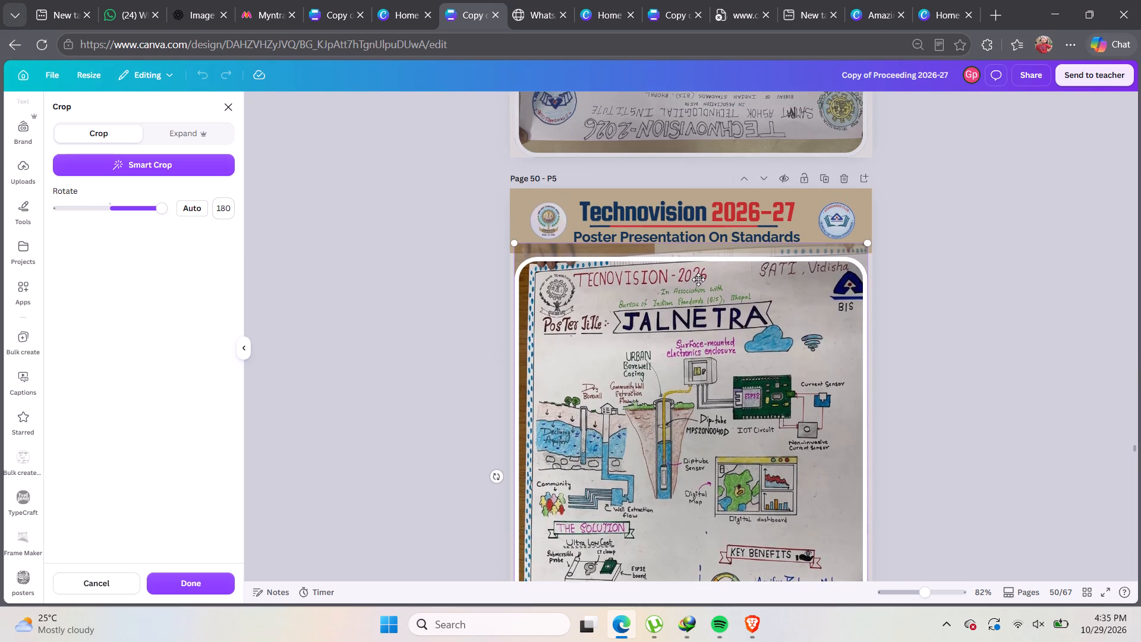
drag(513, 248, 510, 239)
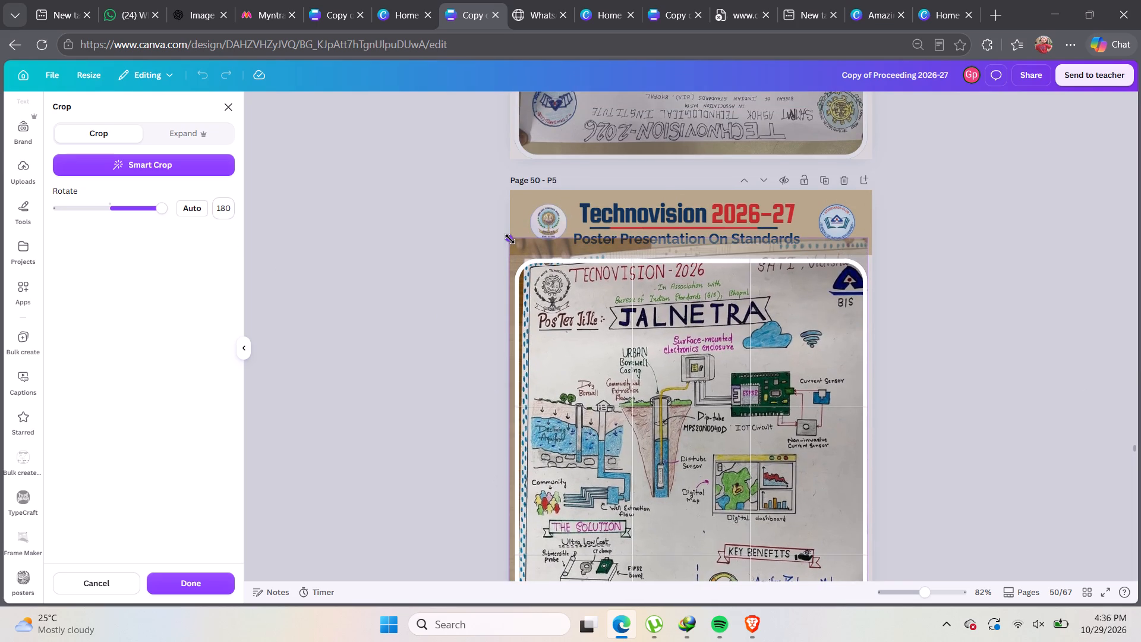
drag(510, 239, 508, 235)
drag(743, 464, 731, 488)
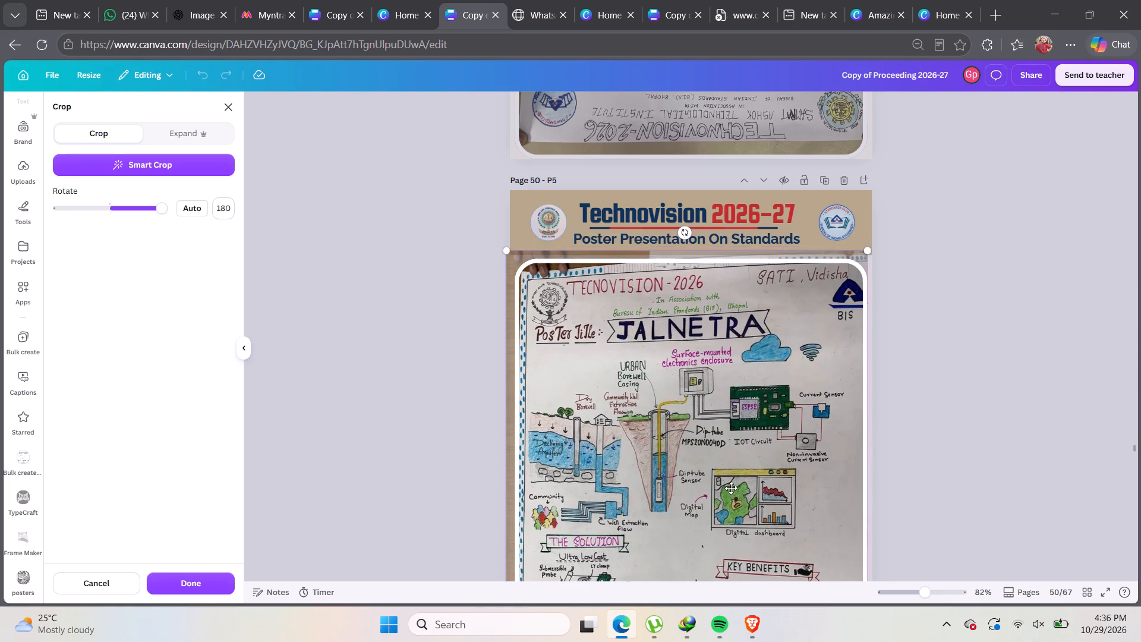
click(1029, 426)
Rotate the "Standardization in IoT" poster image on page 49 by 180 degrees within its frame.
scroll(1031, 420, down, 3)
scroll(1036, 416, up, 7)
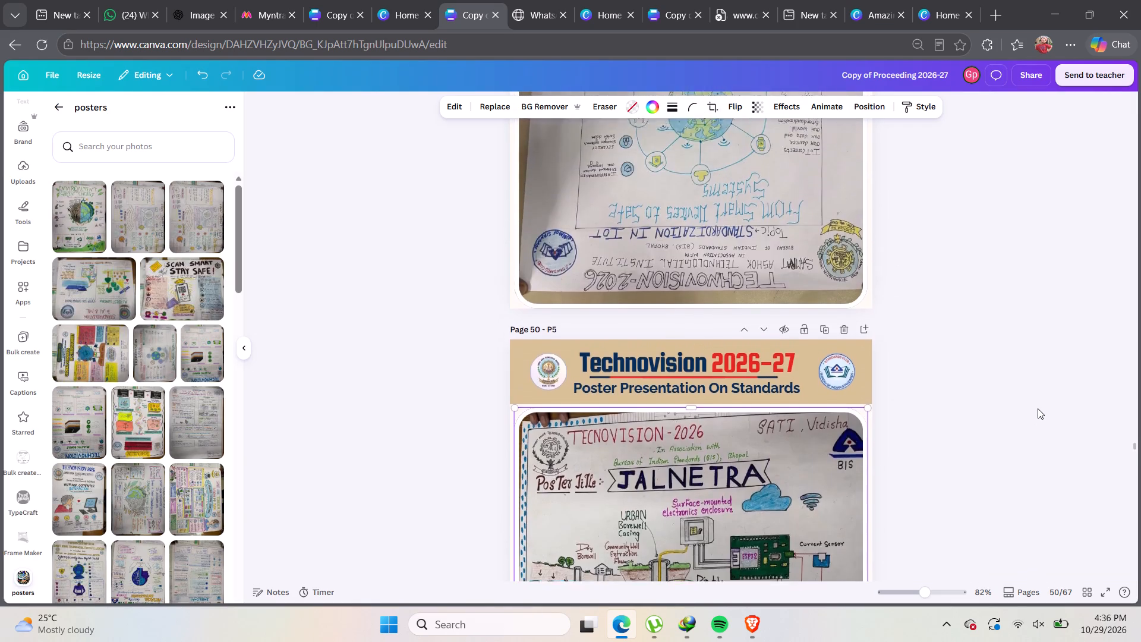
scroll(1038, 408, up, 1)
double_click(812, 442)
double_click(729, 328)
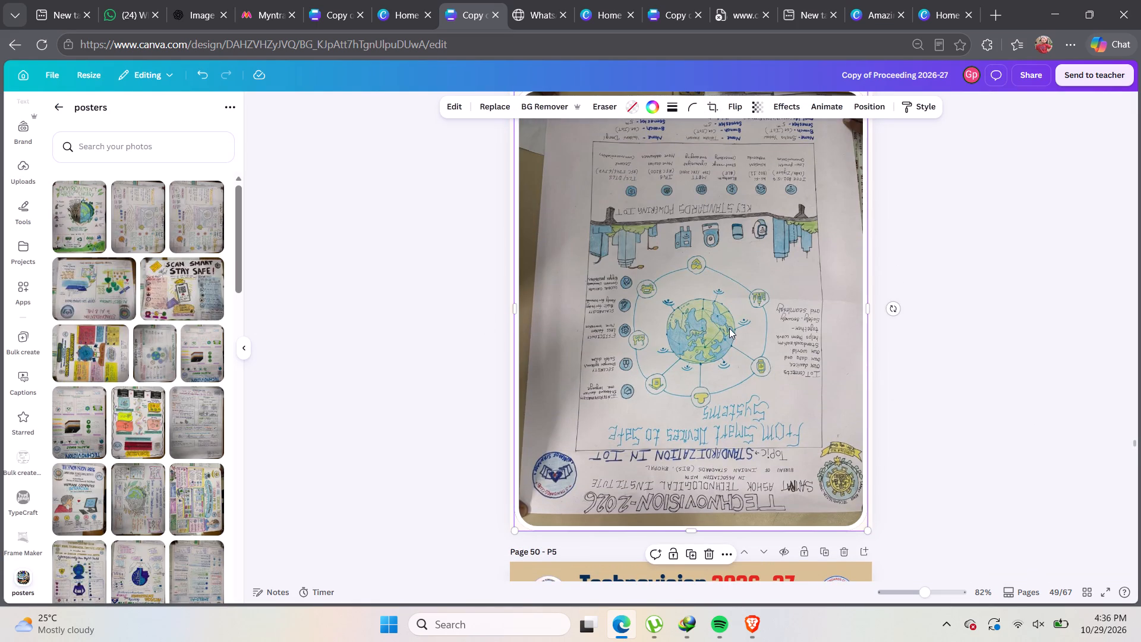
click(220, 206)
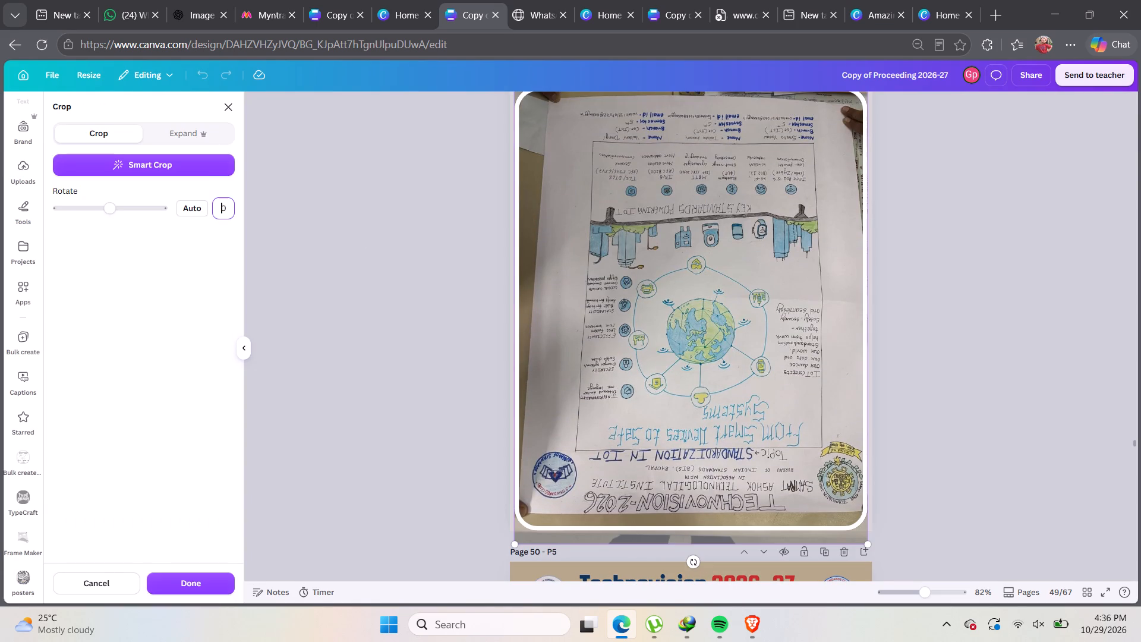
text(180)
key(Return)
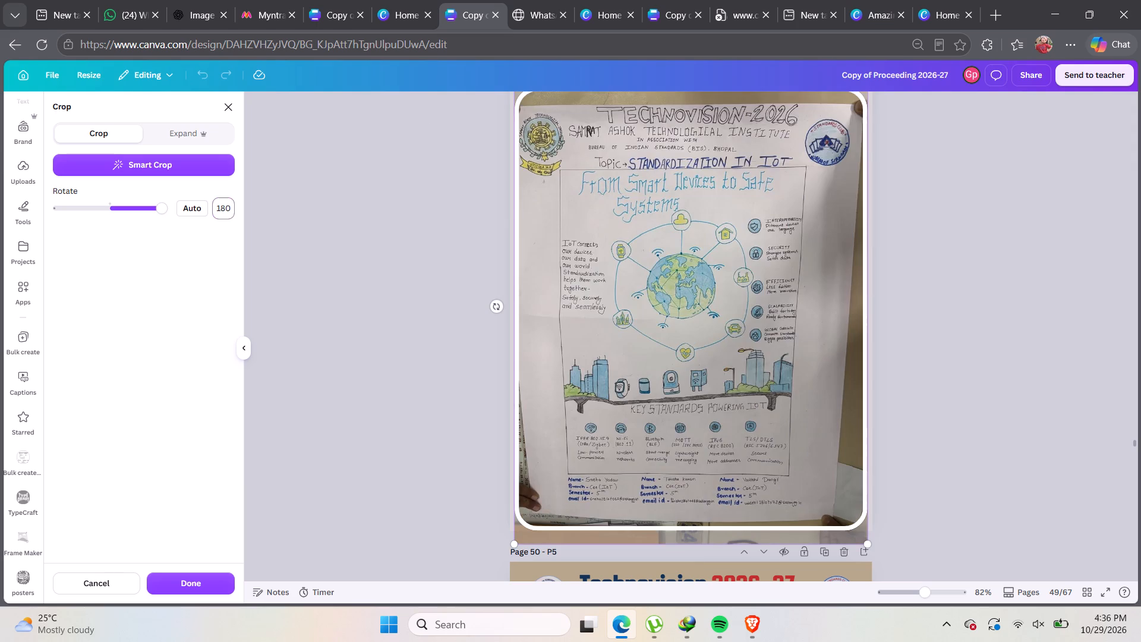
Recrop the "Standardization in IoT" poster on page 49 by enlarging the image within its frame.
scroll(764, 250, up, 2)
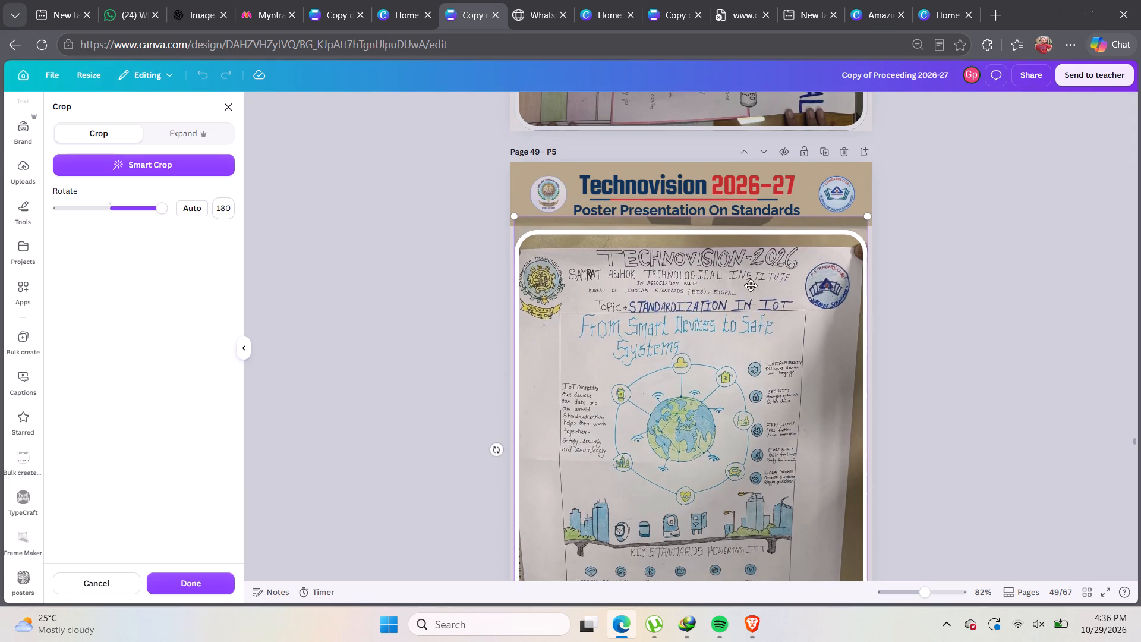
drag(868, 224, 884, 214)
scroll(676, 308, down, 2)
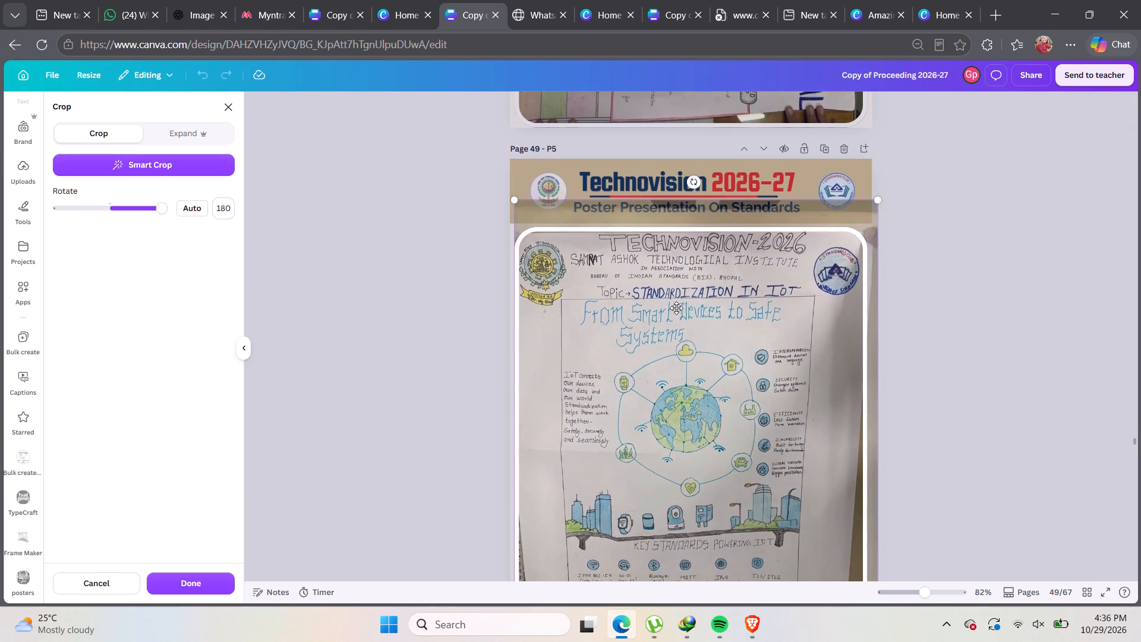
scroll(676, 308, down, 2)
drag(880, 399, 887, 414)
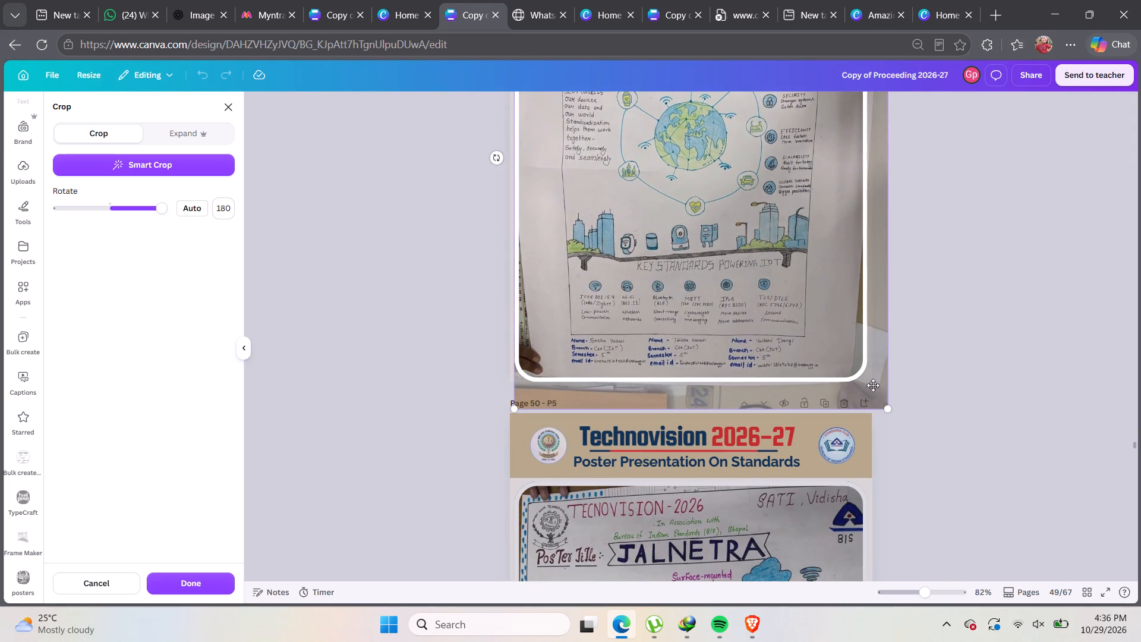
drag(512, 410, 493, 413)
click(1041, 292)
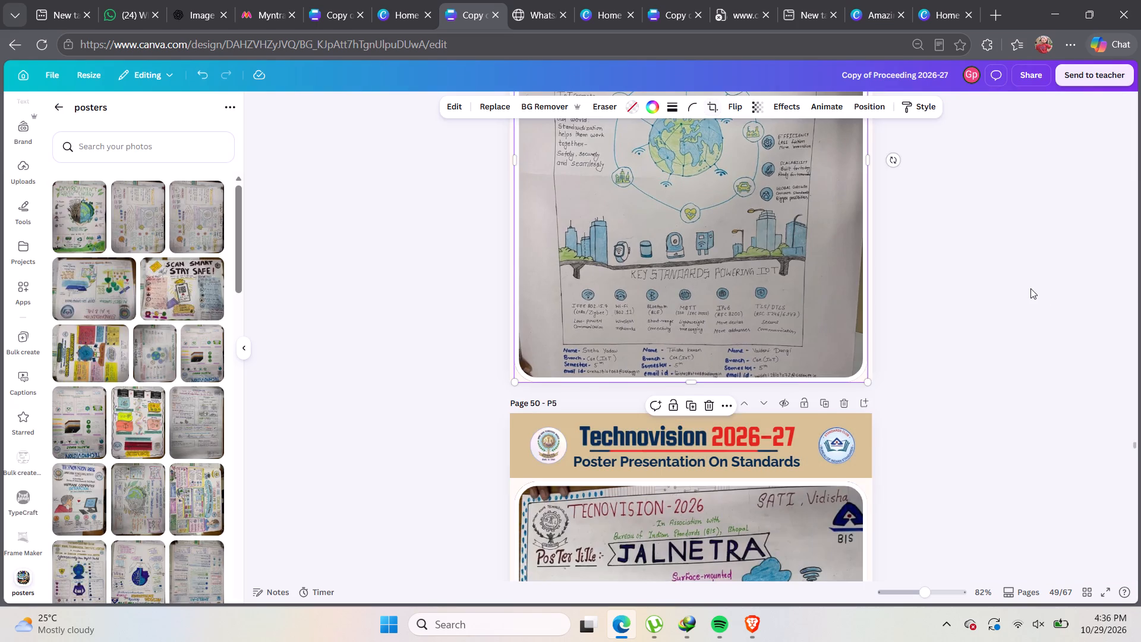
Enlarge the "Global Standards in Artificial Intelligence" poster on page 48 and shift it slightly left and down within its frame.
scroll(1030, 288, up, 10)
click(778, 328)
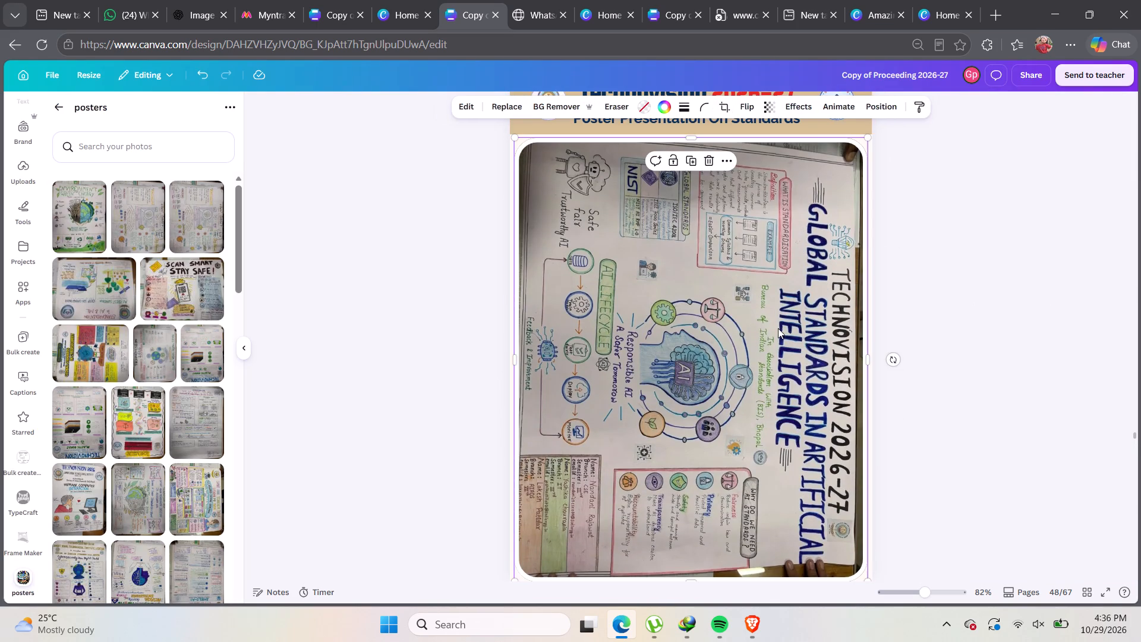
double_click(806, 366)
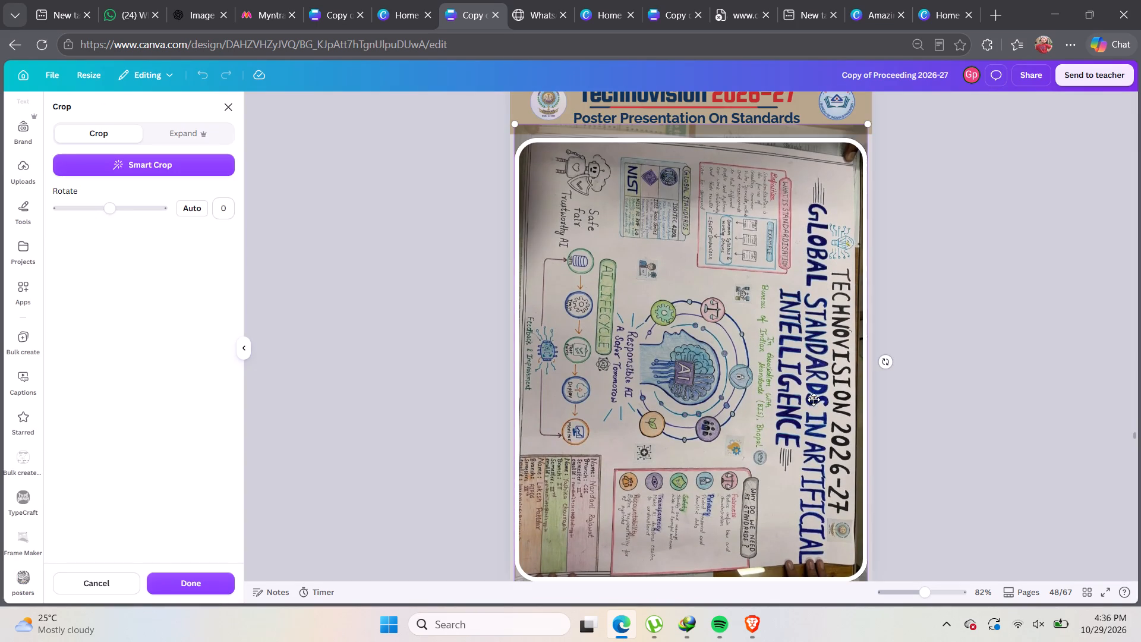
scroll(812, 396, down, 3)
drag(872, 380, 878, 398)
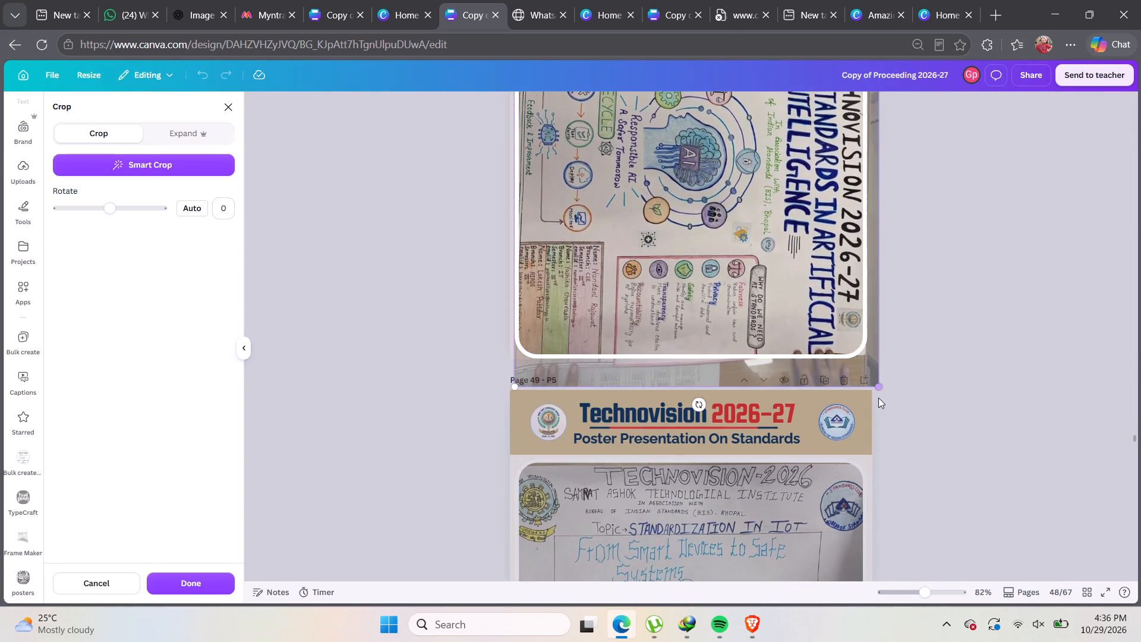
scroll(918, 361, up, 5)
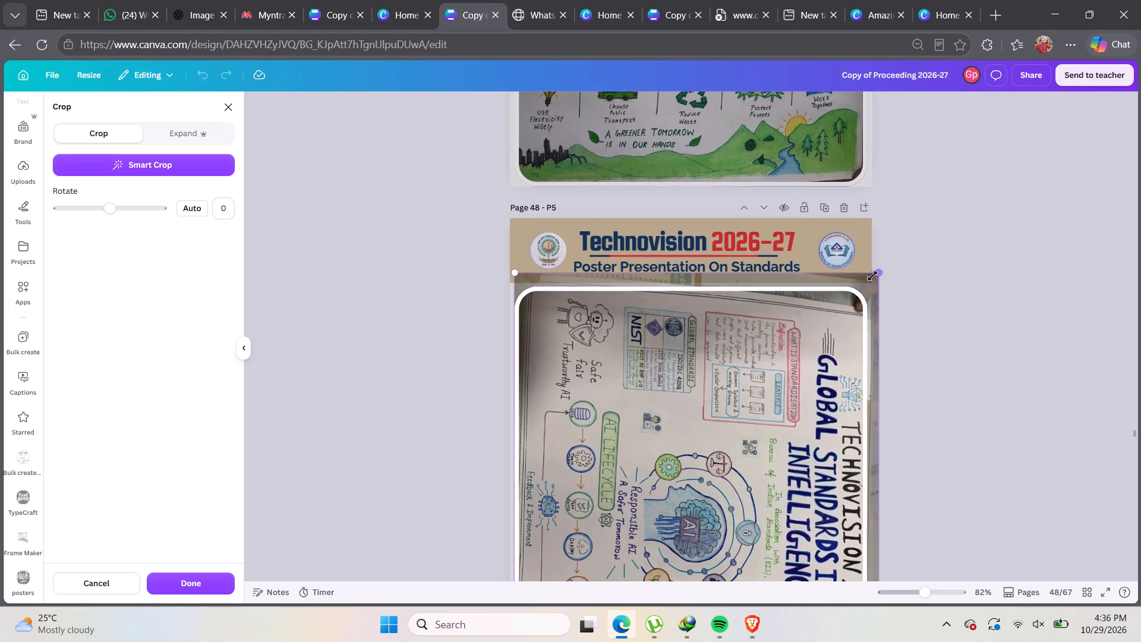
drag(878, 273, 884, 259)
drag(815, 320, 799, 332)
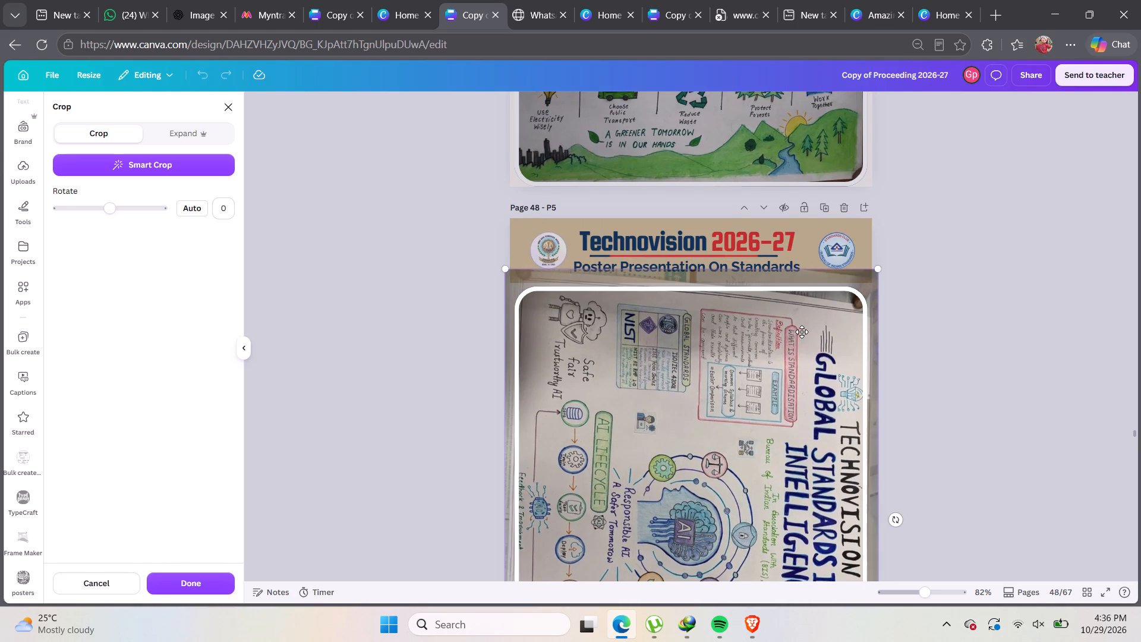
click(976, 289)
Delete page 47 with the "Environment and Green Energy" poster.
scroll(963, 287, up, 6)
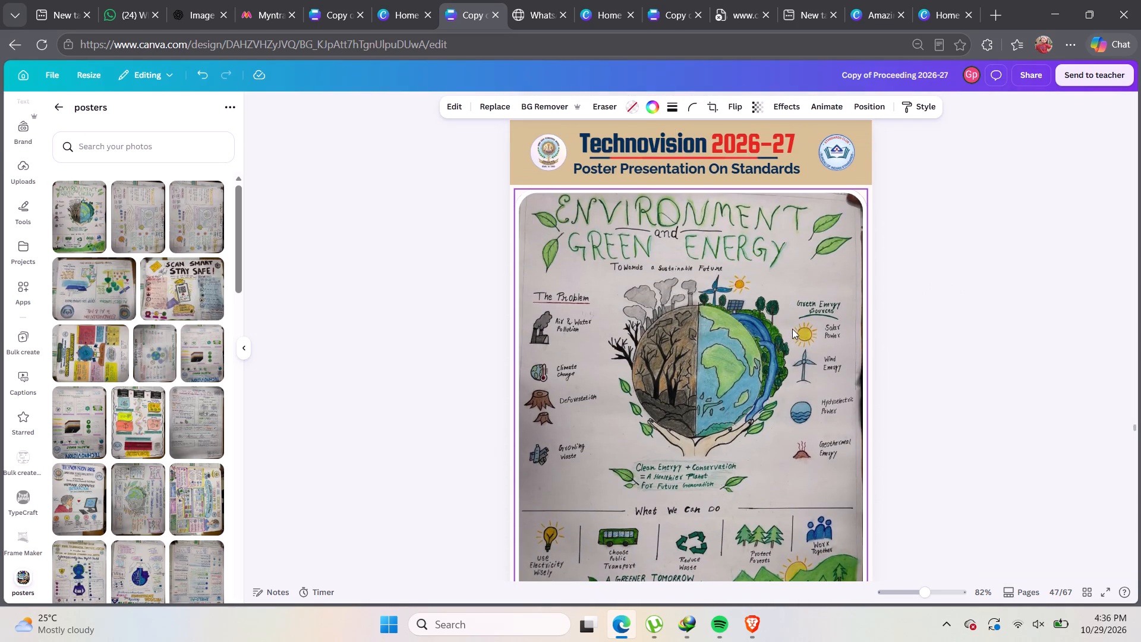
scroll(792, 328, up, 5)
scroll(789, 313, down, 5)
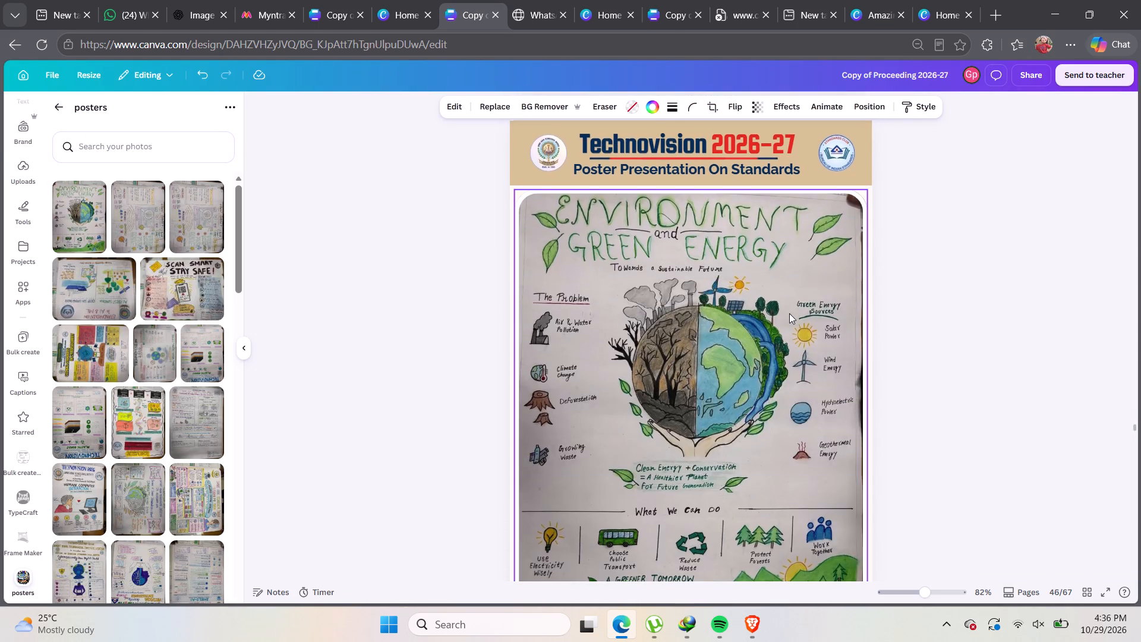
scroll(789, 313, up, 3)
scroll(789, 313, down, 3)
scroll(789, 314, up, 4)
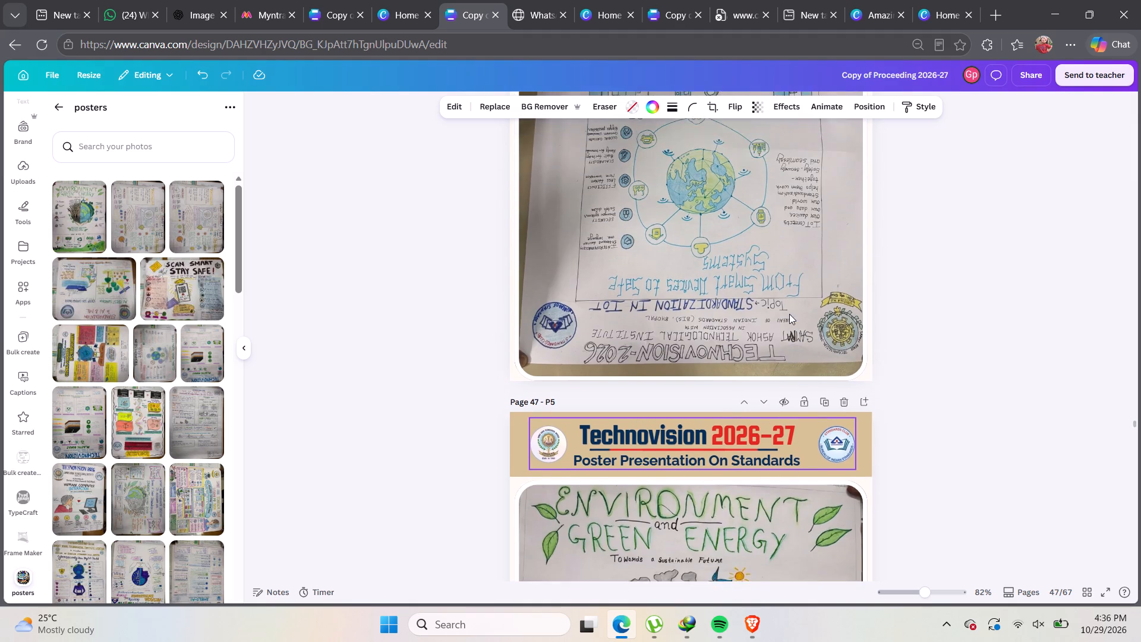
scroll(789, 314, up, 1)
scroll(809, 322, down, 3)
click(841, 257)
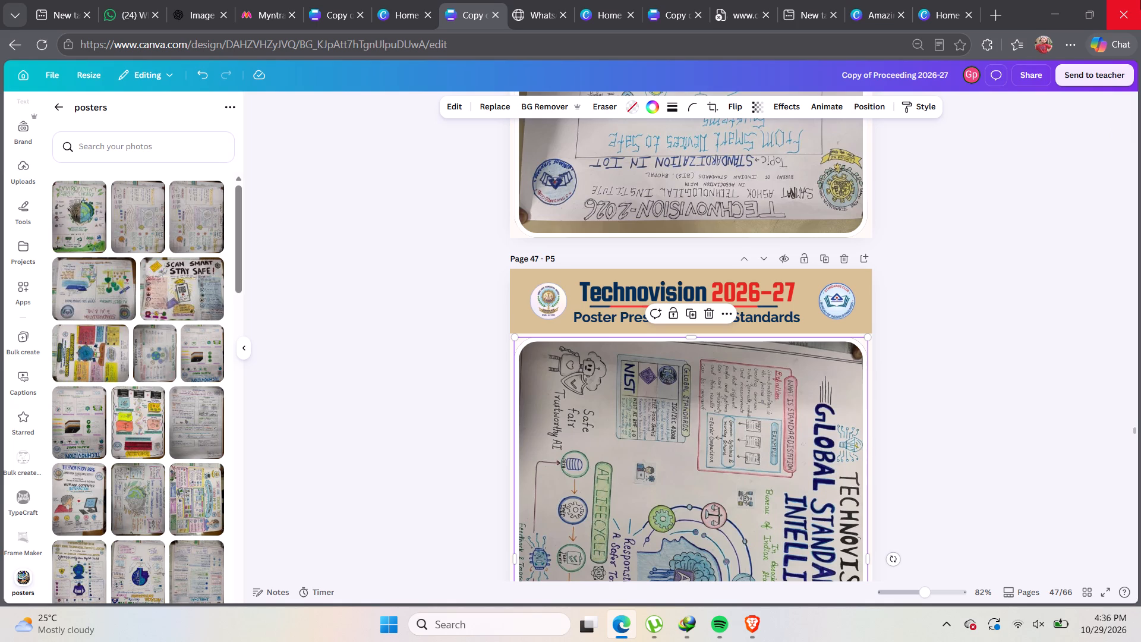
Rotate the "Standardization in IoT" poster image on page 46 by 180 degrees within its frame.
scroll(755, 208, up, 5)
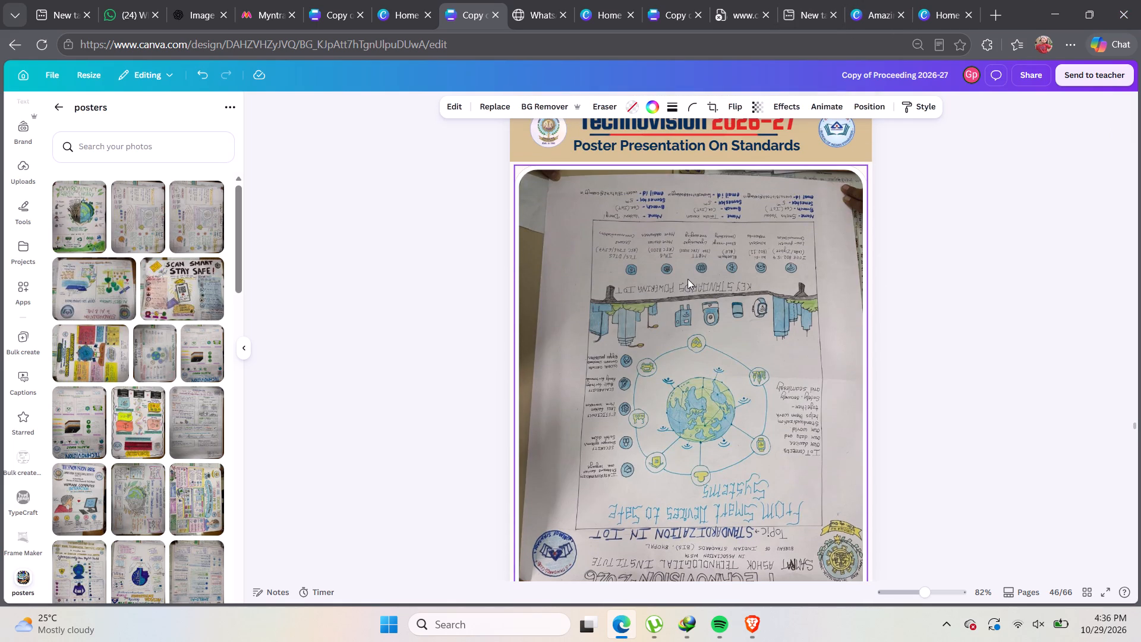
double_click(688, 279)
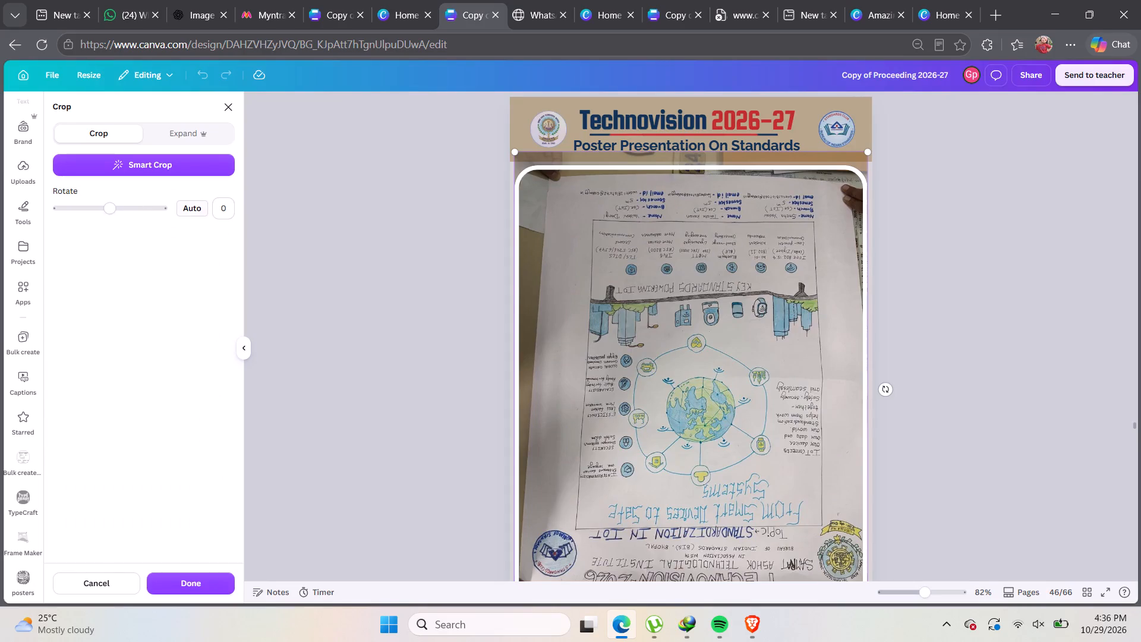
click(225, 206)
text(180)
key(Return)
Enlarge the "Standardization in IoT" poster on page 46 within its frame and shift the image slightly left.
scroll(311, 134, down, 3)
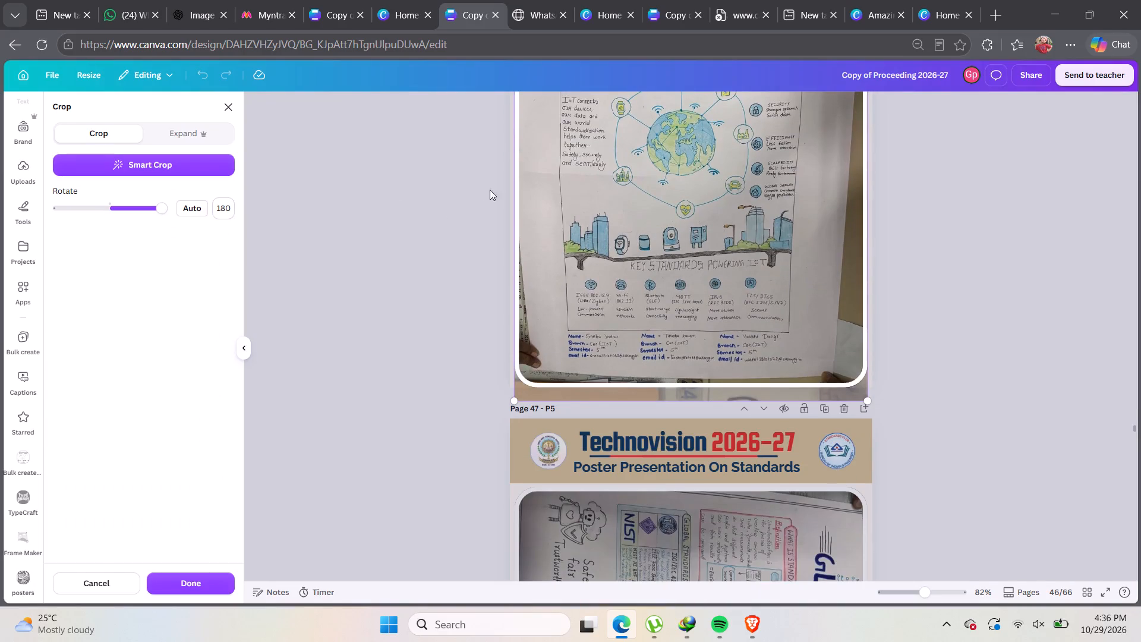
drag(868, 399, 880, 410)
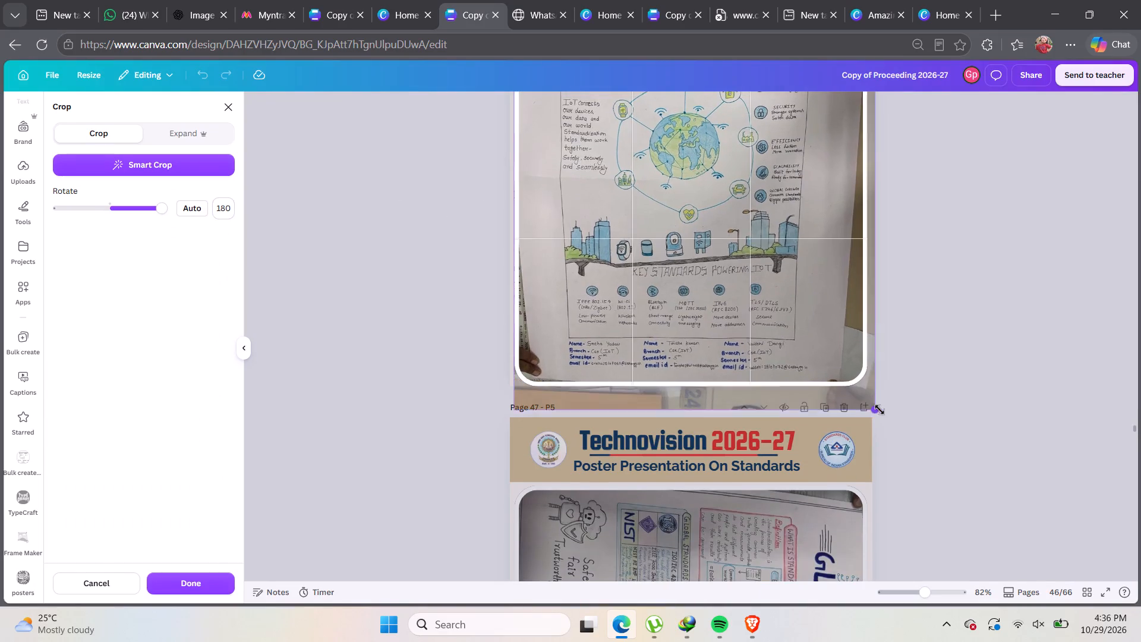
drag(880, 410, 887, 414)
drag(819, 345, 830, 345)
scroll(820, 346, down, 1)
scroll(820, 345, up, 2)
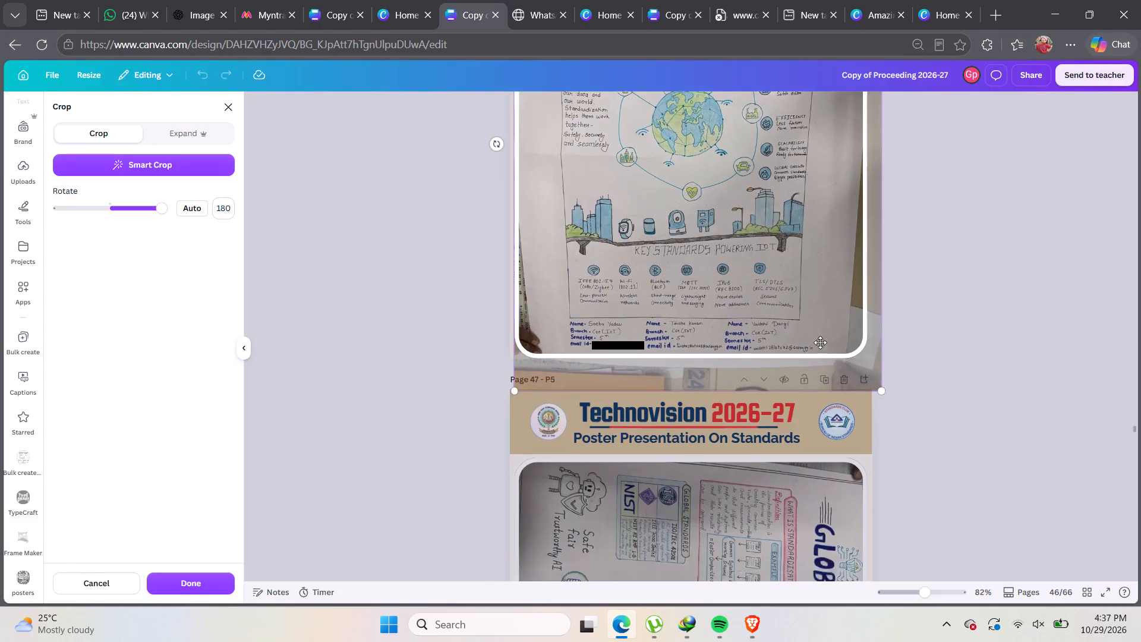
scroll(820, 342, up, 3)
drag(877, 228, 888, 212)
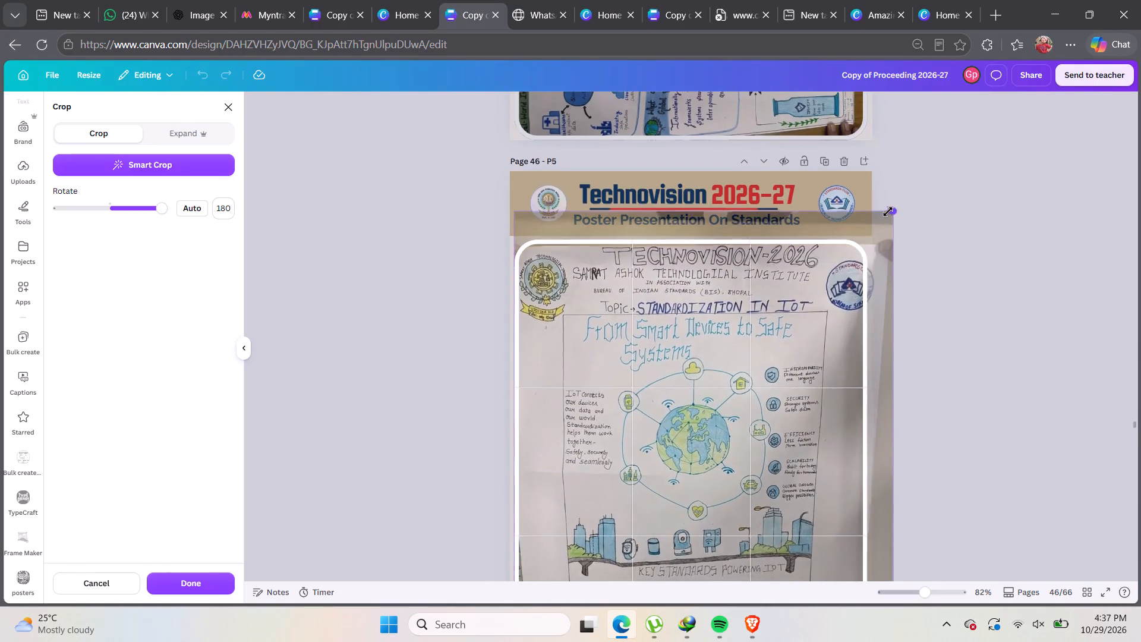
drag(888, 212, 888, 211)
drag(812, 287, 802, 287)
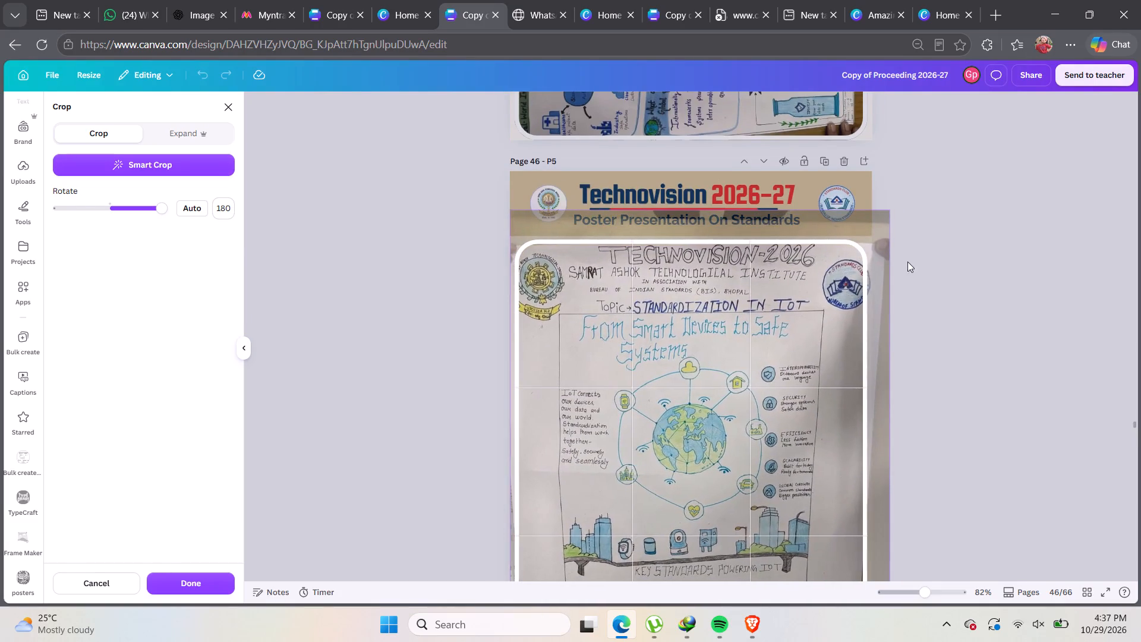
click(941, 256)
Recrop the Cyber Security poster on page 45 by enlarging the image slightly within its frame.
scroll(938, 253, up, 4)
double_click(823, 282)
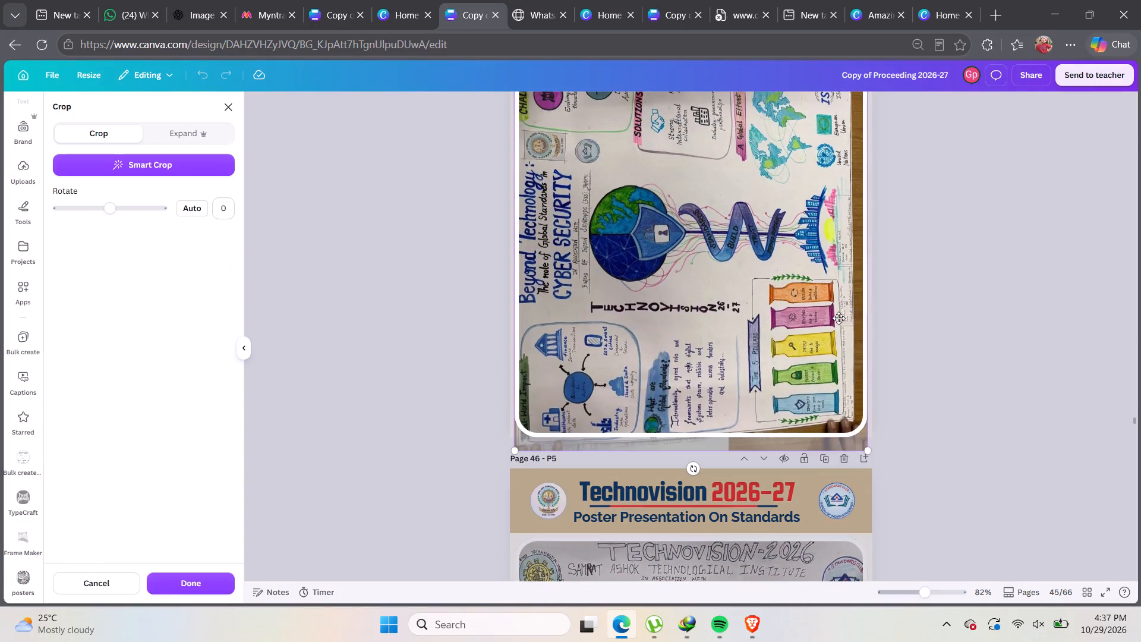
drag(866, 456, 887, 467)
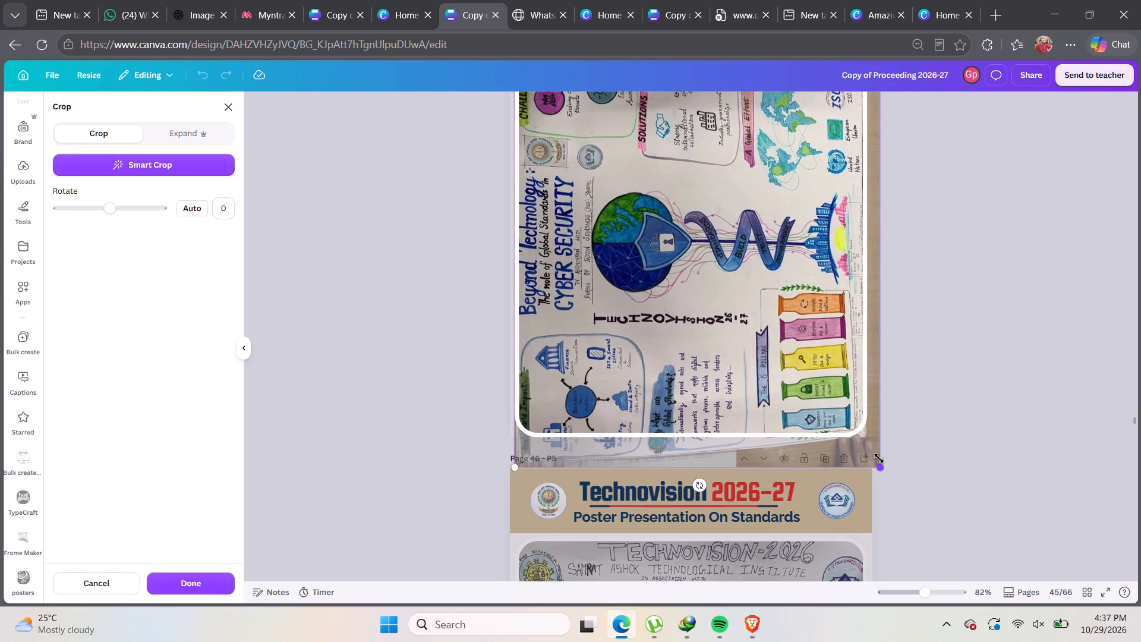
scroll(894, 433, up, 5)
scroll(882, 380, up, 1)
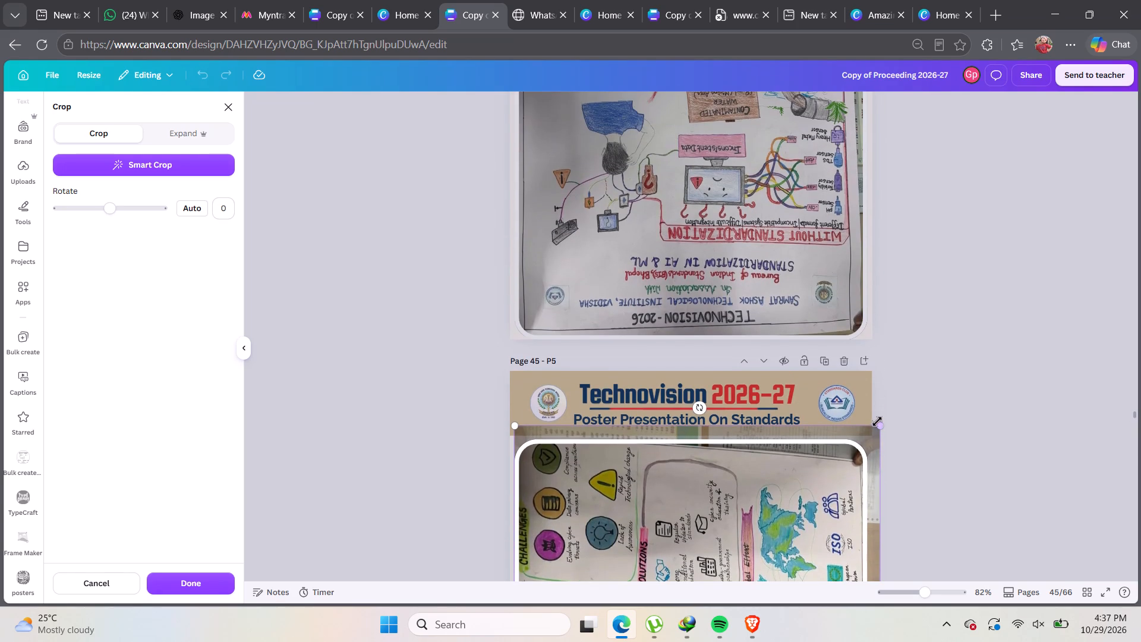
drag(880, 426, 883, 418)
click(937, 364)
Rotate the "Standardization in AI & ML" poster image on page 44 by 180 degrees within its frame.
scroll(929, 358, up, 3)
double_click(776, 376)
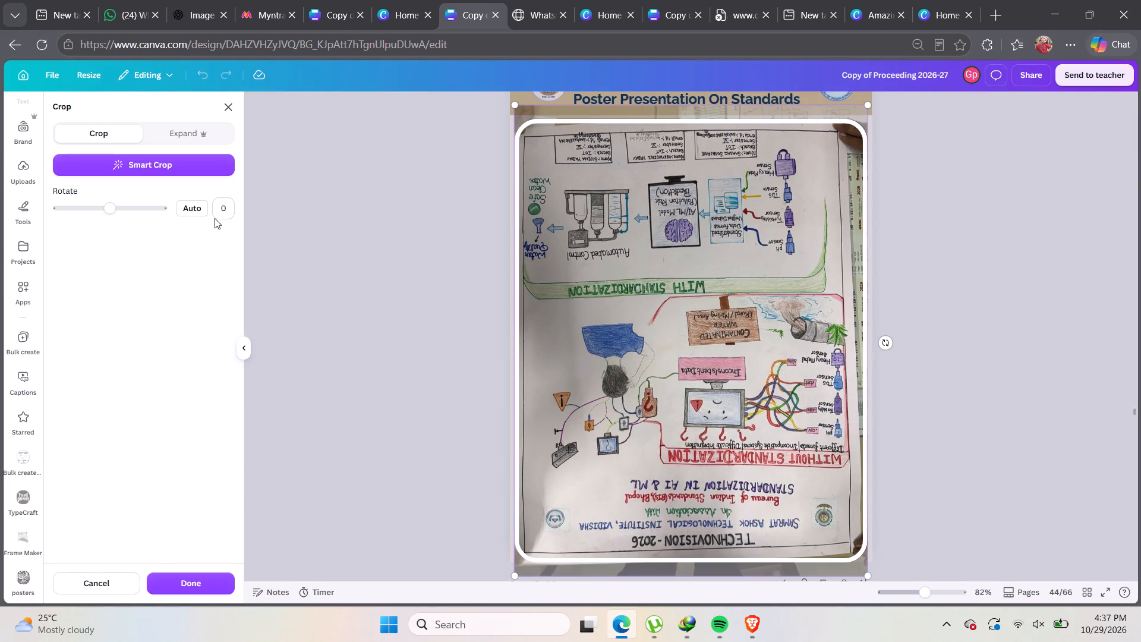
click(225, 207)
text(180)
key(Return)
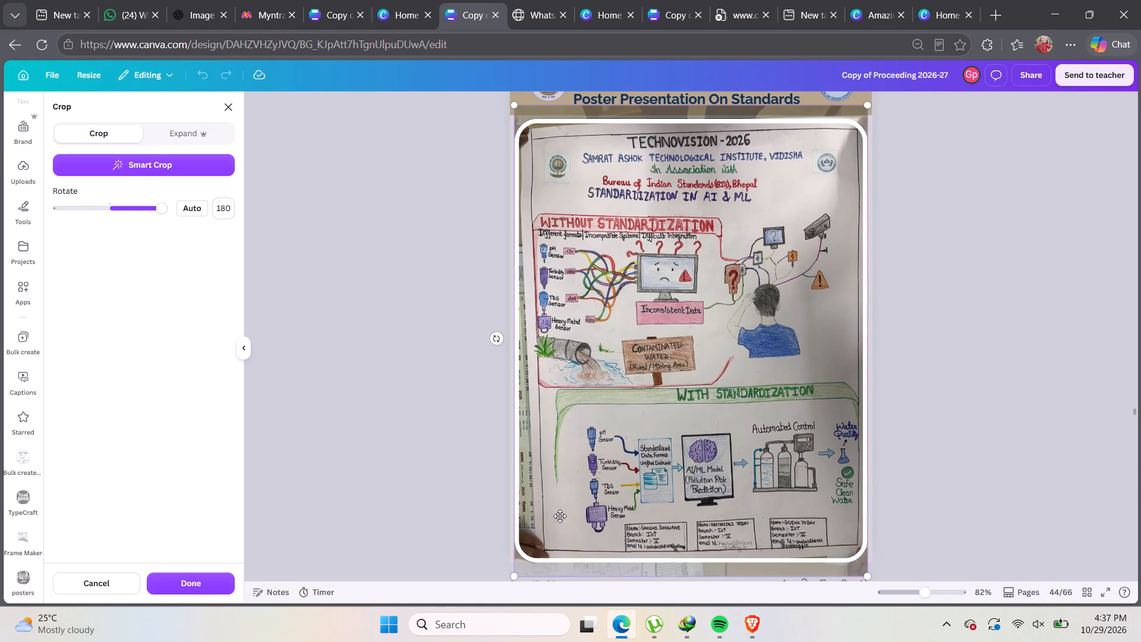
Recrop the "Standardization in AI & ML" poster on page 44 by enlarging the image within its frame.
scroll(567, 523, down, 2)
drag(515, 429, 503, 435)
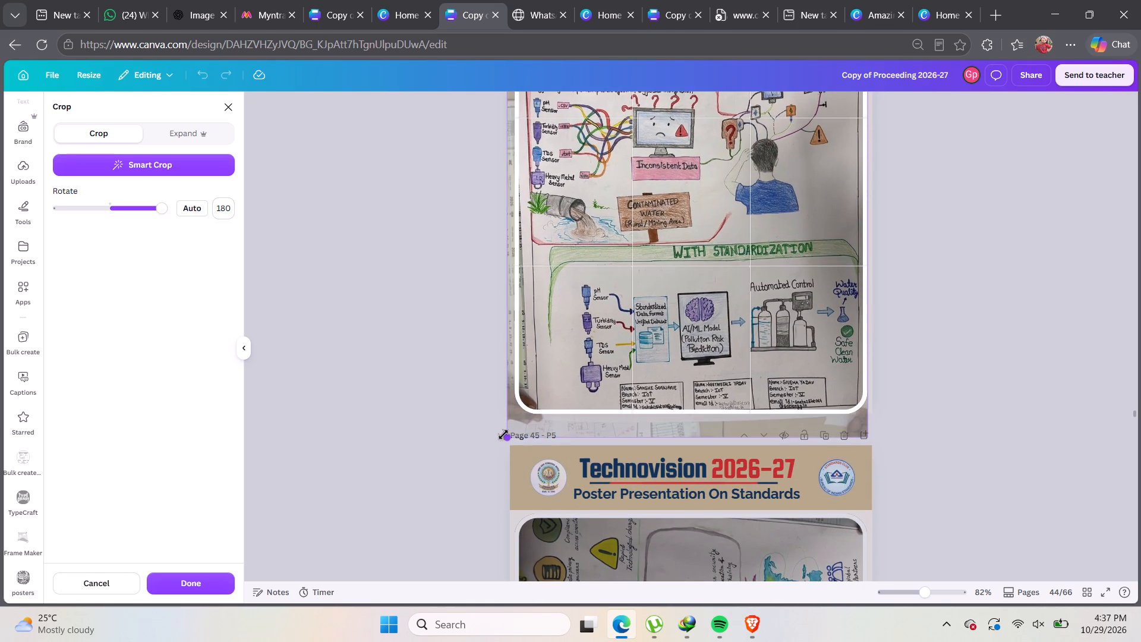
drag(503, 435, 495, 445)
click(1138, 275)
drag(1074, 289, 1068, 292)
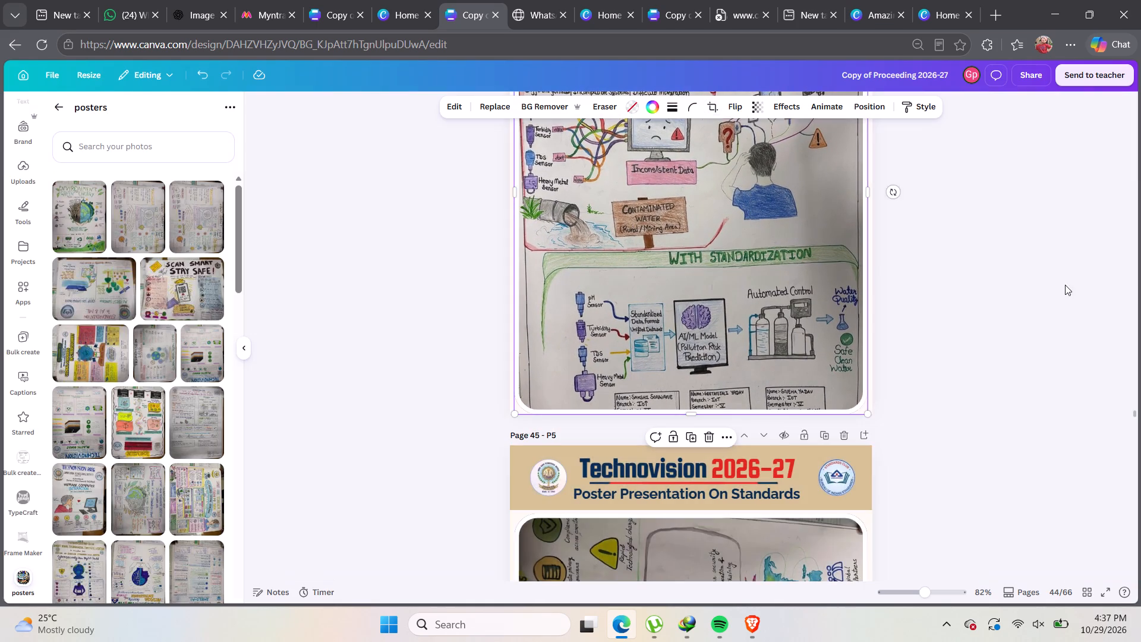
Rotate the "Digital Marketing in the Digital Era" poster image on page 41 by 180 degrees within its frame.
scroll(1055, 291, up, 11)
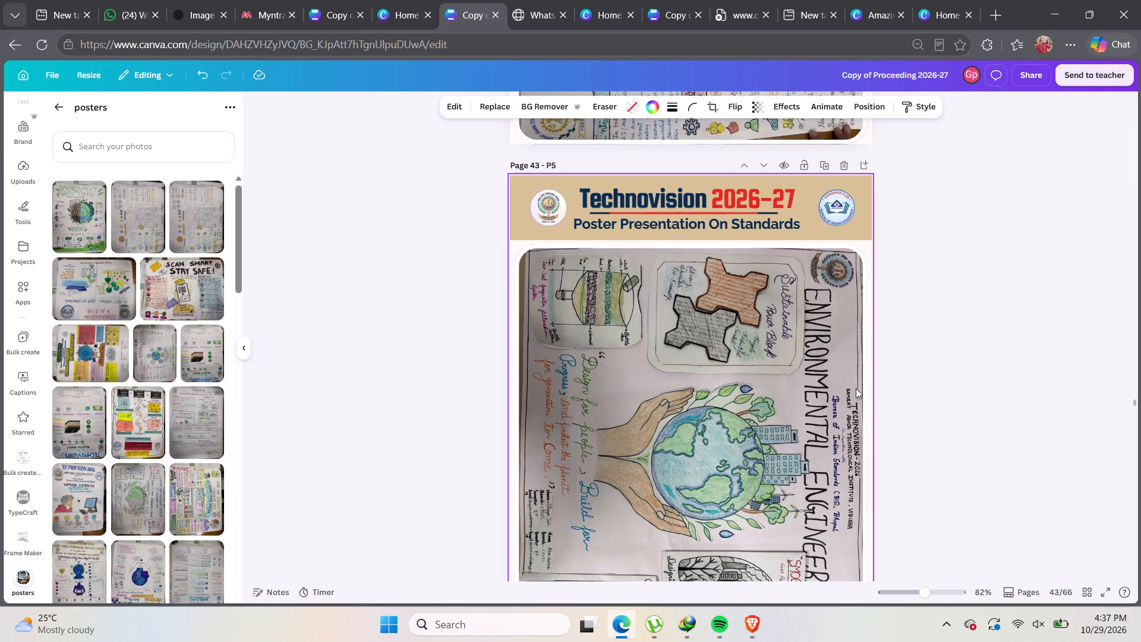
scroll(853, 385, up, 7)
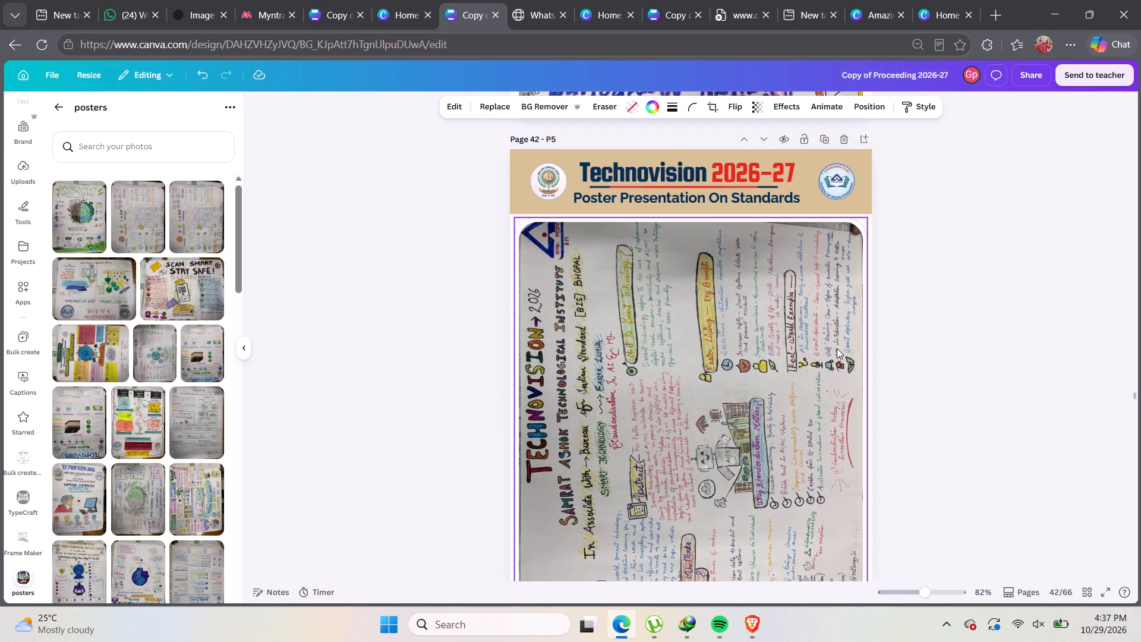
scroll(816, 351, up, 5)
double_click(811, 346)
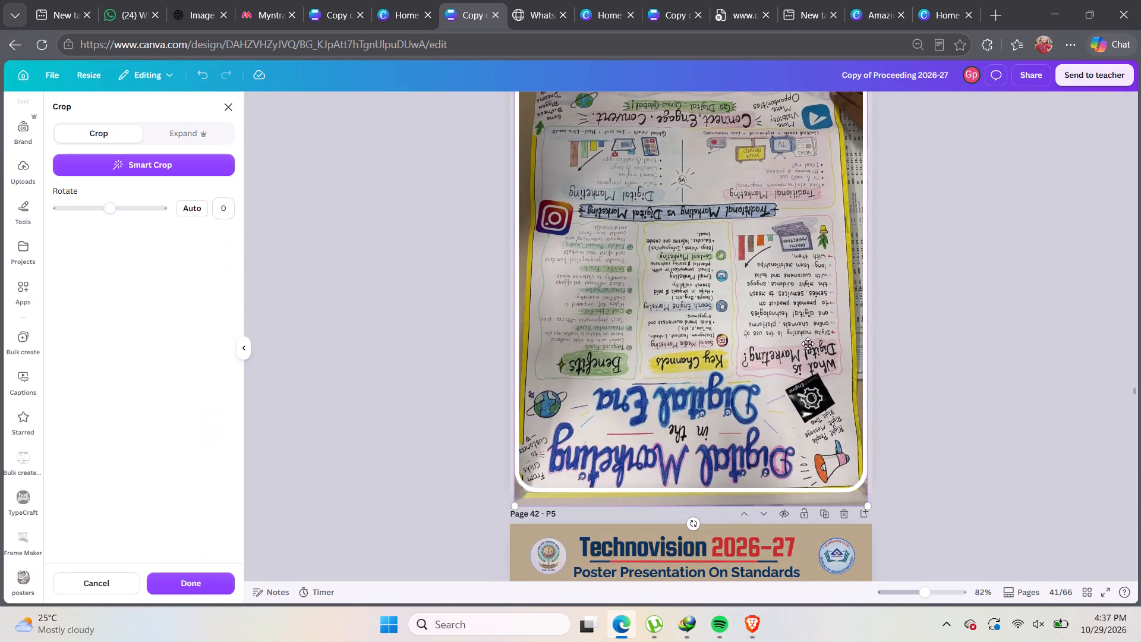
click(223, 210)
text(180)
key(Return)
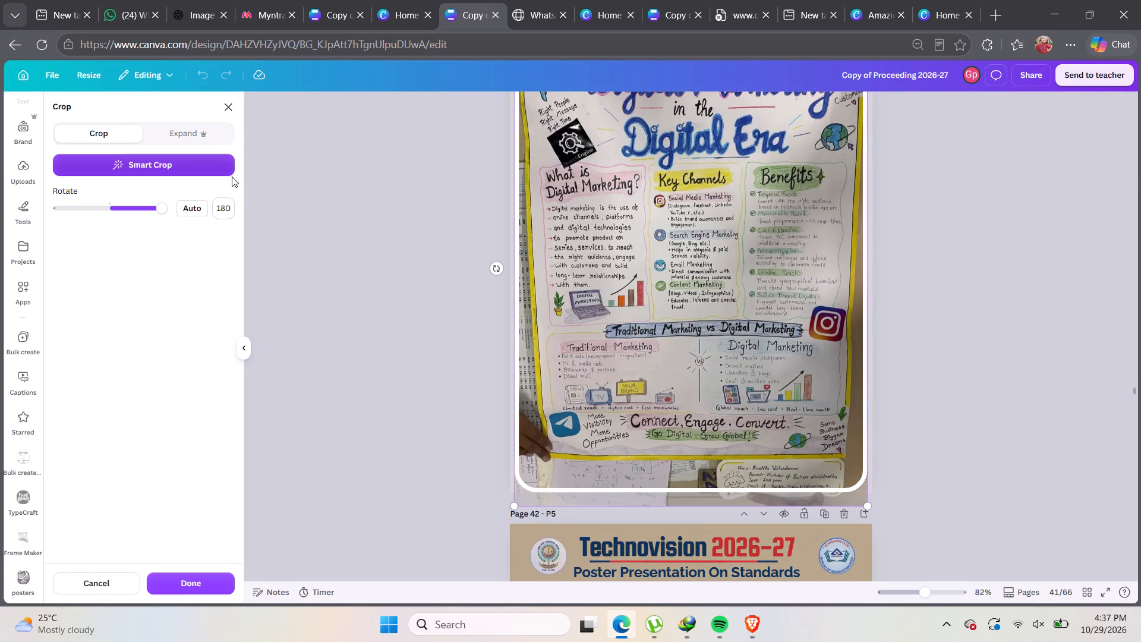
Recrop the Digital Marketing poster on page 41 by enlarging the image and shifting it slightly left within its frame.
click(644, 392)
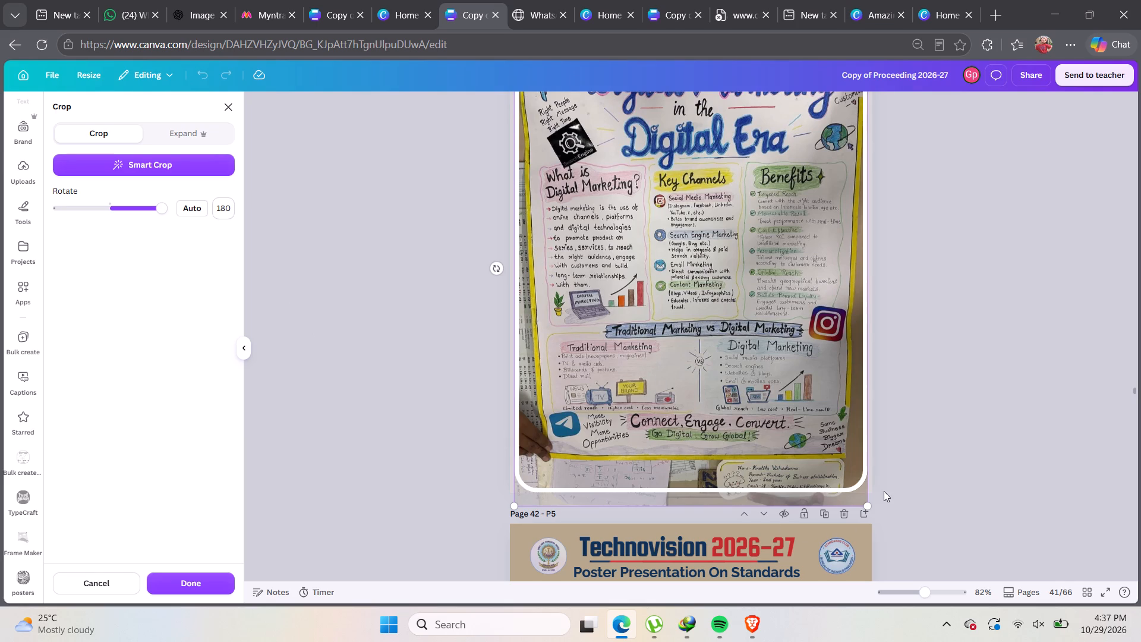
drag(872, 510, 891, 552)
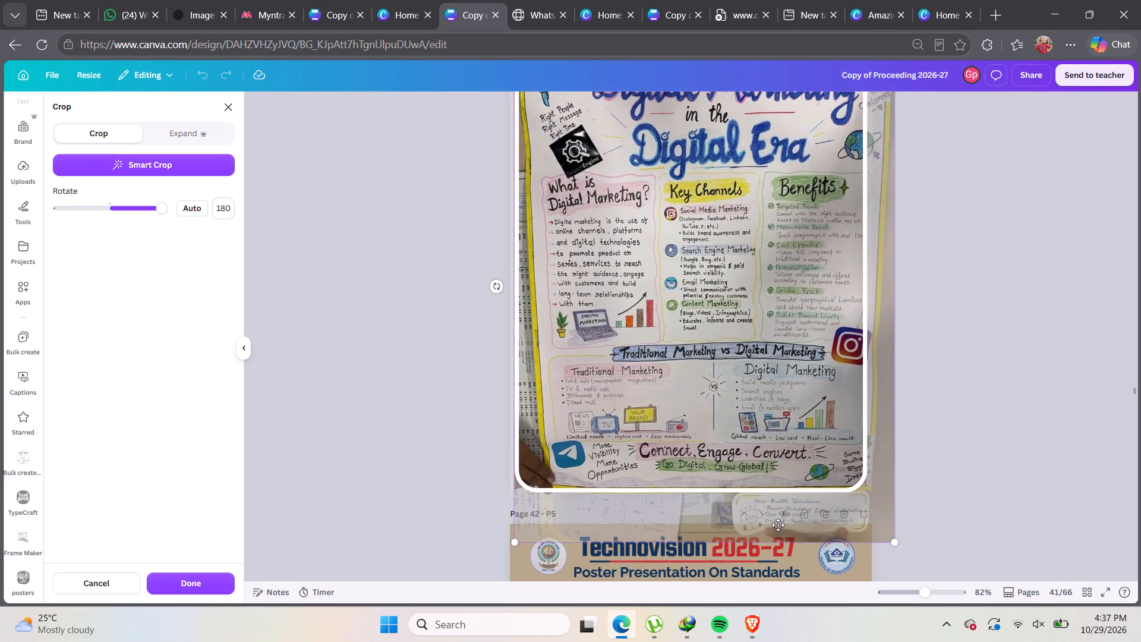
drag(668, 440, 644, 439)
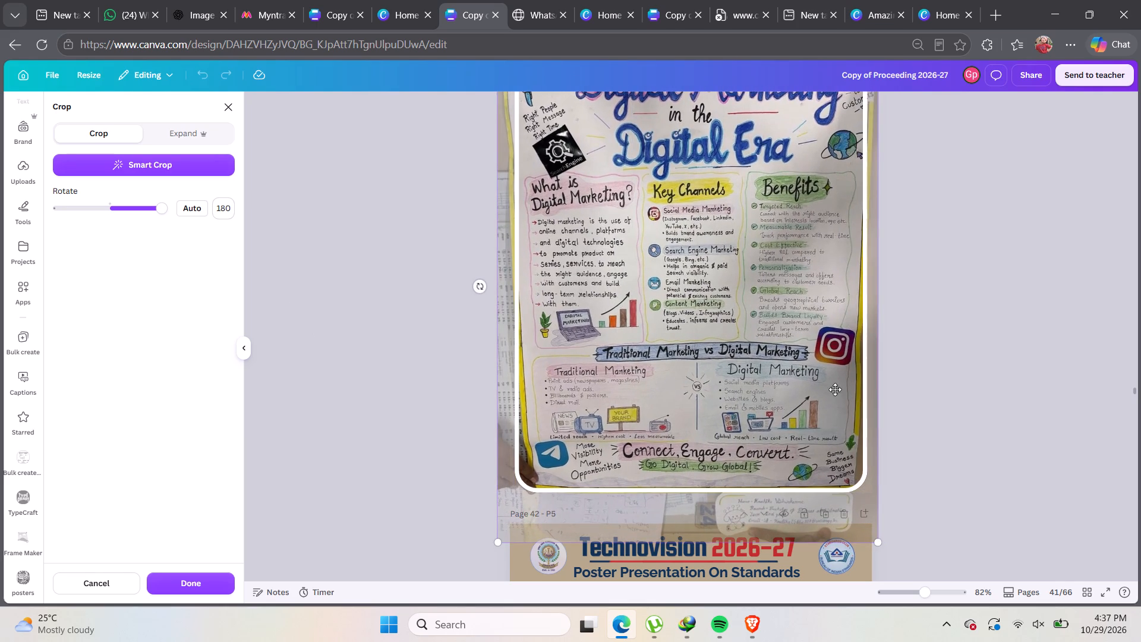
Recrop the "Standardizing AI" poster on page 40 by enlarging the image from several corners within its frame.
scroll(833, 388, up, 9)
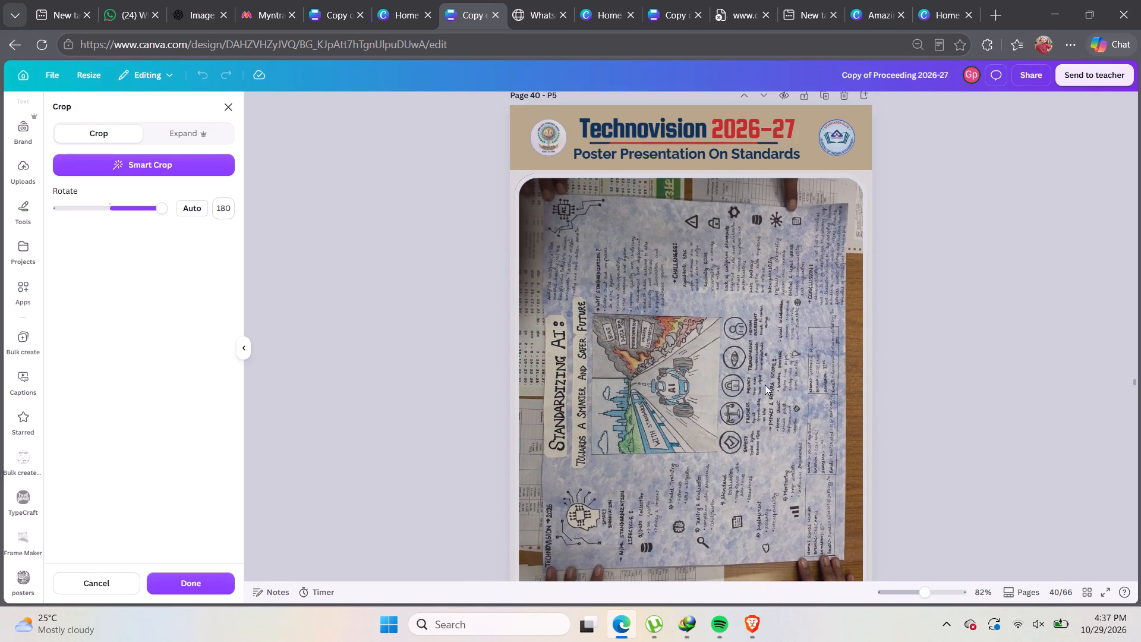
double_click(764, 385)
drag(870, 162, 881, 141)
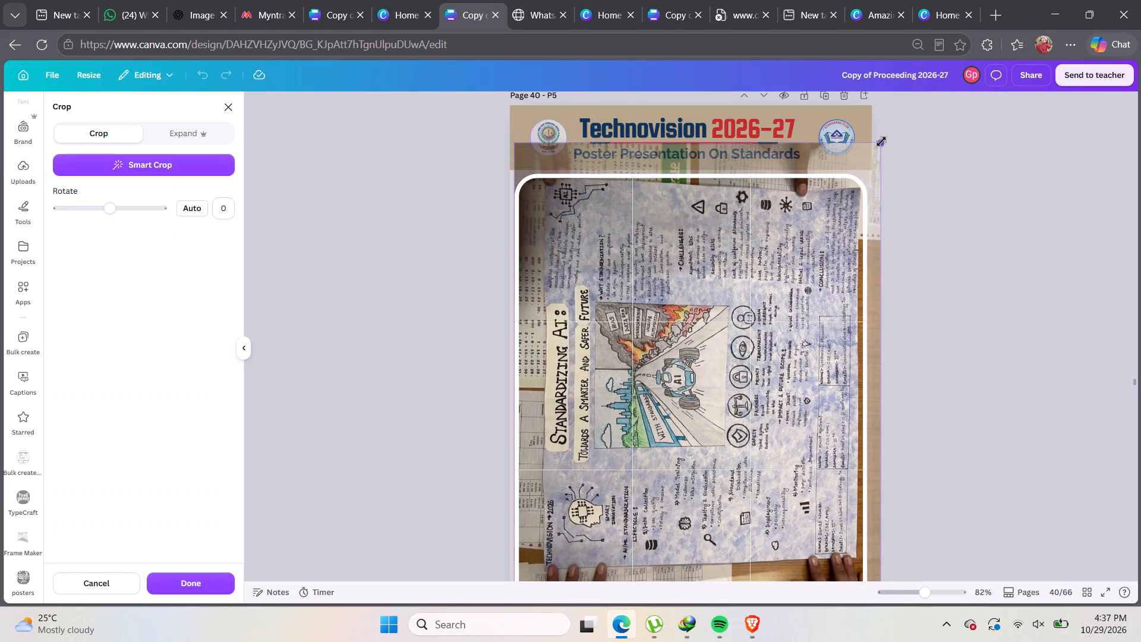
drag(881, 141, 884, 139)
scroll(520, 388, down, 3)
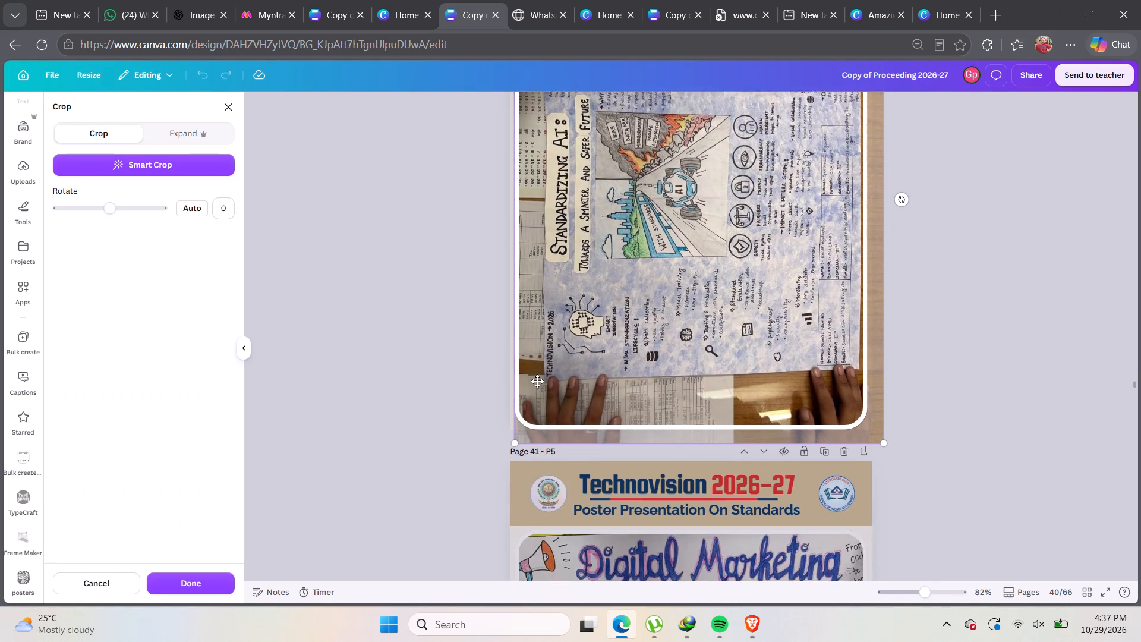
drag(511, 411, 465, 448)
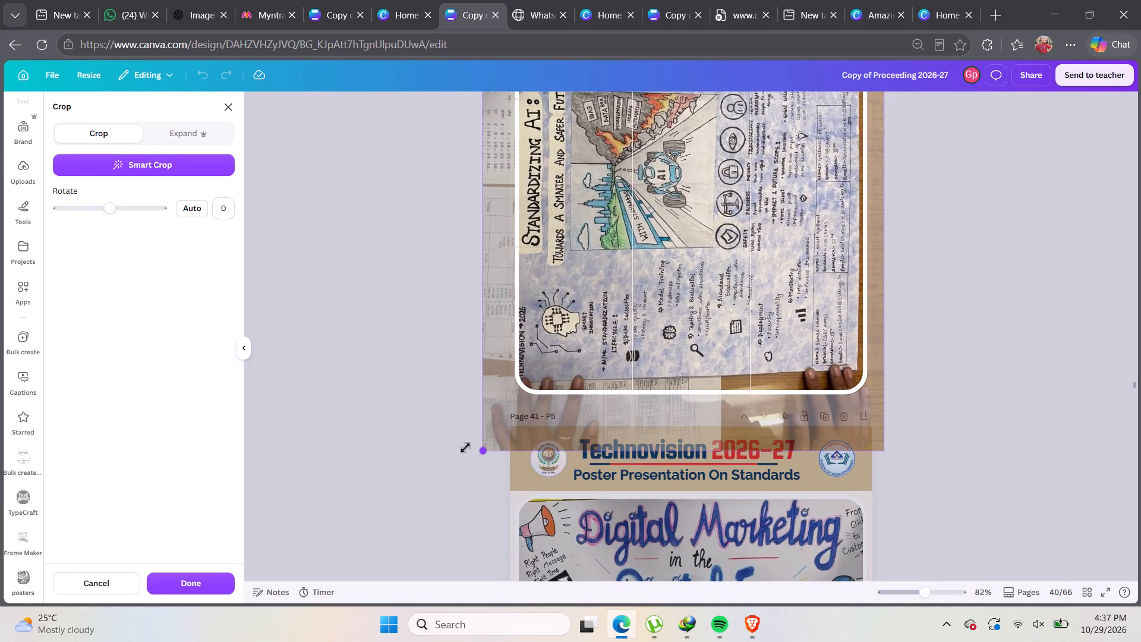
drag(465, 448, 465, 448)
drag(882, 450, 891, 465)
Recrop the Artificial Intelligence & Machine Learning poster on page 39 by enlarging the image slightly and shifting it left.
scroll(831, 456, up, 9)
double_click(790, 428)
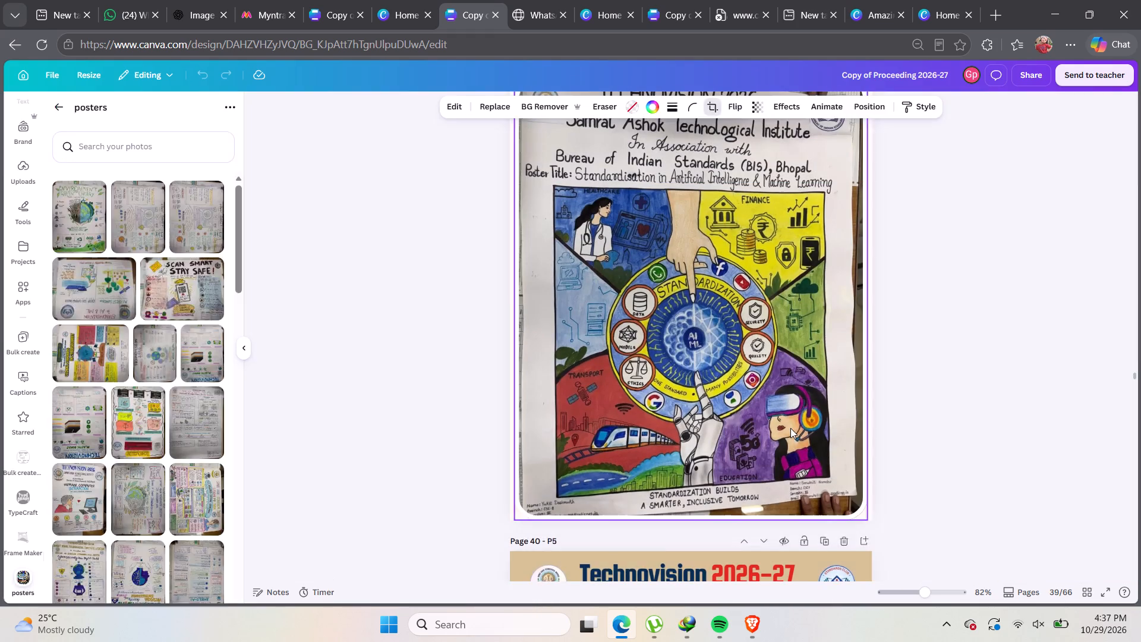
drag(869, 533, 875, 552)
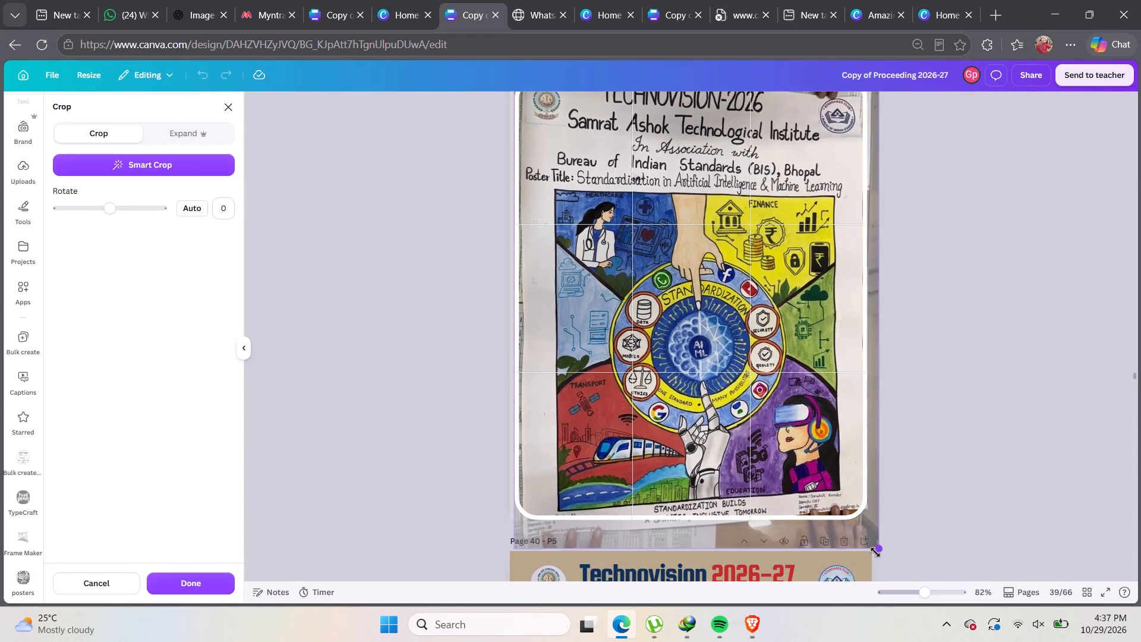
drag(875, 552, 878, 555)
drag(780, 472, 768, 472)
Rotate the "Electrical Codes & Standards" poster image on page 37 by 180 degrees within its frame.
scroll(768, 472, up, 5)
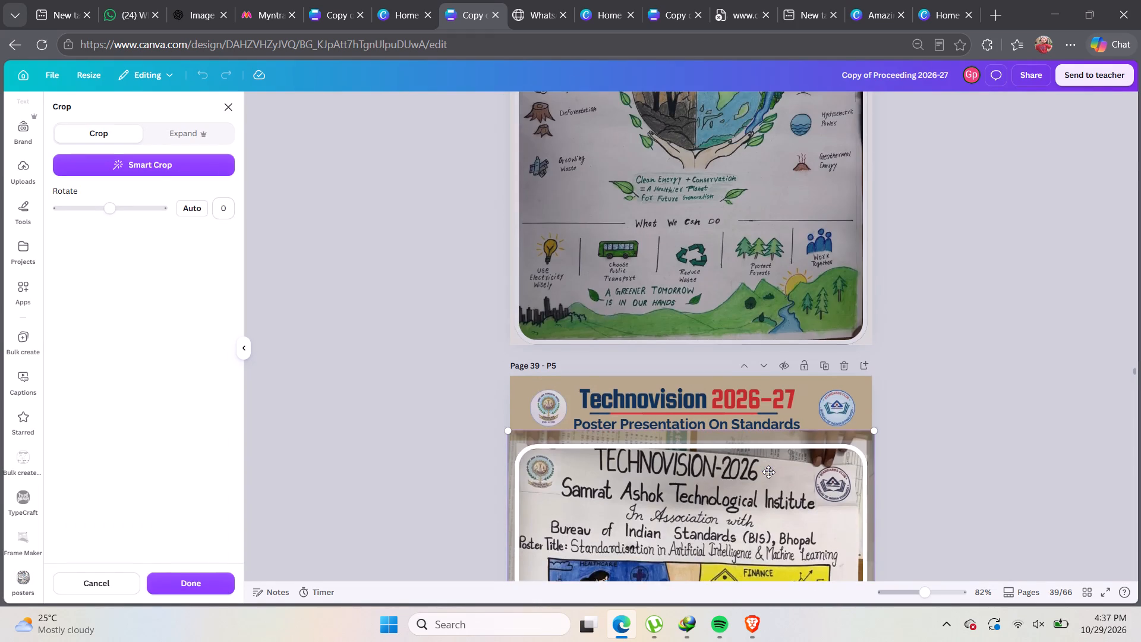
scroll(760, 453, up, 11)
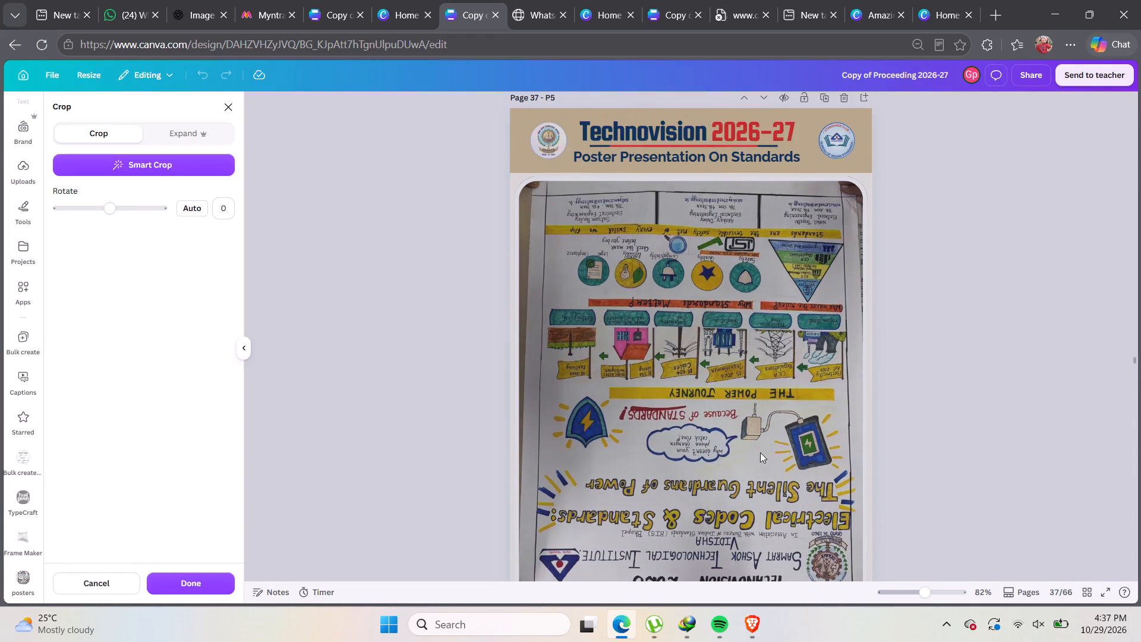
click(809, 309)
double_click(597, 329)
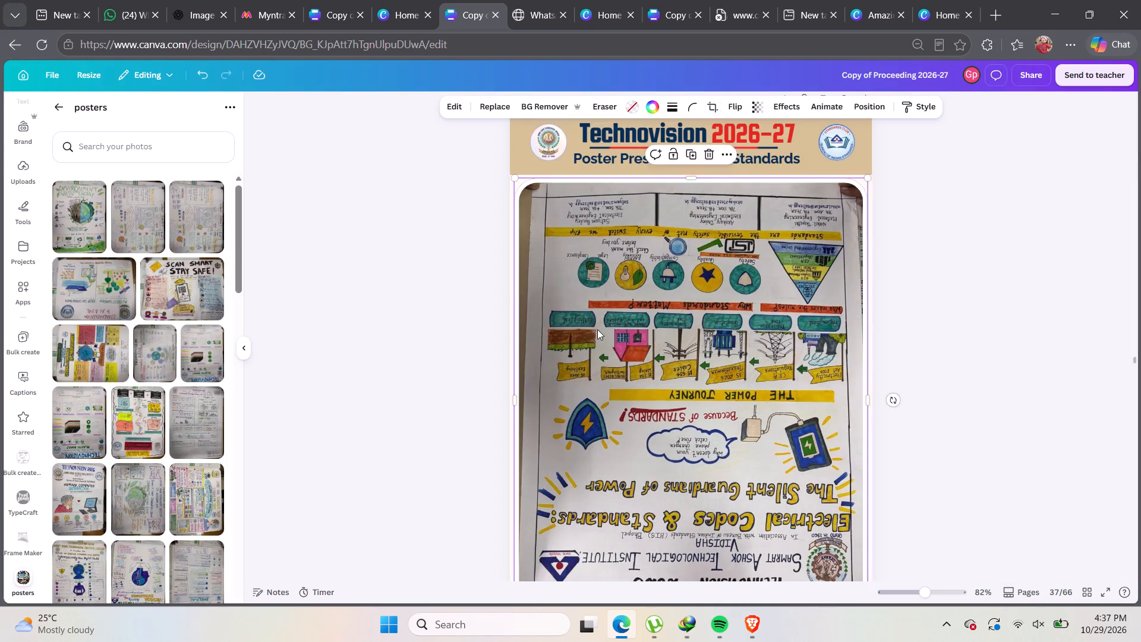
click(230, 215)
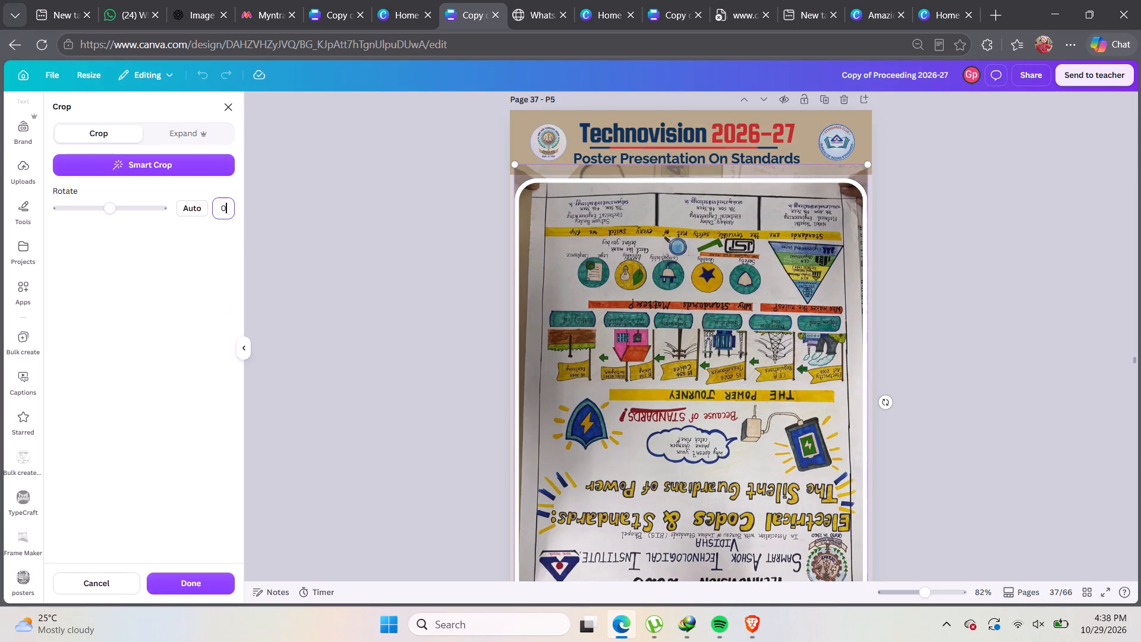
text(180)
key(Return)
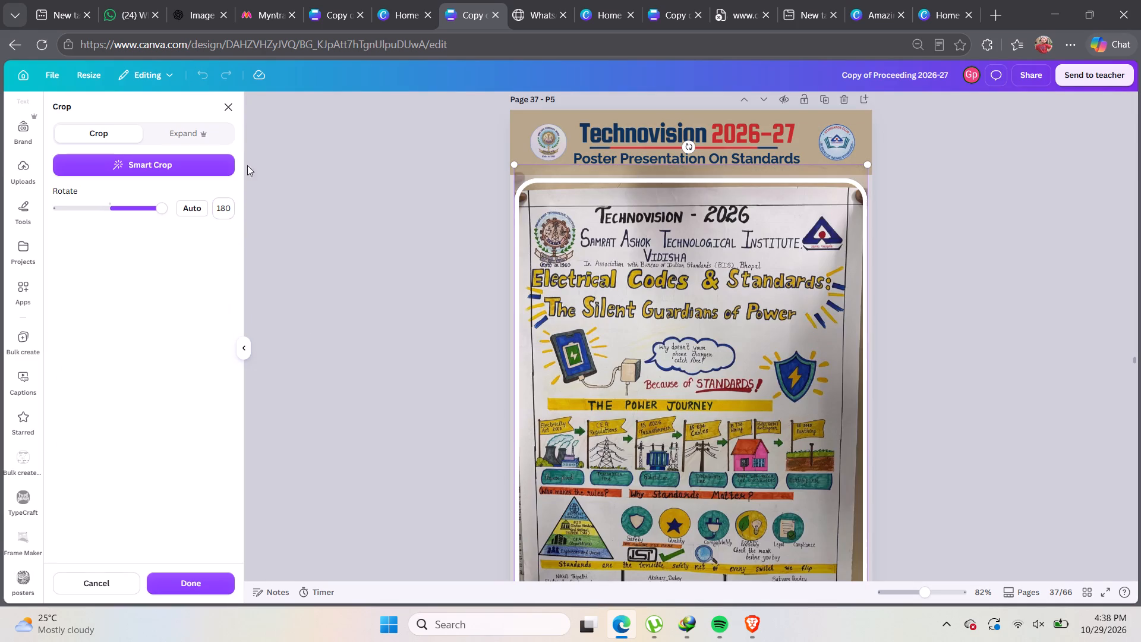
Recrop the "Electrical Codes & Standards" poster on page 37 by enlarging the image slightly within its frame.
scroll(593, 192, down, 2)
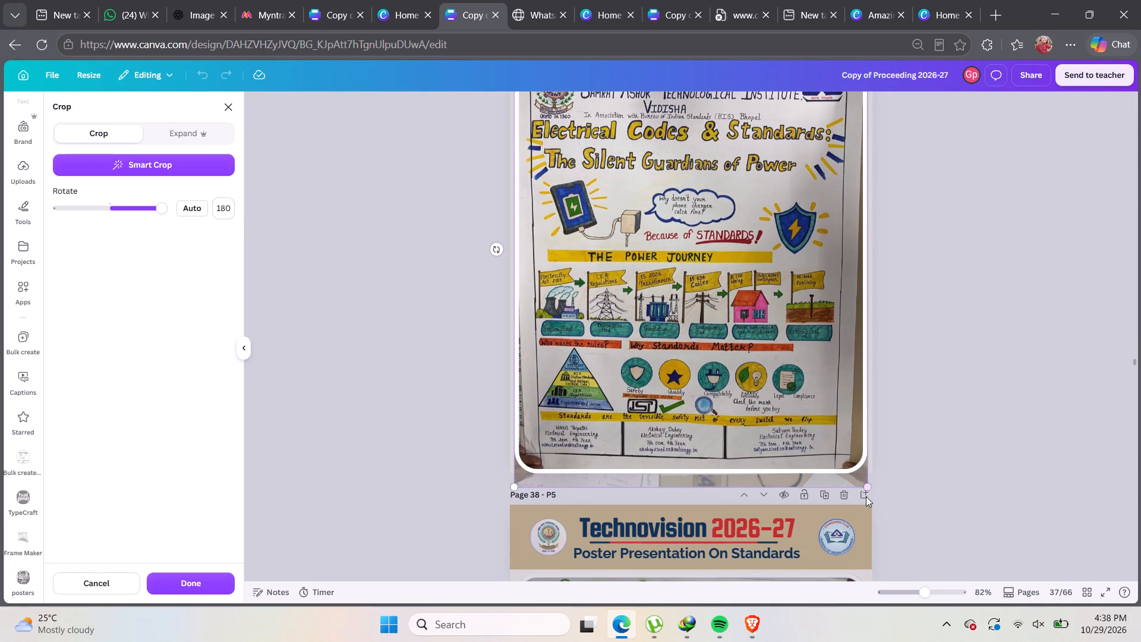
drag(866, 490, 881, 506)
scroll(900, 468, down, 2)
Enlarge the "Global Standards in Emerging Technologies" poster image on page 36 within its frame.
scroll(900, 468, up, 9)
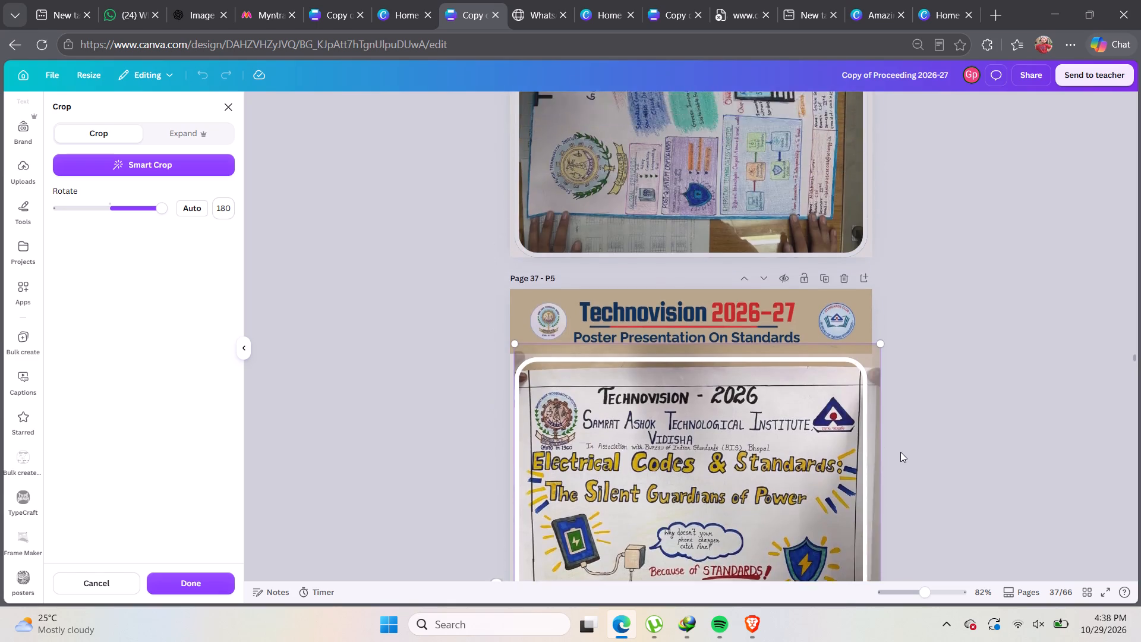
scroll(900, 452, up, 2)
double_click(778, 448)
scroll(757, 449, down, 3)
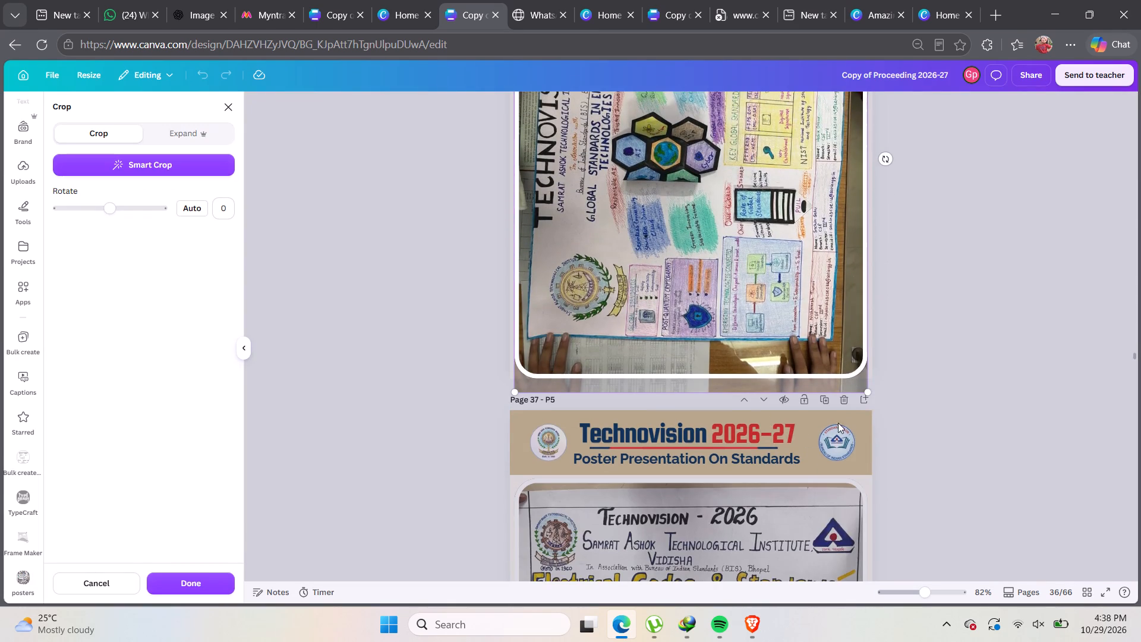
drag(866, 388, 891, 425)
scroll(831, 413, up, 2)
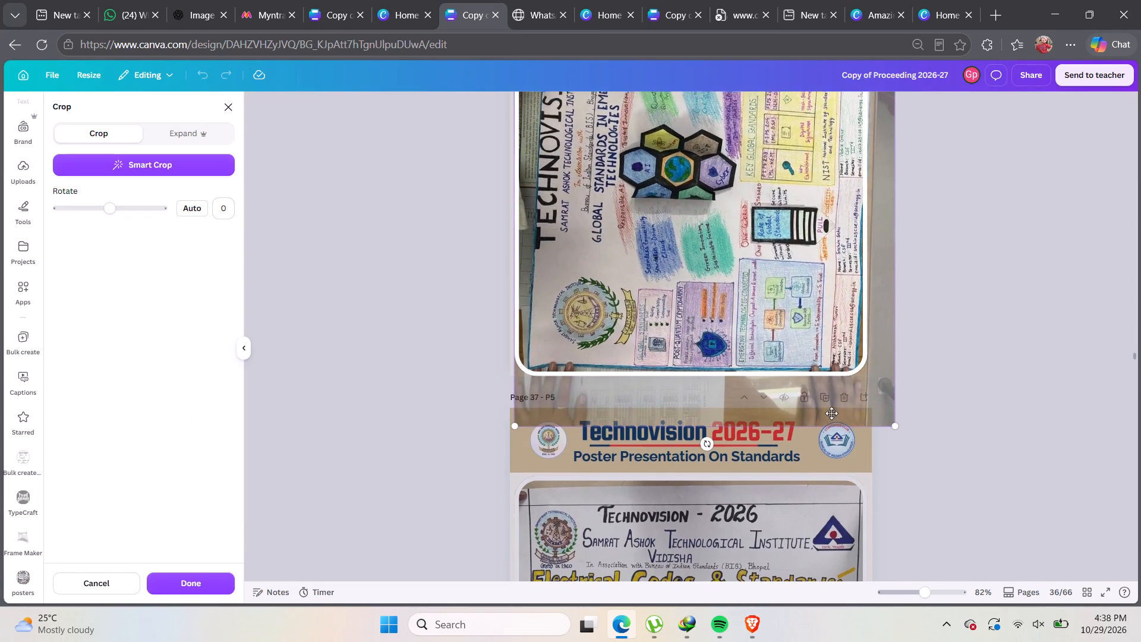
scroll(831, 413, up, 3)
drag(512, 295, 500, 278)
Tilt the page 36 poster image to -3 degrees, enlarge it slightly and reposition it to fill its frame.
drag(912, 533, 909, 523)
scroll(907, 520, up, 2)
scroll(863, 515, down, 6)
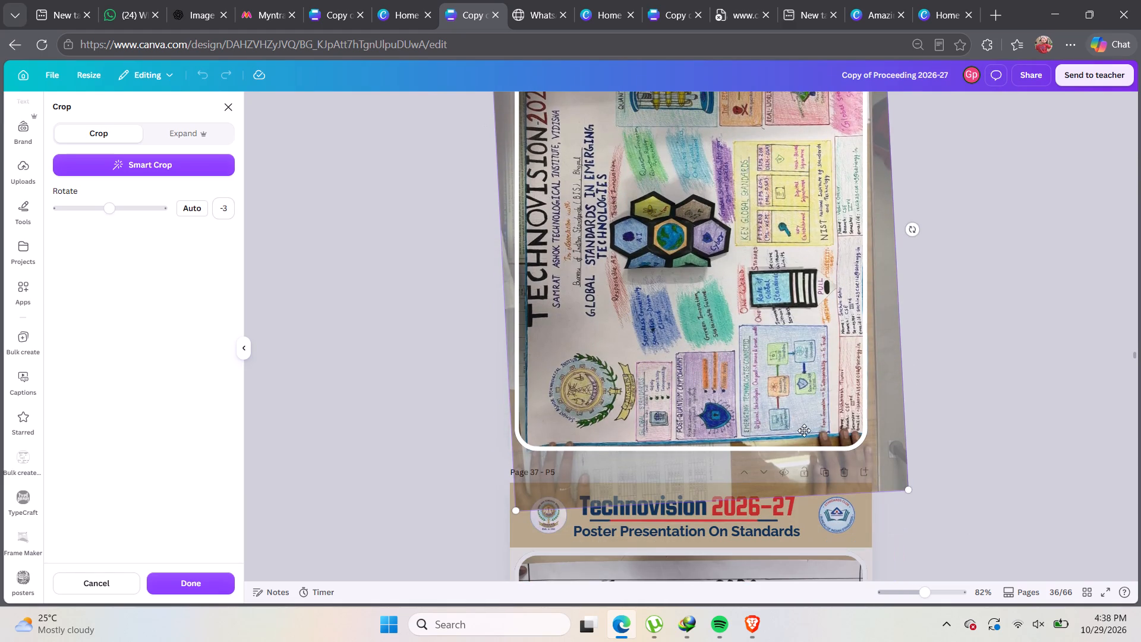
drag(804, 427, 797, 432)
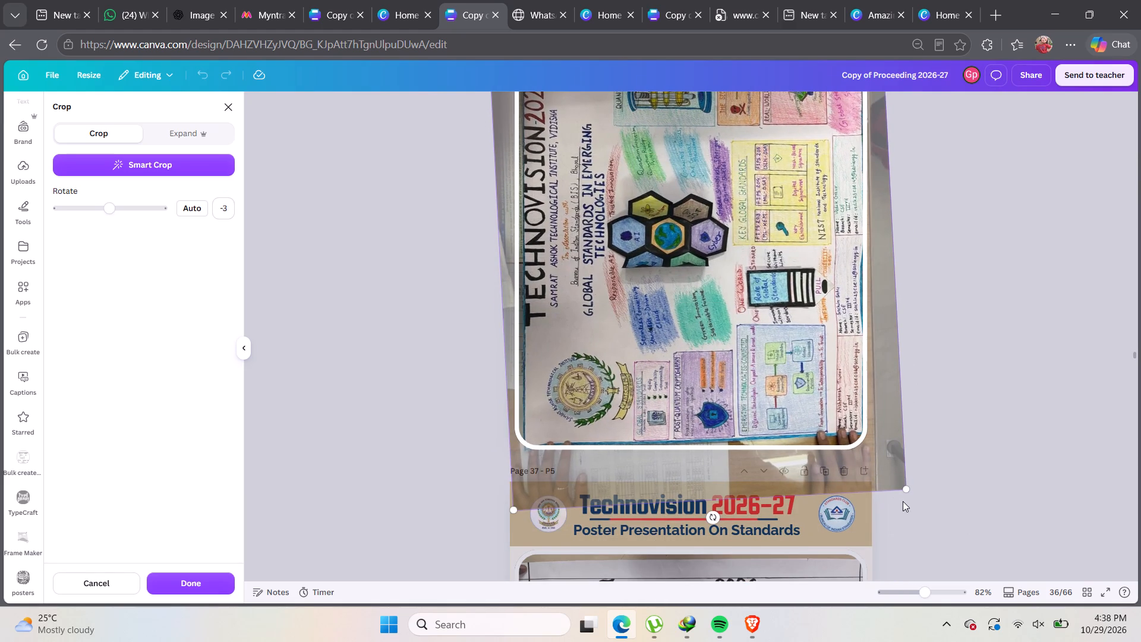
drag(904, 491, 913, 498)
drag(715, 374, 698, 372)
scroll(699, 372, up, 2)
drag(699, 372, 717, 377)
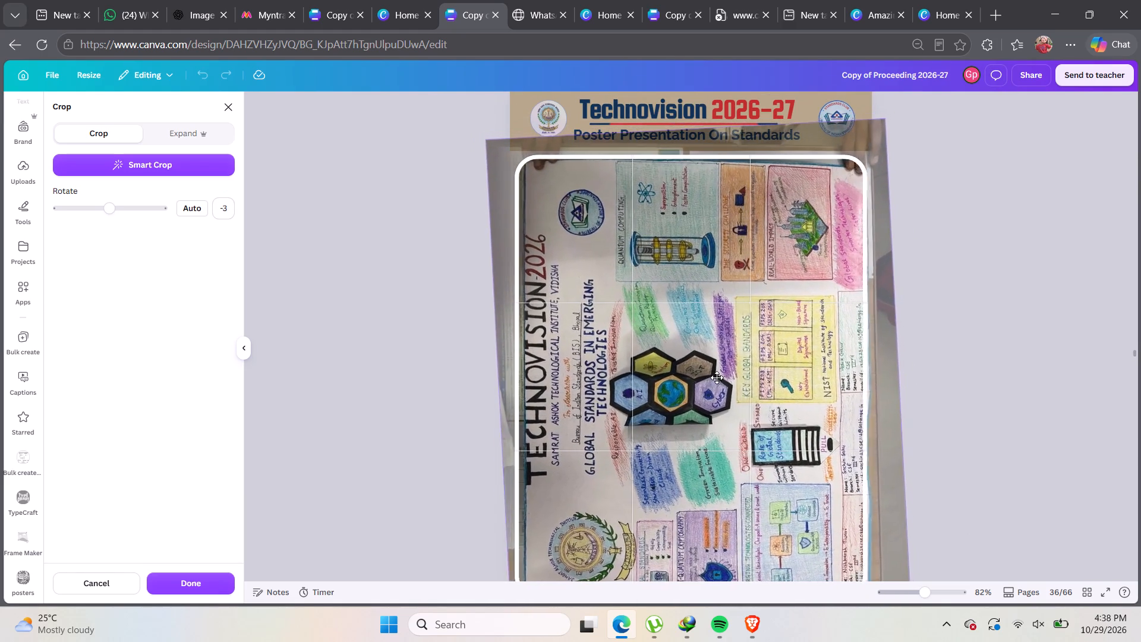
drag(717, 377, 716, 377)
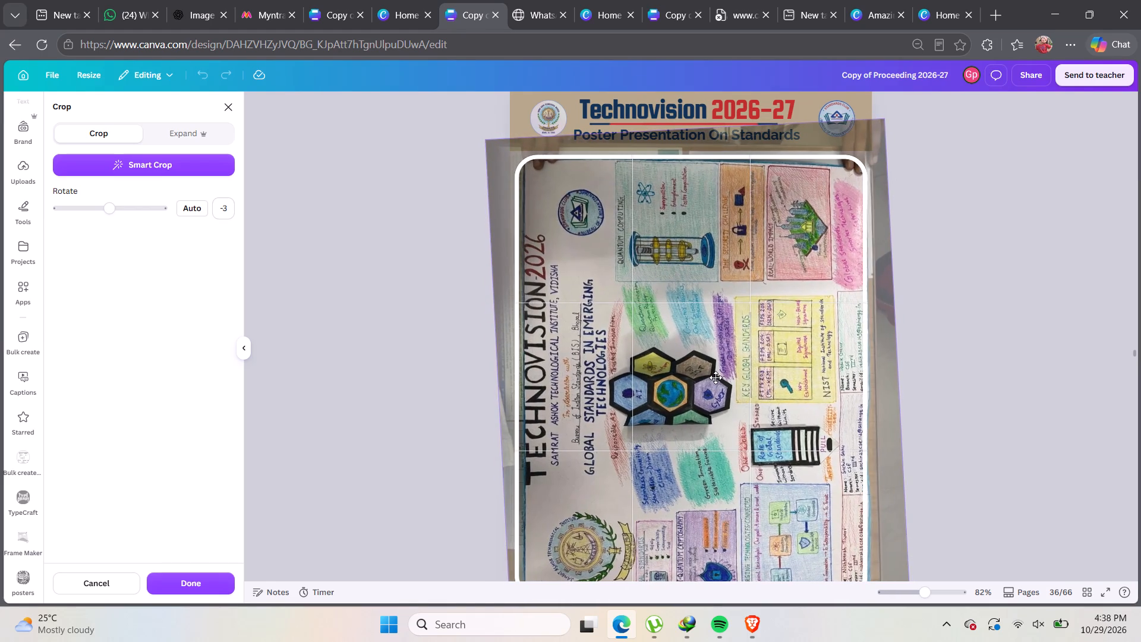
drag(716, 377, 714, 377)
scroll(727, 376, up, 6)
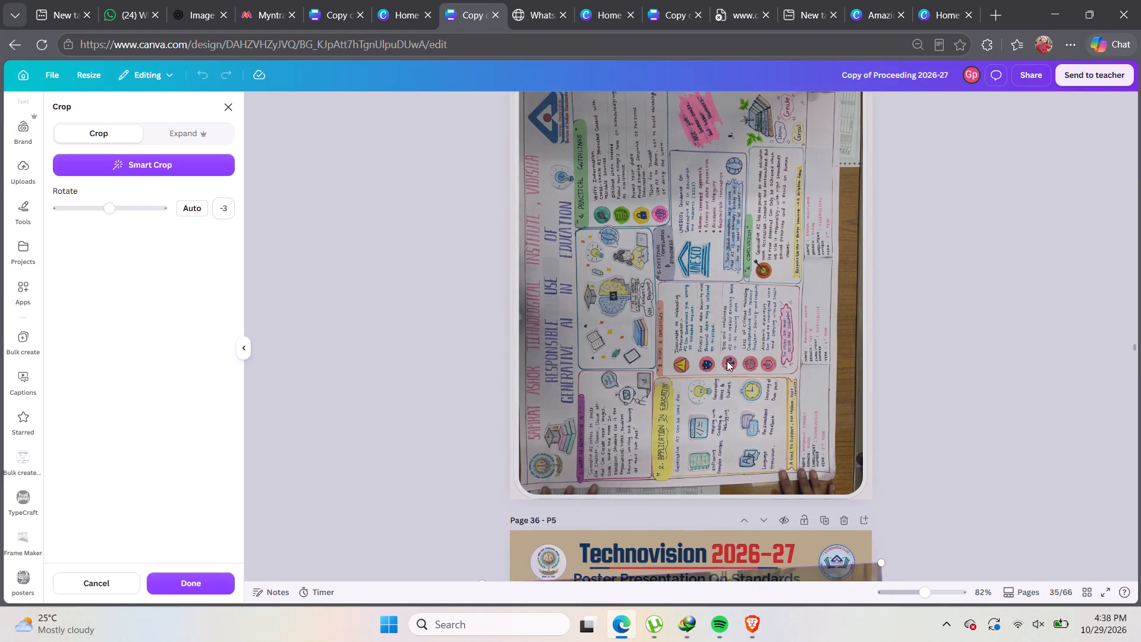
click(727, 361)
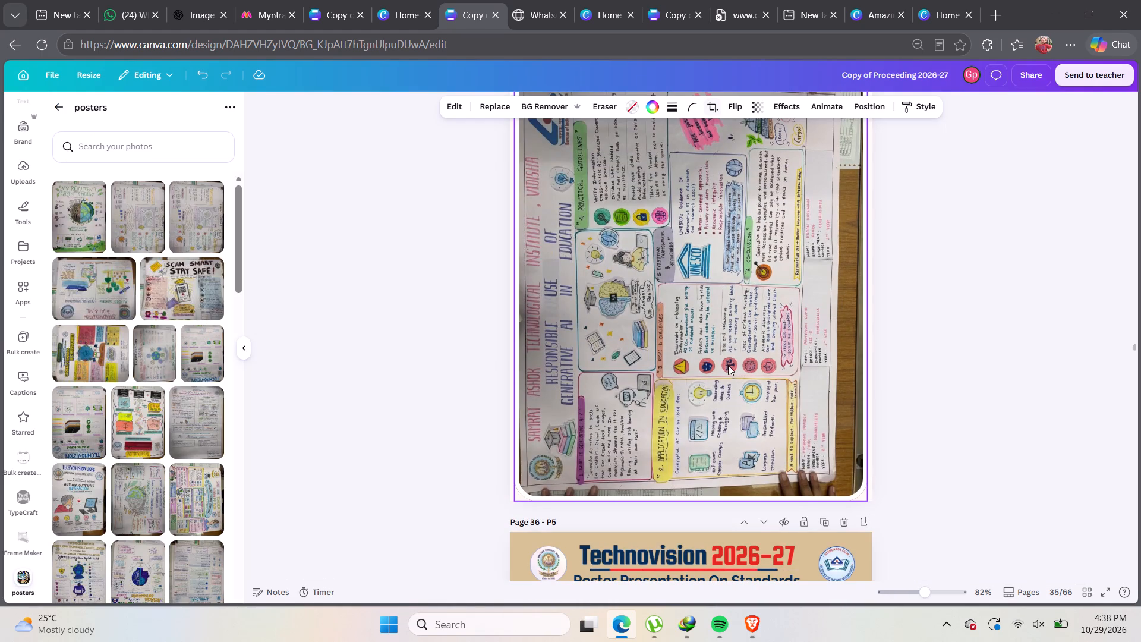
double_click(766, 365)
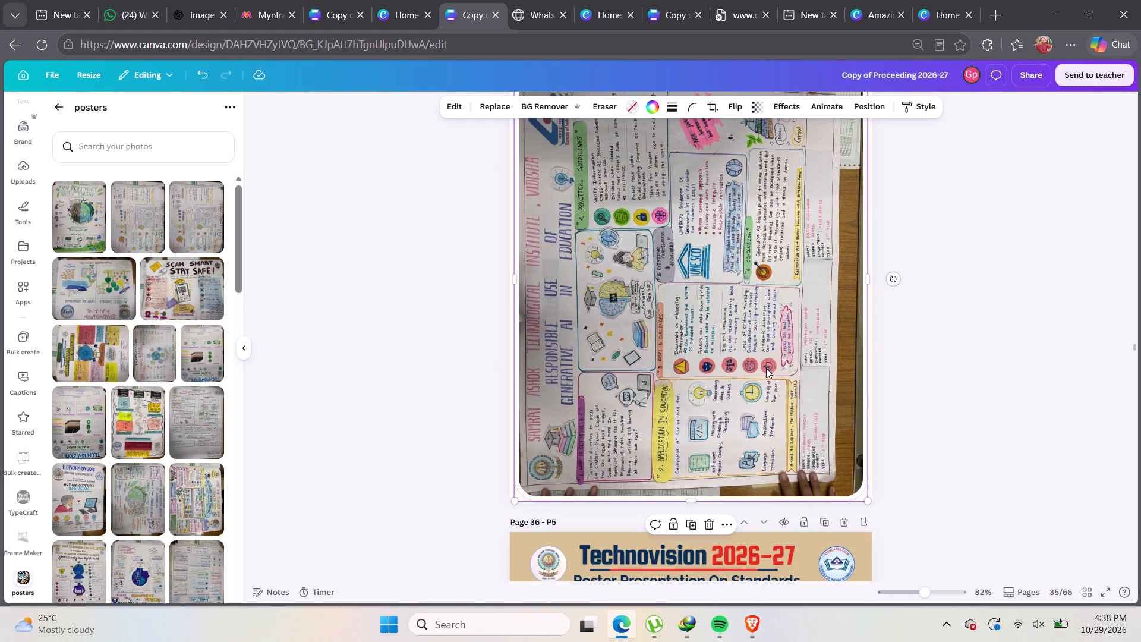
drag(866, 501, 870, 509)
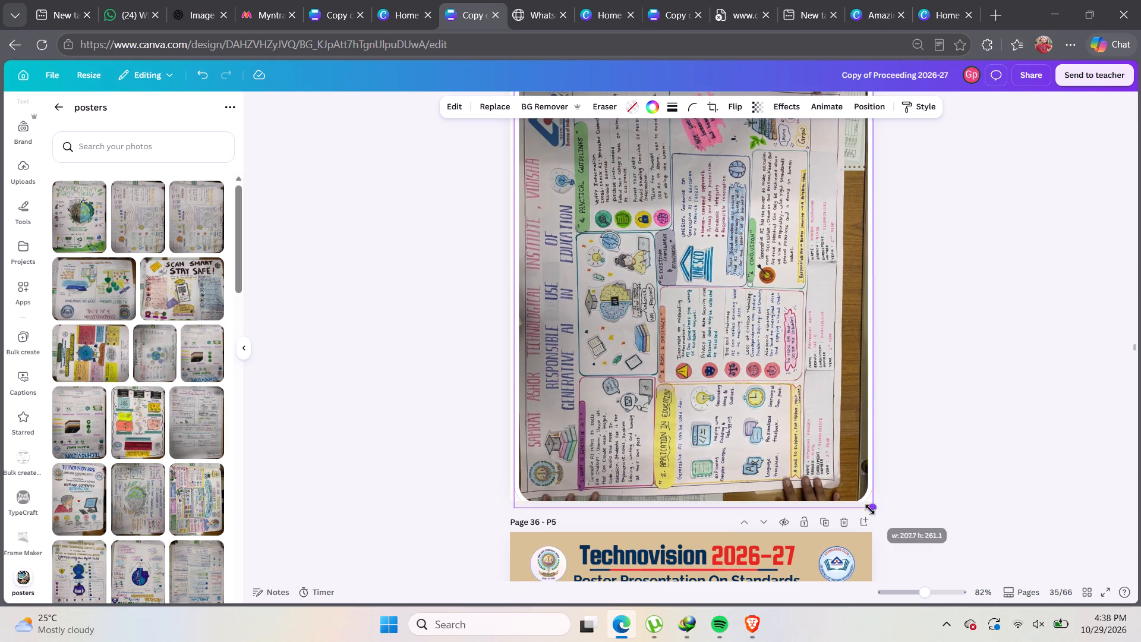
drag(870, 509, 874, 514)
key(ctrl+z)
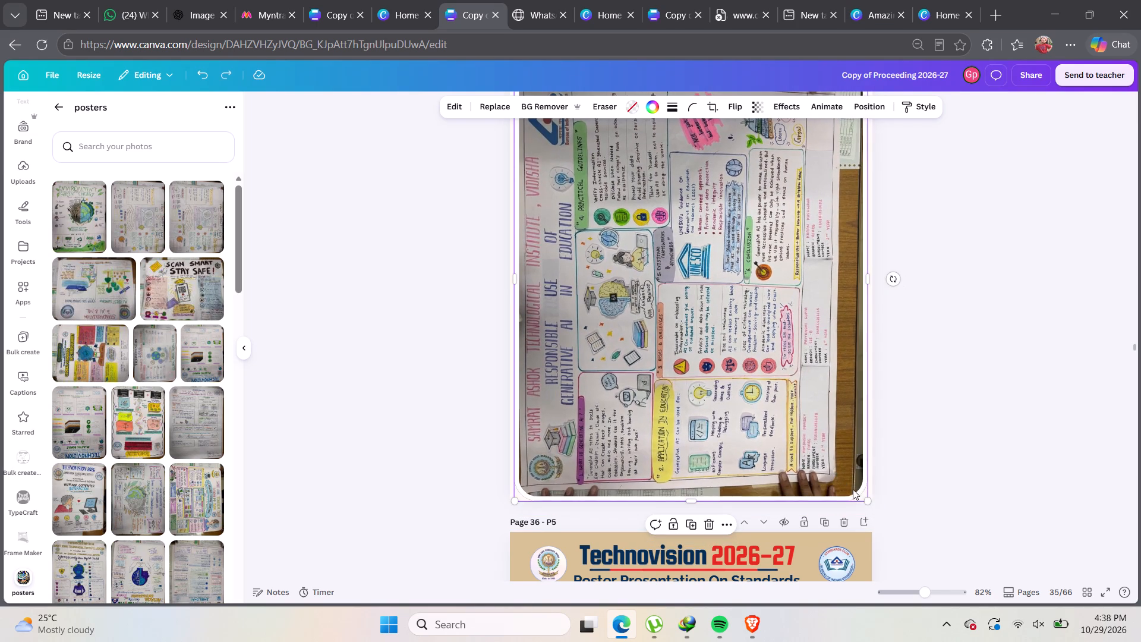
Enlarge the "Responsible Use of Generative AI in Education" poster image on page 35 and reposition it to fill its frame.
double_click(803, 436)
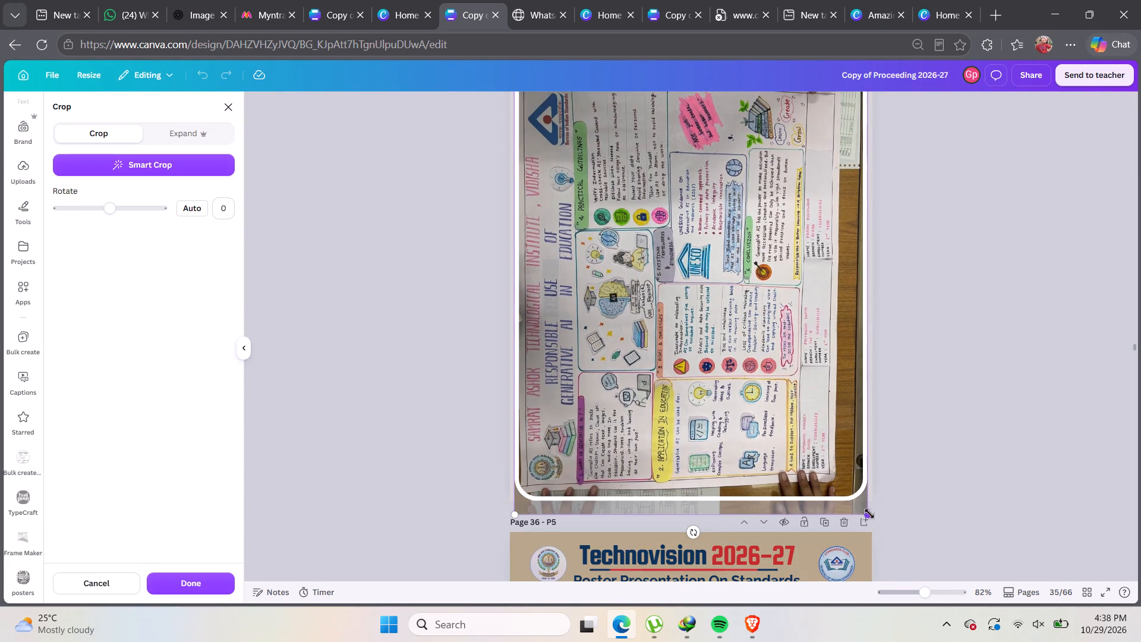
drag(873, 519, 893, 553)
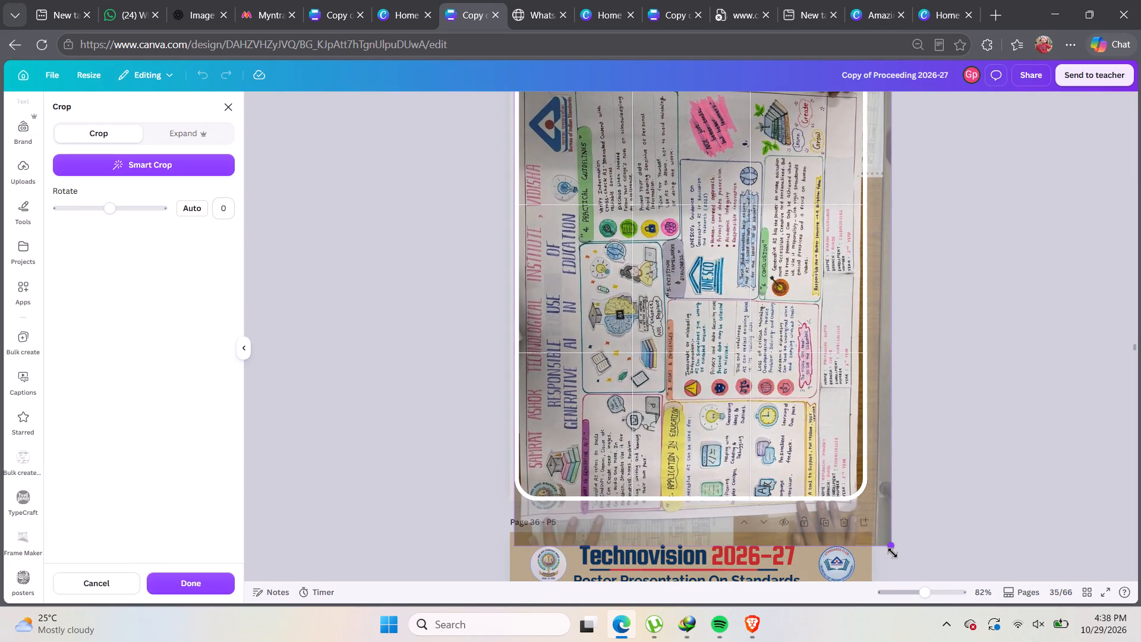
drag(893, 553, 904, 553)
scroll(876, 477, up, 4)
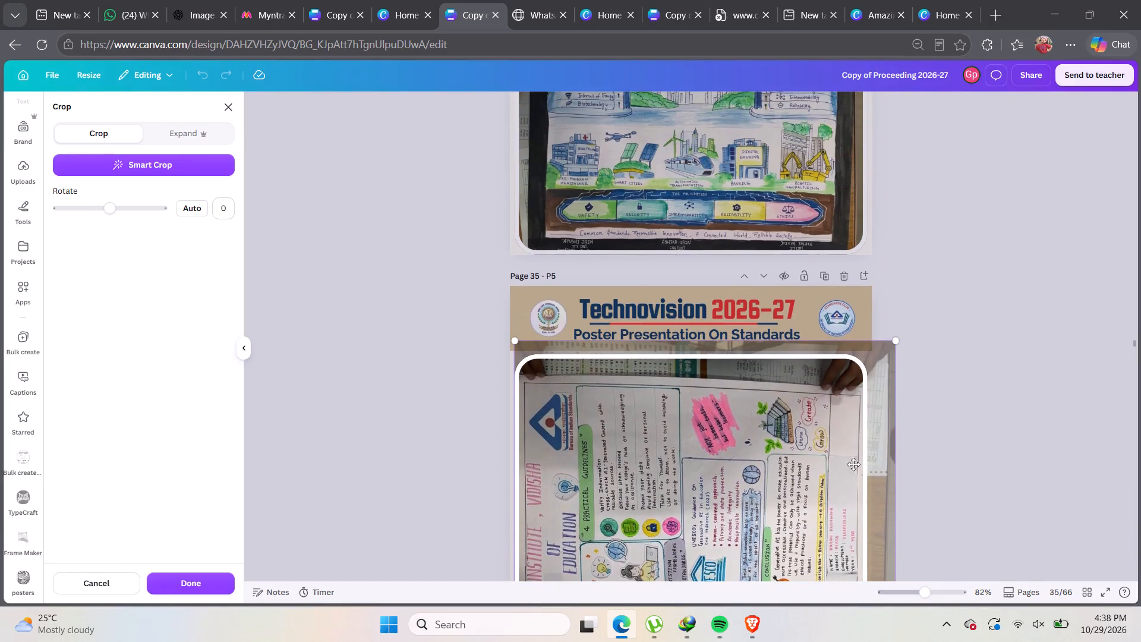
click(894, 333)
drag(899, 339, 915, 316)
drag(800, 404, 795, 403)
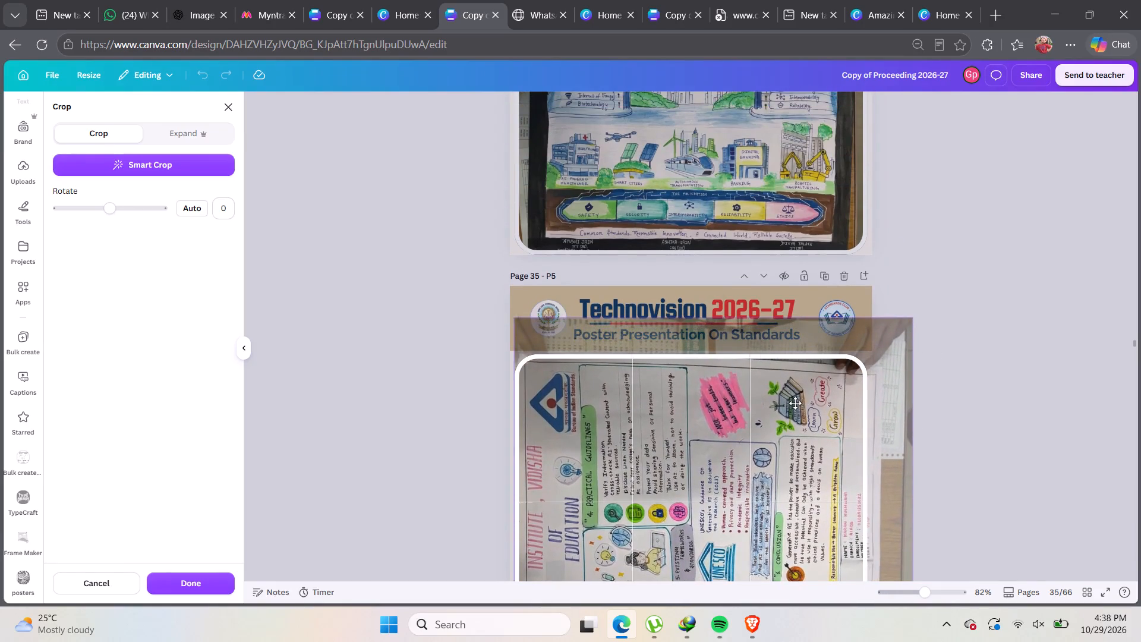
drag(795, 403, 792, 402)
scroll(791, 398, down, 4)
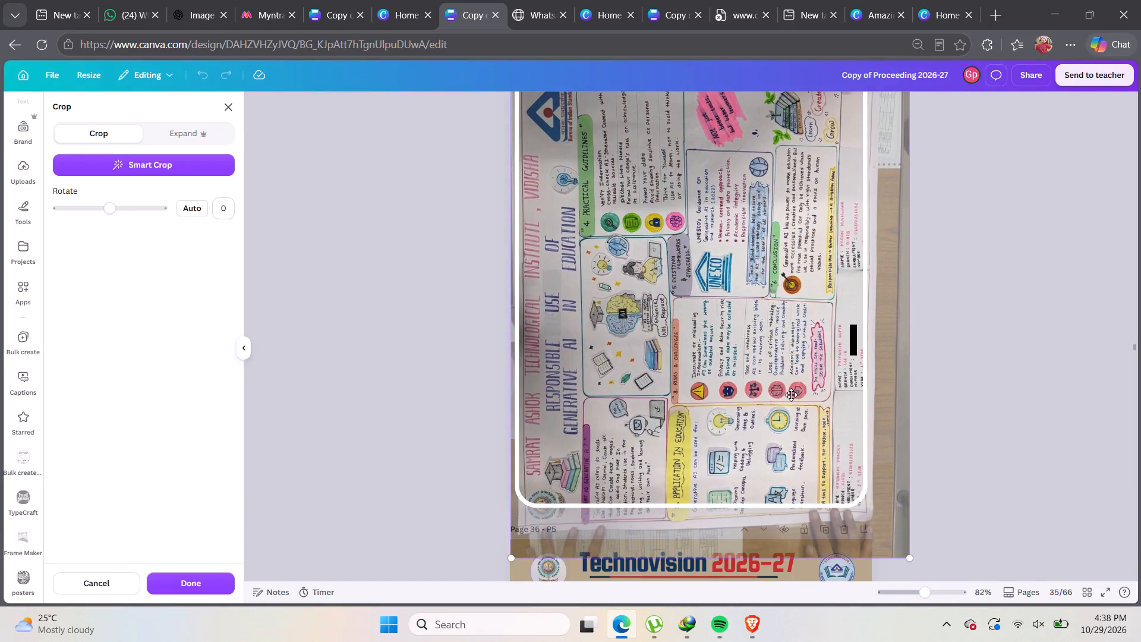
drag(814, 441, 811, 417)
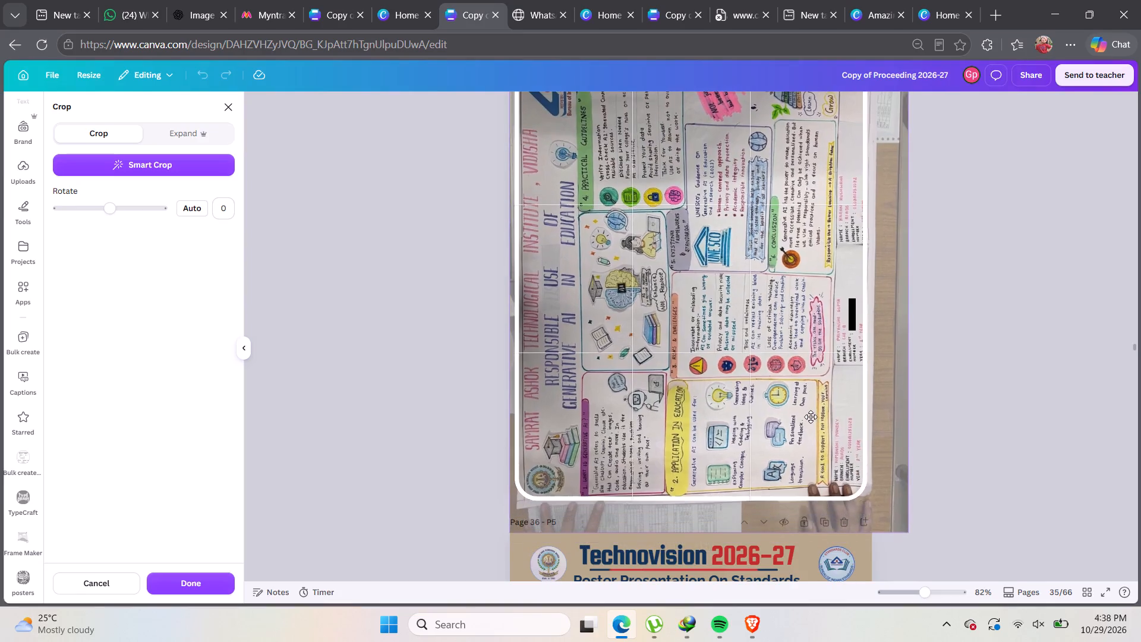
drag(811, 417, 808, 420)
click(960, 387)
Enlarge the "Global Standards in Emerging Technology" poster image on page 34 within its frame, cropping away the surrounding background.
scroll(956, 384, up, 3)
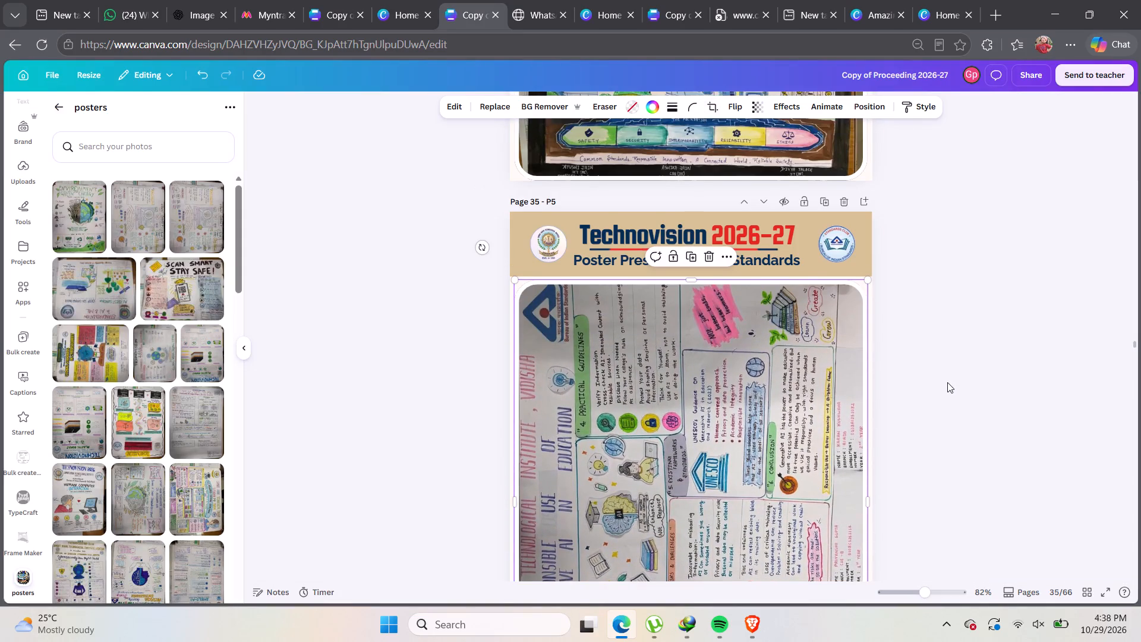
scroll(939, 382, down, 1)
scroll(938, 381, up, 7)
double_click(814, 384)
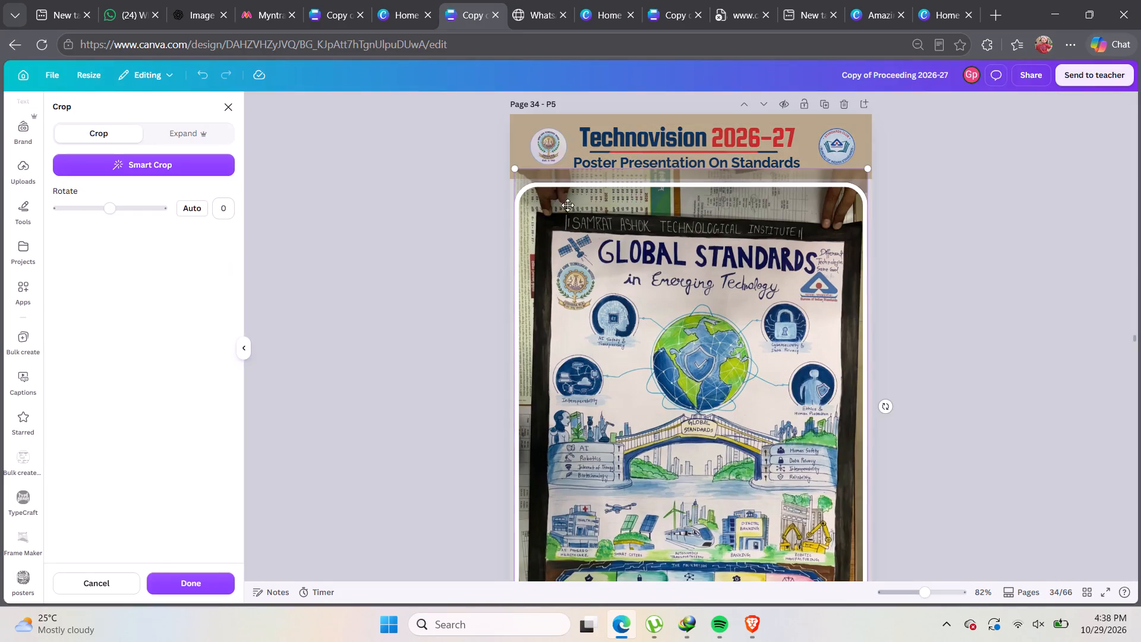
drag(518, 168, 500, 142)
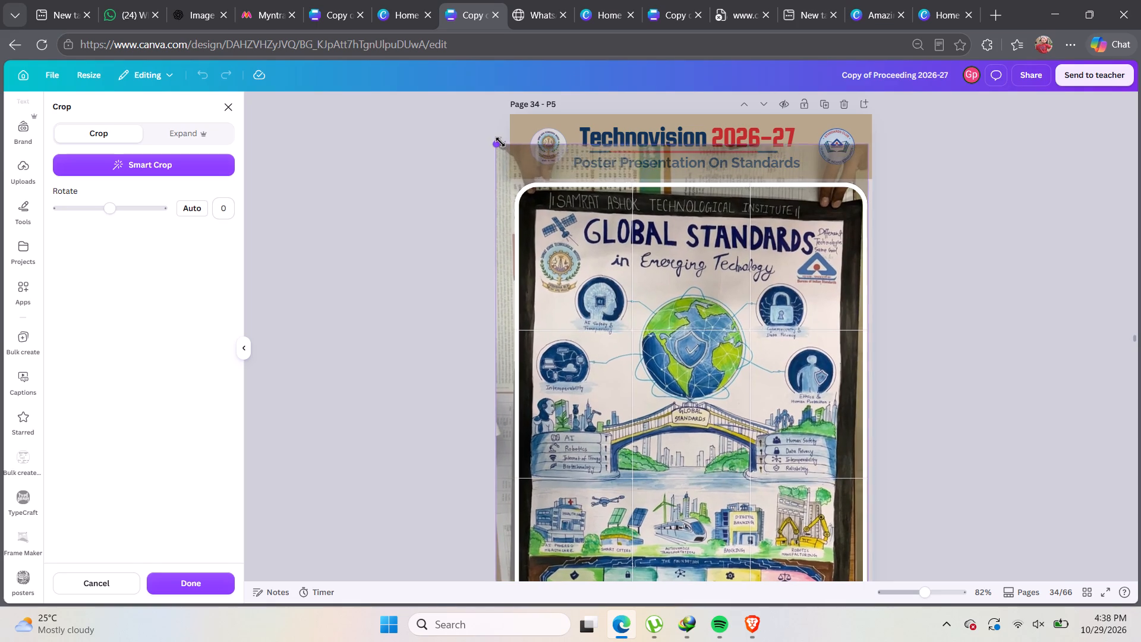
drag(500, 142, 500, 136)
scroll(806, 269, down, 4)
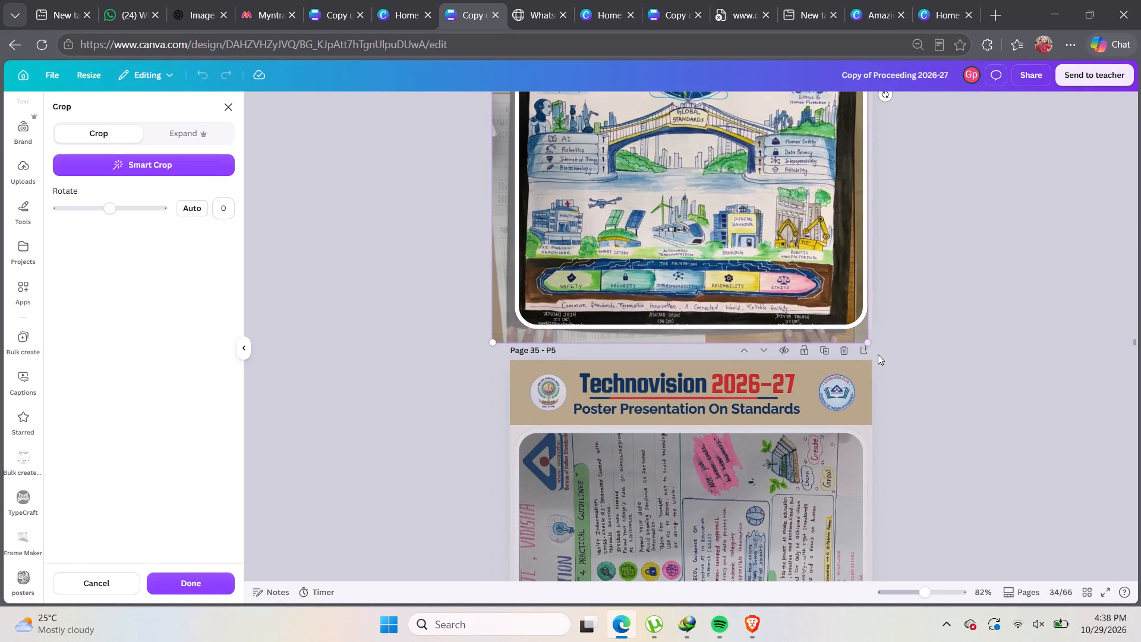
drag(869, 345, 882, 358)
scroll(840, 309, down, 3)
scroll(840, 309, up, 6)
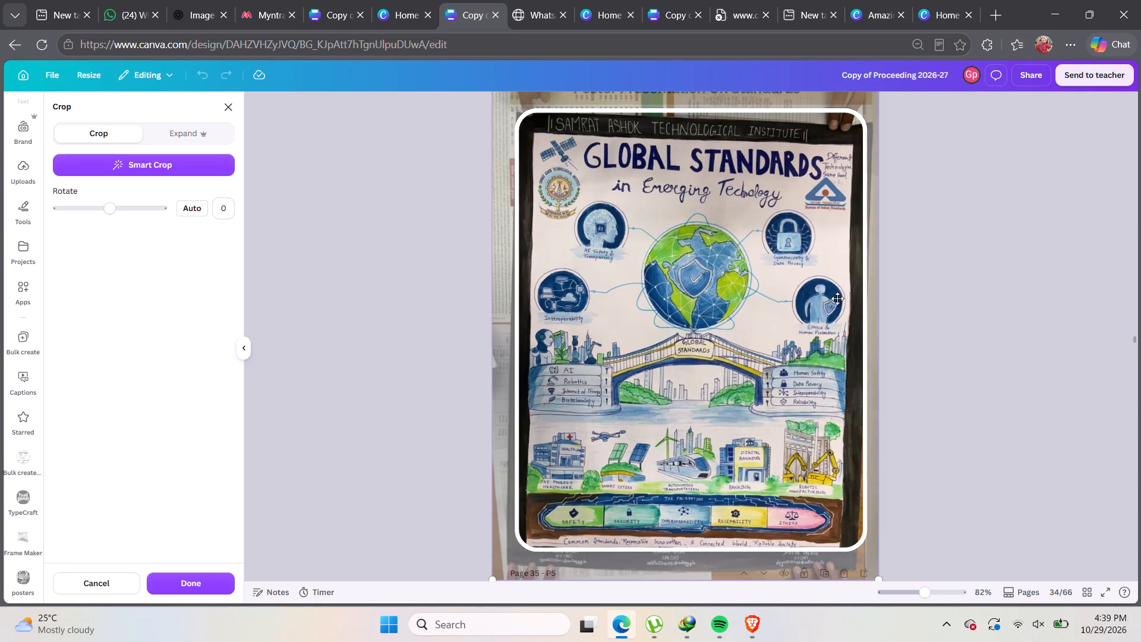
scroll(837, 295, up, 1)
click(890, 133)
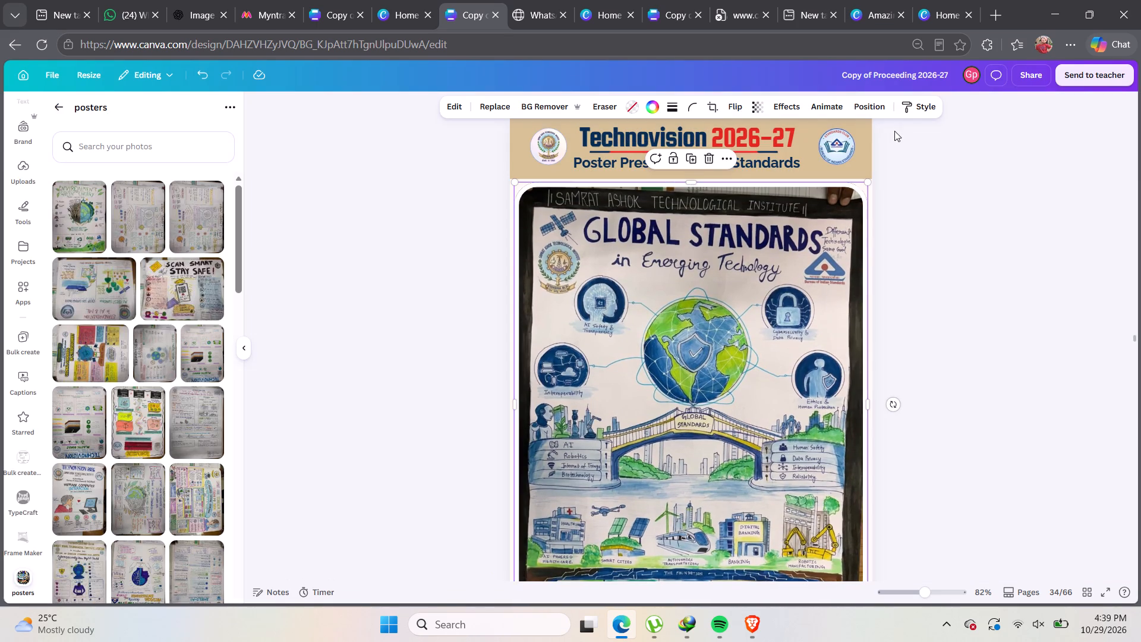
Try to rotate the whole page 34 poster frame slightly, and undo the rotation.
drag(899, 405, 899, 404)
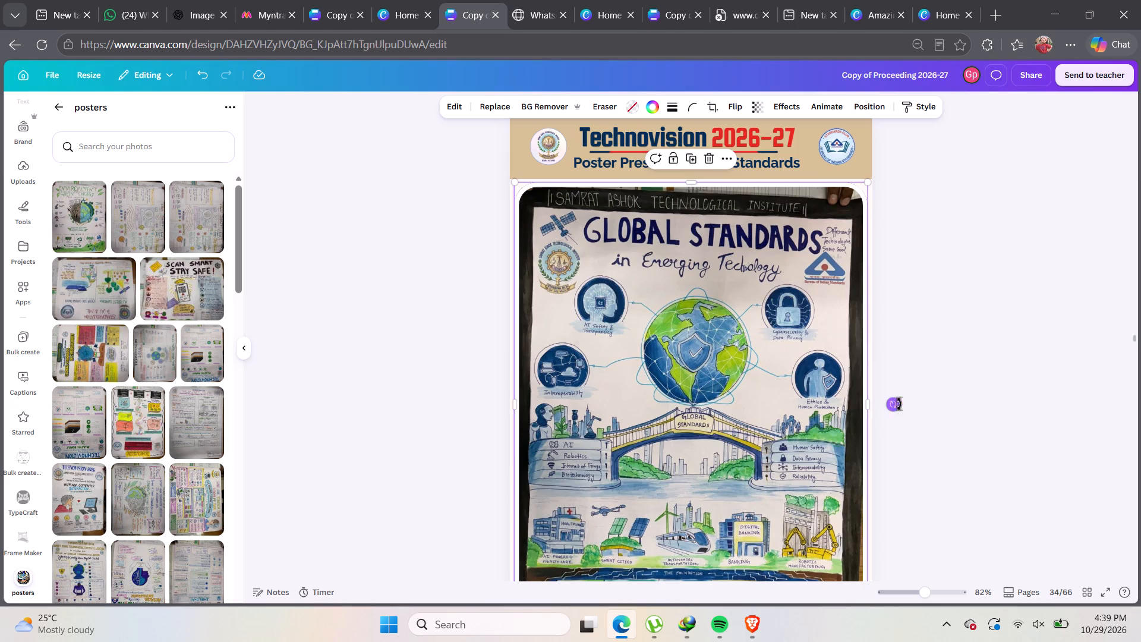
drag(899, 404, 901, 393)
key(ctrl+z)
Tilt the page 34 poster image to -1.9 degrees within its frame and enlarge it slightly.
double_click(802, 387)
drag(897, 398, 902, 390)
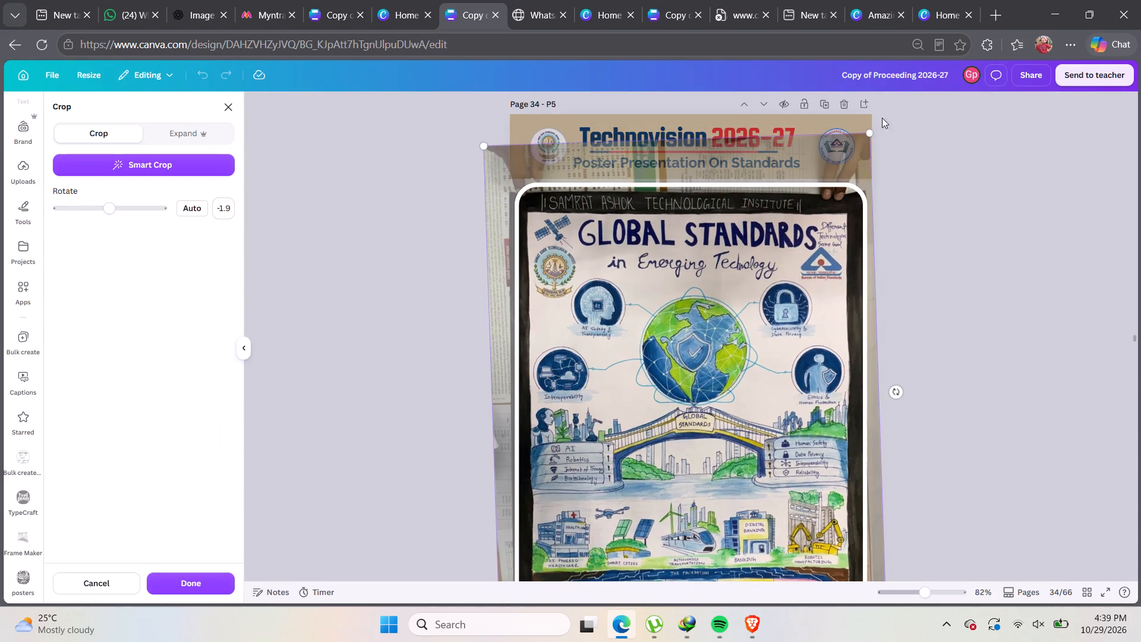
drag(871, 137, 872, 125)
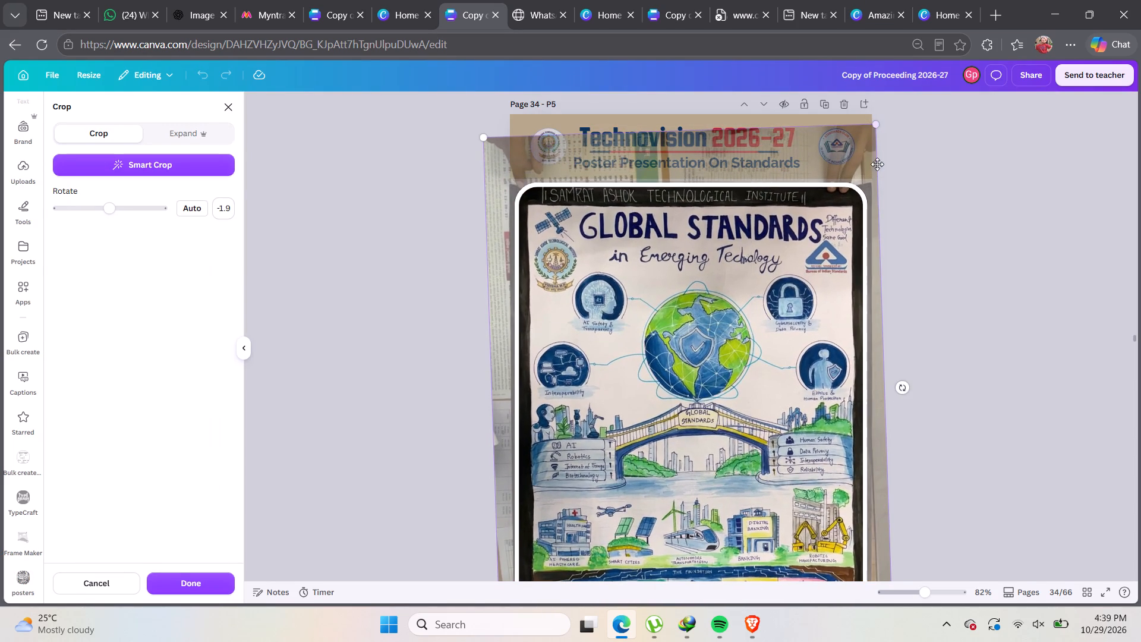
click(904, 193)
Enlarge the "Tecnovision-26" poster image on page 33 and shift it down so its title fits inside the frame.
scroll(905, 194, down, 4)
scroll(906, 194, up, 8)
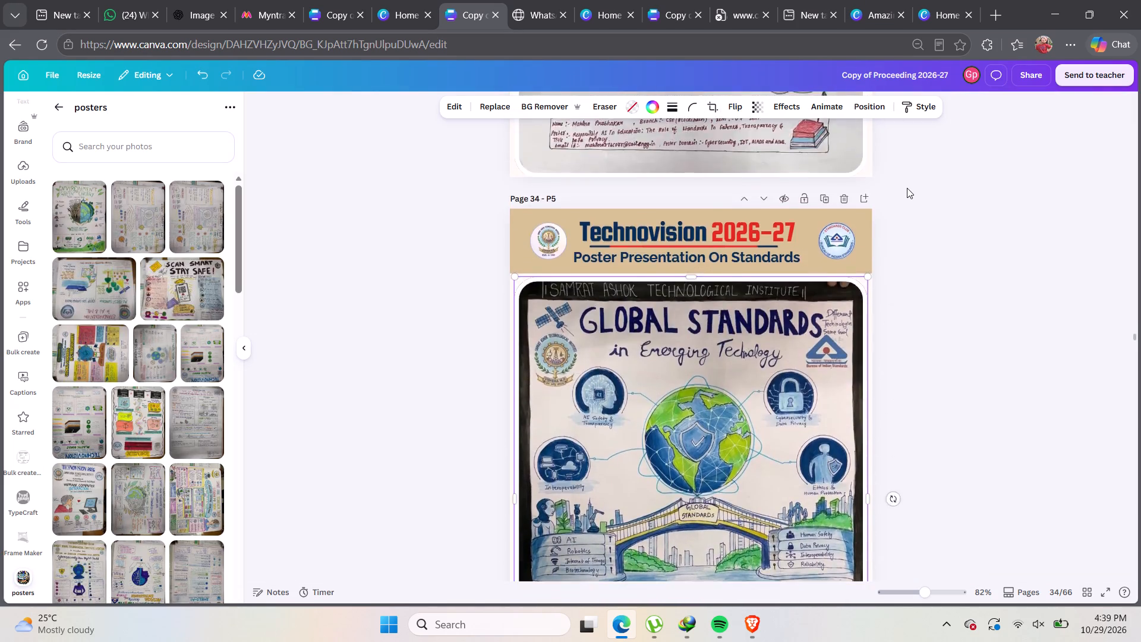
scroll(907, 188, up, 4)
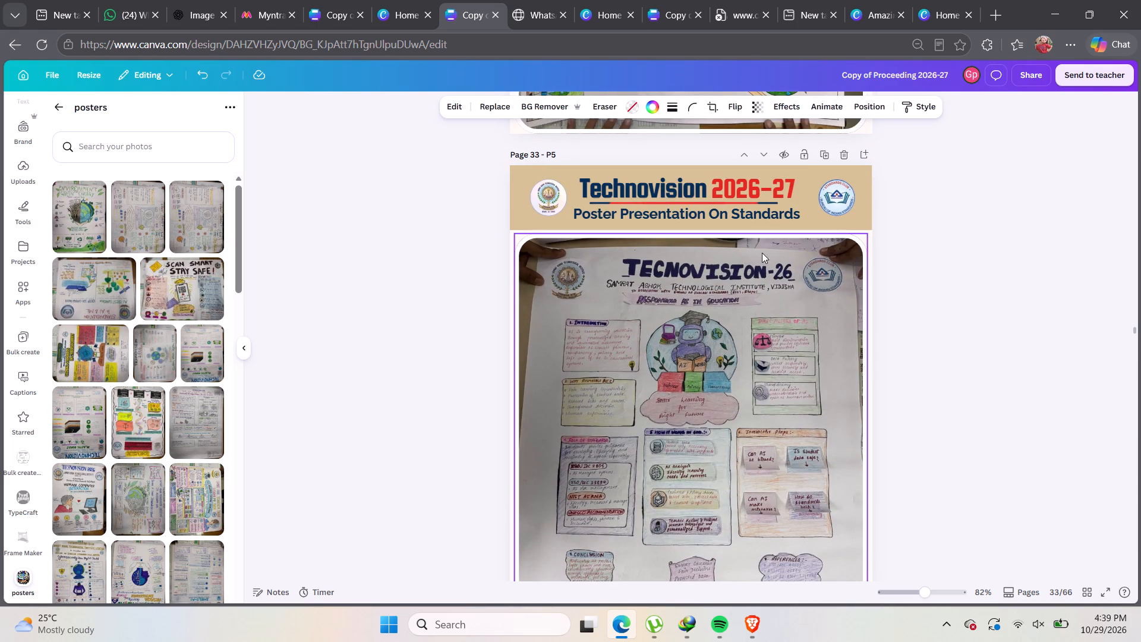
double_click(773, 253)
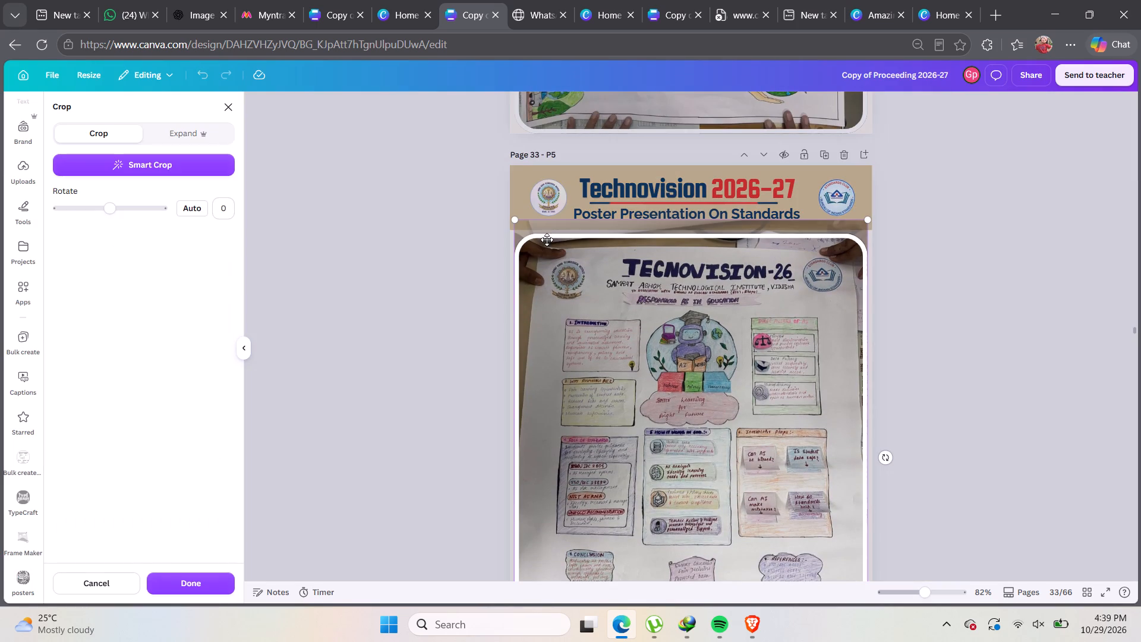
drag(515, 219, 501, 195)
scroll(560, 228, up, 1)
scroll(568, 229, down, 5)
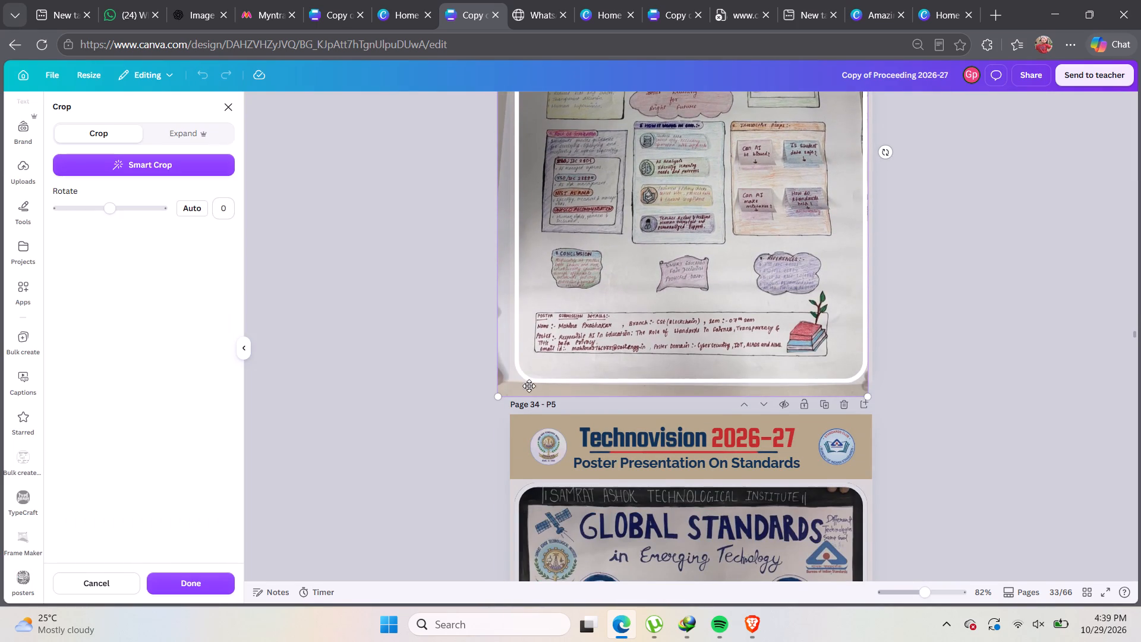
drag(501, 396, 486, 408)
scroll(701, 340, down, 1)
scroll(701, 340, up, 5)
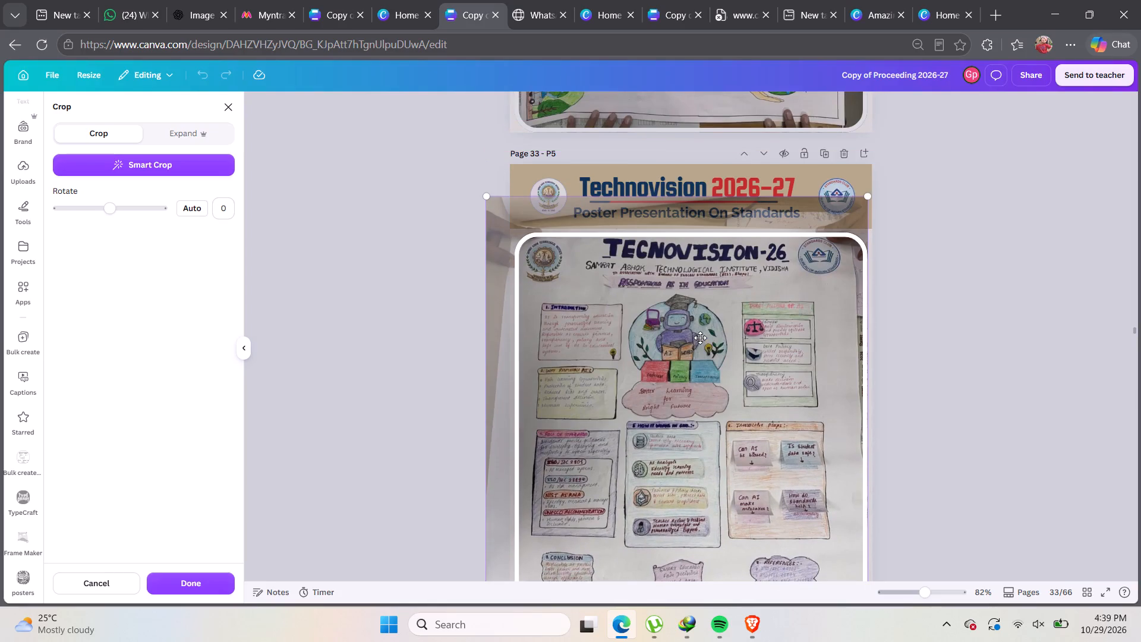
drag(866, 200, 877, 191)
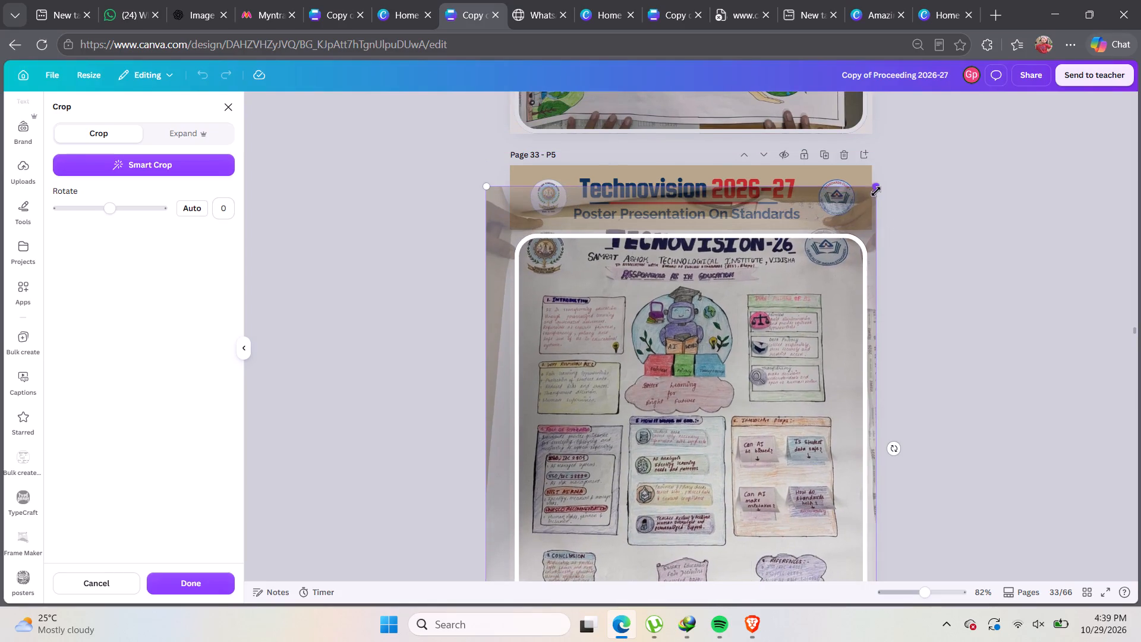
drag(809, 265, 809, 271)
drag(793, 295, 793, 309)
Enlarge the "Electrical Engineering Standard and Codes" poster image on page 32 so the poster fills its frame.
scroll(790, 299, up, 4)
double_click(790, 296)
scroll(790, 288, up, 5)
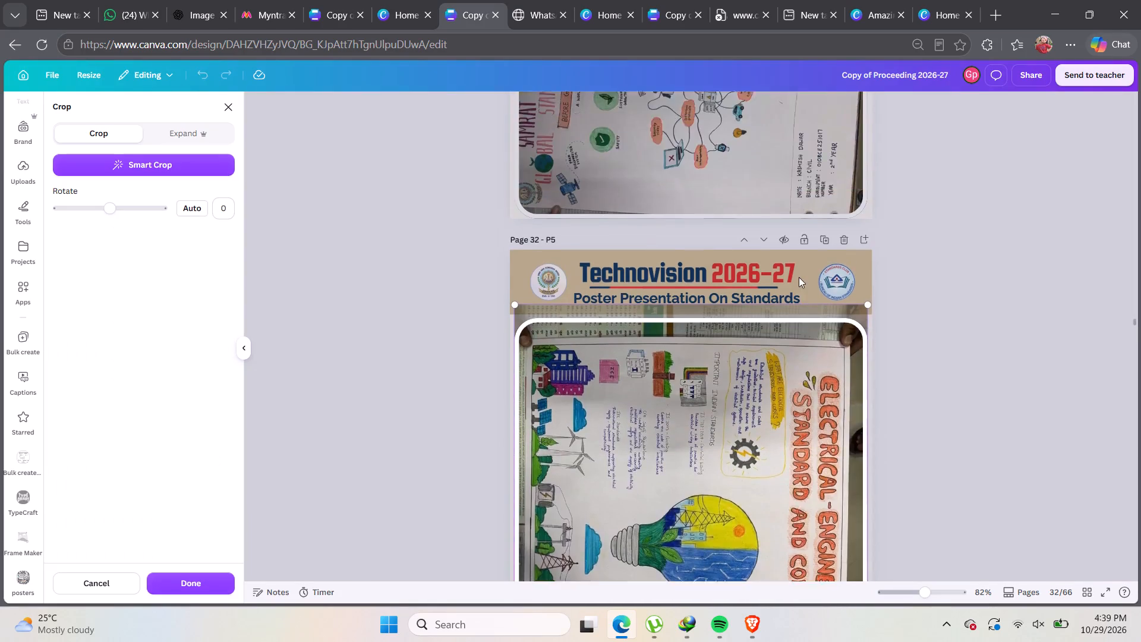
scroll(799, 277, down, 2)
drag(868, 197, 885, 179)
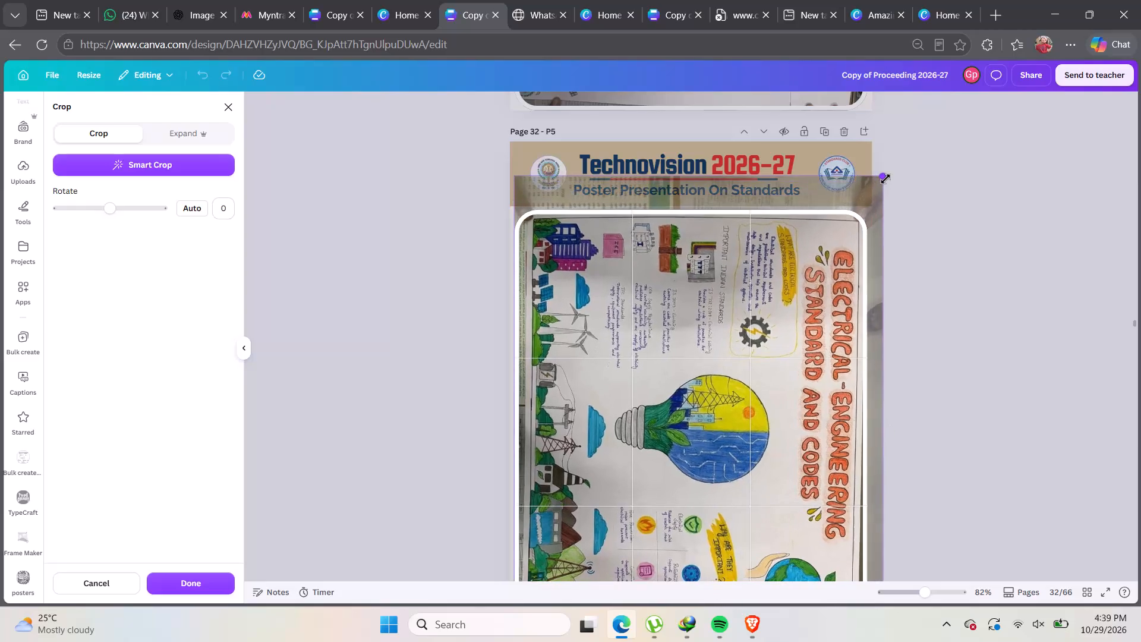
drag(885, 179, 886, 178)
scroll(562, 226, down, 3)
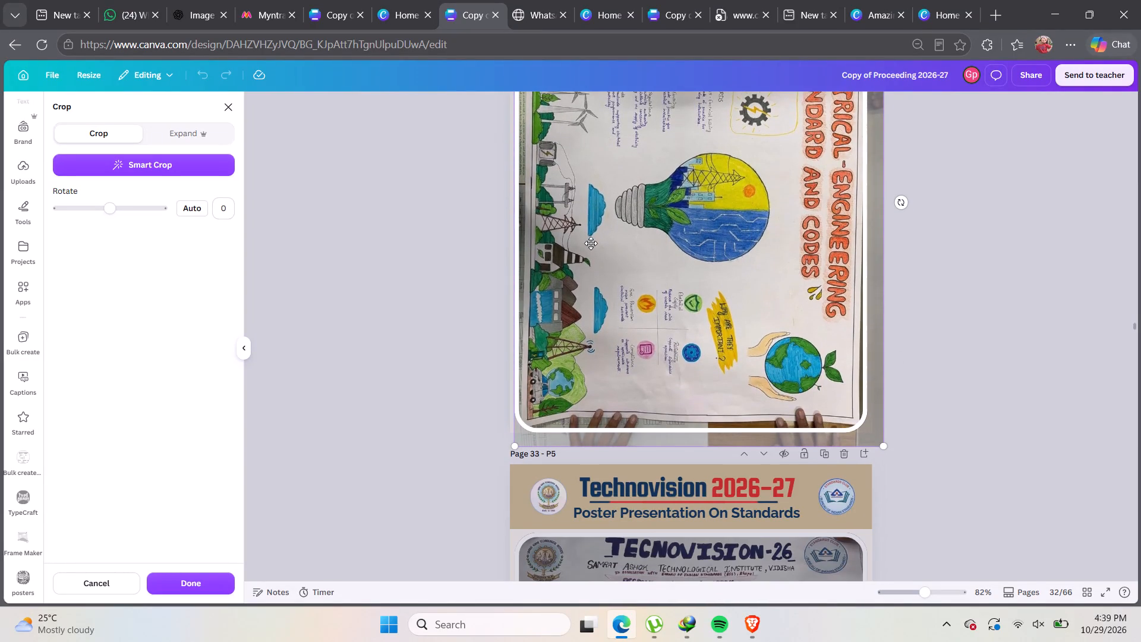
drag(519, 445, 512, 454)
scroll(787, 382, up, 3)
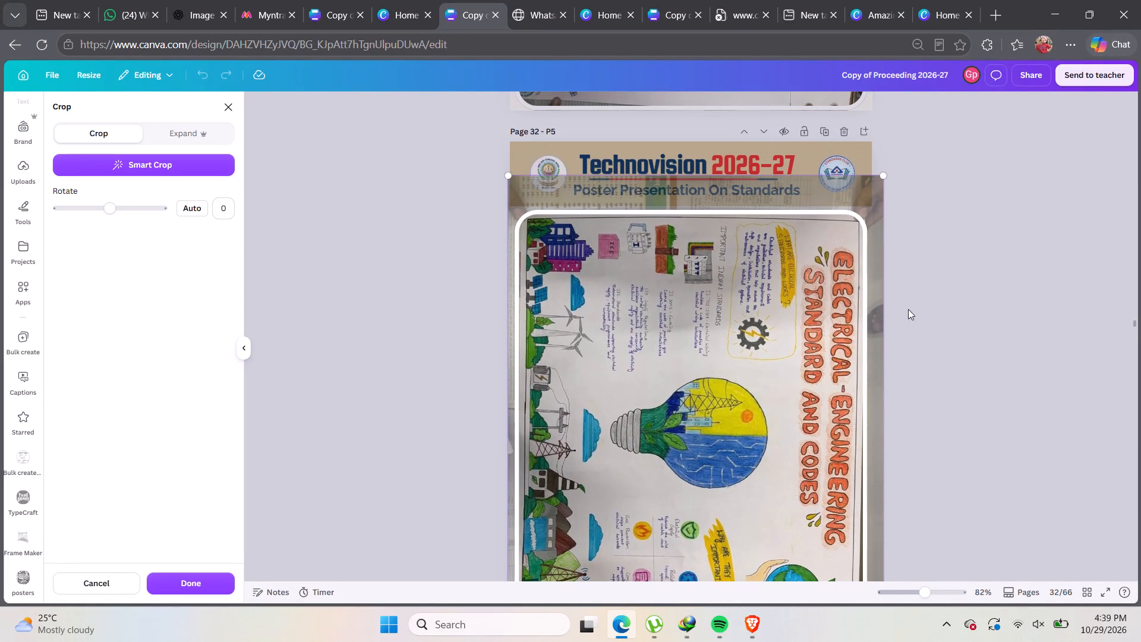
click(969, 274)
Tilt the "Global Standards in Emerging Technologies" poster image on page 31 to -2.6 degrees and reposition it within its frame.
scroll(942, 271, up, 6)
double_click(817, 316)
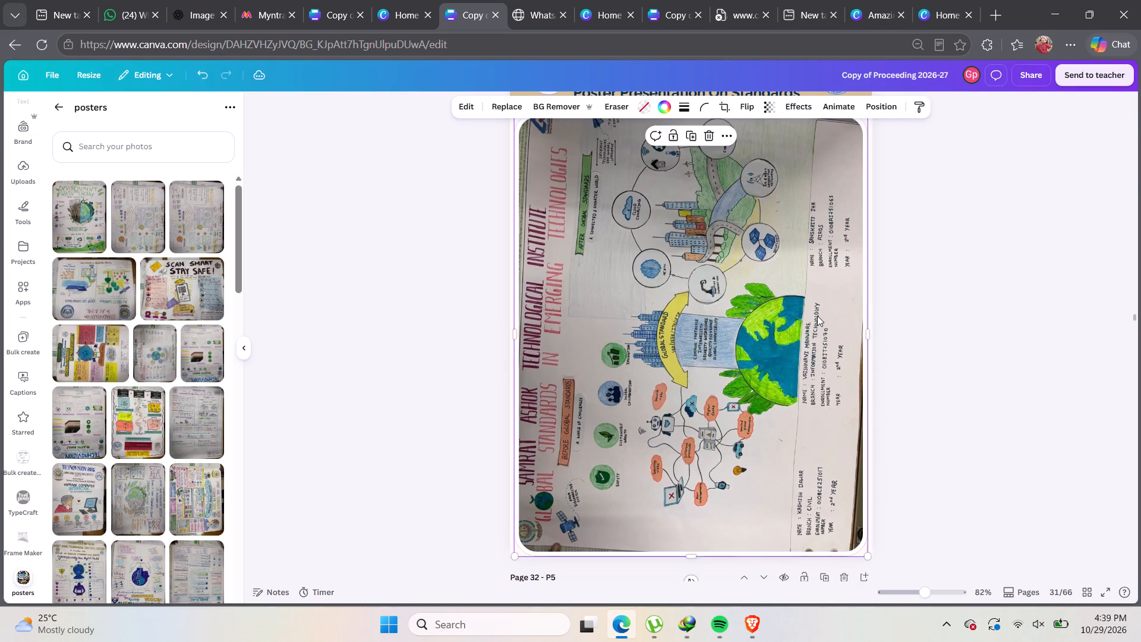
drag(881, 335, 878, 326)
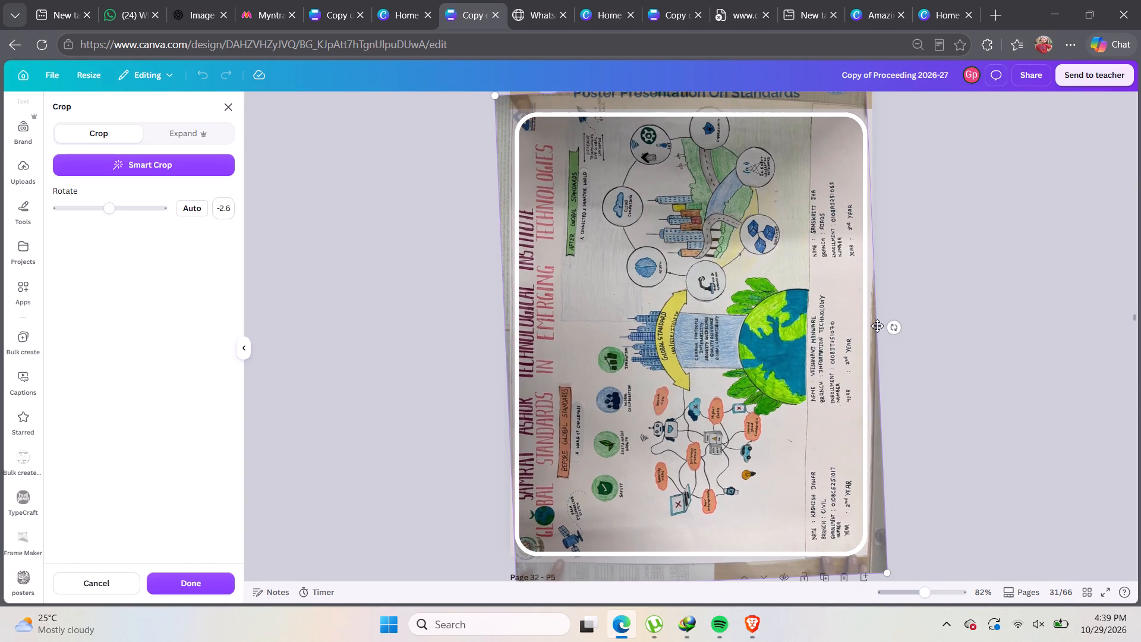
drag(796, 346, 814, 336)
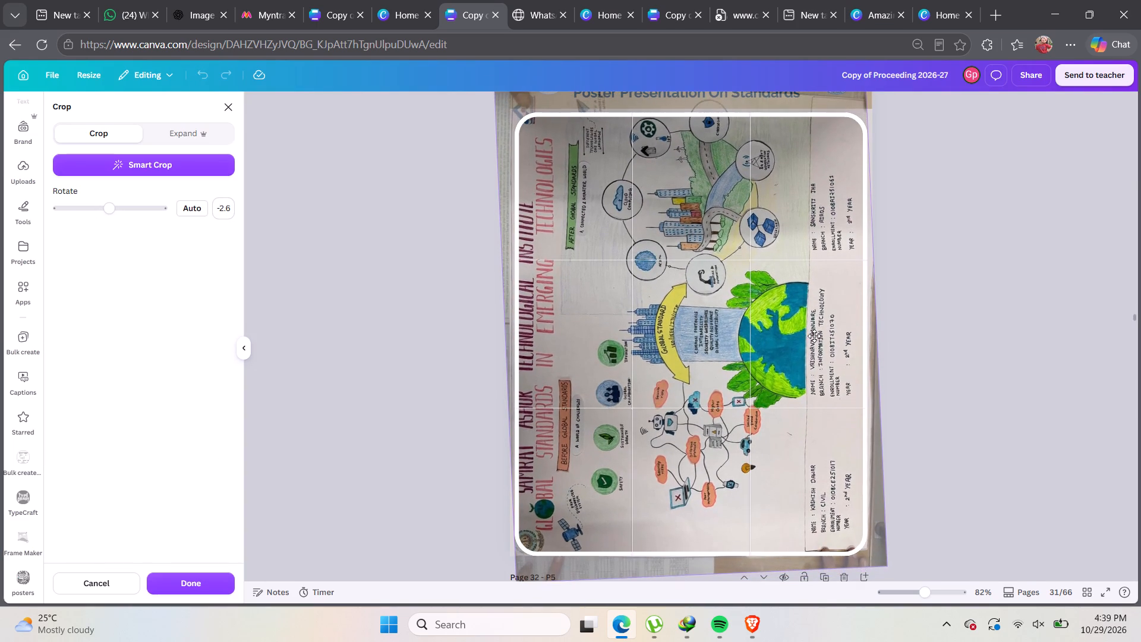
drag(814, 336, 817, 334)
click(937, 270)
double_click(789, 304)
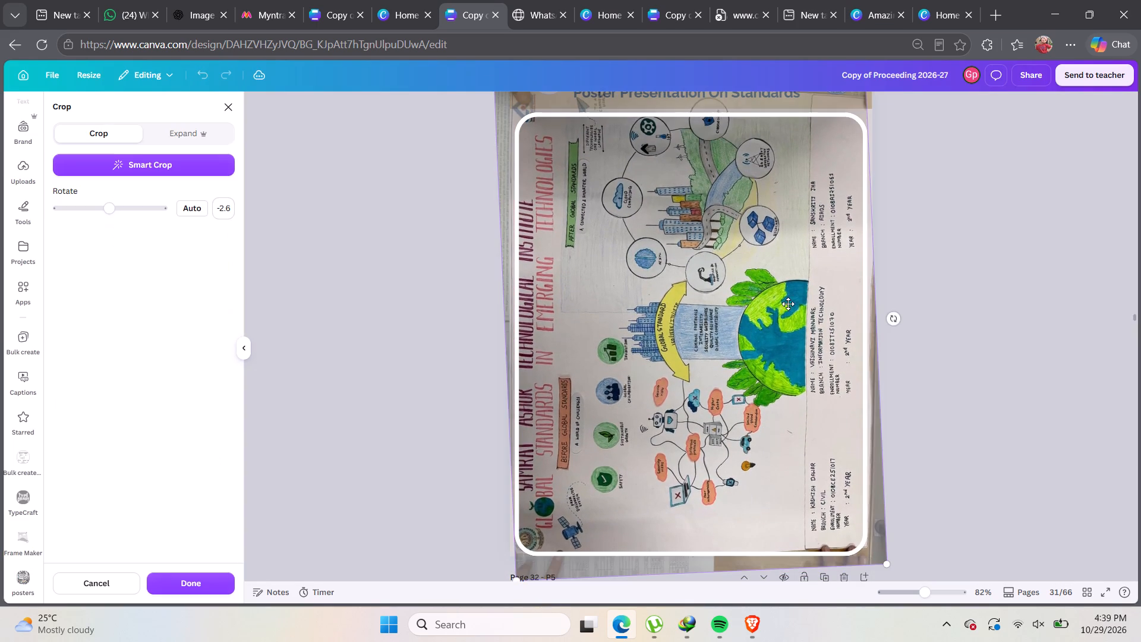
drag(788, 304, 786, 313)
Enlarge the "Lifeline Engineering" poster image on page 30 and shift it slightly so the poster fills its frame.
scroll(928, 254, up, 4)
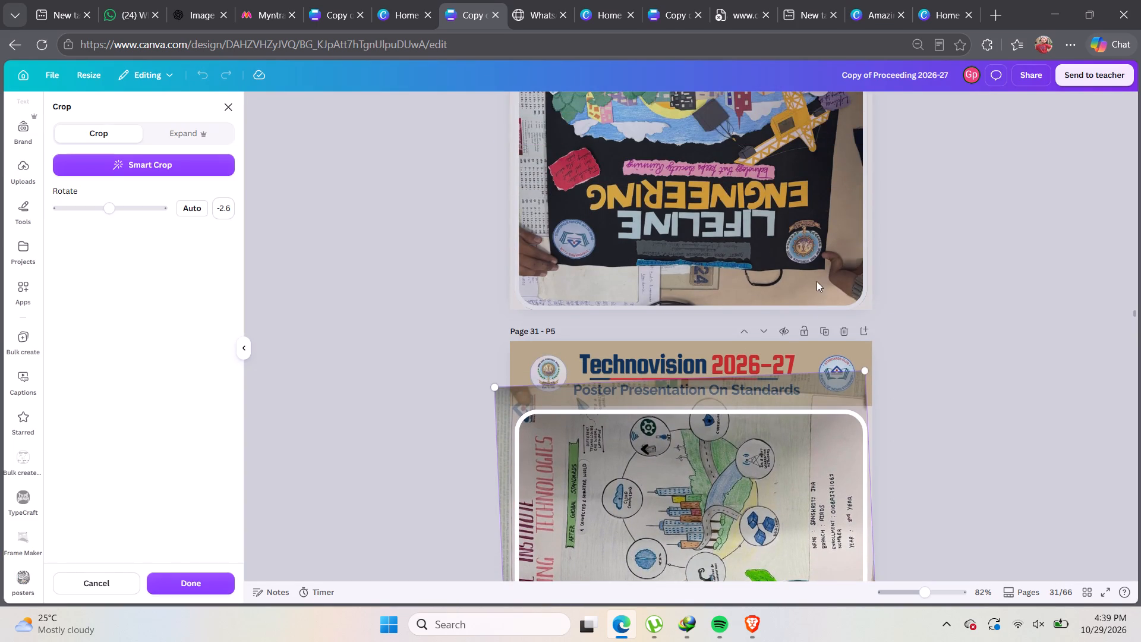
double_click(817, 281)
drag(866, 326, 880, 352)
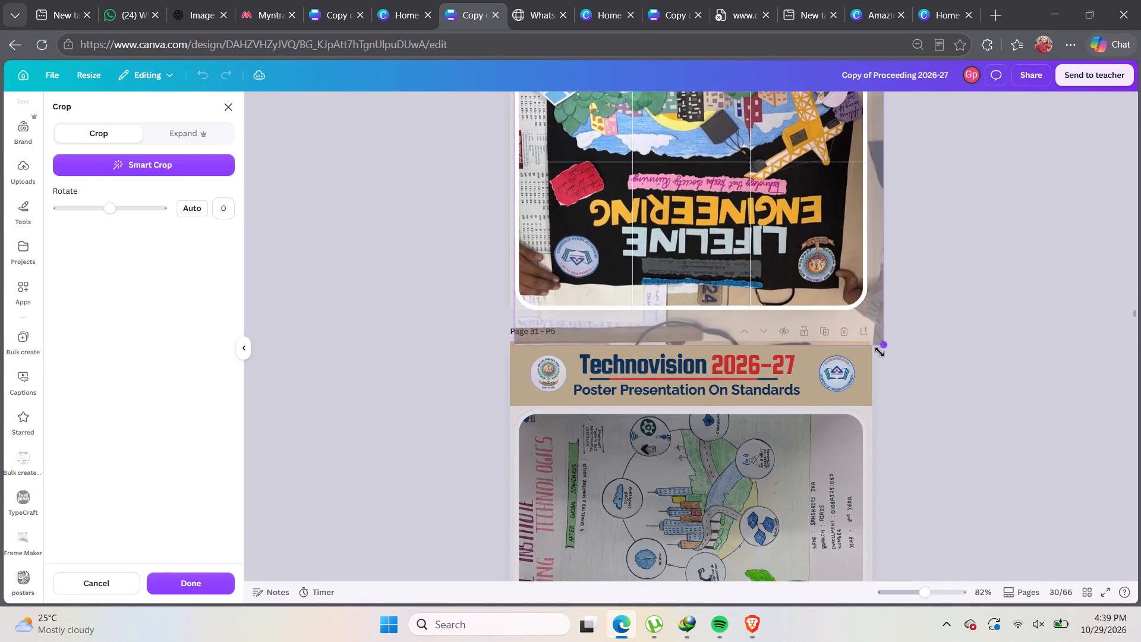
drag(880, 352, 891, 372)
drag(511, 367, 496, 377)
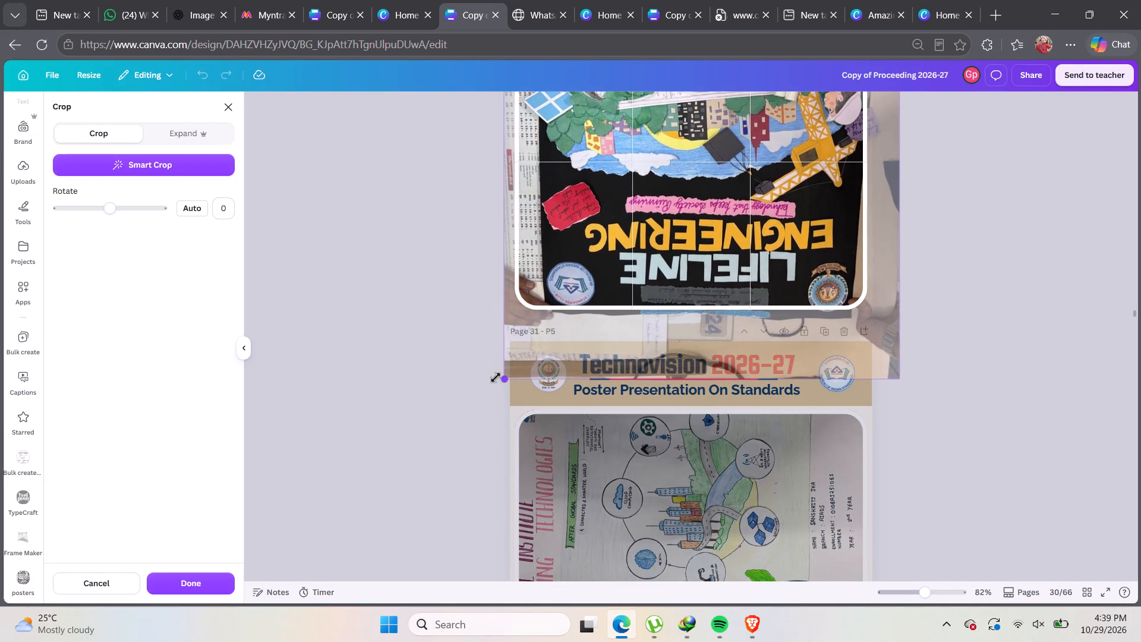
drag(496, 377, 490, 381)
scroll(559, 325, up, 5)
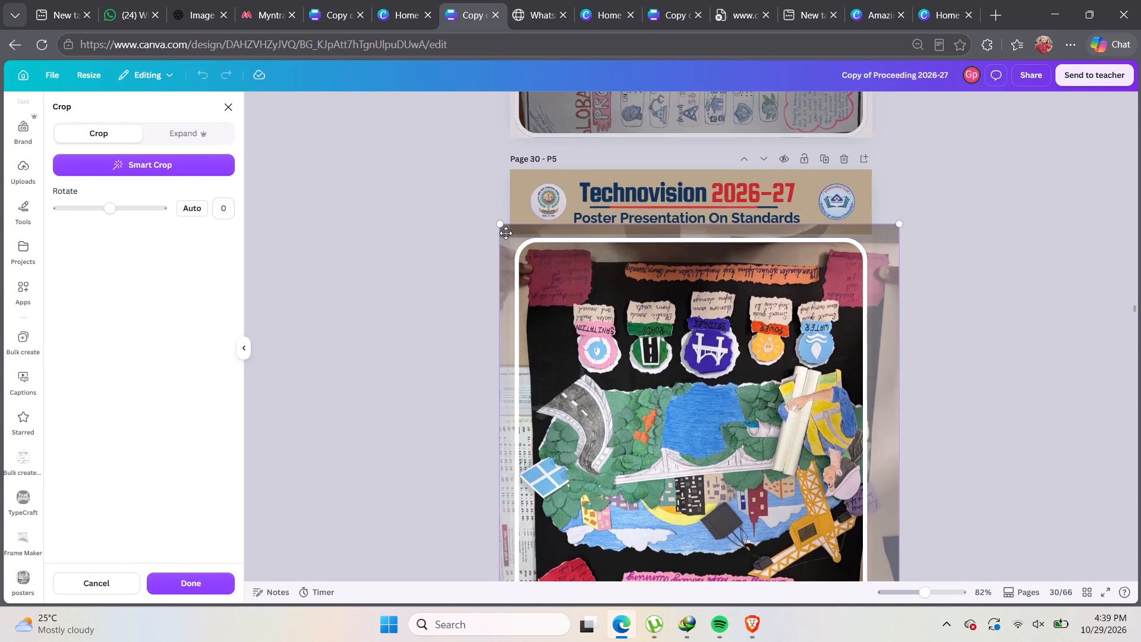
drag(502, 226, 488, 211)
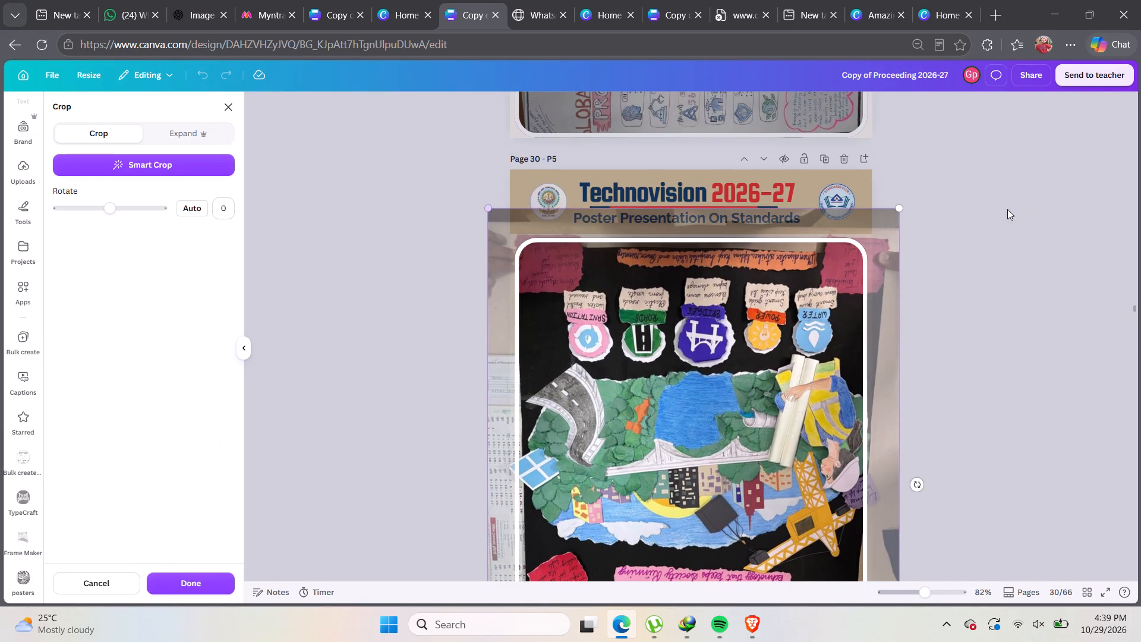
drag(803, 297, 796, 298)
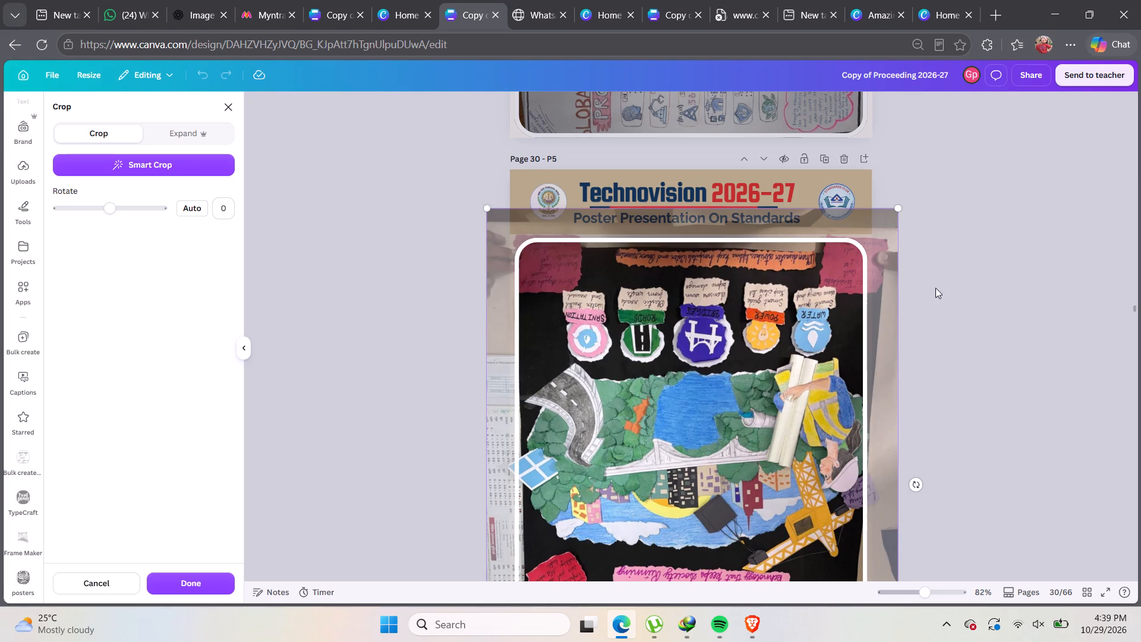
Check the preceding poster pages for repeats and delete the duplicate "Environment and Green Energy" poster on page 28.
scroll(938, 278, up, 3)
scroll(944, 261, down, 6)
scroll(945, 257, up, 1)
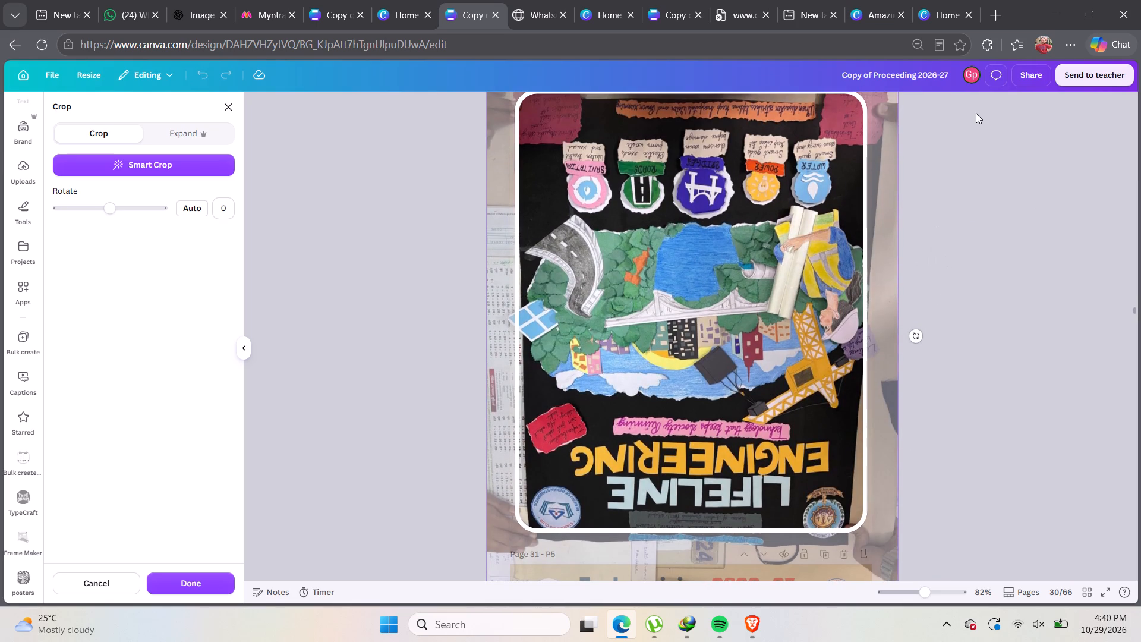
scroll(811, 227, up, 8)
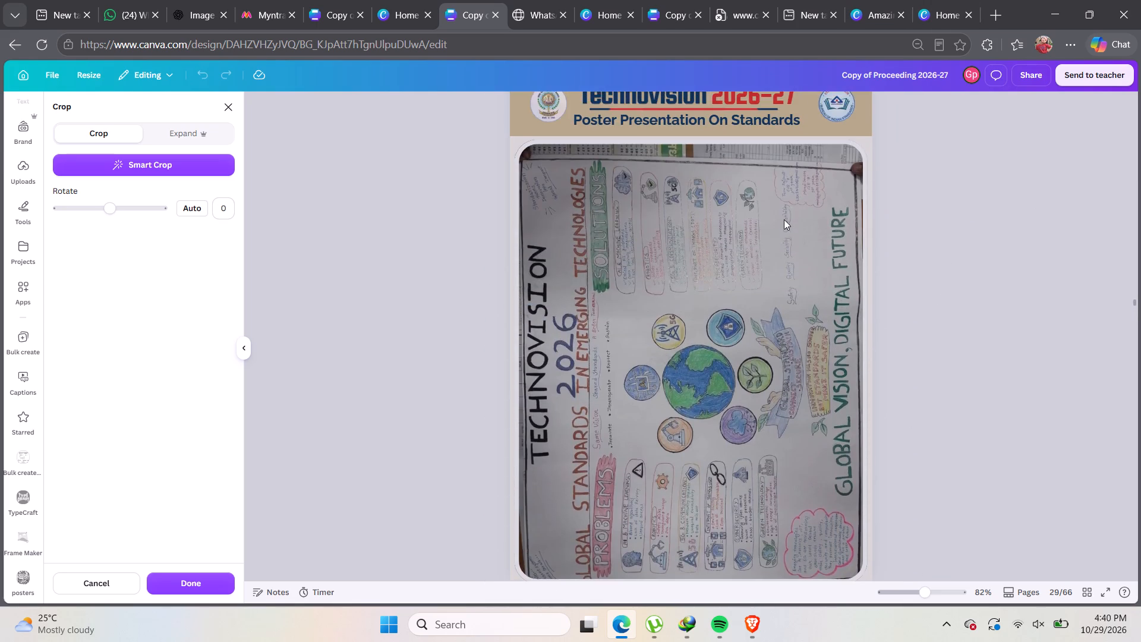
scroll(784, 219, up, 11)
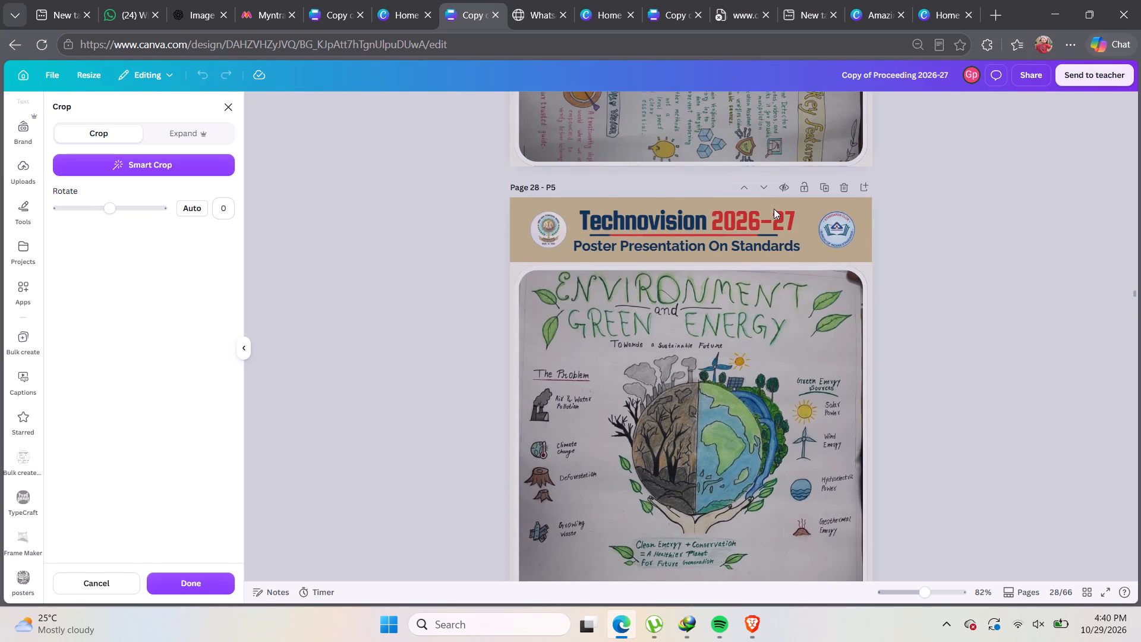
scroll(774, 209, up, 9)
scroll(774, 209, down, 11)
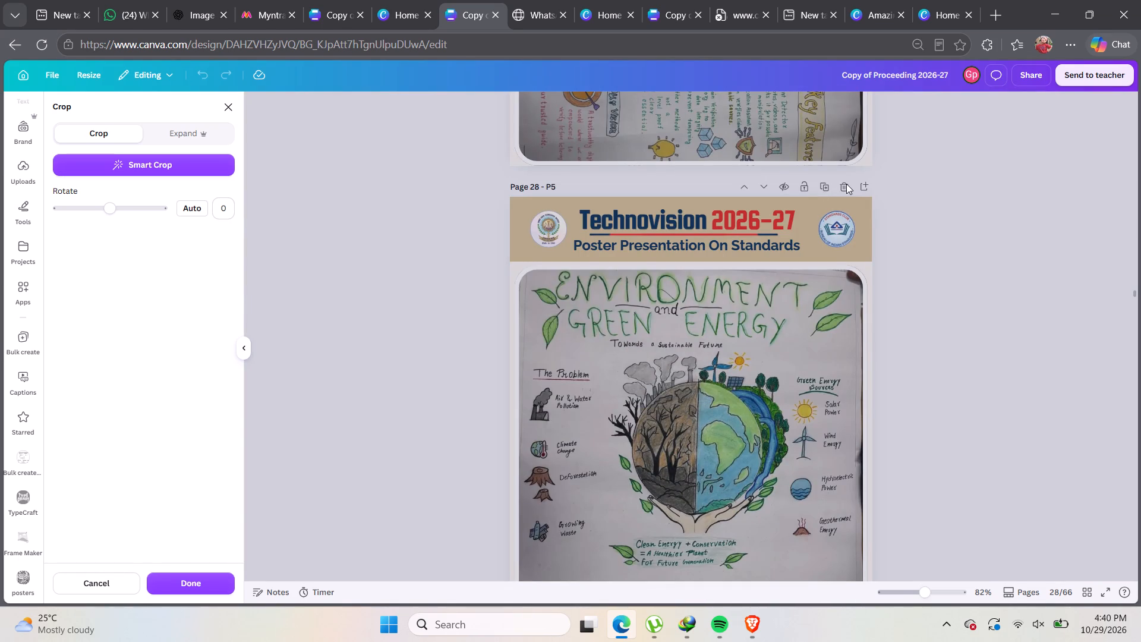
click(846, 184)
click(846, 184)
Enlarge the "Digital Detective" poster image on page 27 and reposition it to crop out the surroundings.
scroll(838, 184, up, 6)
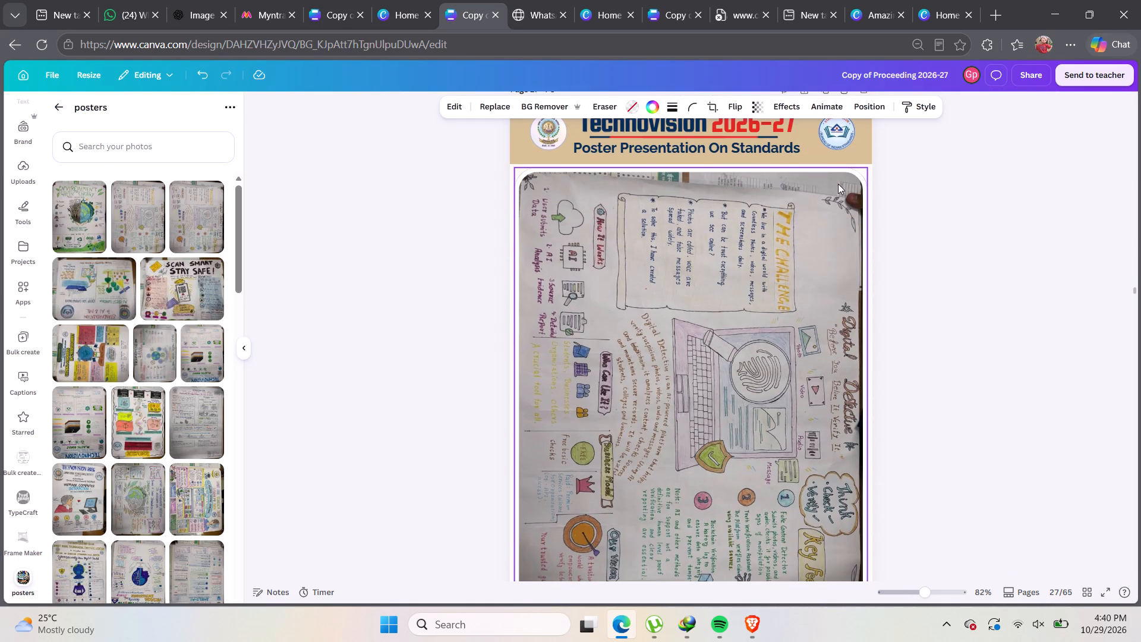
double_click(836, 184)
drag(868, 155, 876, 144)
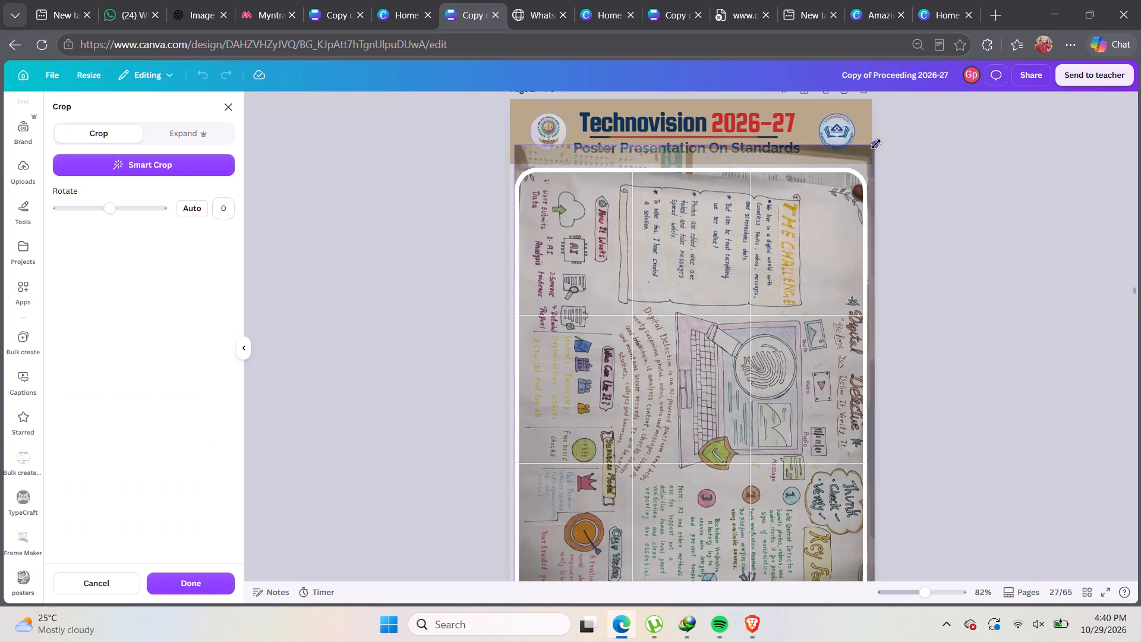
drag(876, 144, 884, 133)
drag(825, 199, 805, 191)
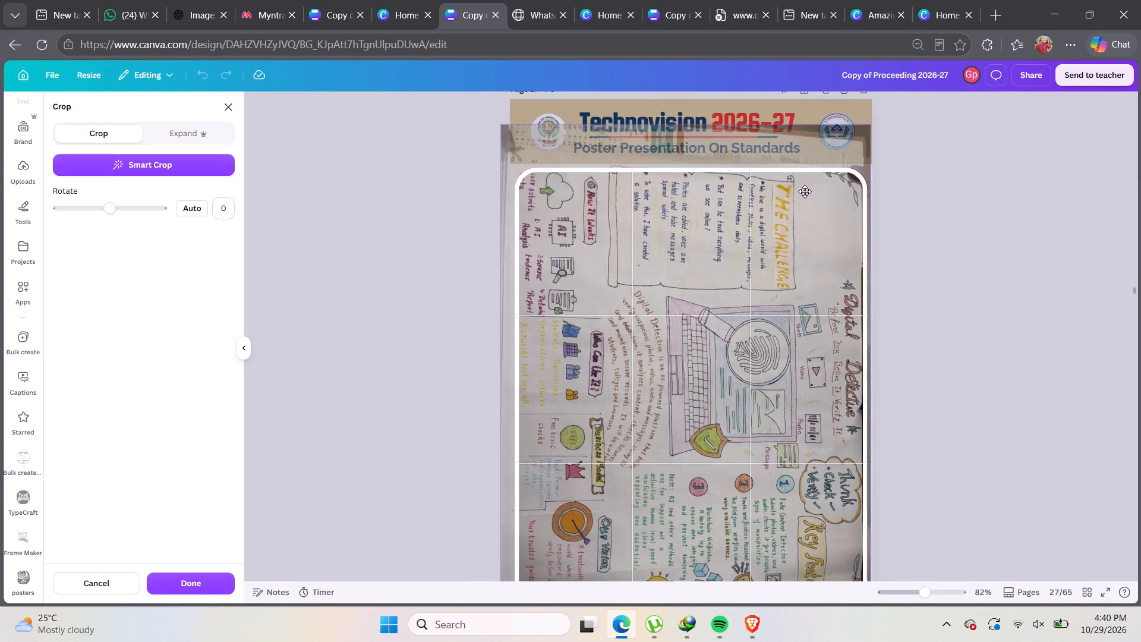
drag(805, 191, 805, 191)
scroll(967, 178, down, 3)
scroll(968, 178, up, 5)
Enlarge the "Environment and Green Energy" poster image on page 26 so the poster fills its frame.
scroll(959, 169, up, 1)
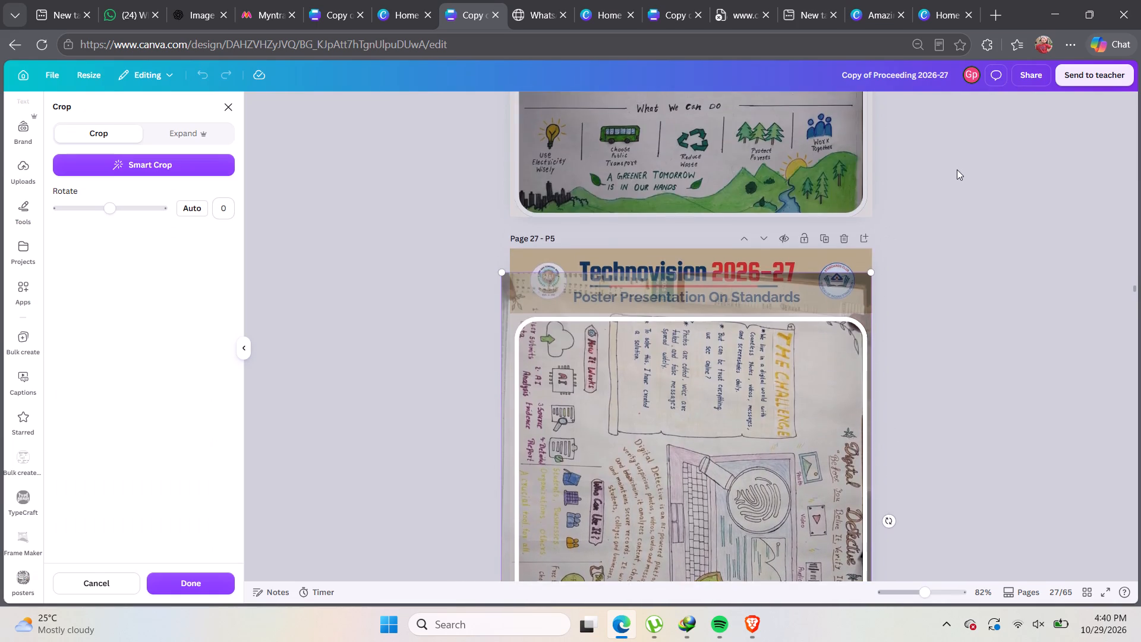
scroll(957, 169, up, 5)
double_click(788, 261)
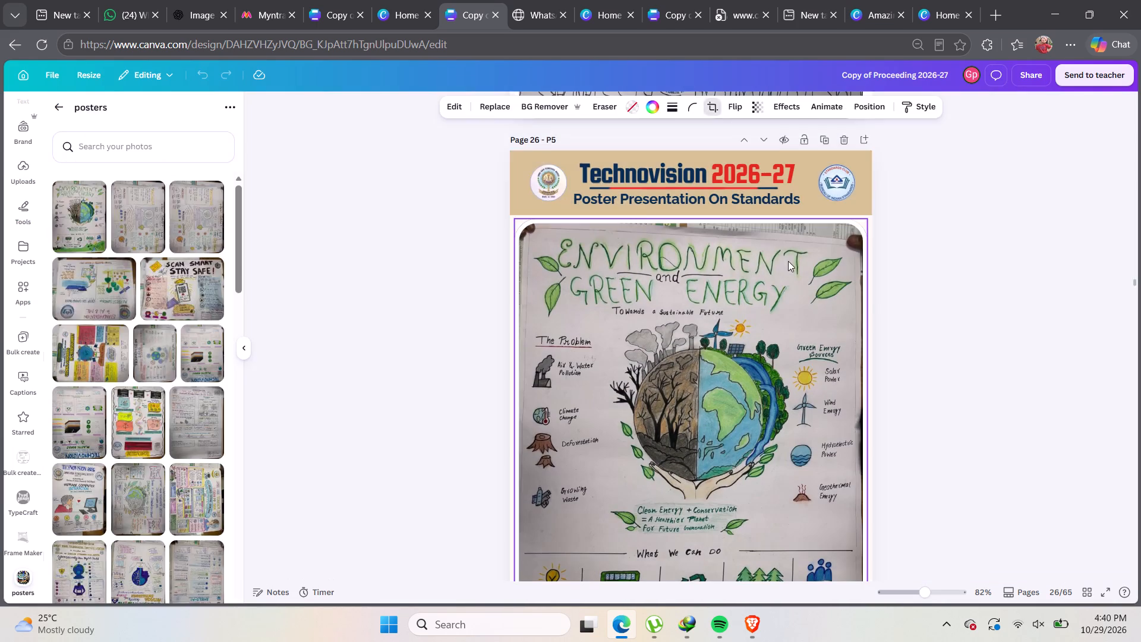
drag(871, 201, 884, 186)
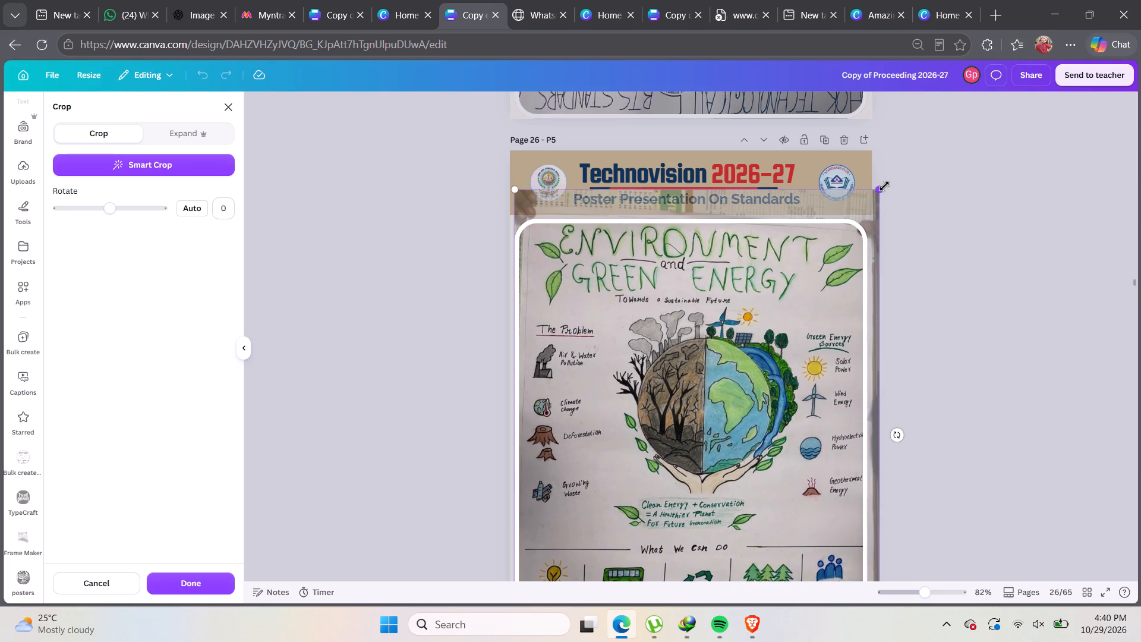
scroll(850, 224, down, 3)
scroll(833, 236, up, 5)
Rotate the "Cryptographic Content Provenance for Deepfake Defence" poster image on page 25 to 90 degrees and shrink it to fit its frame.
scroll(828, 231, up, 4)
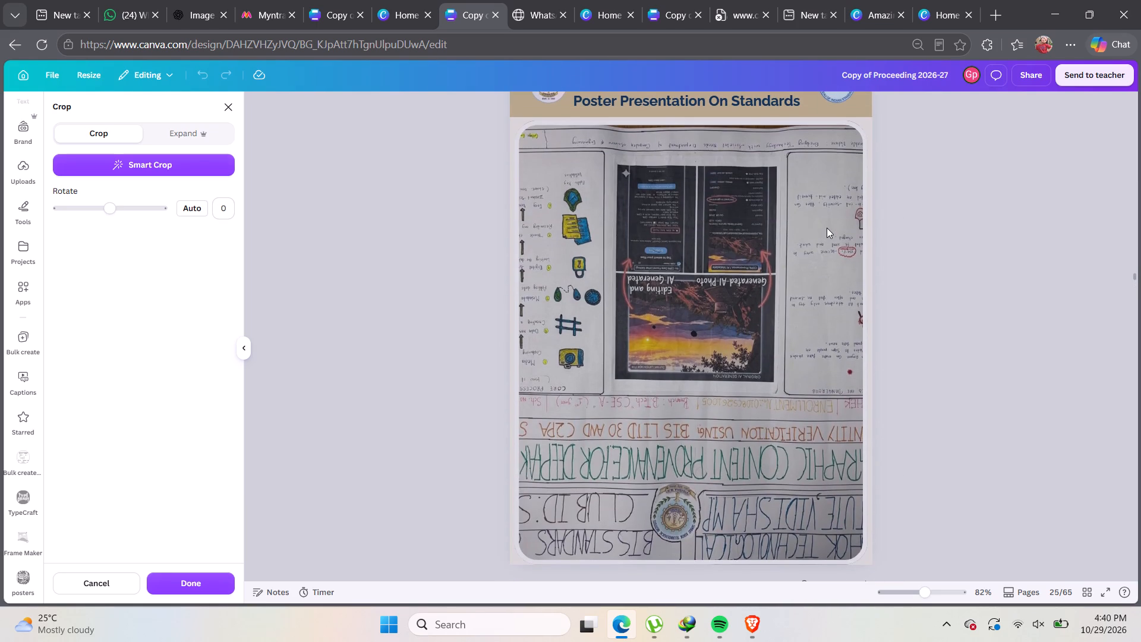
triple_click(826, 225)
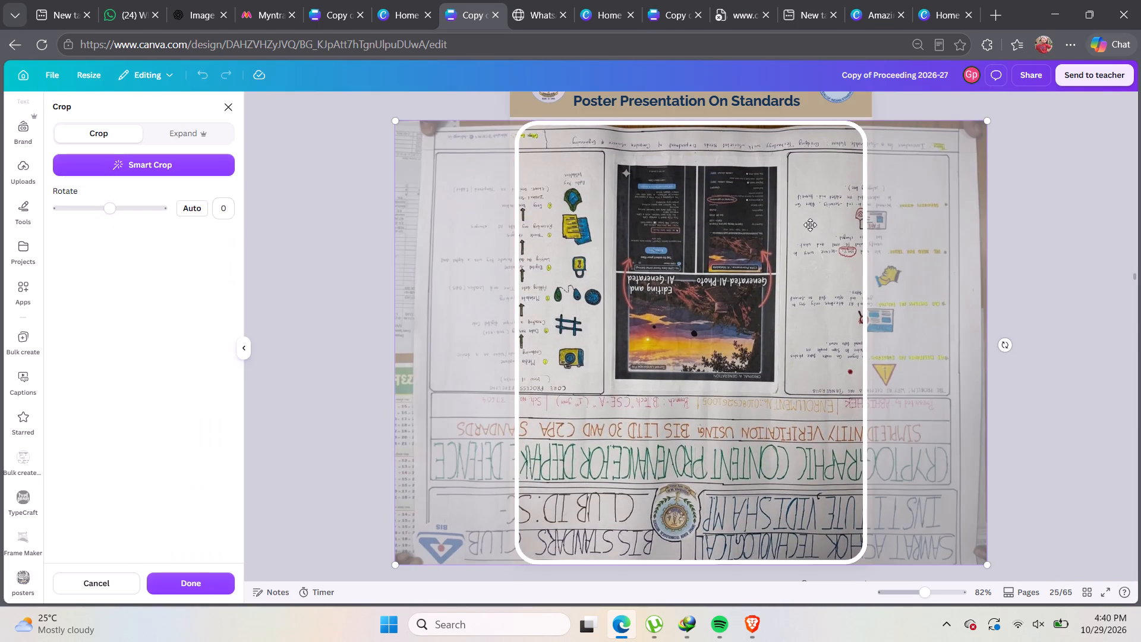
click(229, 209)
text(90)
key(Return)
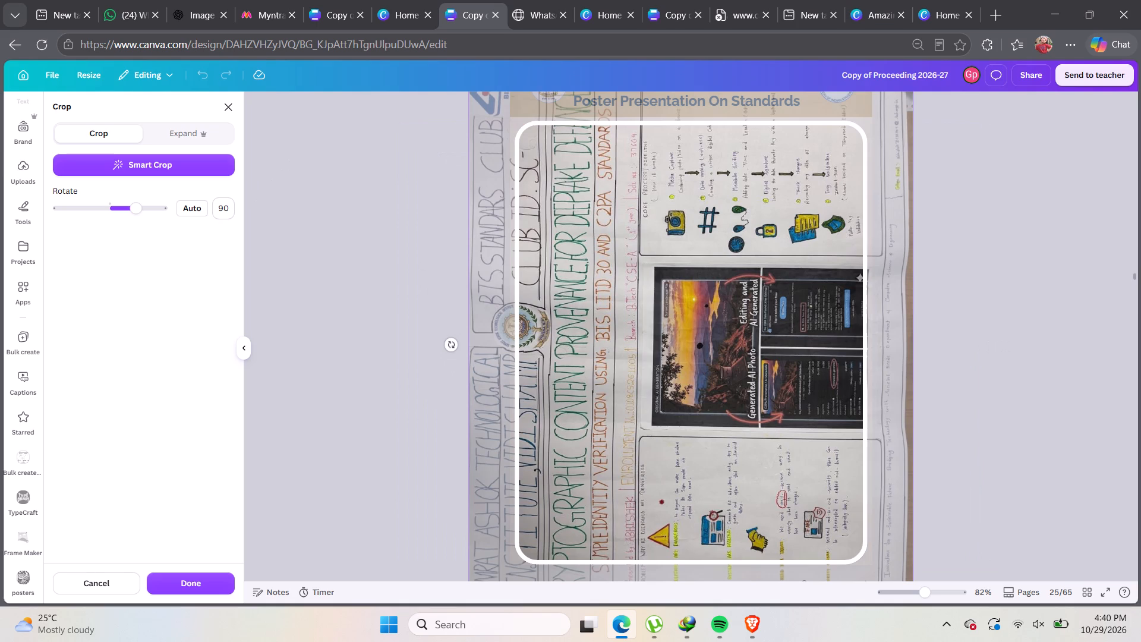
scroll(435, 133, down, 2)
scroll(495, 172, up, 3)
scroll(506, 192, down, 6)
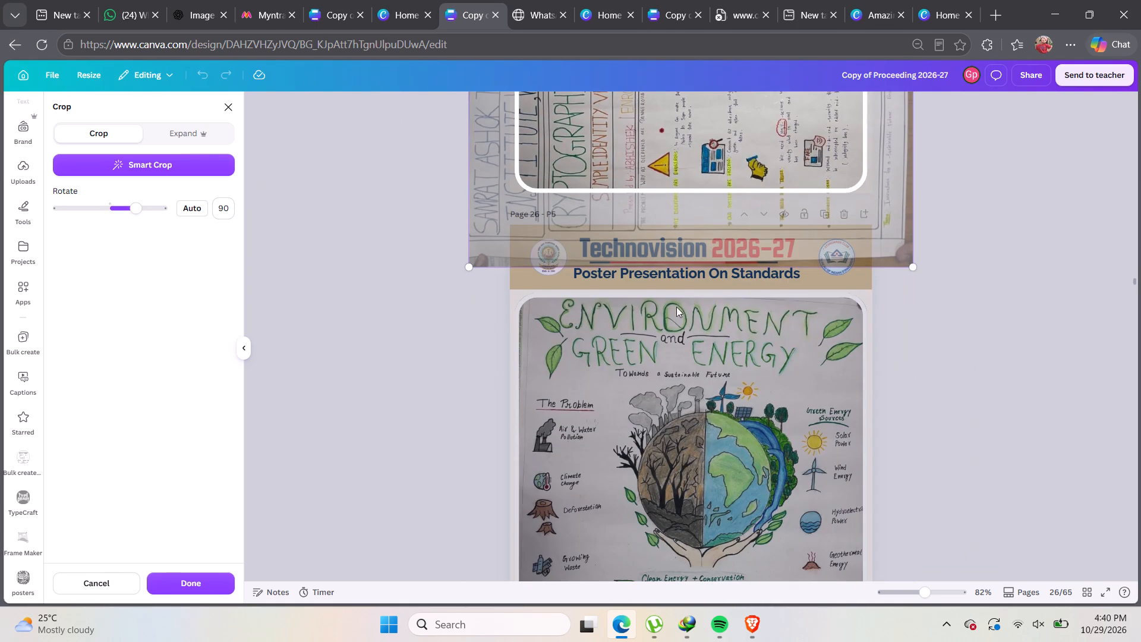
drag(910, 265, 847, 196)
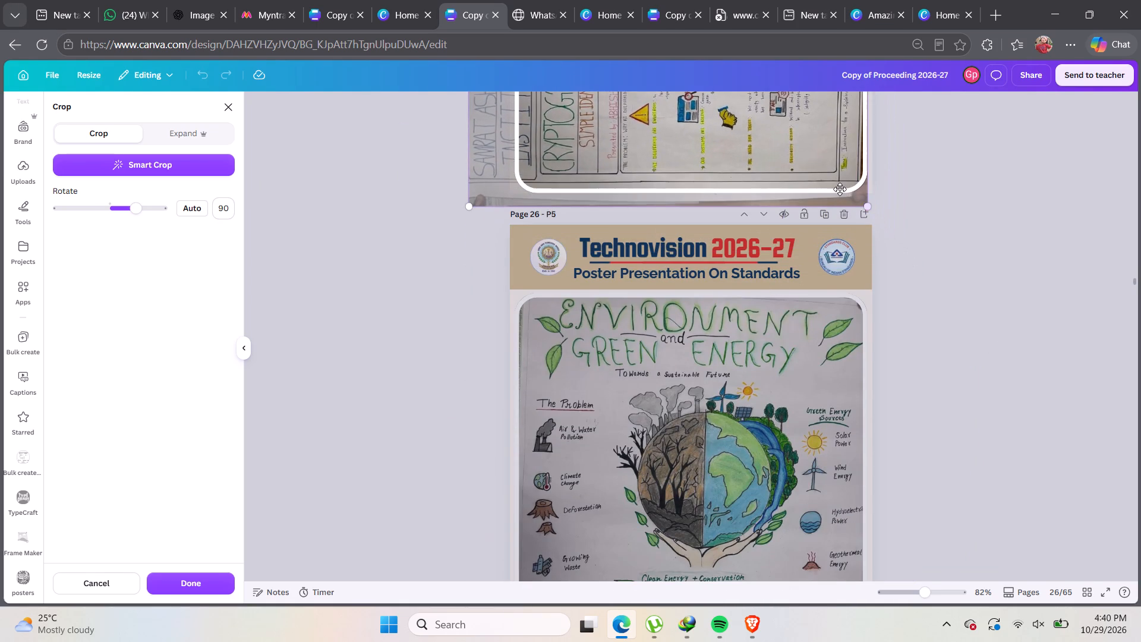
scroll(840, 188, up, 6)
drag(467, 118, 508, 200)
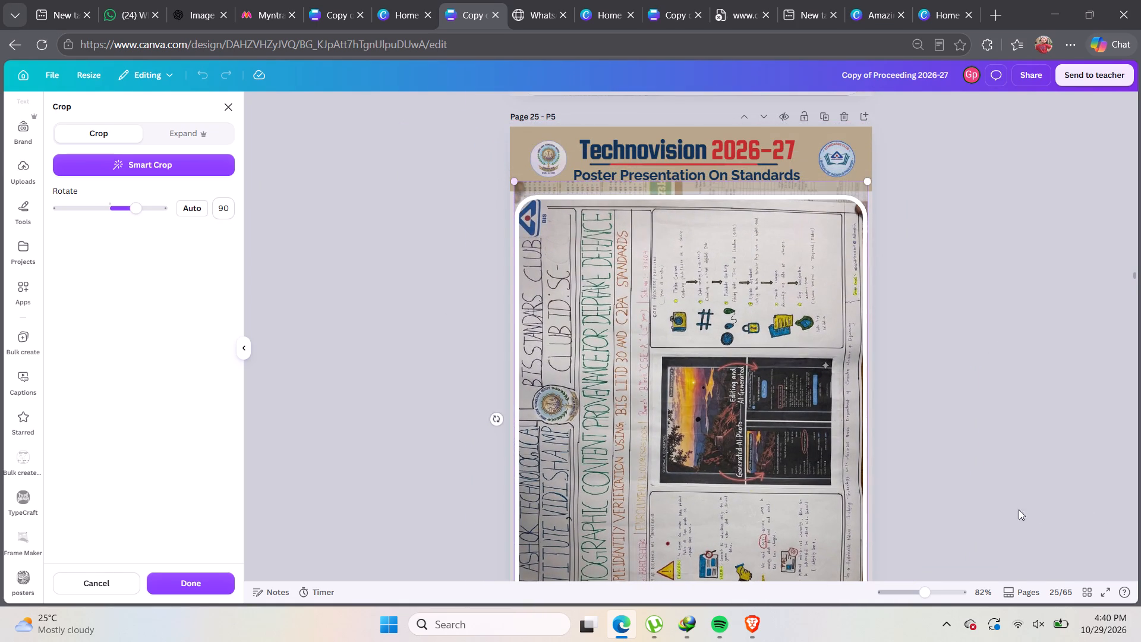
click(1059, 455)
scroll(991, 434, down, 2)
scroll(985, 430, up, 4)
Rotate the "Global Standards in Emerging Technologies" poster image on page 24 to 90 degrees and shrink it to fit its frame.
scroll(963, 411, up, 2)
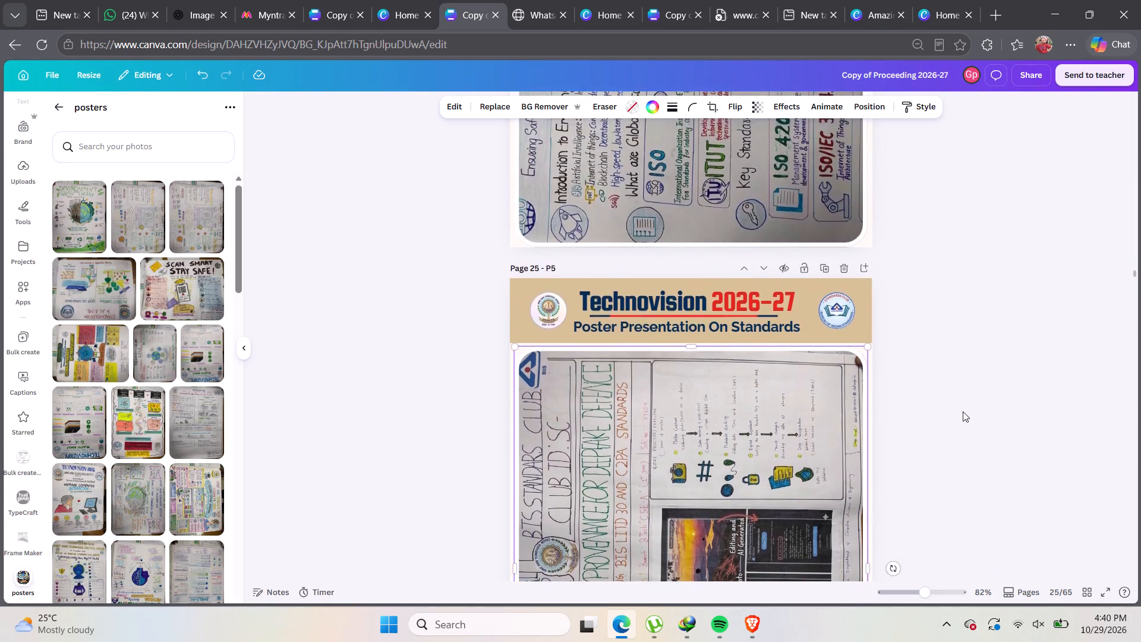
scroll(963, 411, up, 3)
double_click(765, 443)
click(748, 443)
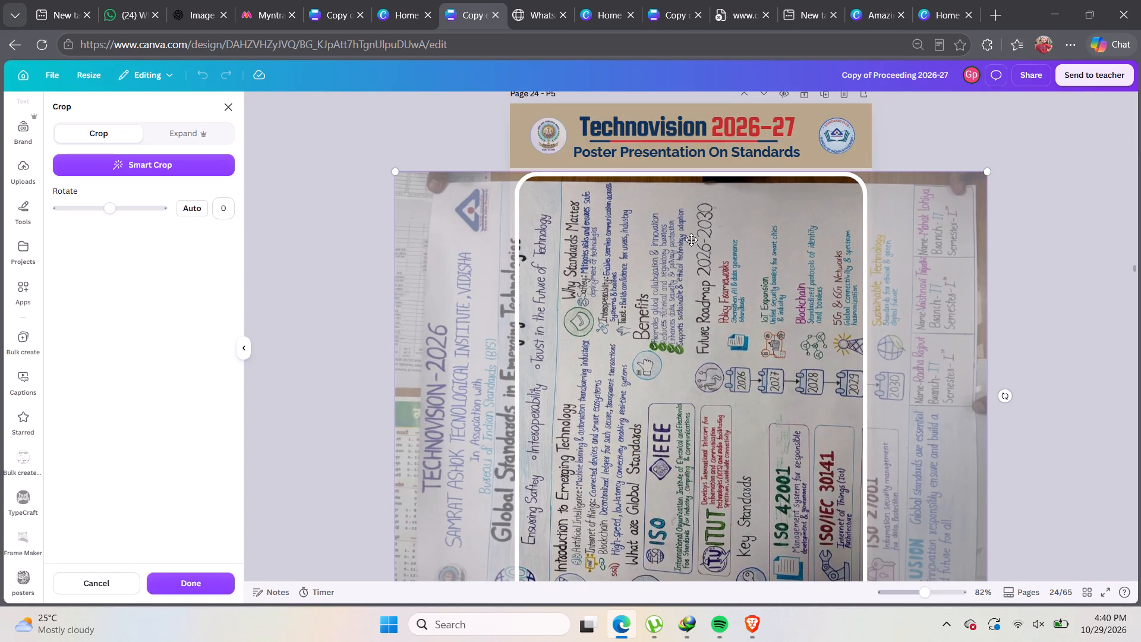
click(230, 211)
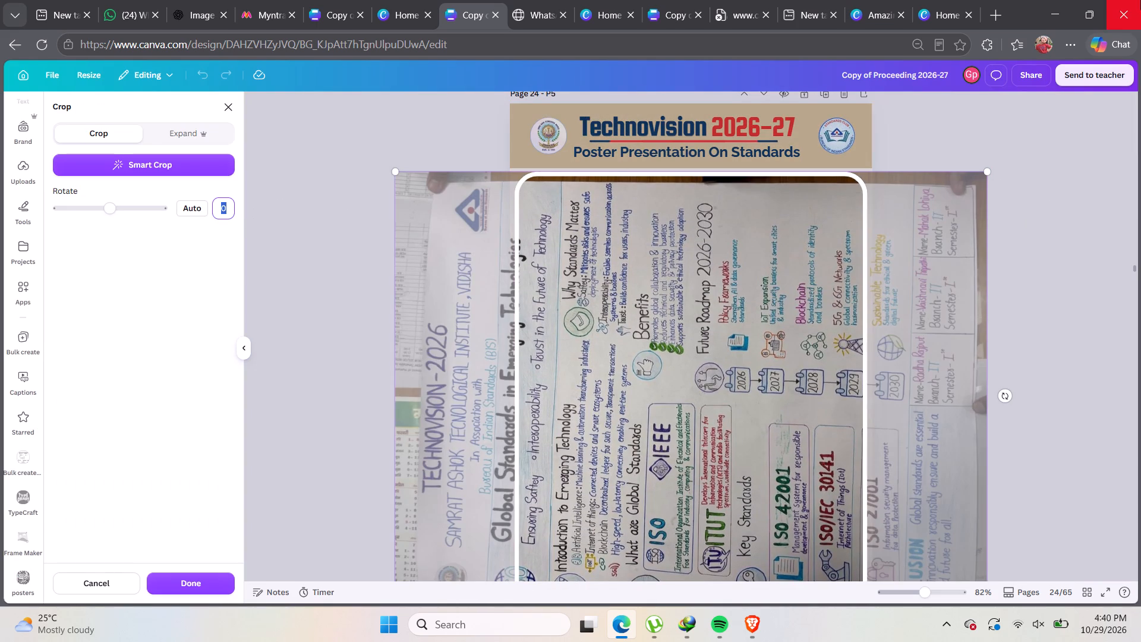
text(90)
key(Return)
scroll(1140, 0, down, 1)
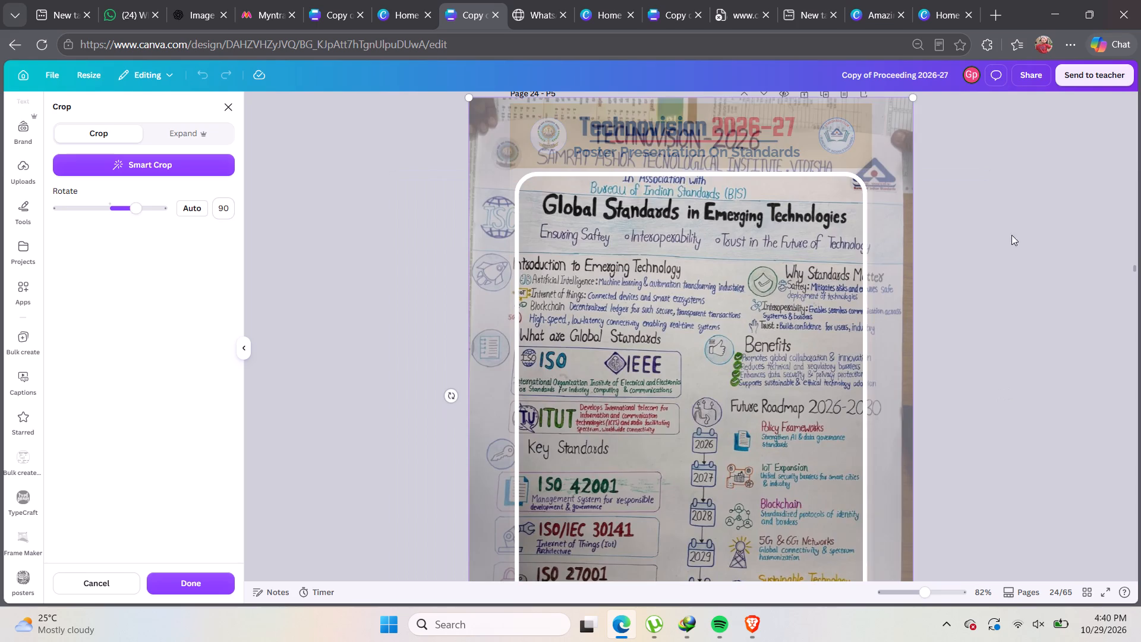
drag(913, 99, 855, 162)
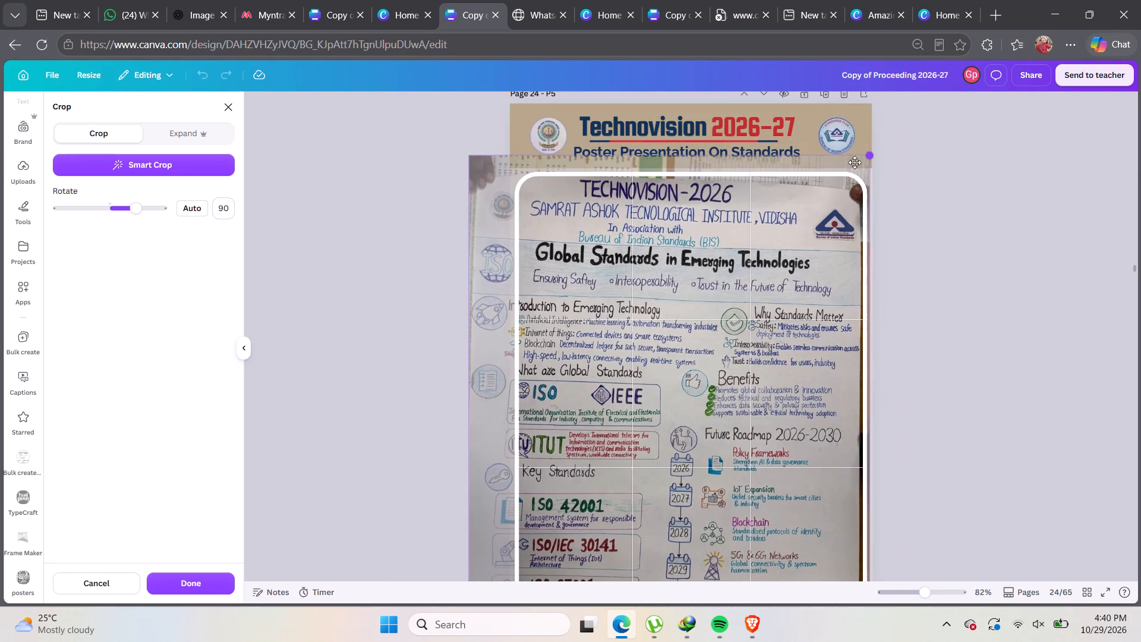
drag(855, 162, 846, 171)
scroll(607, 136, down, 5)
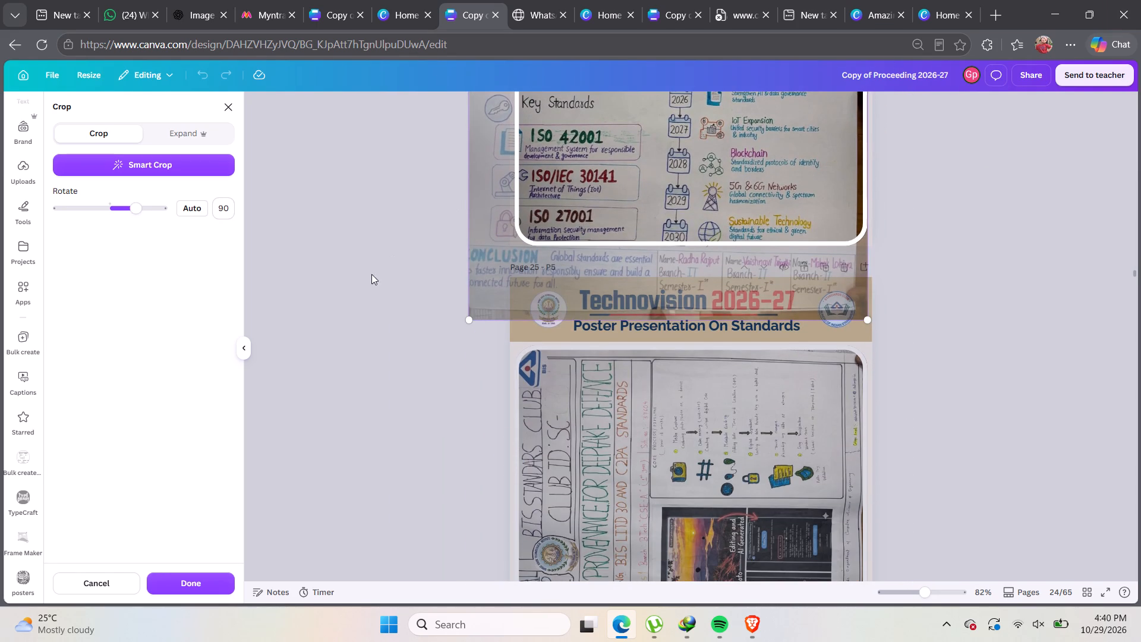
drag(471, 320, 527, 260)
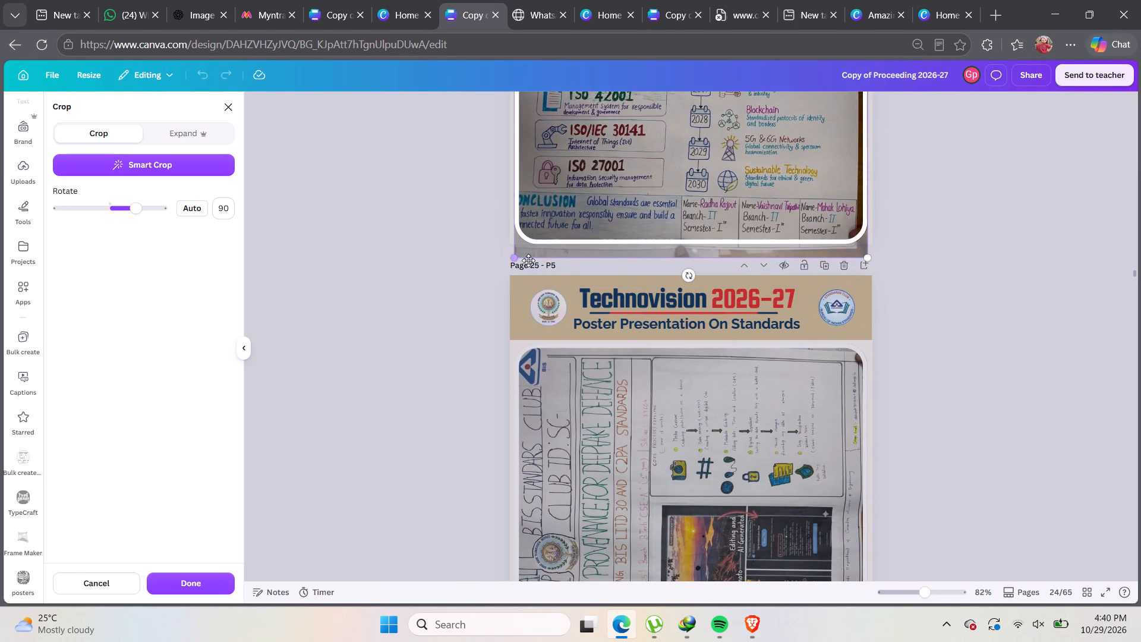
scroll(765, 83, down, 1)
scroll(756, 117, up, 6)
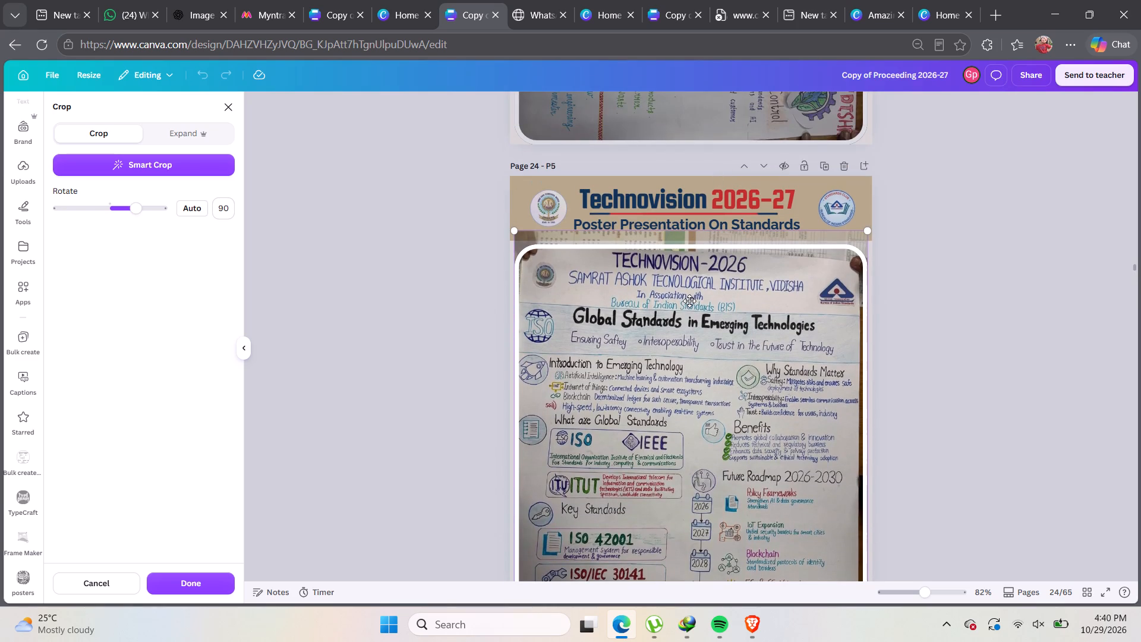
click(689, 301)
Enlarge the "Smart Manufacturing and Quality Control" poster image on page 23 slightly within its frame.
scroll(934, 197, up, 5)
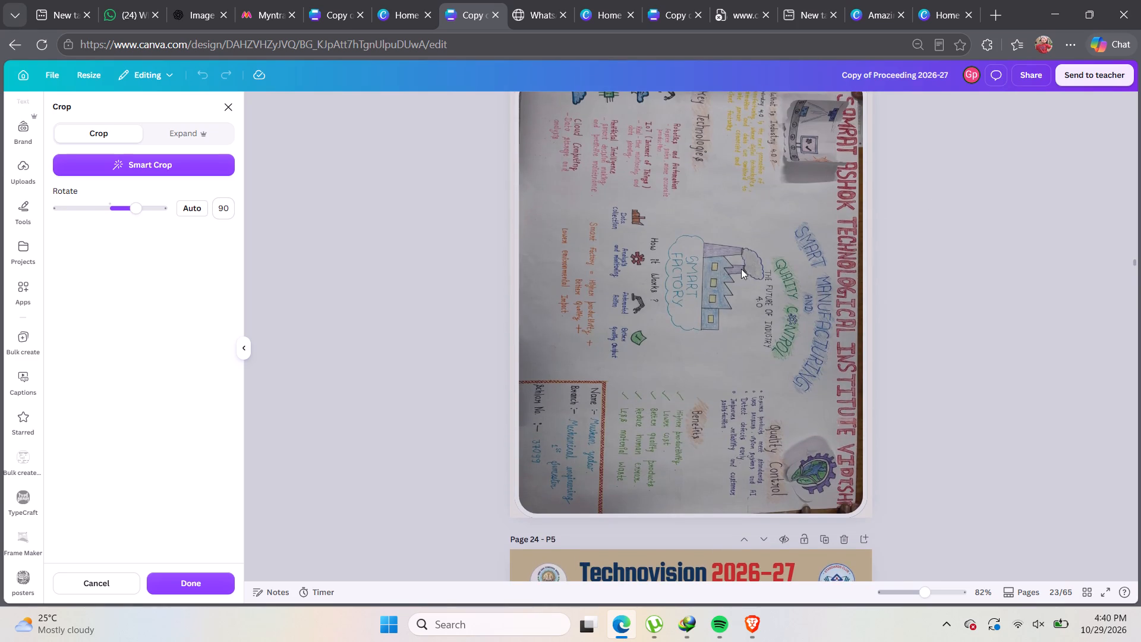
scroll(742, 268, up, 4)
scroll(748, 262, down, 3)
double_click(757, 251)
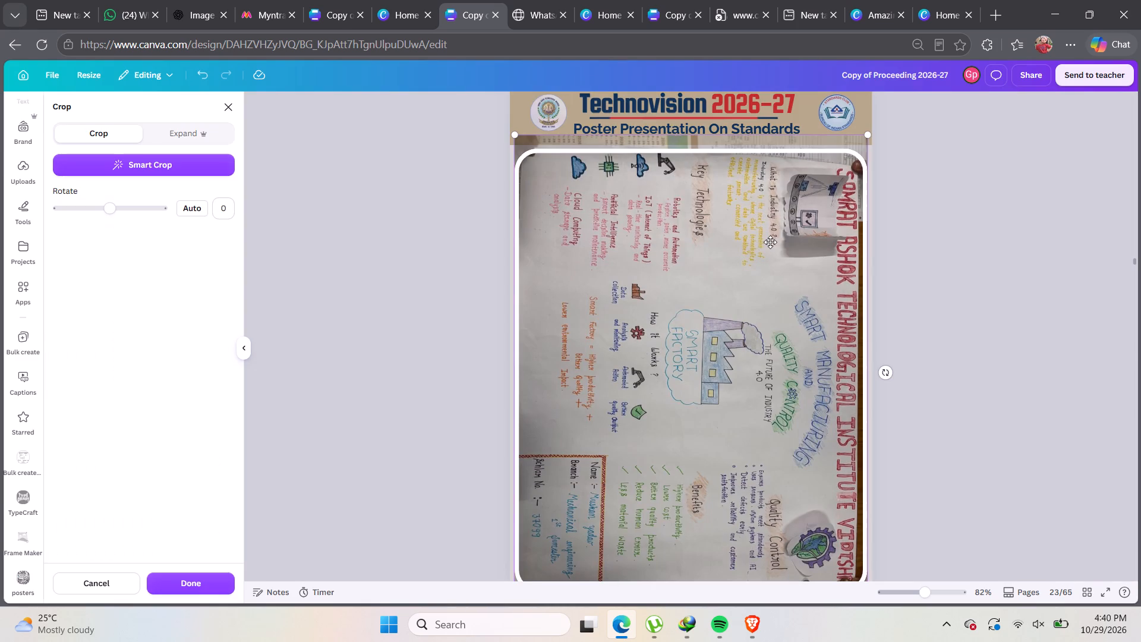
drag(869, 136, 872, 130)
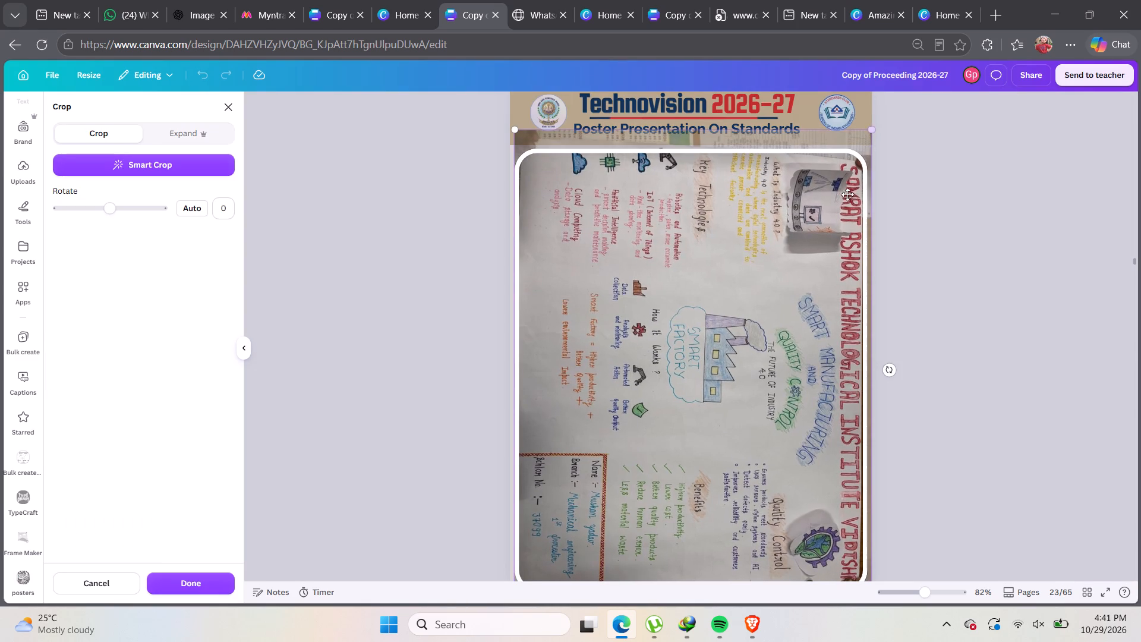
Enlarge the "AI X Civil Engineer" poster image on page 22 and reposition it so the poster fills its frame.
scroll(828, 221, up, 6)
double_click(808, 211)
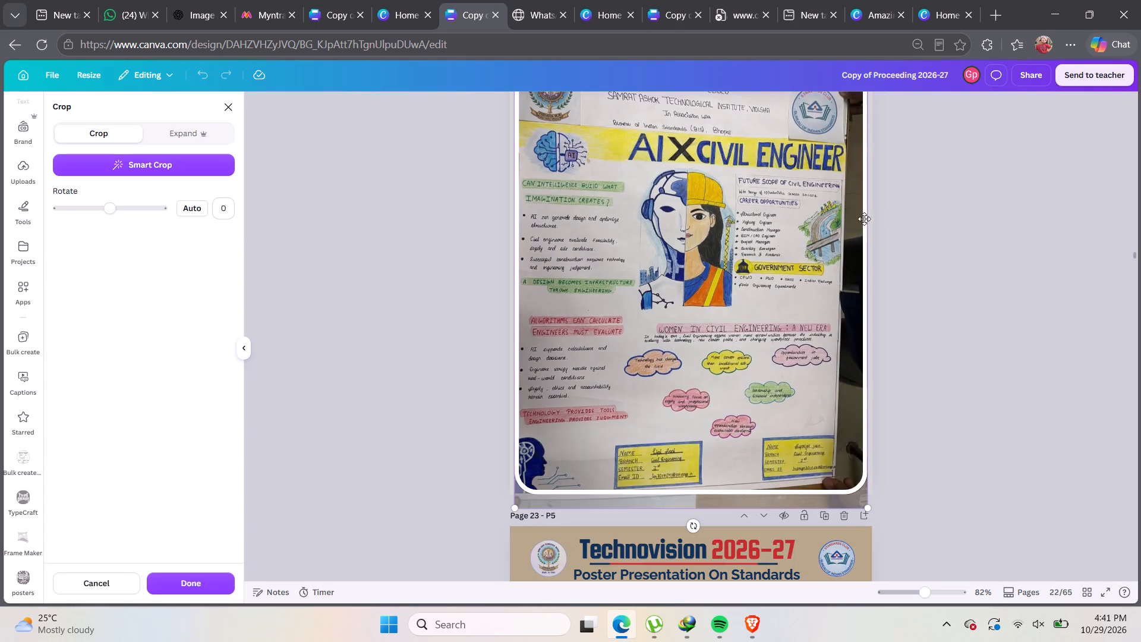
drag(871, 515, 900, 528)
drag(737, 403, 742, 394)
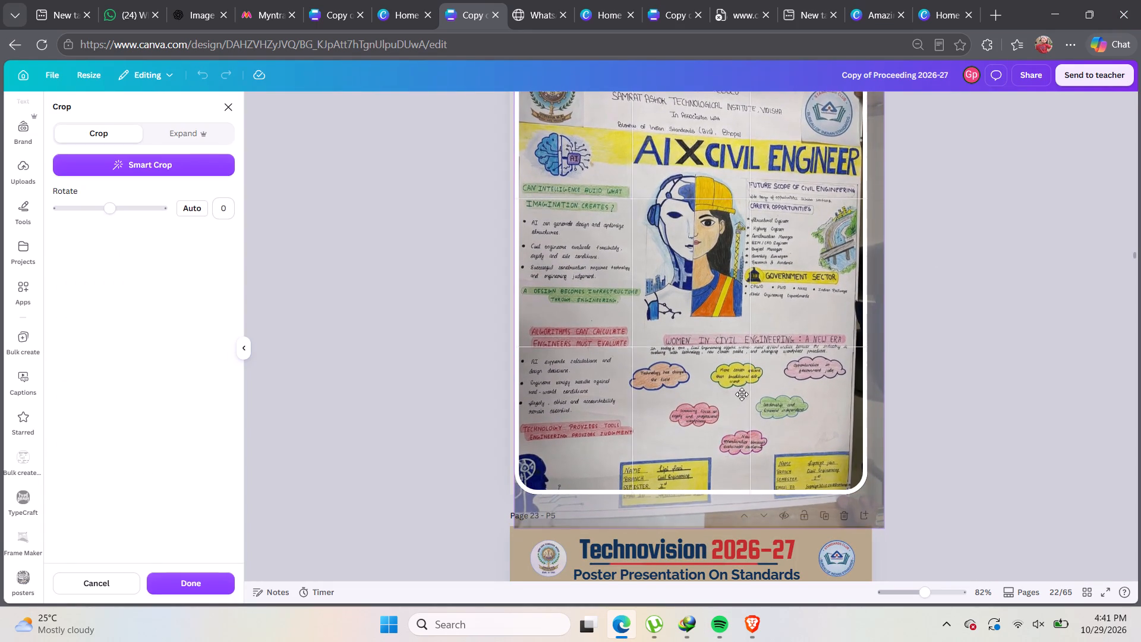
drag(742, 394, 754, 382)
scroll(755, 383, up, 4)
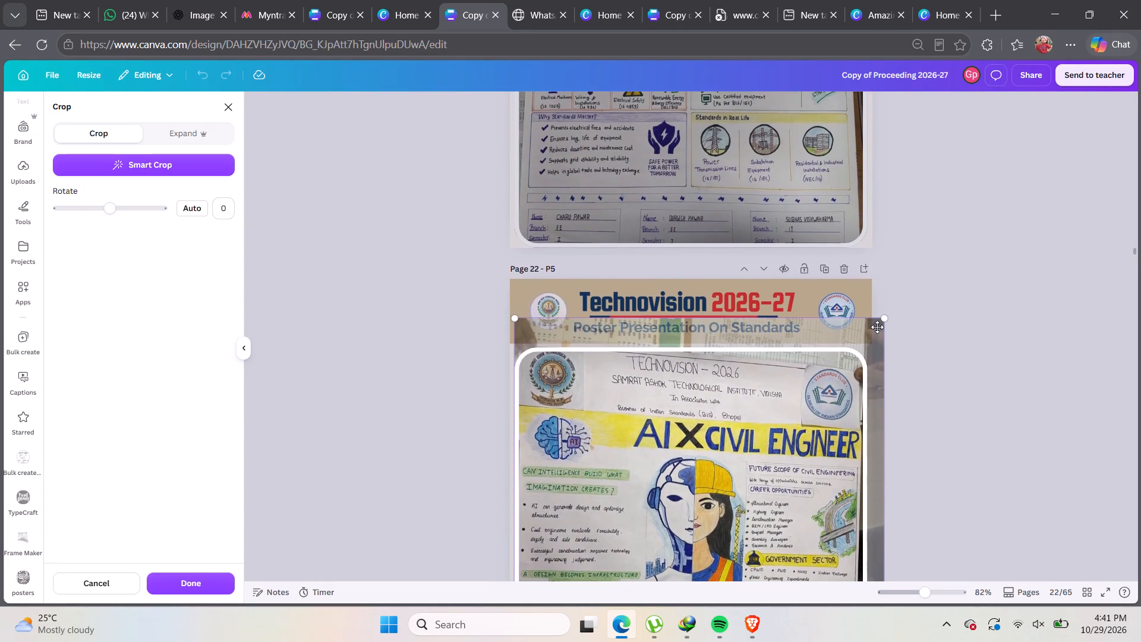
drag(885, 319, 890, 313)
Enlarge the electrical engineering codes and standards poster image on page 21 and reposition it within its frame.
scroll(828, 359, up, 6)
triple_click(752, 353)
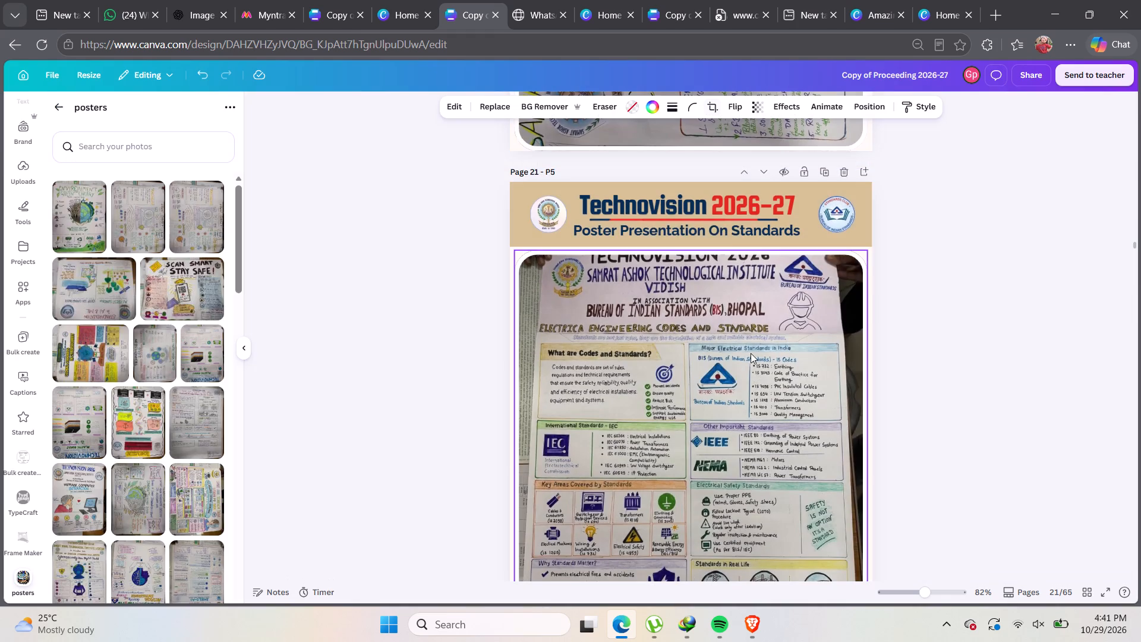
drag(866, 234, 875, 231)
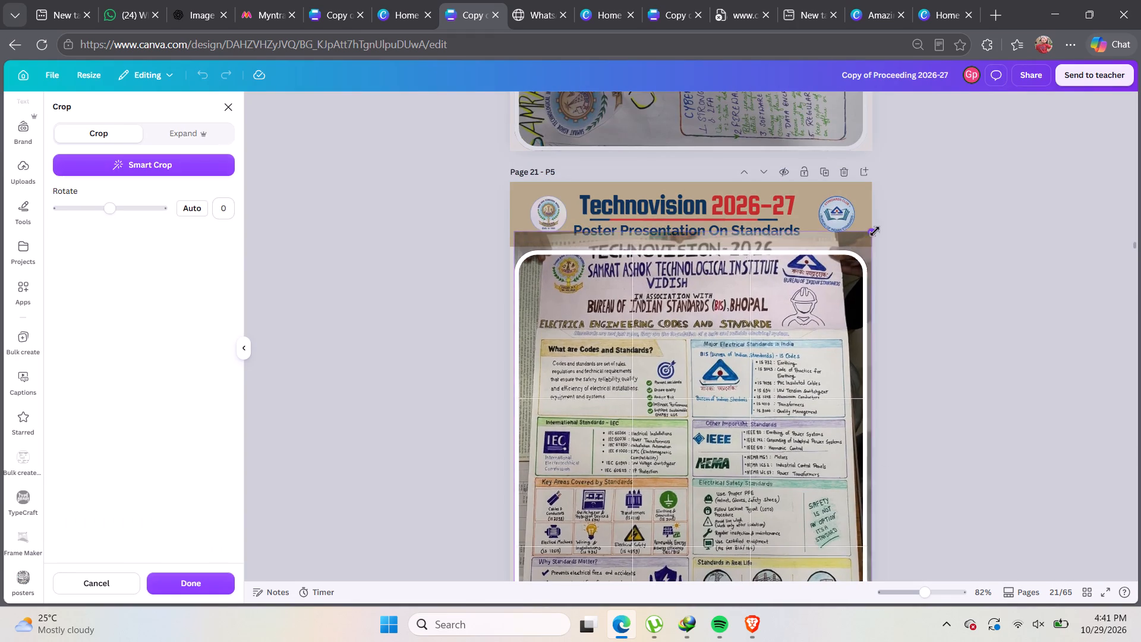
drag(875, 231, 888, 222)
drag(730, 295, 724, 319)
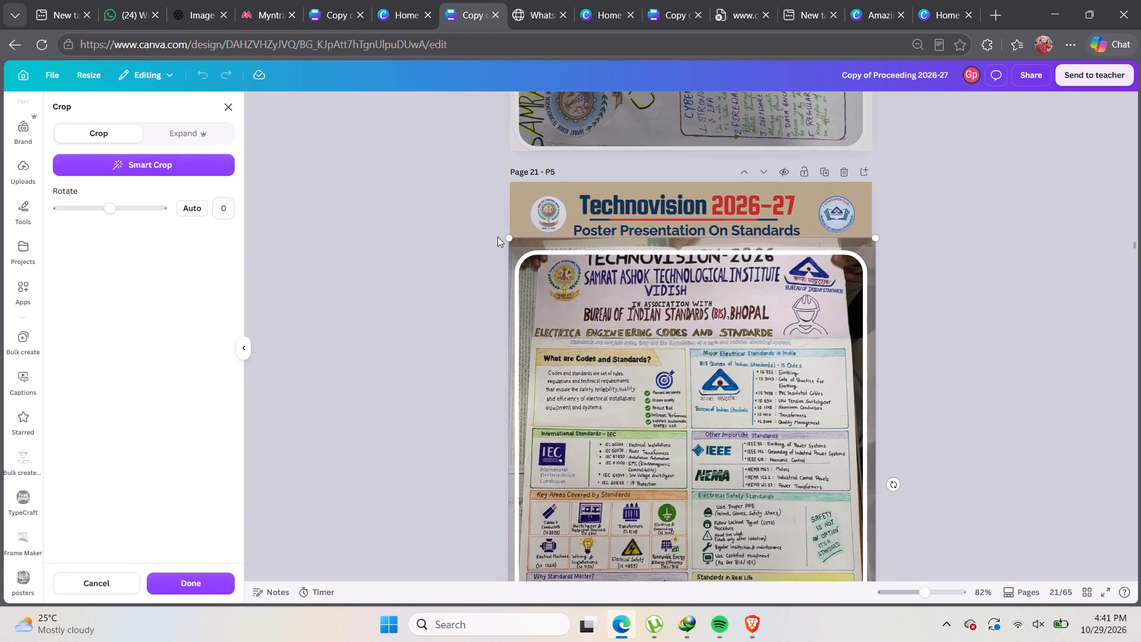
drag(506, 236, 502, 218)
drag(605, 330, 606, 360)
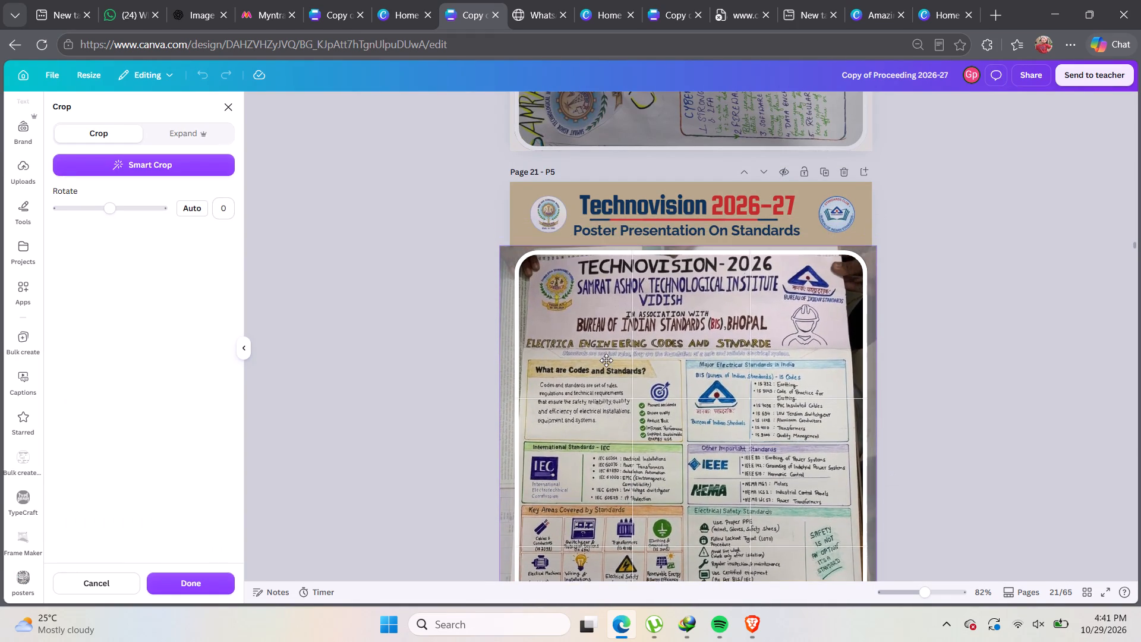
drag(606, 360, 605, 367)
click(604, 367)
drag(612, 366, 604, 341)
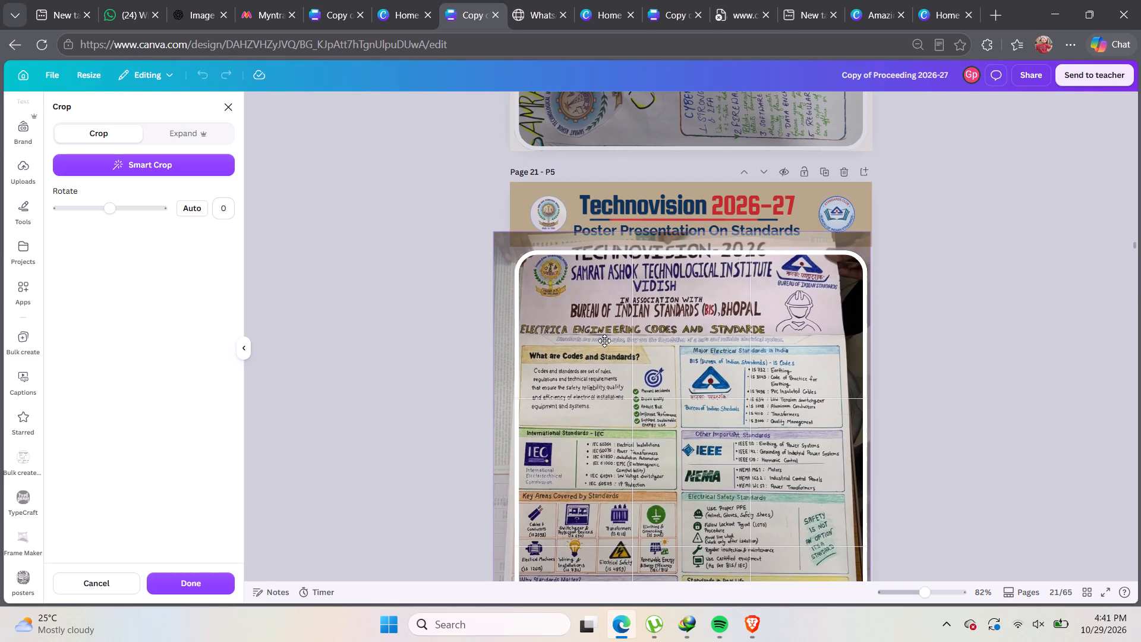
drag(604, 341, 611, 336)
click(1025, 306)
Delete page 20 with the sideways cyber security poster.
scroll(966, 319, up, 4)
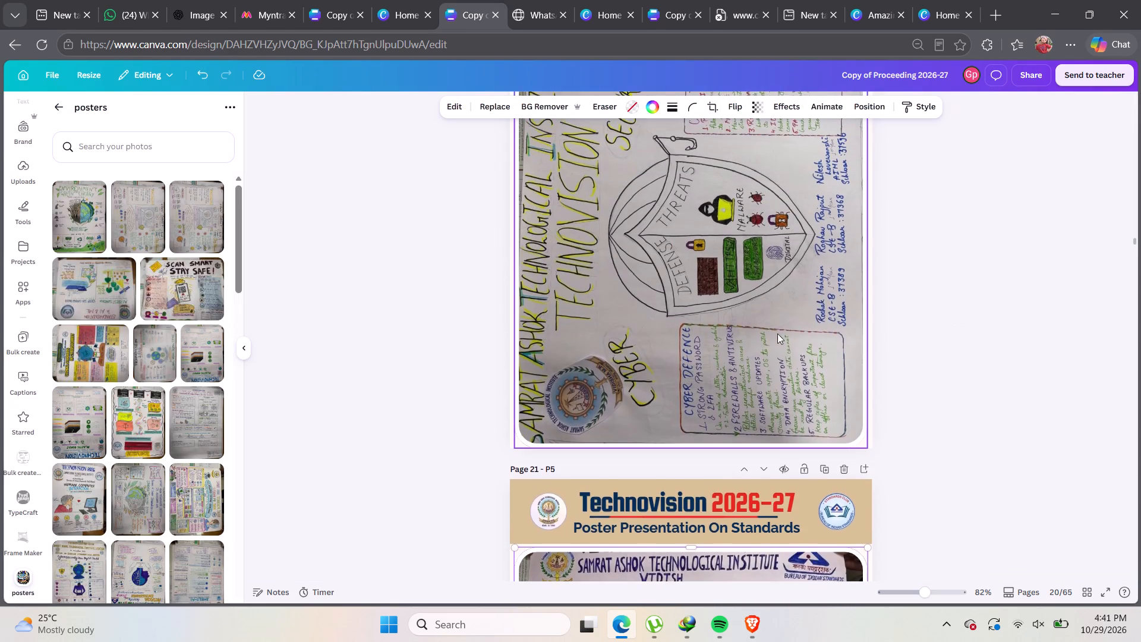
scroll(777, 333, up, 4)
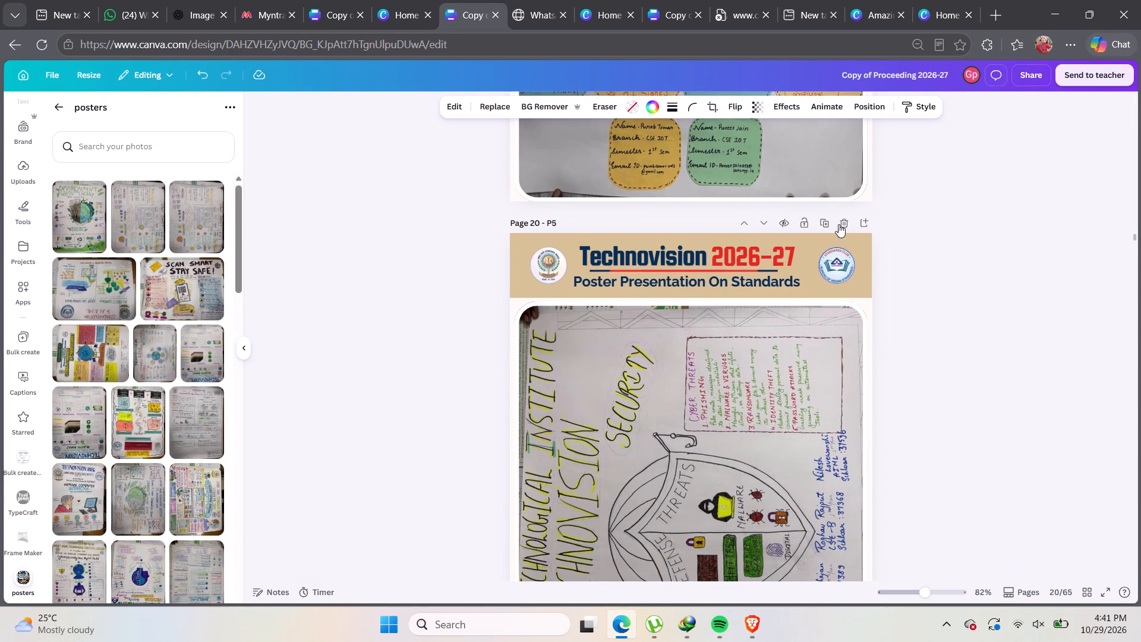
click(846, 221)
Enlarge the "National AI Sovereignty" poster image on page 18 slightly and shift it down within its frame.
scroll(797, 227, up, 7)
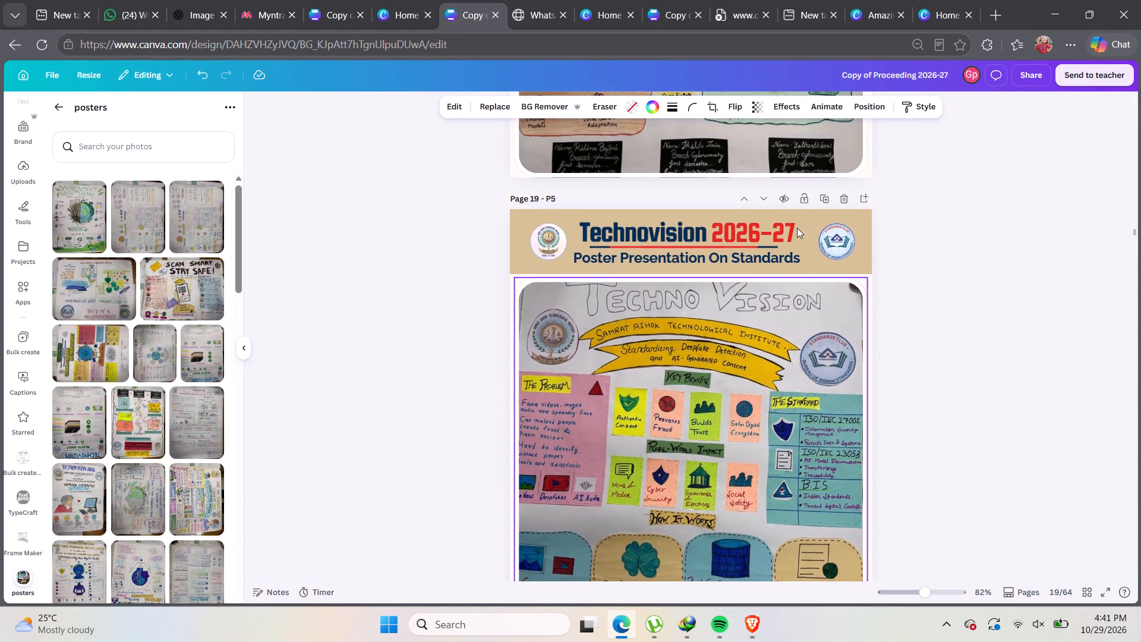
scroll(797, 228, down, 3)
scroll(797, 228, up, 4)
scroll(797, 228, down, 4)
scroll(797, 228, up, 2)
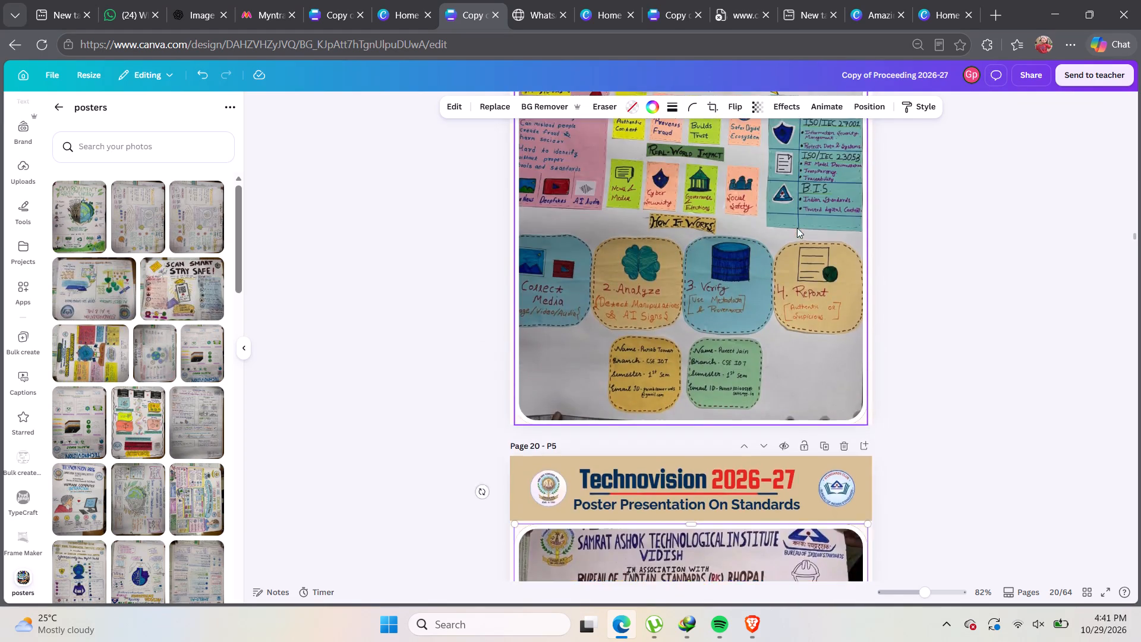
scroll(797, 228, up, 8)
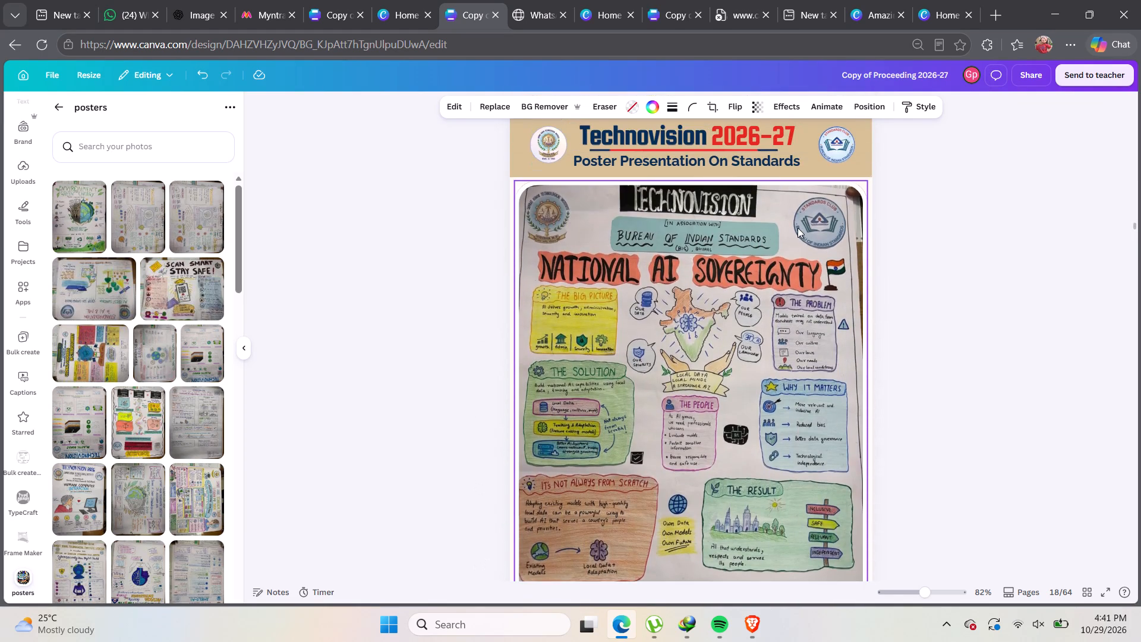
double_click(798, 228)
drag(863, 167, 869, 163)
drag(784, 230, 784, 243)
scroll(783, 242, up, 6)
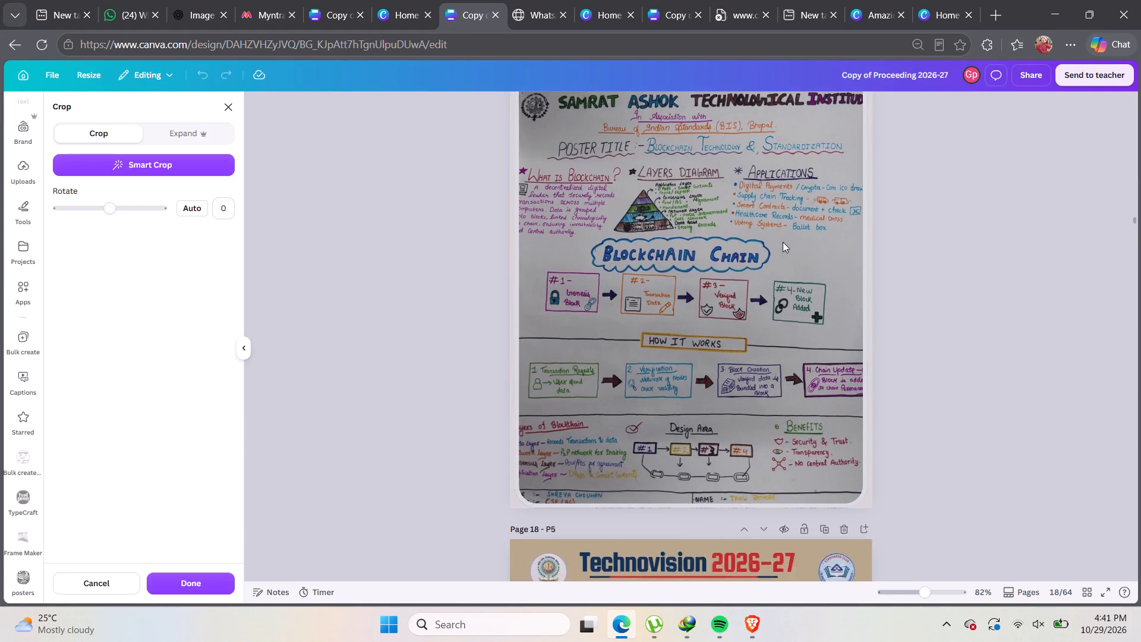
click(783, 241)
Shift the "Blockchain Technology & Standardization" poster image on page 17 down so its Technovision-2026 title shows in the frame.
scroll(773, 254, up, 2)
double_click(773, 254)
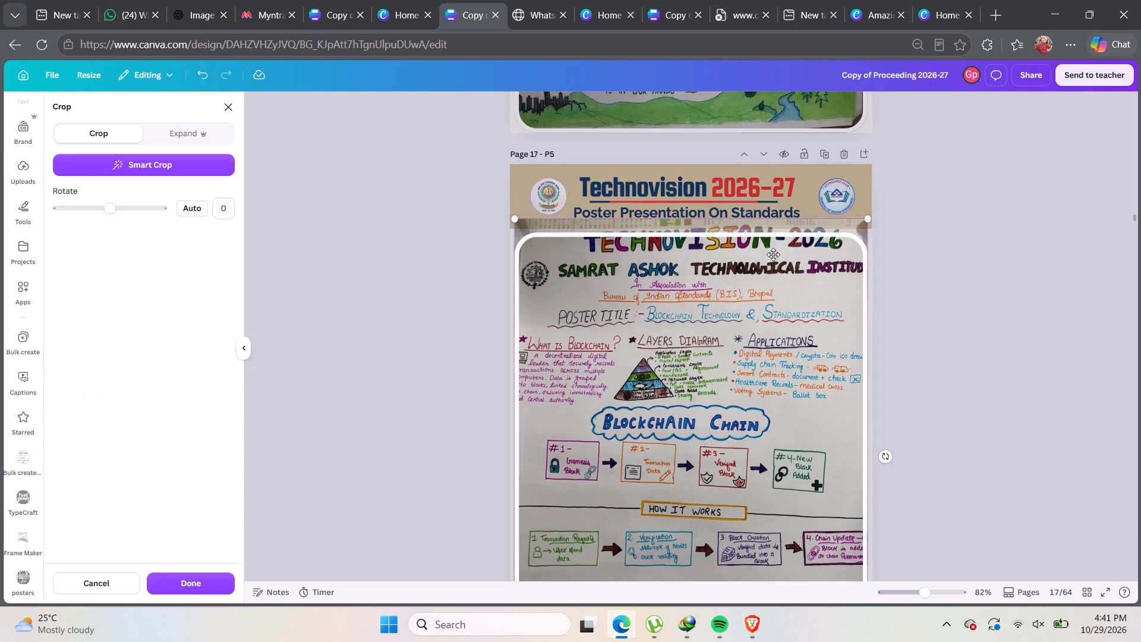
drag(724, 288, 726, 316)
click(726, 316)
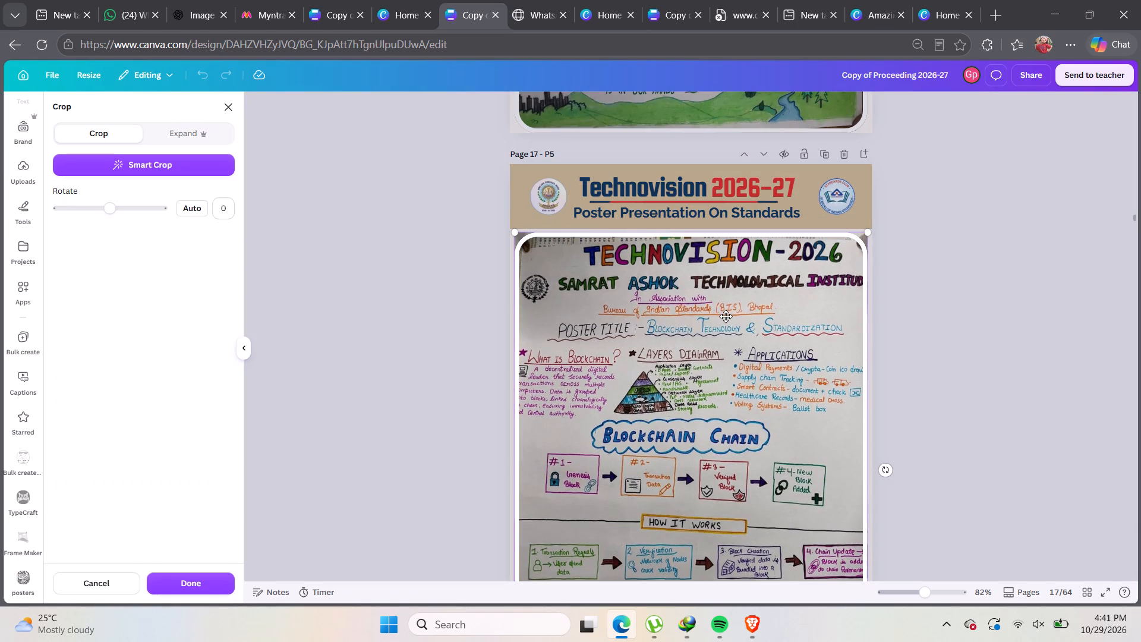
Review the poster pages from page 16 back to page 7 for images that still need refitting.
scroll(730, 304, up, 6)
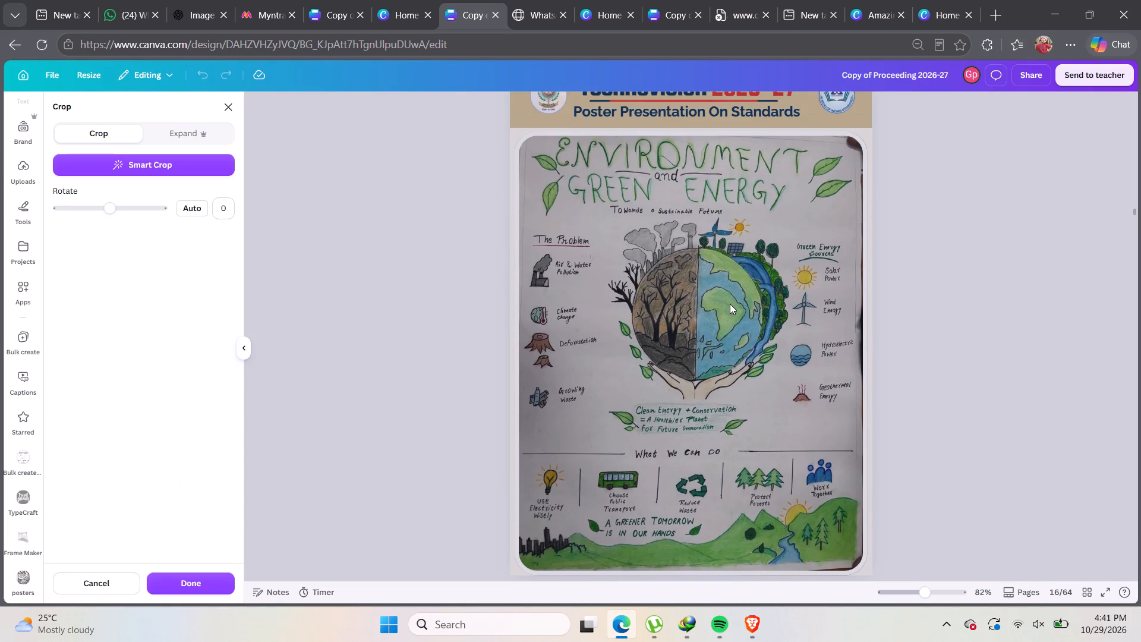
scroll(730, 304, up, 7)
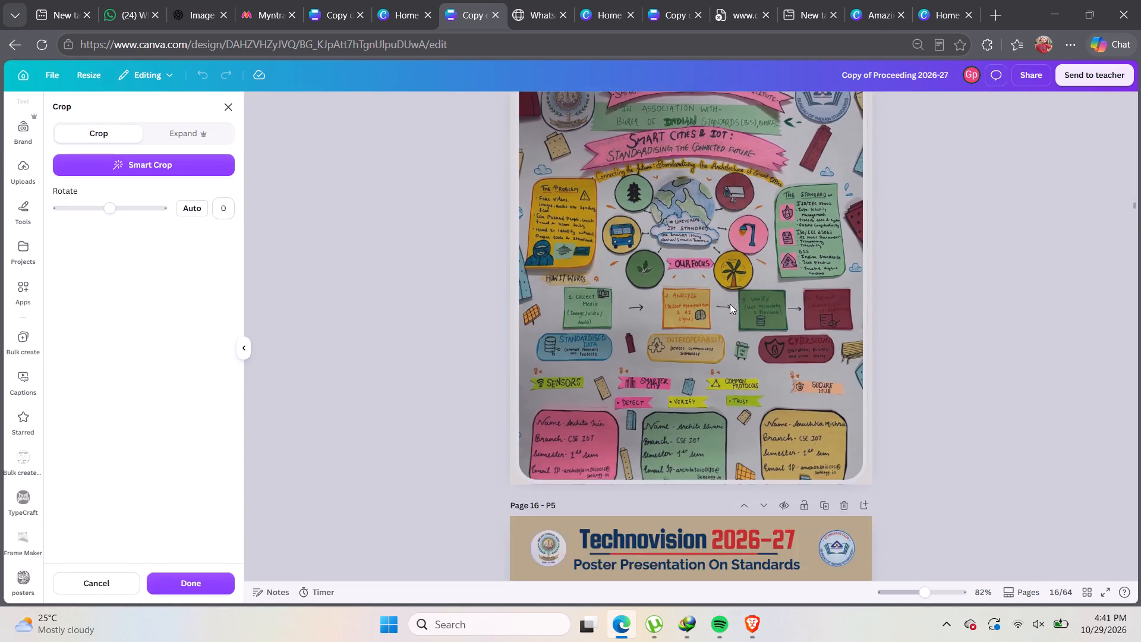
scroll(730, 304, up, 2)
scroll(730, 304, down, 2)
scroll(730, 304, up, 1)
scroll(730, 304, down, 1)
scroll(730, 304, up, 4)
scroll(730, 304, down, 6)
scroll(724, 297, up, 2)
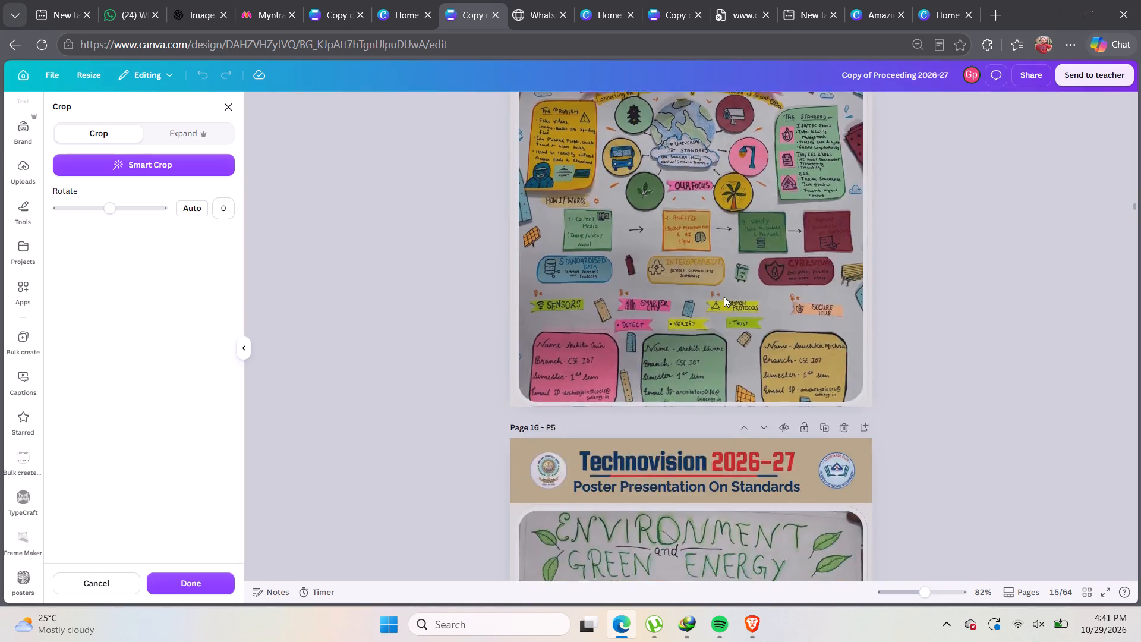
scroll(724, 297, up, 16)
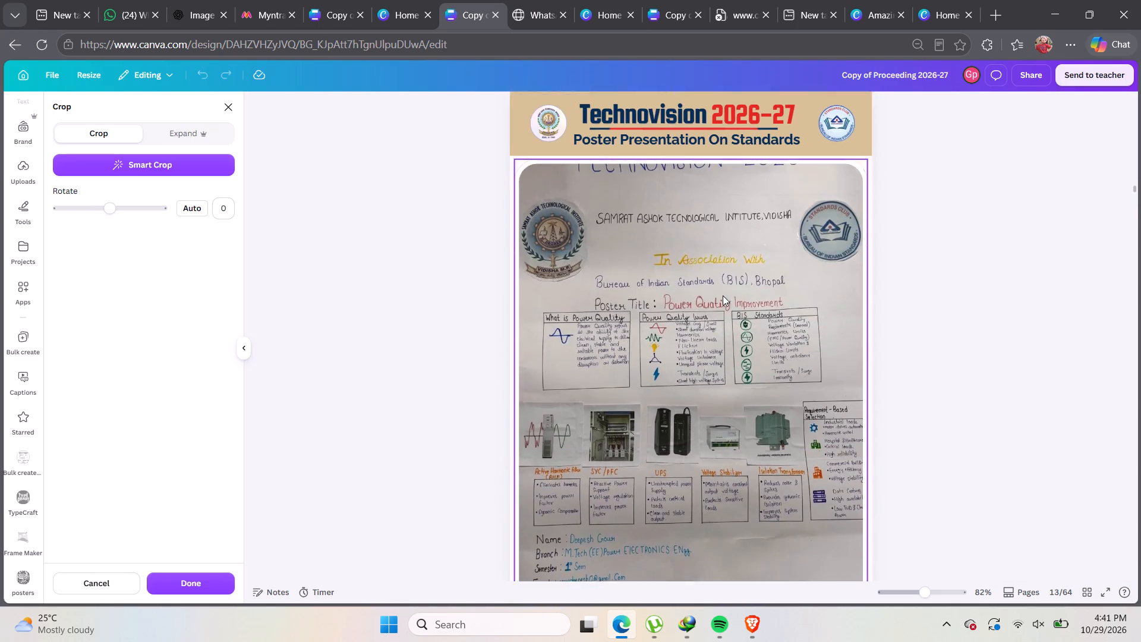
scroll(723, 295, up, 19)
scroll(722, 295, up, 8)
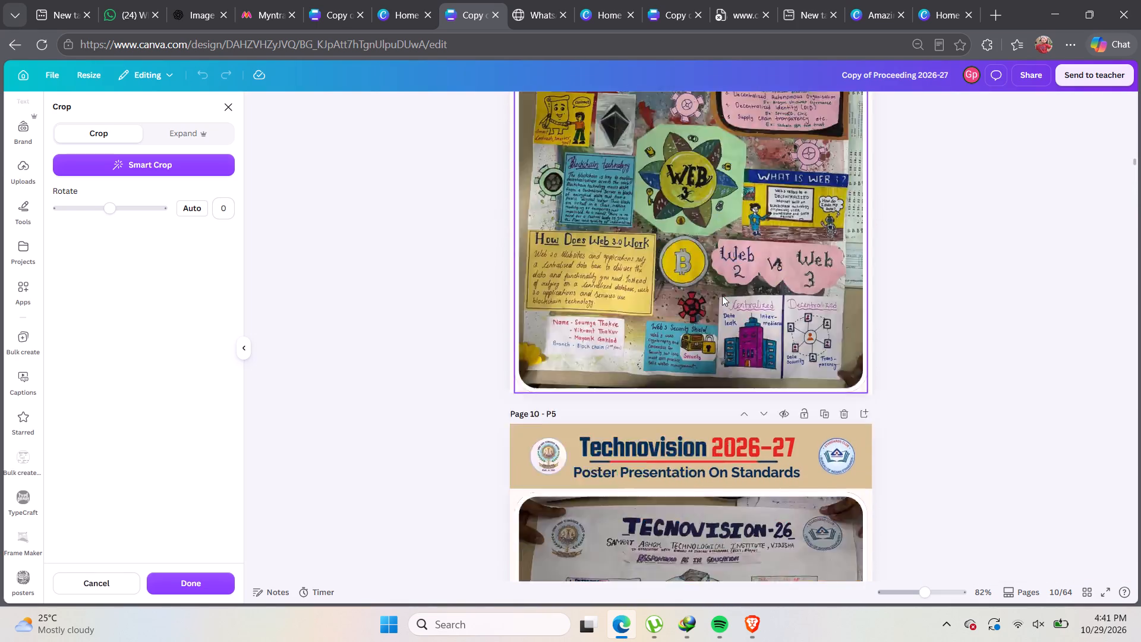
scroll(722, 295, up, 12)
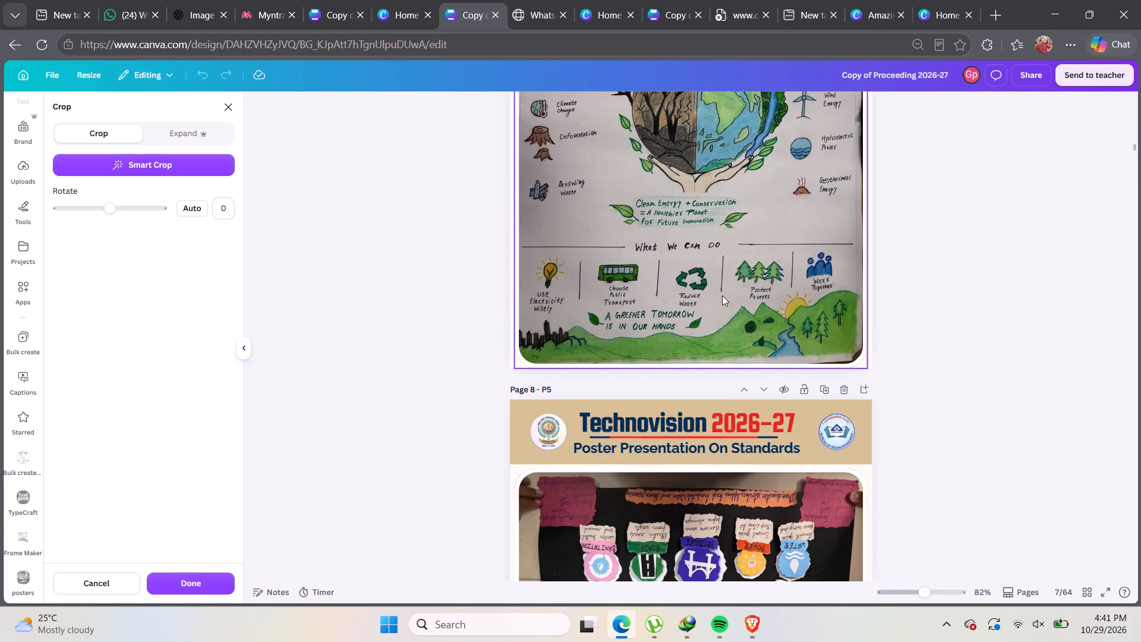
scroll(828, 282, up, 5)
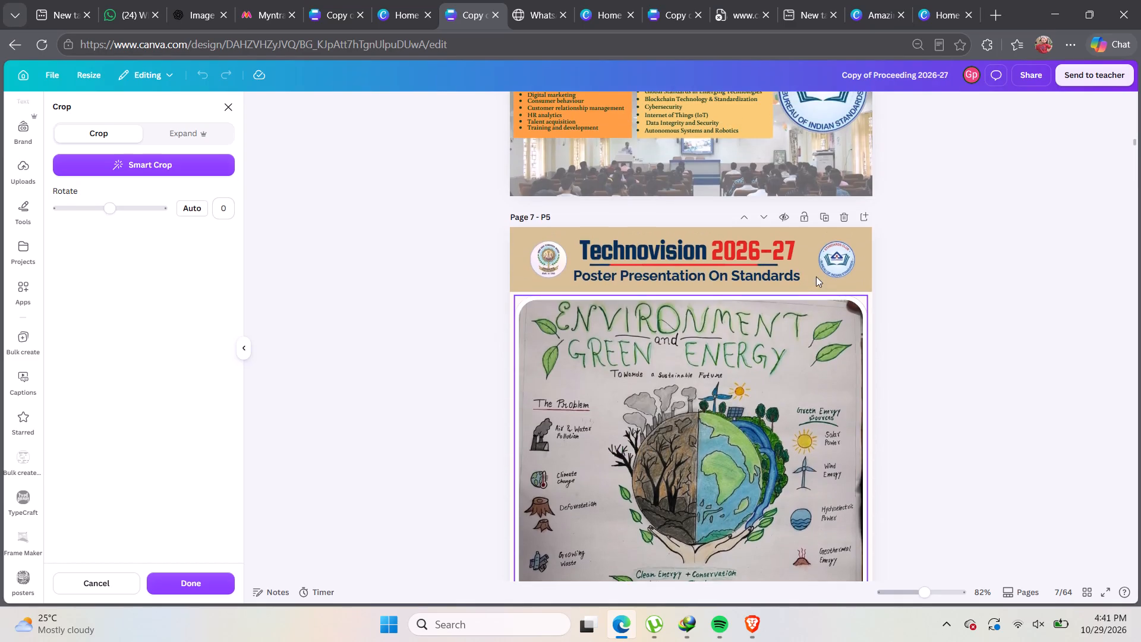
scroll(816, 276, up, 4)
scroll(816, 276, down, 7)
scroll(816, 276, up, 2)
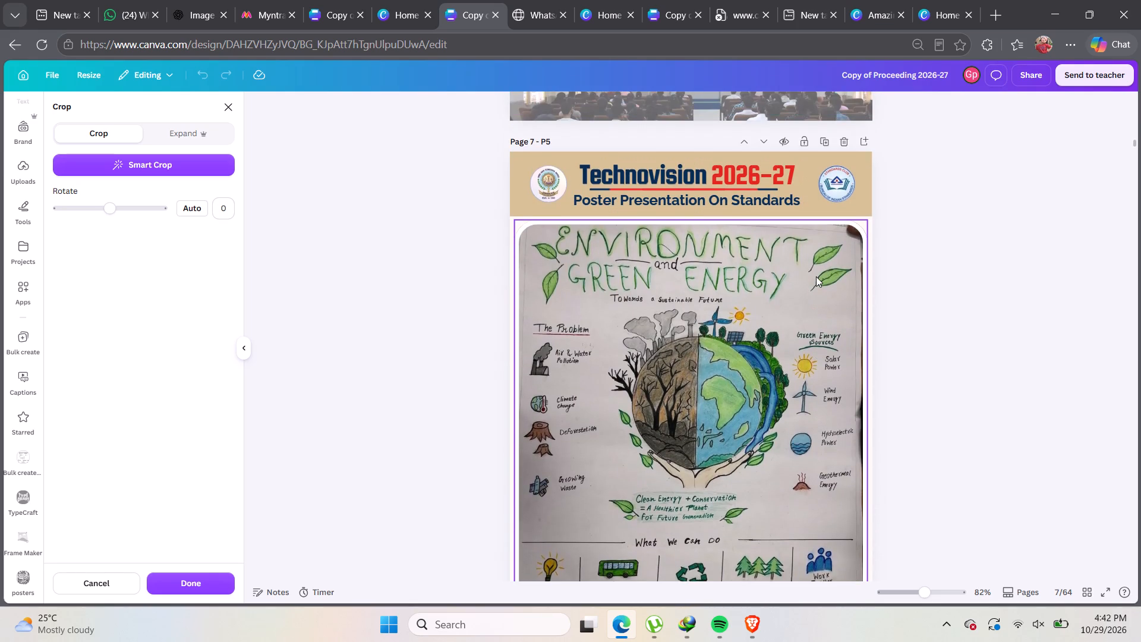
scroll(816, 276, up, 1)
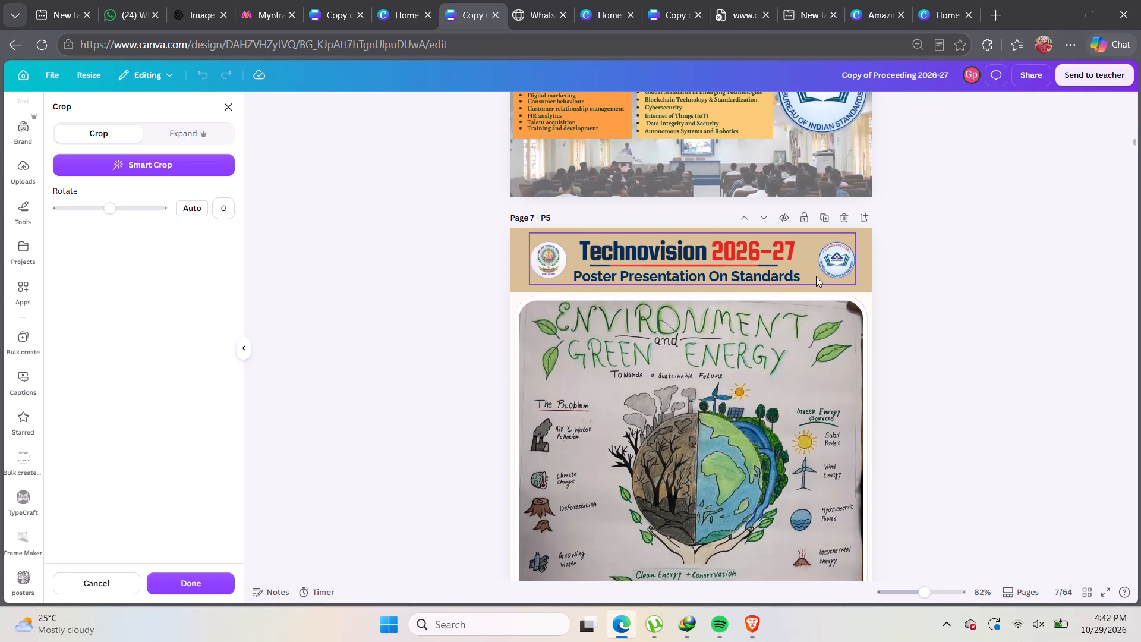
scroll(816, 276, down, 2)
scroll(805, 286, up, 4)
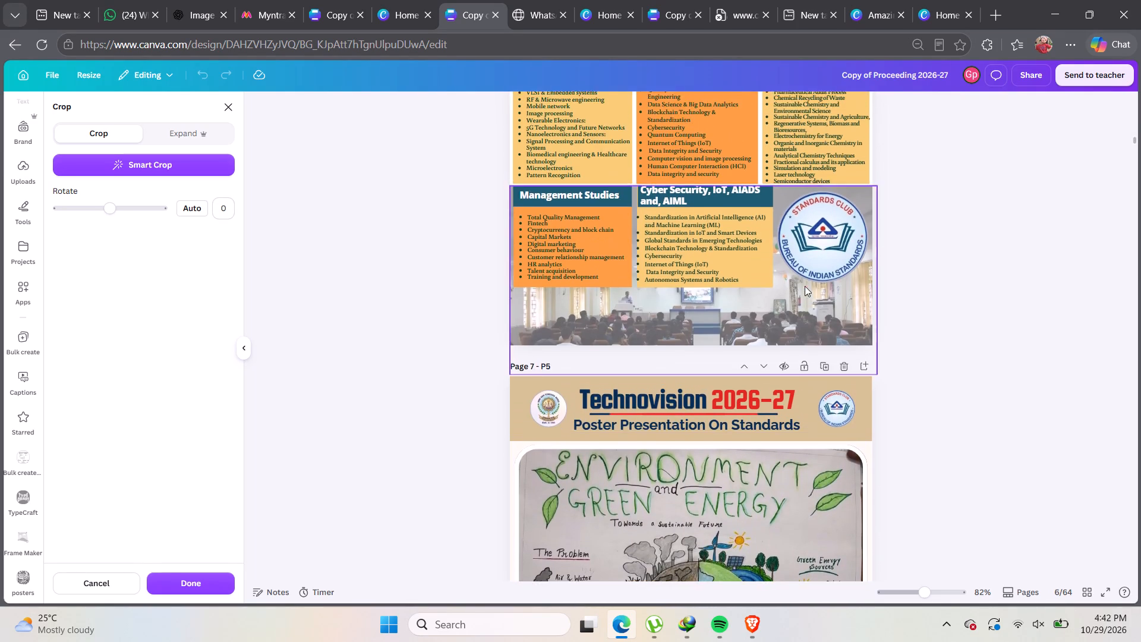
Enlarge the upside-down "Lifeline Engineering" poster image on page 8 and reposition it to crop out its surroundings.
scroll(805, 286, down, 10)
double_click(804, 287)
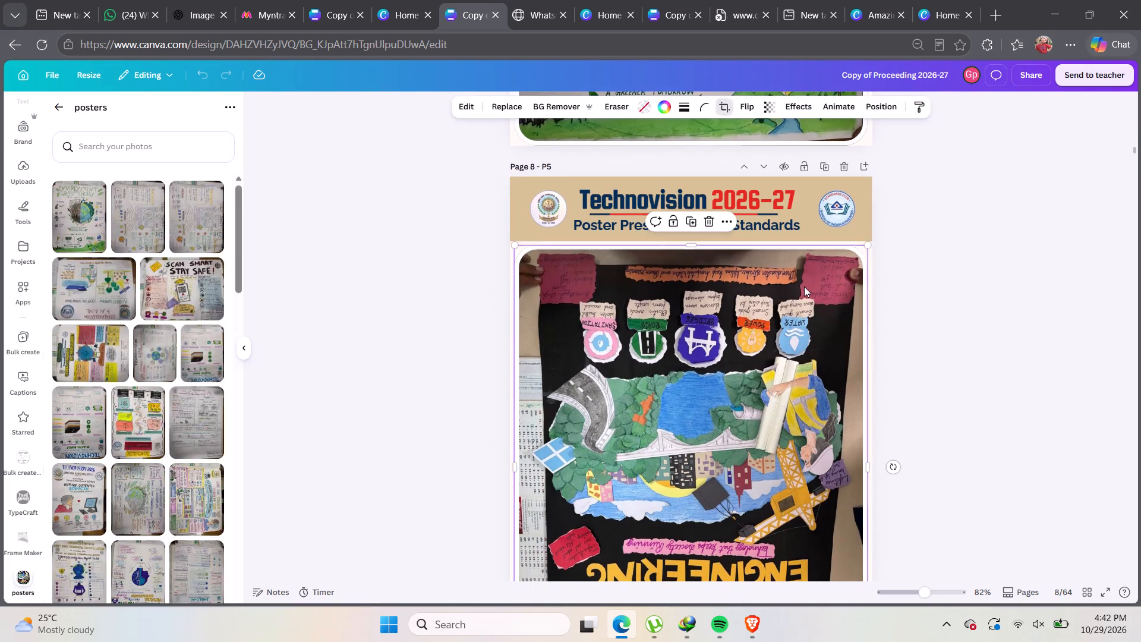
scroll(795, 292, down, 5)
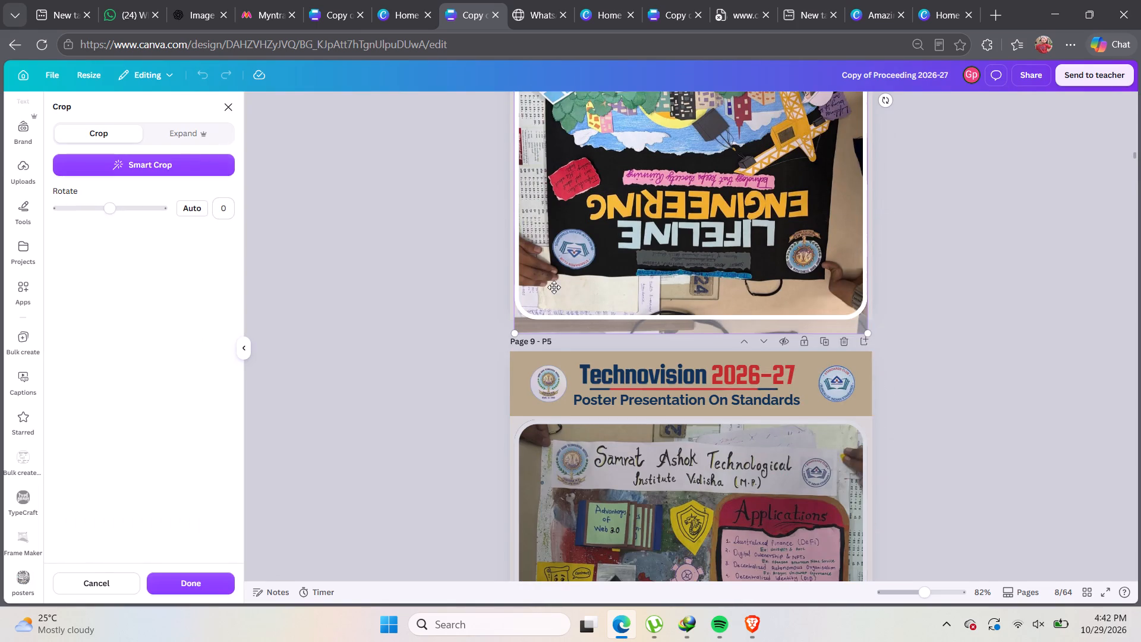
drag(514, 331, 471, 375)
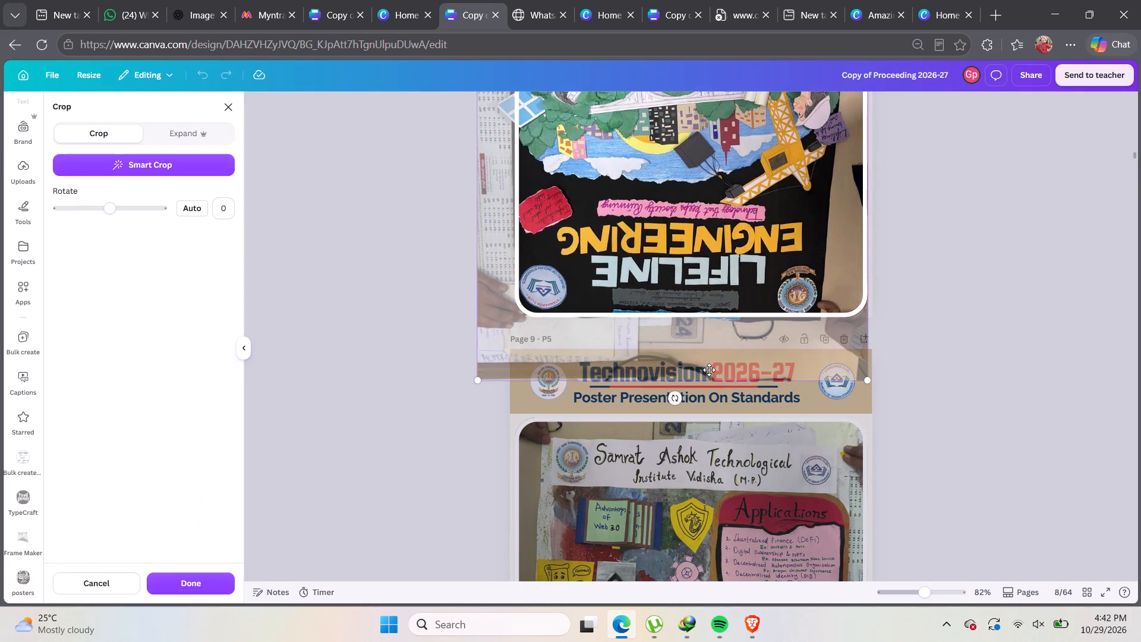
drag(871, 386, 913, 402)
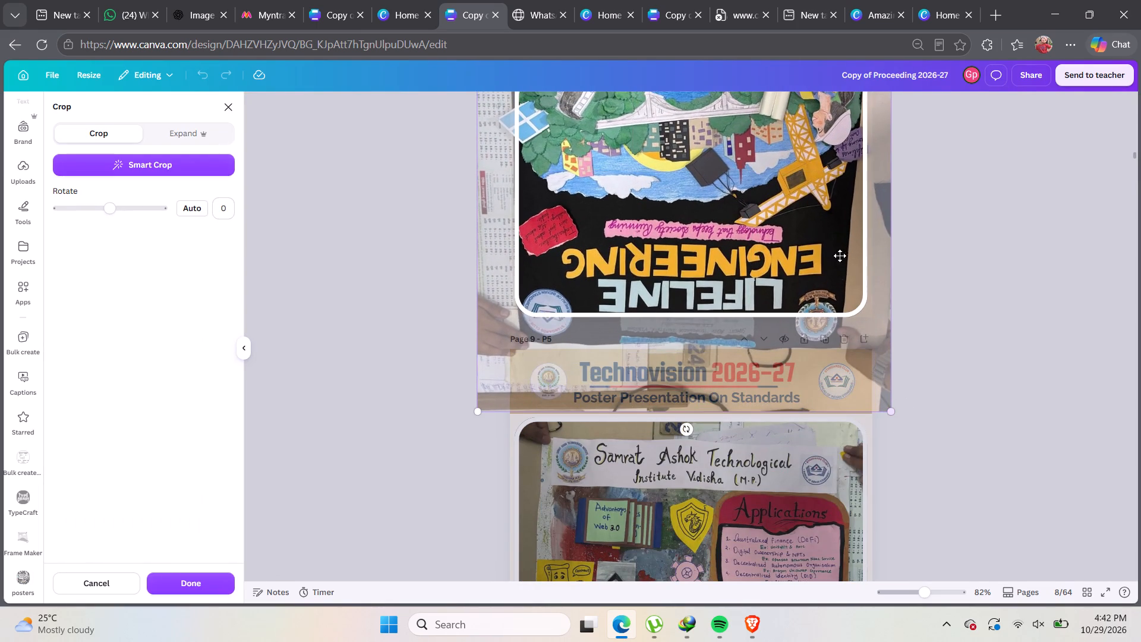
drag(812, 224, 825, 203)
scroll(821, 208, down, 1)
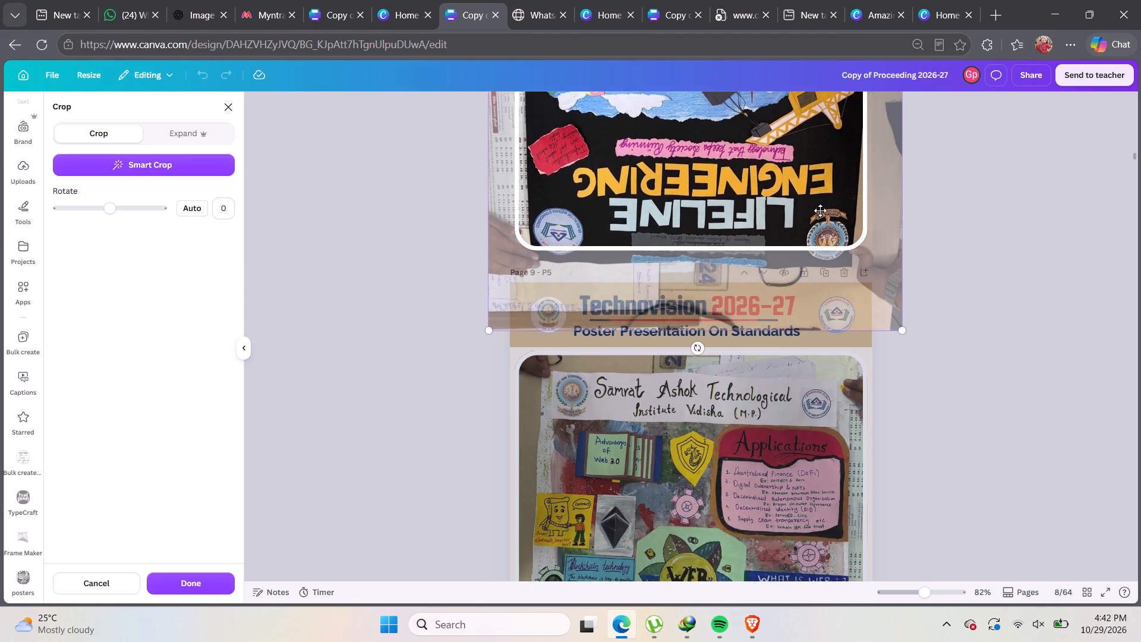
scroll(820, 210, up, 6)
click(962, 278)
Undo the accidental move of the page 8 poster frame and shift the "Lifeline Engineering" image slightly within its crop.
scroll(962, 279, down, 4)
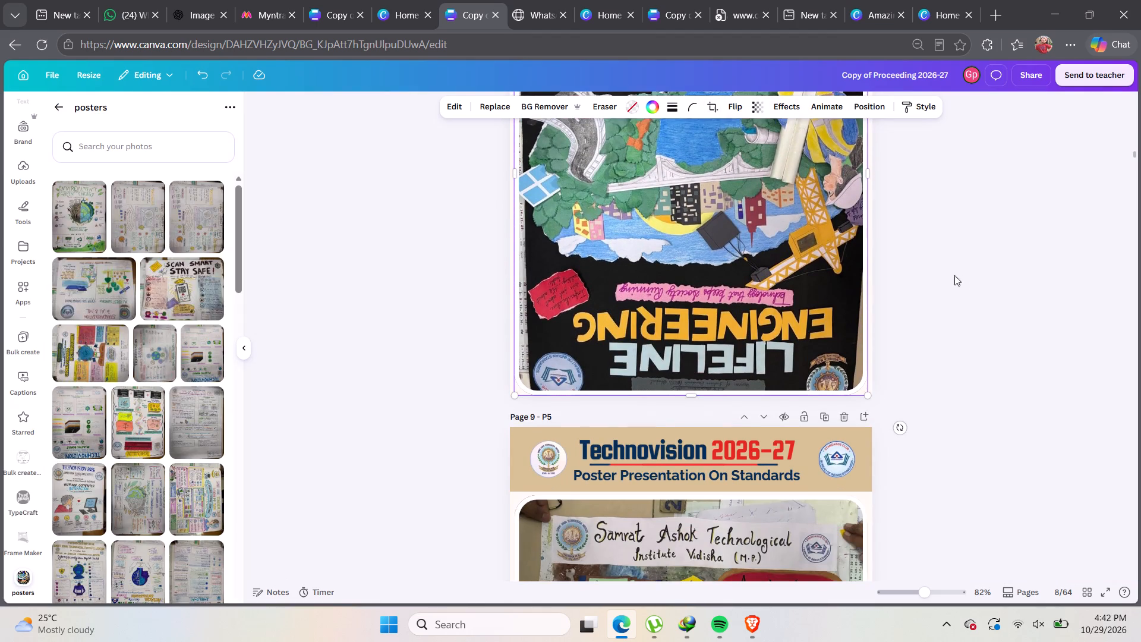
click(739, 283)
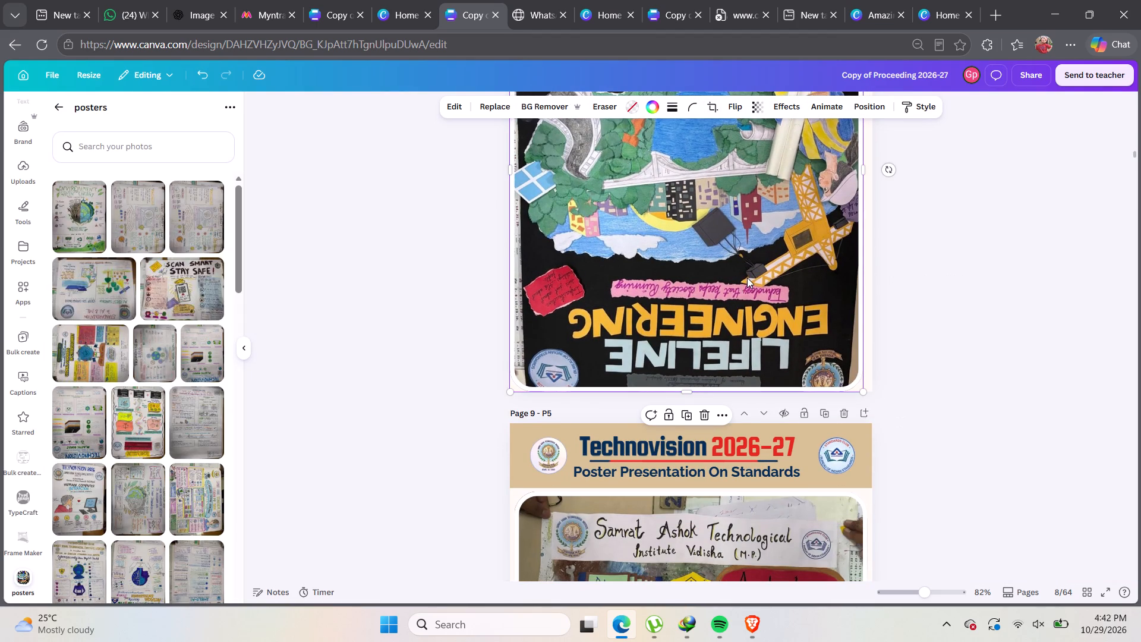
key(ctrl+z)
double_click(747, 278)
drag(747, 278, 736, 272)
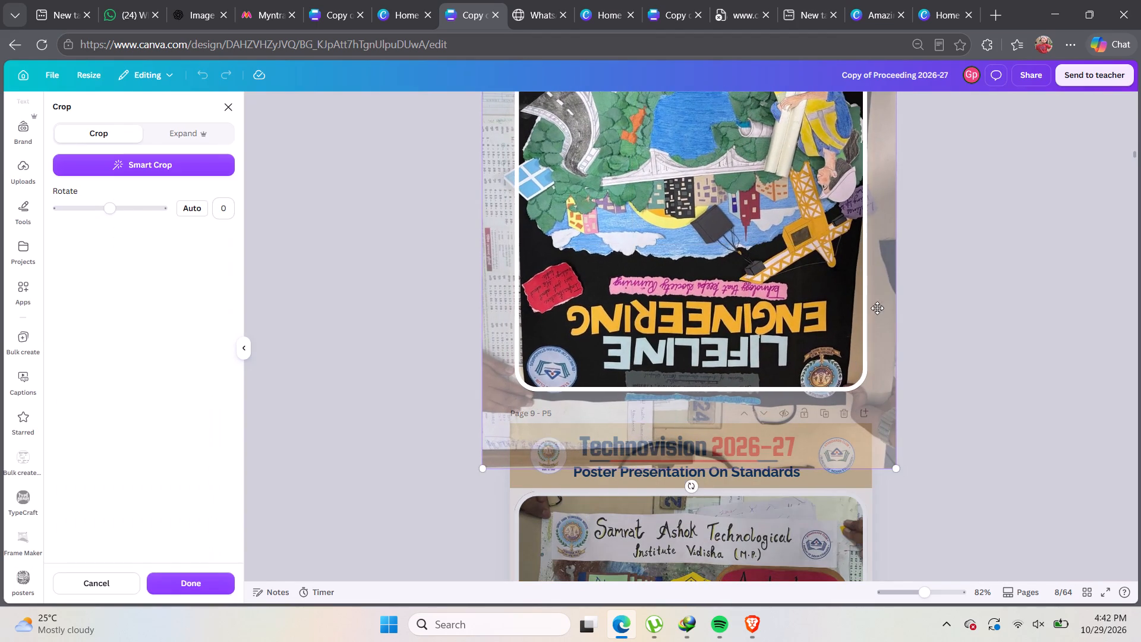
click(1027, 329)
Rotate the upside-down "Lifeline Engineering" poster image on page 8 by 180 degrees within its frame.
scroll(998, 334, down, 3)
scroll(992, 337, up, 4)
double_click(783, 304)
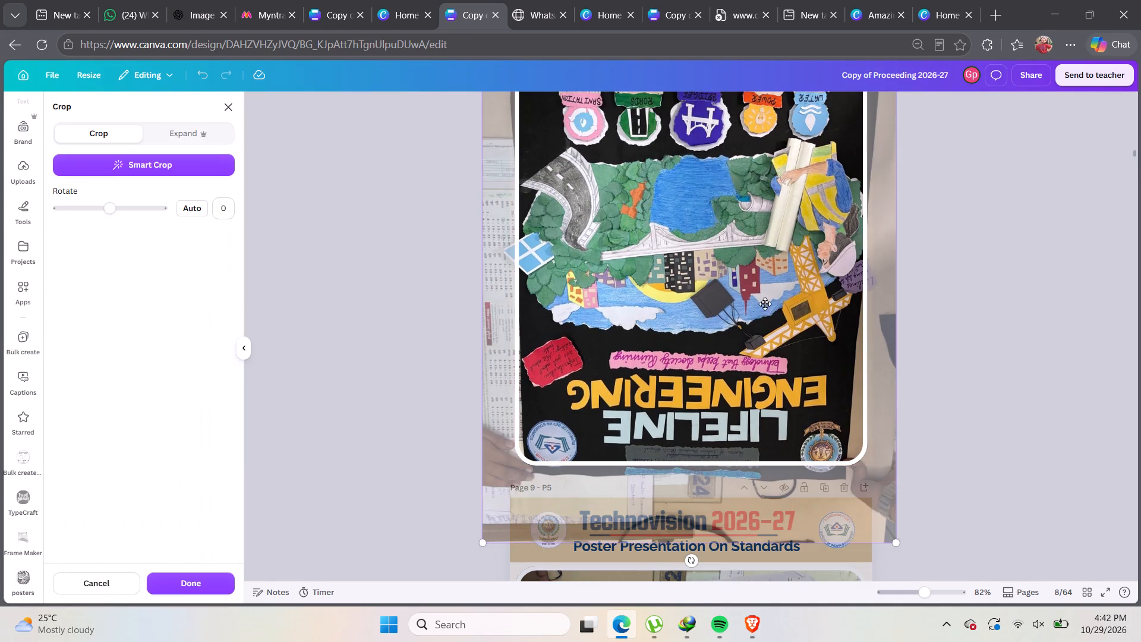
click(219, 210)
text(180)
key(Return)
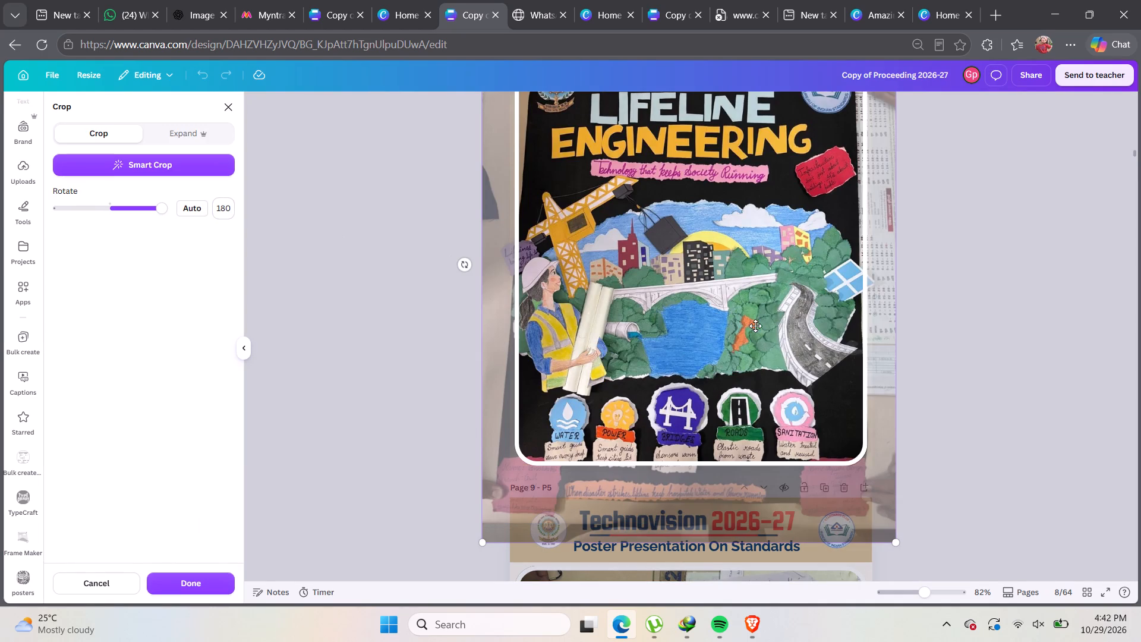
Enlarge the "Lifeline Engineering" image on page 8 and shift it so the poster's heading fills the top of the frame.
scroll(755, 326, up, 3)
scroll(755, 326, down, 5)
scroll(777, 311, up, 4)
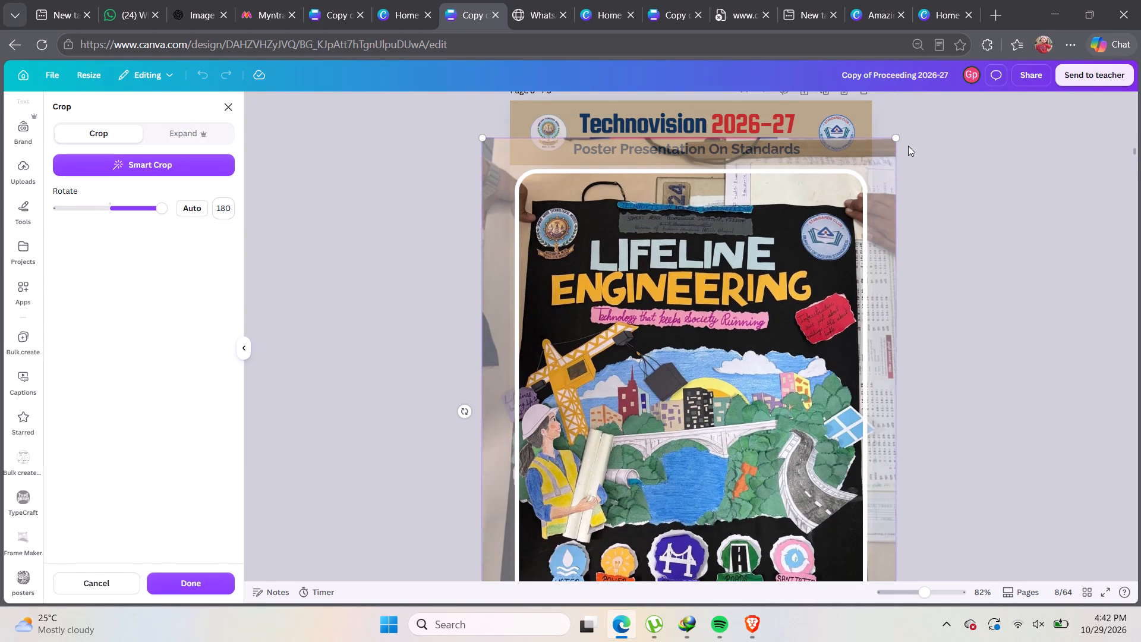
drag(900, 138, 915, 98)
drag(800, 203, 783, 202)
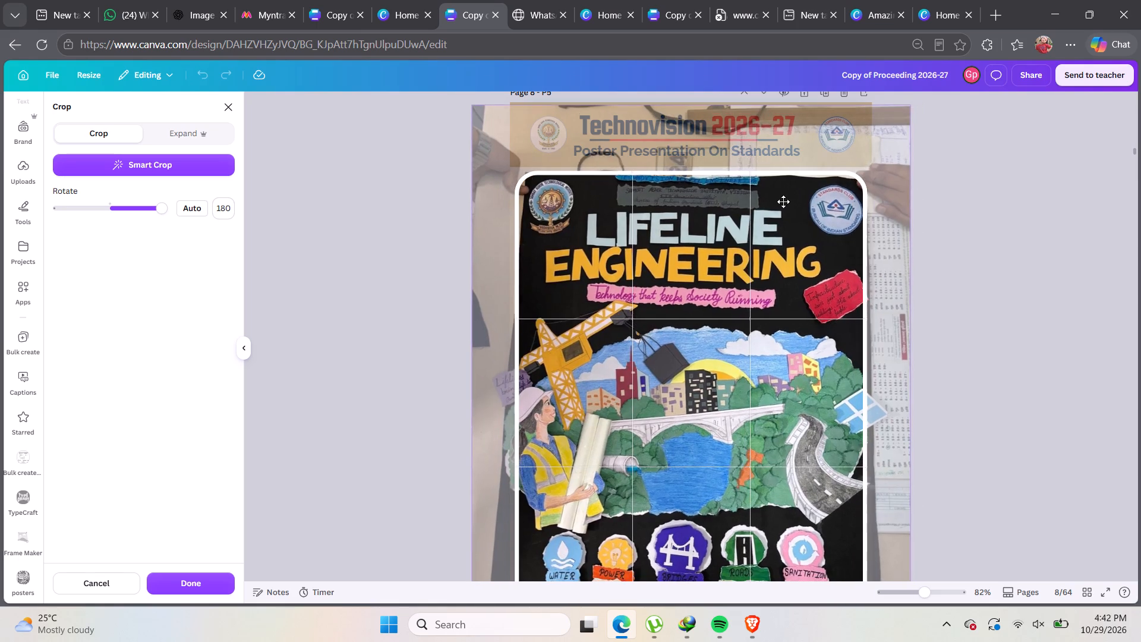
drag(783, 202, 783, 199)
scroll(977, 199, down, 6)
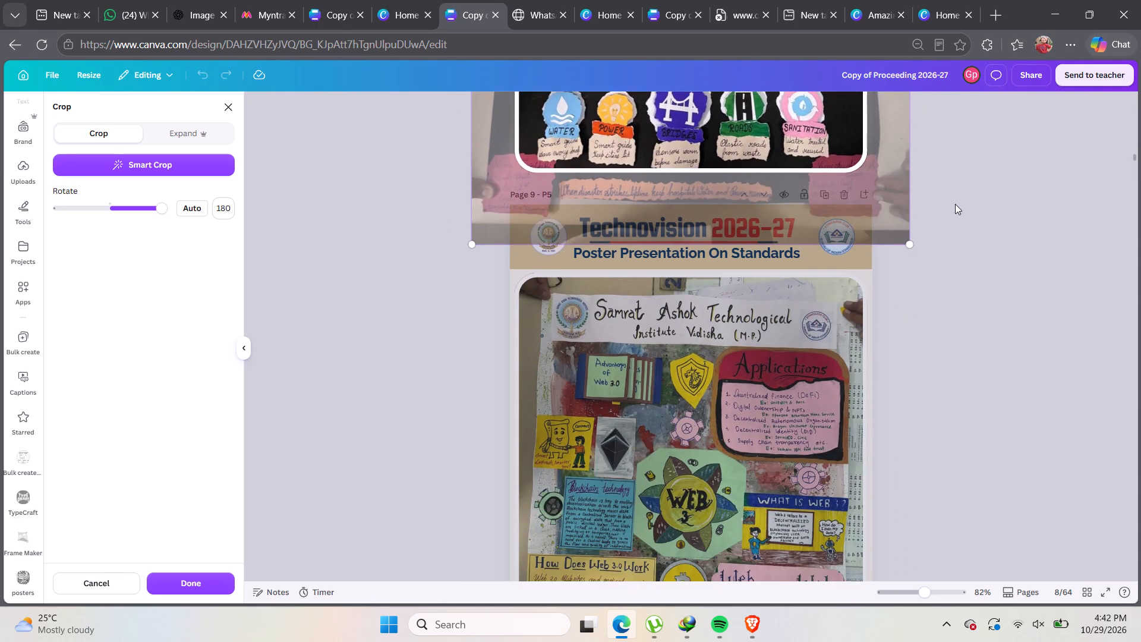
click(991, 212)
Enlarge and reposition the Web 3 poster image on page 9 within its frame, keeping the institute heading and both logos inside.
double_click(657, 363)
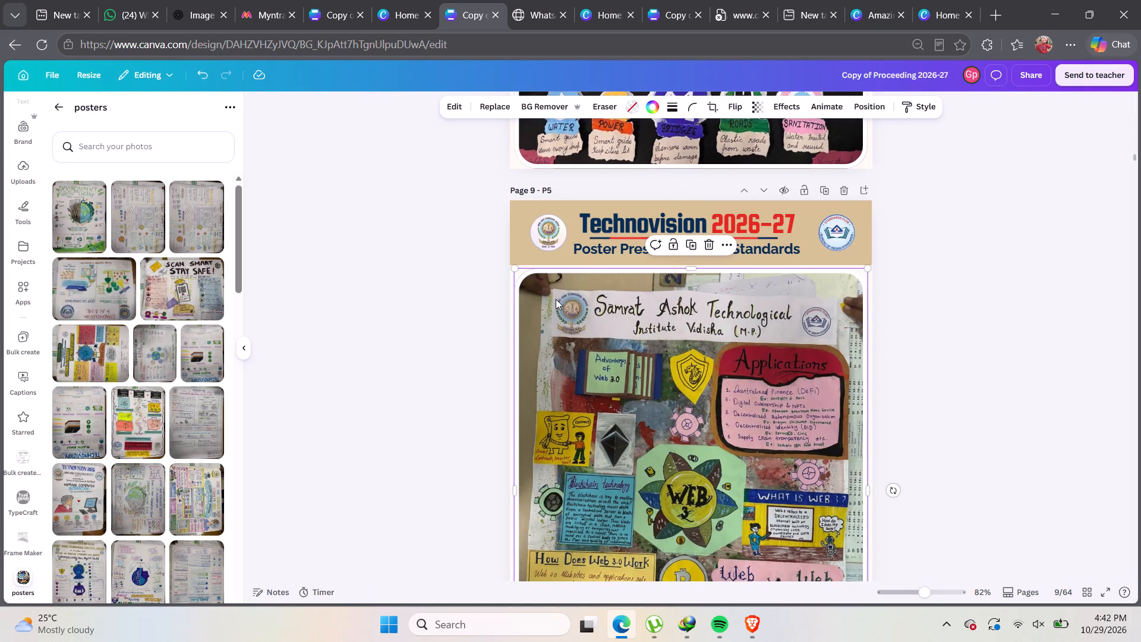
double_click(556, 312)
drag(516, 251, 494, 234)
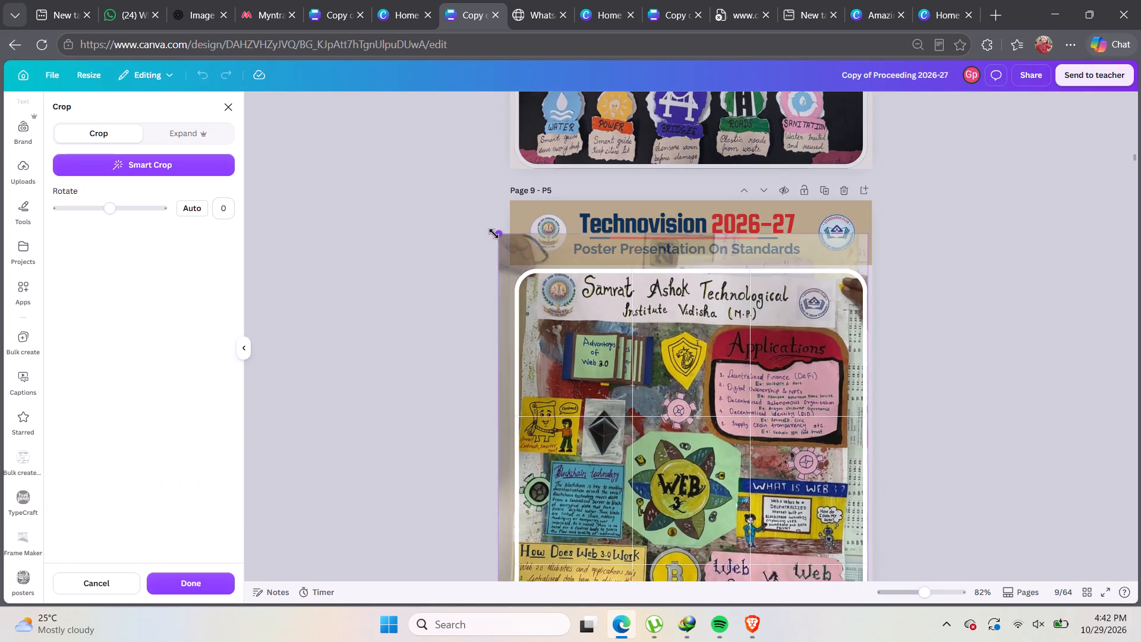
drag(494, 234, 492, 224)
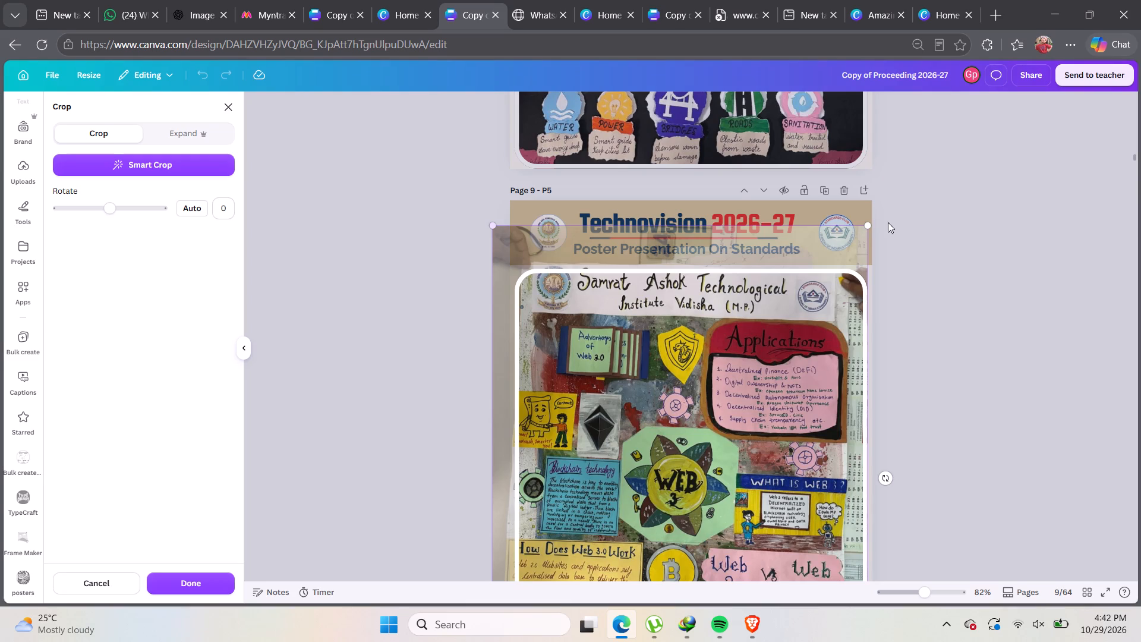
drag(866, 224, 891, 206)
drag(784, 319, 777, 347)
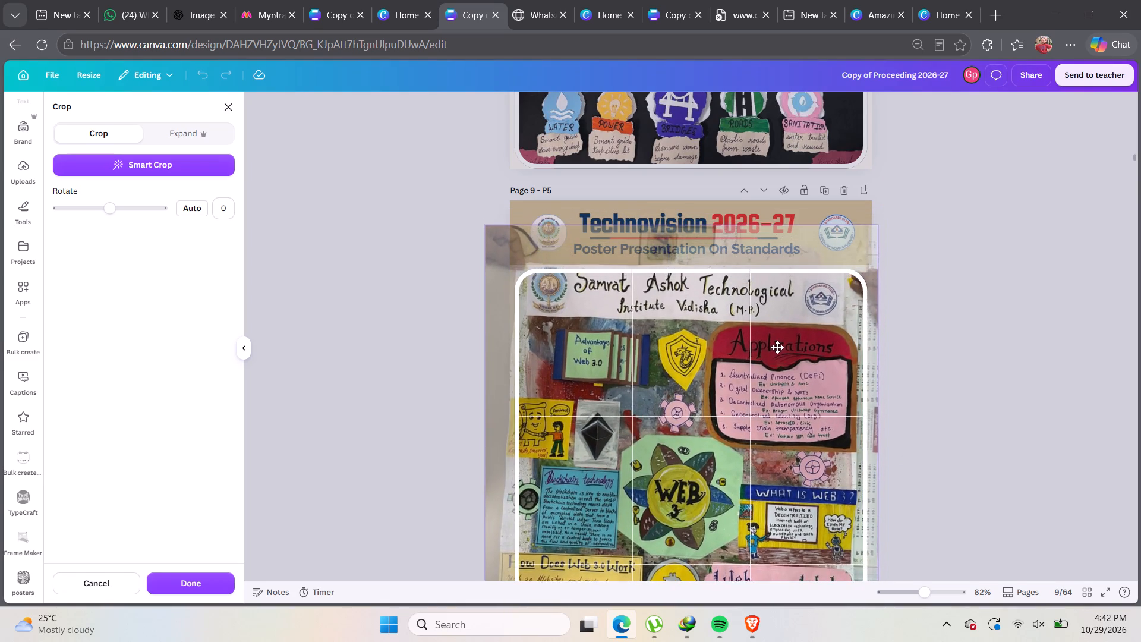
drag(777, 347, 770, 360)
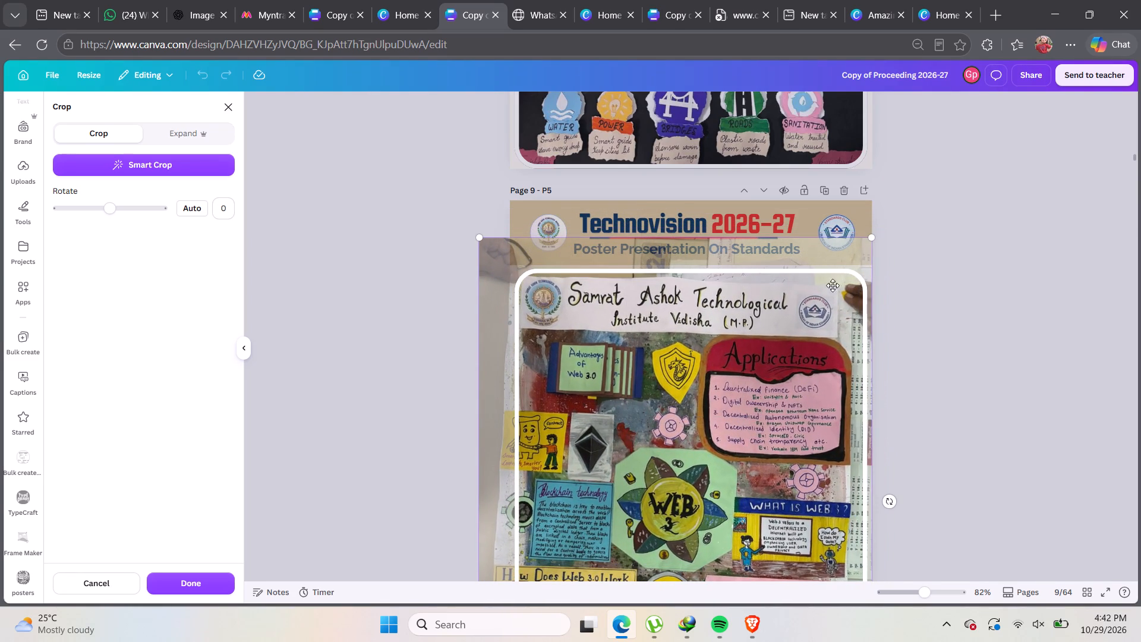
drag(877, 236, 900, 215)
drag(768, 334, 769, 342)
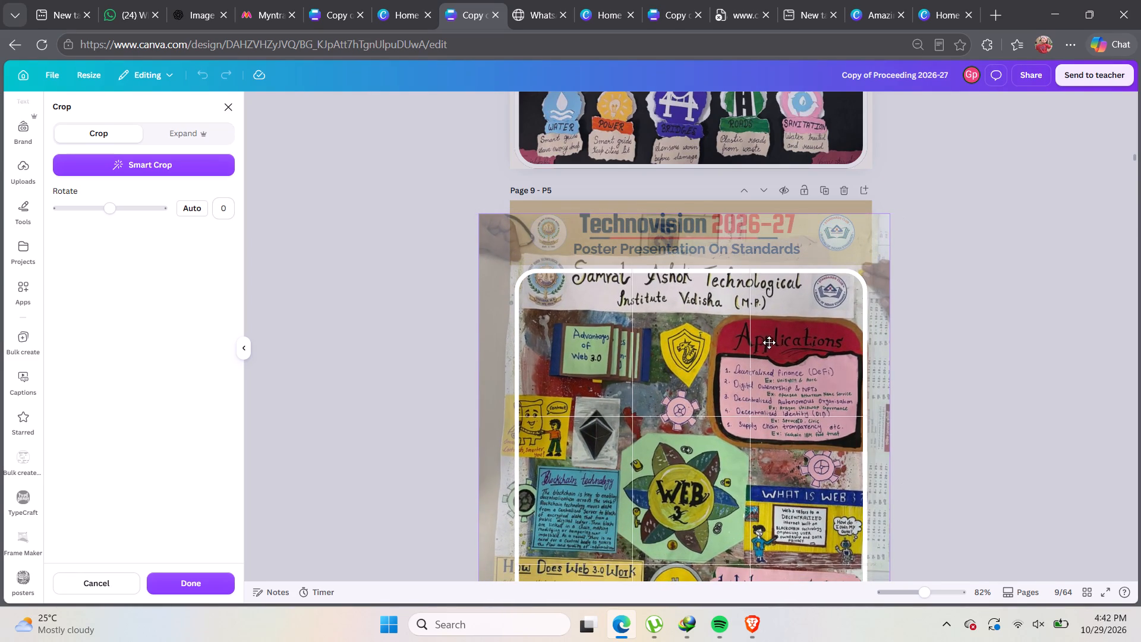
drag(769, 342, 765, 354)
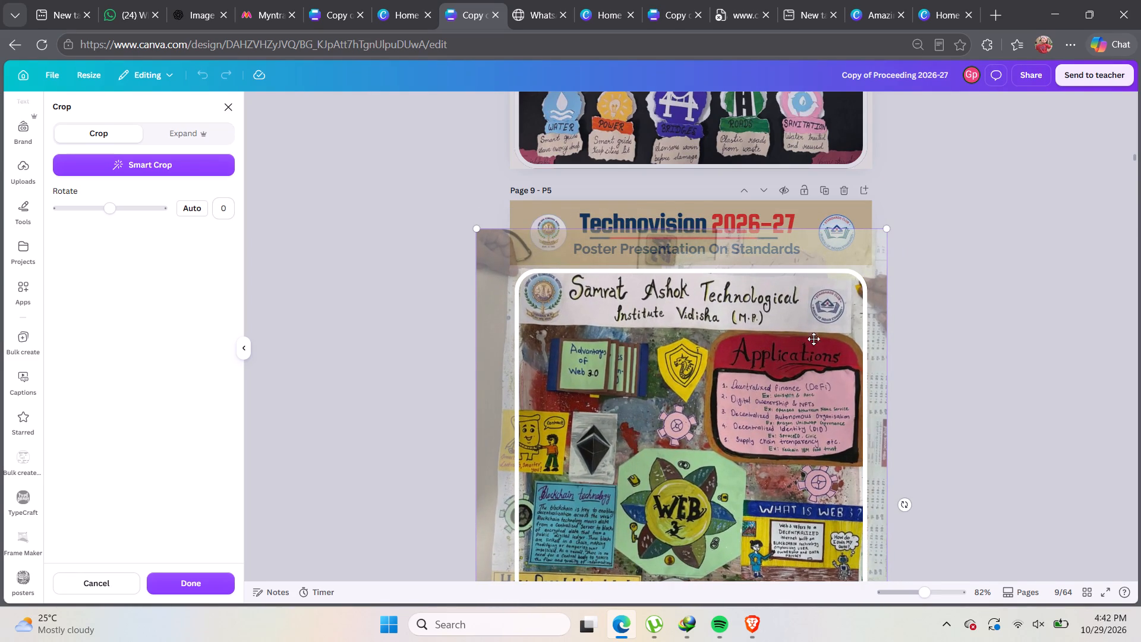
drag(887, 226, 897, 219)
drag(818, 293, 817, 301)
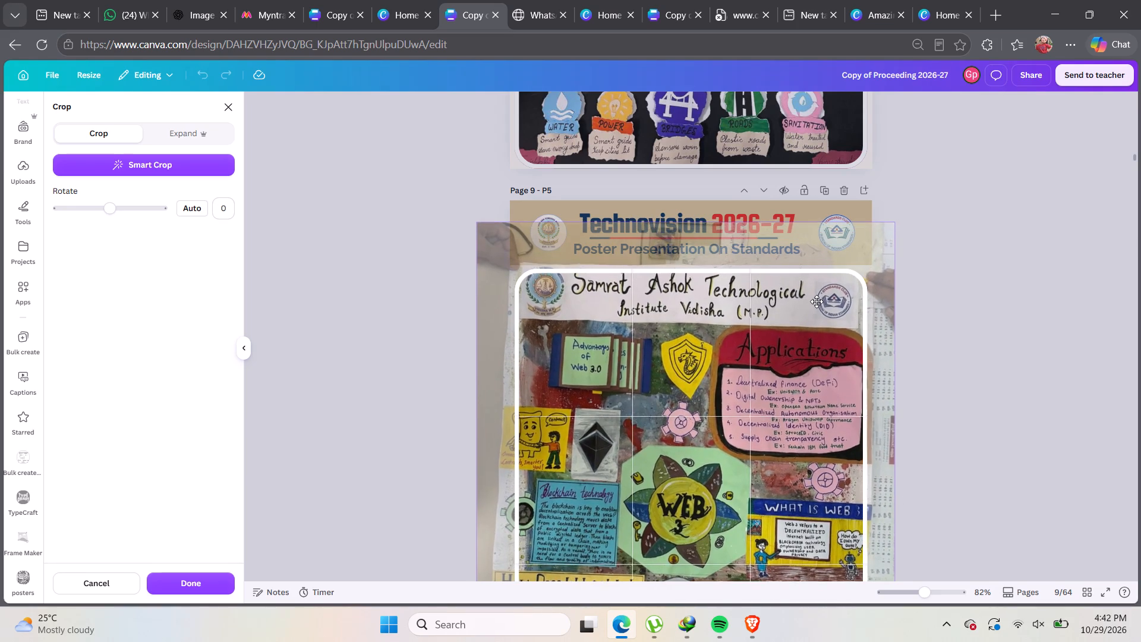
drag(817, 301, 813, 311)
scroll(810, 307, down, 4)
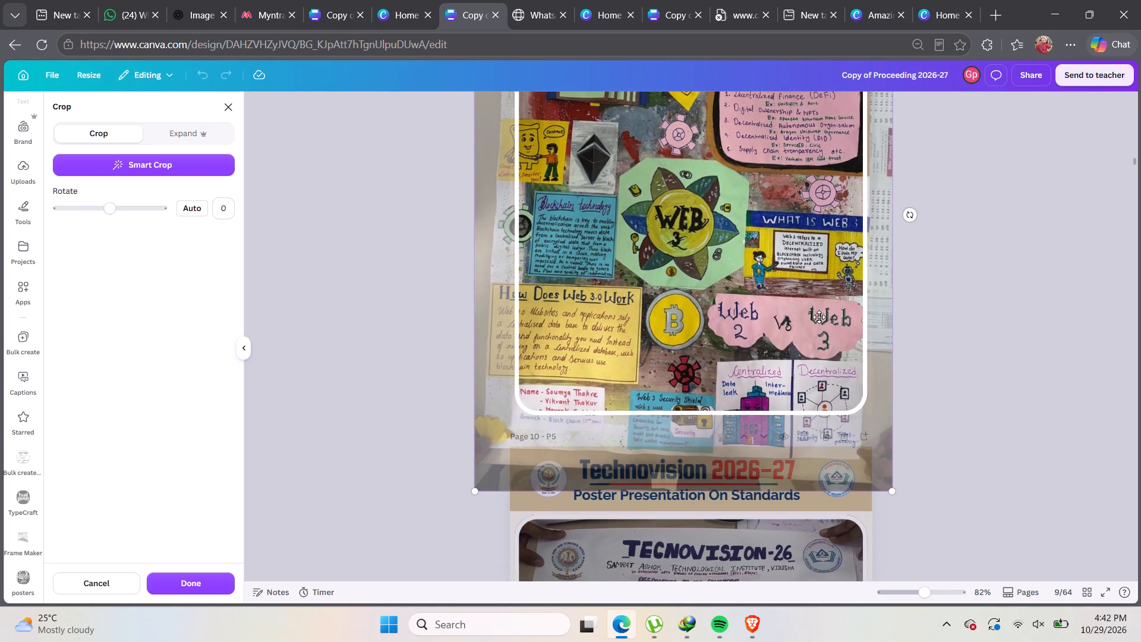
click(959, 309)
Enlarge the "Tecnovision-26" poster image on page 10 and recentre it to crop out its surroundings.
scroll(960, 308, down, 4)
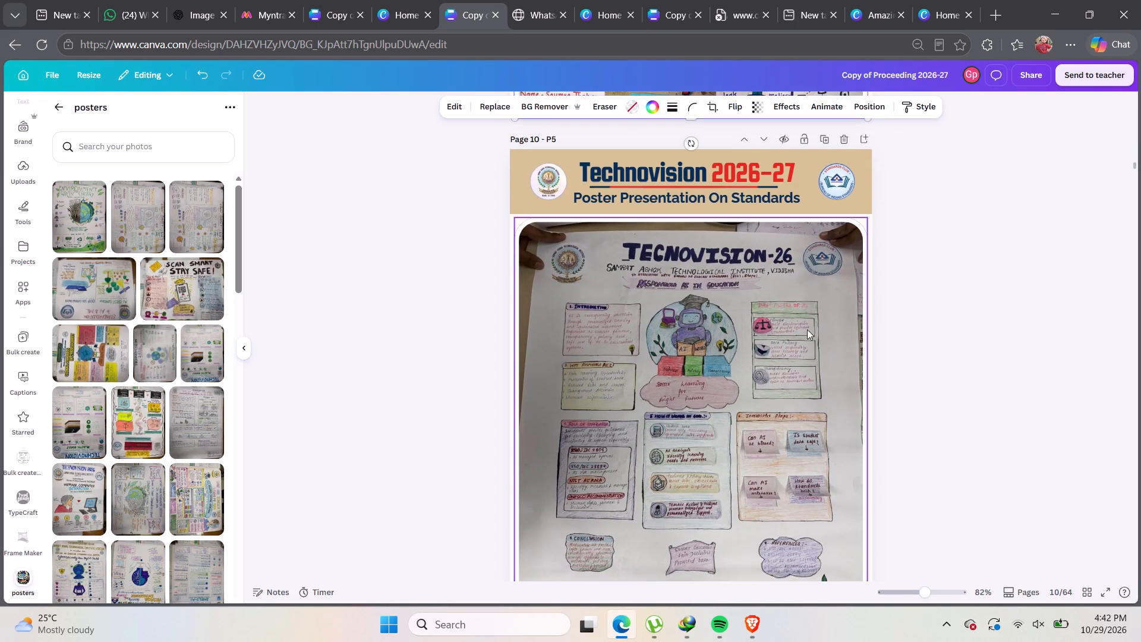
double_click(792, 333)
drag(870, 204, 886, 187)
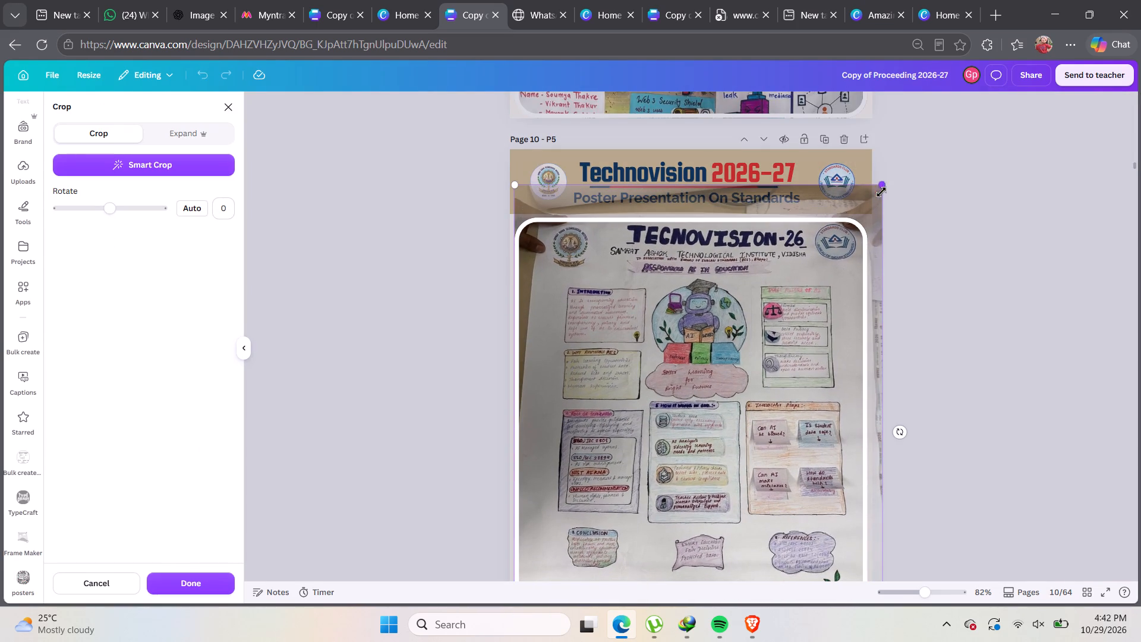
drag(519, 185, 510, 181)
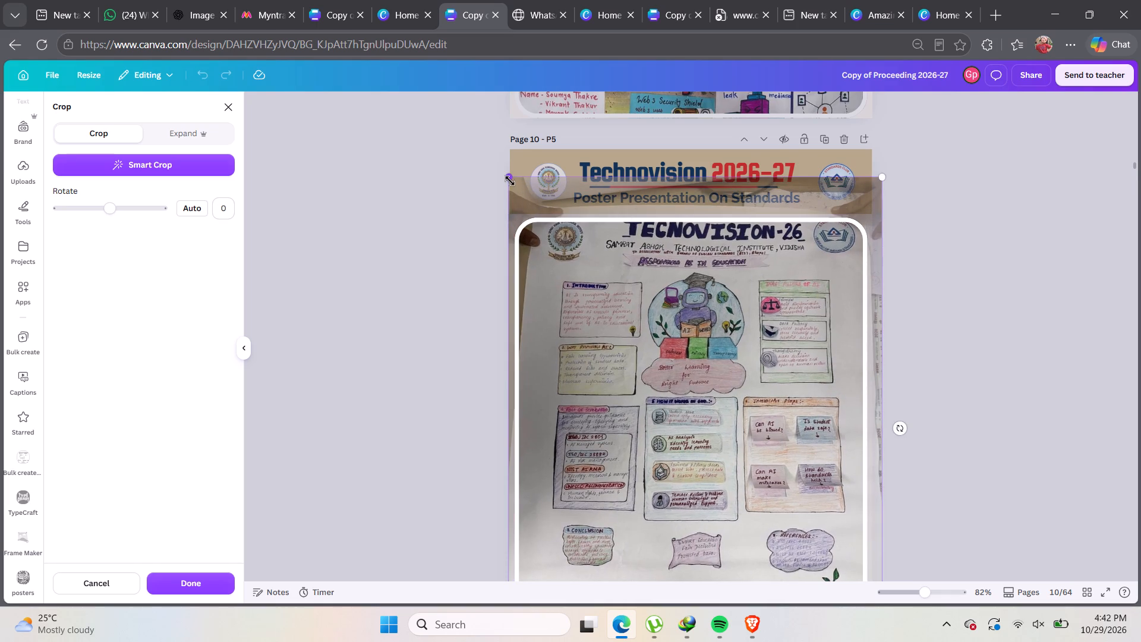
drag(587, 285, 577, 296)
scroll(584, 297, down, 3)
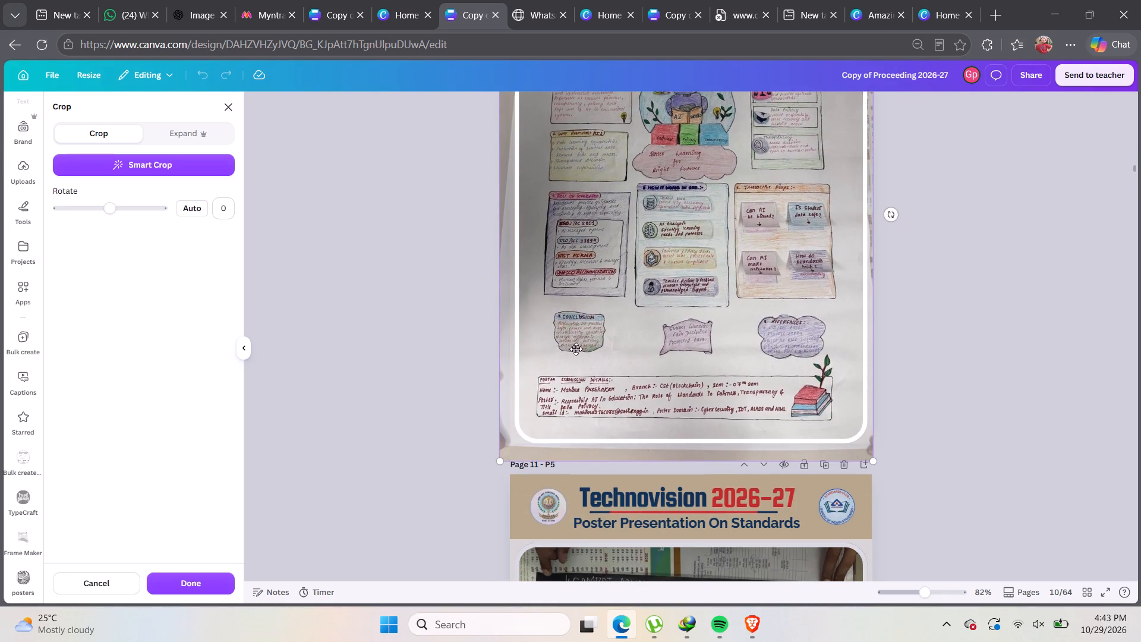
scroll(622, 342, down, 4)
click(947, 257)
Enlarge the "Global Standards in Emerging Technology" poster image on page 11 and reposition it to crop out the background around it.
scroll(954, 257, down, 1)
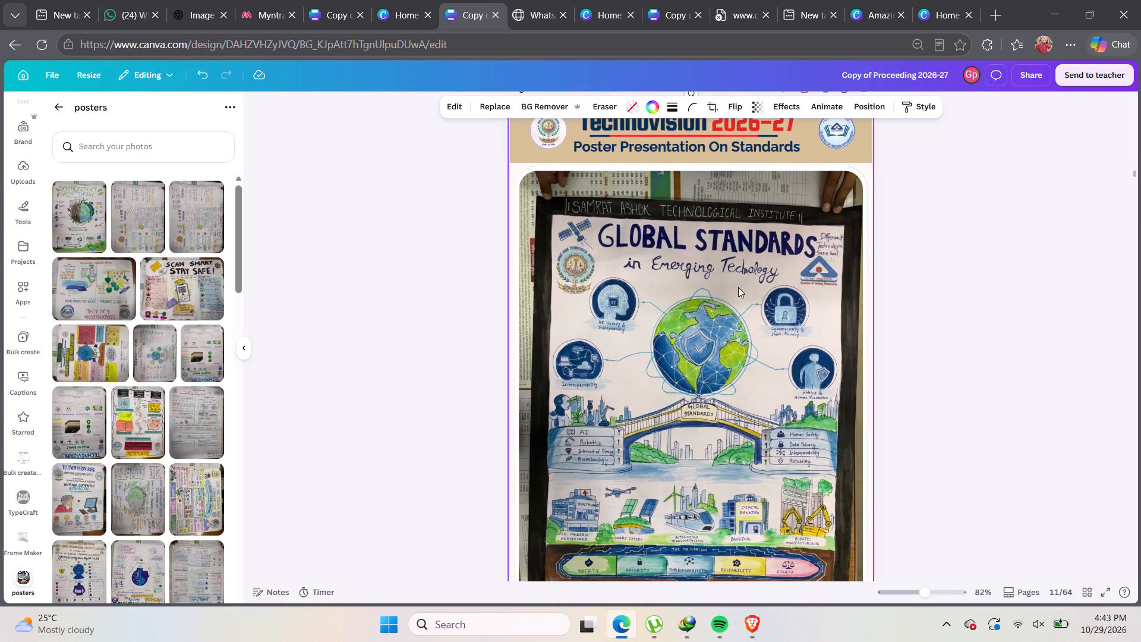
double_click(738, 287)
drag(512, 149, 481, 128)
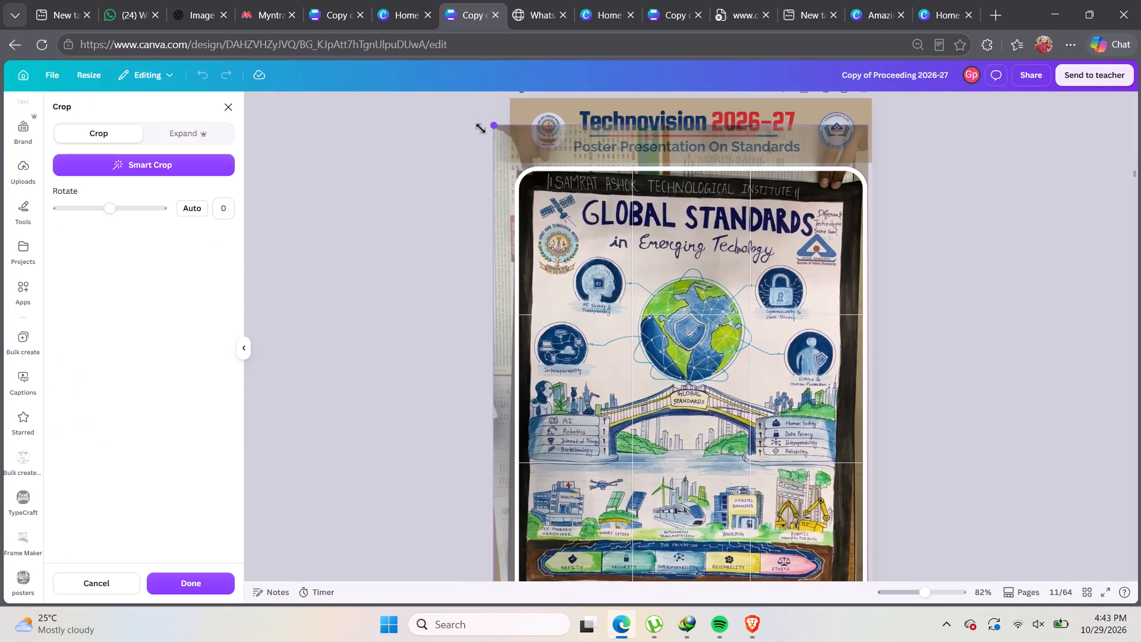
drag(481, 128, 480, 127)
drag(871, 122, 884, 107)
click(800, 246)
drag(799, 246, 798, 262)
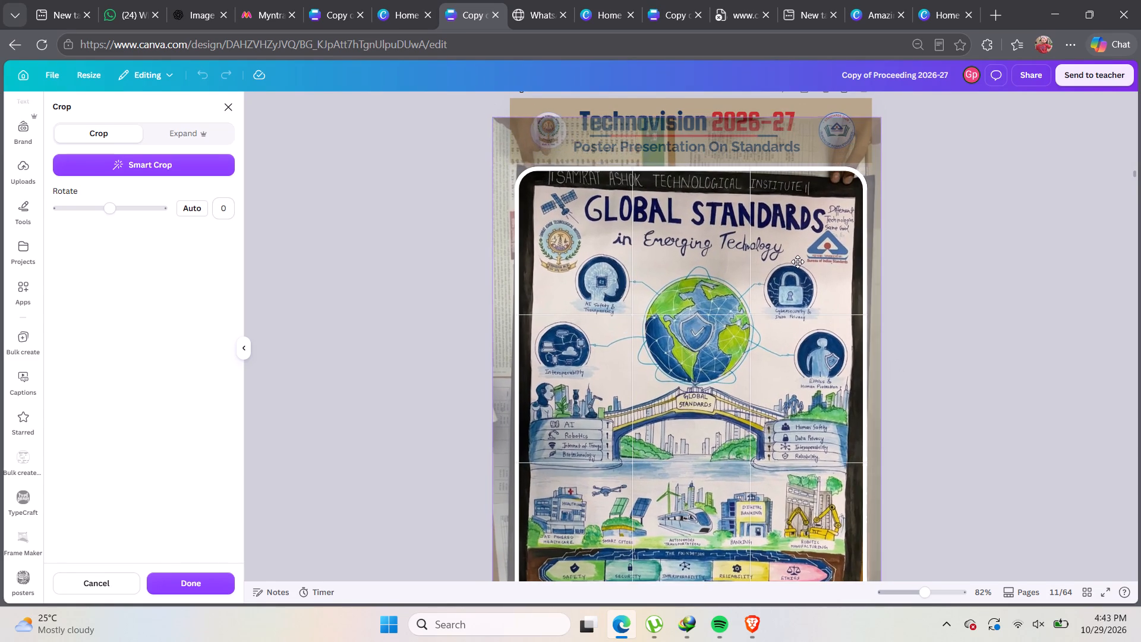
drag(798, 262, 798, 267)
scroll(798, 268, down, 3)
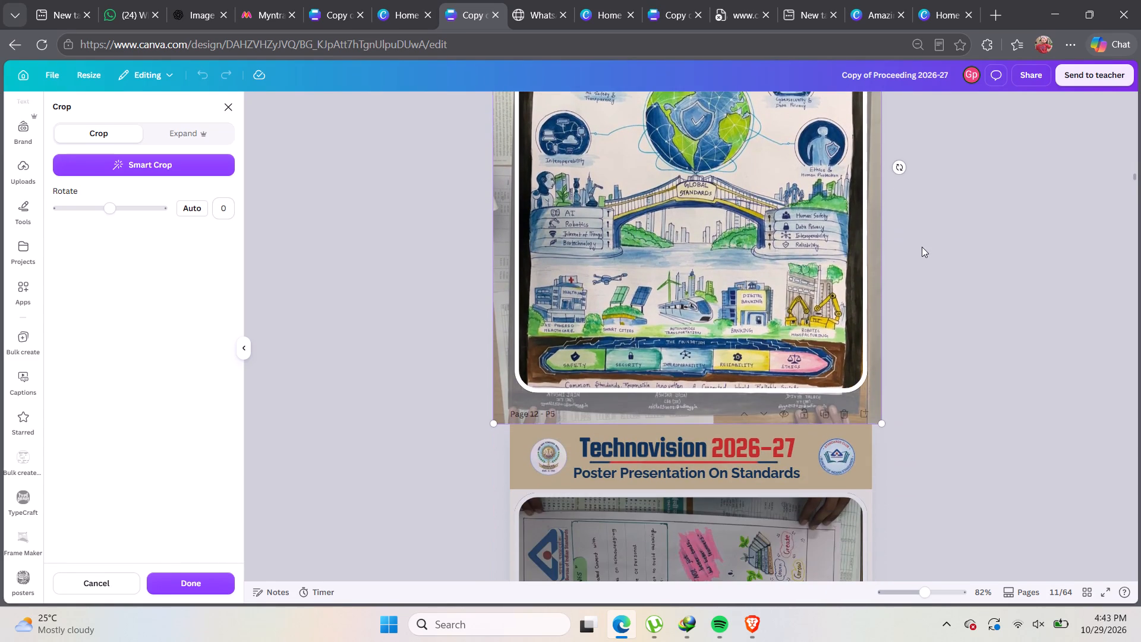
click(922, 247)
Delete page 13 with the "Power Quality Improvement" poster and the page directly after it.
scroll(943, 247, down, 4)
scroll(869, 291, down, 1)
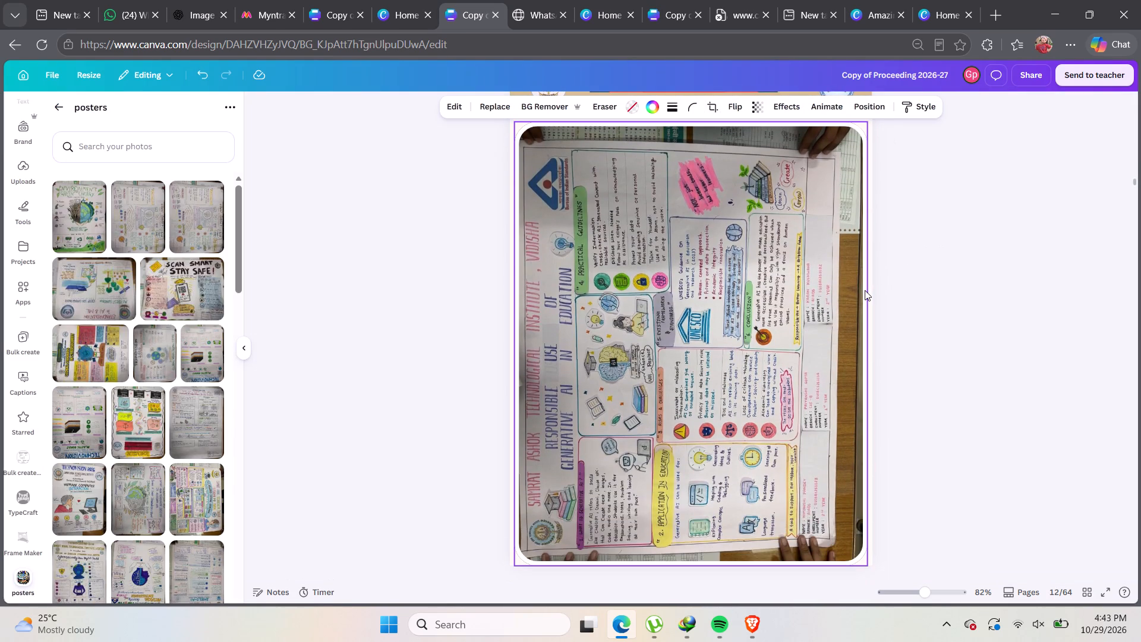
scroll(841, 273, down, 9)
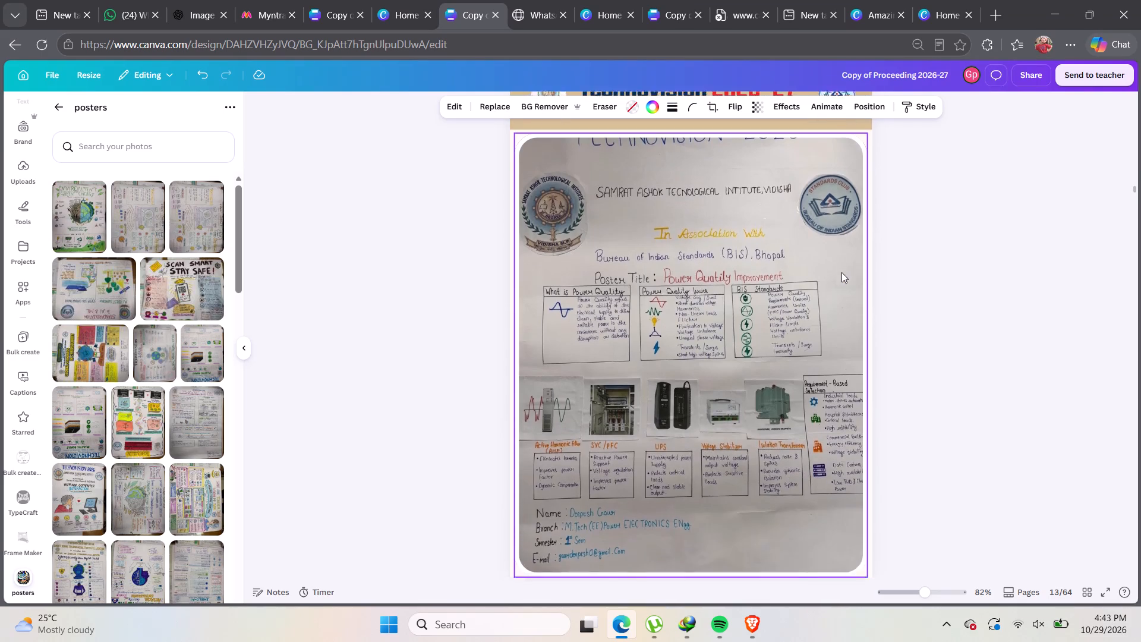
scroll(841, 272, down, 4)
scroll(841, 272, up, 7)
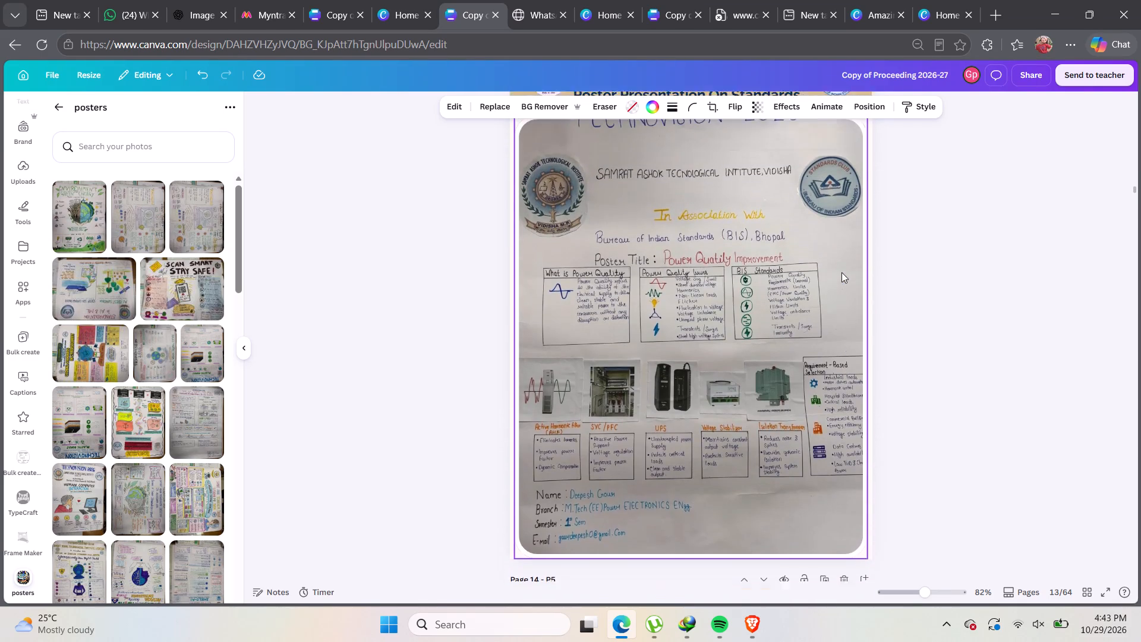
scroll(841, 272, up, 2)
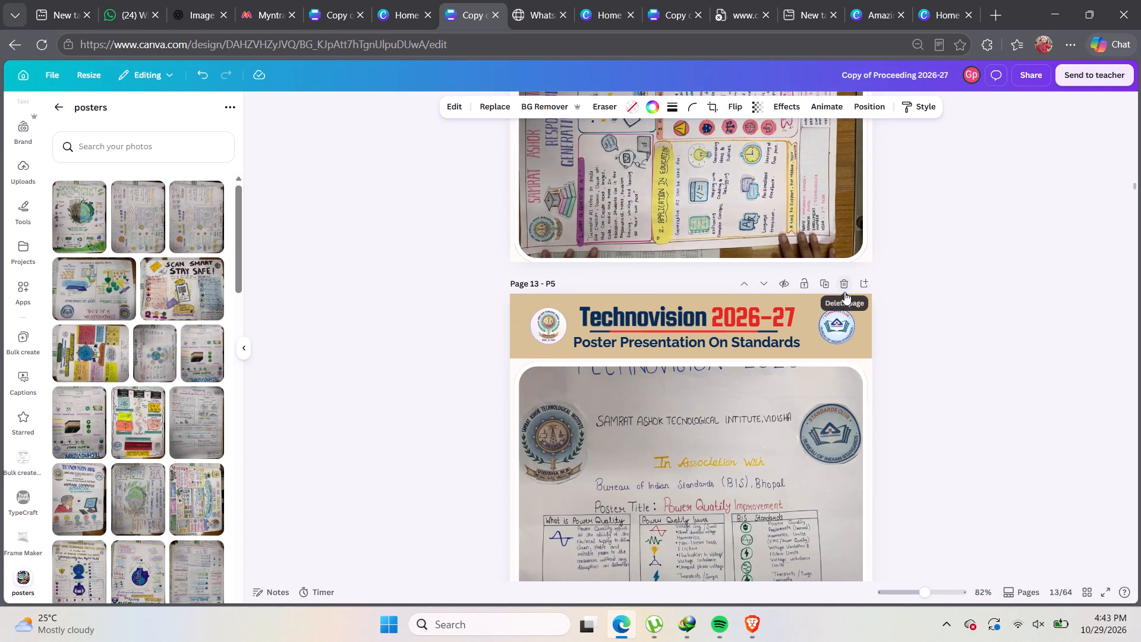
click(837, 283)
click(839, 282)
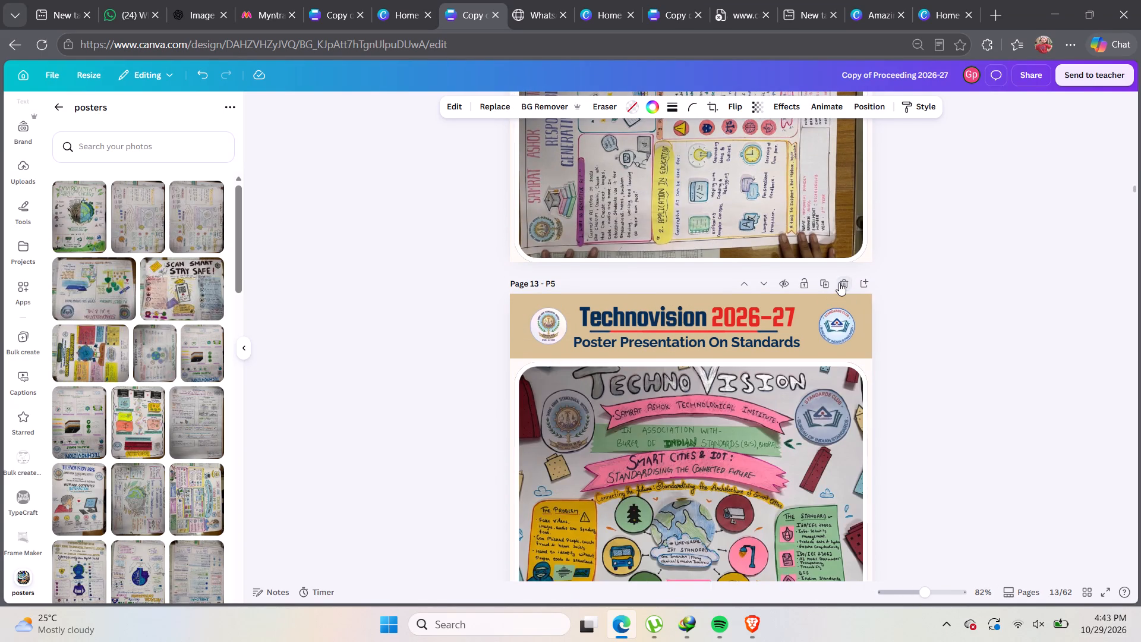
Compare the neighbouring poster pages and delete page 14, the duplicate of page 7's "Environment and Green Energy" poster.
scroll(839, 282, down, 10)
scroll(839, 282, up, 8)
scroll(844, 267, down, 7)
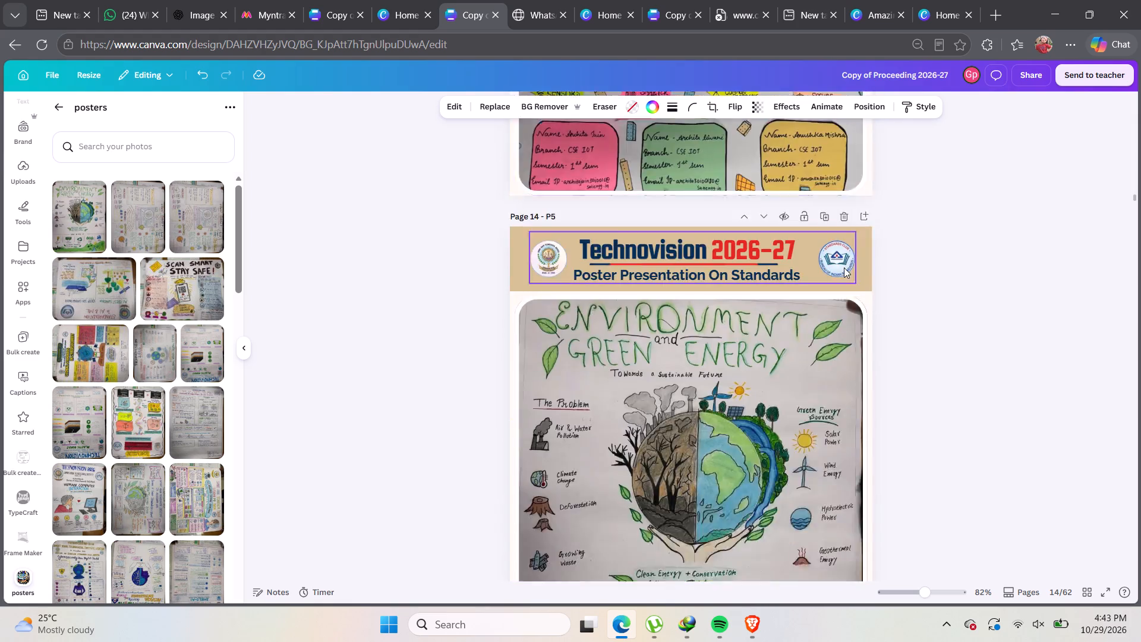
scroll(844, 267, down, 2)
scroll(844, 267, up, 20)
scroll(844, 267, up, 17)
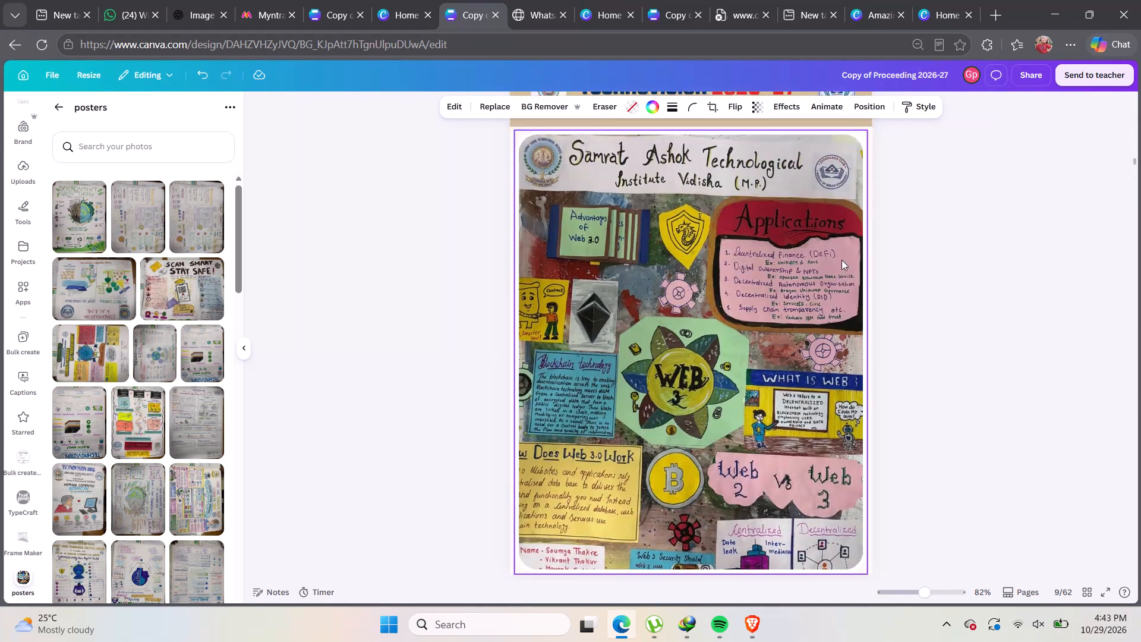
scroll(841, 260, up, 16)
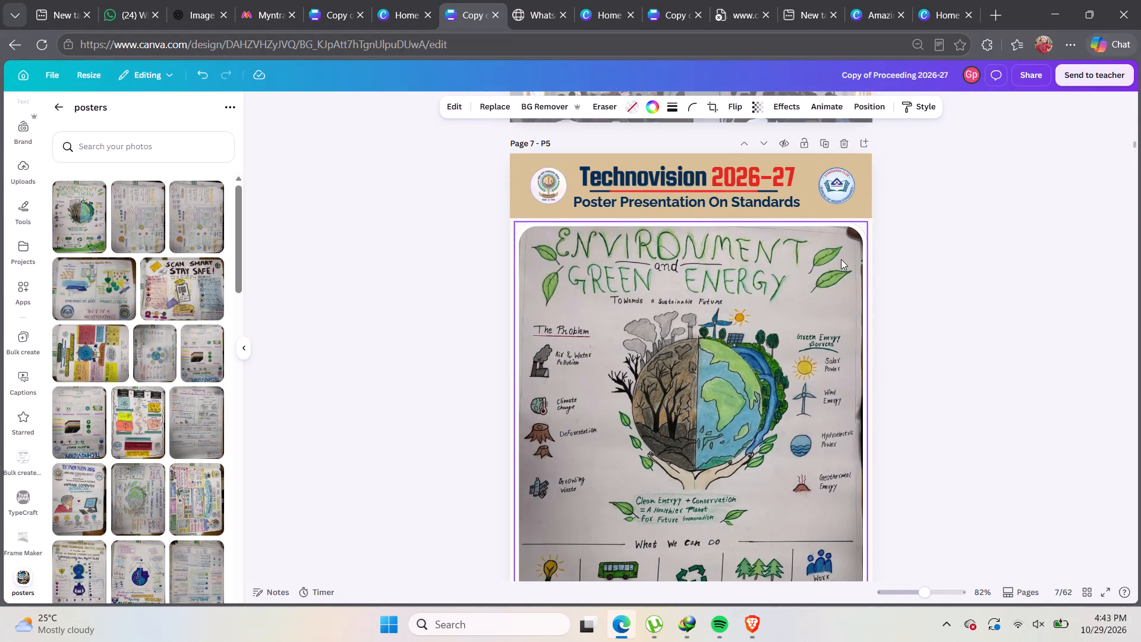
scroll(841, 259, down, 20)
scroll(841, 259, down, 11)
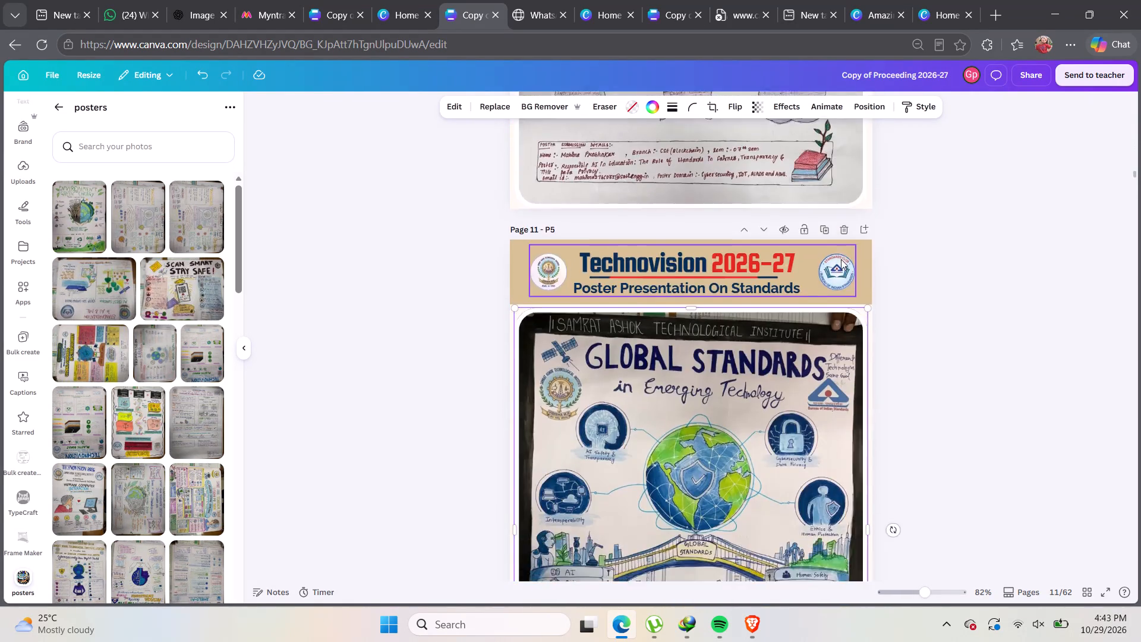
scroll(841, 259, down, 18)
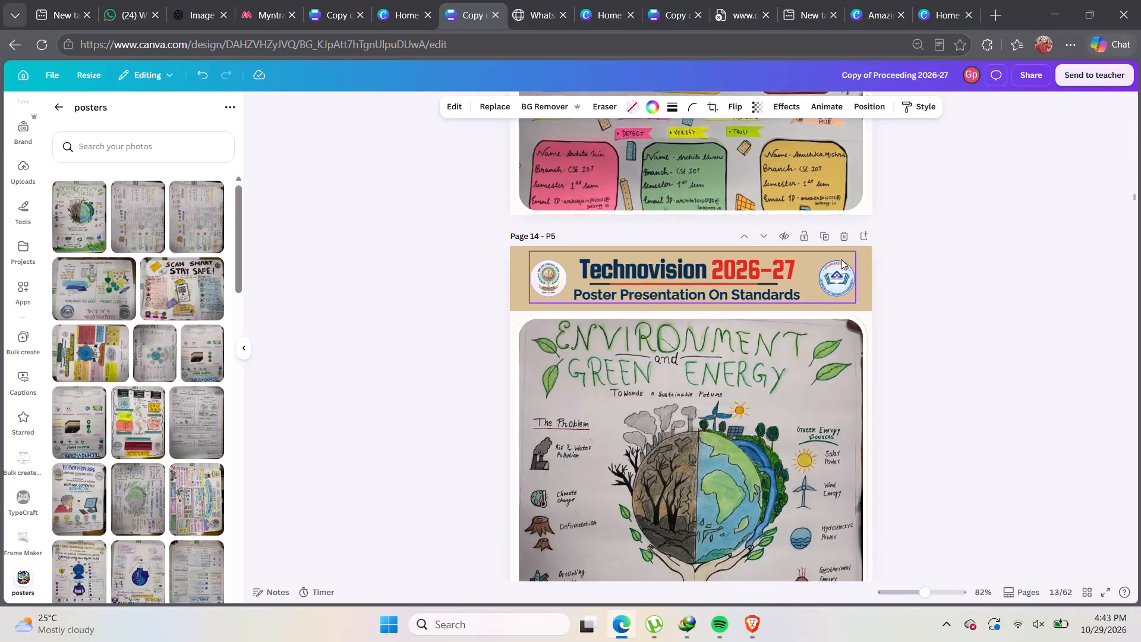
scroll(841, 259, down, 3)
scroll(841, 259, up, 3)
click(846, 306)
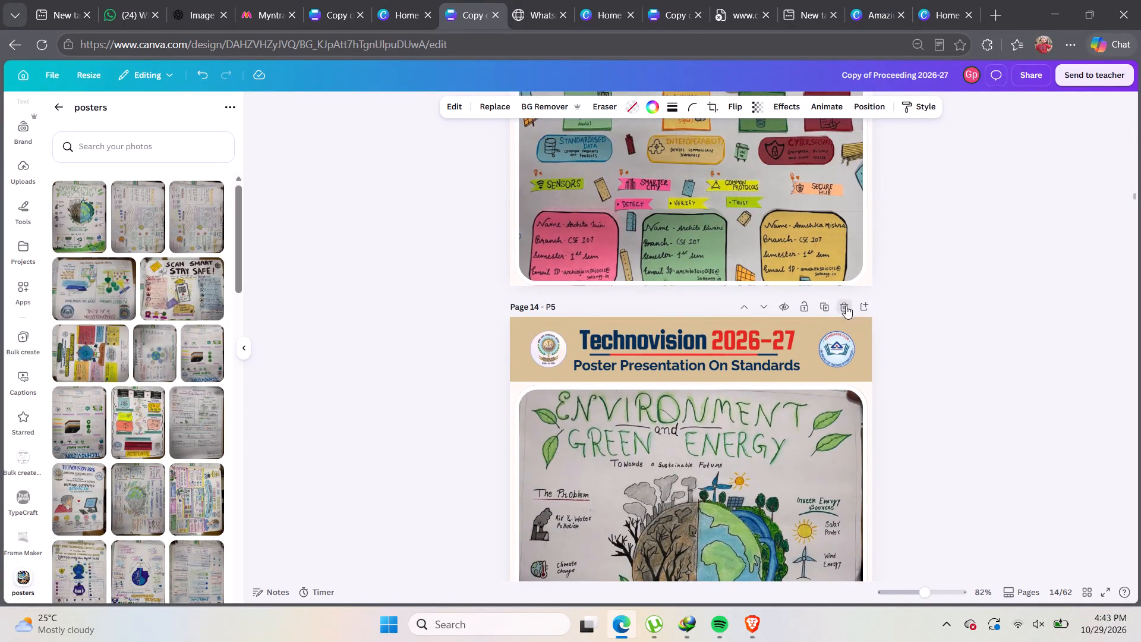
Enlarge the "Responsible Use of Generative AI in Education" poster image on page 12 and reposition it to crop out its surroundings.
scroll(836, 294, up, 12)
double_click(834, 292)
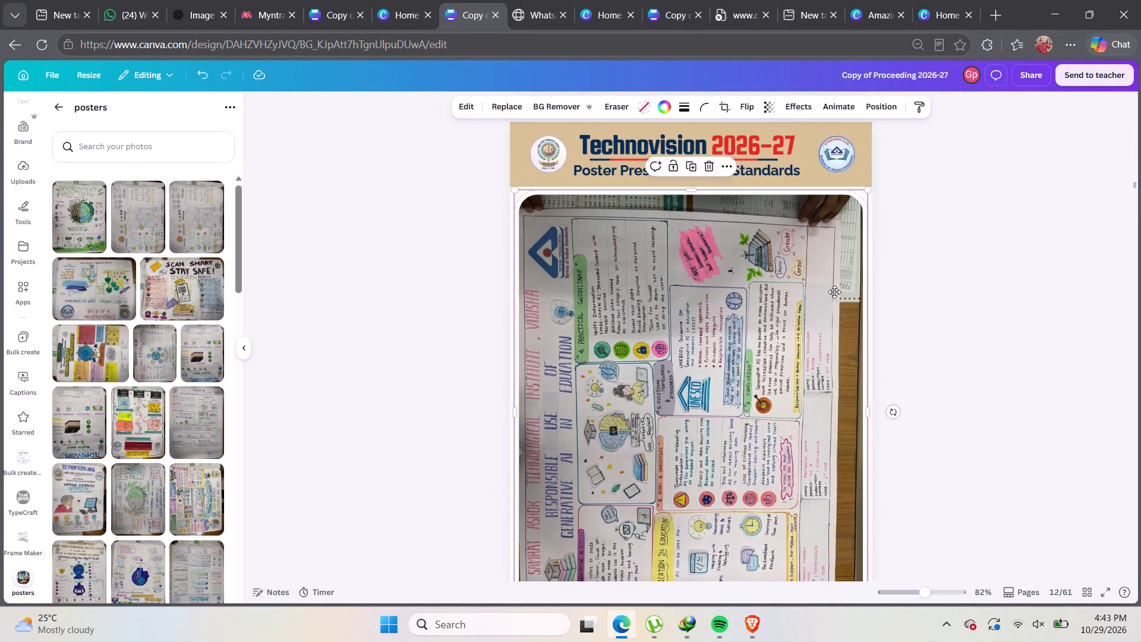
drag(871, 175, 910, 148)
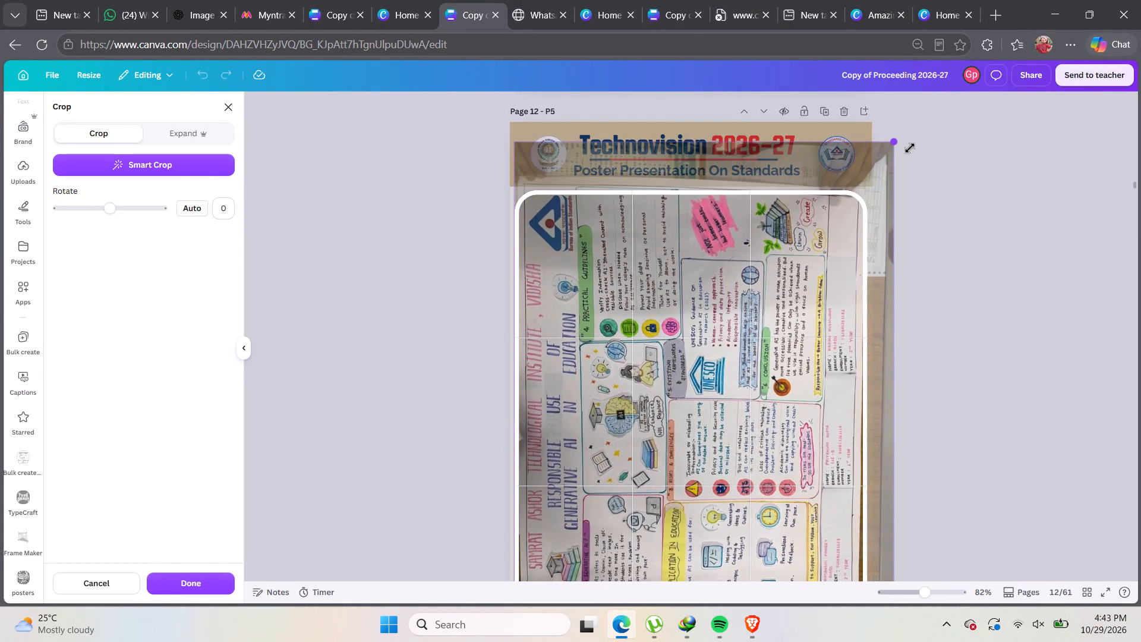
drag(910, 148, 907, 158)
scroll(841, 256, down, 3)
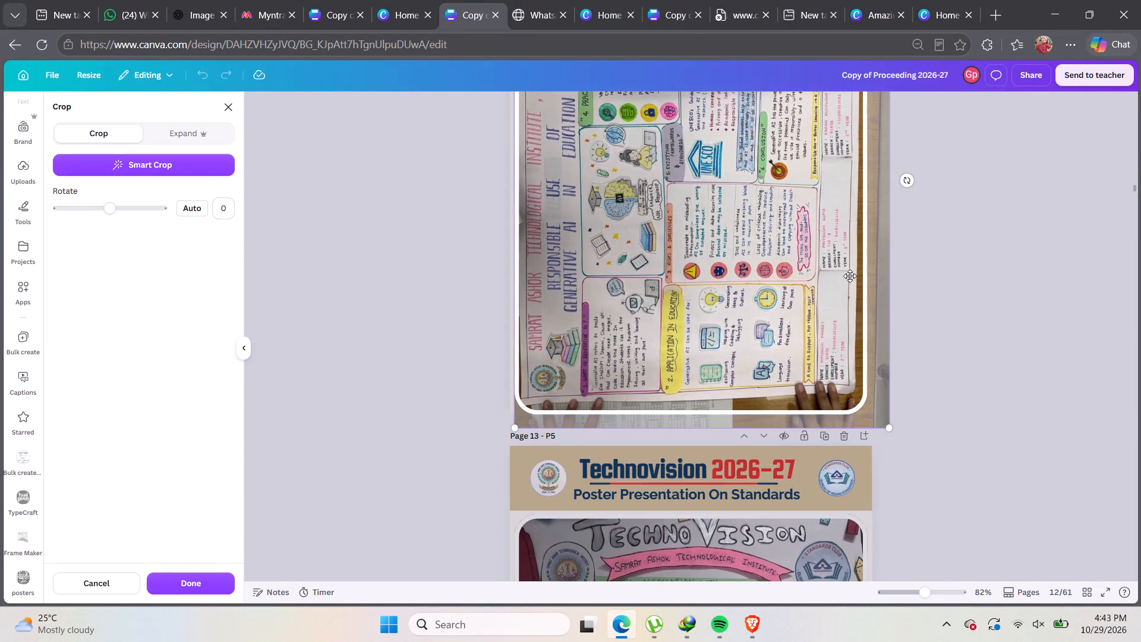
drag(890, 430, 899, 451)
drag(642, 342, 631, 341)
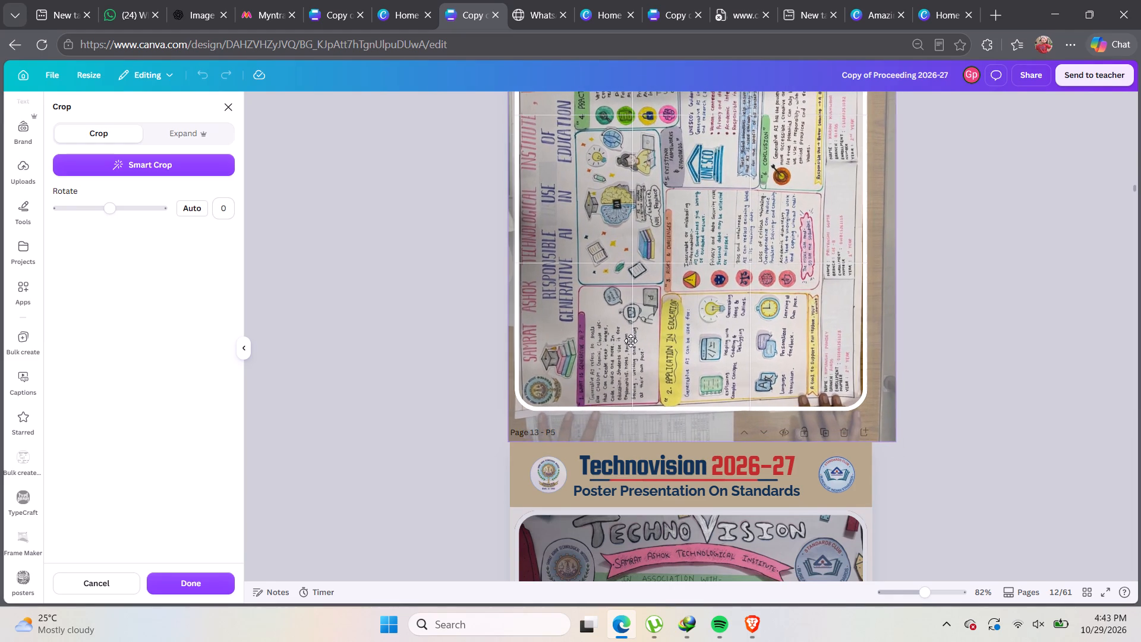
drag(631, 341, 633, 341)
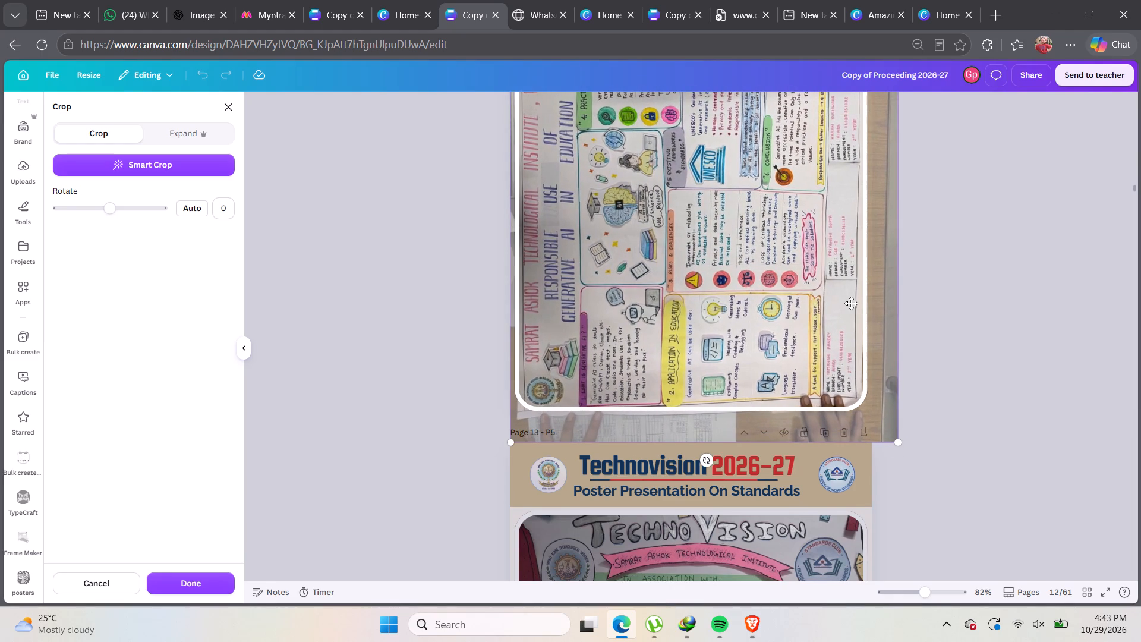
click(898, 441)
scroll(843, 393, up, 3)
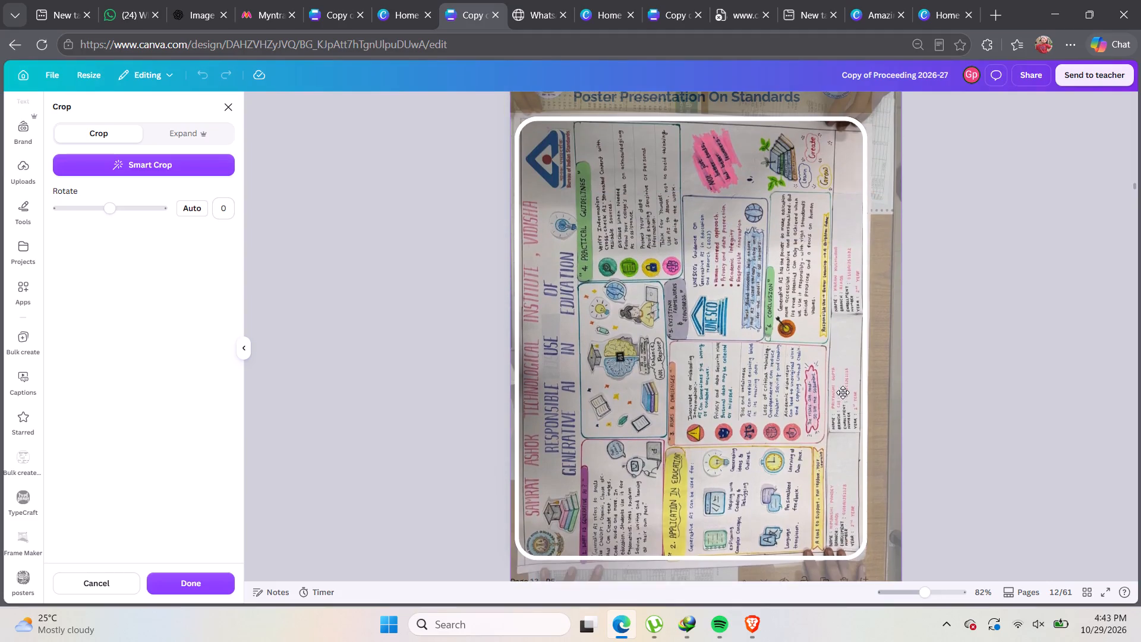
click(975, 345)
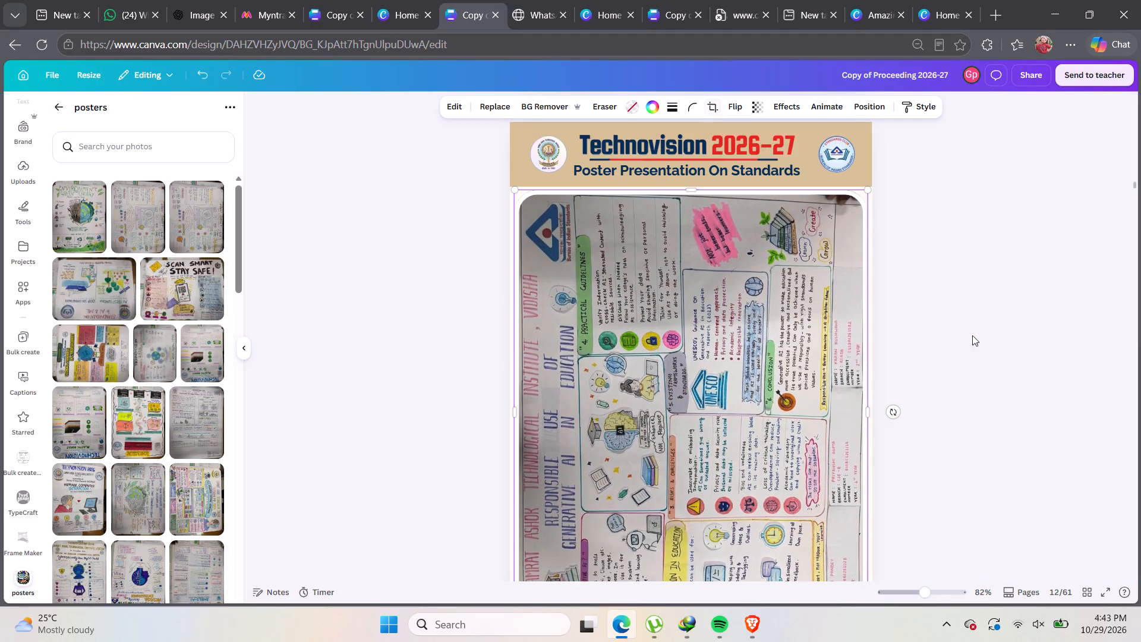
Move the "Responsible Use of Generative AI in Education" page from page 12 up to page 7, ahead of the other posters.
scroll(817, 240, up, 3)
click(744, 342)
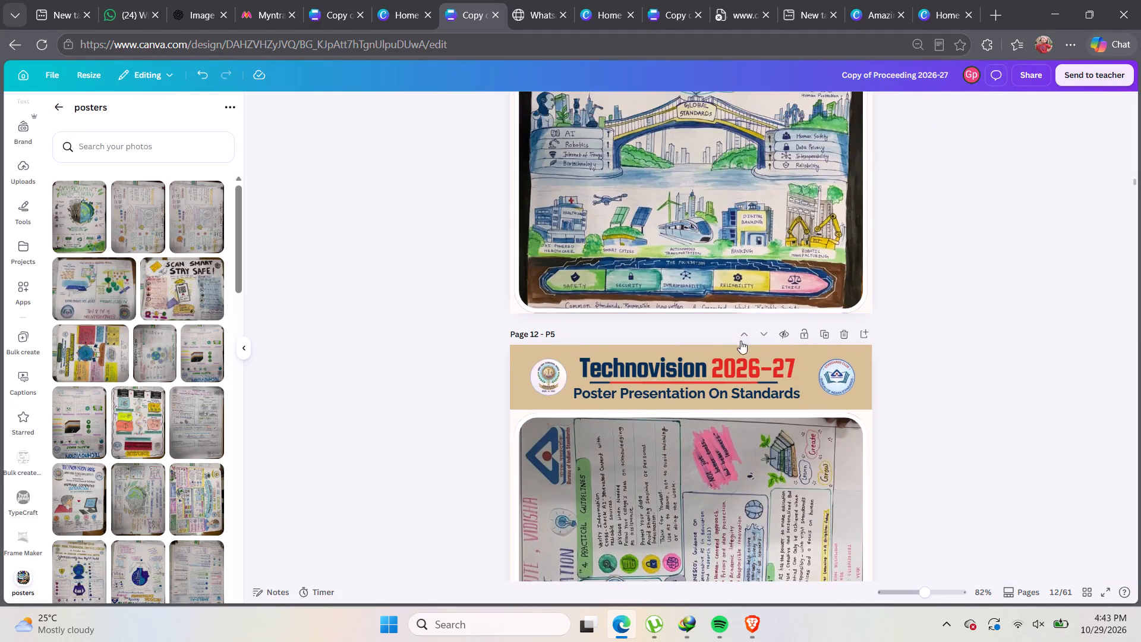
click(739, 336)
click(743, 331)
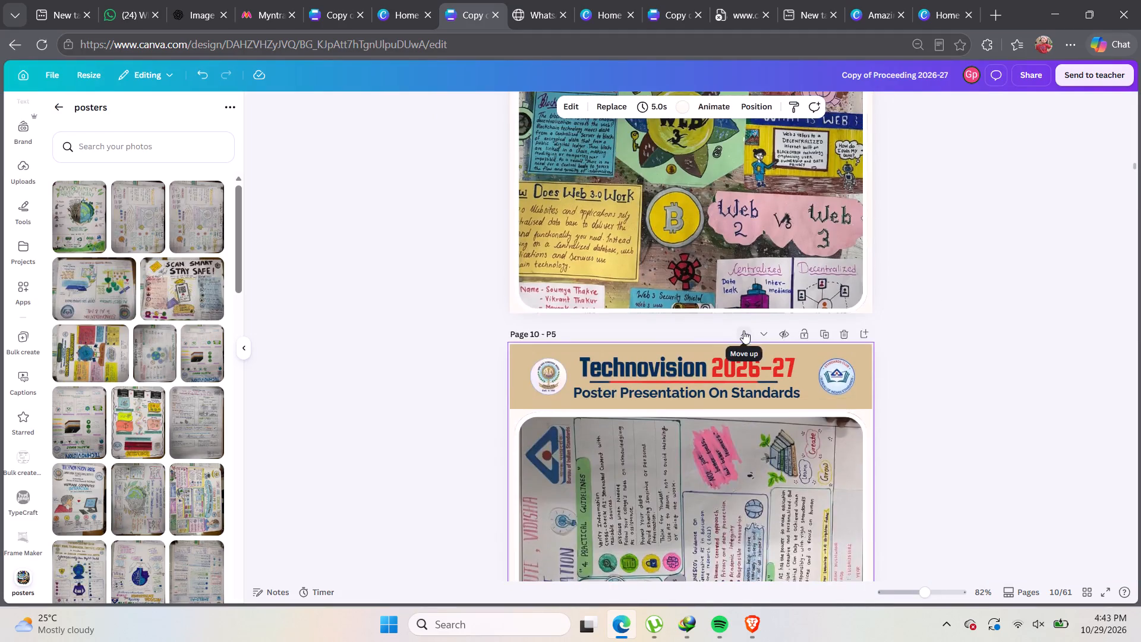
click(743, 331)
click(743, 331)
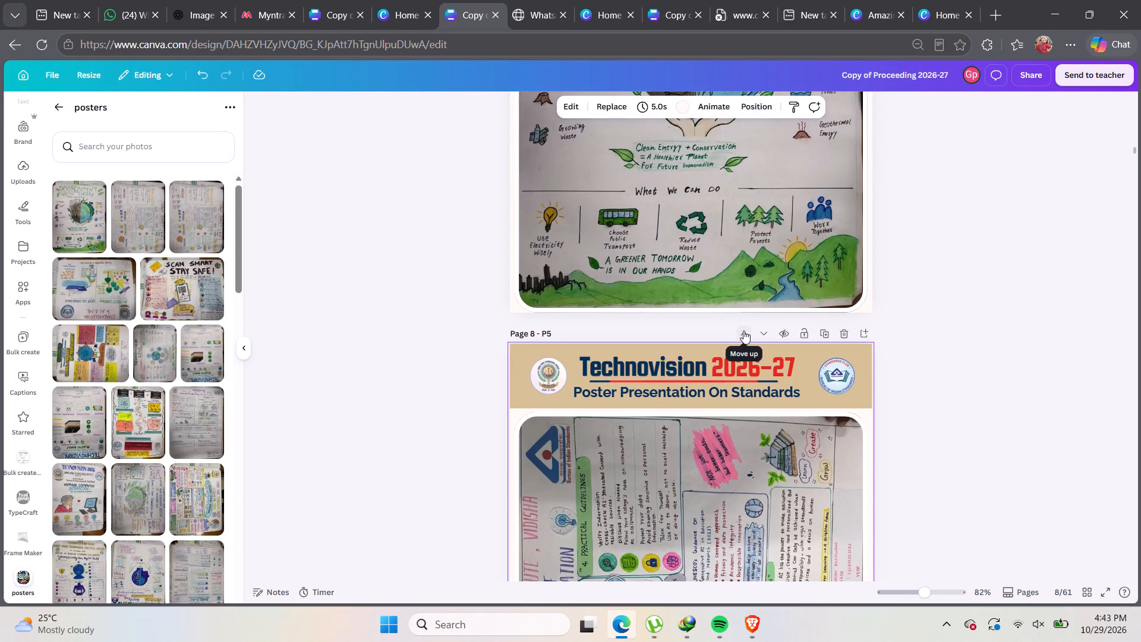
click(743, 331)
scroll(755, 331, down, 4)
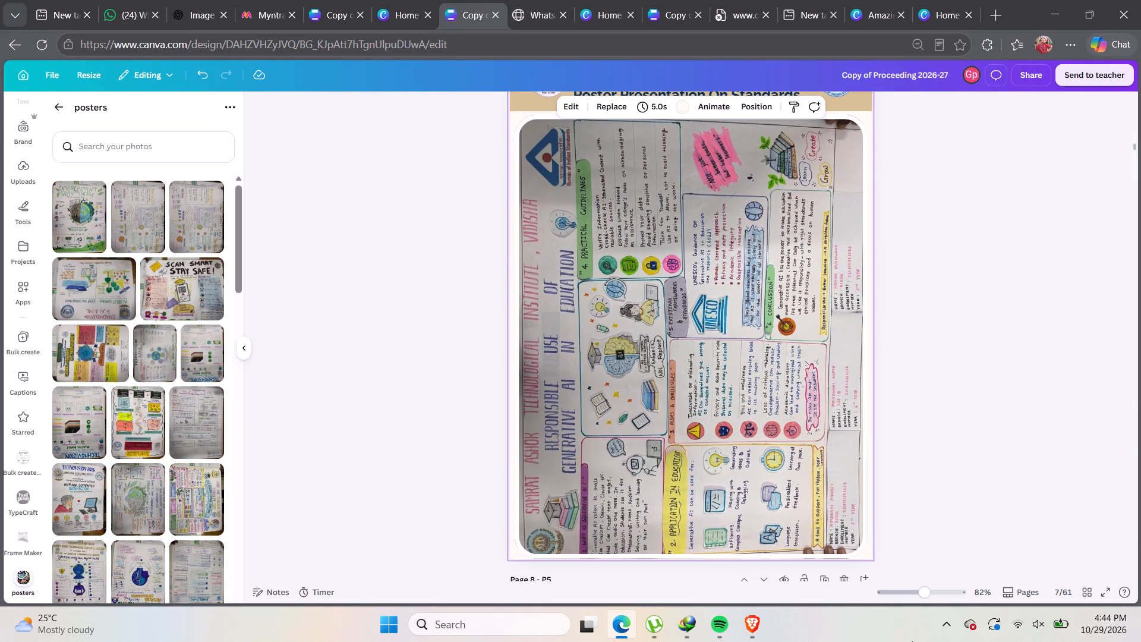
click(447, 353)
Review the opening pages from the cover through the "Presentation on Standards" topics page and the start of the poster section.
scroll(456, 383, up, 9)
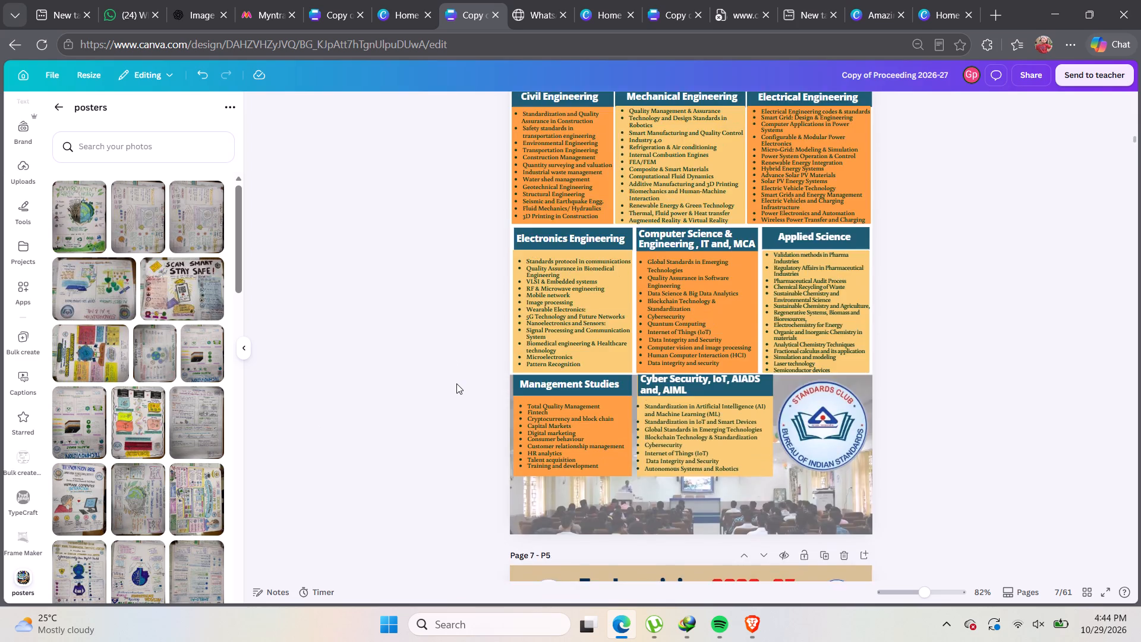
scroll(456, 383, up, 17)
scroll(440, 420, down, 5)
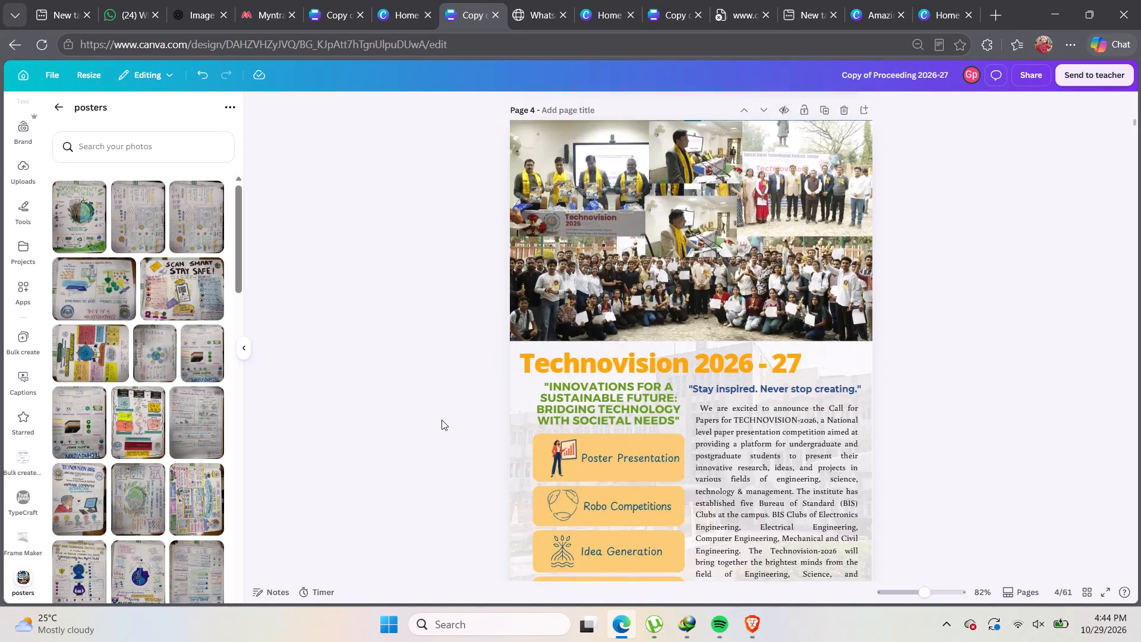
scroll(442, 420, down, 11)
scroll(439, 409, down, 10)
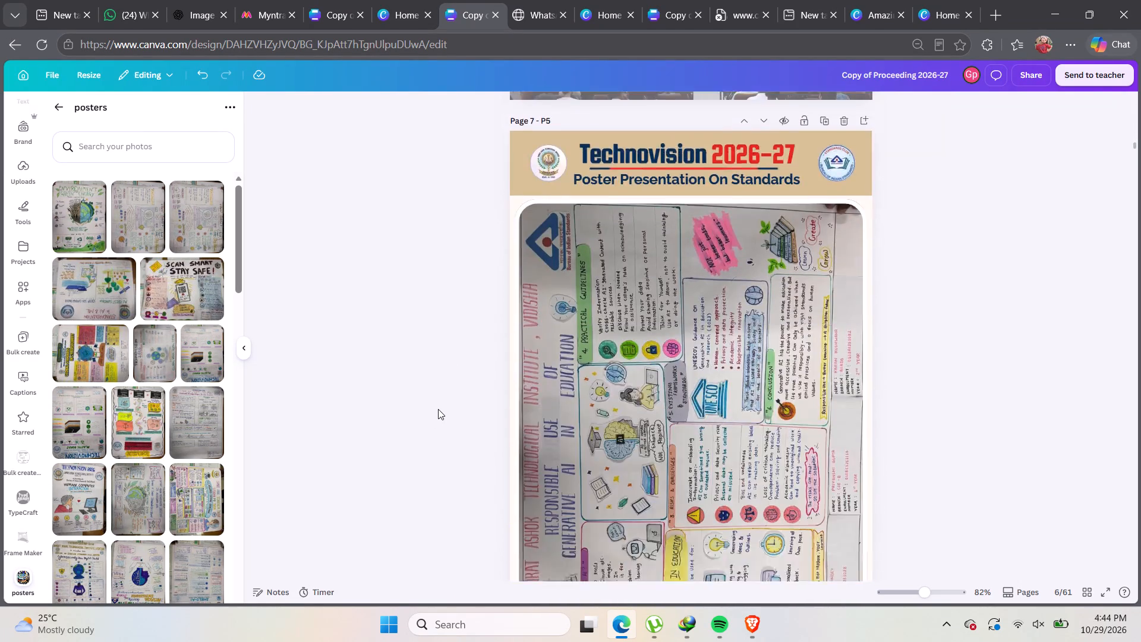
scroll(438, 409, up, 8)
scroll(438, 409, up, 15)
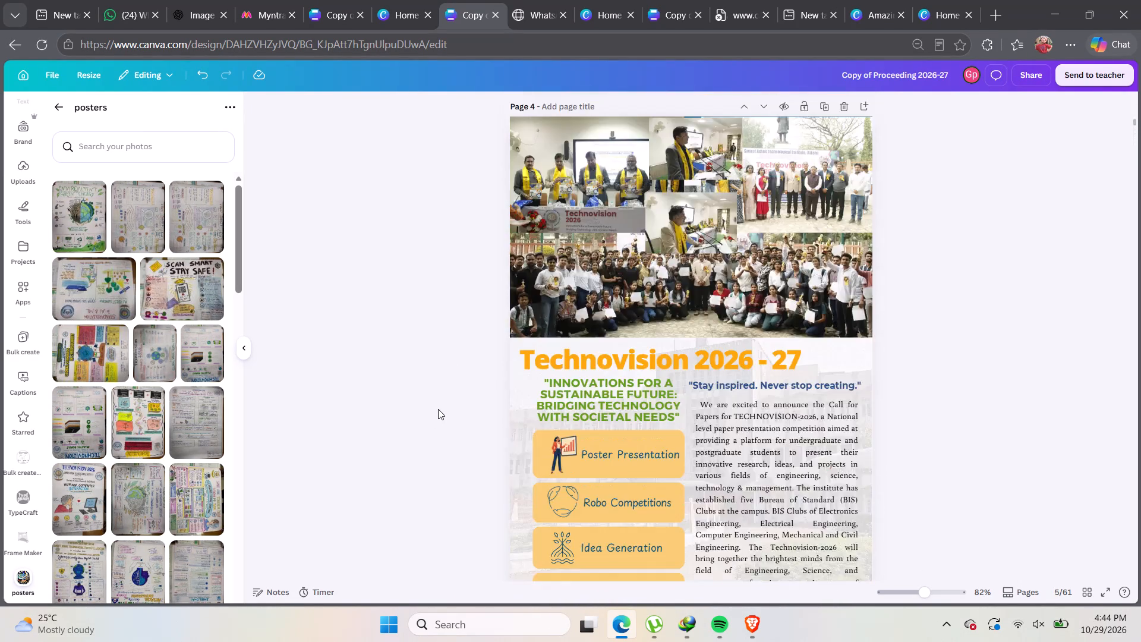
scroll(438, 409, up, 20)
scroll(438, 409, up, 10)
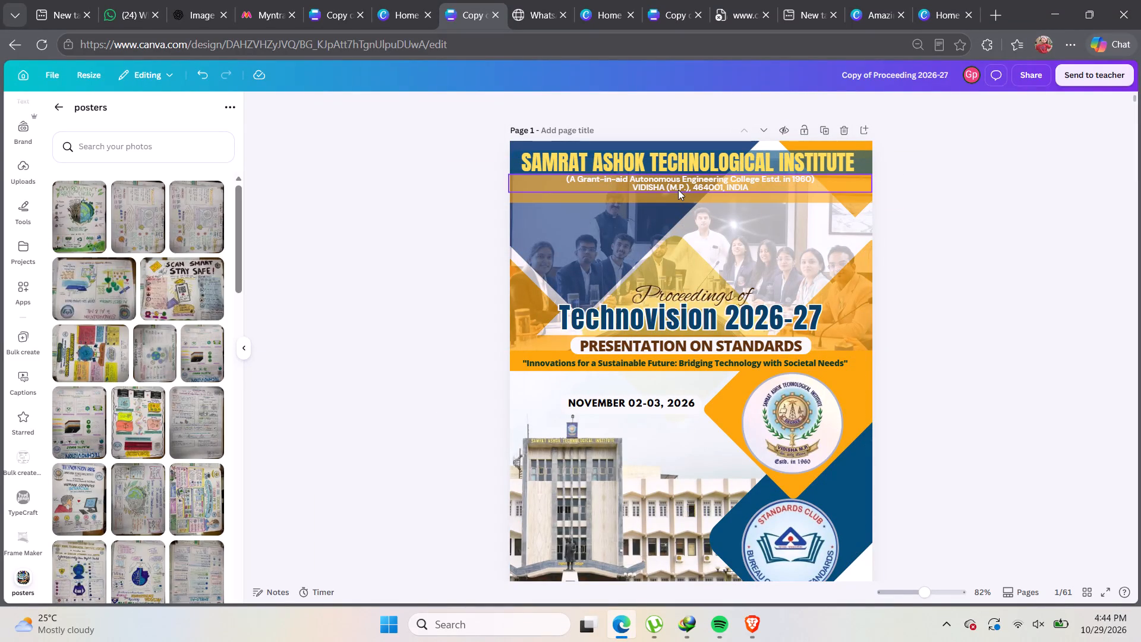
scroll(674, 194, down, 9)
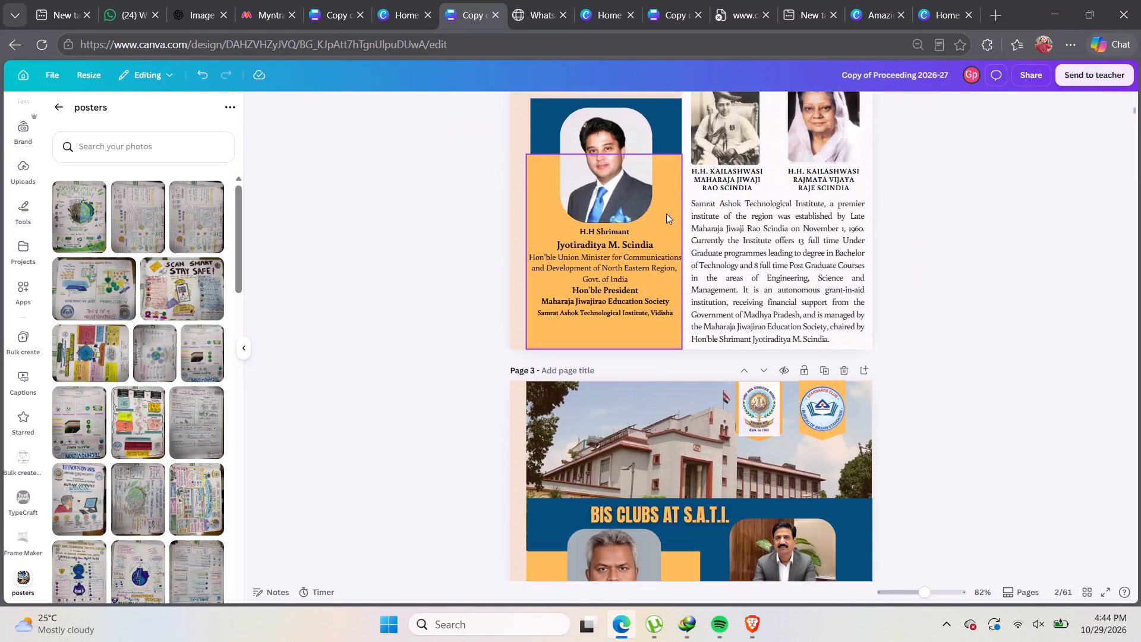
scroll(666, 213, down, 16)
scroll(667, 266, down, 4)
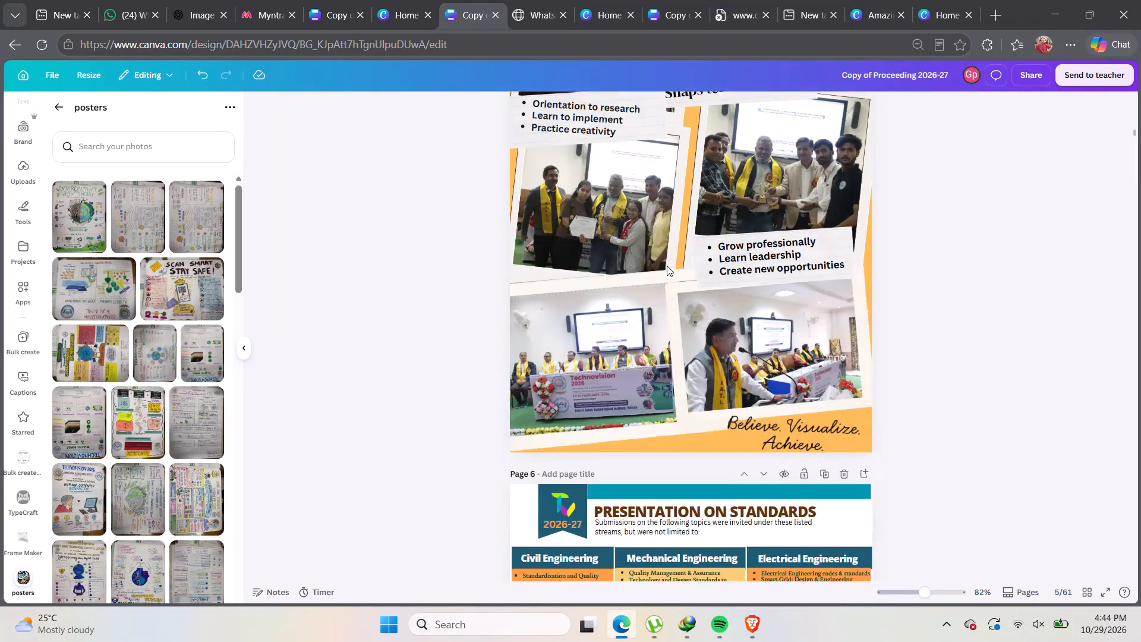
scroll(667, 266, down, 6)
scroll(667, 267, up, 9)
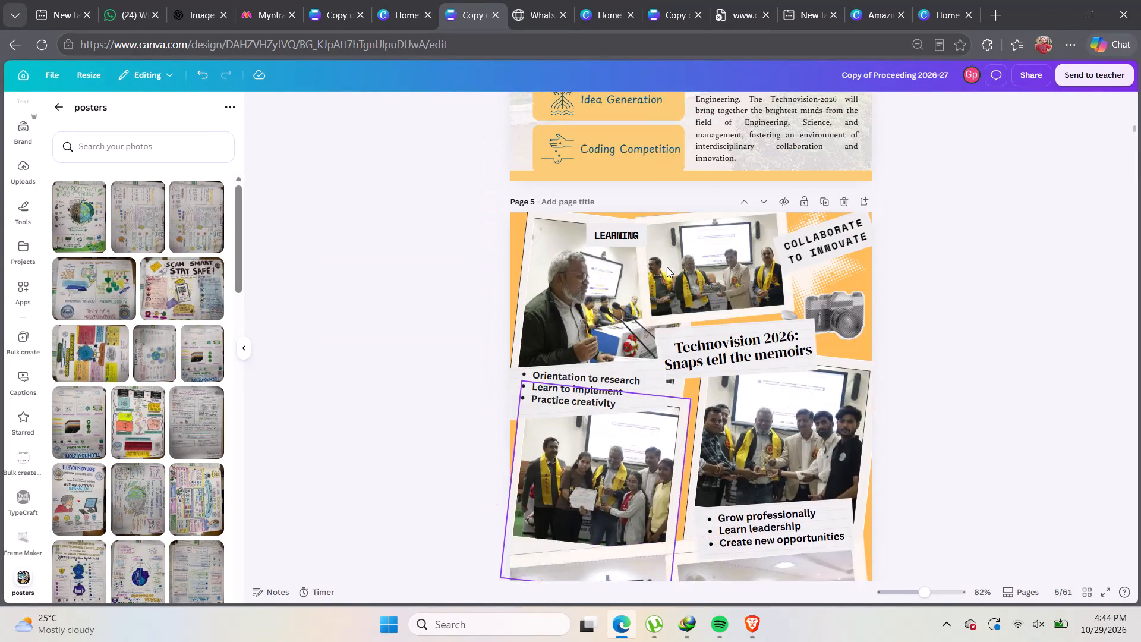
scroll(667, 267, up, 4)
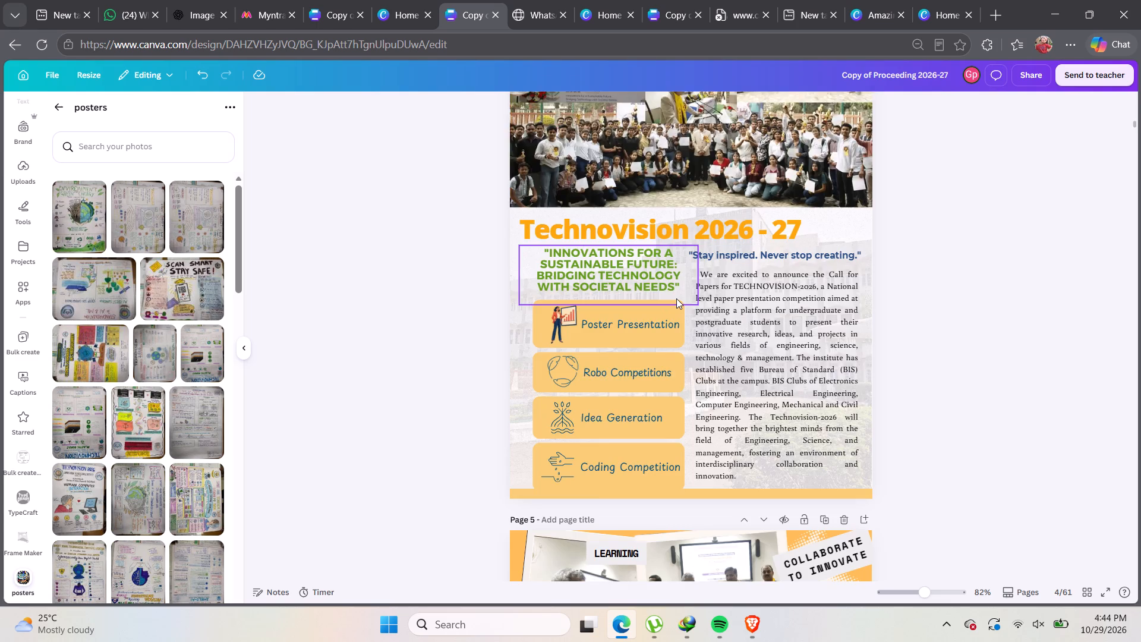
scroll(676, 298, down, 11)
scroll(676, 298, up, 1)
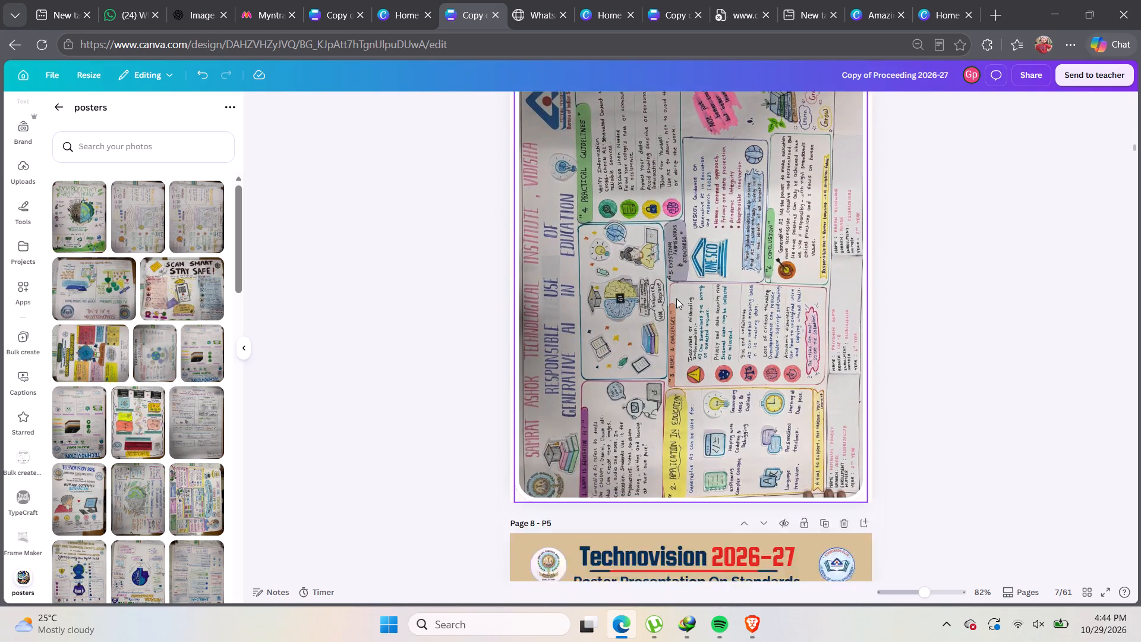
scroll(676, 298, up, 4)
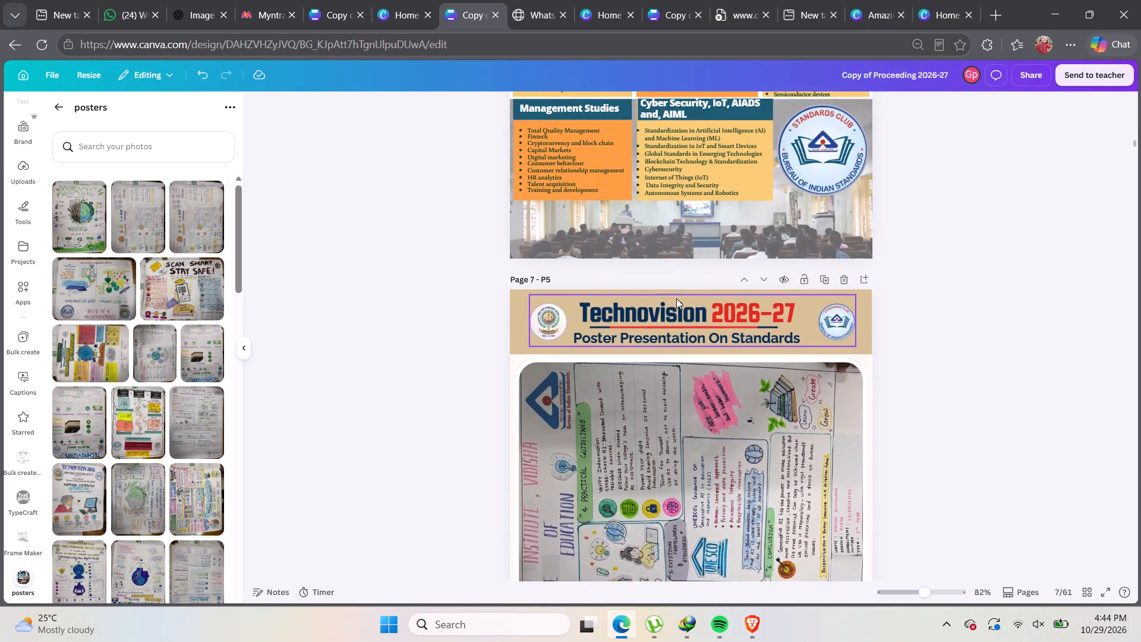
scroll(676, 298, down, 2)
click(439, 387)
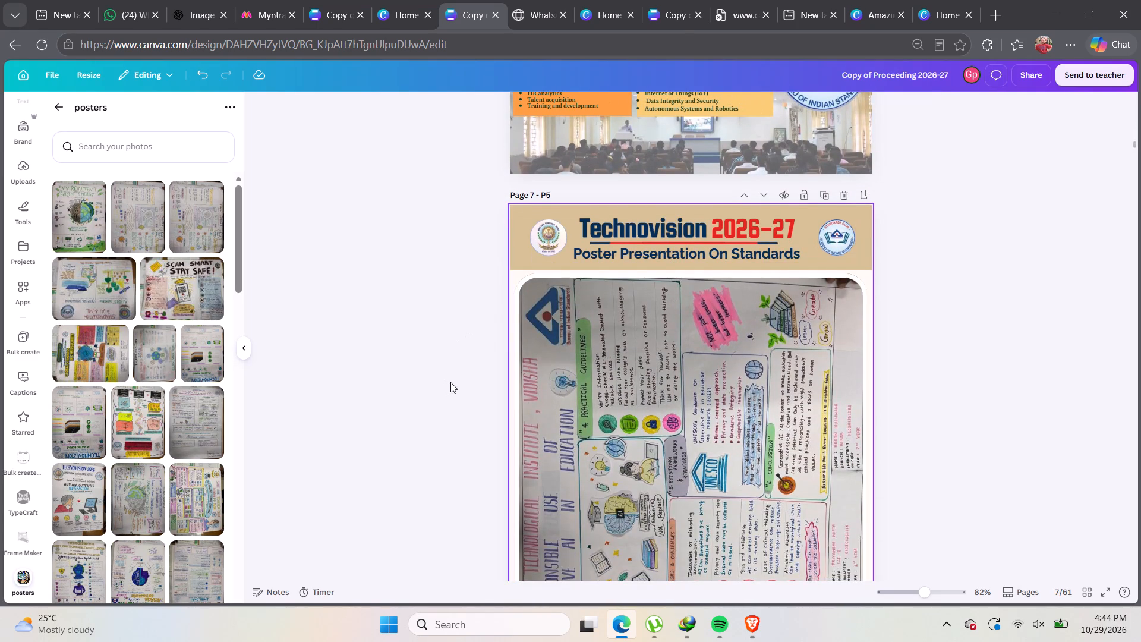
Look through the poster pages from page 7 to about page 29 for repeated posters.
scroll(450, 382, down, 14)
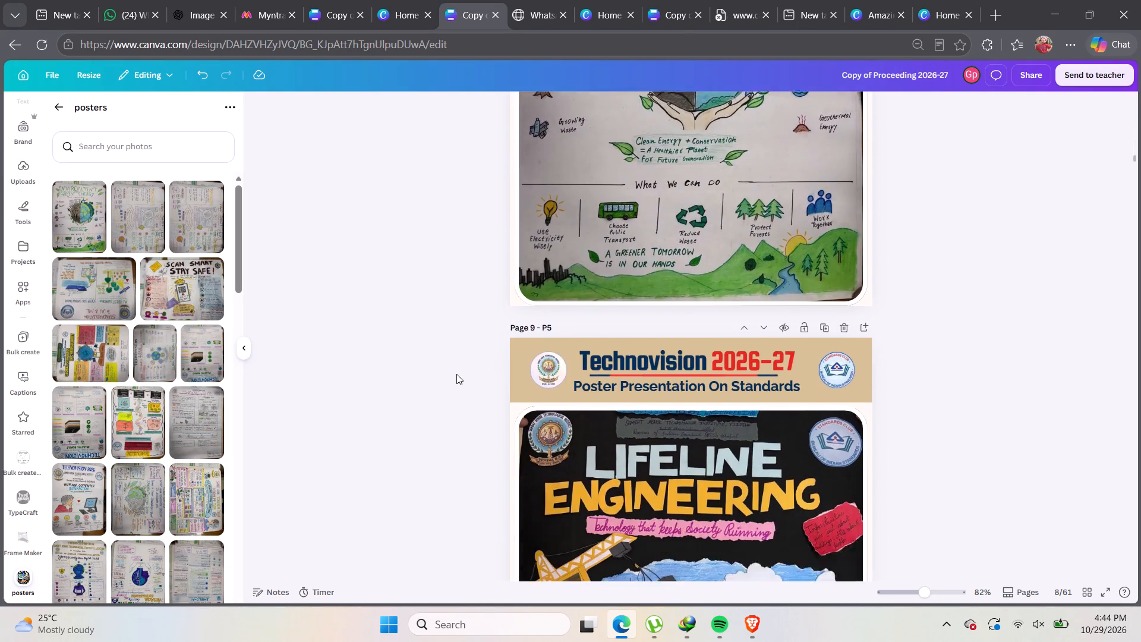
scroll(456, 374, down, 19)
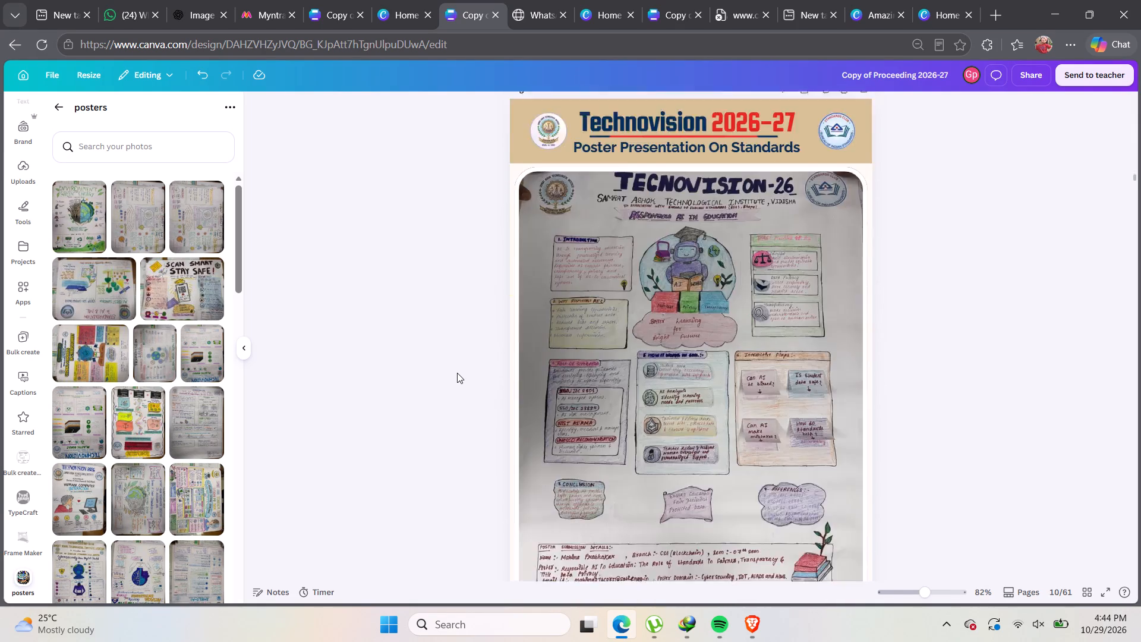
scroll(457, 373, down, 7)
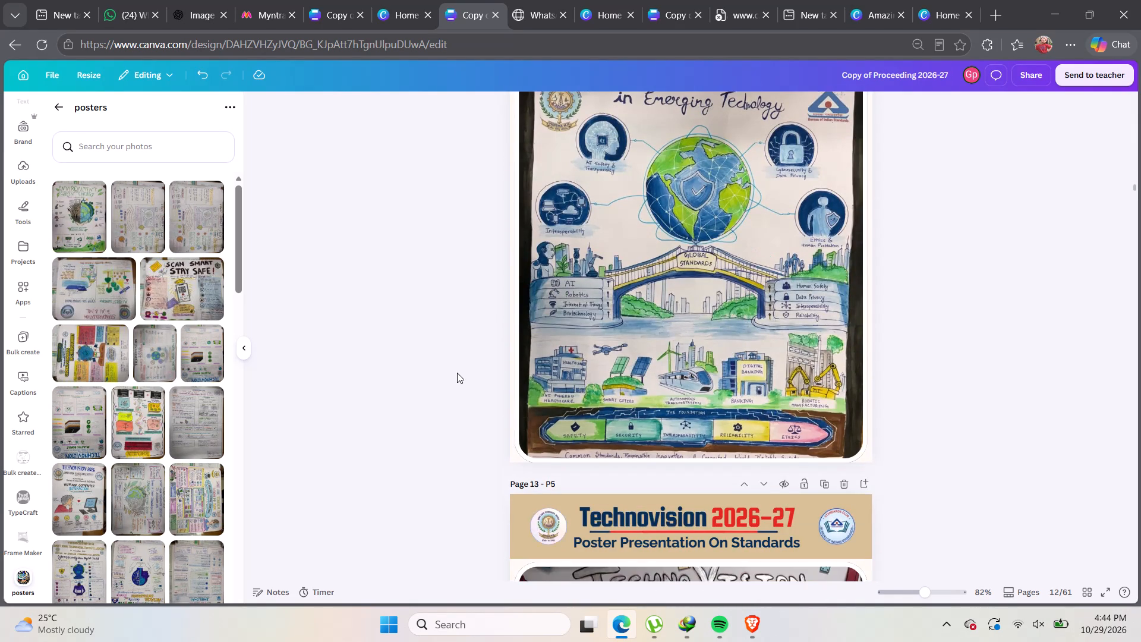
scroll(464, 389, down, 10)
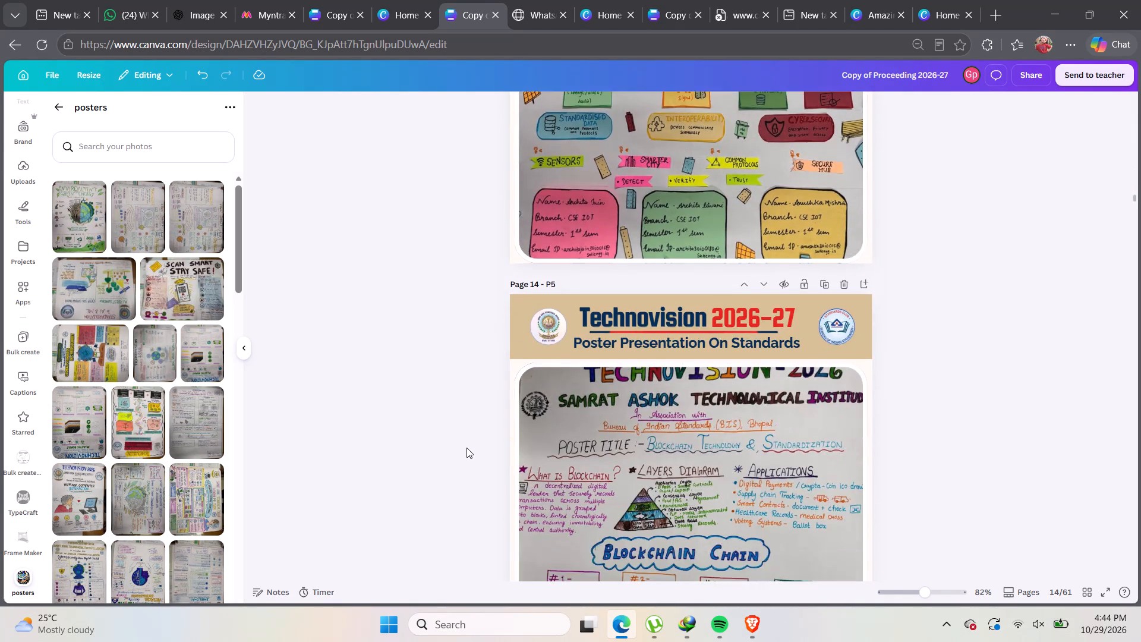
scroll(467, 448, down, 19)
scroll(467, 448, down, 8)
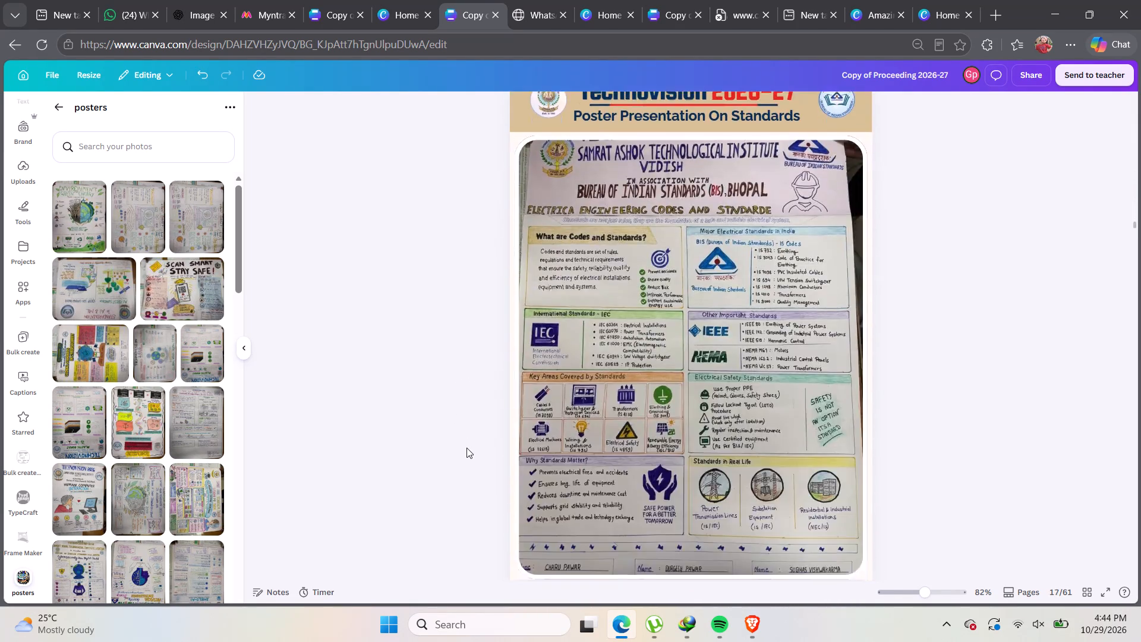
scroll(467, 448, down, 20)
scroll(467, 448, down, 16)
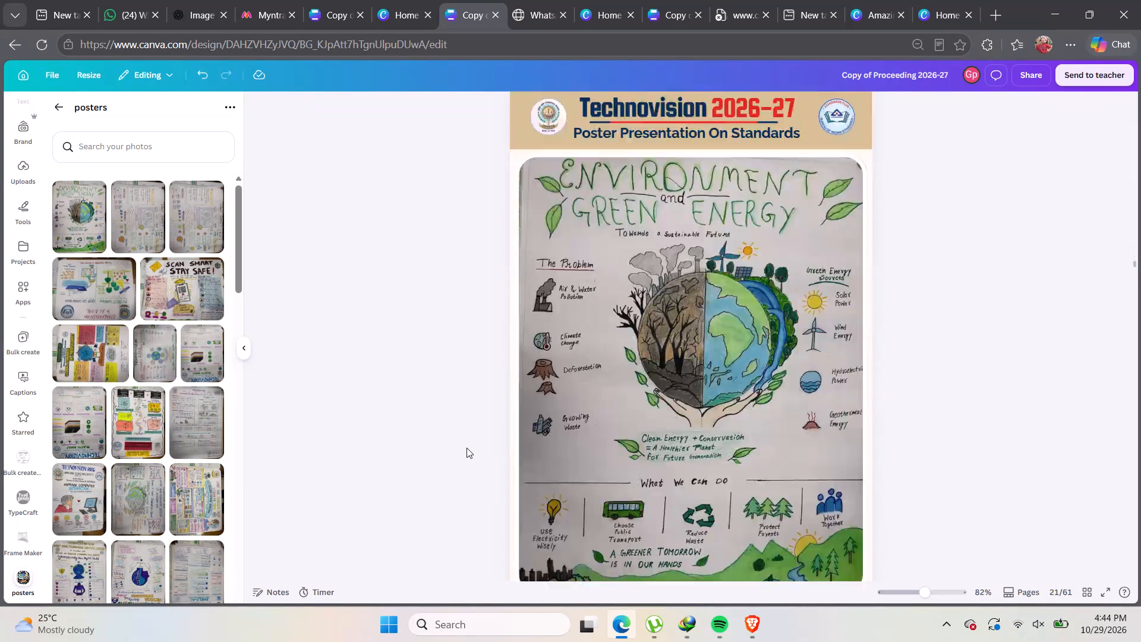
scroll(467, 448, down, 13)
scroll(467, 450, down, 20)
scroll(467, 450, down, 1)
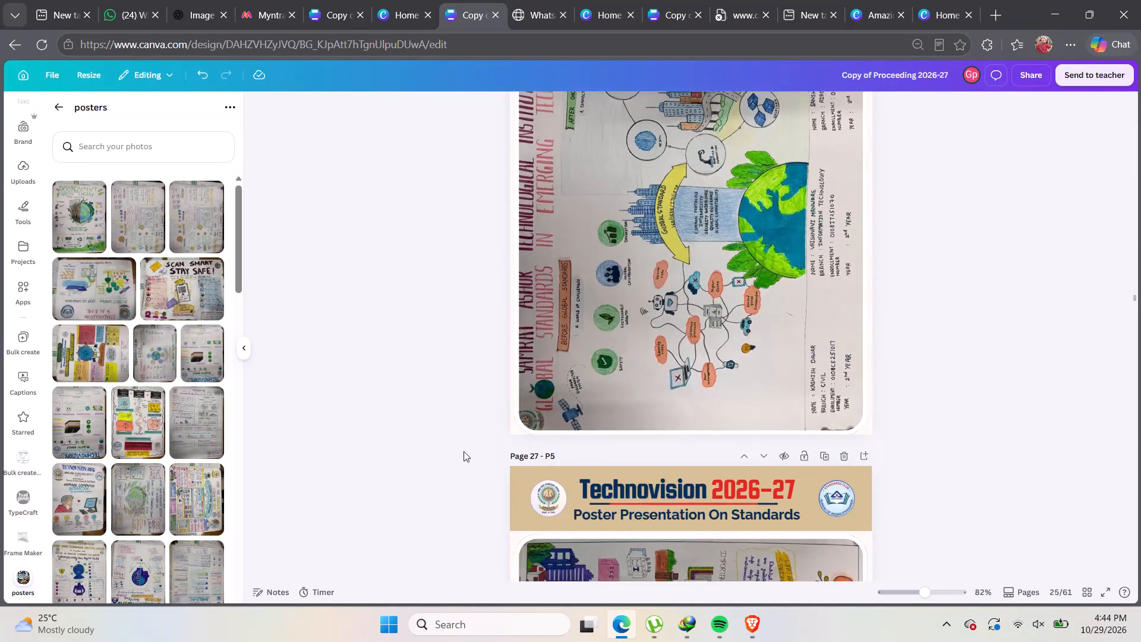
scroll(464, 451, down, 16)
scroll(461, 452, down, 5)
Re-examine the posters on pages 20 to 31, including "Global Standards in Emerging Technology" and "Responsible Use of Generative AI in Education", for duplicates.
scroll(461, 452, up, 6)
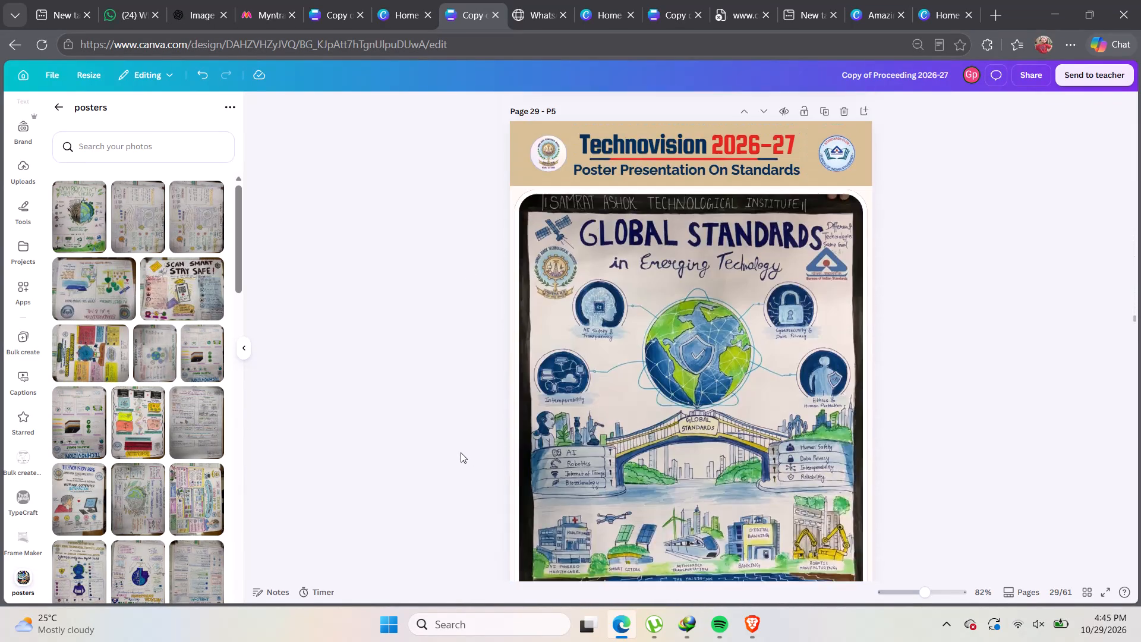
scroll(461, 452, up, 20)
scroll(461, 452, up, 20)
scroll(461, 452, up, 1)
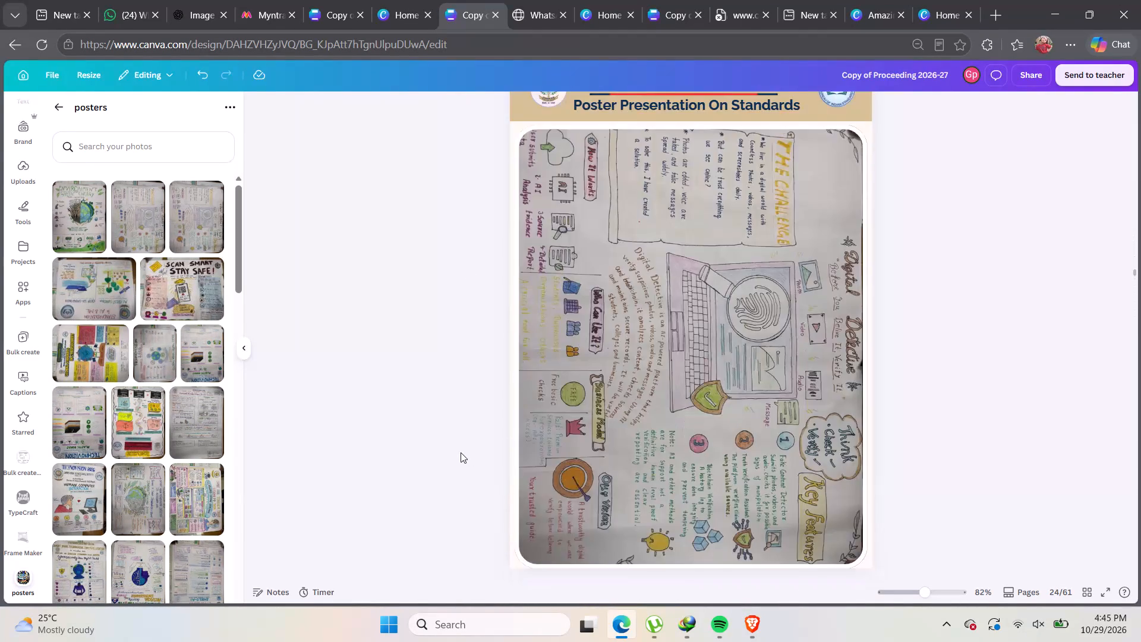
scroll(461, 452, up, 13)
scroll(461, 452, up, 15)
scroll(461, 452, down, 7)
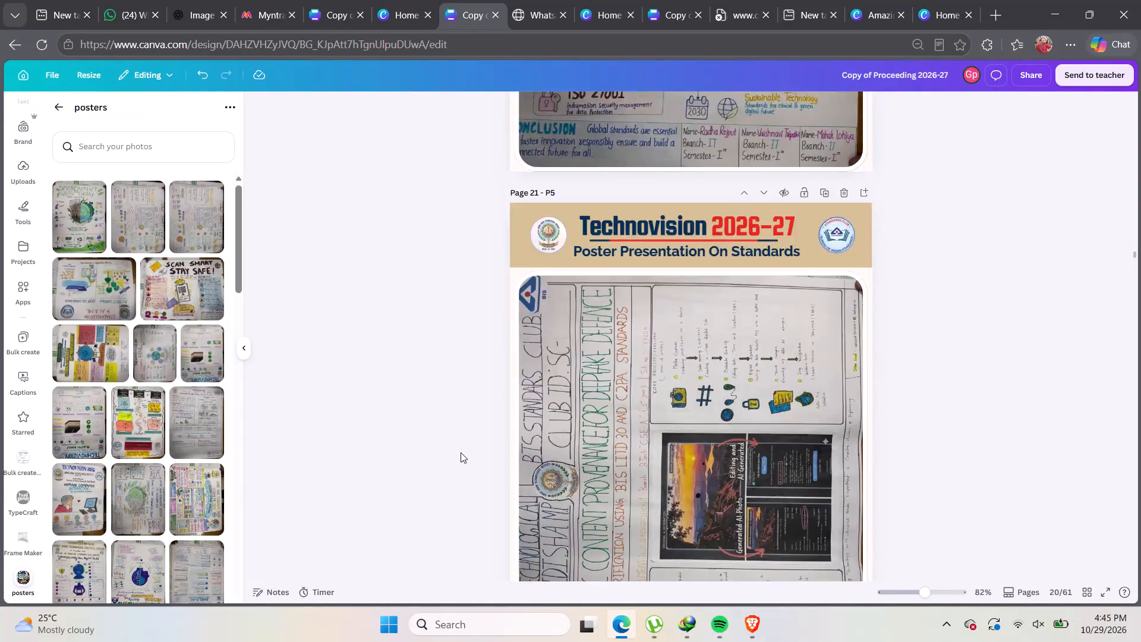
scroll(461, 452, down, 20)
scroll(461, 452, down, 20)
scroll(461, 452, down, 9)
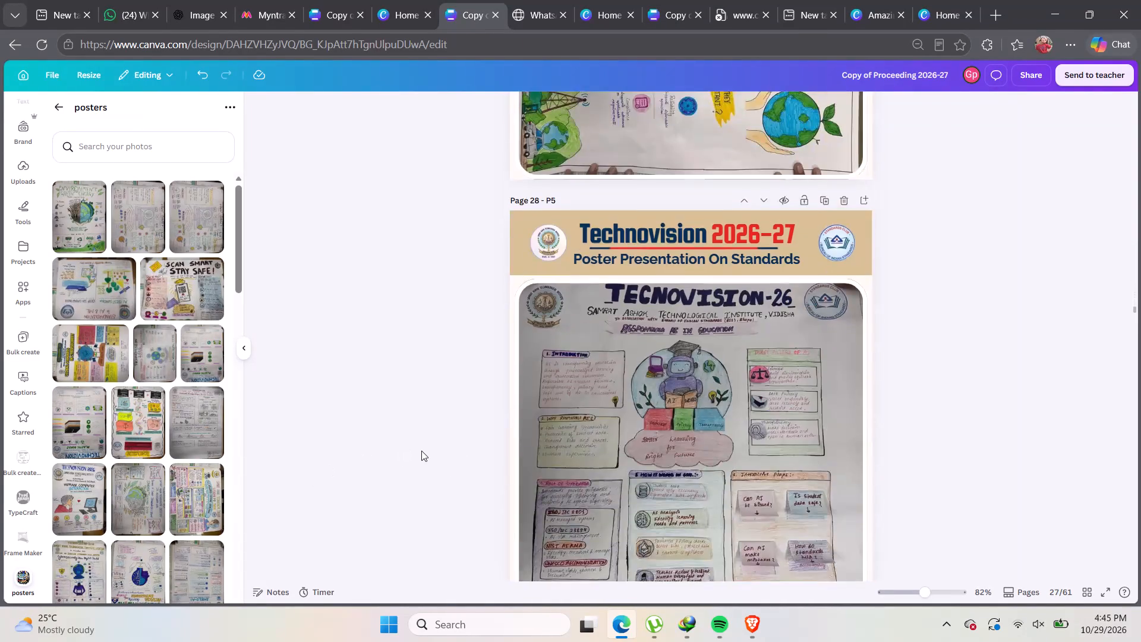
scroll(421, 451, down, 20)
scroll(421, 451, down, 1)
scroll(424, 446, up, 1)
scroll(424, 446, down, 2)
scroll(424, 446, up, 8)
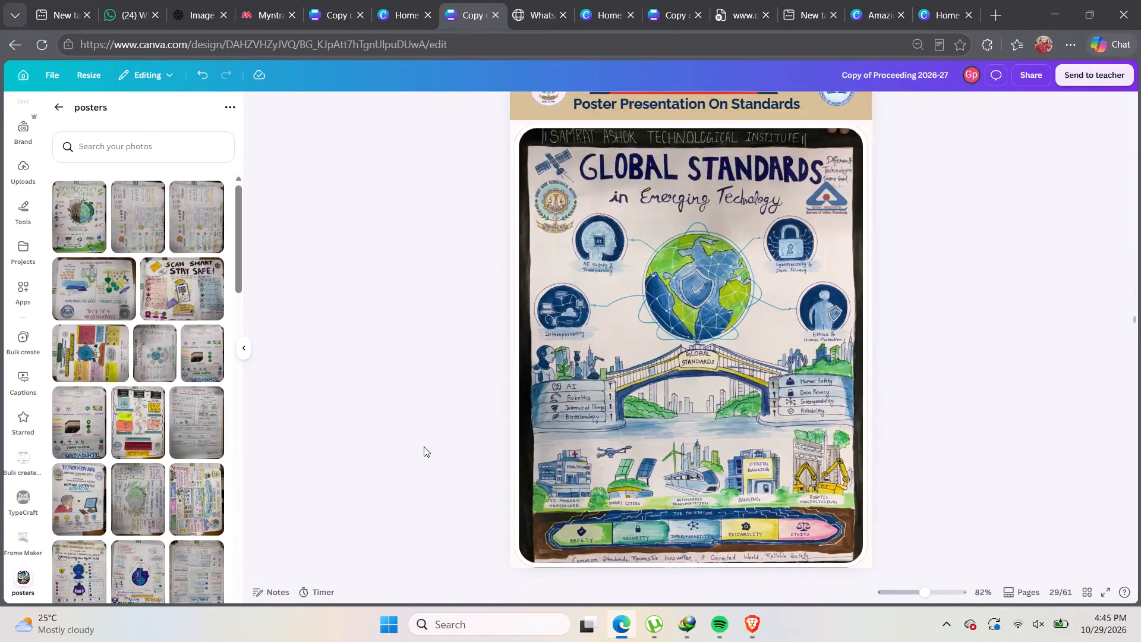
click(647, 425)
scroll(652, 424, down, 17)
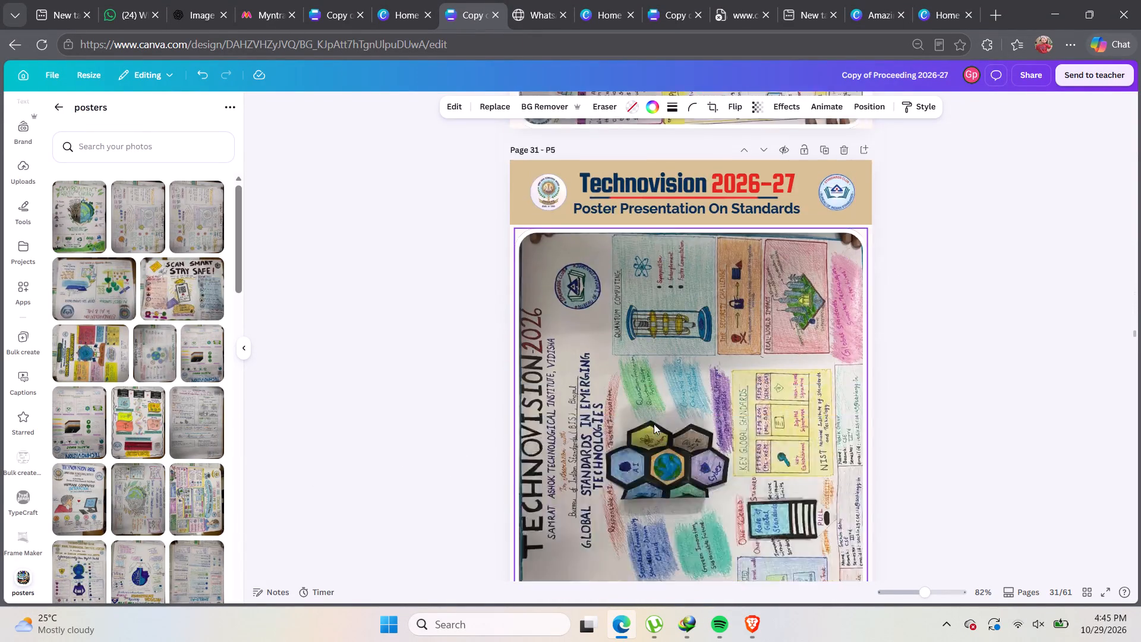
scroll(654, 424, down, 1)
scroll(654, 424, up, 11)
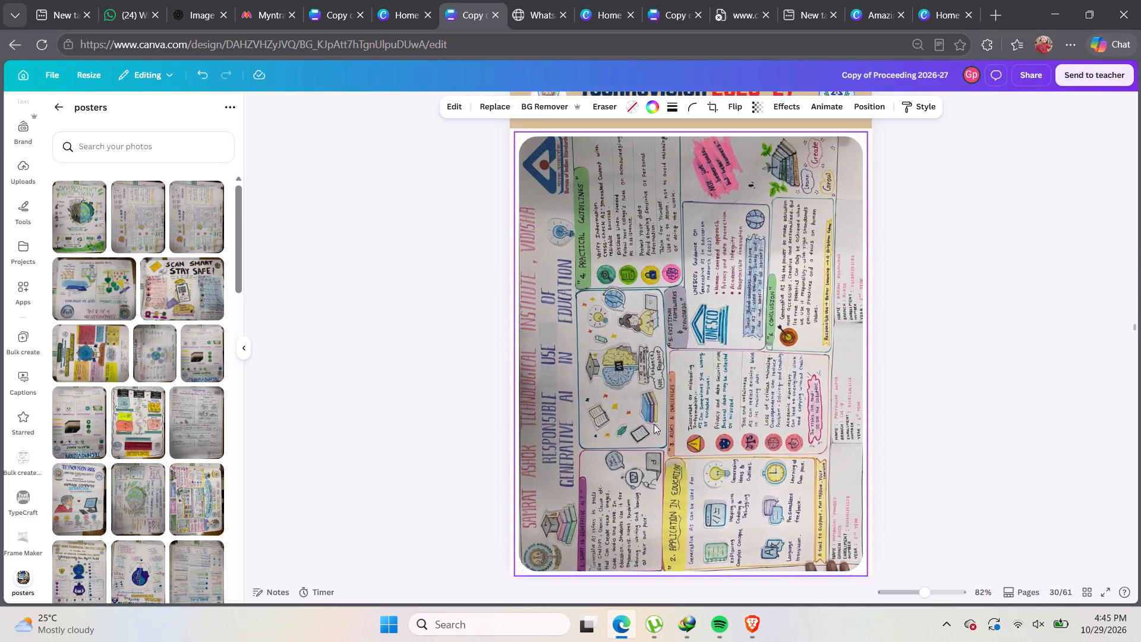
scroll(654, 424, up, 9)
scroll(654, 424, down, 4)
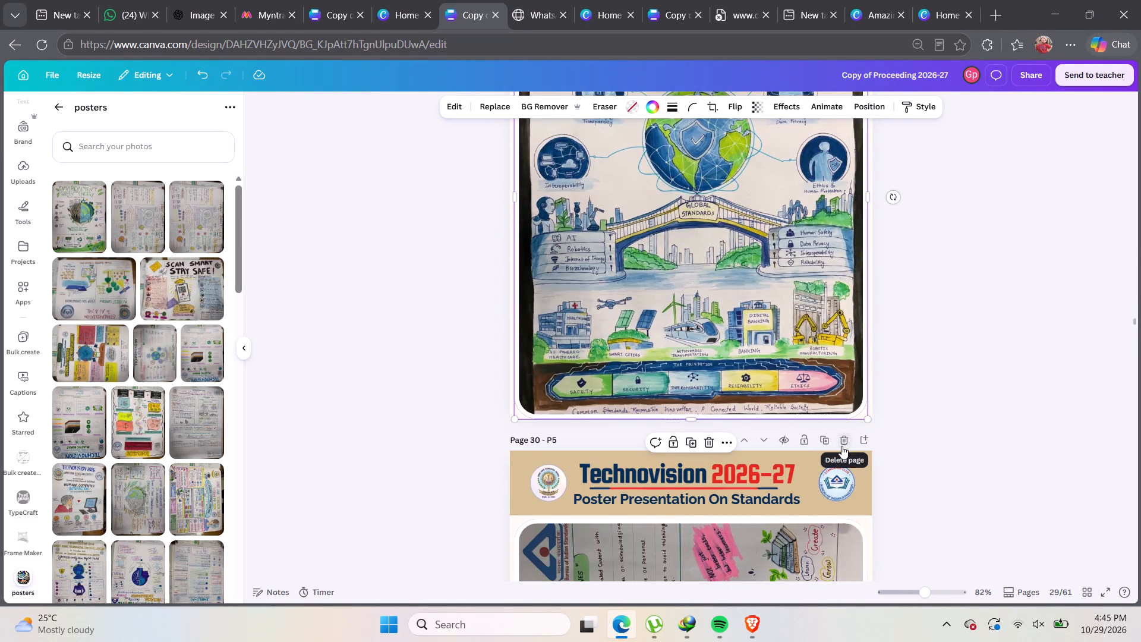
Compare the later posters with the earlier ones by going back to page 7 and forward again to page 20.
scroll(836, 445, up, 2)
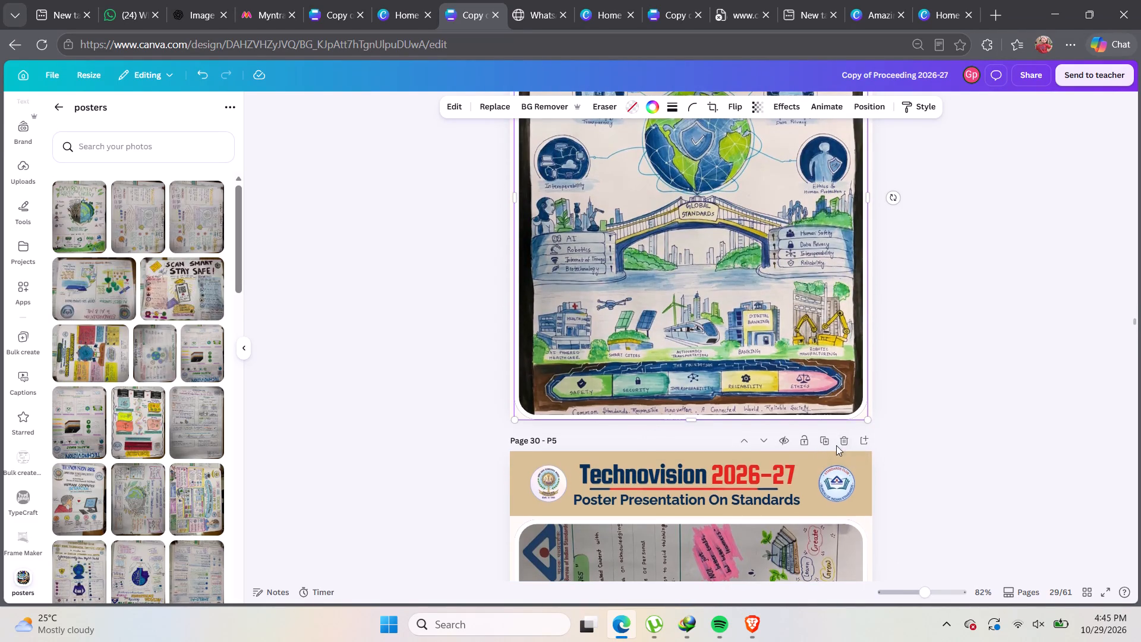
scroll(836, 445, up, 7)
scroll(836, 445, up, 20)
scroll(836, 445, up, 12)
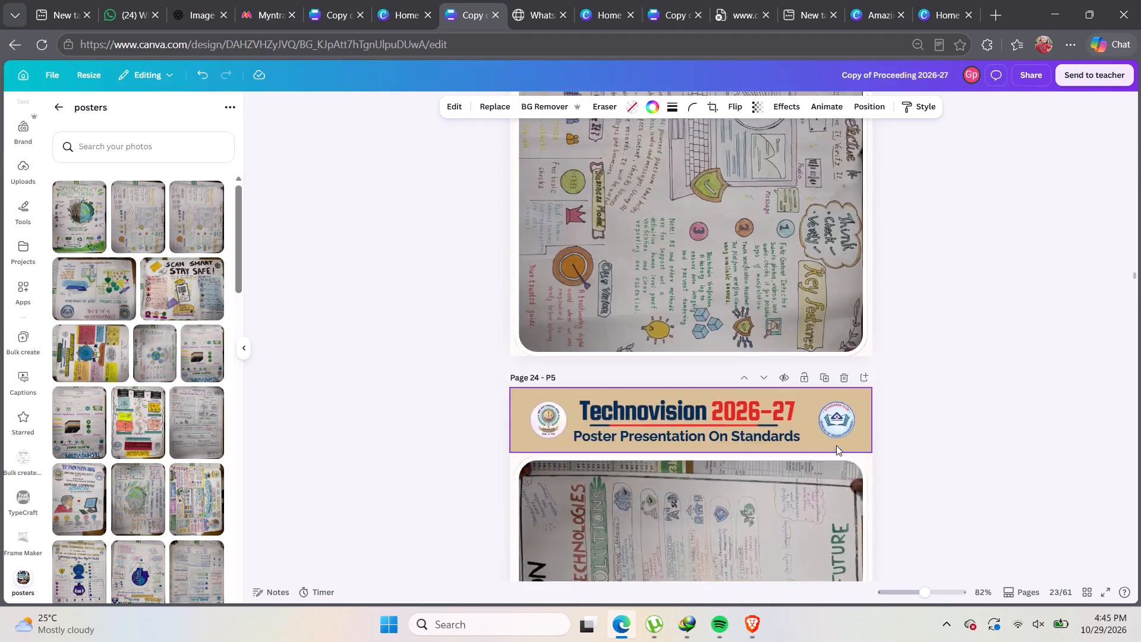
scroll(836, 445, up, 20)
scroll(836, 445, up, 17)
scroll(836, 445, up, 20)
scroll(836, 445, up, 18)
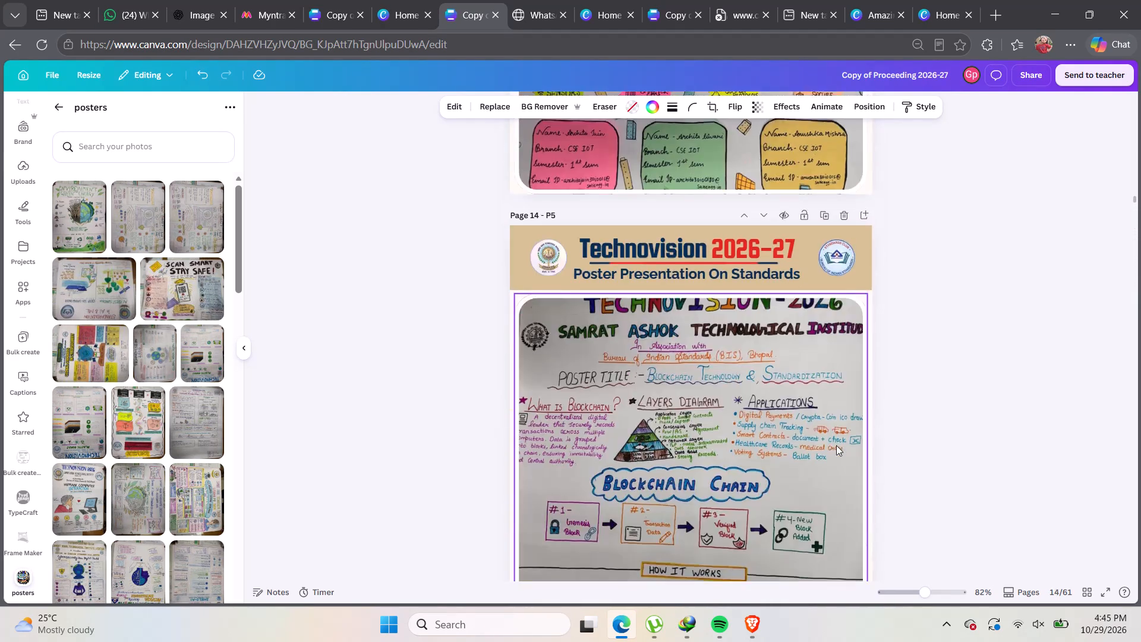
scroll(836, 445, up, 20)
scroll(836, 445, up, 12)
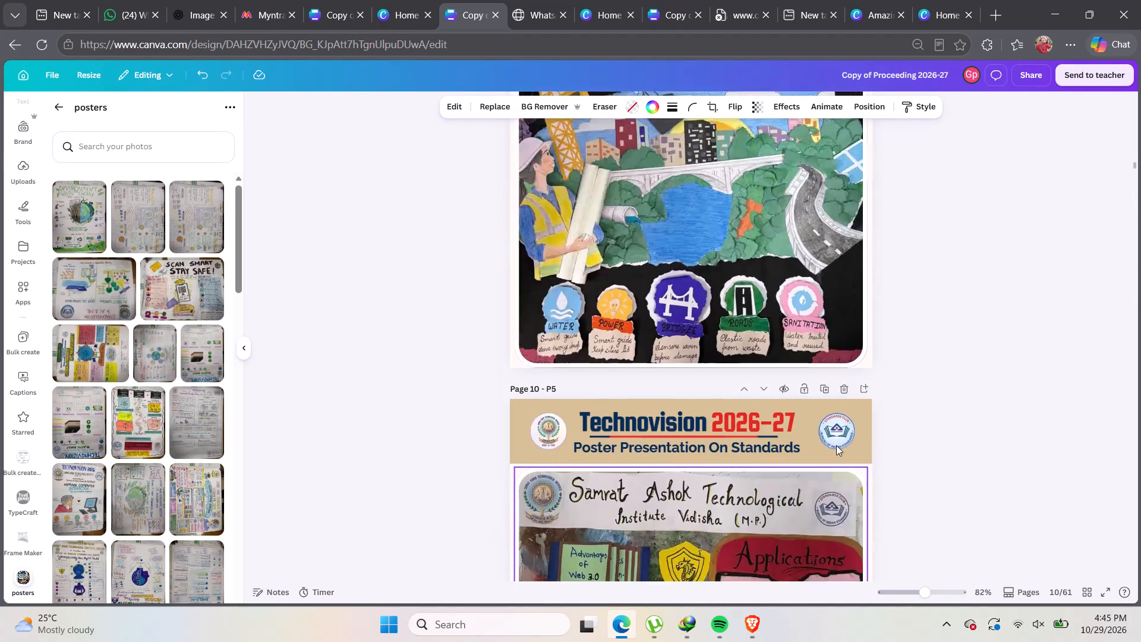
scroll(836, 445, up, 18)
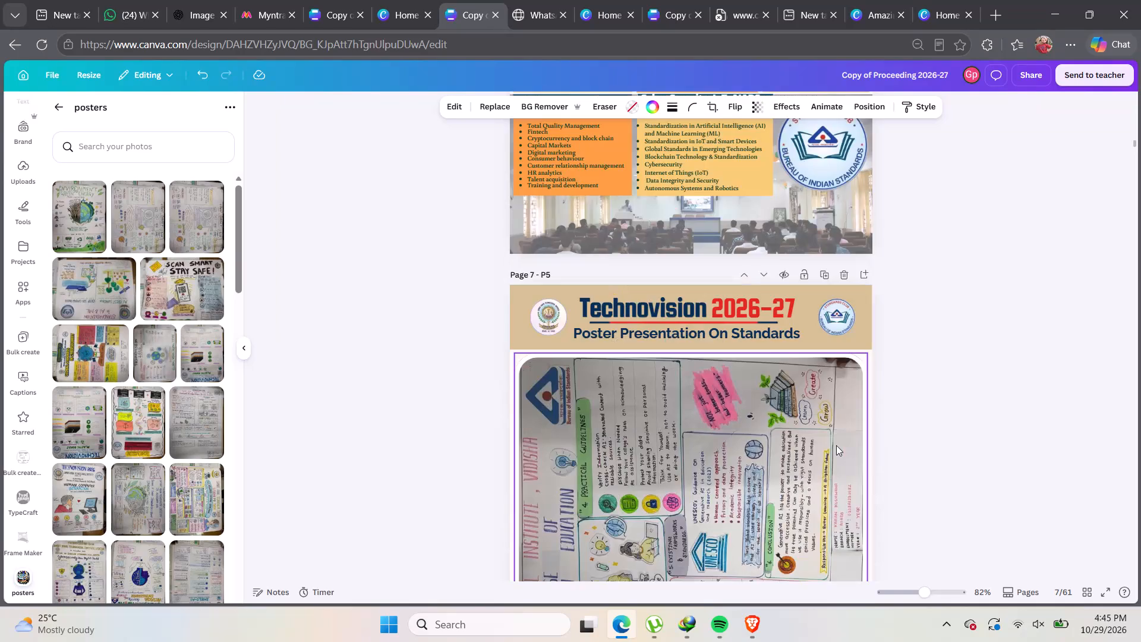
scroll(836, 445, down, 20)
scroll(836, 445, down, 16)
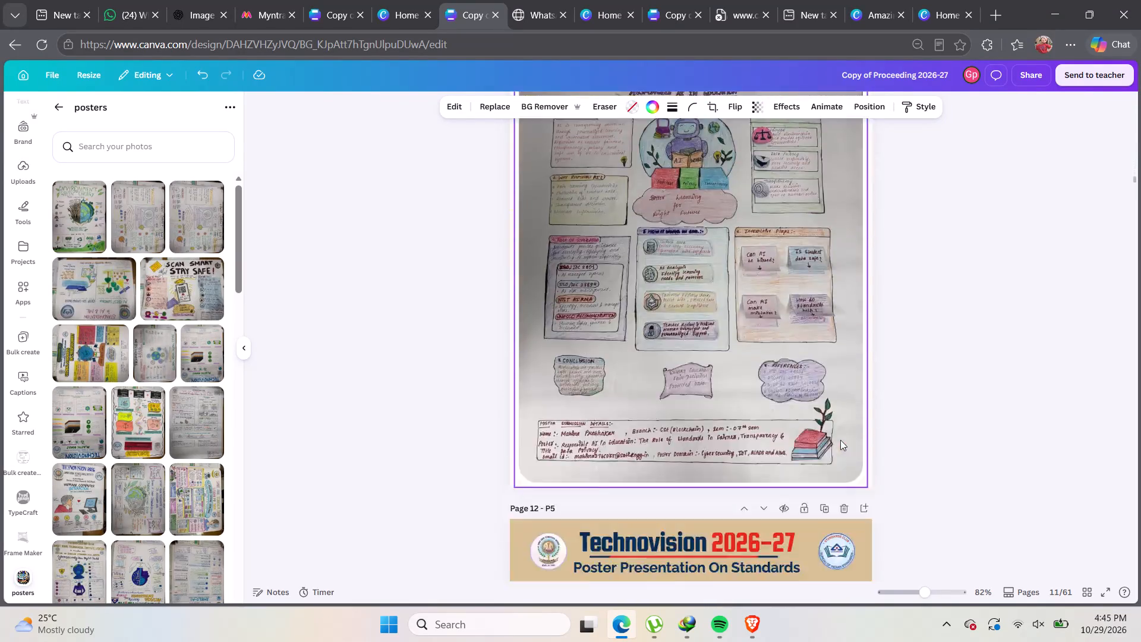
scroll(840, 440, down, 20)
scroll(840, 440, down, 20)
scroll(840, 440, down, 1)
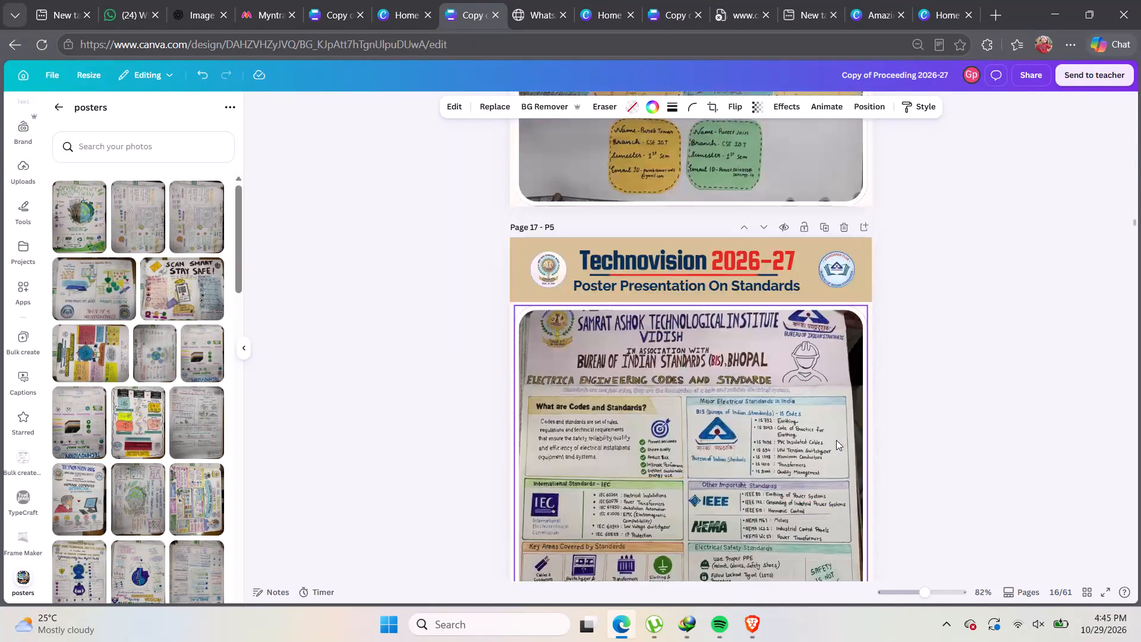
scroll(836, 440, down, 17)
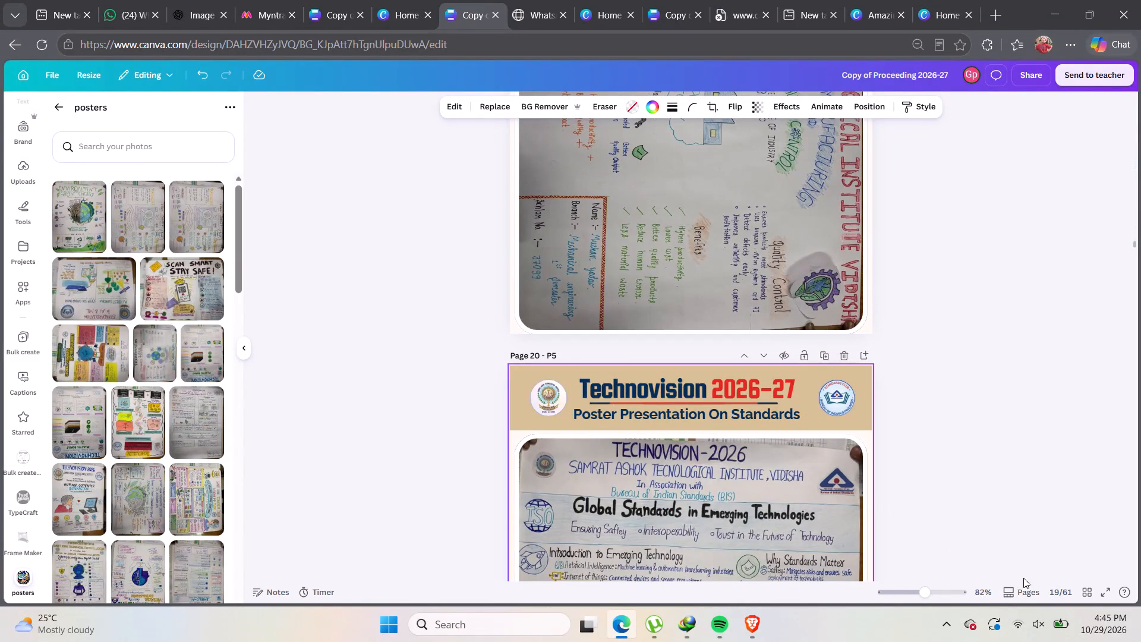
Show all pages as a thumbnail grid and delete page 25, the upside-down duplicate of page 9's "Lifeline Engineering" poster.
click(1092, 591)
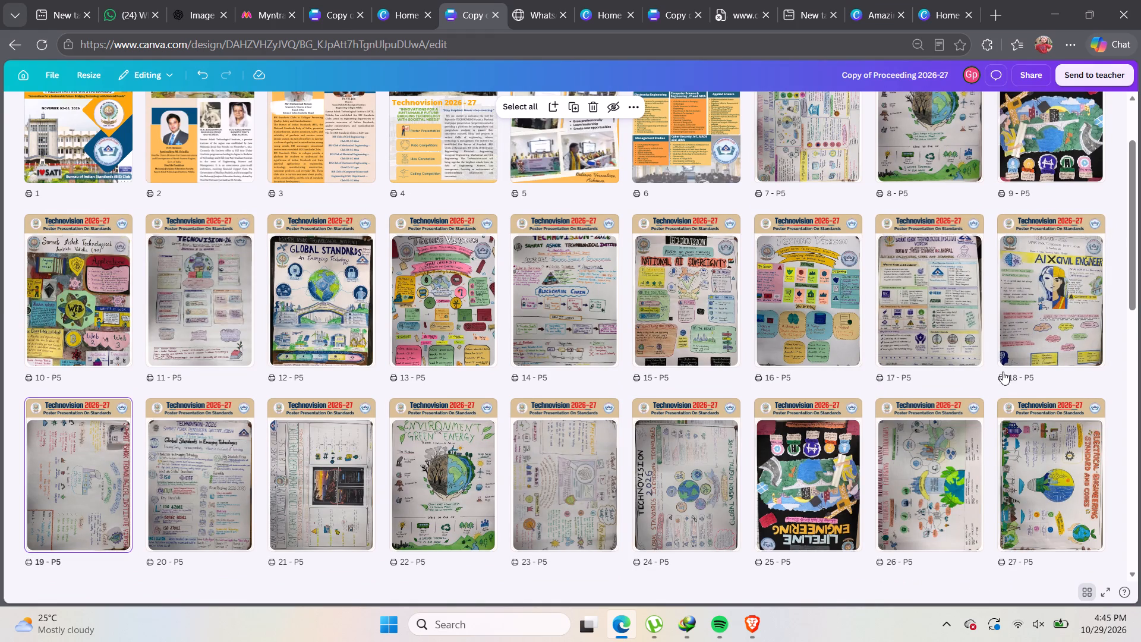
scroll(987, 401, up, 1)
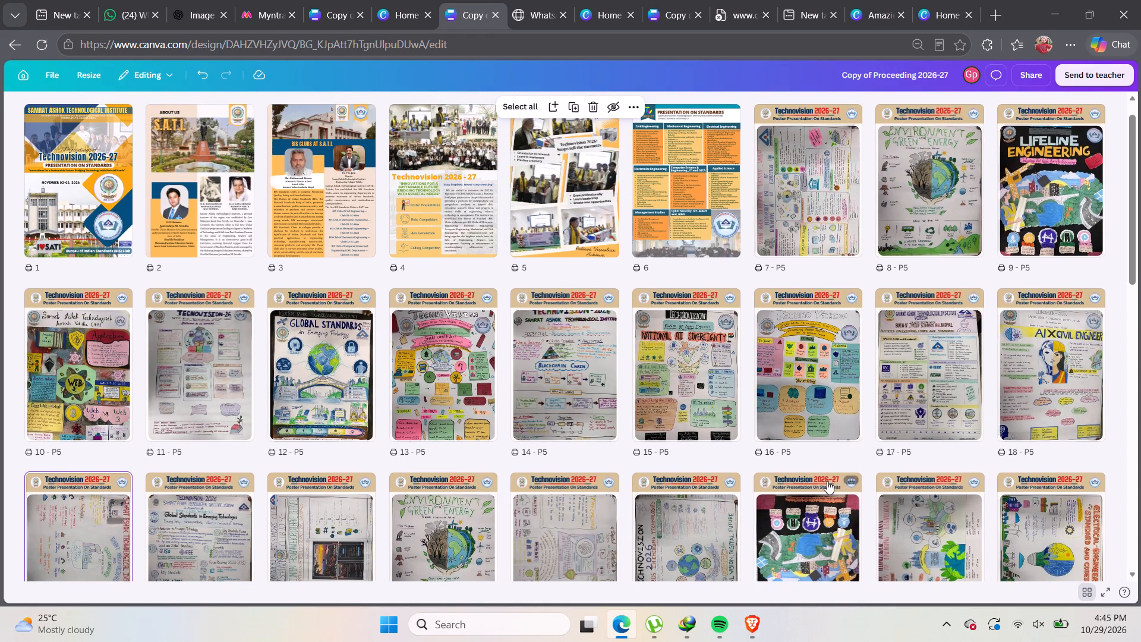
click(852, 479)
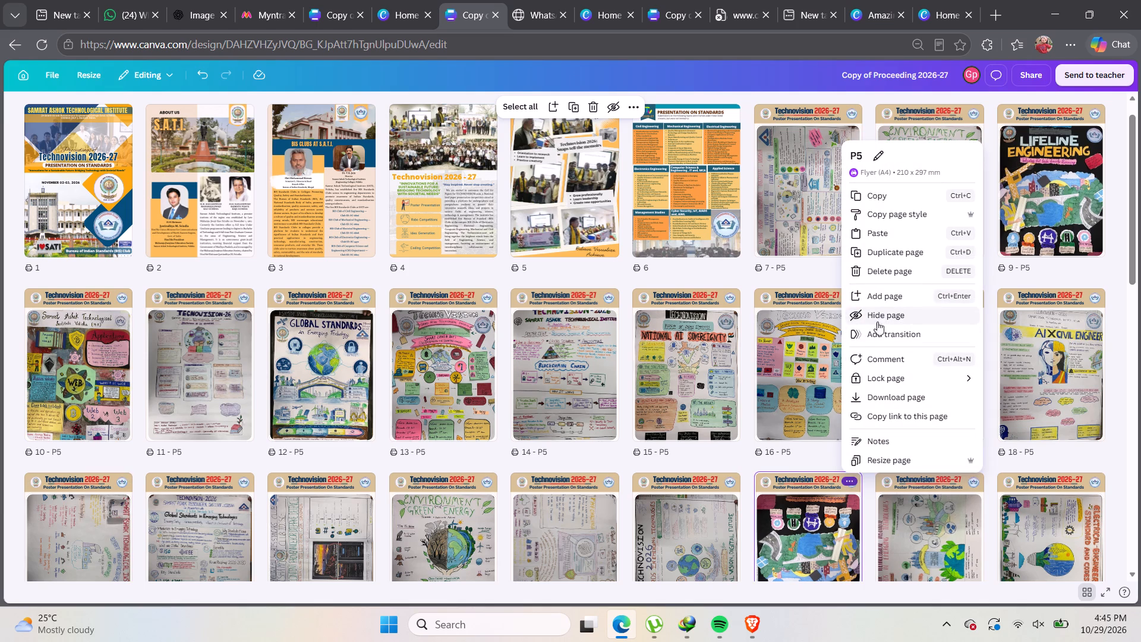
click(885, 273)
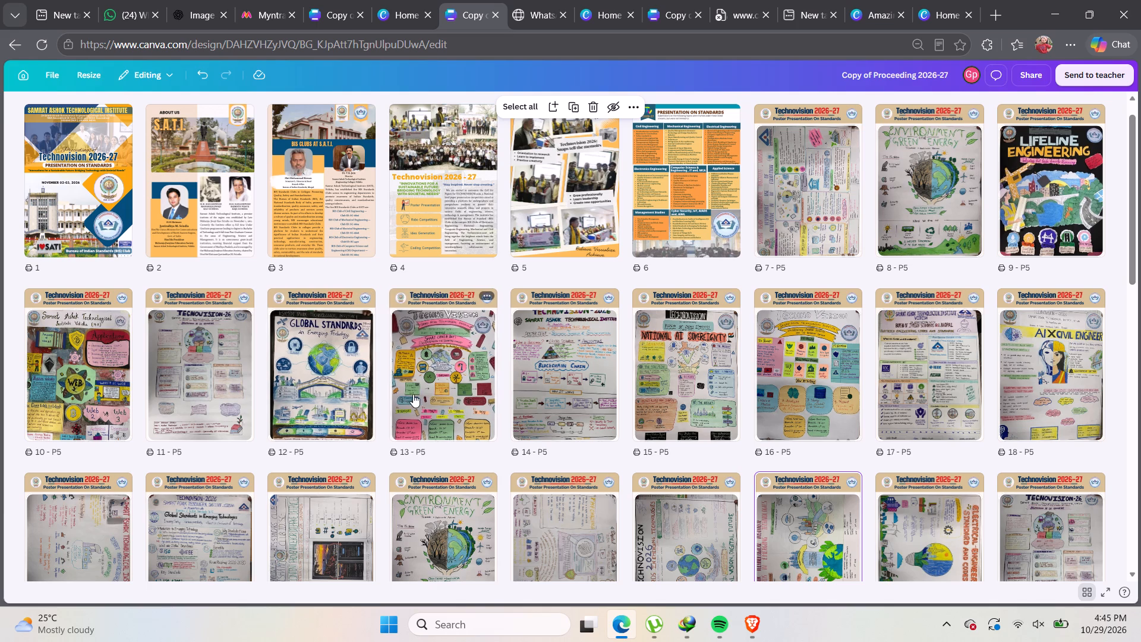
Delete page 22, the duplicate of page 8's "Environment and Green Energy" poster.
scroll(456, 400, down, 1)
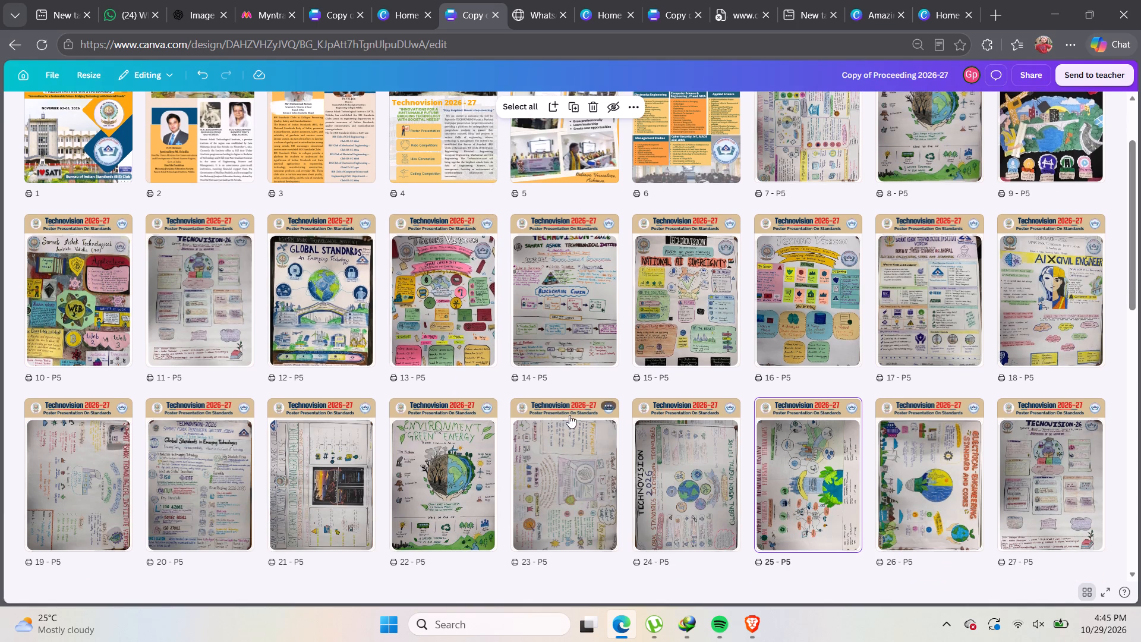
click(467, 423)
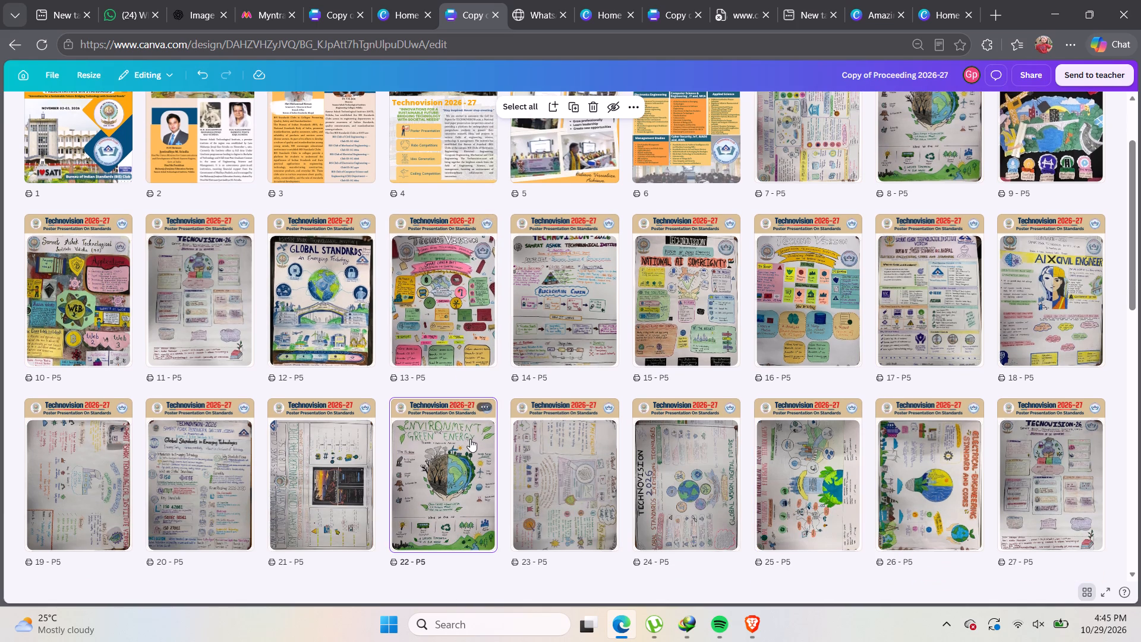
key(Delete)
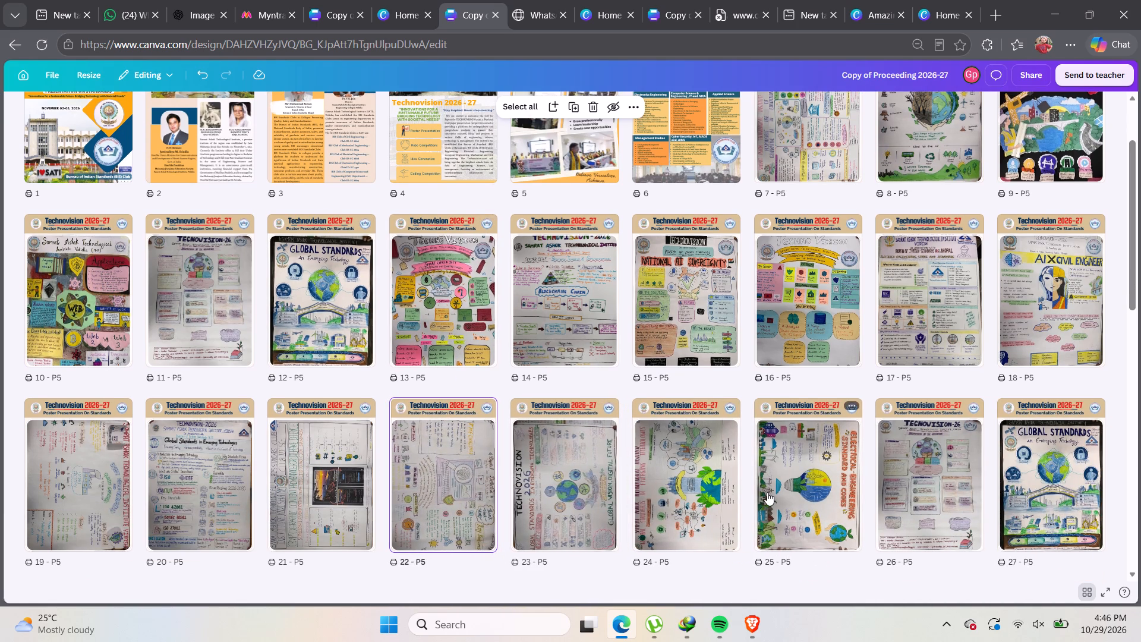
Delete page 27, the duplicate of page 12's "Global Standards in Emerging Technology" poster.
click(1061, 476)
key(Delete)
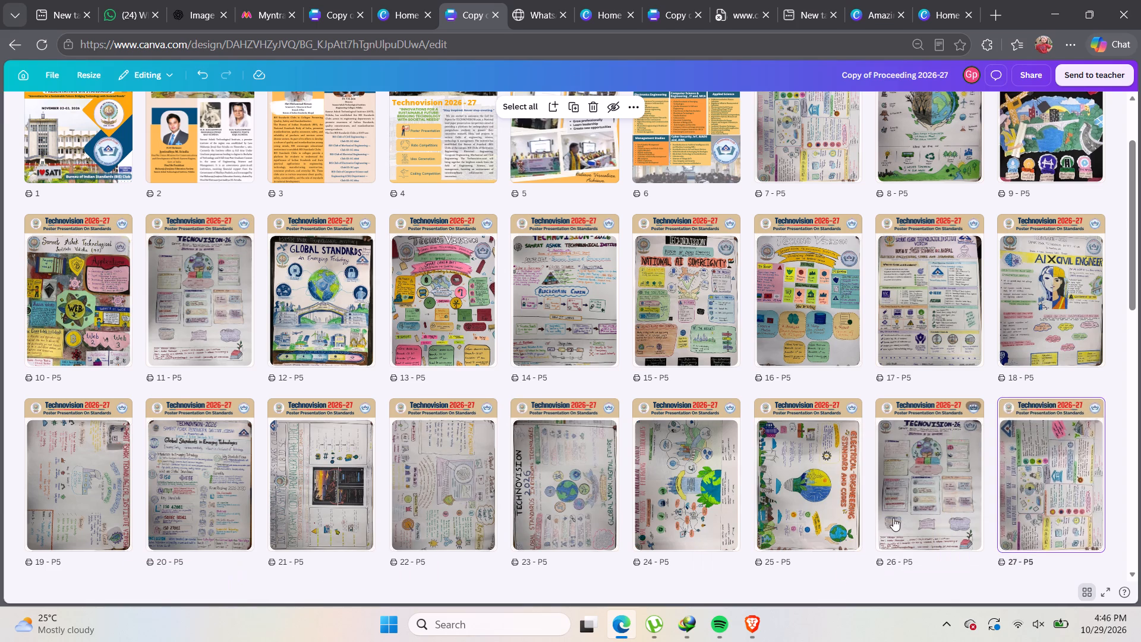
Check the following rows against the earlier posters and delete page 30, another duplicate of the "Environment and Green Energy" poster.
scroll(891, 517, down, 1)
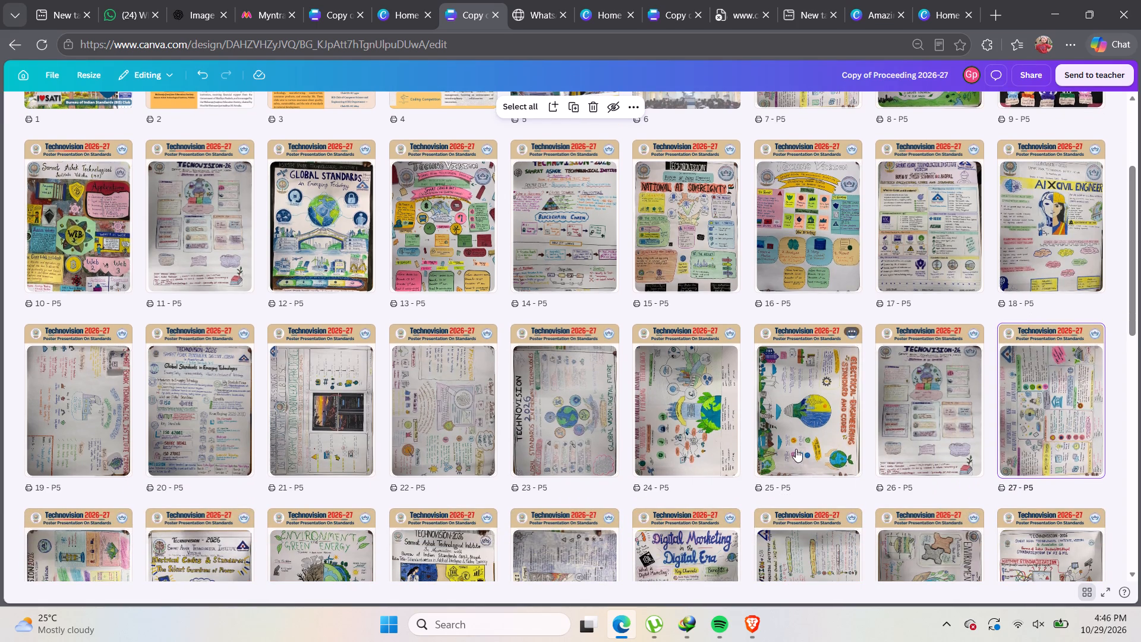
scroll(723, 453, down, 1)
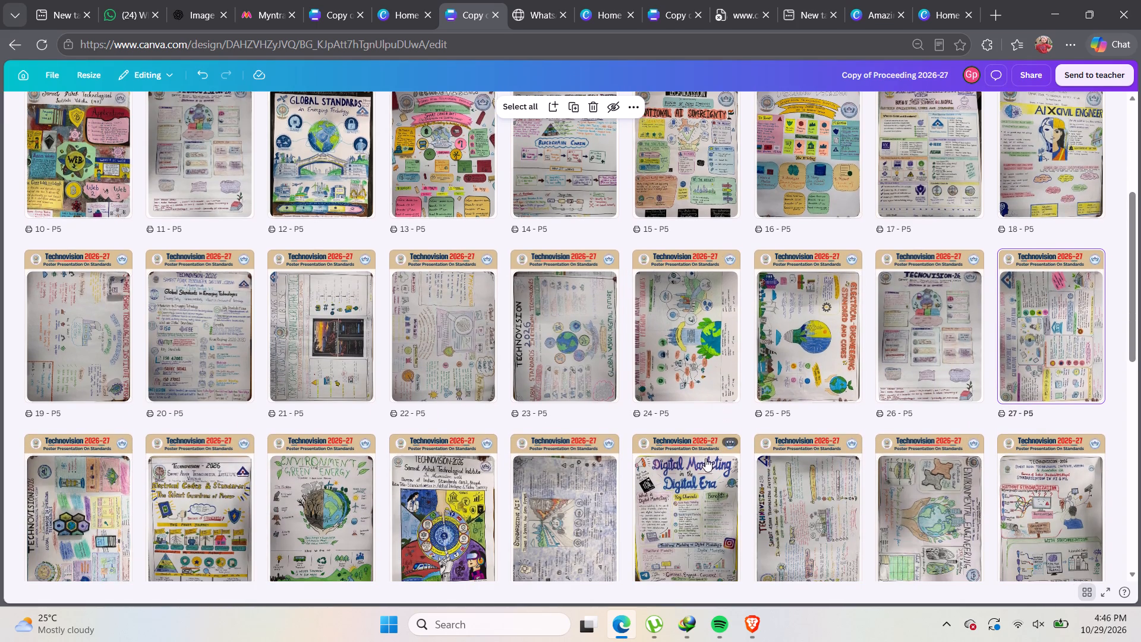
click(351, 520)
scroll(358, 520, up, 2)
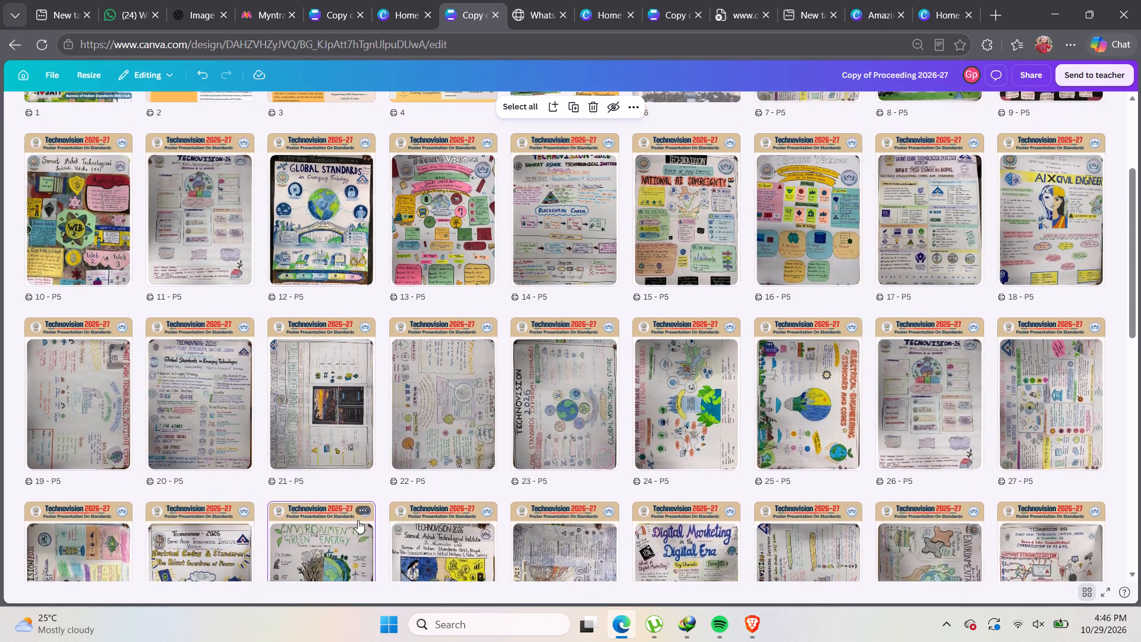
scroll(358, 520, up, 2)
key(Delete)
scroll(358, 520, down, 6)
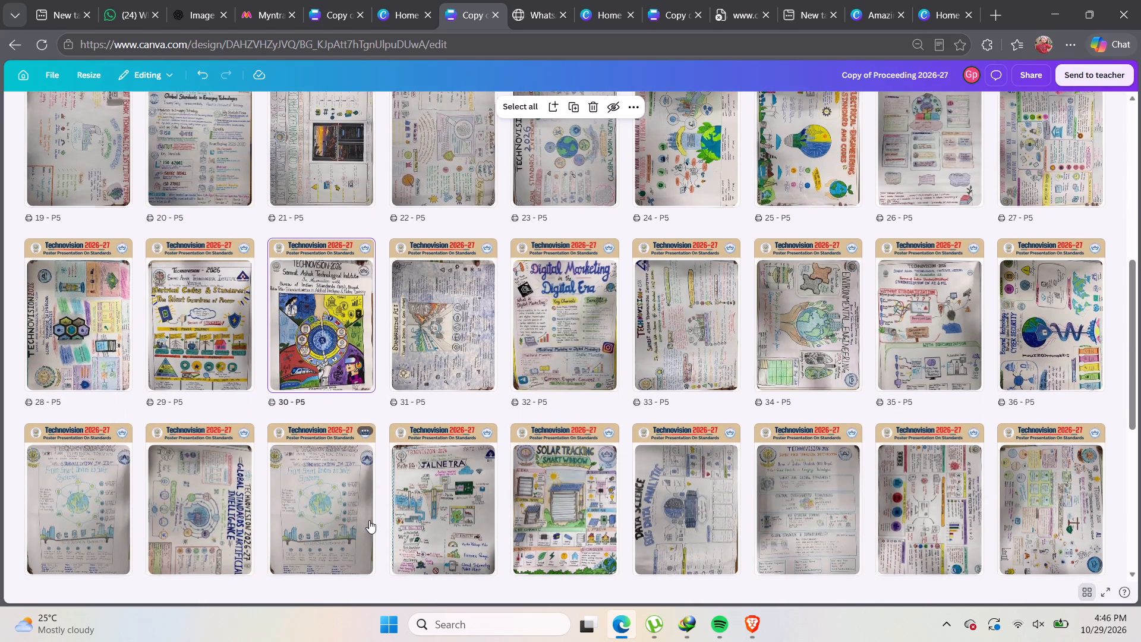
Delete page 39, the duplicate of page 37's pale globe poster.
scroll(371, 519, down, 5)
scroll(375, 517, up, 3)
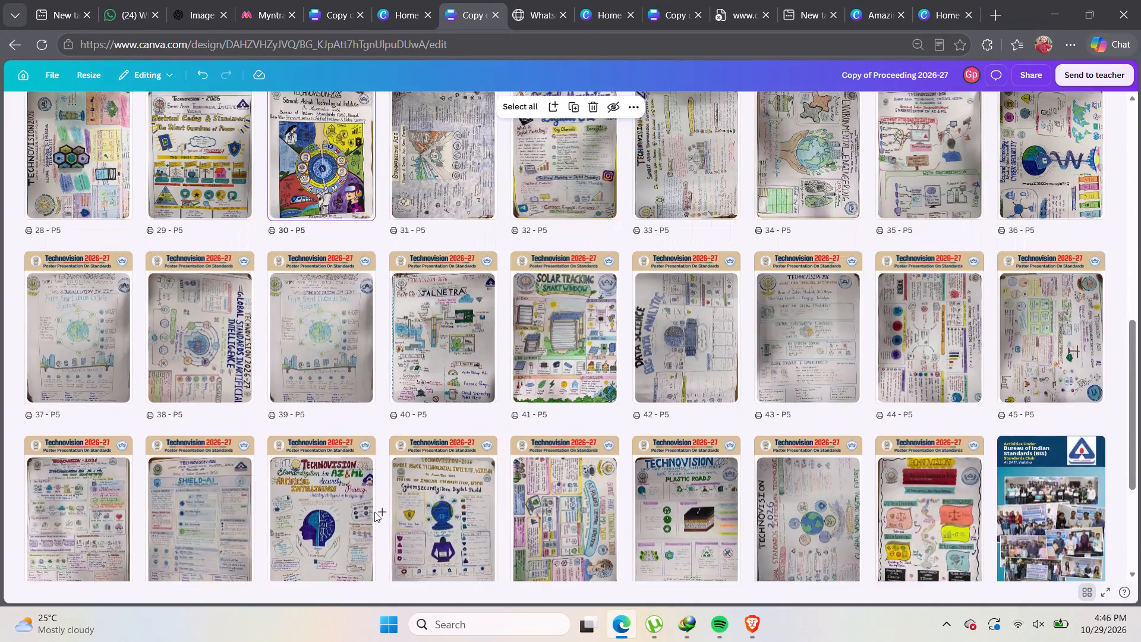
click(347, 410)
key(Delete)
Check the remaining poster pages from the last row back to the first for further duplicates.
scroll(360, 414, down, 1)
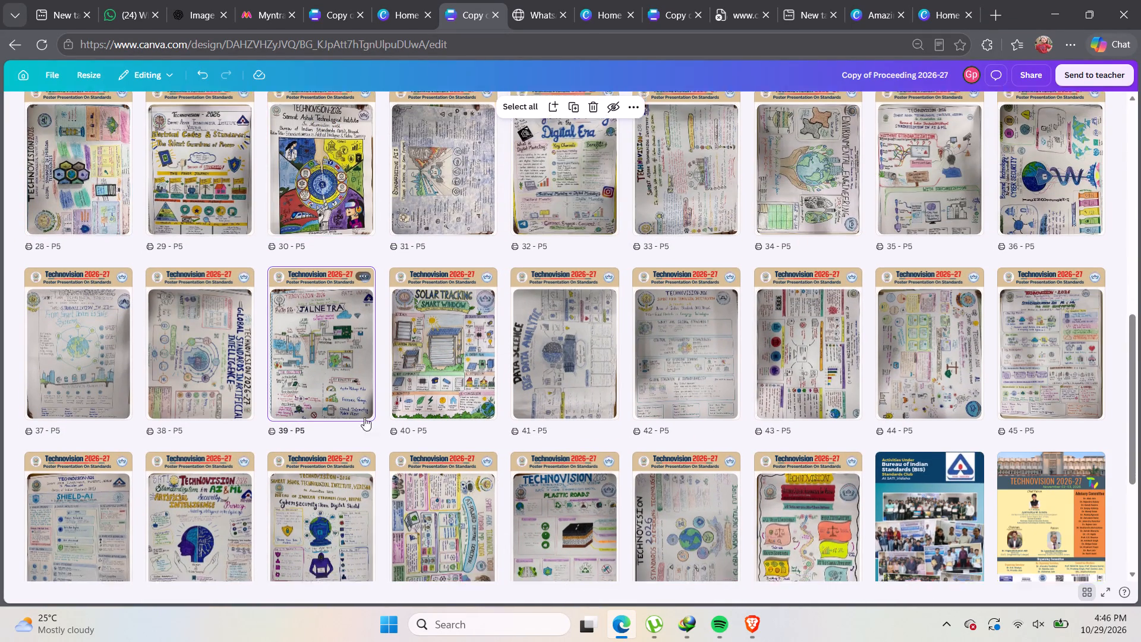
scroll(364, 417, down, 1)
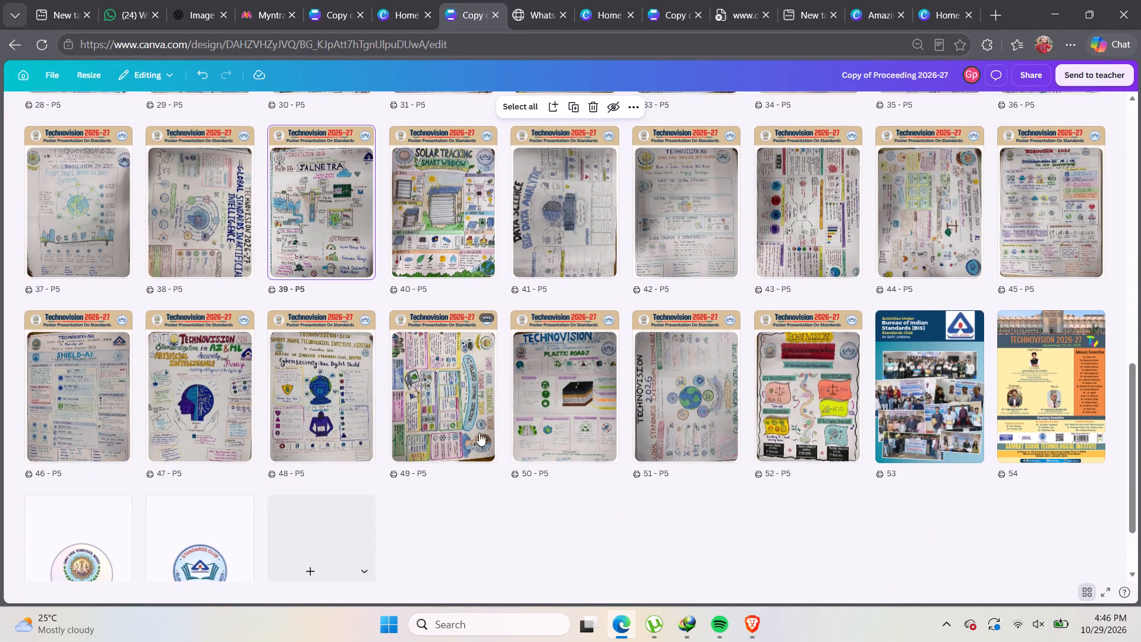
scroll(568, 438, down, 1)
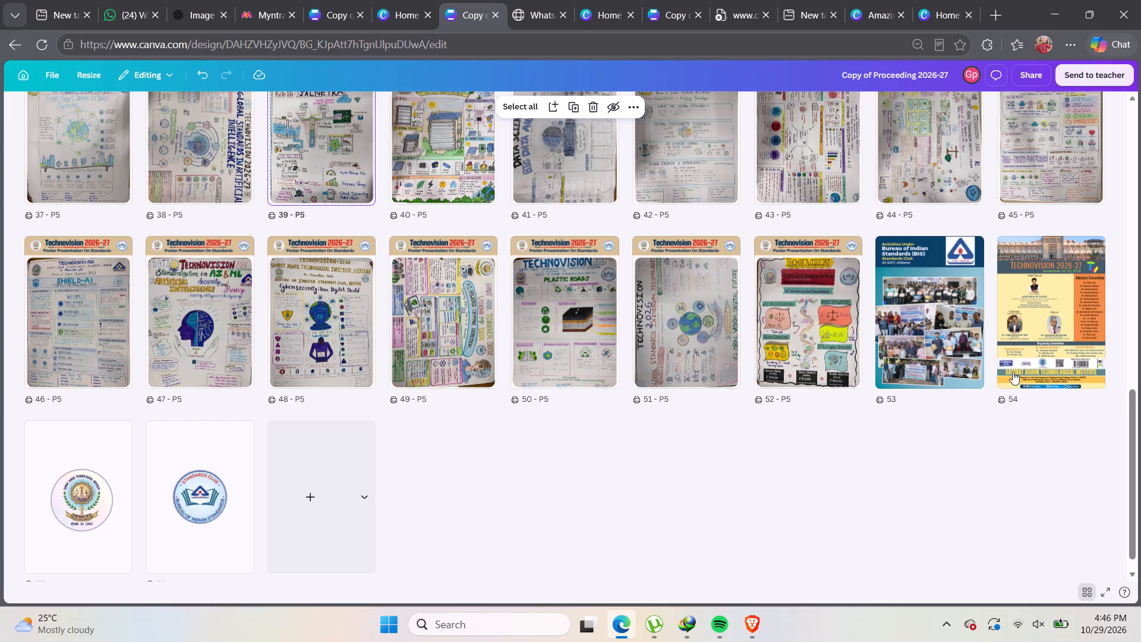
scroll(651, 348, up, 1)
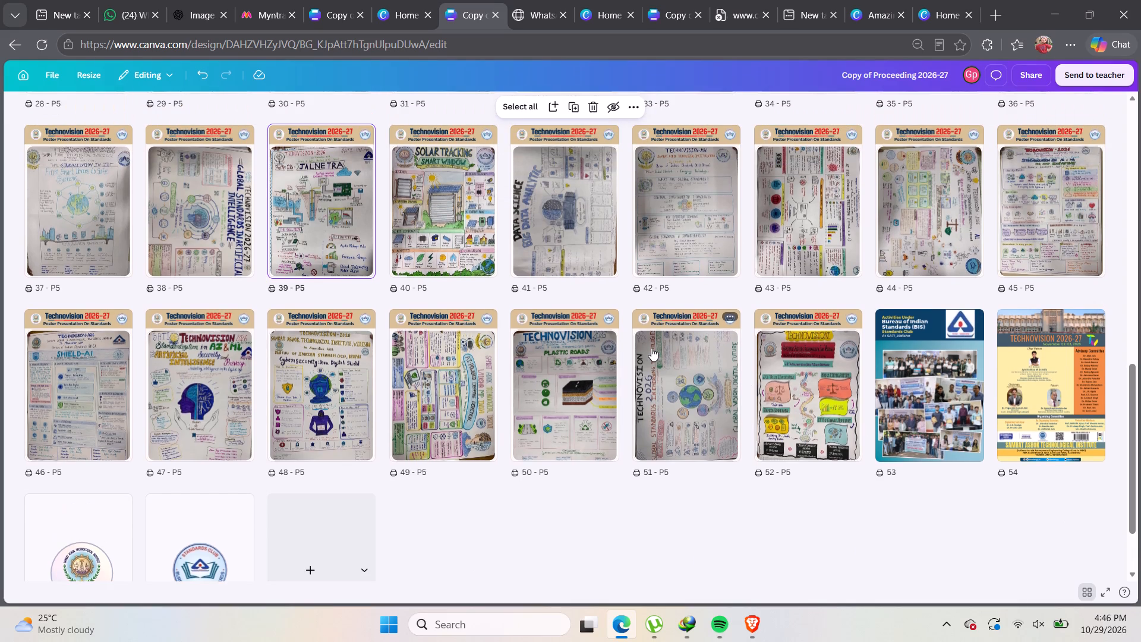
scroll(651, 348, up, 3)
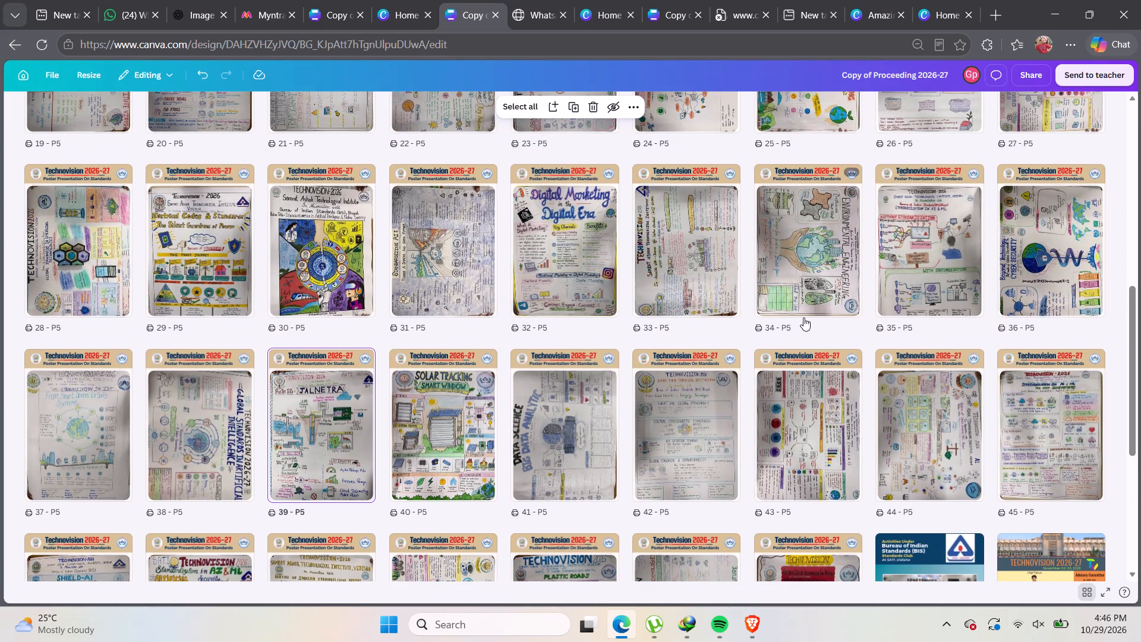
scroll(803, 317, up, 2)
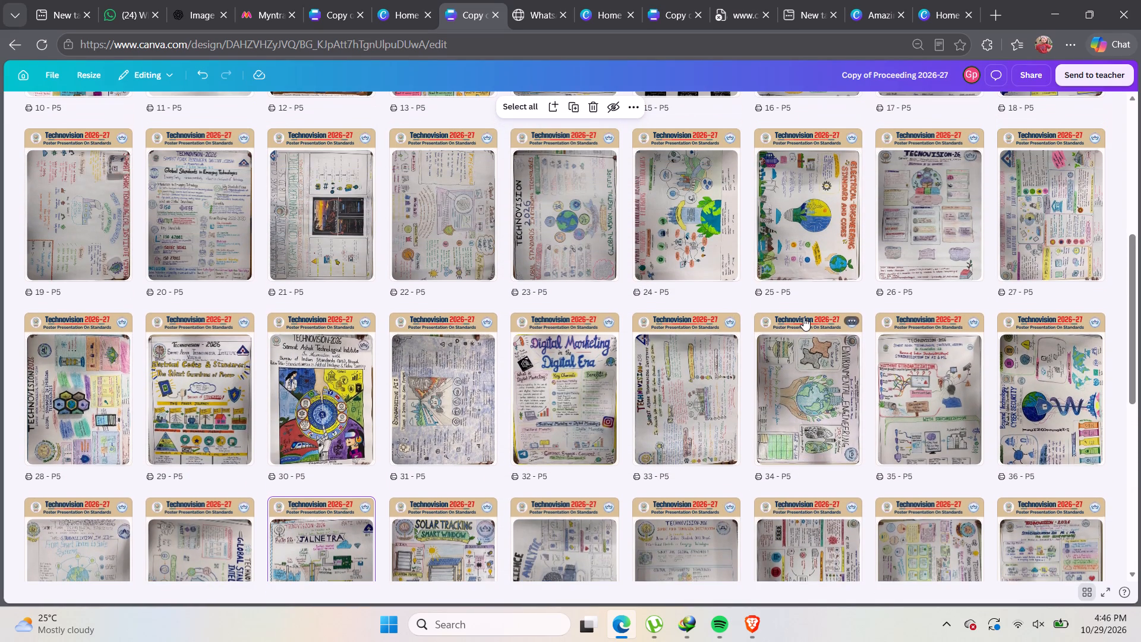
scroll(803, 317, up, 1)
scroll(803, 317, down, 6)
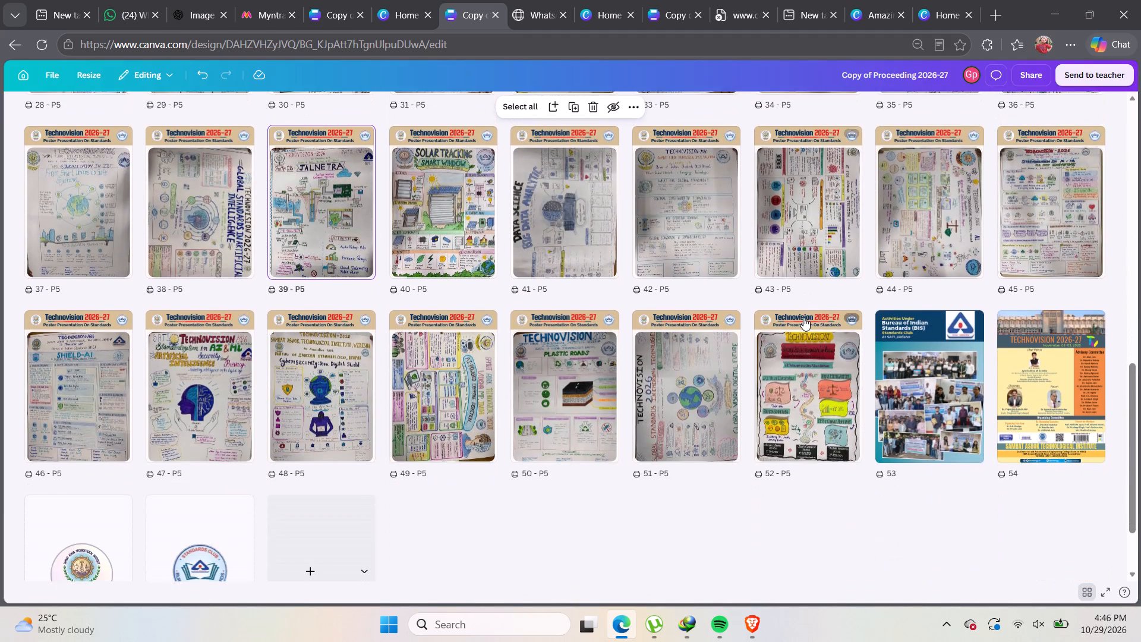
scroll(803, 317, up, 3)
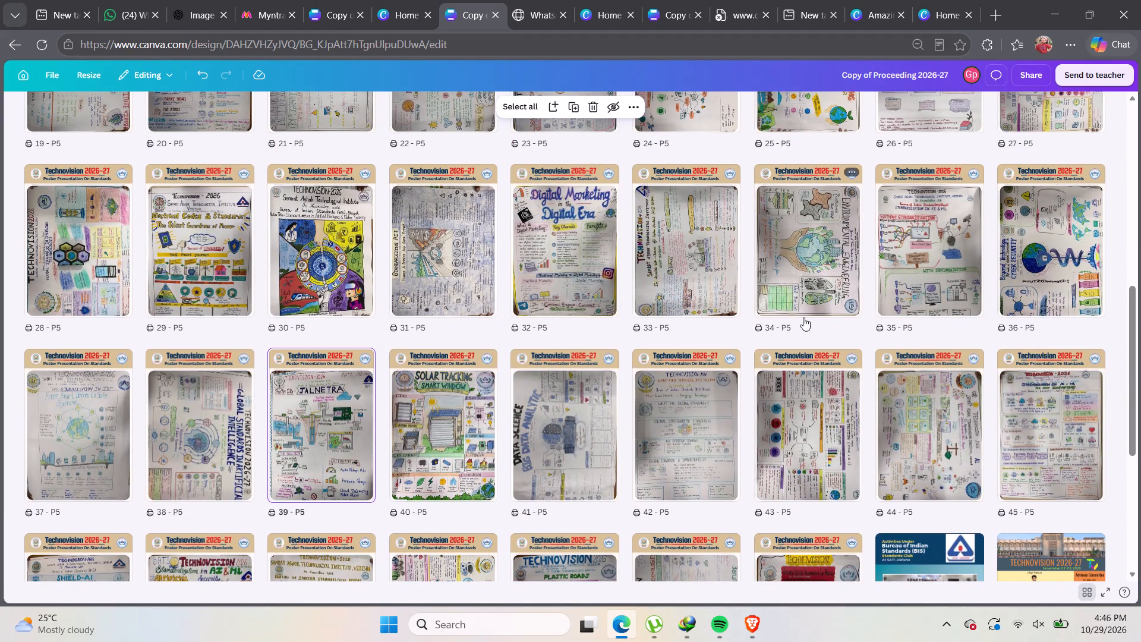
scroll(803, 317, up, 1)
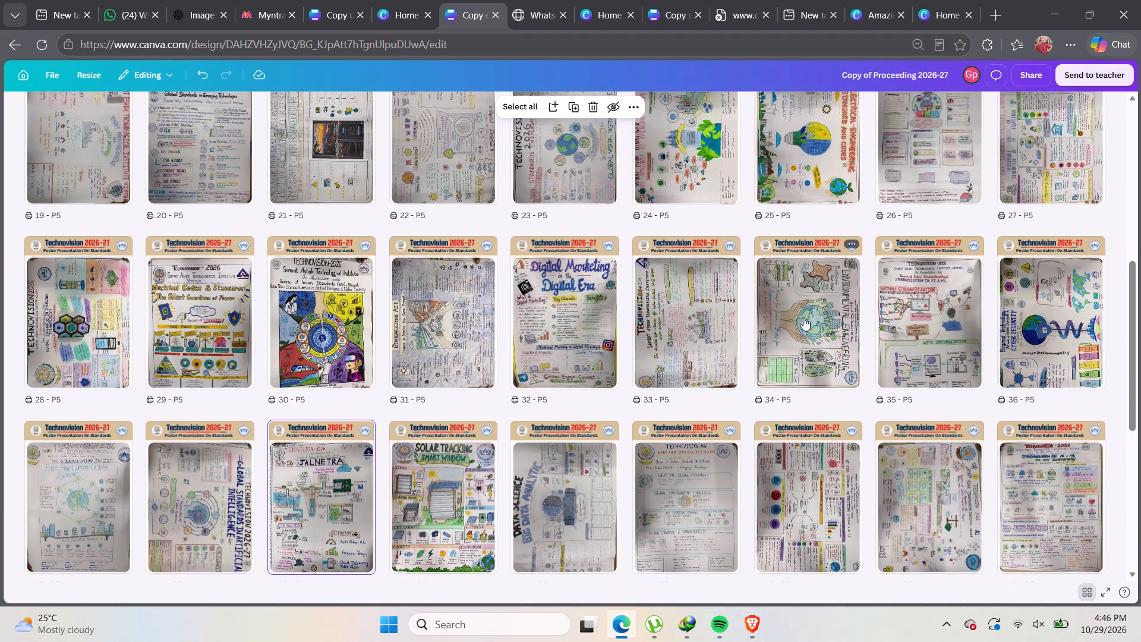
scroll(803, 317, up, 8)
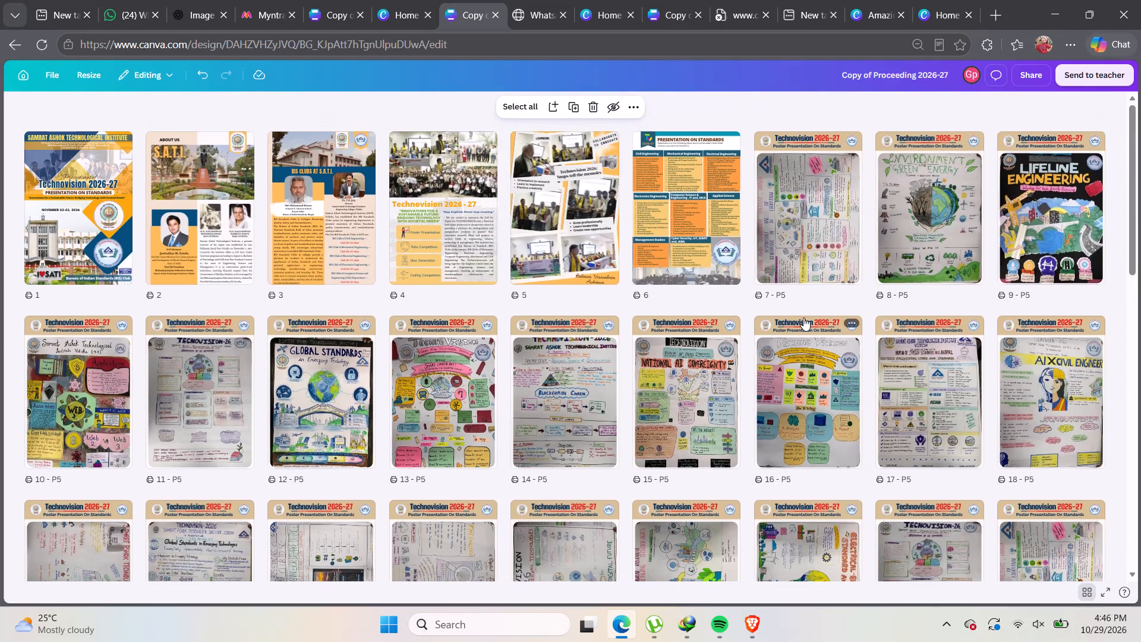
scroll(803, 317, up, 1)
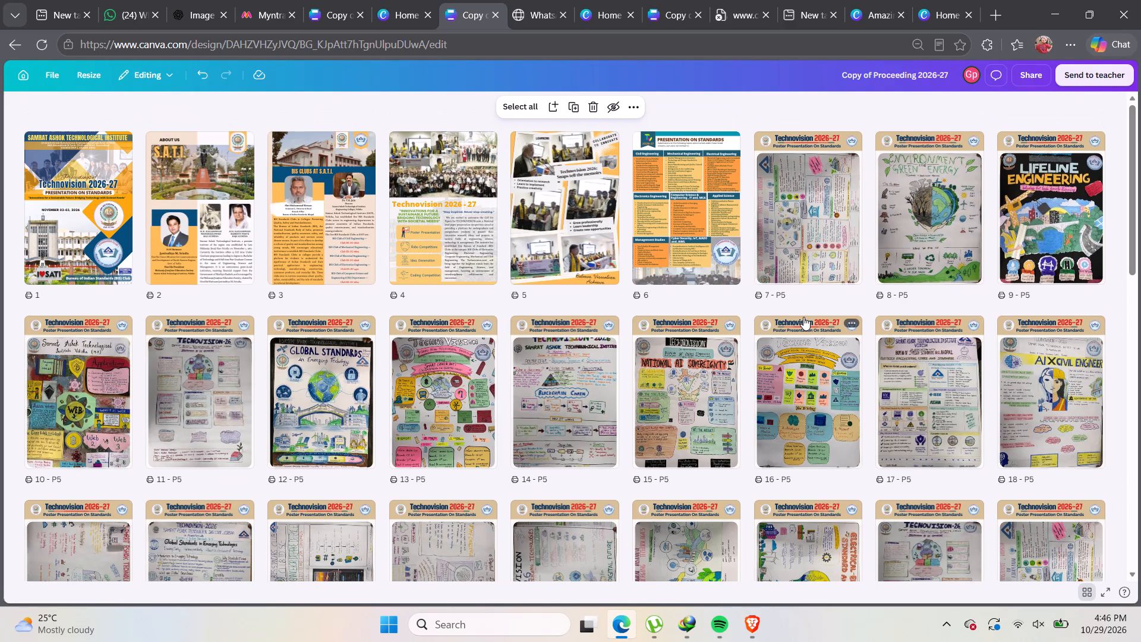
scroll(803, 317, up, 1)
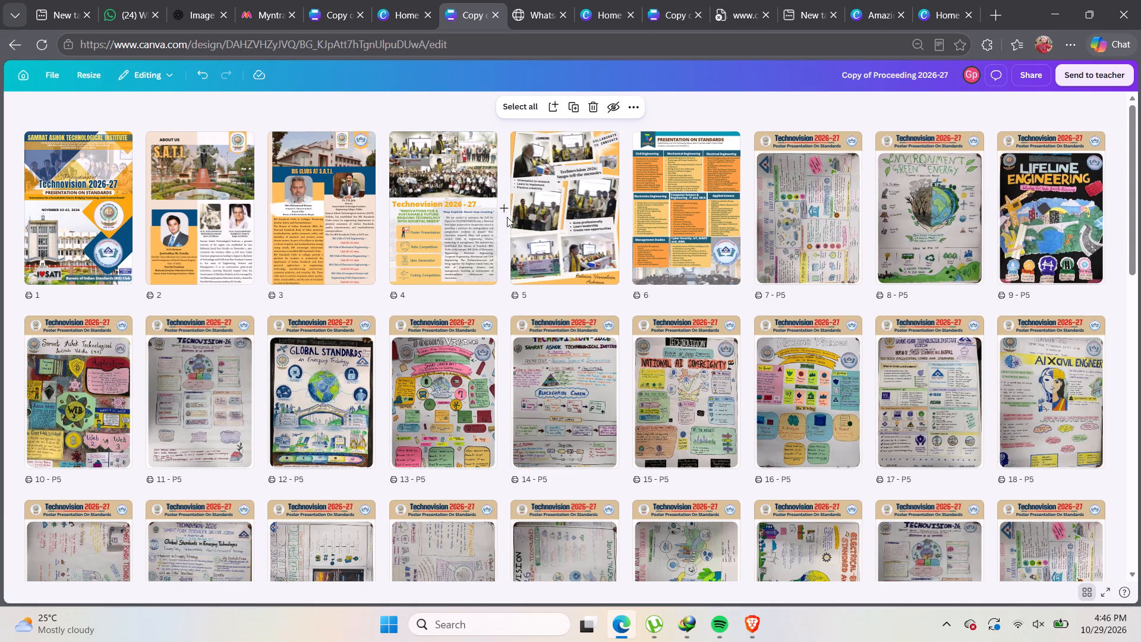
Open page 4, the "Technovision 2026 - 27" page, in the editor at its list of competitions.
click(423, 252)
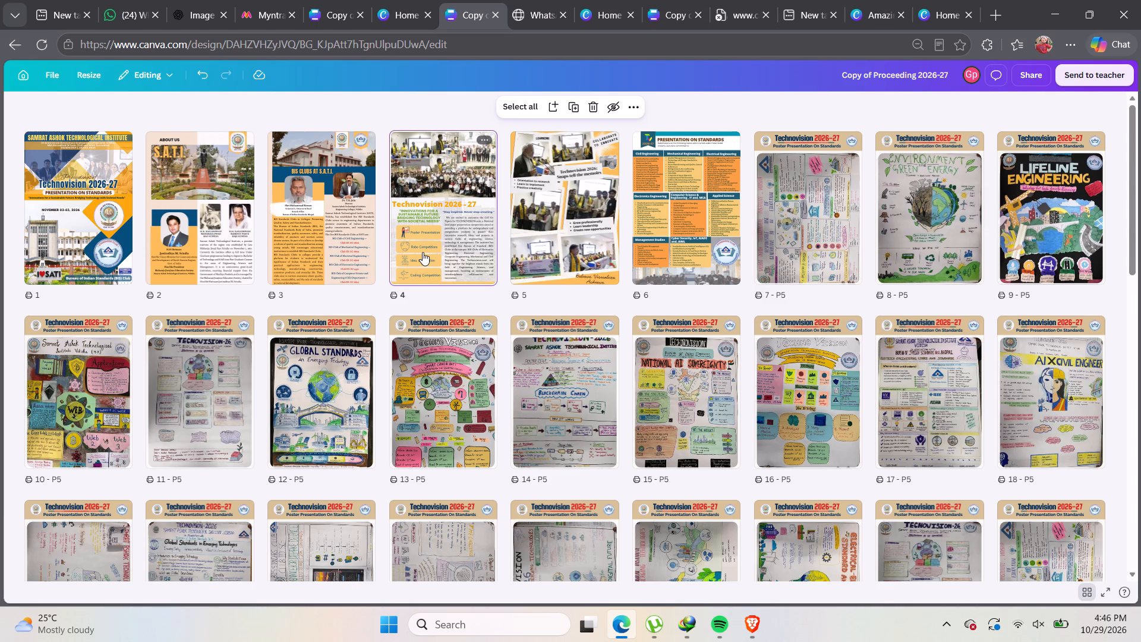
double_click(423, 252)
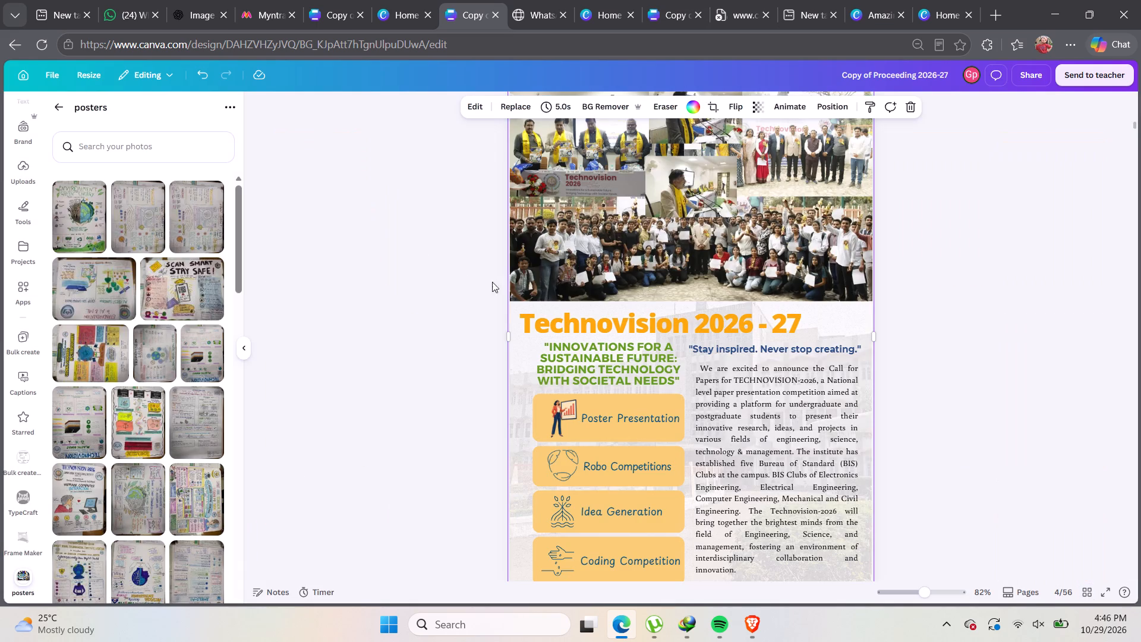
scroll(493, 307, down, 2)
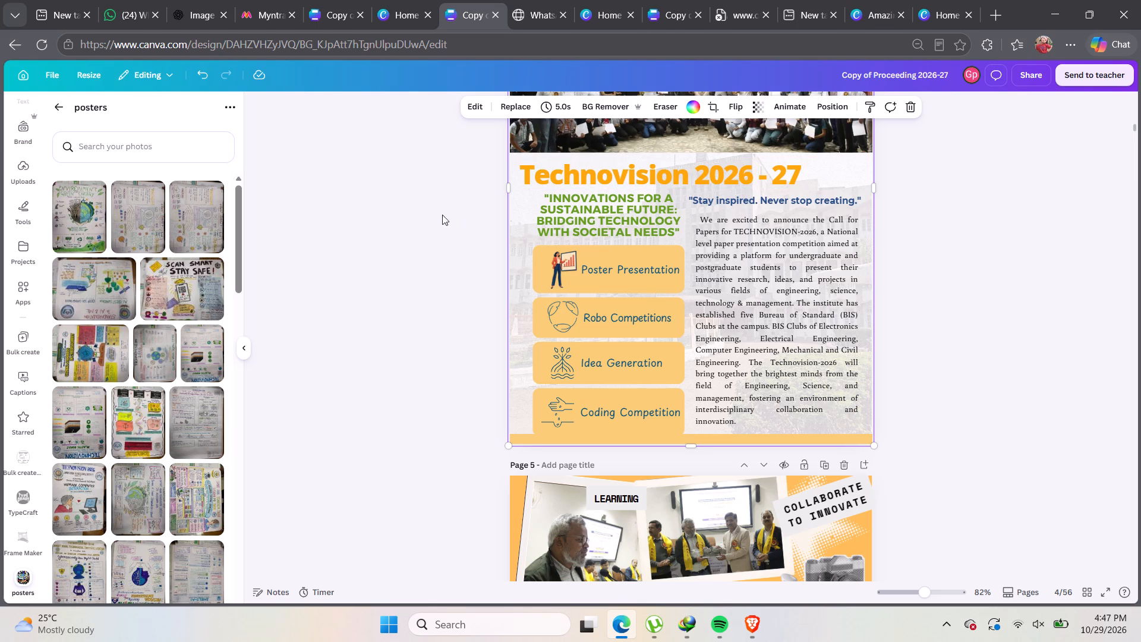
Open the "8x2.5 flex" banner design from the Canva home page and place its browser tab directly after the proceedings tab.
click(390, 0)
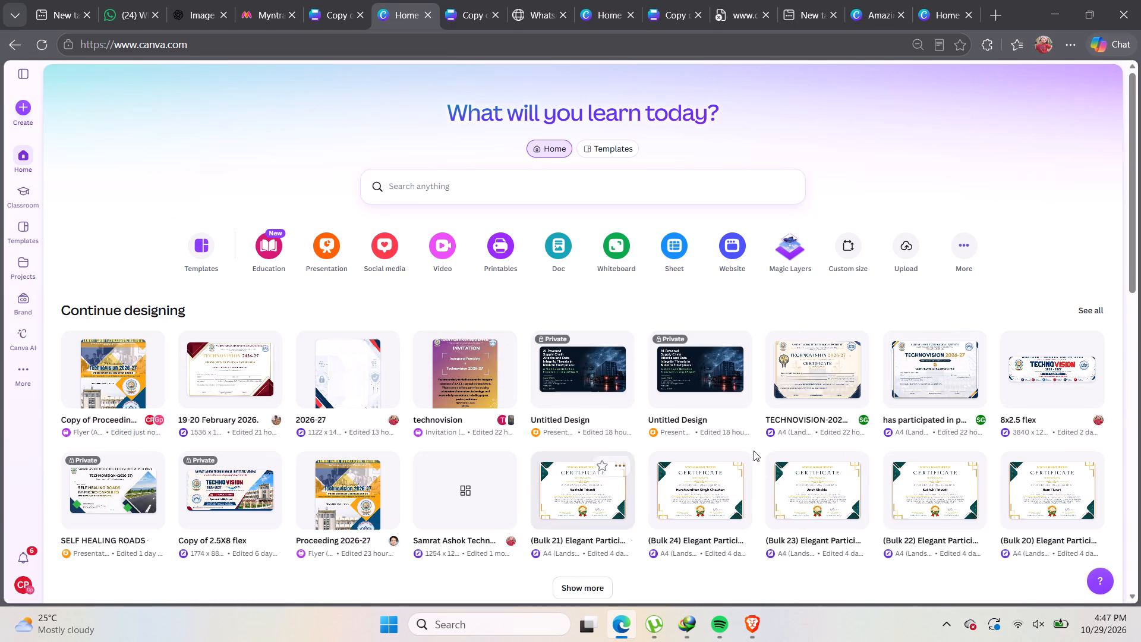
click(1068, 398)
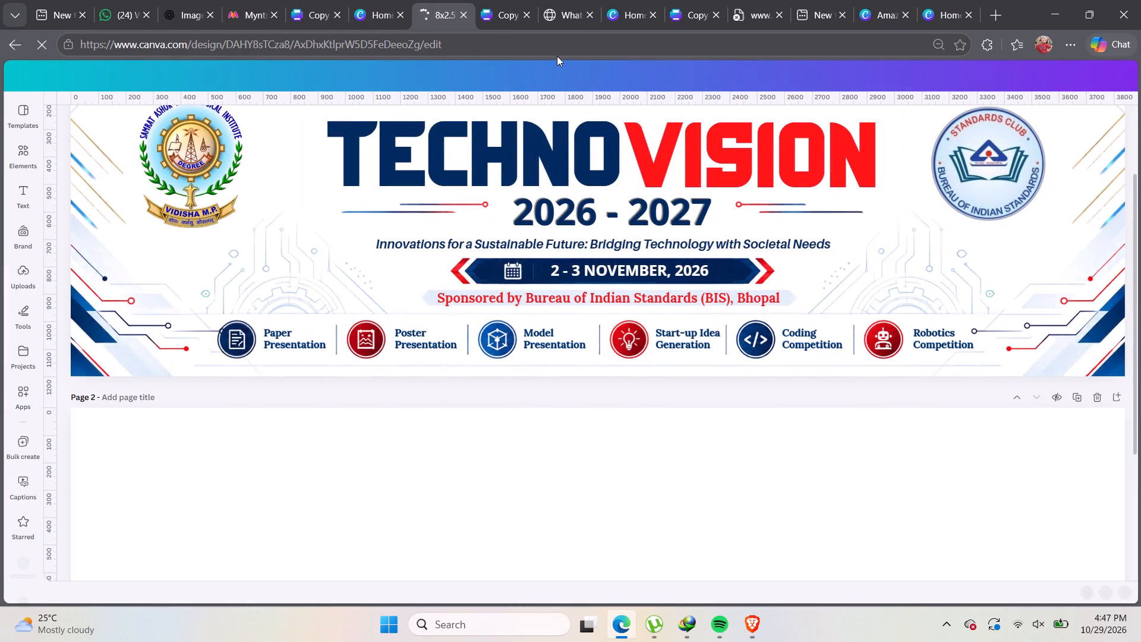
drag(505, 12, 505, 65)
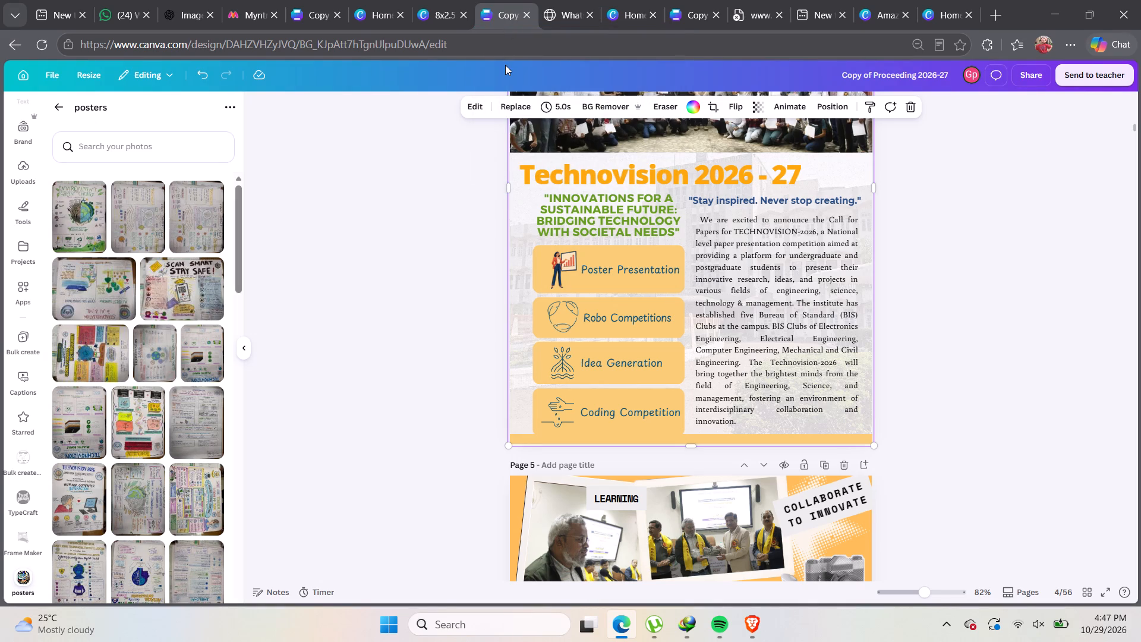
drag(505, 65, 508, 38)
drag(506, 8, 441, 89)
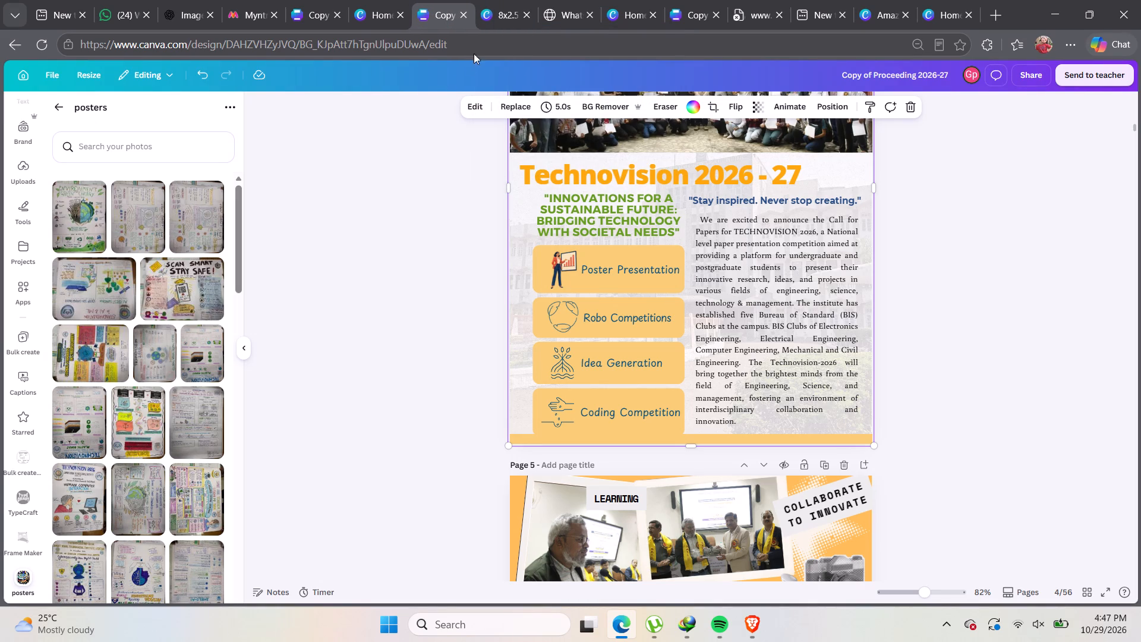
Copy the red lightbulb icon of "Start-up Idea Generation" from the 8x2.5 flex banner and paste it onto page 4 of the proceedings.
click(560, 264)
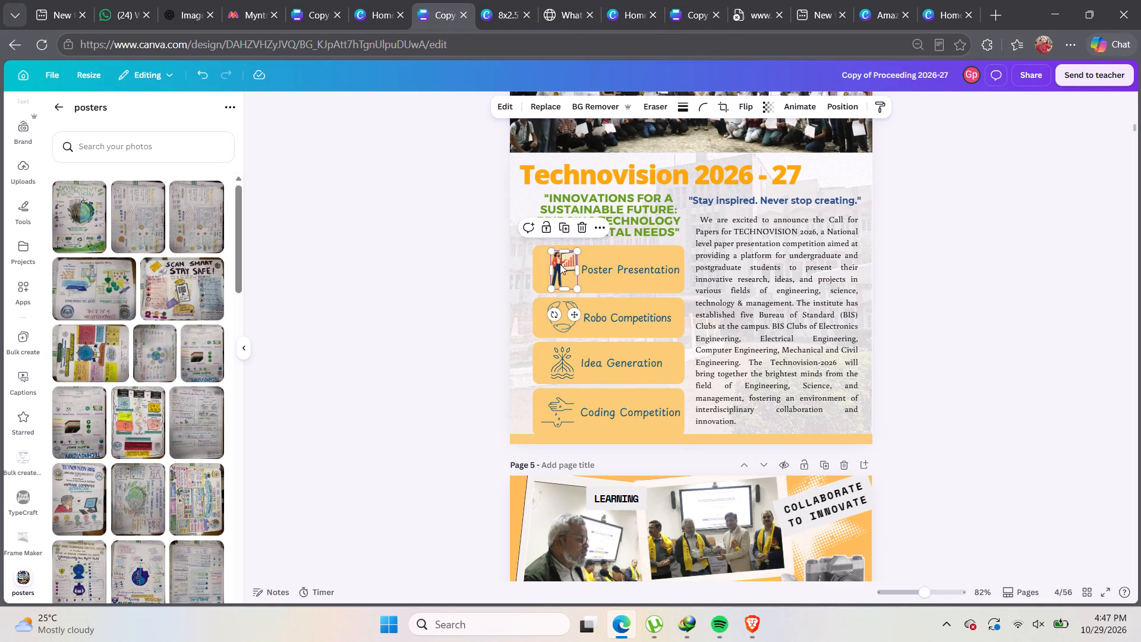
click(509, 19)
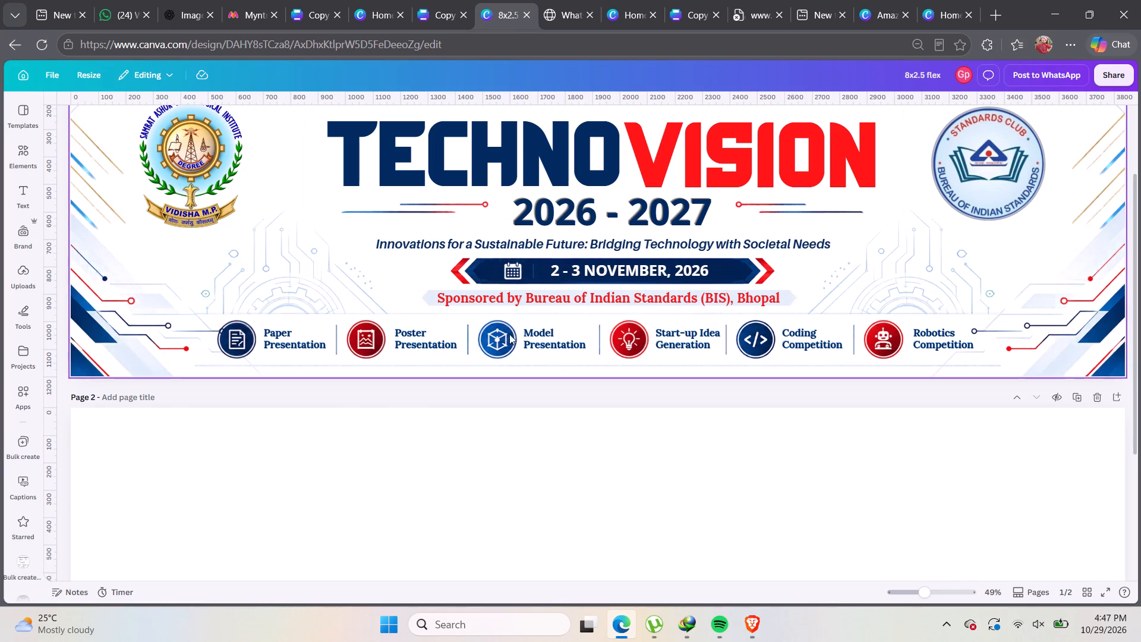
click(622, 347)
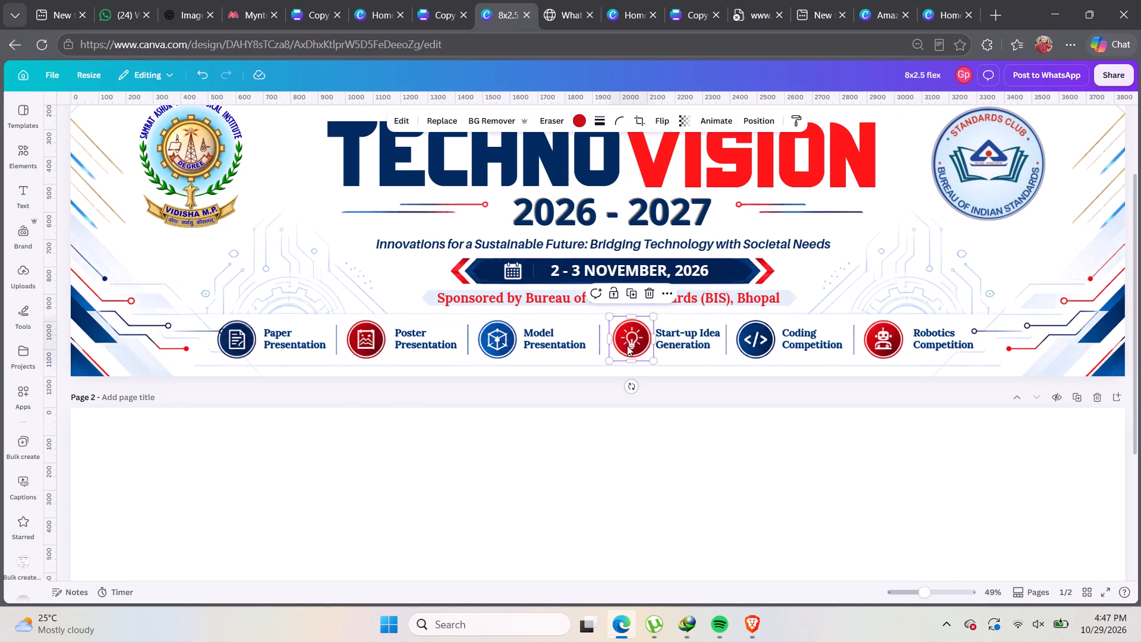
key(ctrl+z)
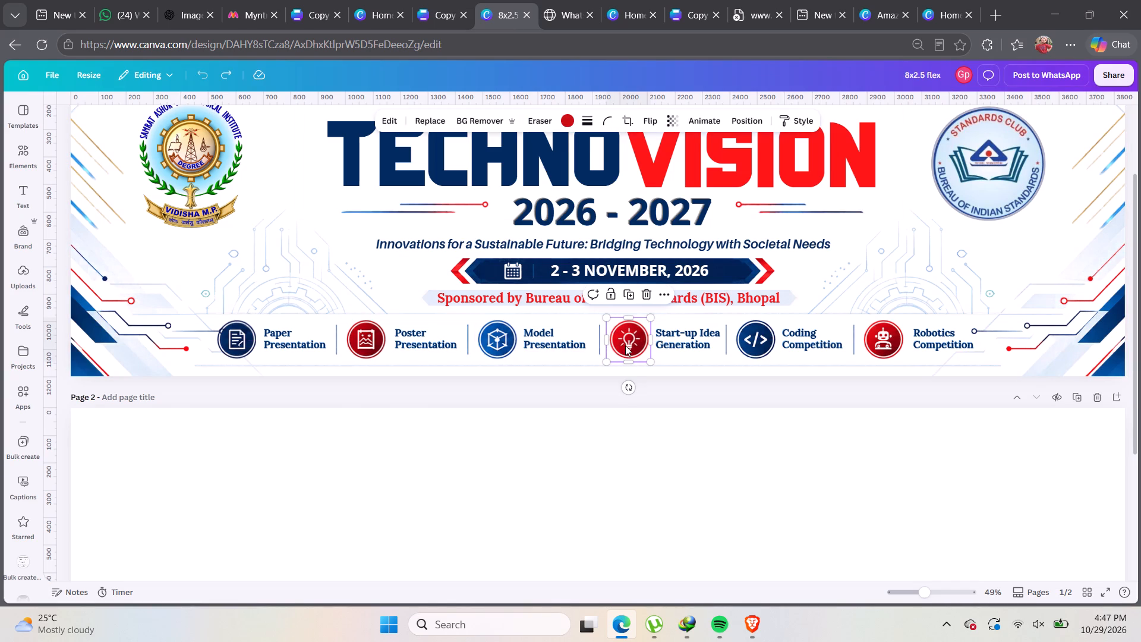
key(ctrl+x)
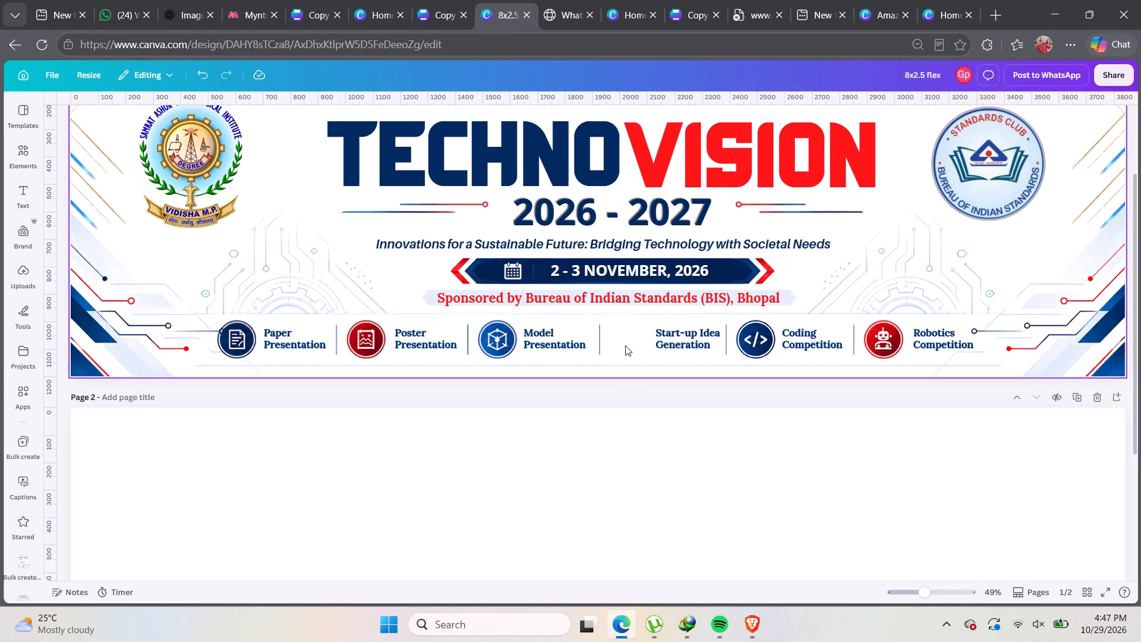
key(ctrl+v)
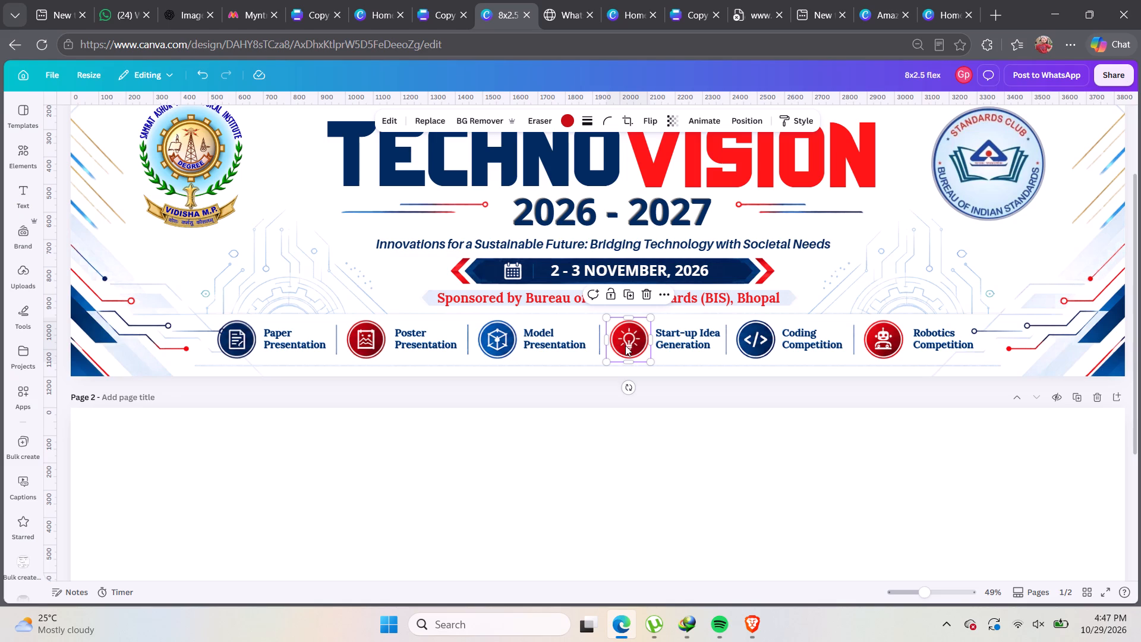
key(ctrl+c)
click(437, 15)
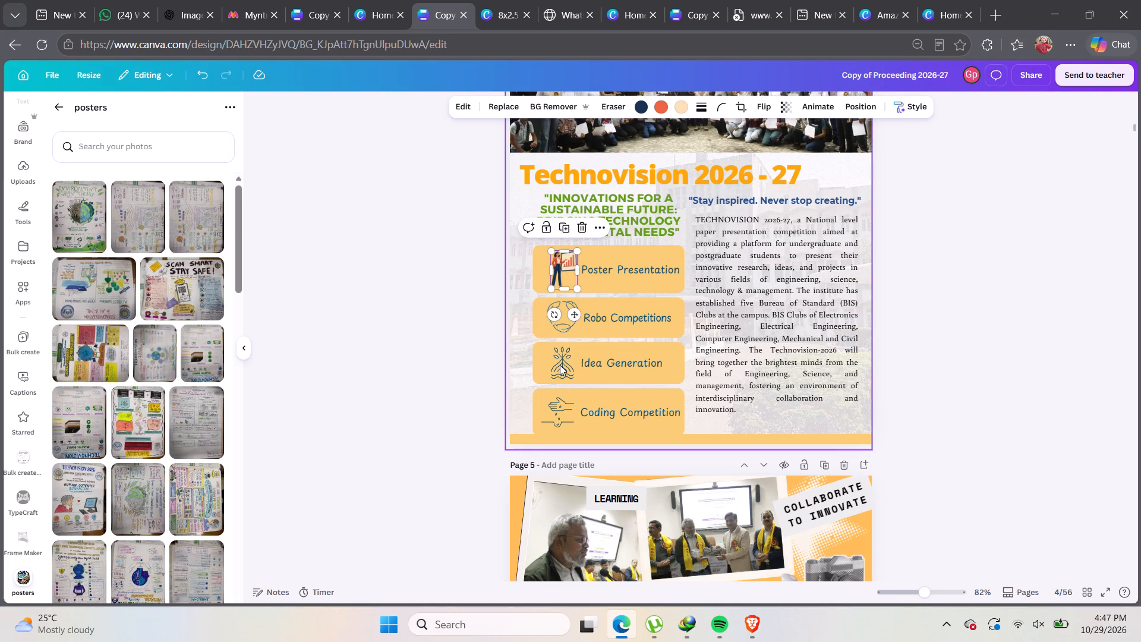
click(560, 365)
key(ctrl+v)
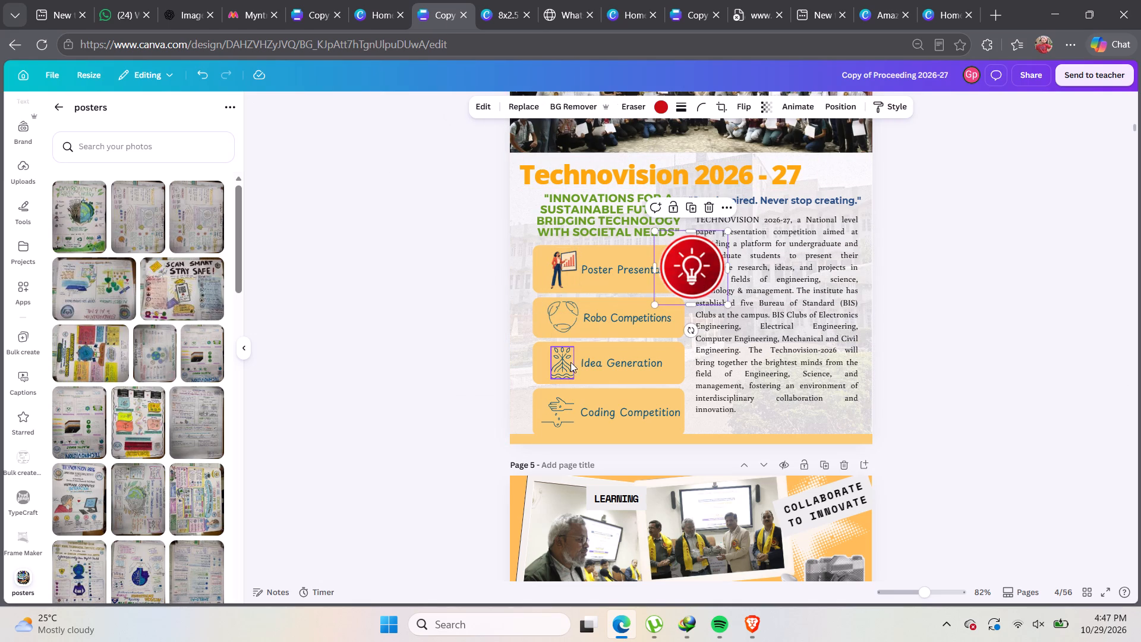
Delete the old "Idea Generation" icon and put the pasted lightbulb icon in its place, shrunk to fit beside the label.
click(570, 359)
key(BackSpace)
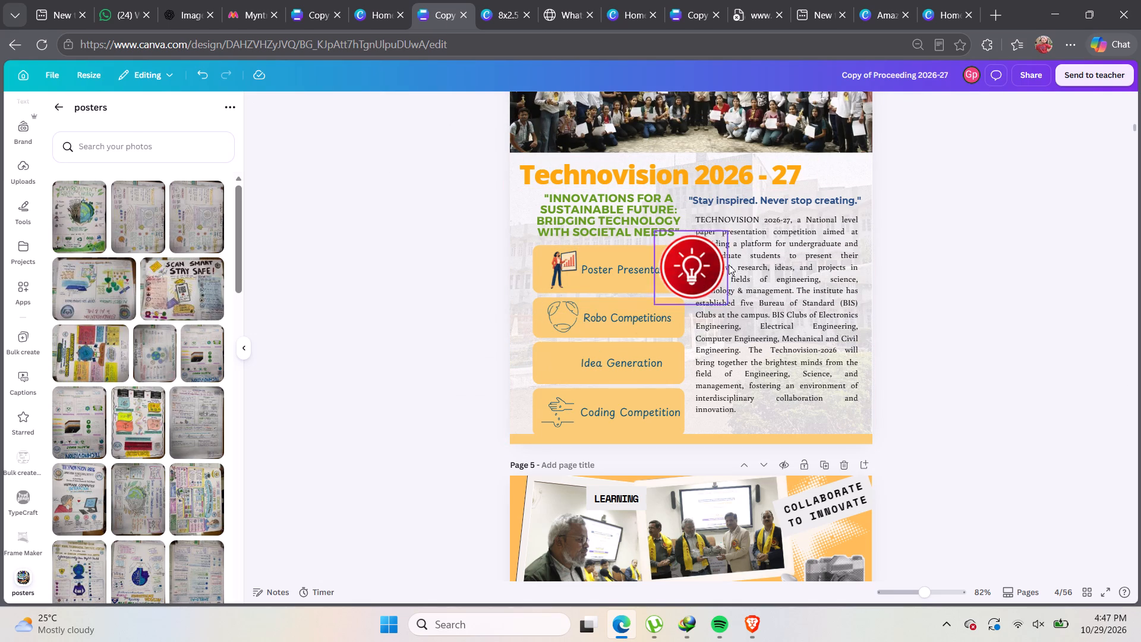
drag(707, 276, 592, 347)
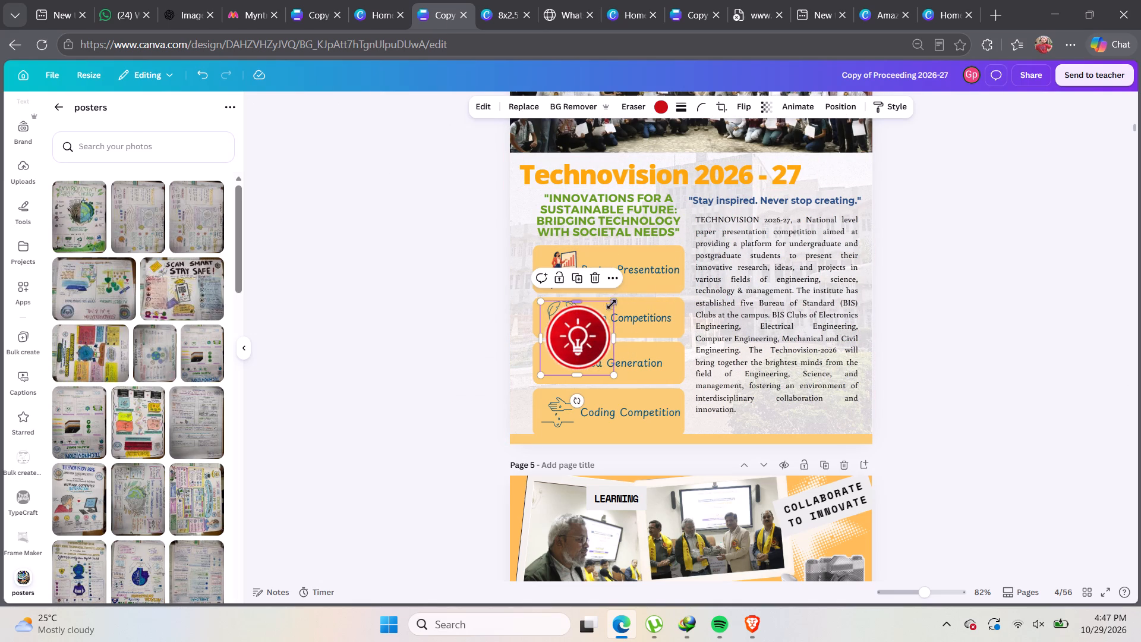
drag(614, 306, 581, 343)
drag(561, 356, 556, 363)
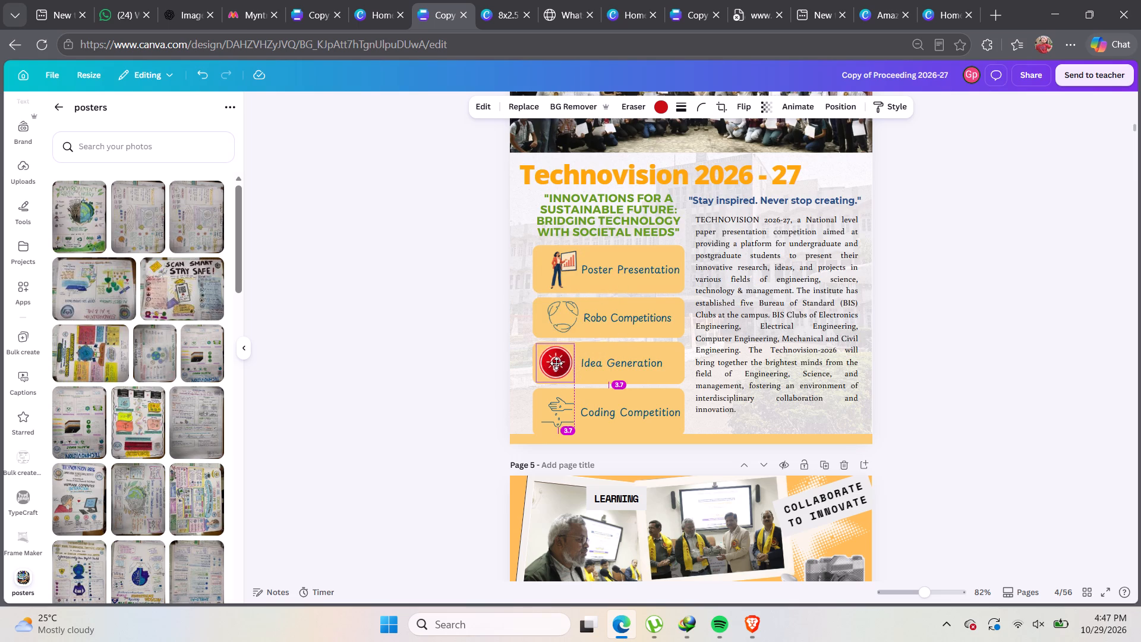
drag(556, 363, 556, 363)
drag(574, 344, 569, 354)
drag(551, 365, 559, 364)
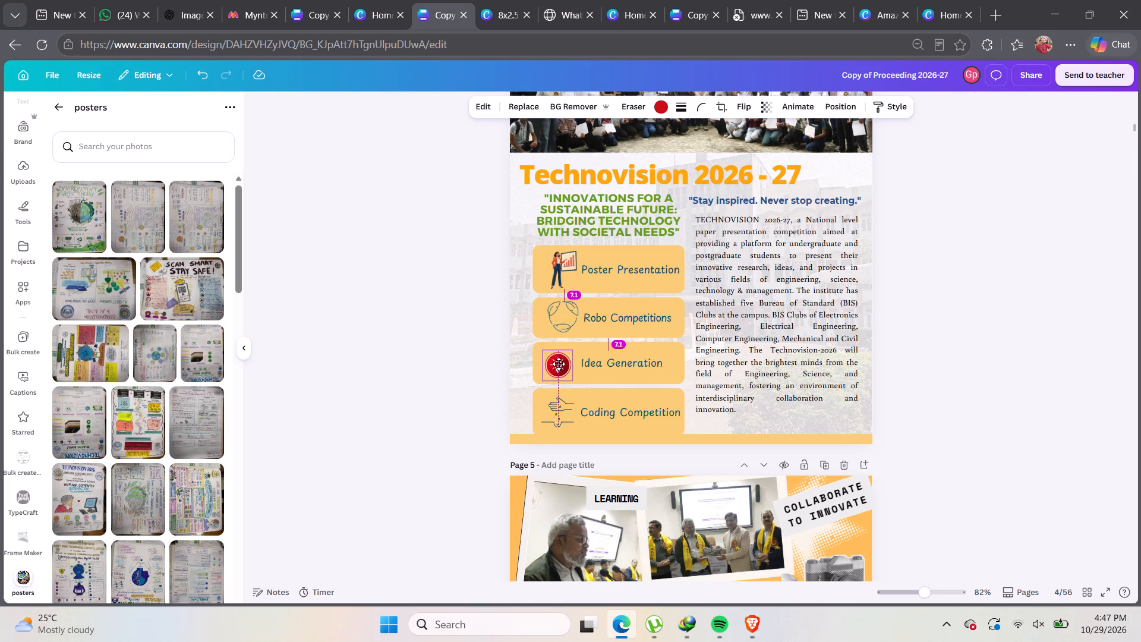
drag(559, 364, 559, 363)
click(455, 363)
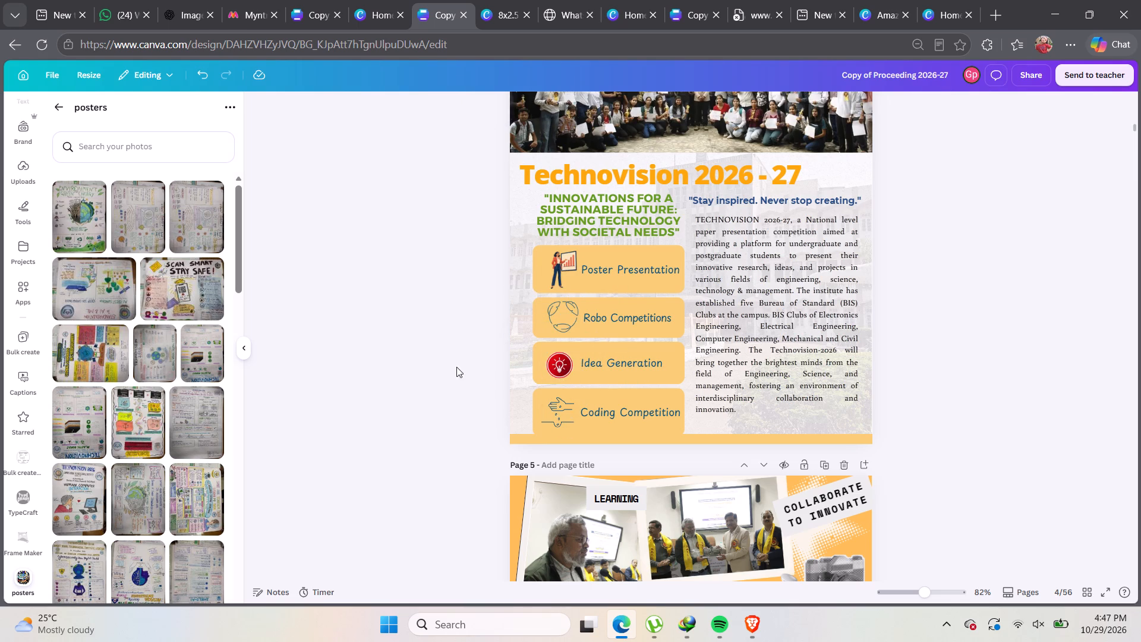
Replace page 4's "Coding Competition" icon with the blue code icon from the flex banner, shrunk to fit beside the label.
click(554, 414)
key(BackSpace)
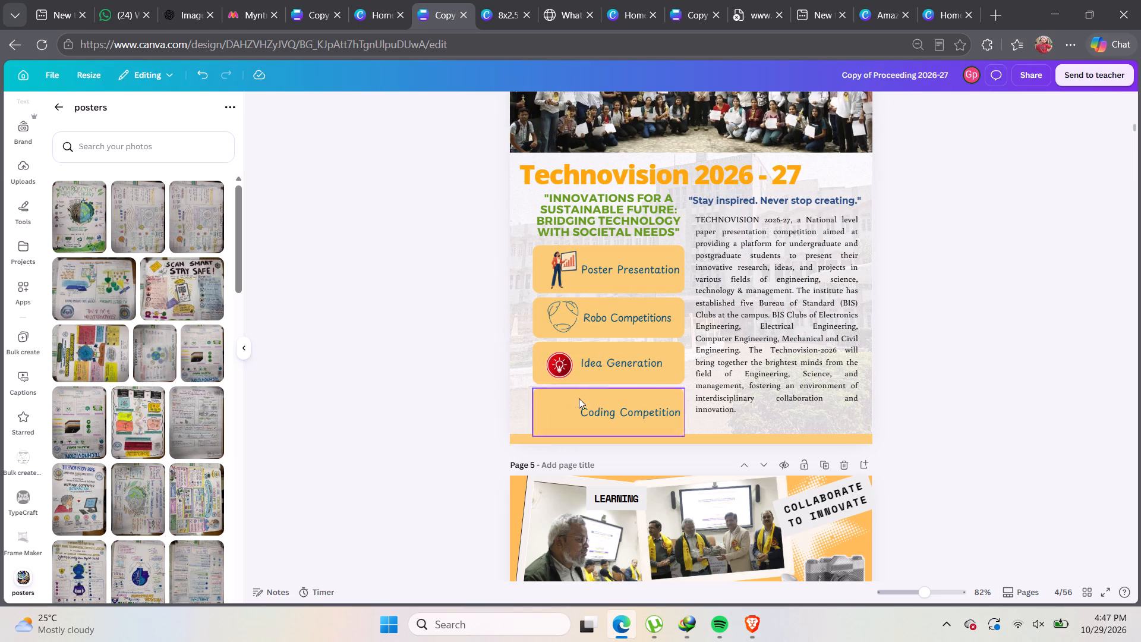
click(514, 21)
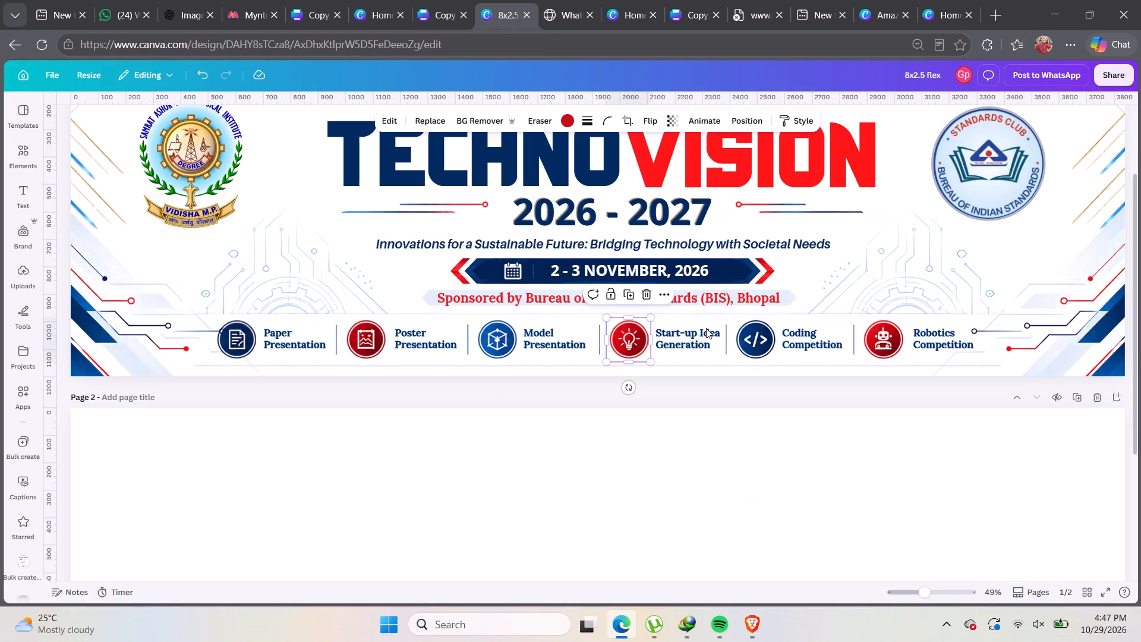
click(759, 350)
key(ctrl+c)
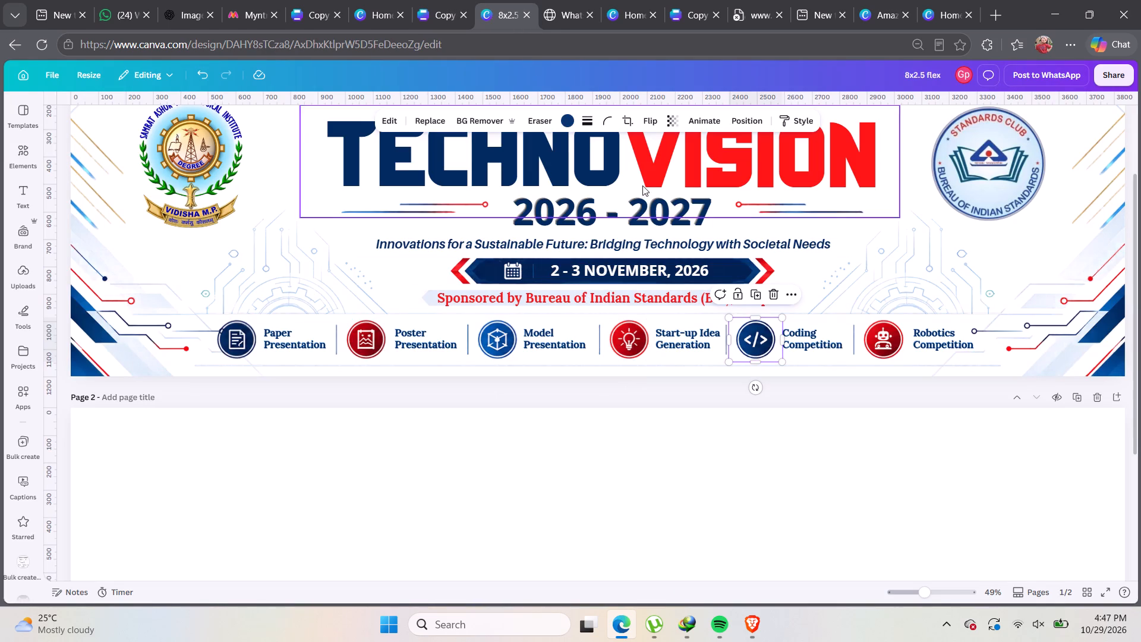
click(443, 0)
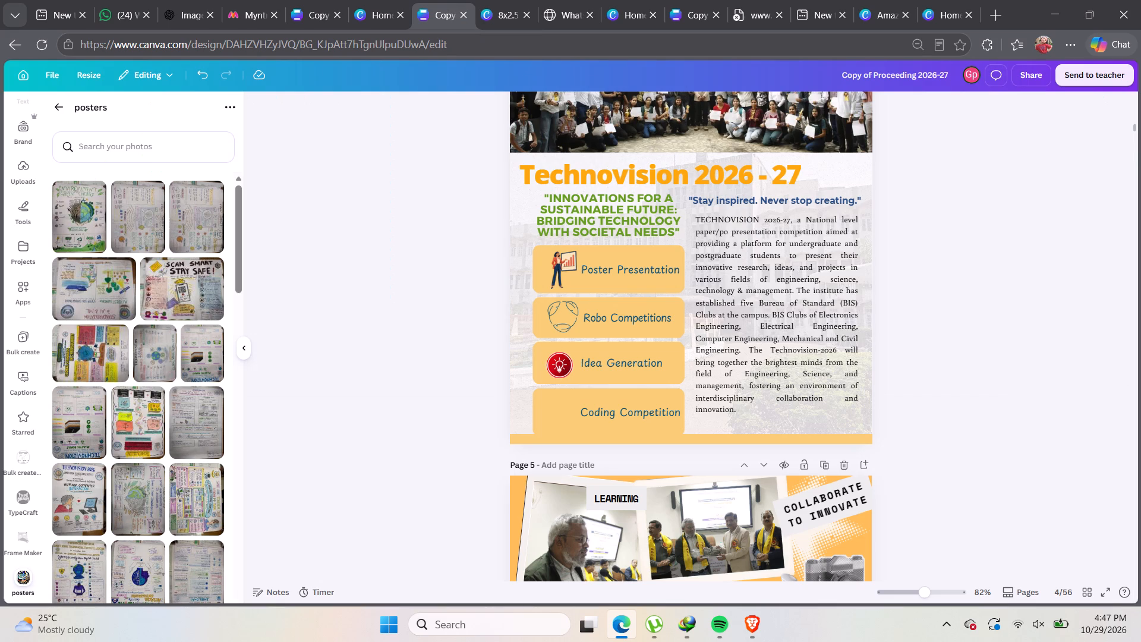
key(ctrl+v)
drag(690, 271, 584, 396)
drag(631, 356, 579, 395)
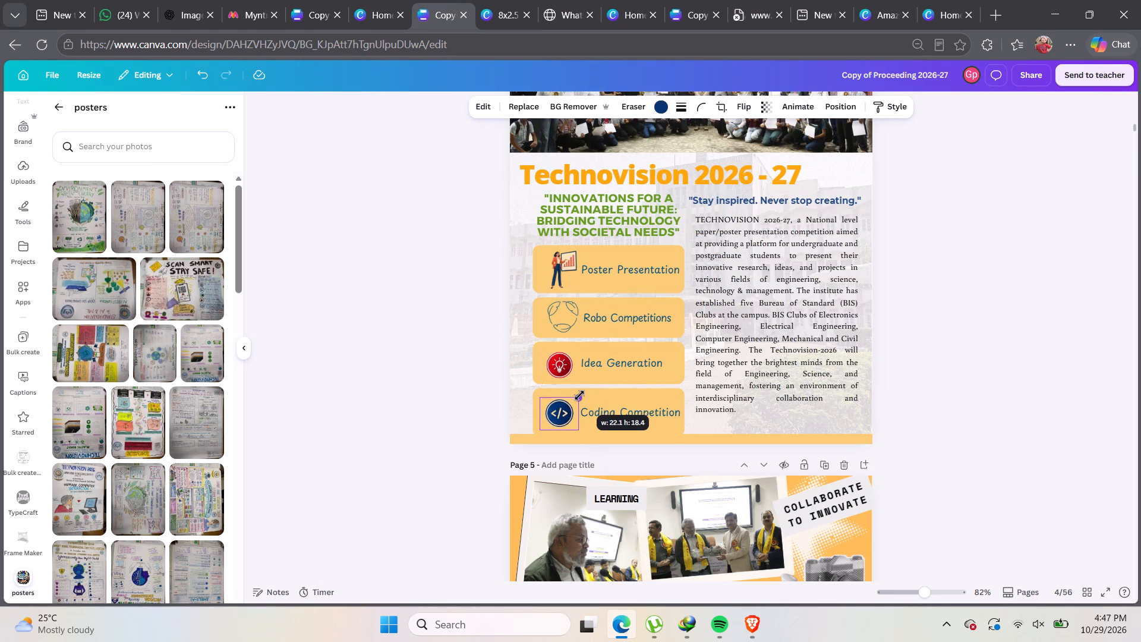
drag(579, 395, 579, 396)
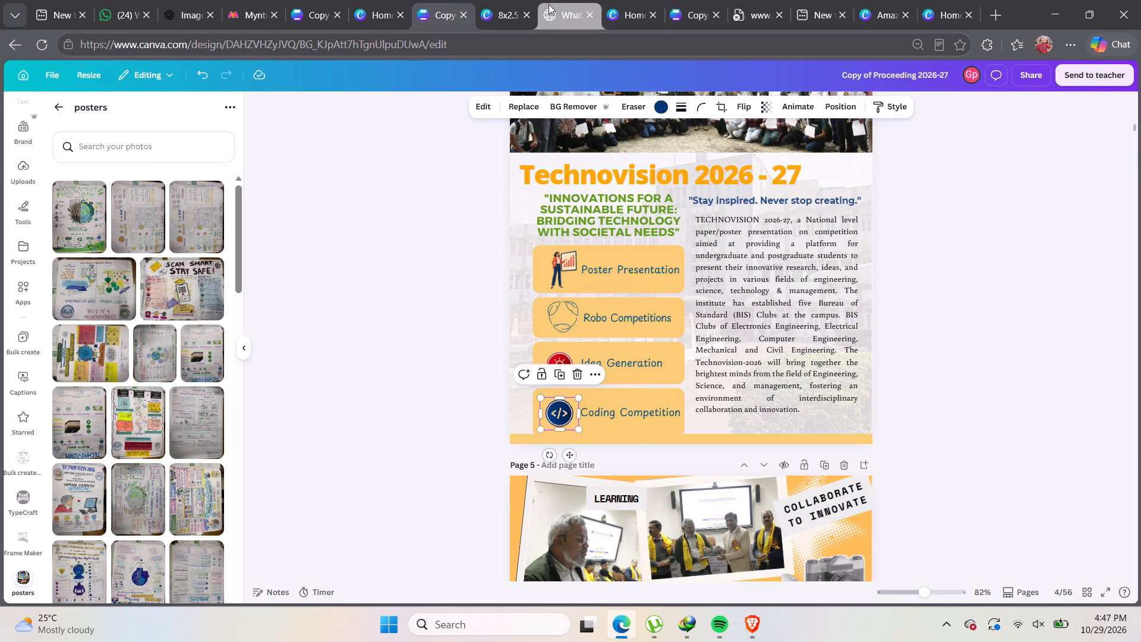
Copy the red robot icon from the flex banner, delete page 4's old "Robo Competitions" icon and paste the robot there.
click(498, 21)
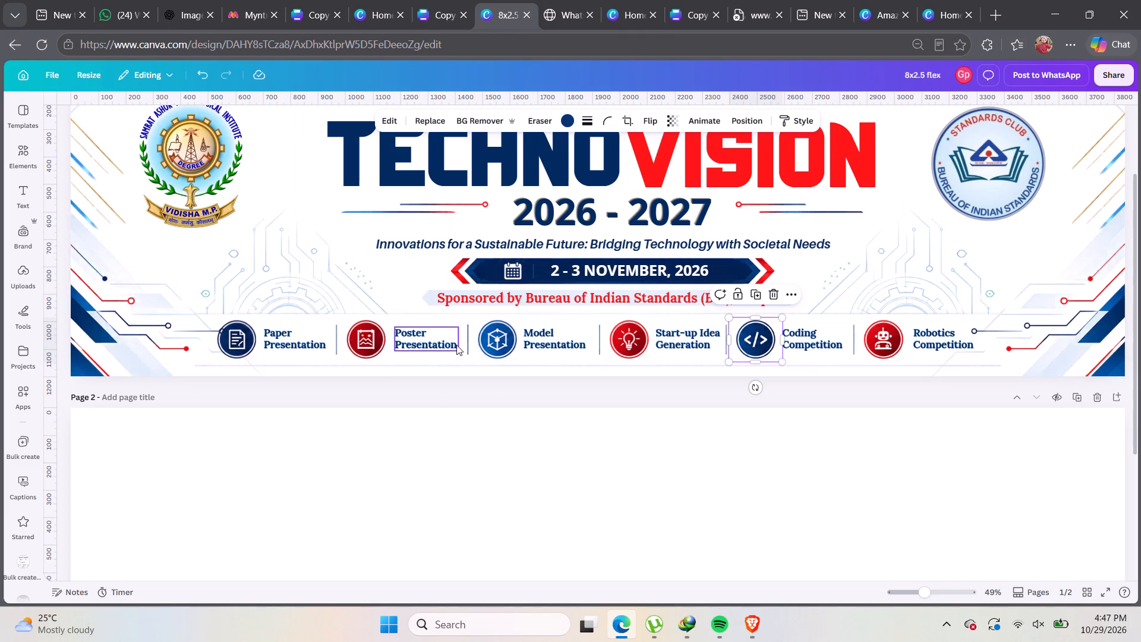
click(500, 348)
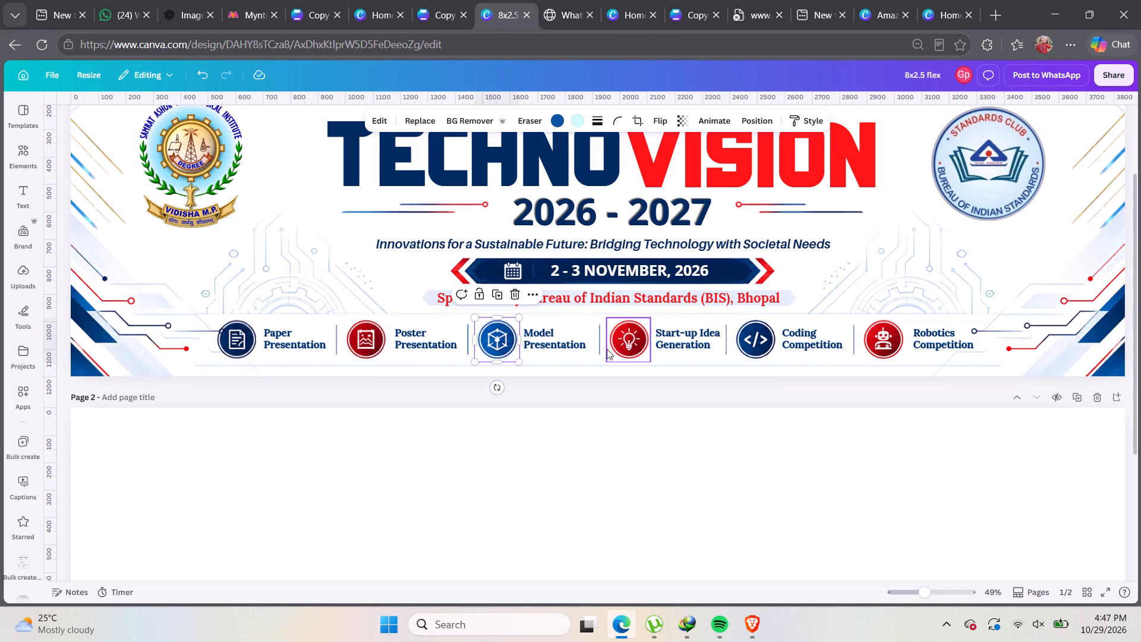
click(893, 342)
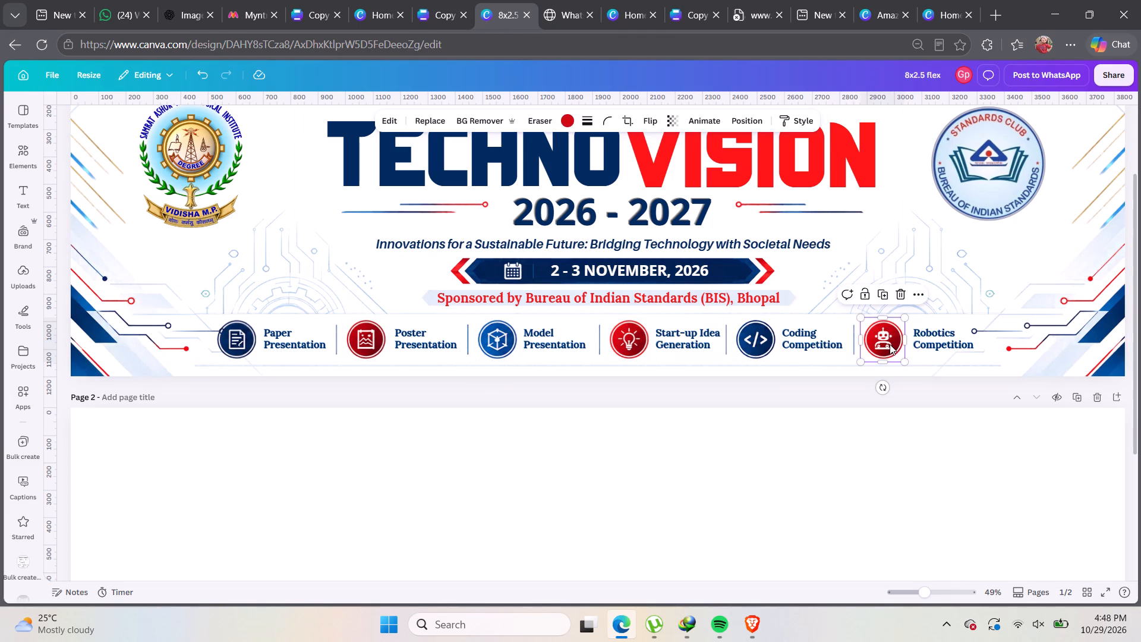
key(ctrl+c)
click(431, 2)
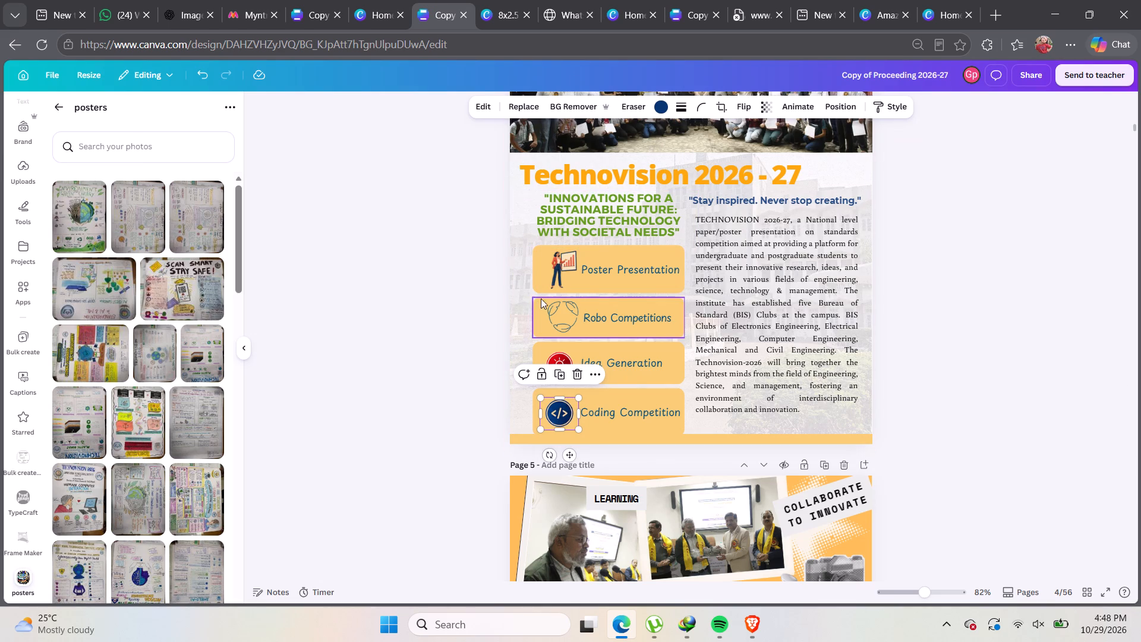
click(543, 308)
click(559, 313)
key(BackSpace)
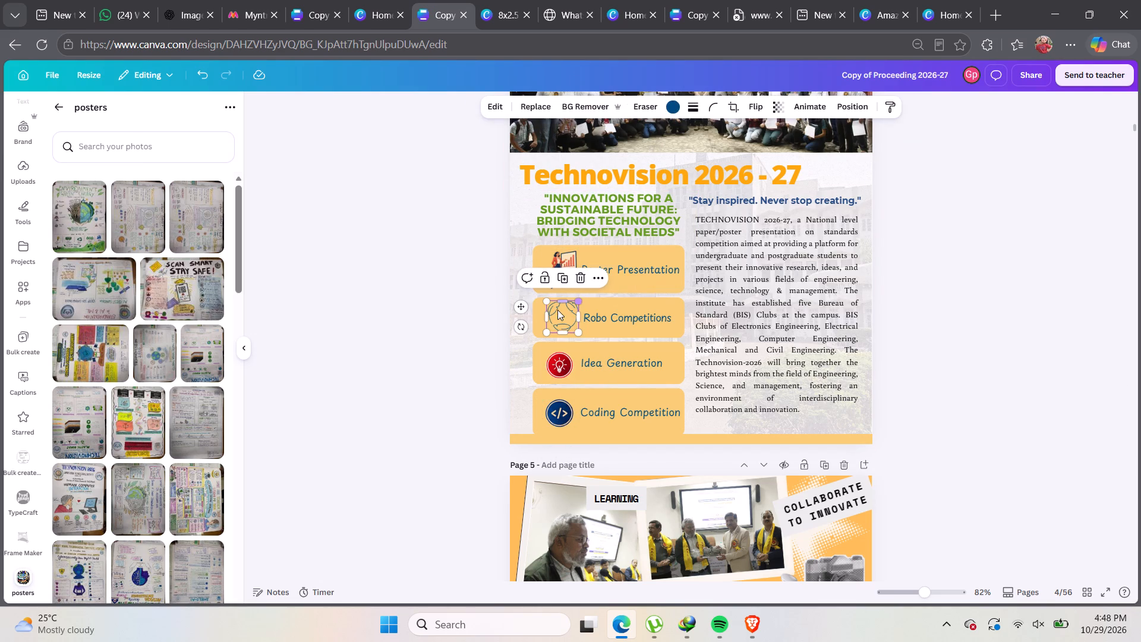
key(ctrl+v)
Shrink the pasted robot icon and position it beside the "Robo Competitions" label.
drag(695, 262, 668, 283)
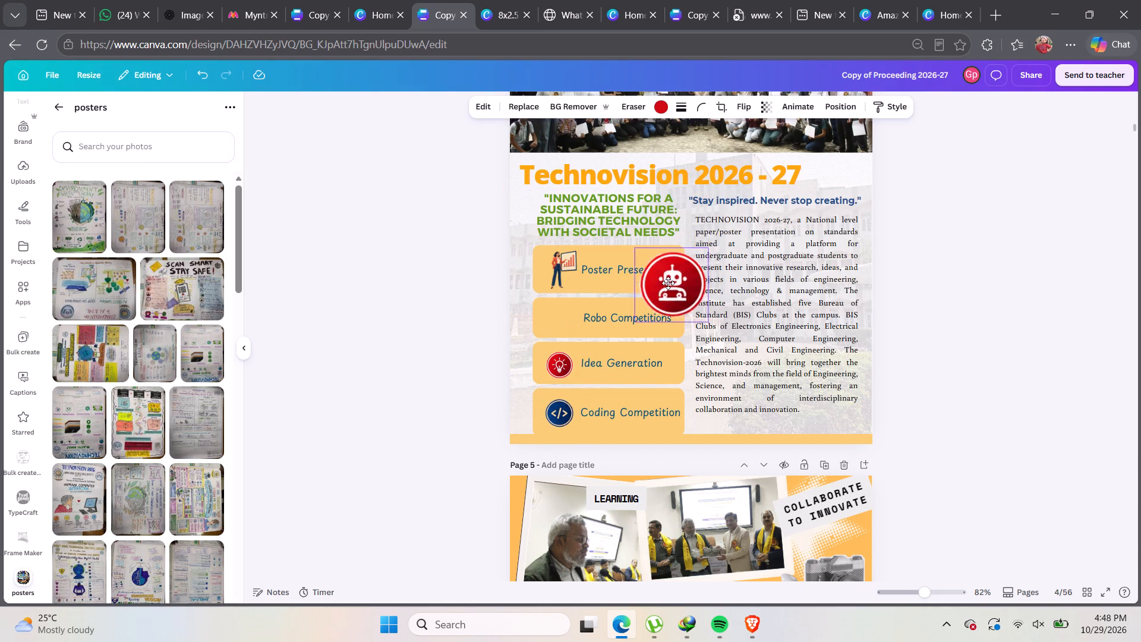
drag(668, 283, 574, 303)
drag(608, 271, 573, 304)
drag(555, 328, 562, 317)
drag(581, 295, 573, 307)
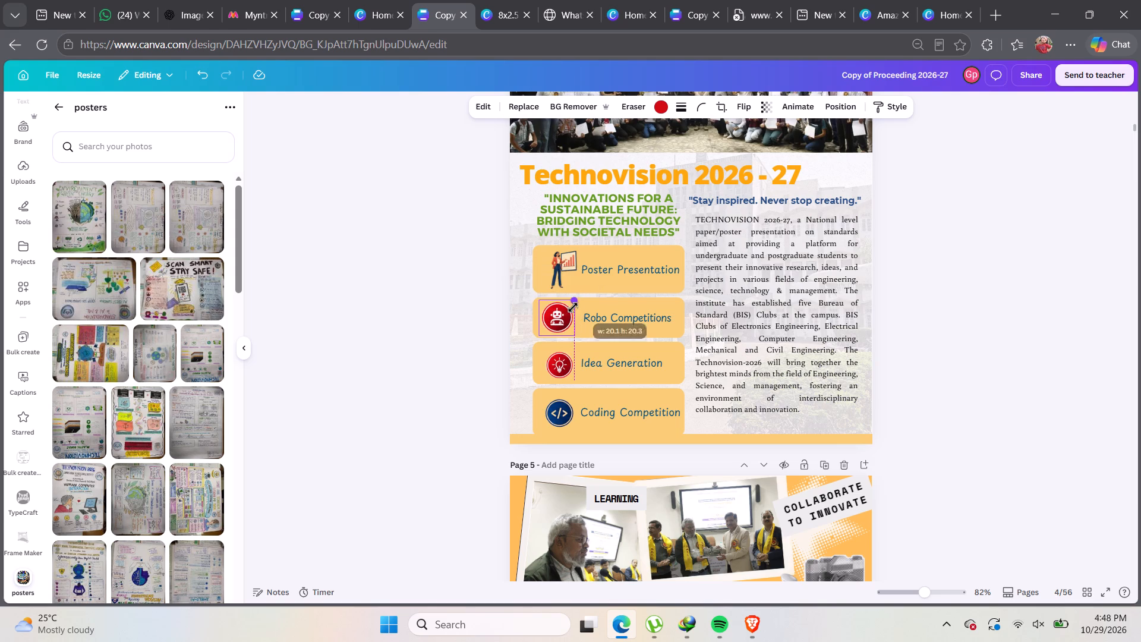
drag(573, 307, 575, 304)
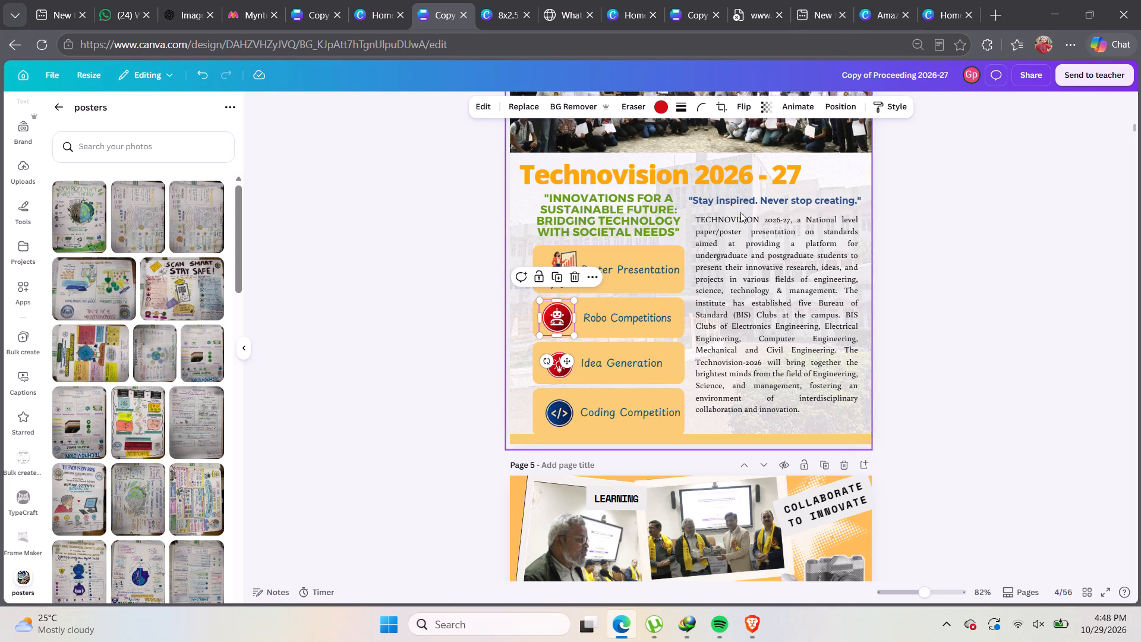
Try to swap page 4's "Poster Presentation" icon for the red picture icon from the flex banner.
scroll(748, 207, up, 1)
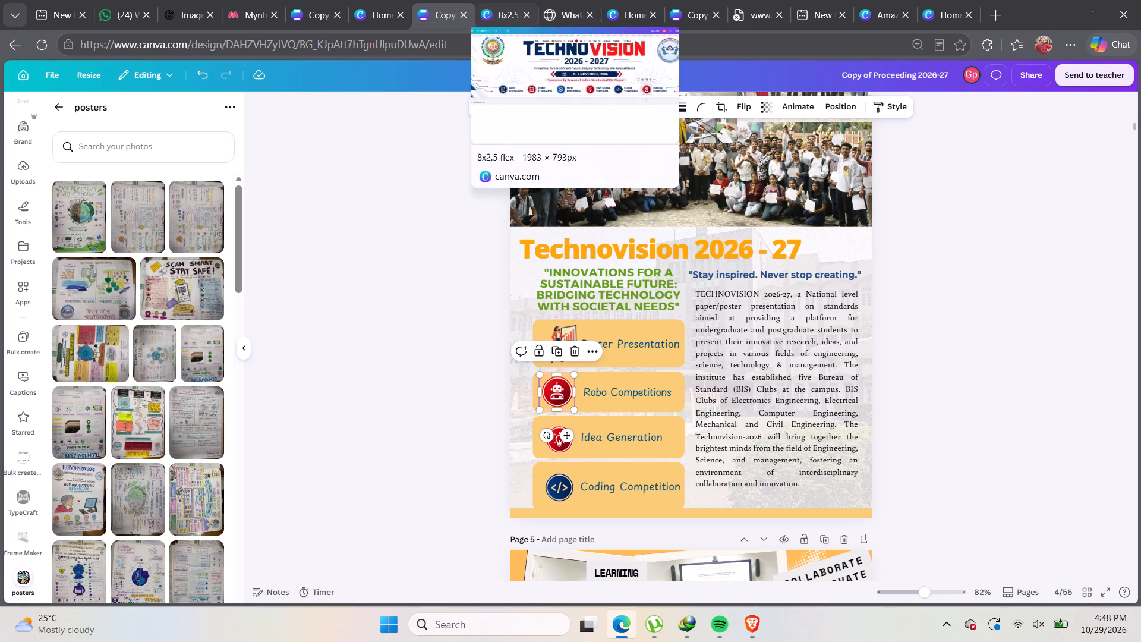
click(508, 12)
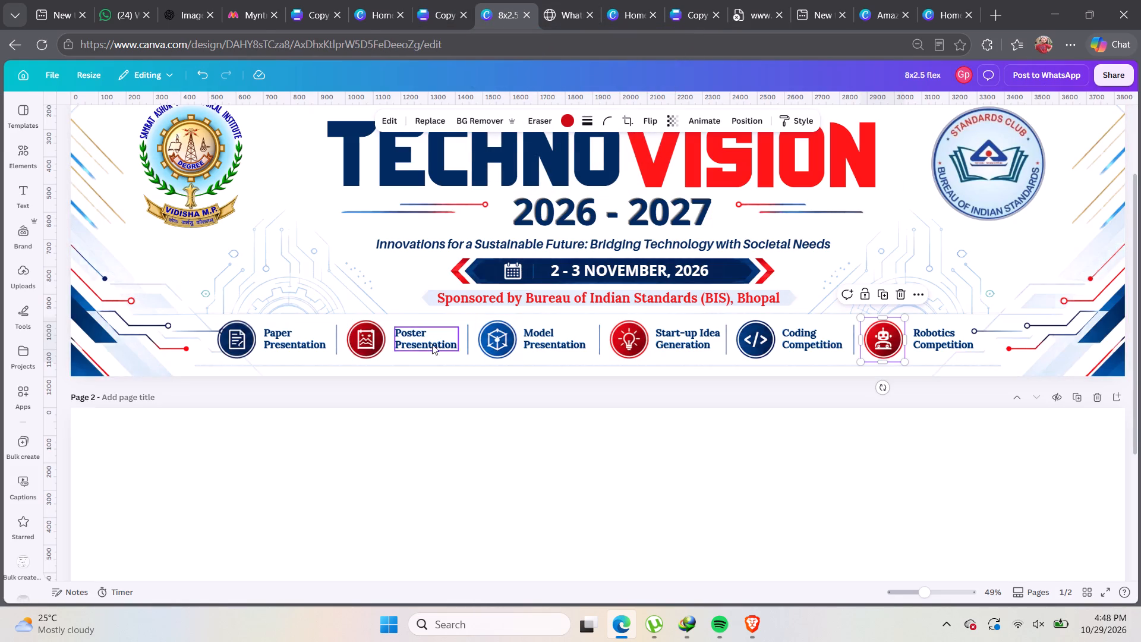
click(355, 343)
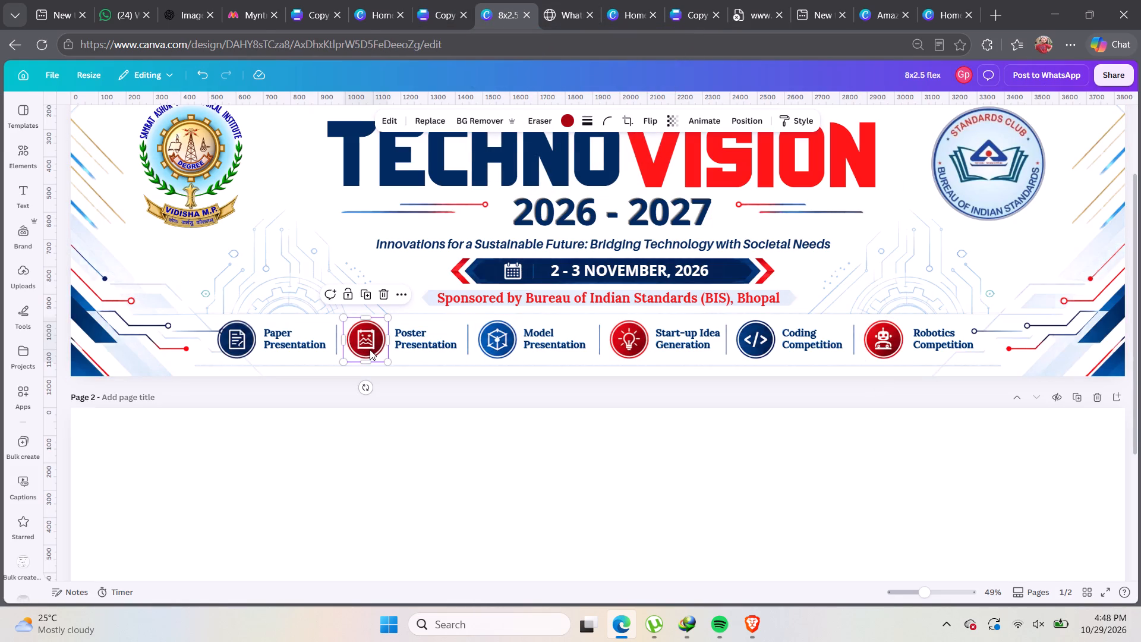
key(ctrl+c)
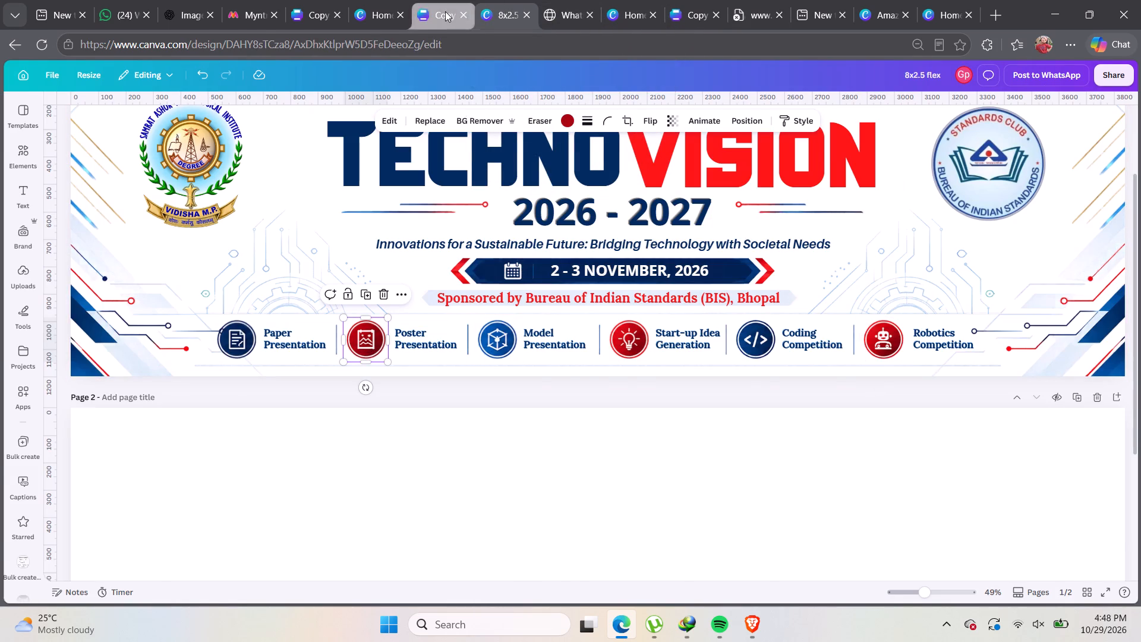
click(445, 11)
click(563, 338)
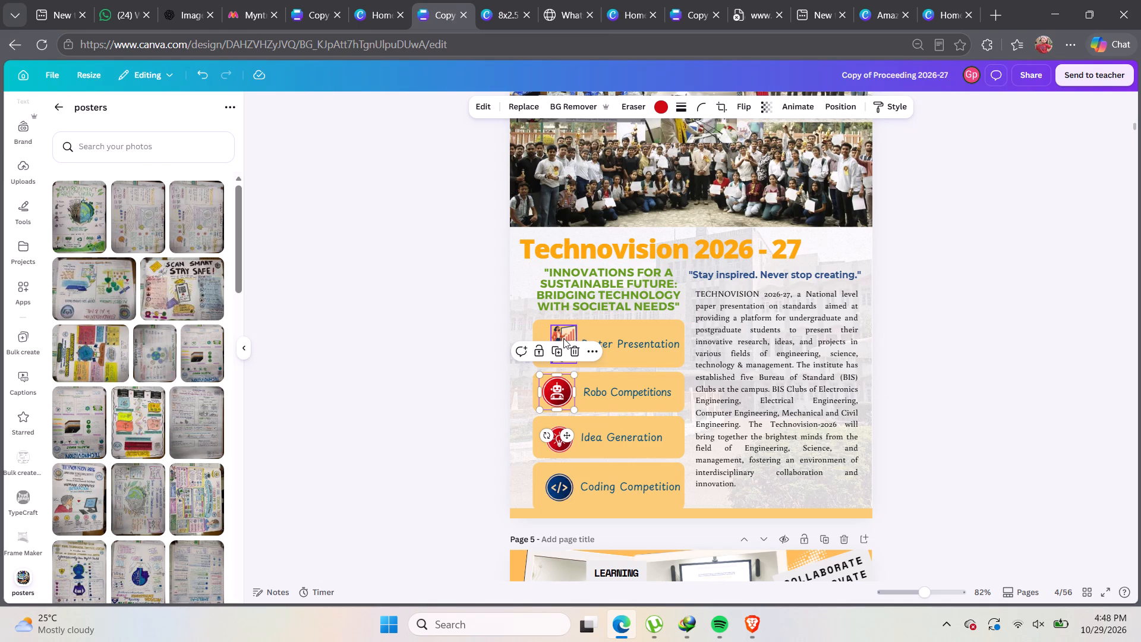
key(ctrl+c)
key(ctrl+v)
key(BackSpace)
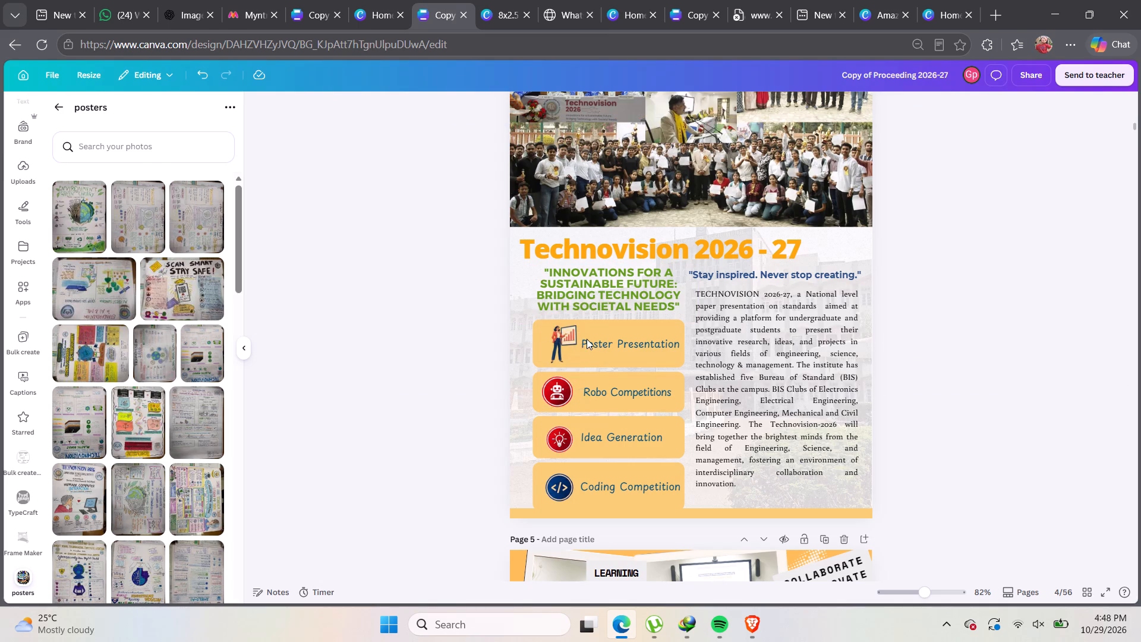
Delete the old "Poster Presentation" presenter icon, then copy the banner's red picture icon and paste it onto page 4.
click(567, 348)
key(BackSpace)
drag(509, 24, 510, 21)
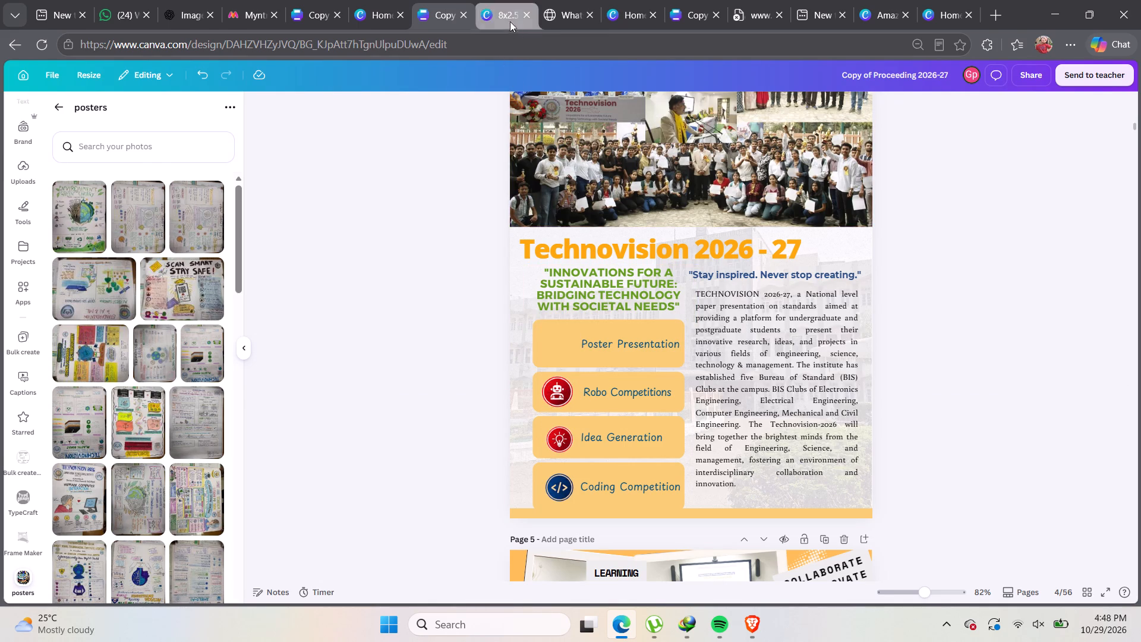
drag(510, 21, 511, 19)
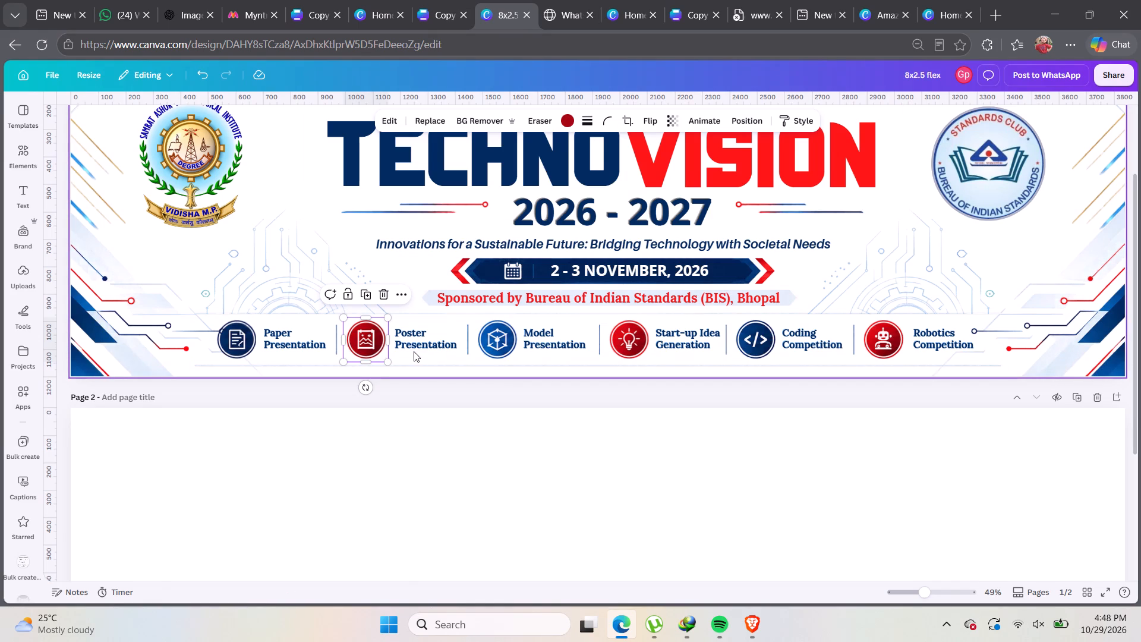
key(ctrl+c)
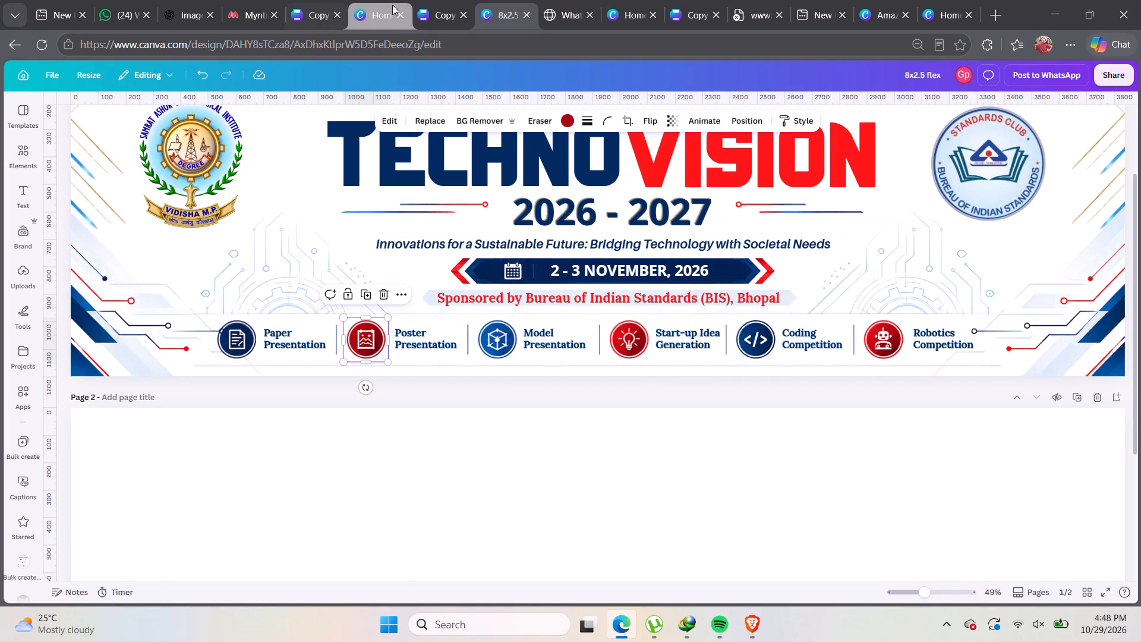
click(436, 8)
key(ctrl+v)
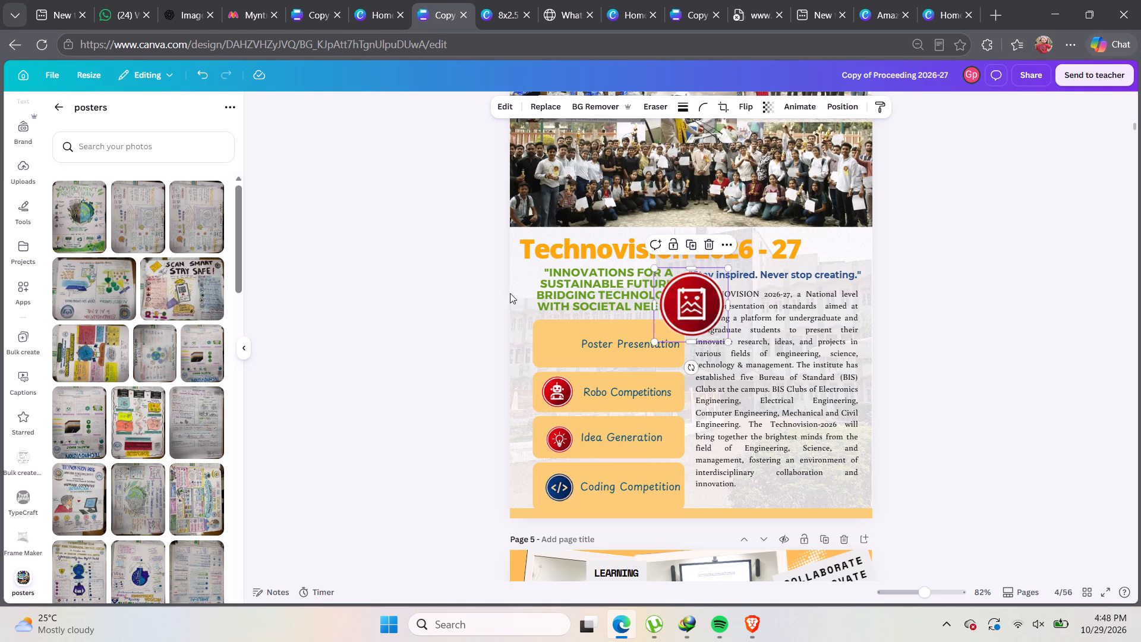
Shrink the pasted picture icon and position it beside the "Poster Presentation" label, vertically centred on its box.
drag(692, 301, 586, 332)
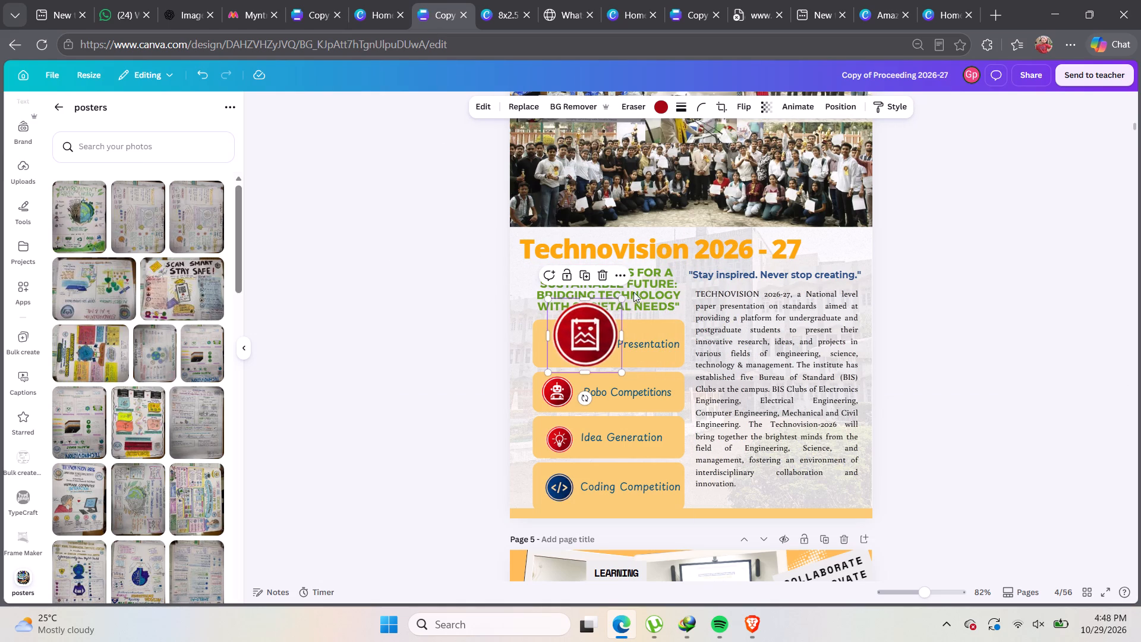
drag(622, 300, 580, 327)
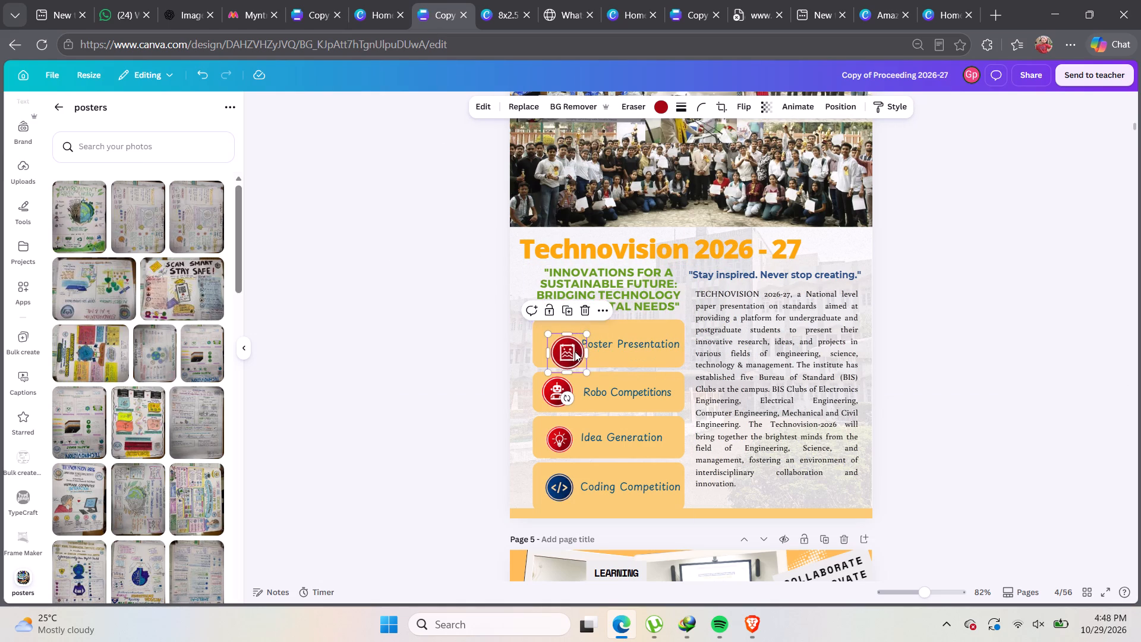
drag(573, 353, 564, 341)
drag(555, 338, 556, 340)
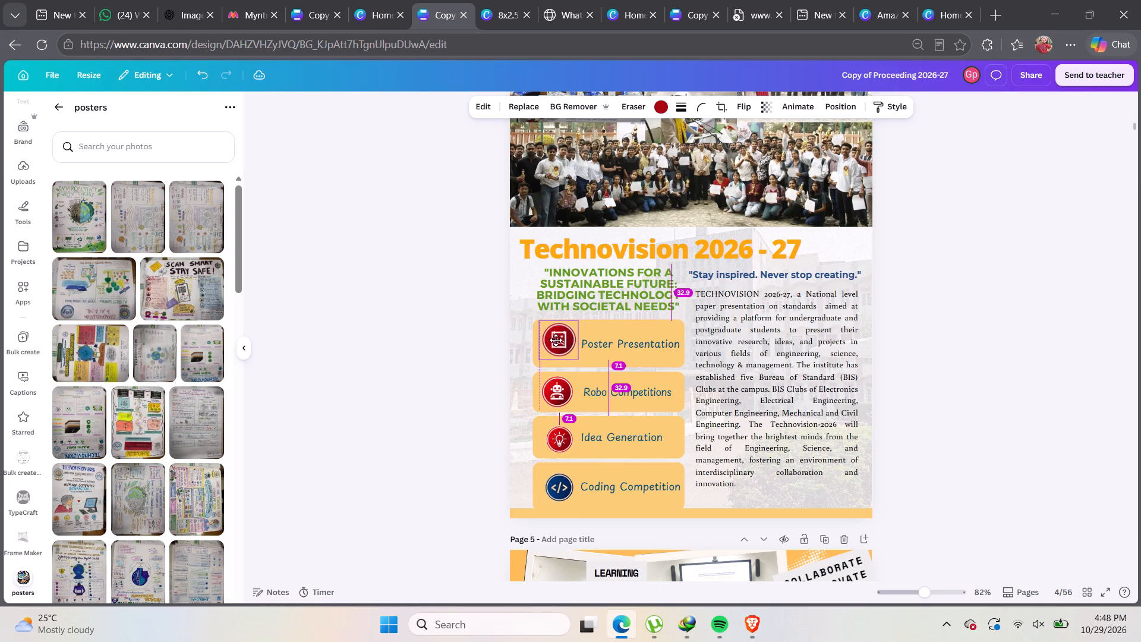
drag(556, 340, 549, 341)
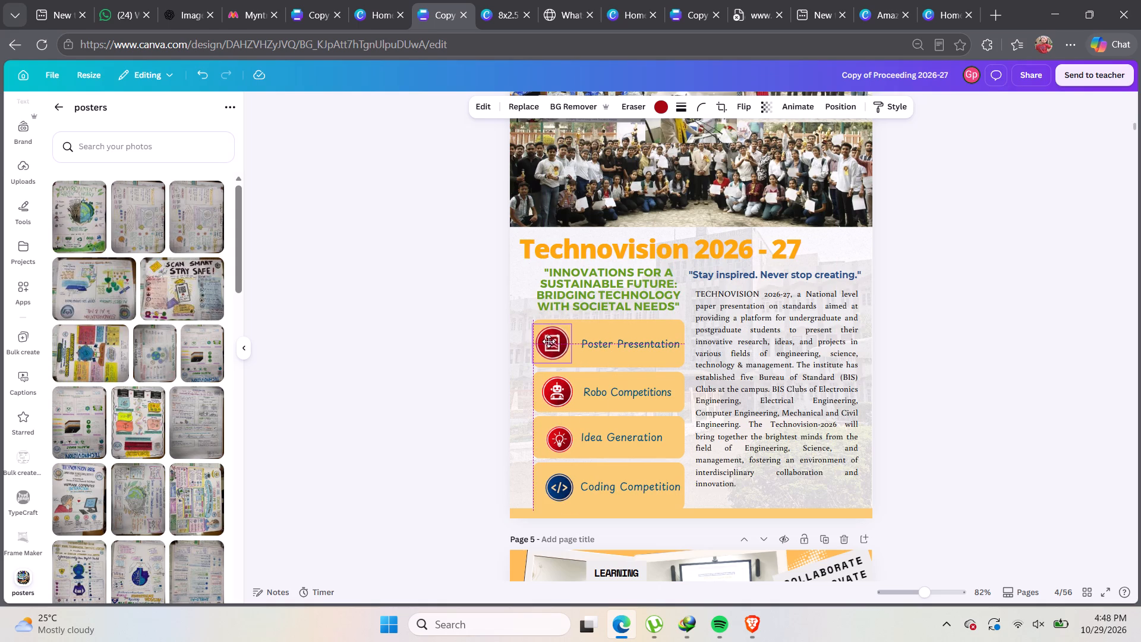
drag(549, 341, 549, 342)
click(510, 396)
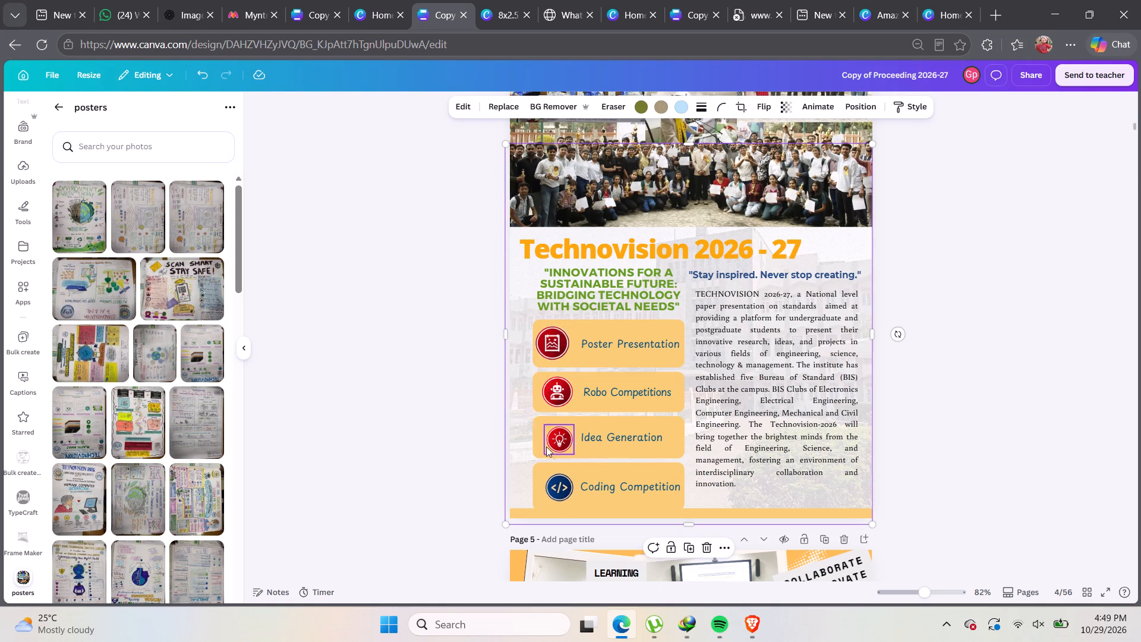
Recolour the blue "Coding Competition" icon with the dark red sampled from the "Poster Presentation" icon.
click(559, 496)
click(663, 107)
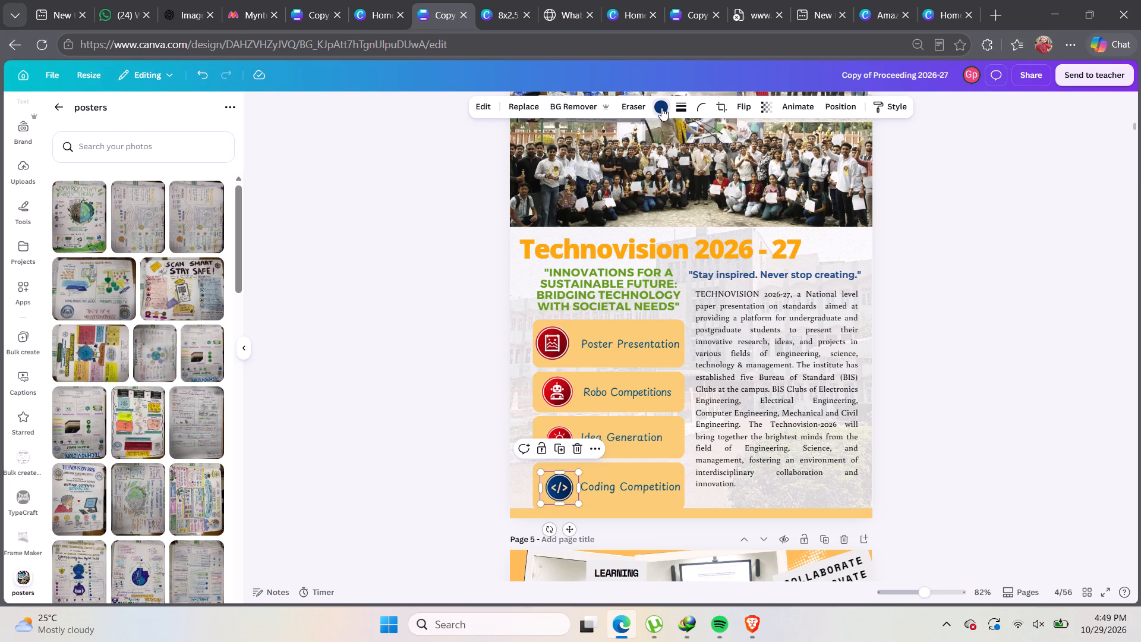
click(123, 197)
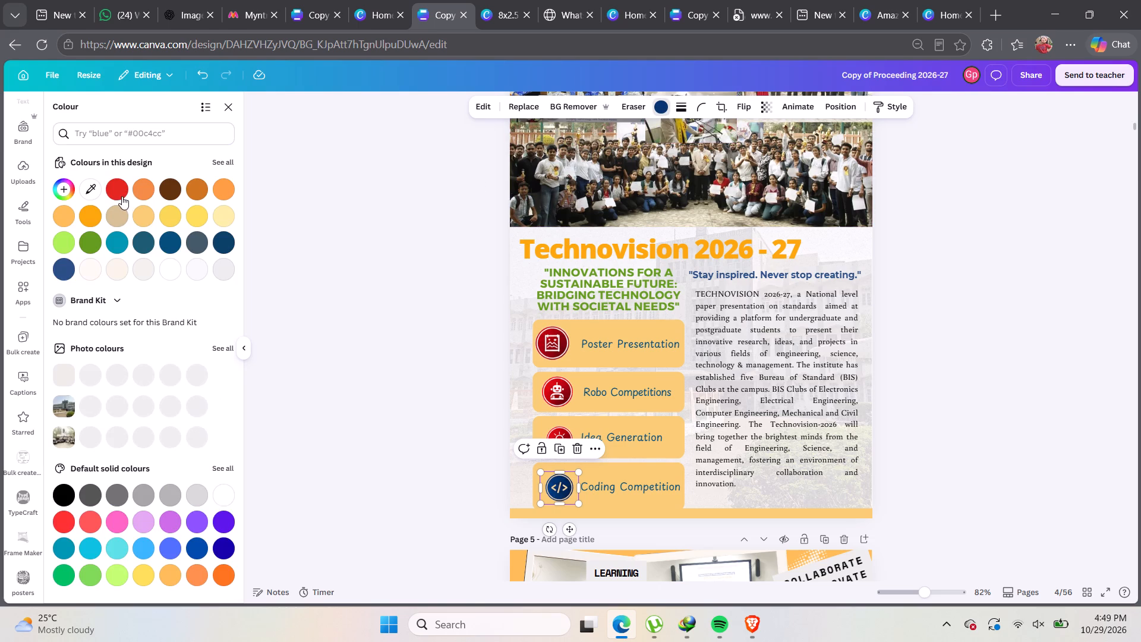
click(57, 523)
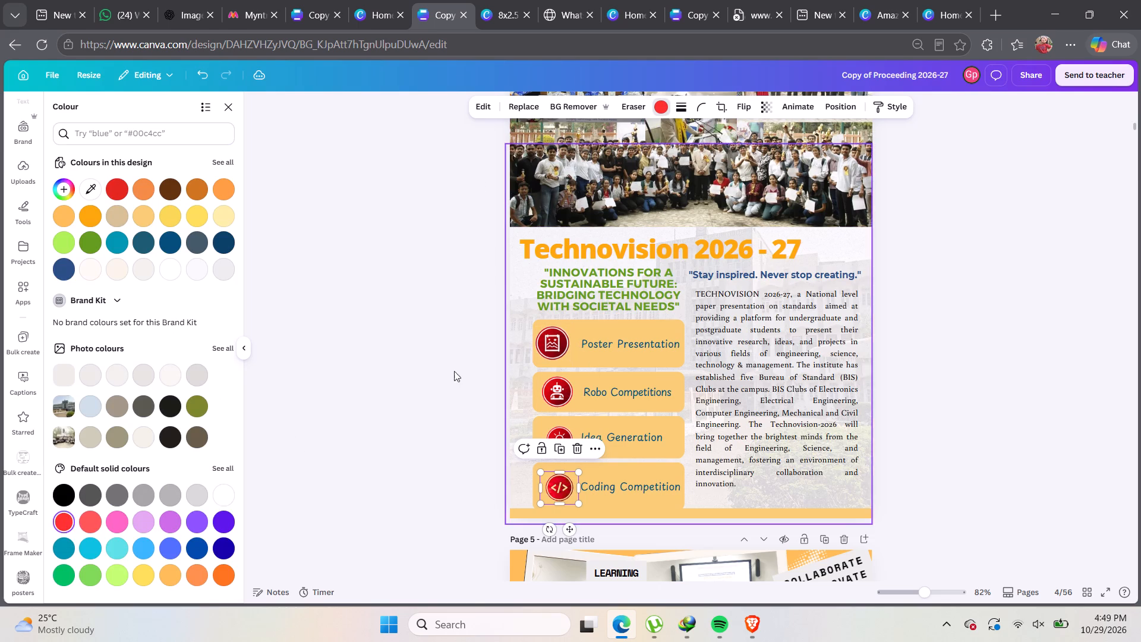
click(93, 193)
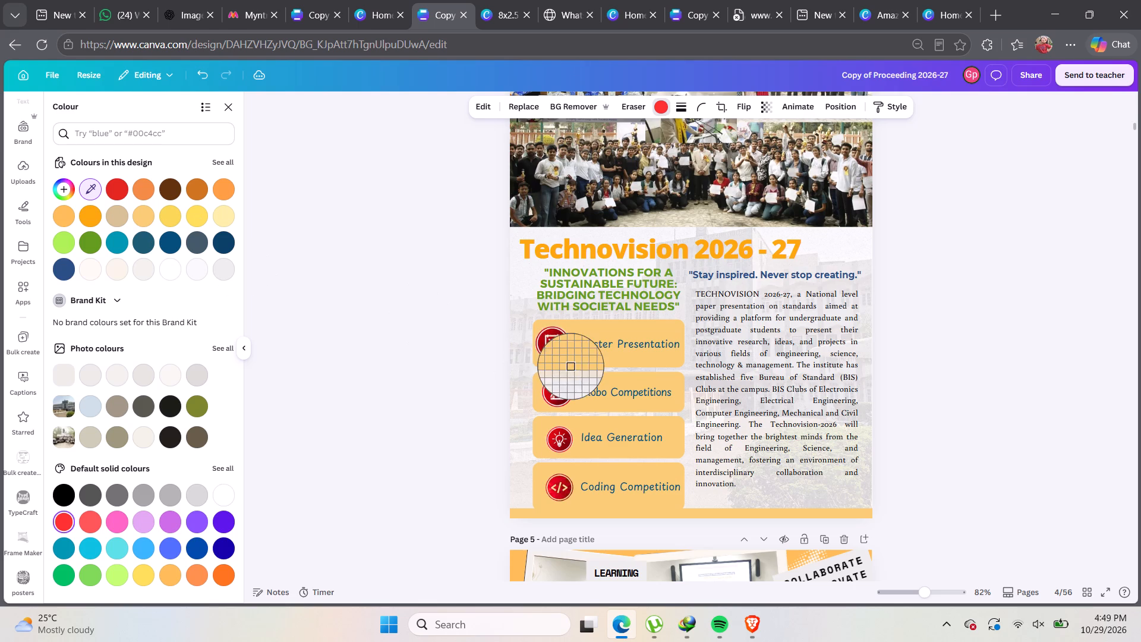
click(561, 347)
click(466, 409)
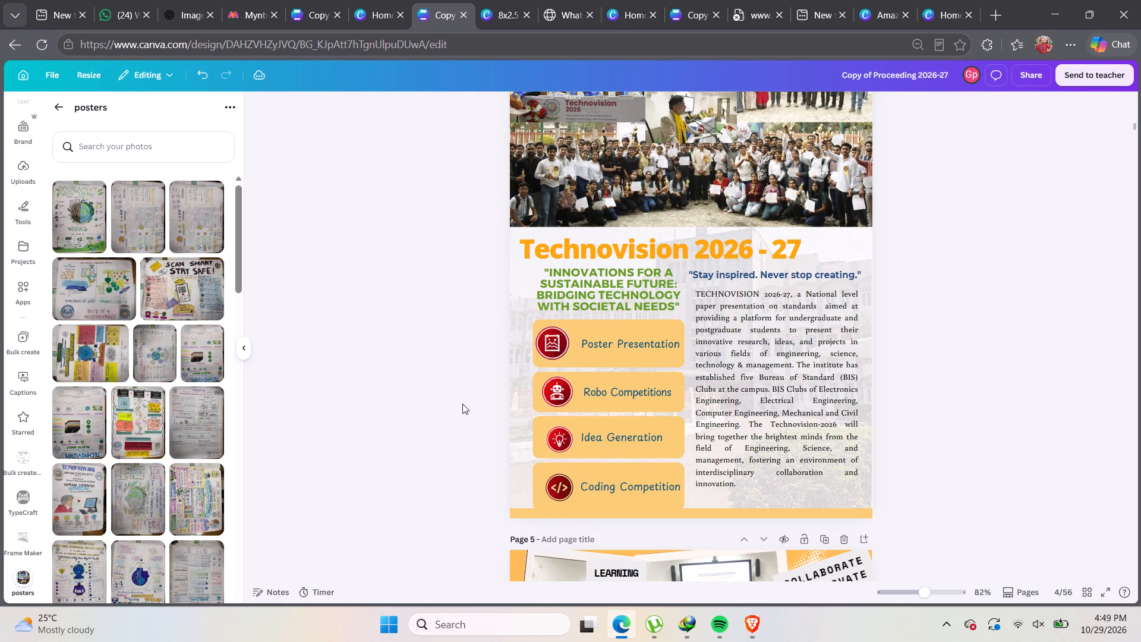
click(417, 409)
Select the orange box behind "Poster Presentation" on page 4.
click(597, 361)
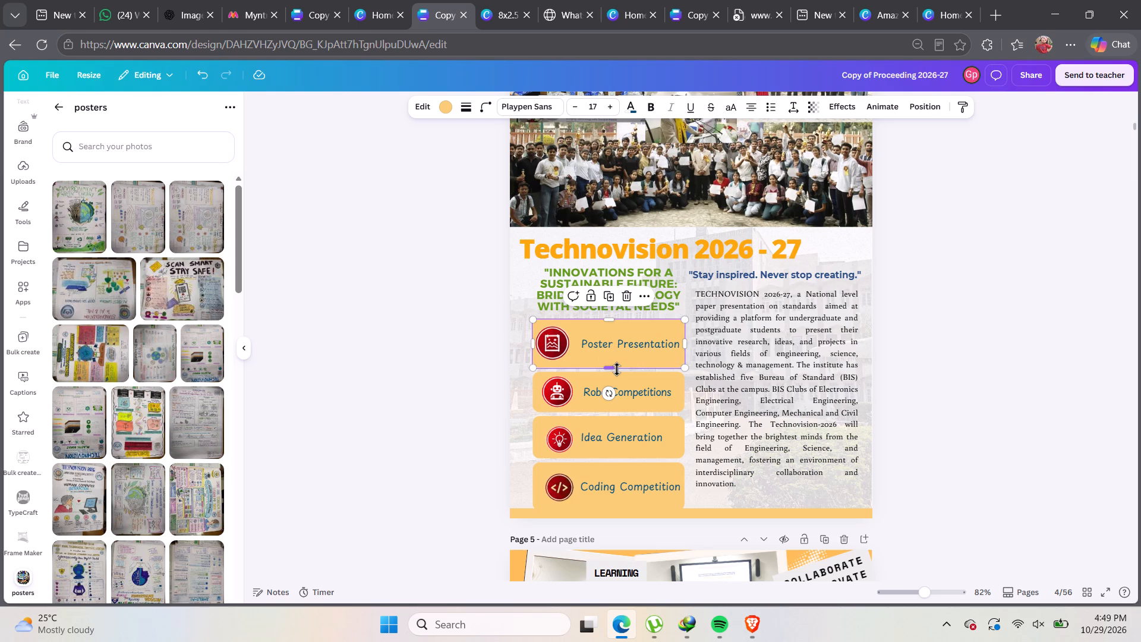
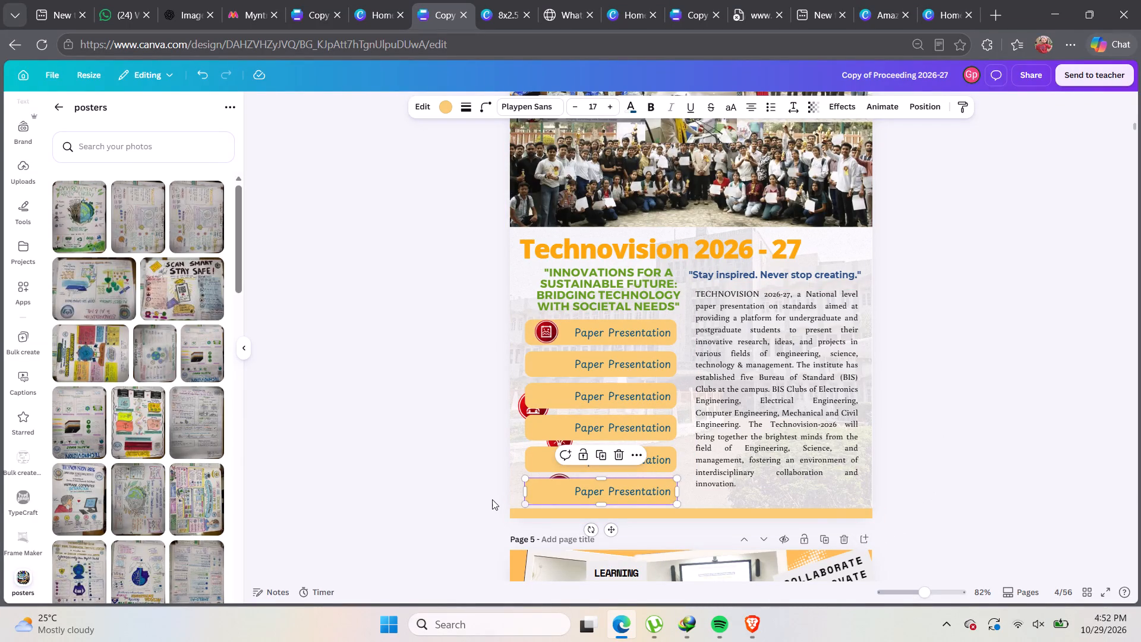
Move the robot icon onto the second Paper Presentation bar and bring the robot, light-bulb and code icons to the front.
drag(525, 410, 529, 378)
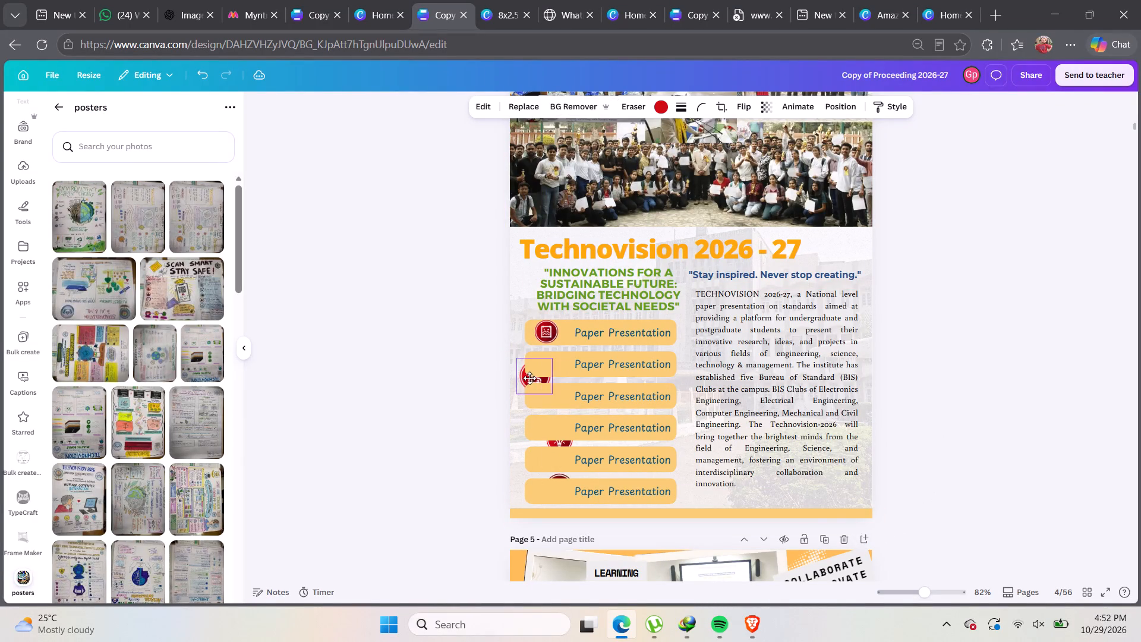
drag(529, 378, 532, 365)
click(532, 365)
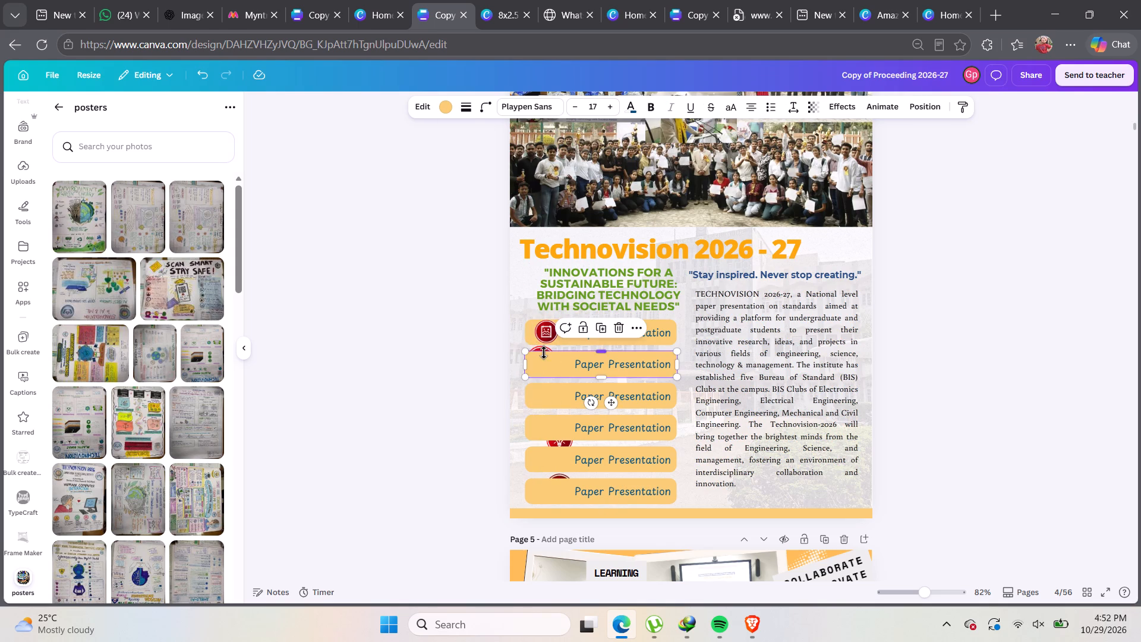
click(544, 346)
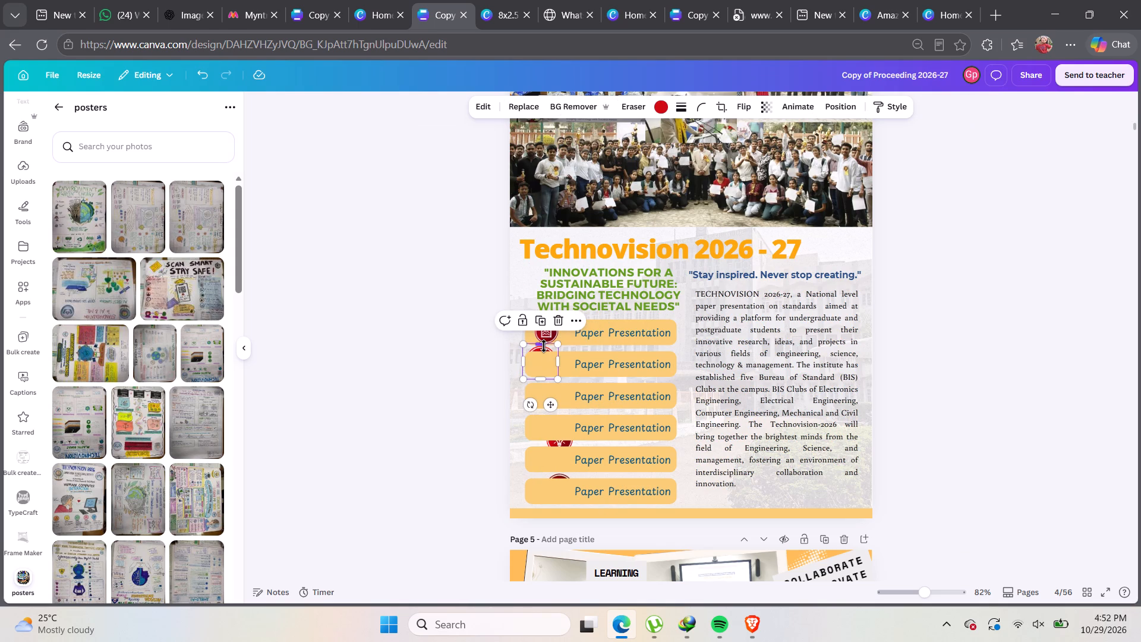
key(ctrl+alt+bracketright)
click(563, 442)
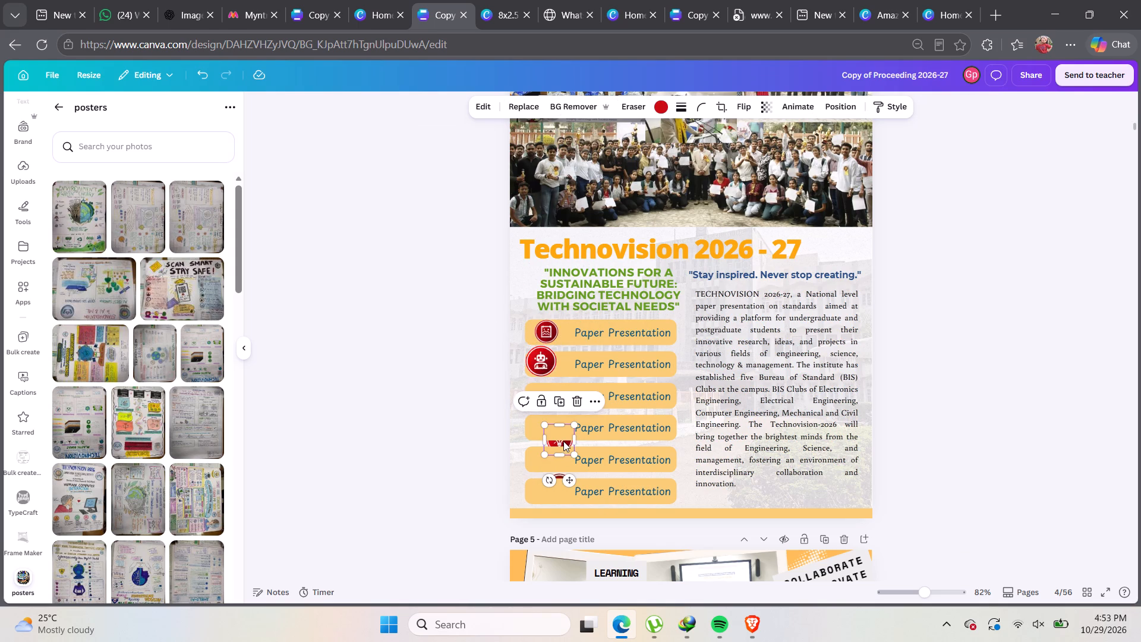
key(ctrl+alt+bracketright)
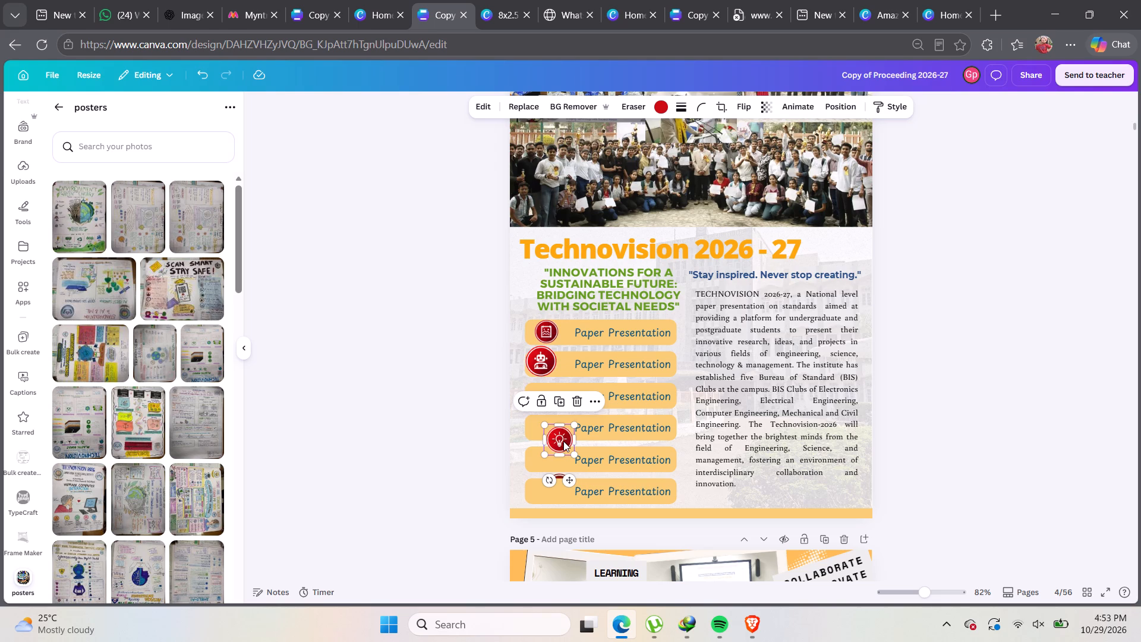
click(560, 473)
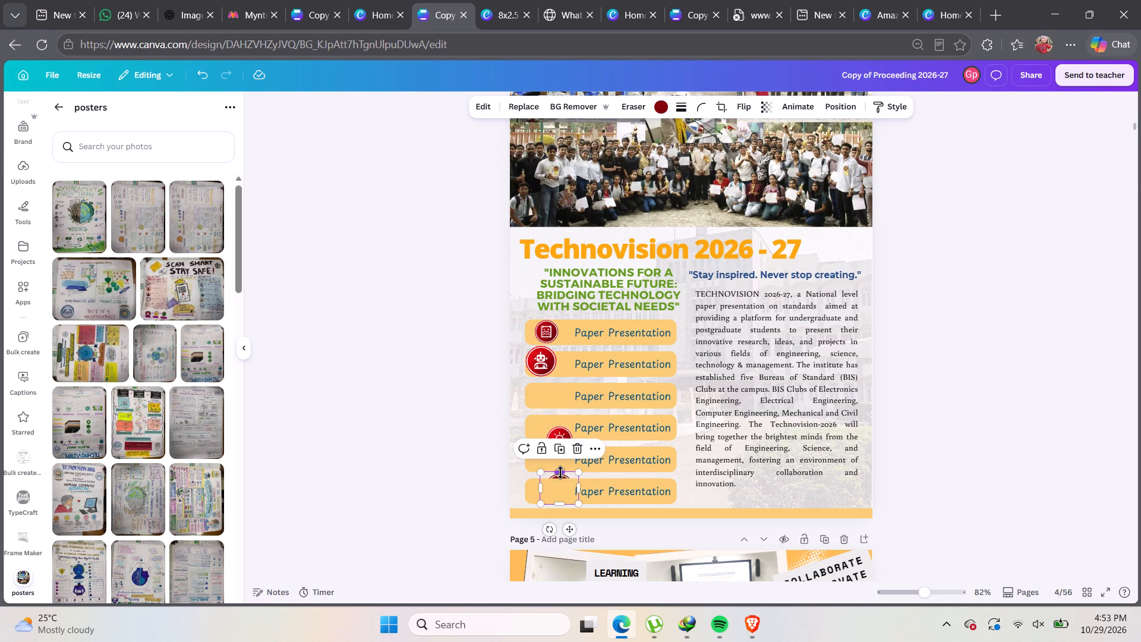
key(ctrl+alt+bracketright)
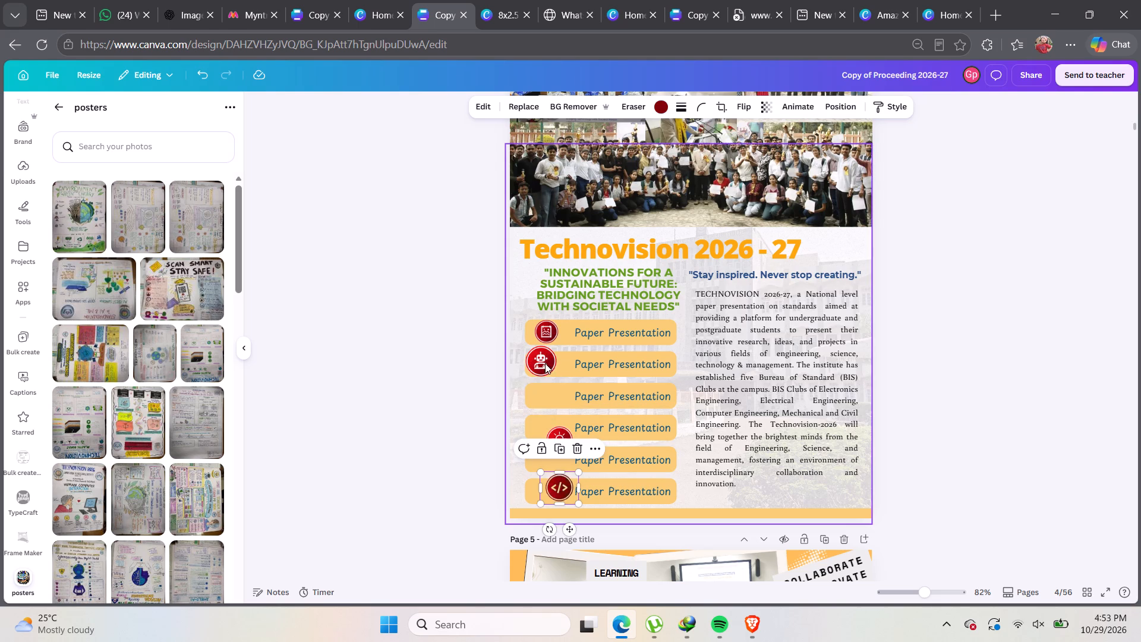
Place the robot icon on the third Paper Presentation bar, in front of it, shrunk to fit and aligned under the document icon.
drag(544, 363, 549, 395)
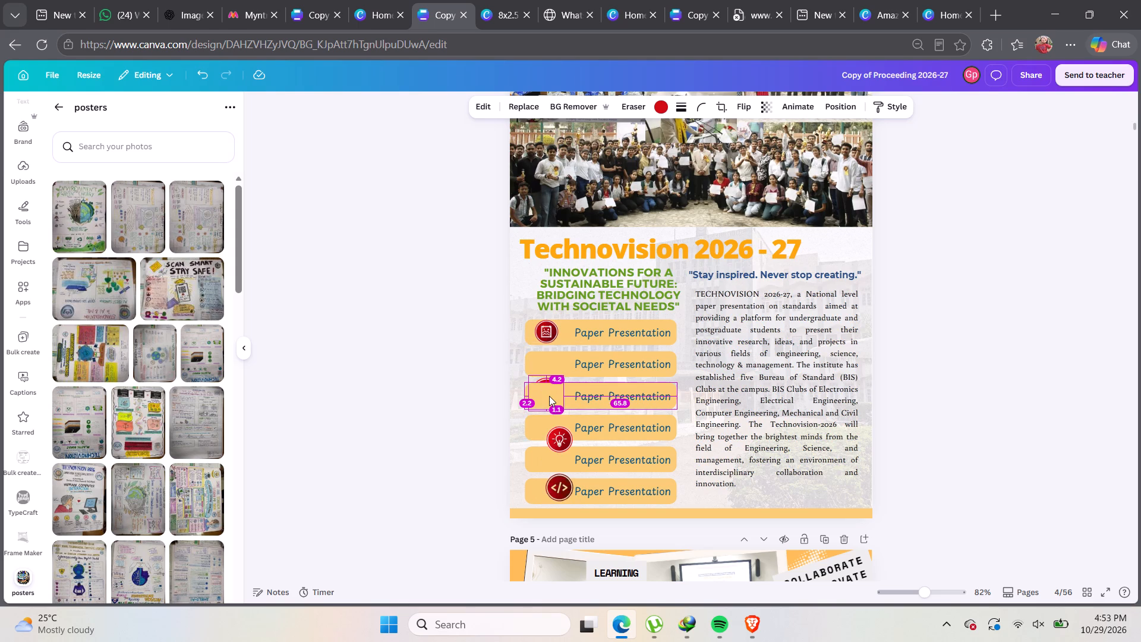
key(ctrl+alt+bracketright)
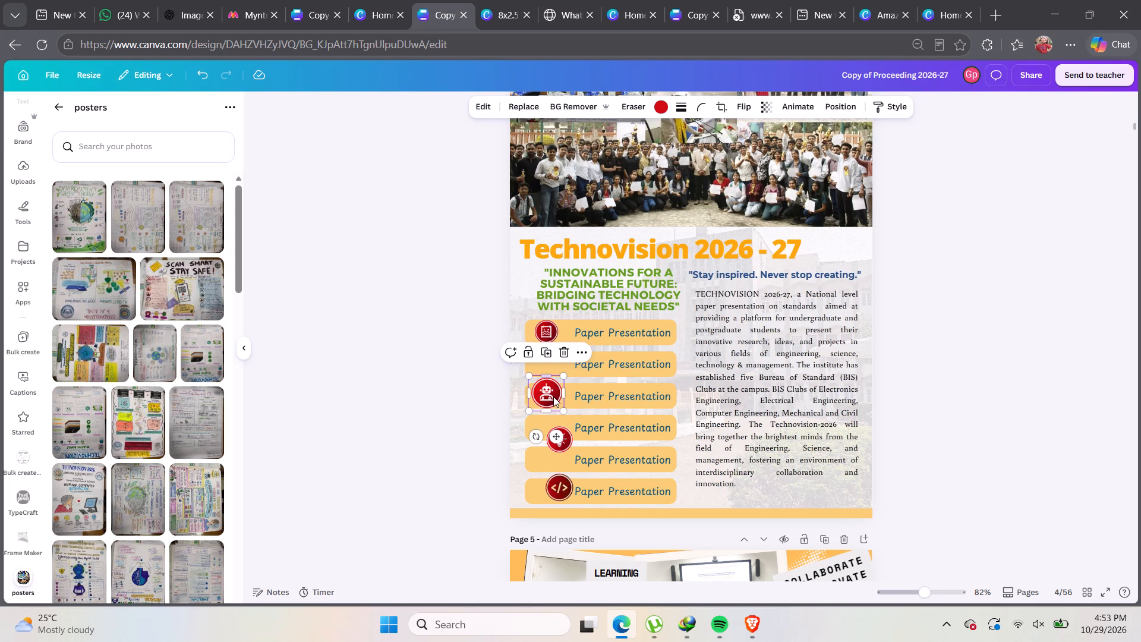
click(545, 395)
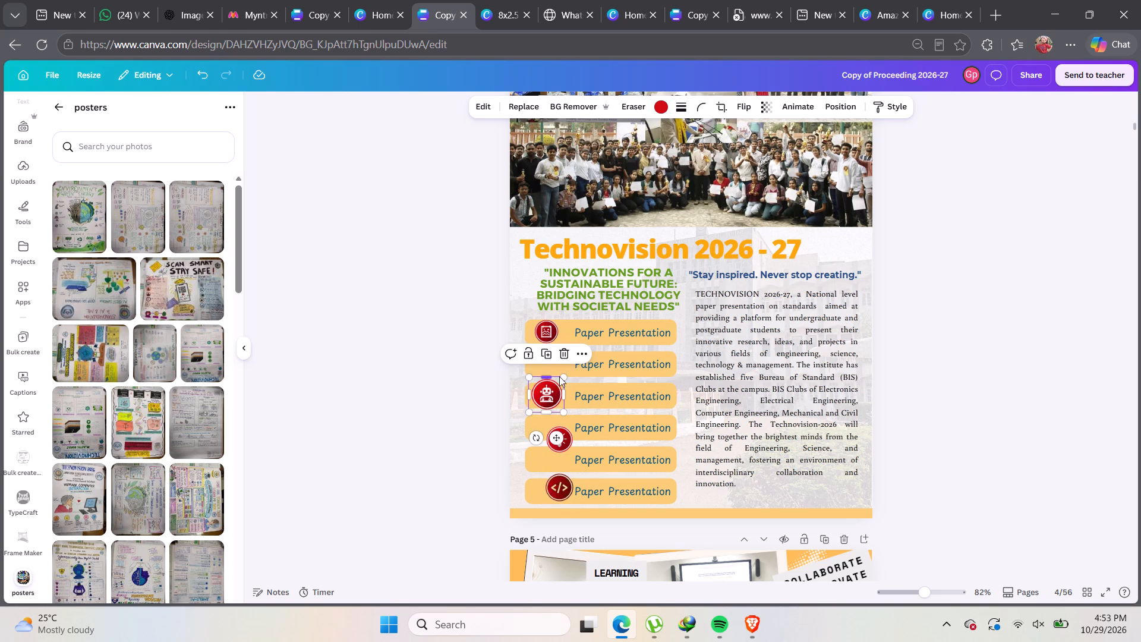
drag(565, 374, 564, 388)
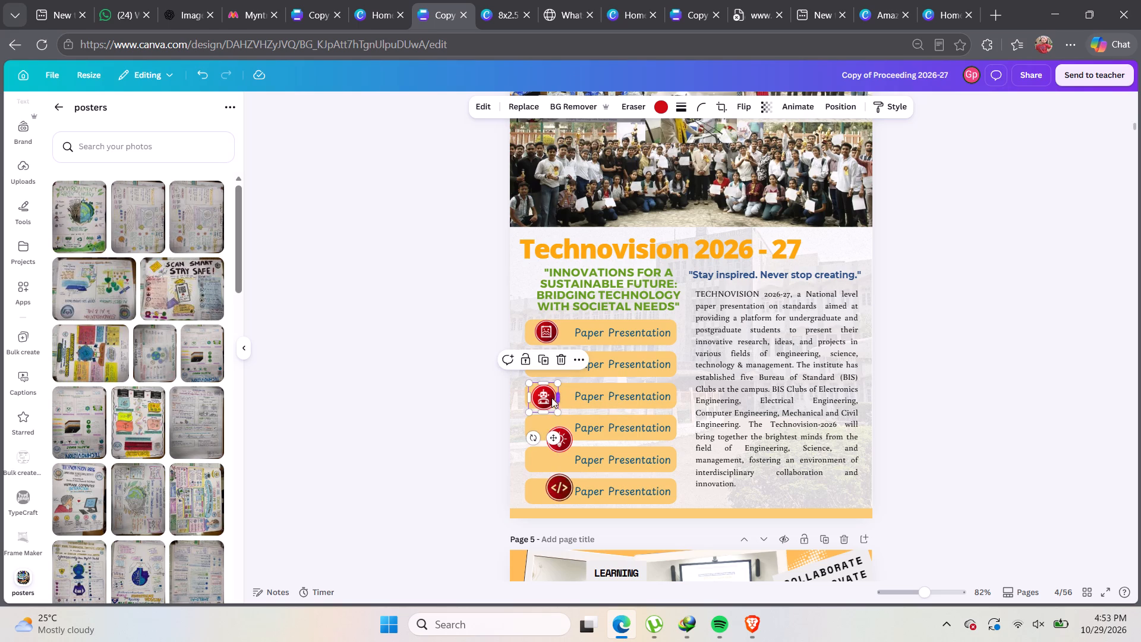
click(543, 399)
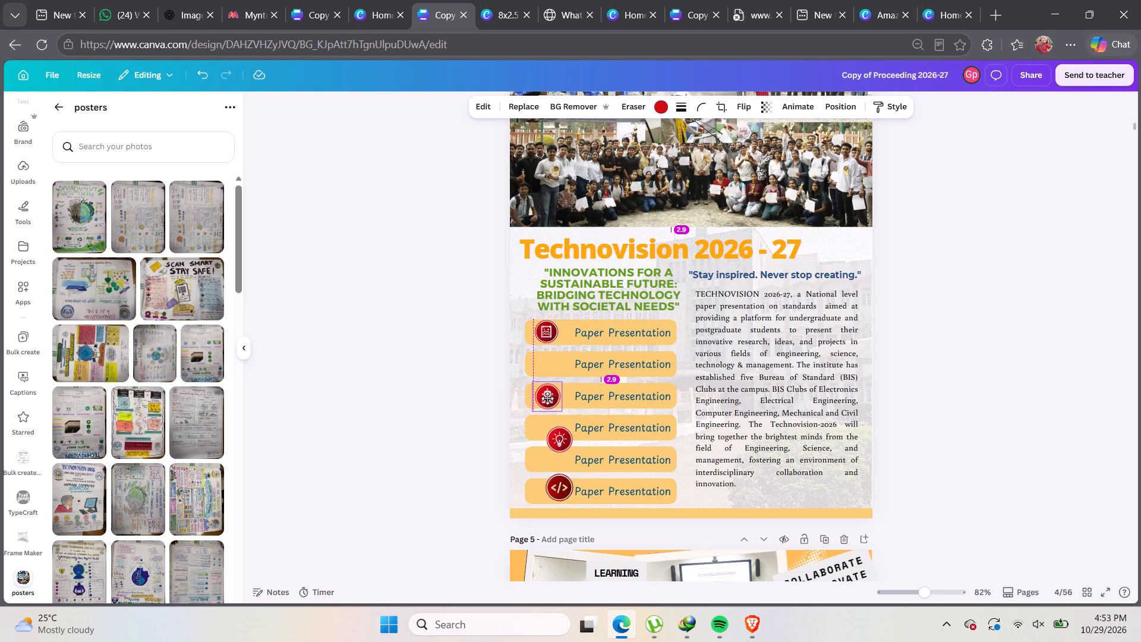
drag(559, 383, 554, 391)
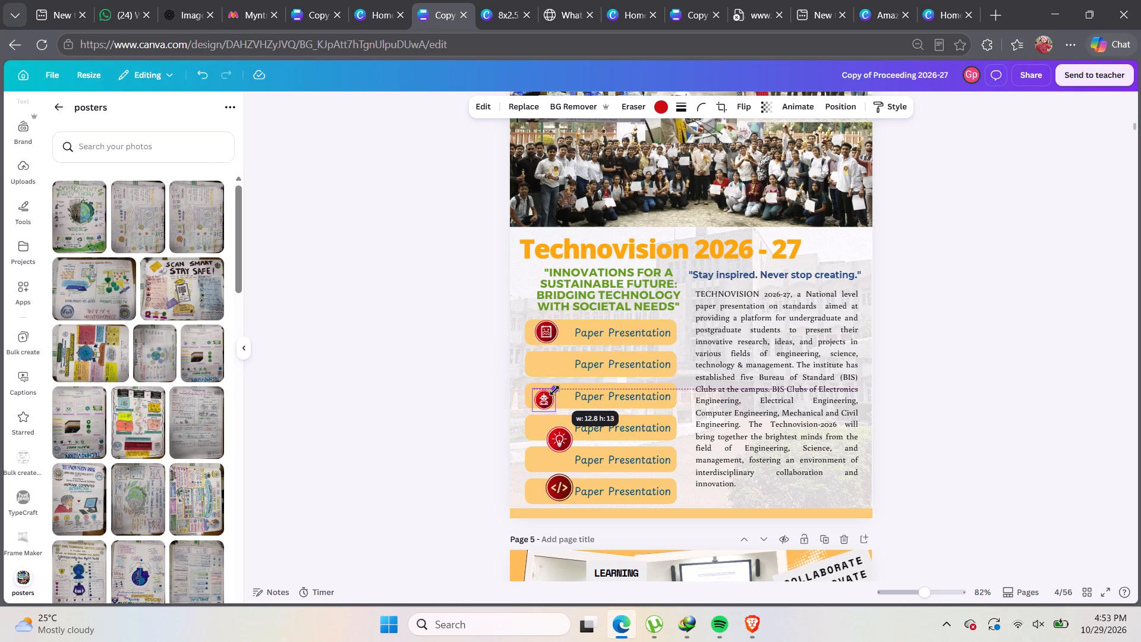
drag(554, 391, 557, 389)
click(543, 398)
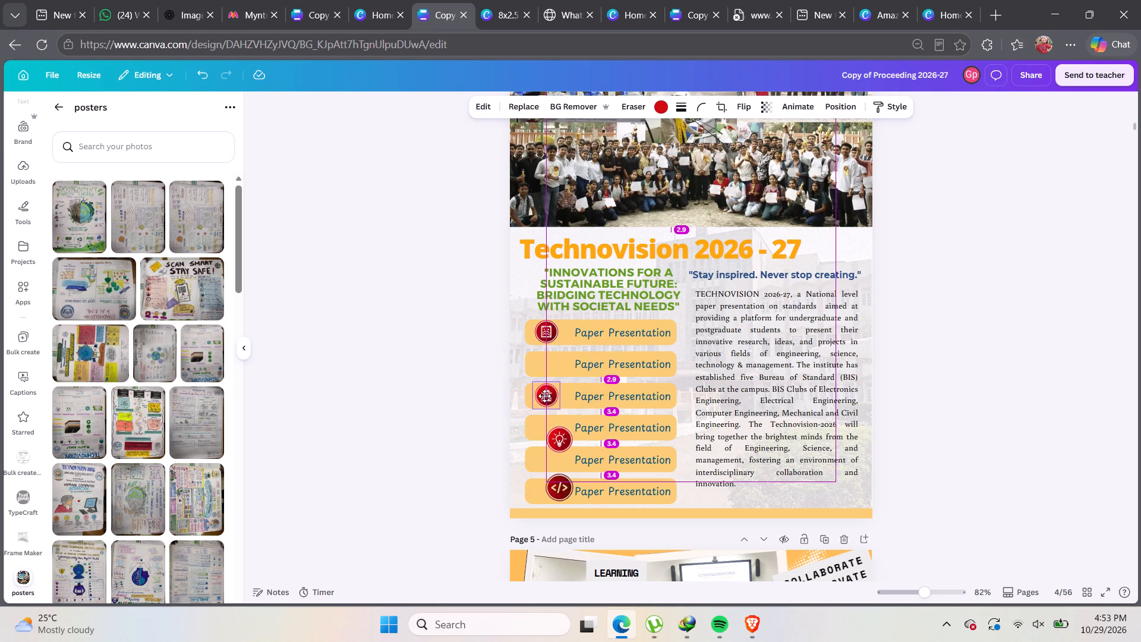
click(508, 391)
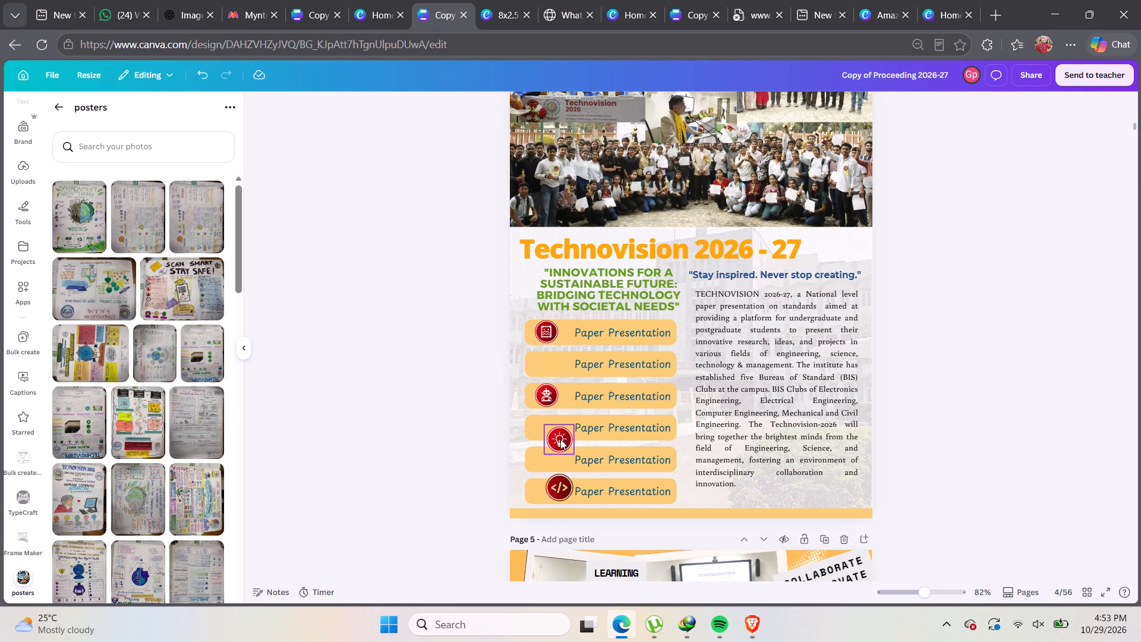
Move the light-bulb icon onto the fourth Paper Presentation bar and shrink it to fit, aligned under the robot icon.
drag(560, 440, 549, 426)
drag(564, 410, 563, 420)
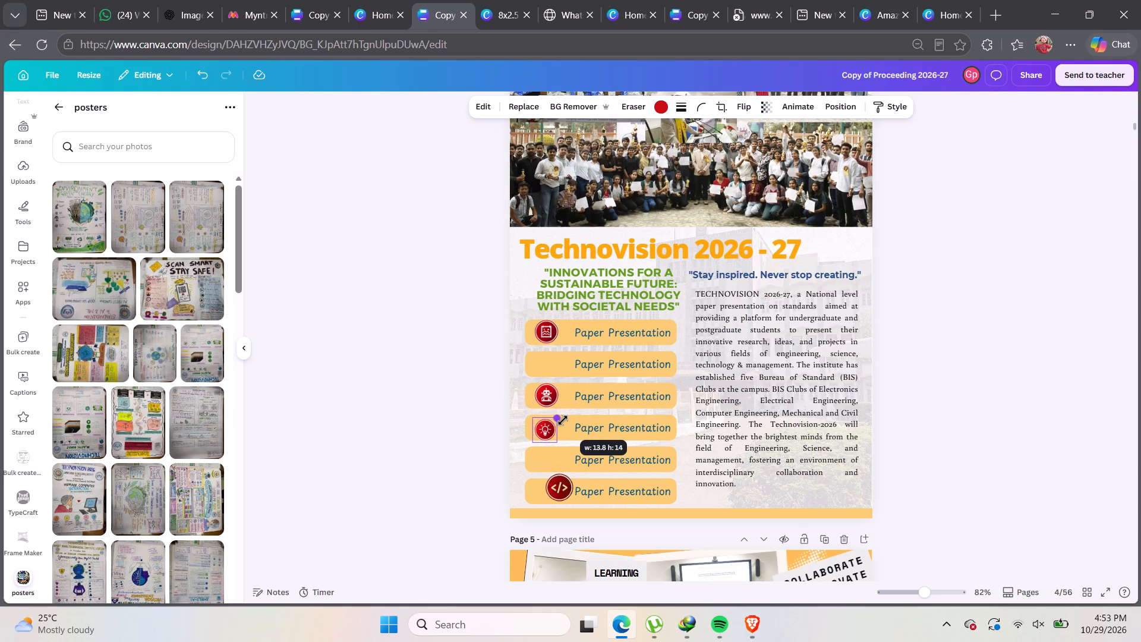
drag(563, 420, 559, 415)
click(544, 431)
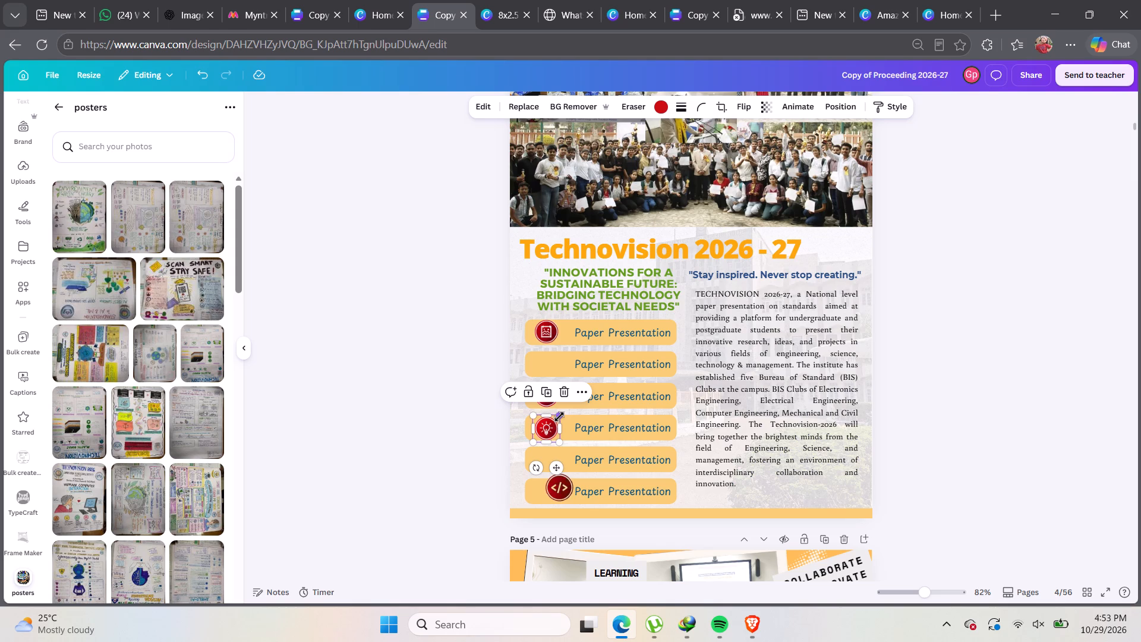
click(559, 416)
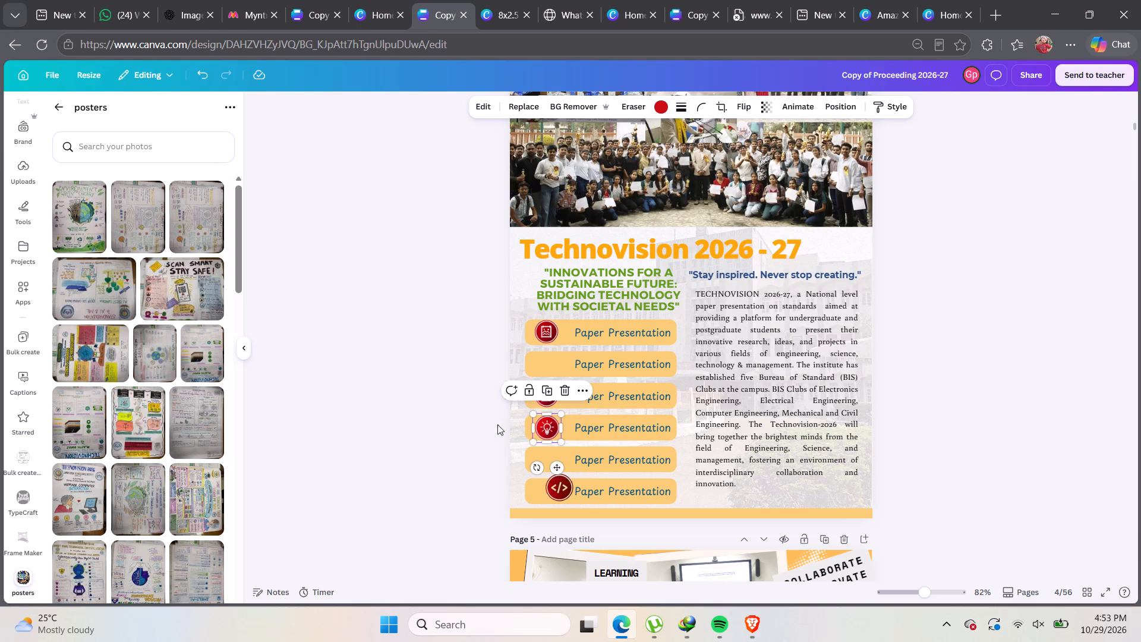
click(493, 425)
Shrink the code icon and place it on the fifth Paper Presentation bar, aligned under the light-bulb icon.
click(562, 487)
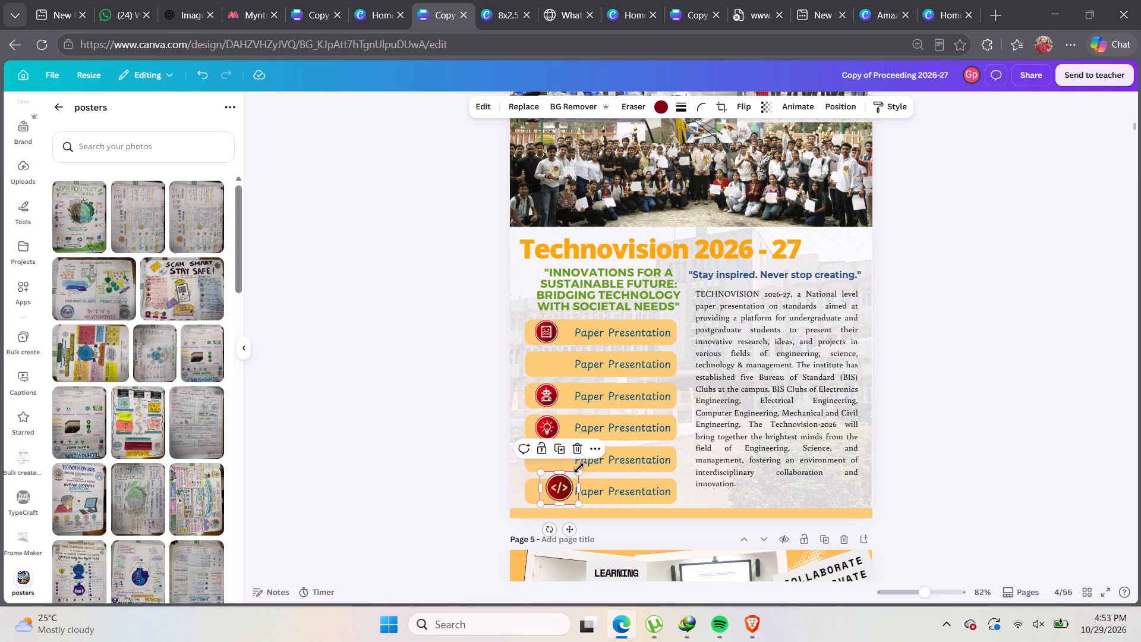
drag(579, 468, 569, 480)
click(569, 480)
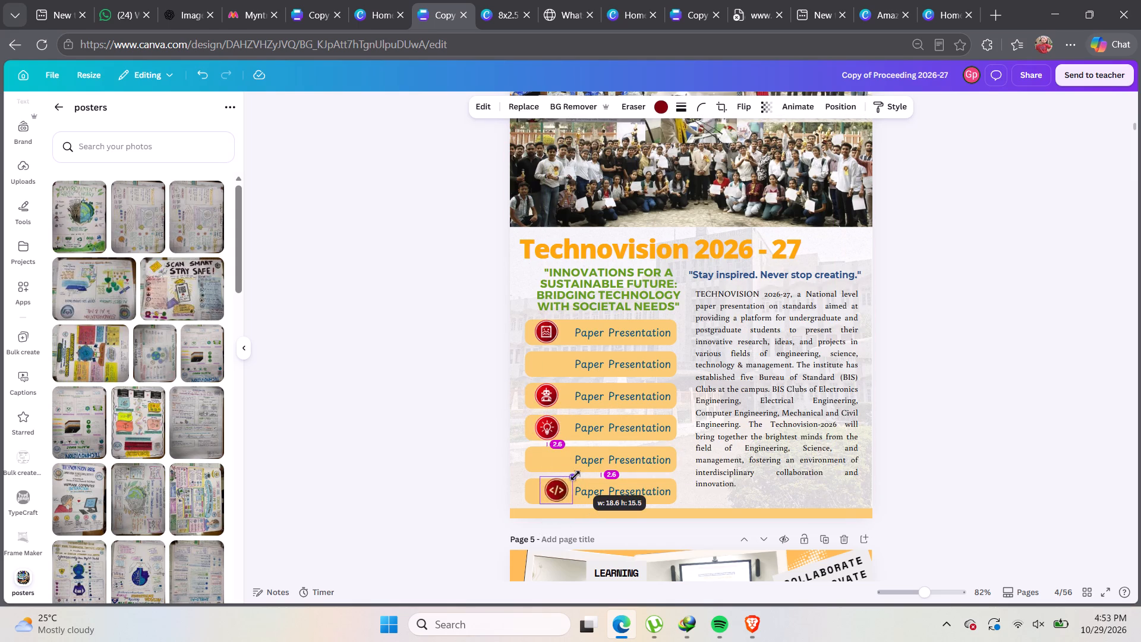
drag(552, 490, 547, 468)
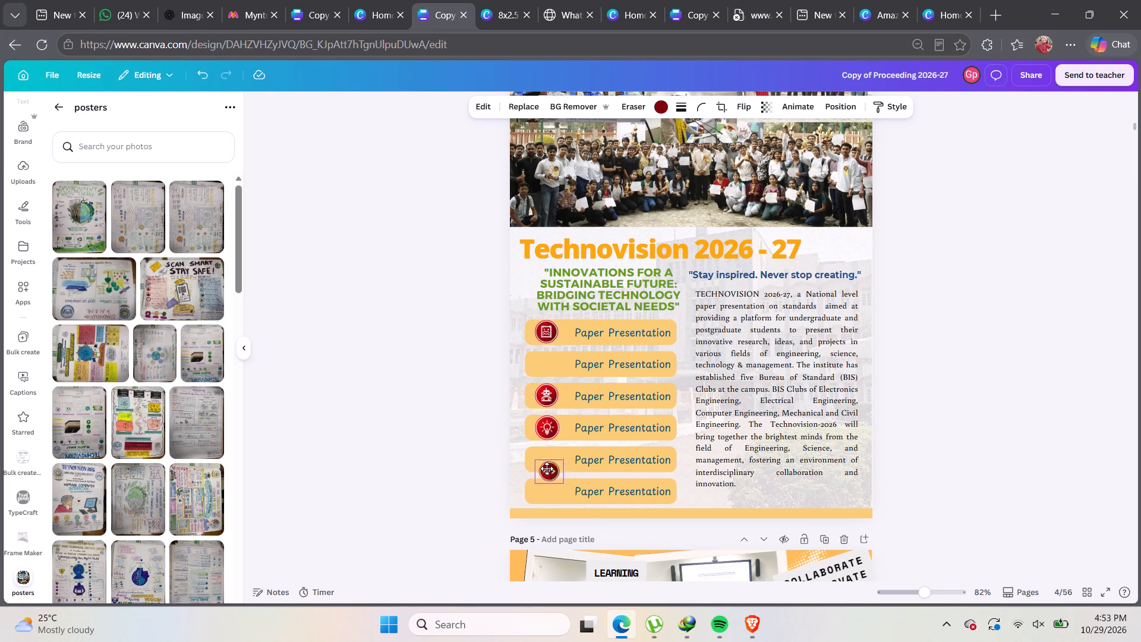
drag(547, 468, 546, 458)
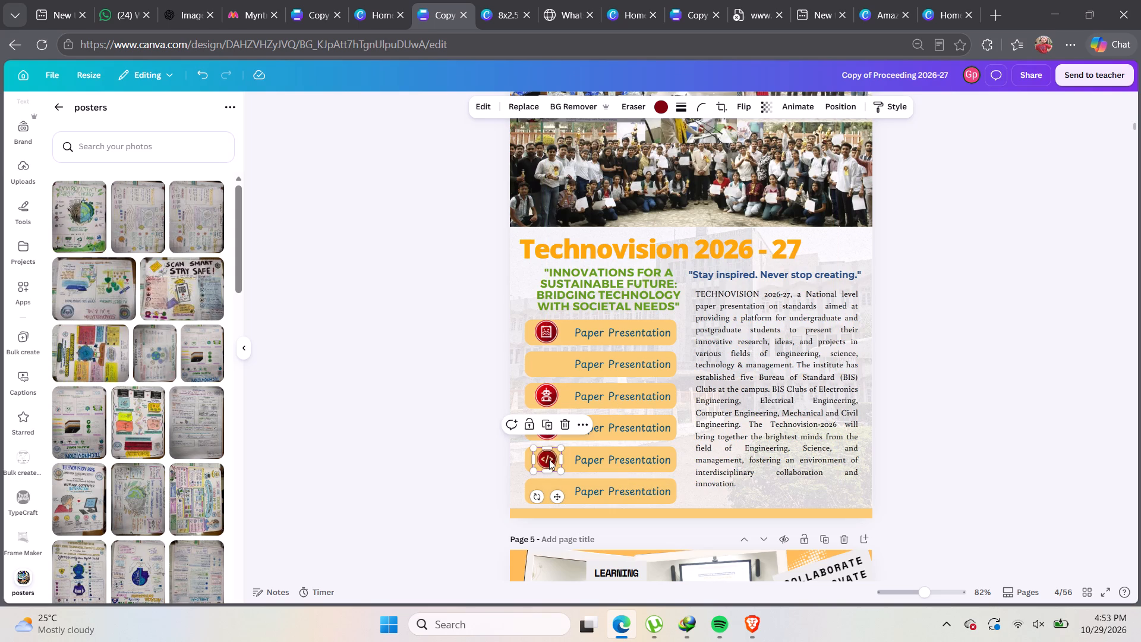
drag(560, 450, 566, 448)
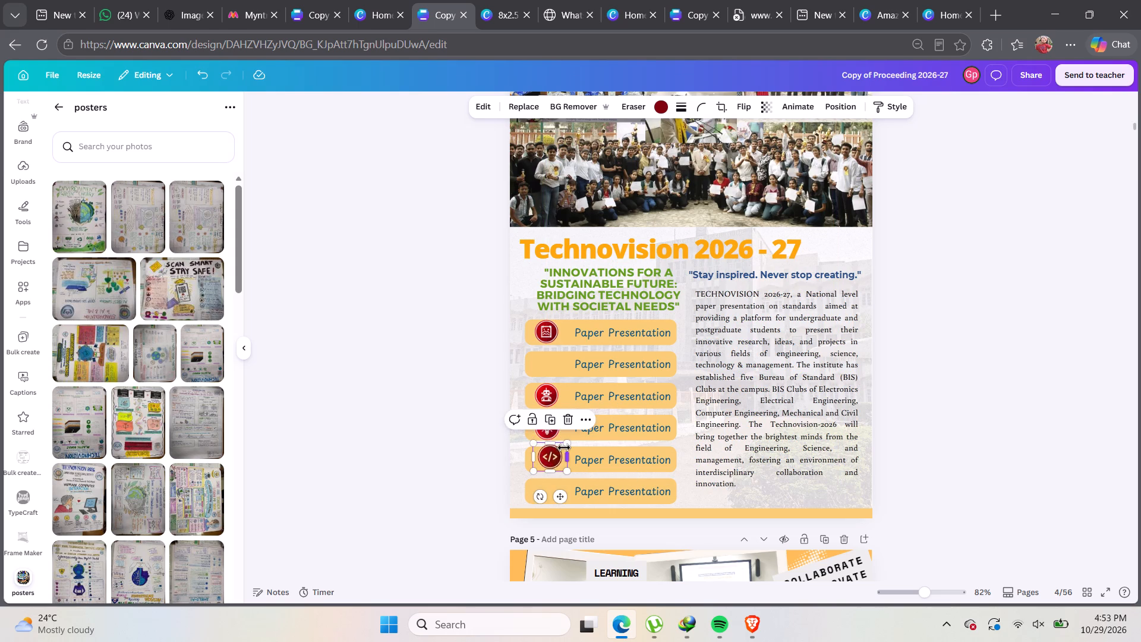
click(555, 458)
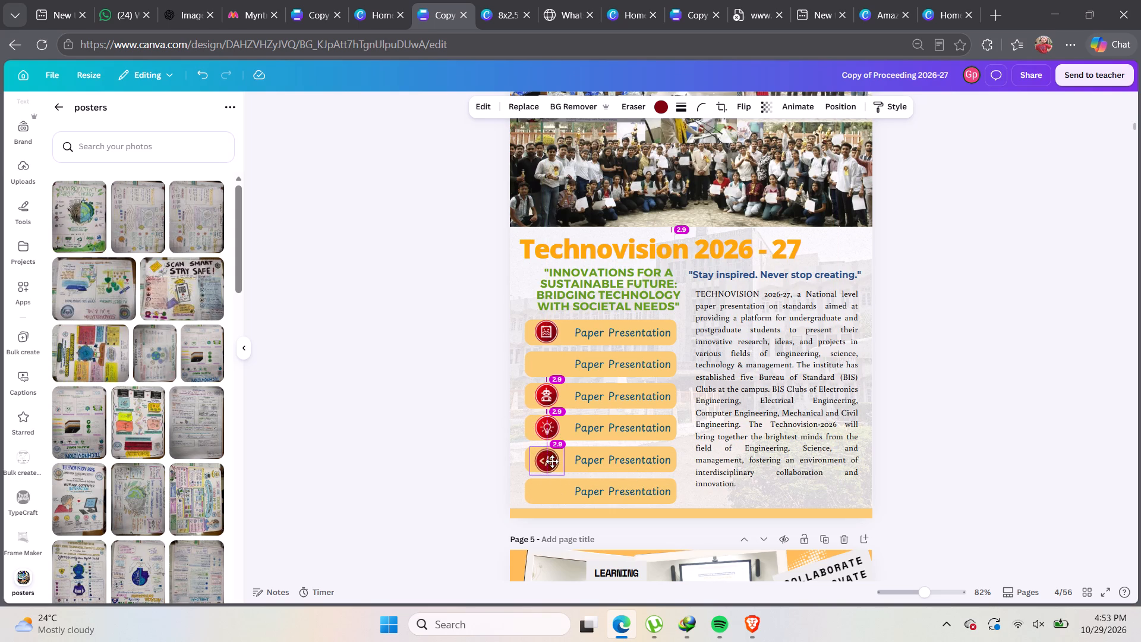
drag(563, 474, 560, 470)
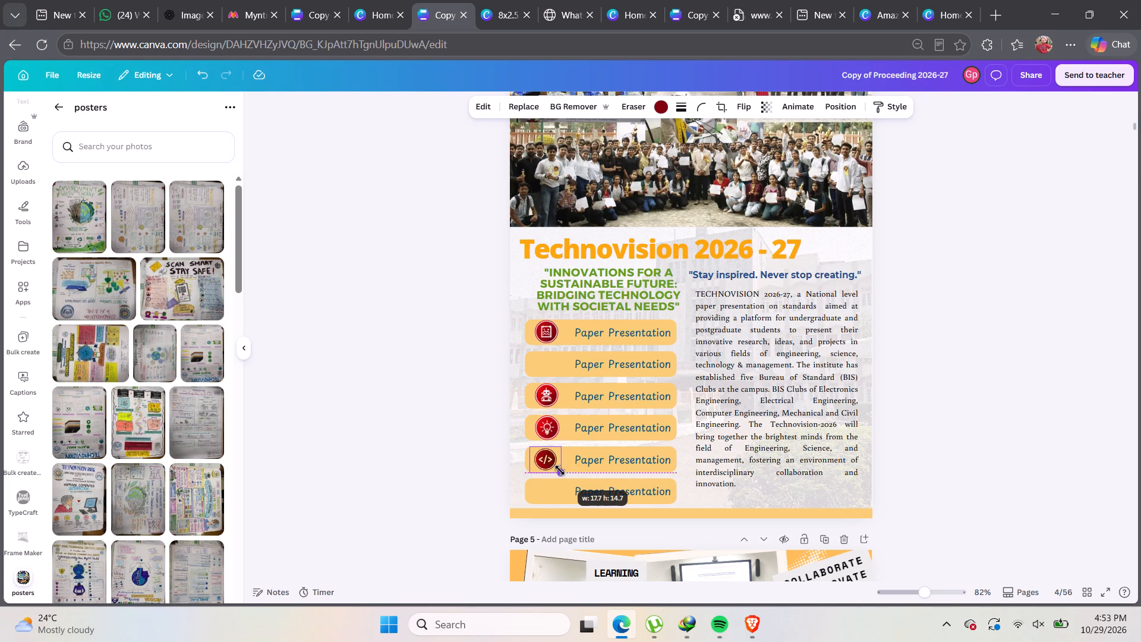
drag(560, 470, 560, 470)
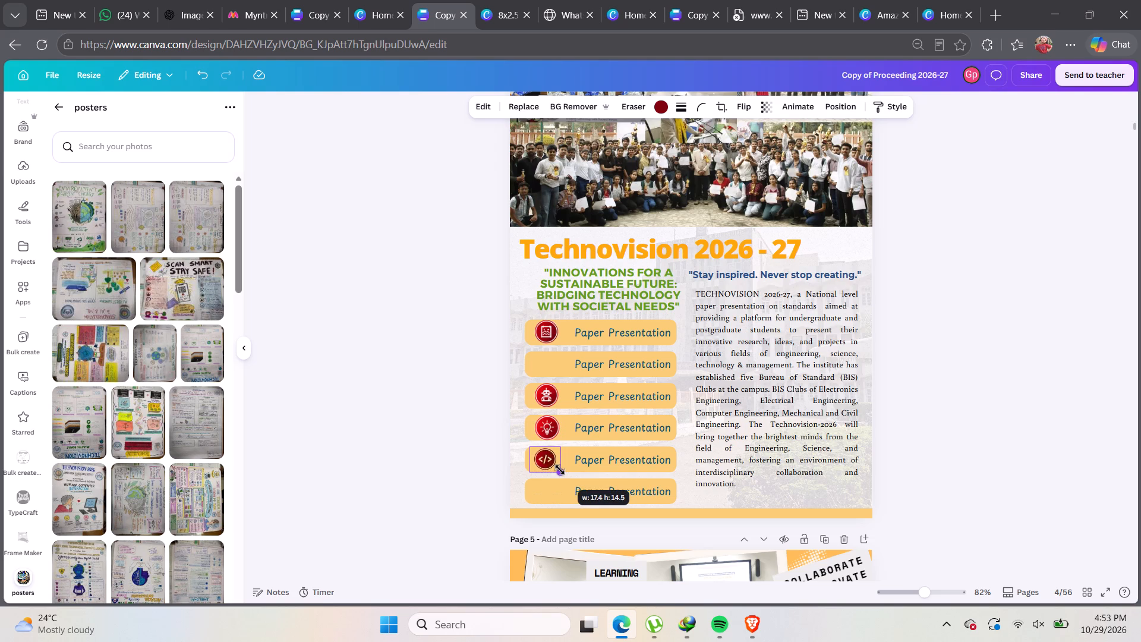
drag(560, 470, 564, 468)
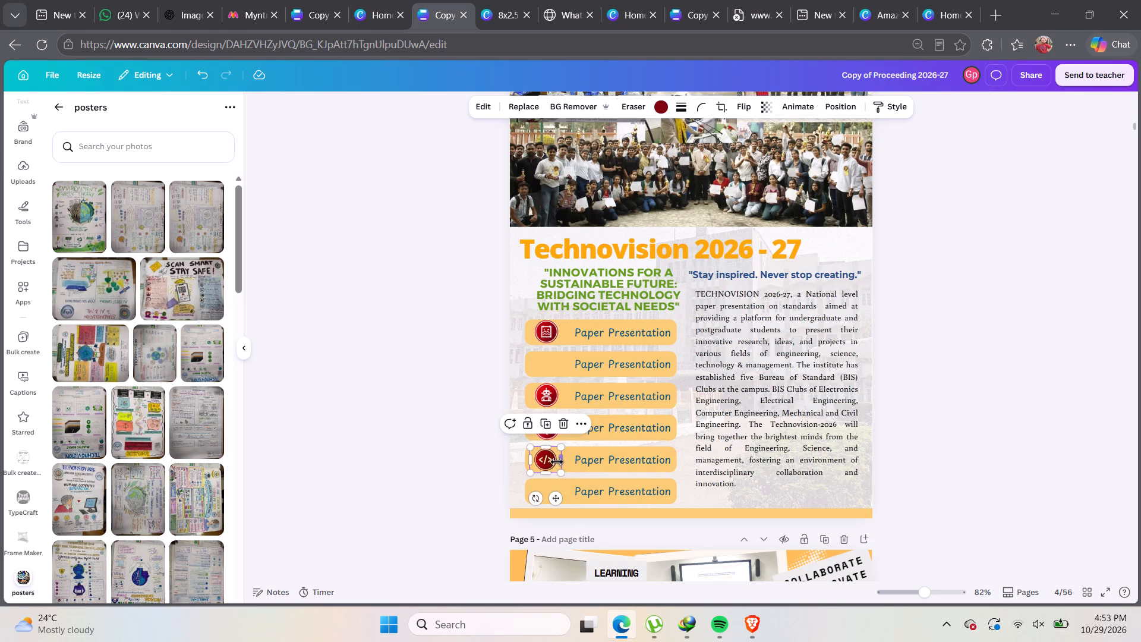
key(Right)
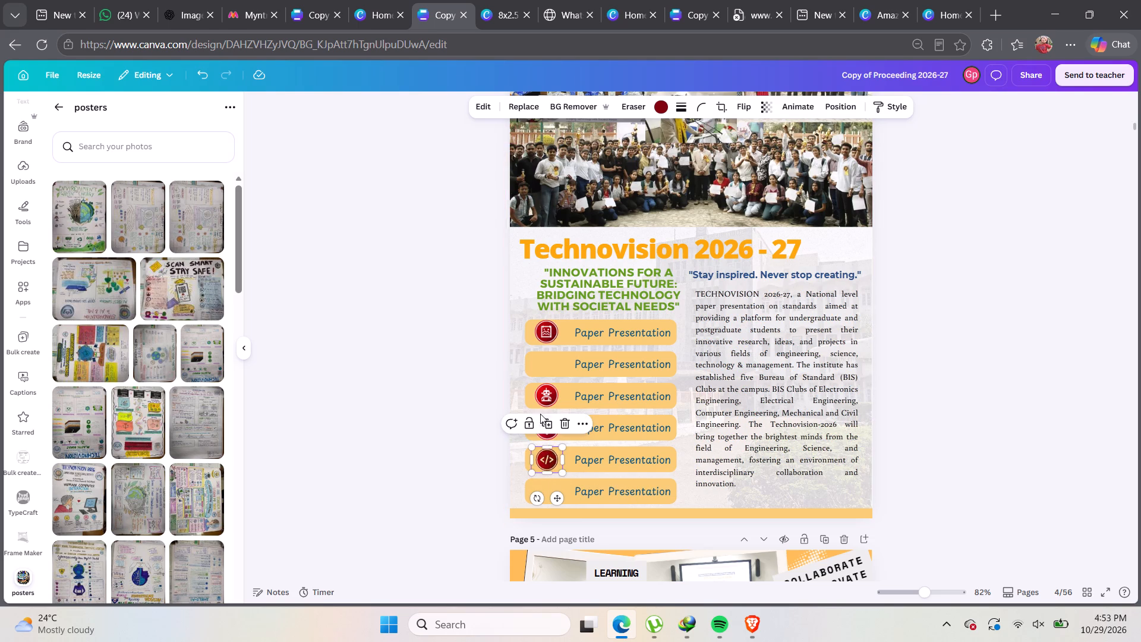
Fine-tune the robot icon's position and size on the third bar, and nudge the fourth Paper Presentation bar slightly left.
click(551, 396)
key(Down)
drag(525, 414, 566, 418)
key(Right)
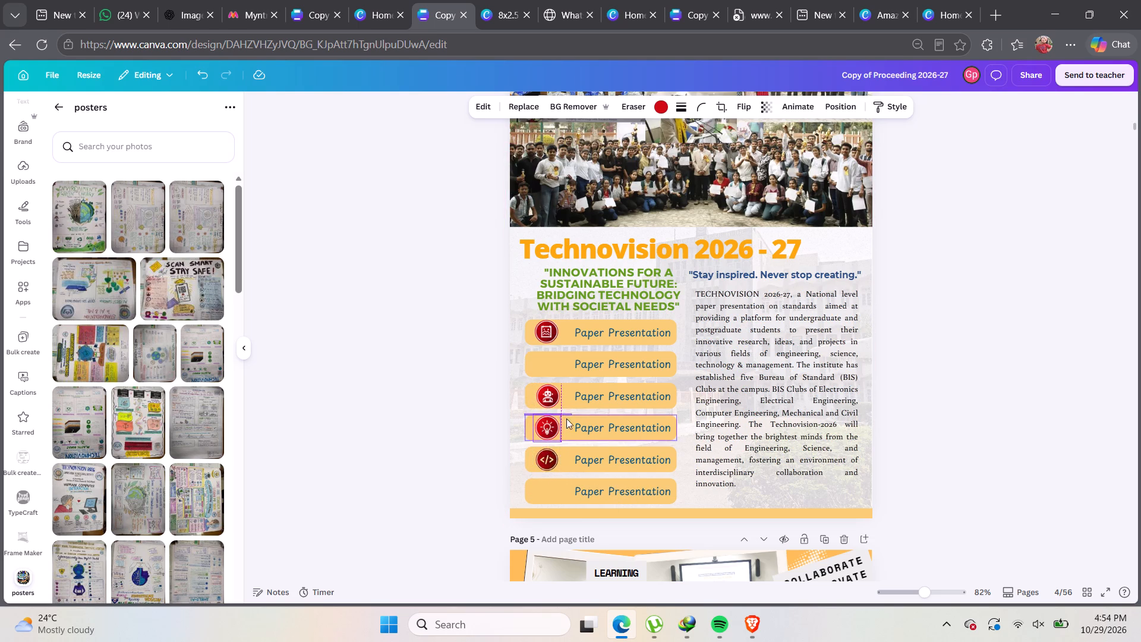
drag(566, 418, 527, 427)
key(Left)
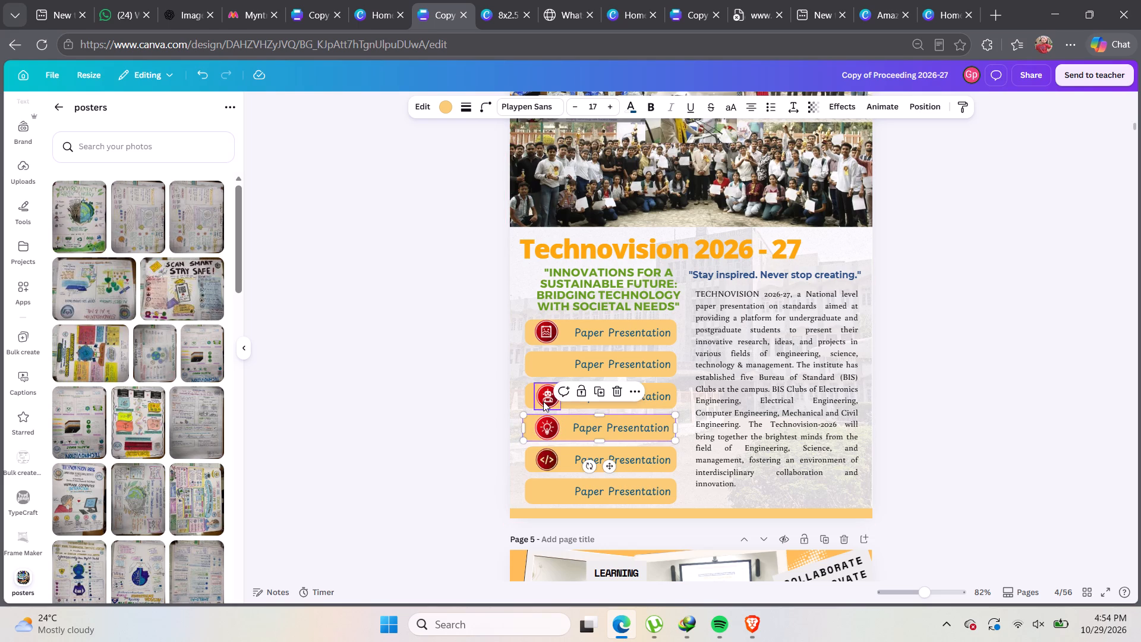
click(543, 401)
key(Left)
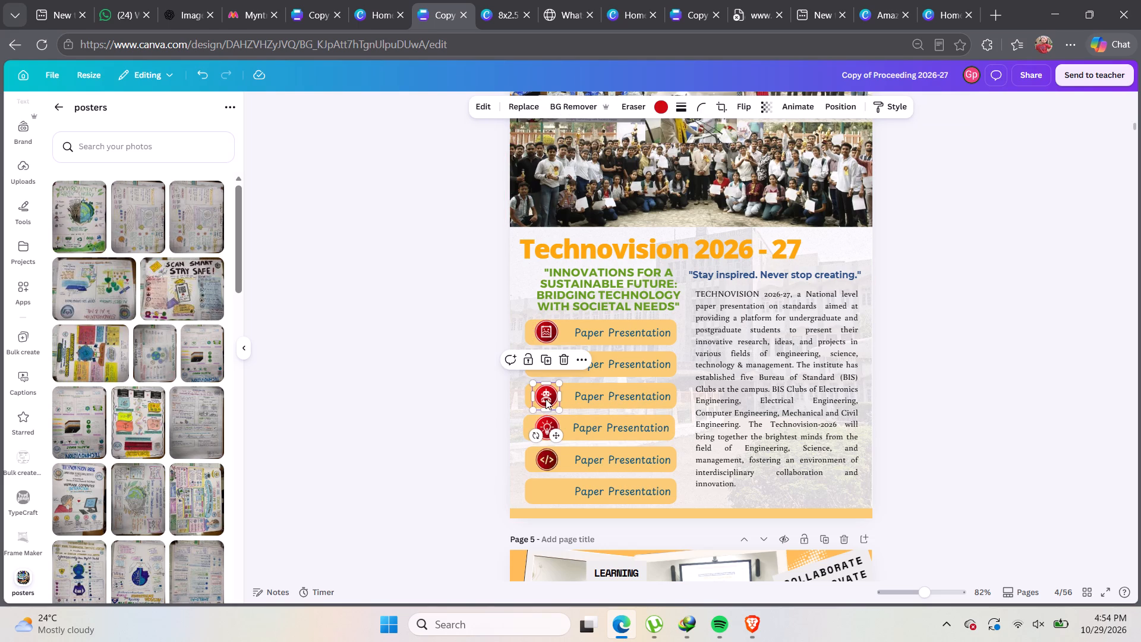
click(562, 411)
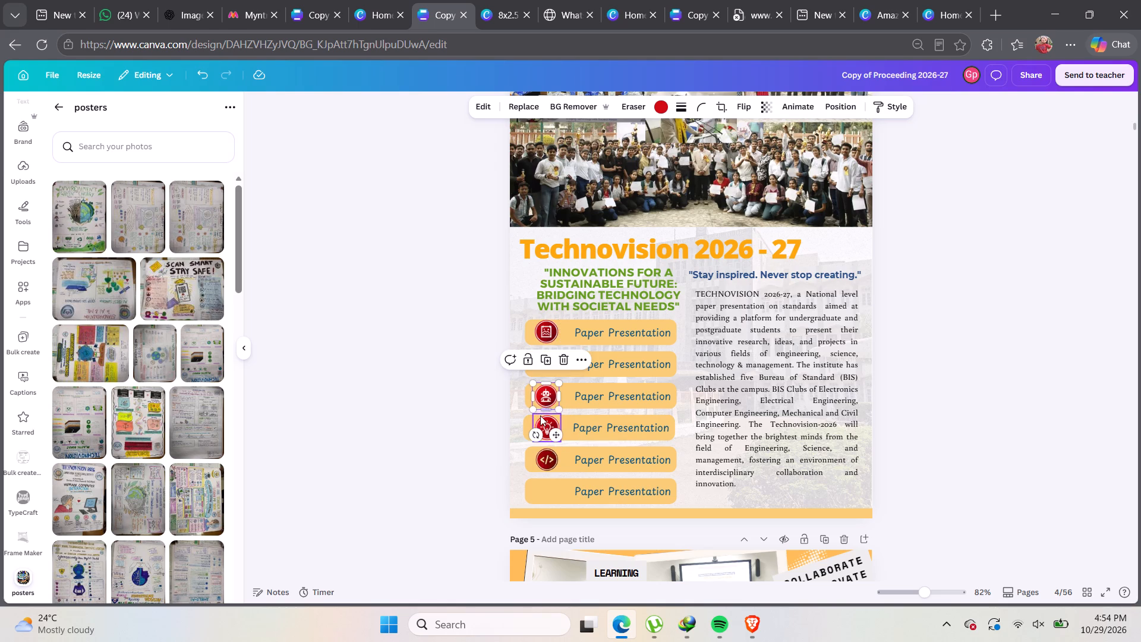
click(496, 423)
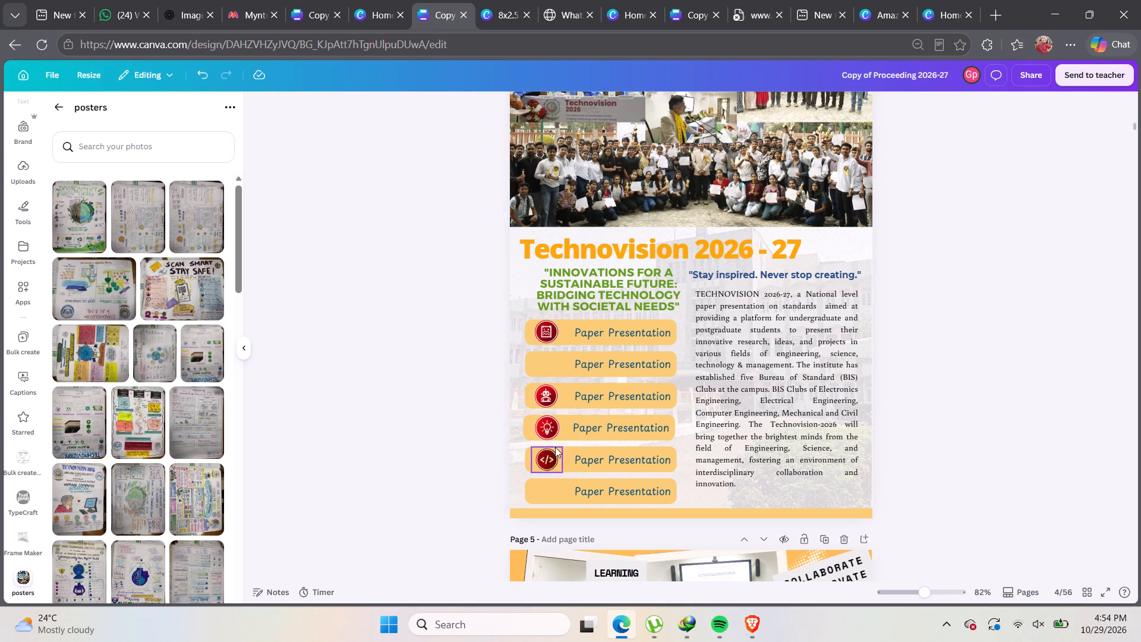
Adjust the light-bulb icon's size and re-centre it on the fourth Paper Presentation bar, aligned with the icons above.
click(547, 425)
click(562, 440)
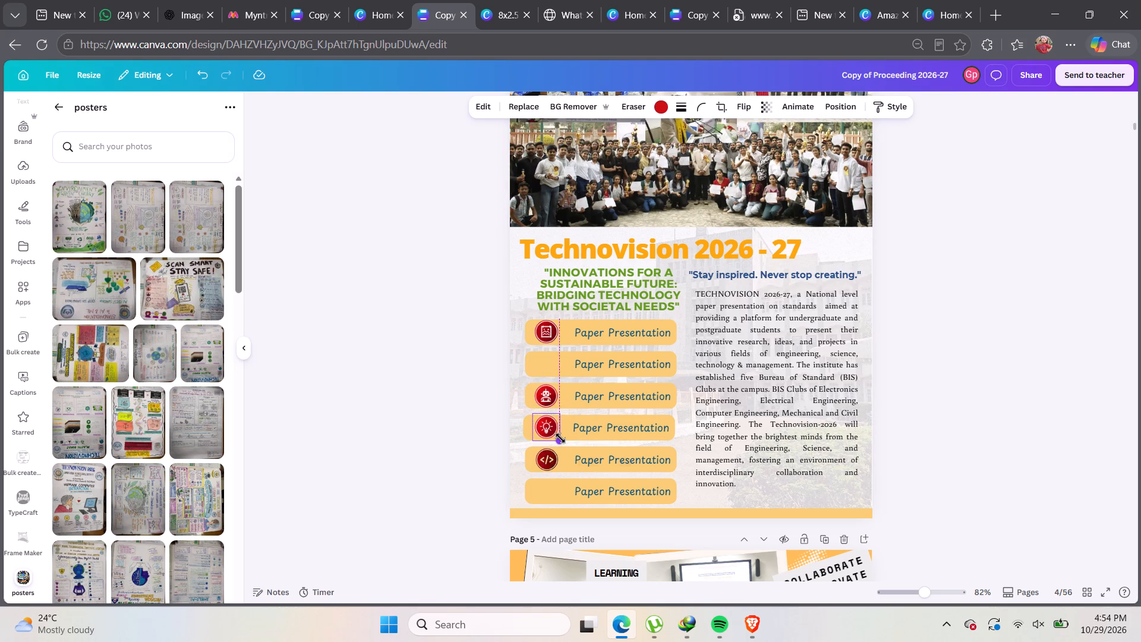
click(542, 423)
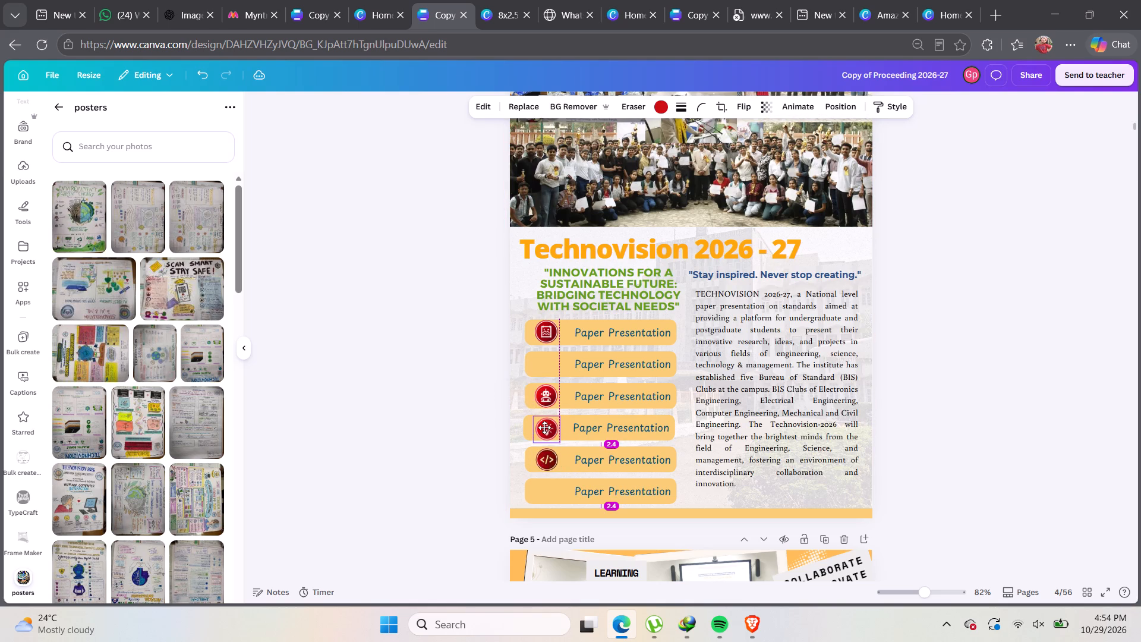
click(515, 411)
Nudge the robot icon slightly to fine-tune its vertical position on the third Paper Presentation bar.
click(550, 396)
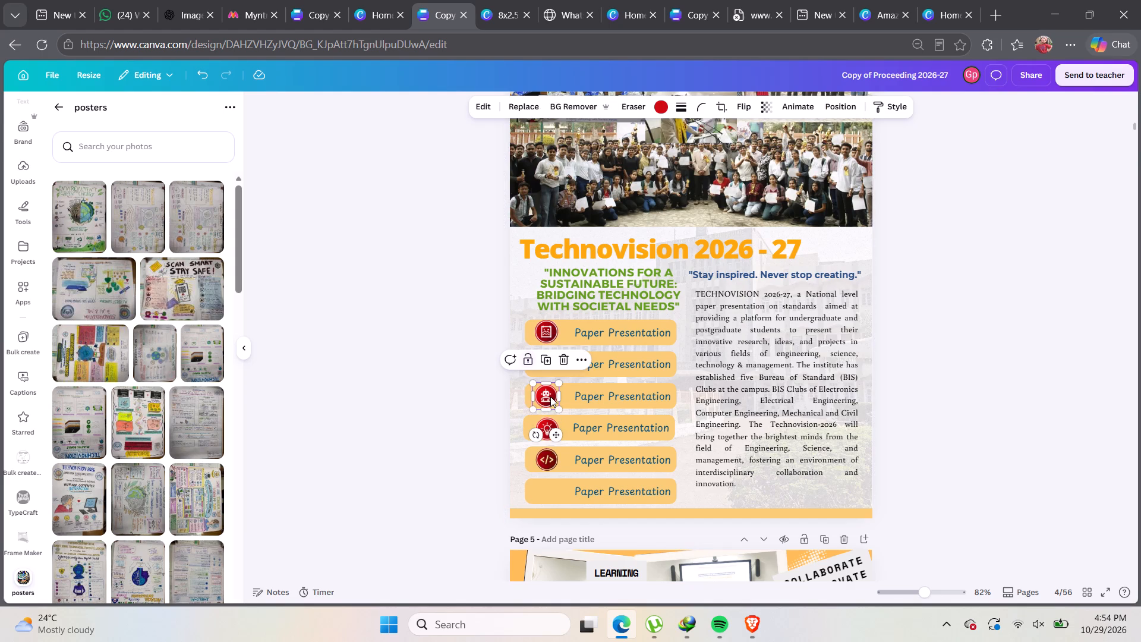
key(Up)
key(Down)
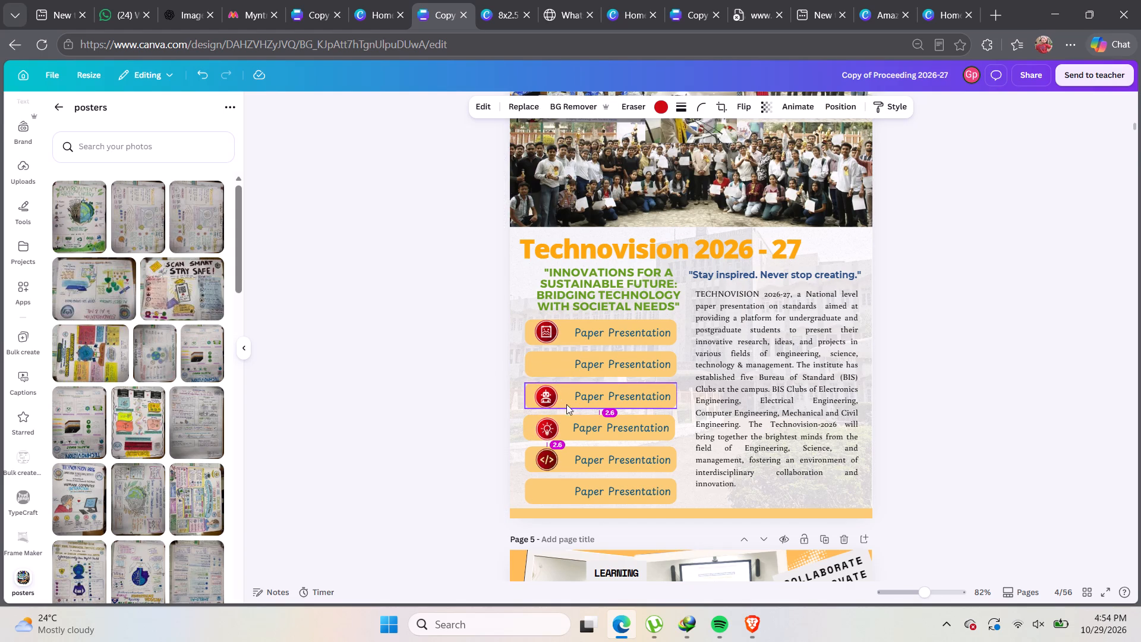
click(505, 408)
click(472, 366)
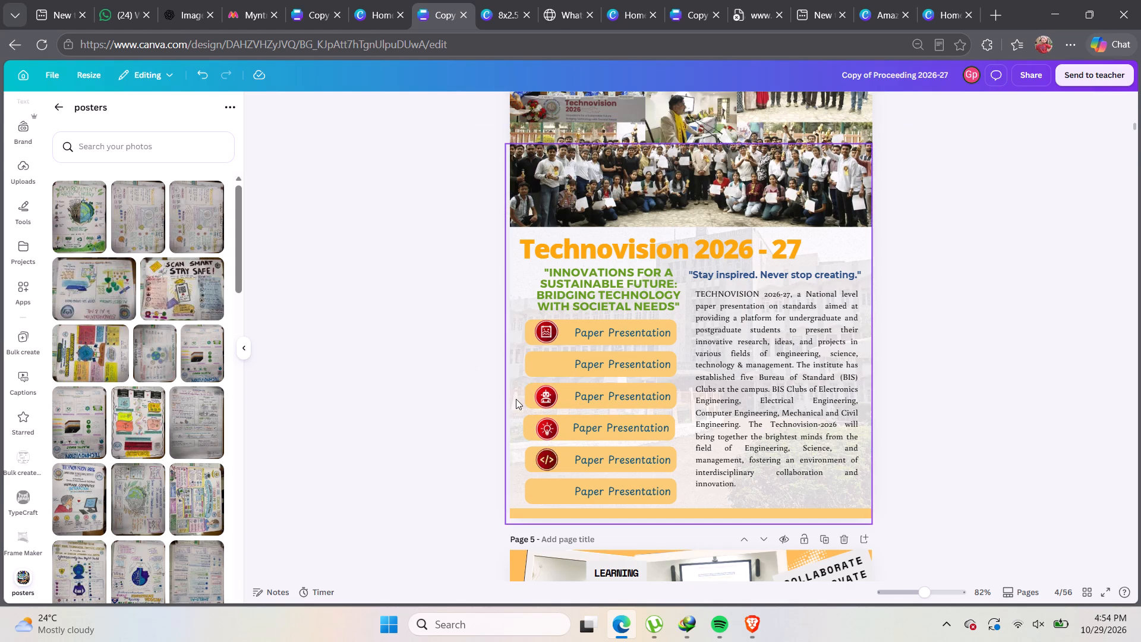
Change the second bar's text to "Poster Presentation".
double_click(594, 369)
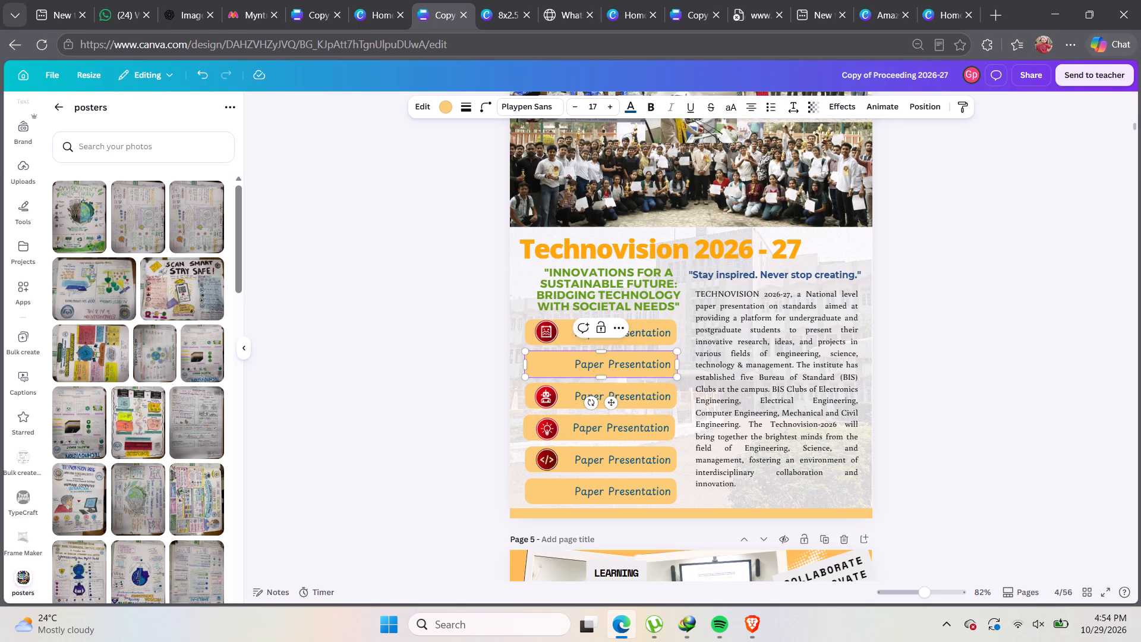
click(604, 364)
key(BackSpace)
key(BackSpace)
key(BackSpace)
key(BackSpace)
key(o)
key(s)
text(ter)
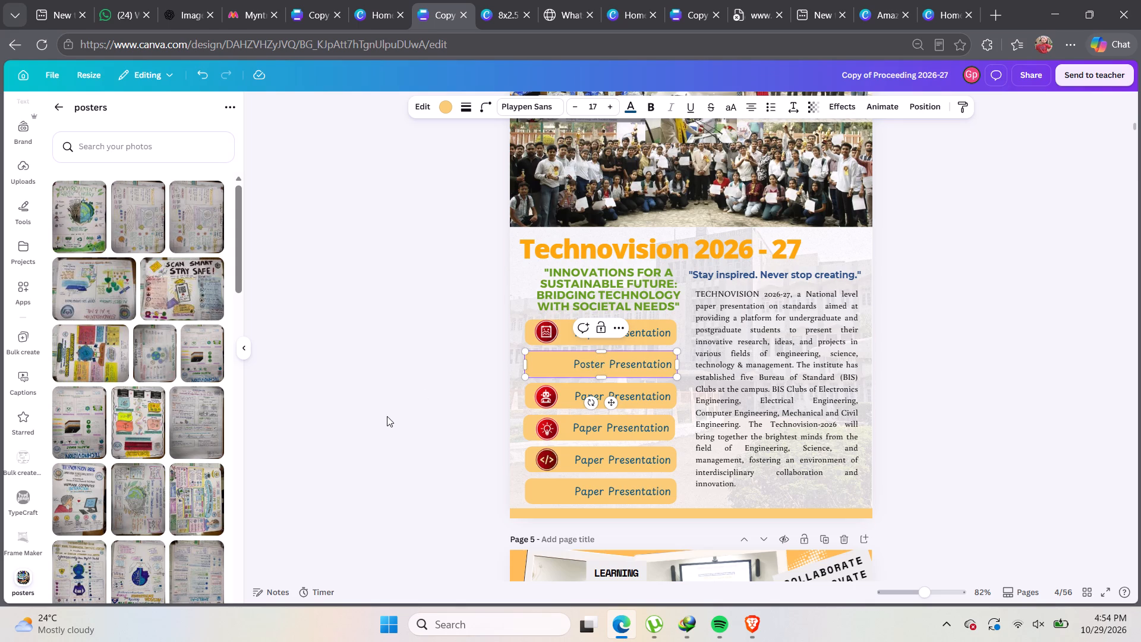
Move the red icon from the first bar onto the Poster Presentation bar and bring it to the front.
drag(549, 332, 547, 364)
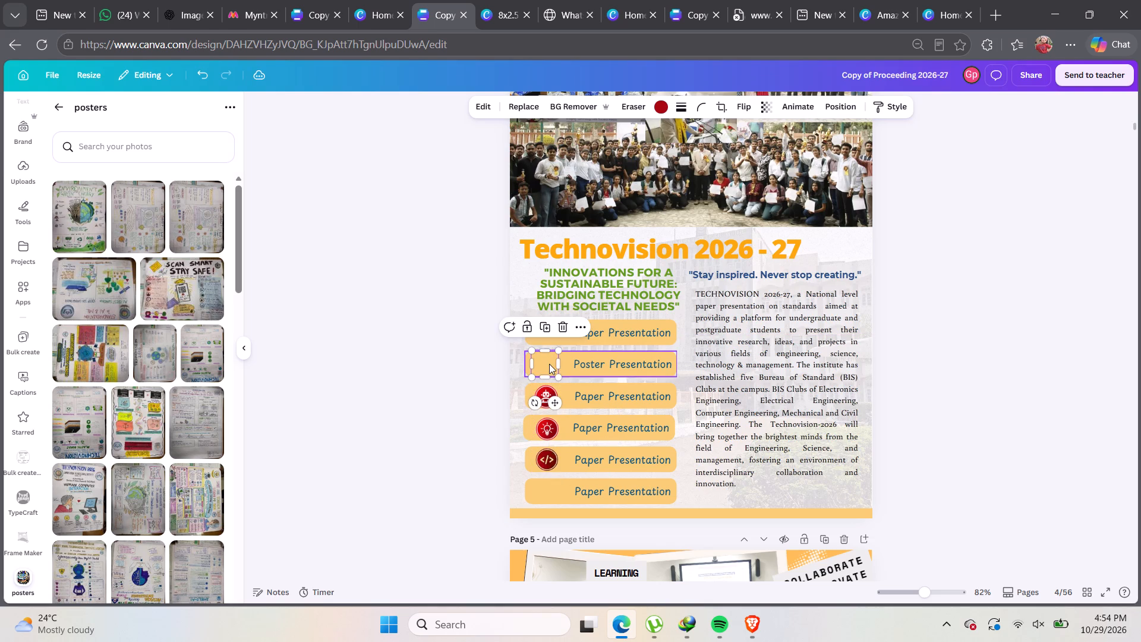
key(ctrl+alt+bracketright)
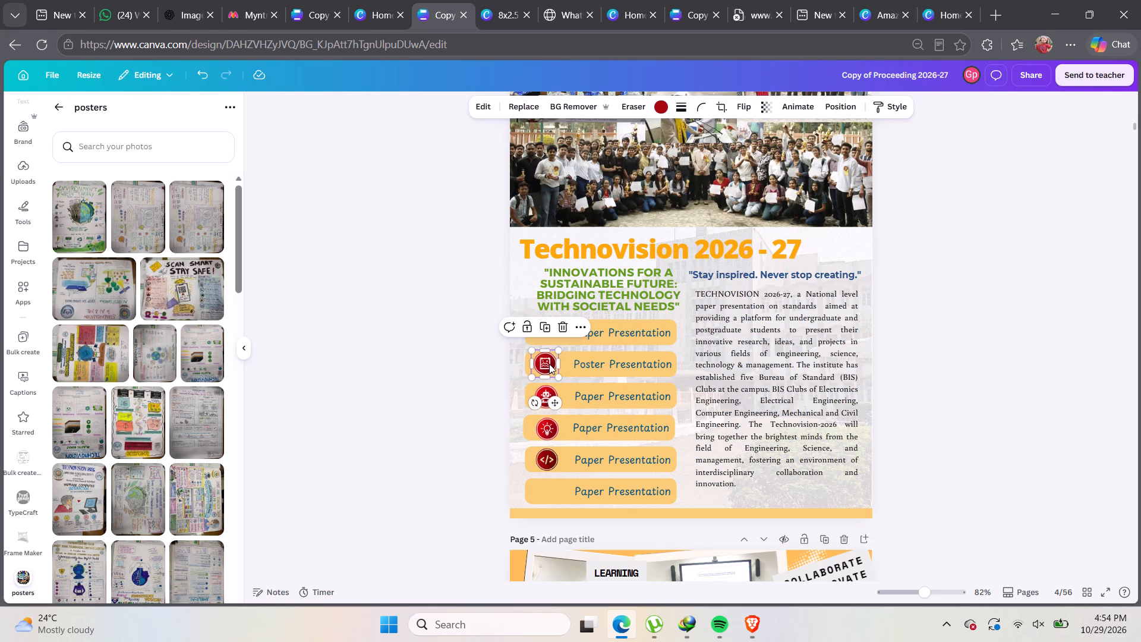
click(425, 388)
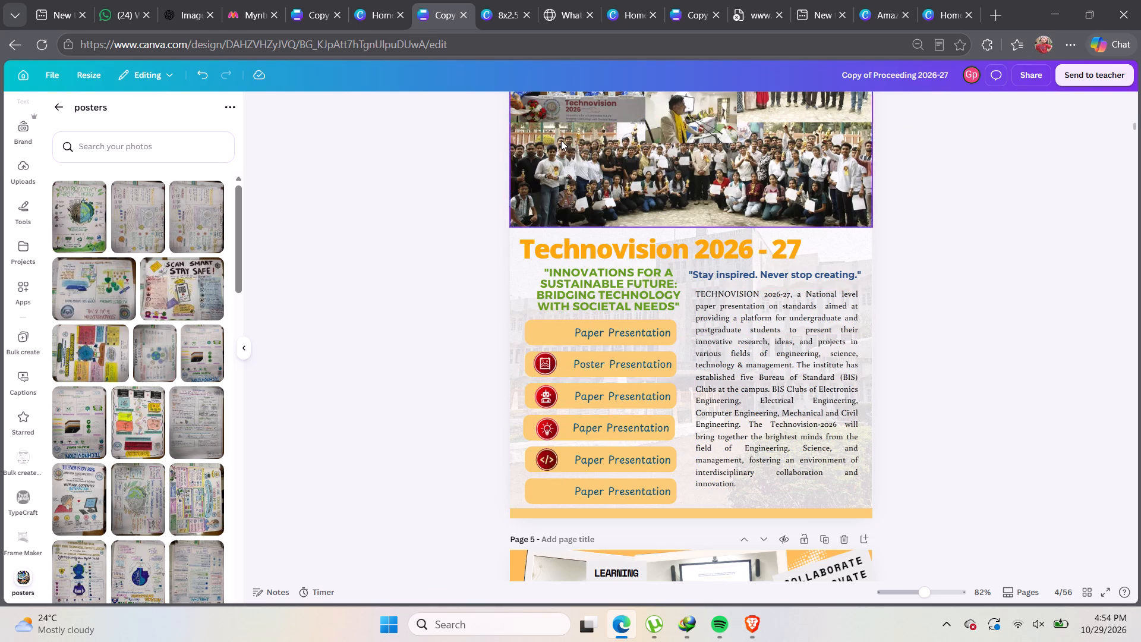
Copy the blue Paper Presentation icon from the 8x2.5 flex design into the proceedings page, shrunk to fit on the first bar.
click(505, 16)
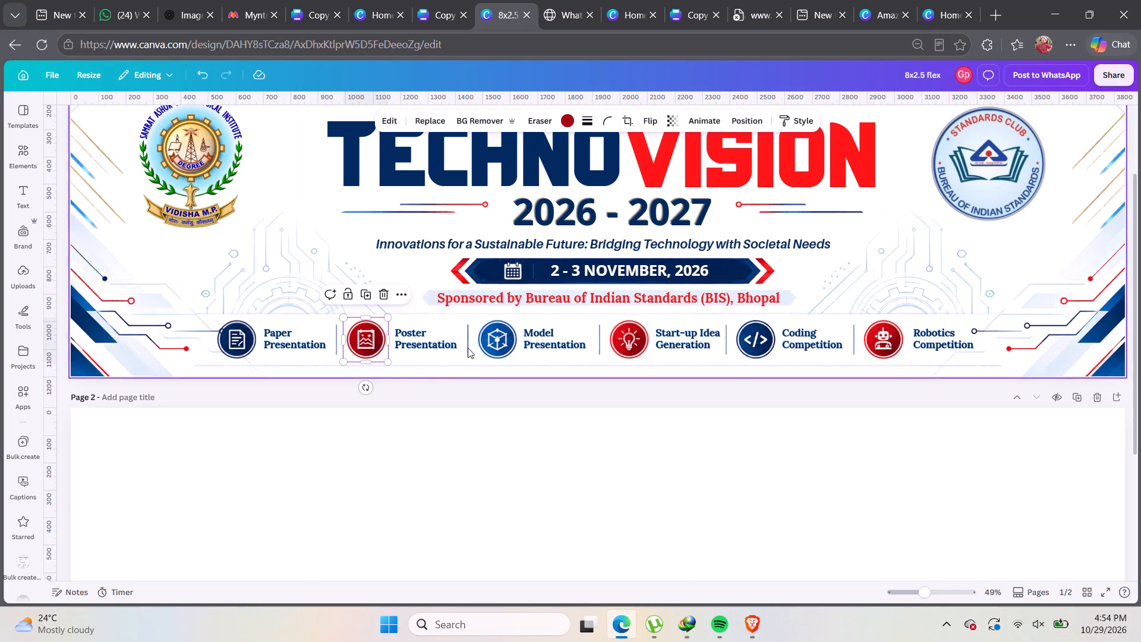
click(229, 345)
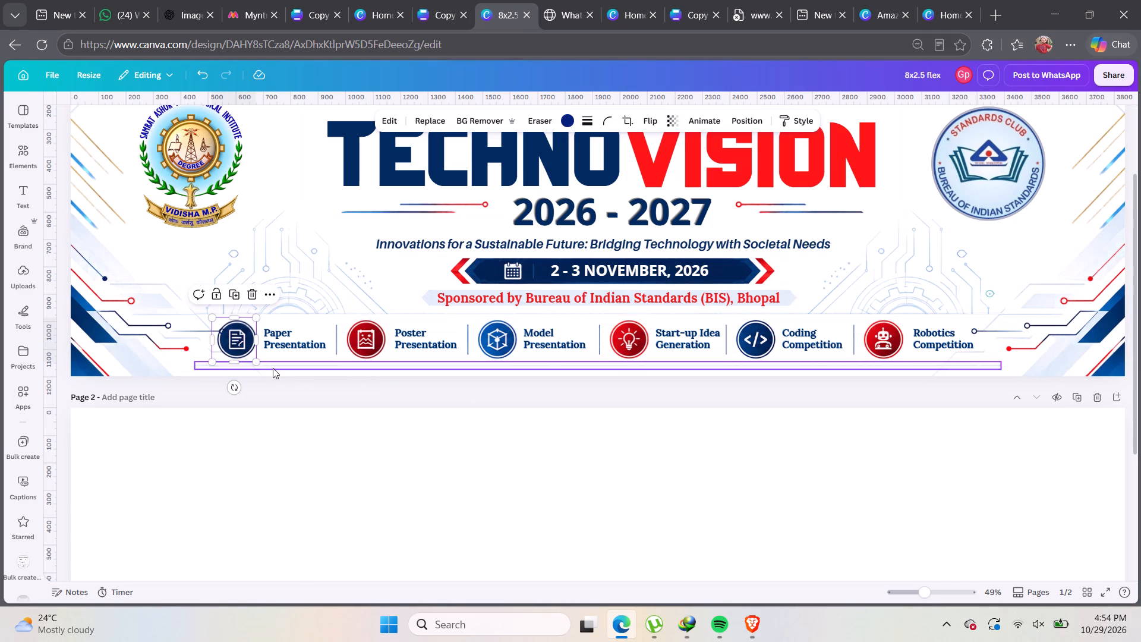
click(283, 405)
click(237, 345)
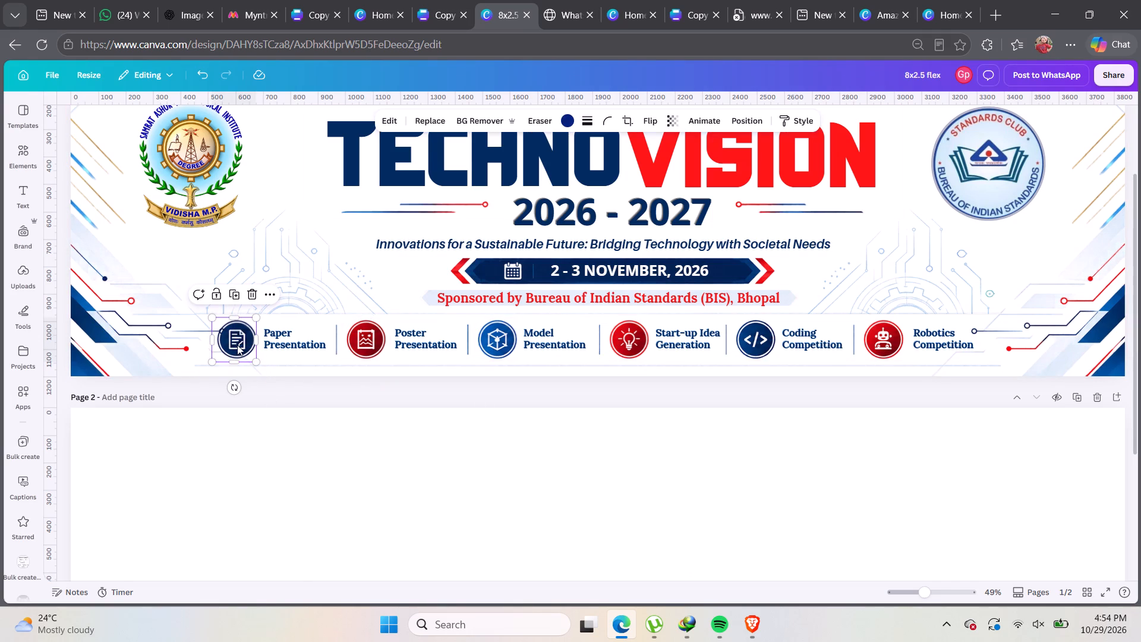
key(ctrl+c)
click(441, 5)
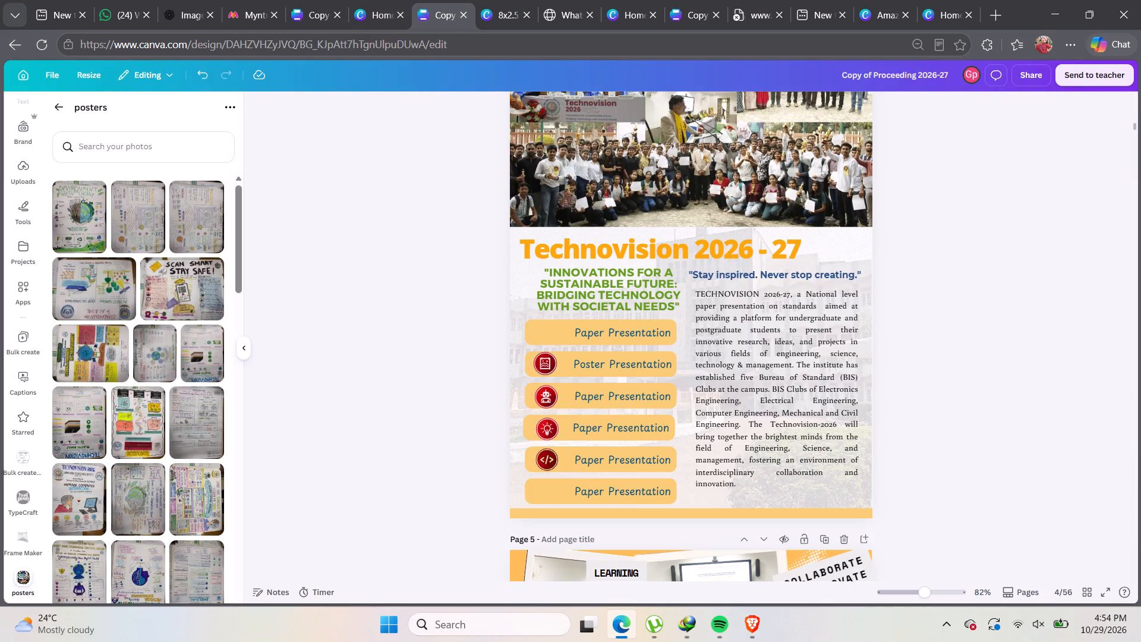
key(ctrl+v)
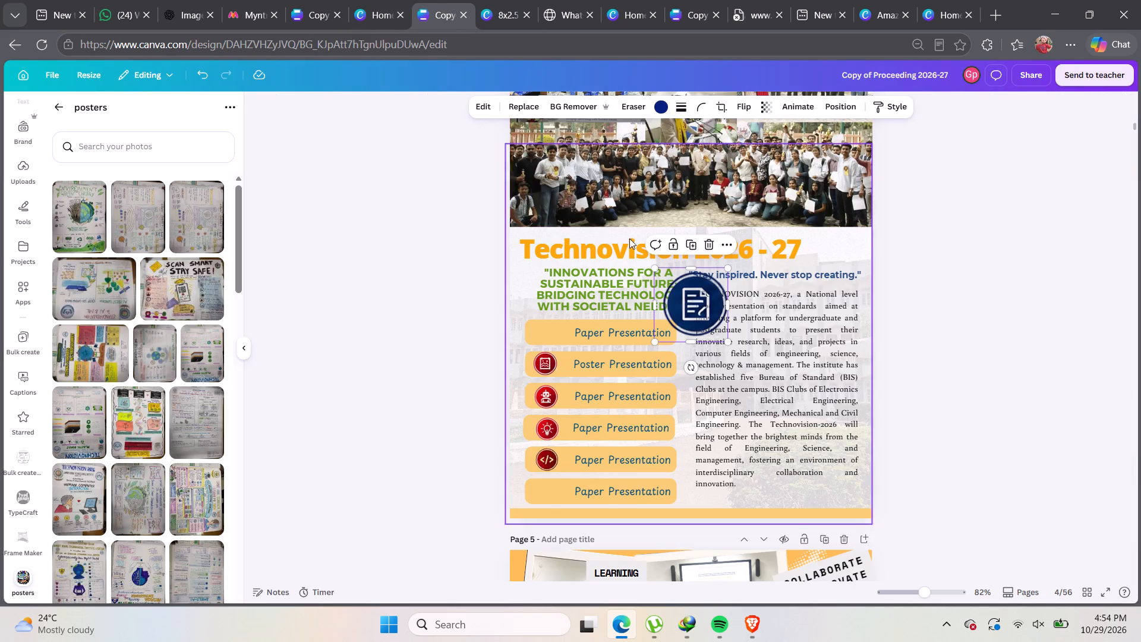
drag(687, 319, 570, 338)
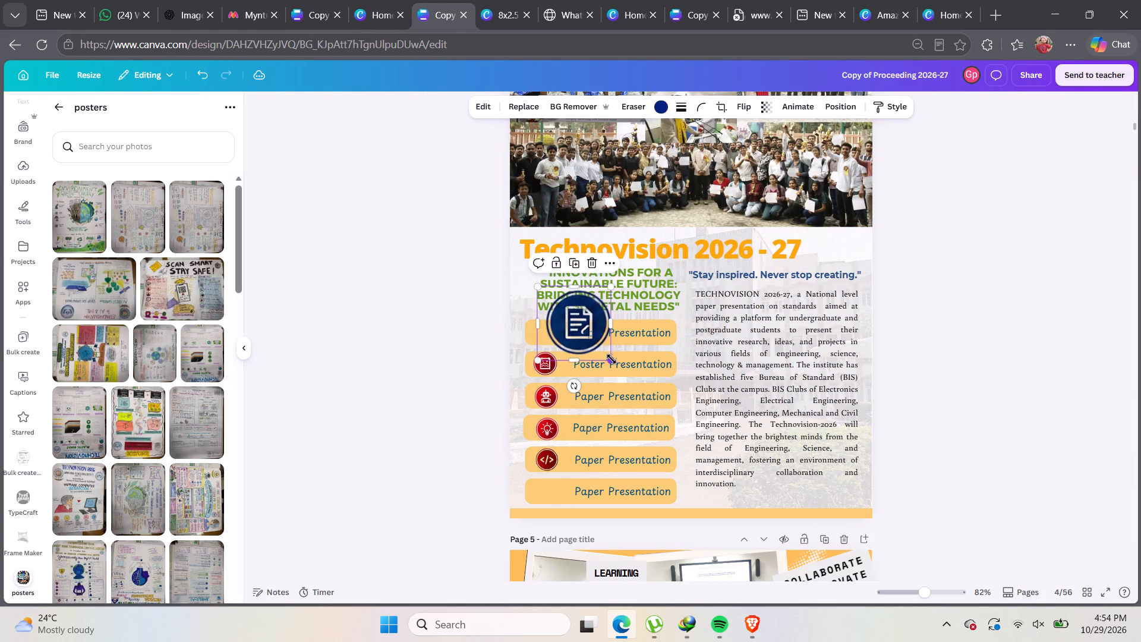
drag(612, 359, 560, 317)
drag(551, 295, 542, 326)
click(542, 326)
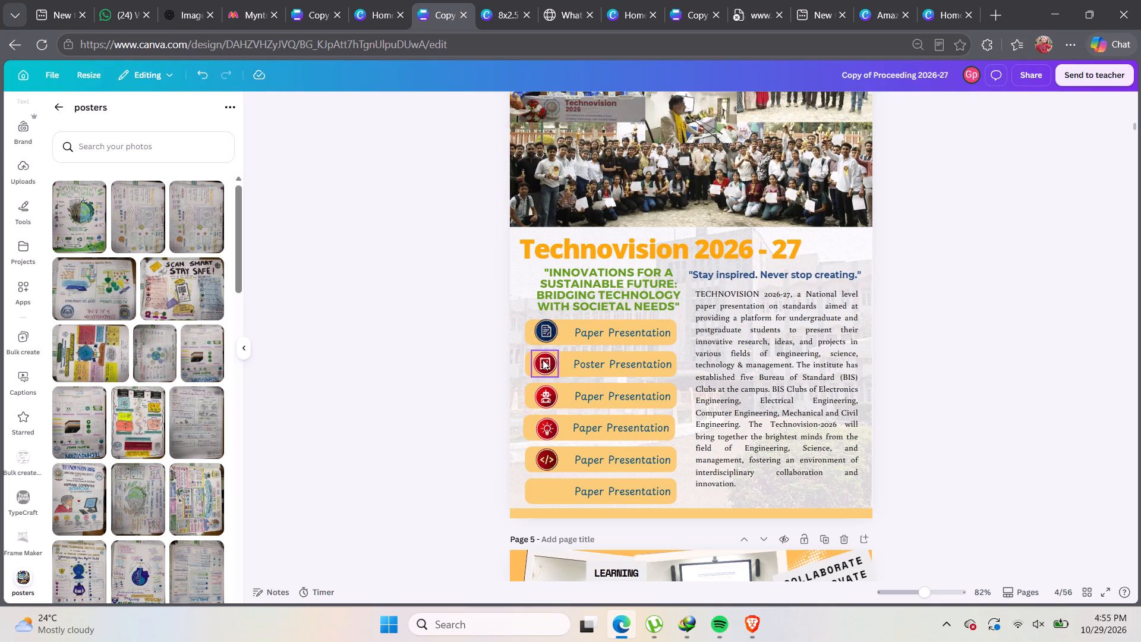
Nudge the red poster icon slightly right to line it up with the other bar icons.
click(543, 360)
key(Right)
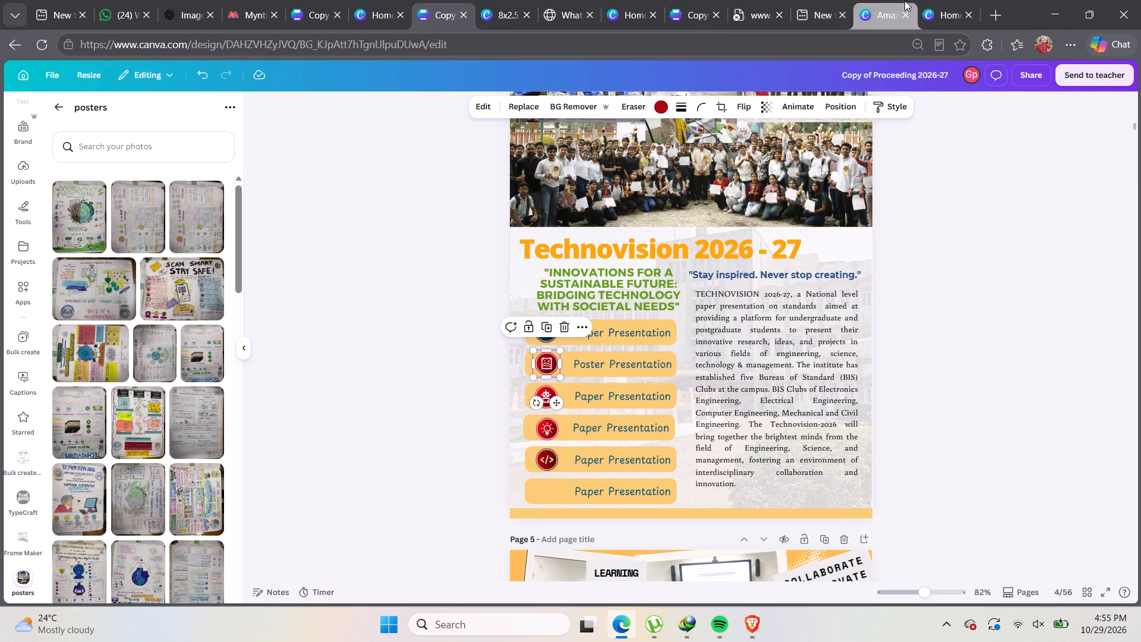
Copy the blue Model Presentation cube icon from the 8x2.5 flex design into the proceedings page, shrunk to fit on the sixth bar.
click(491, 11)
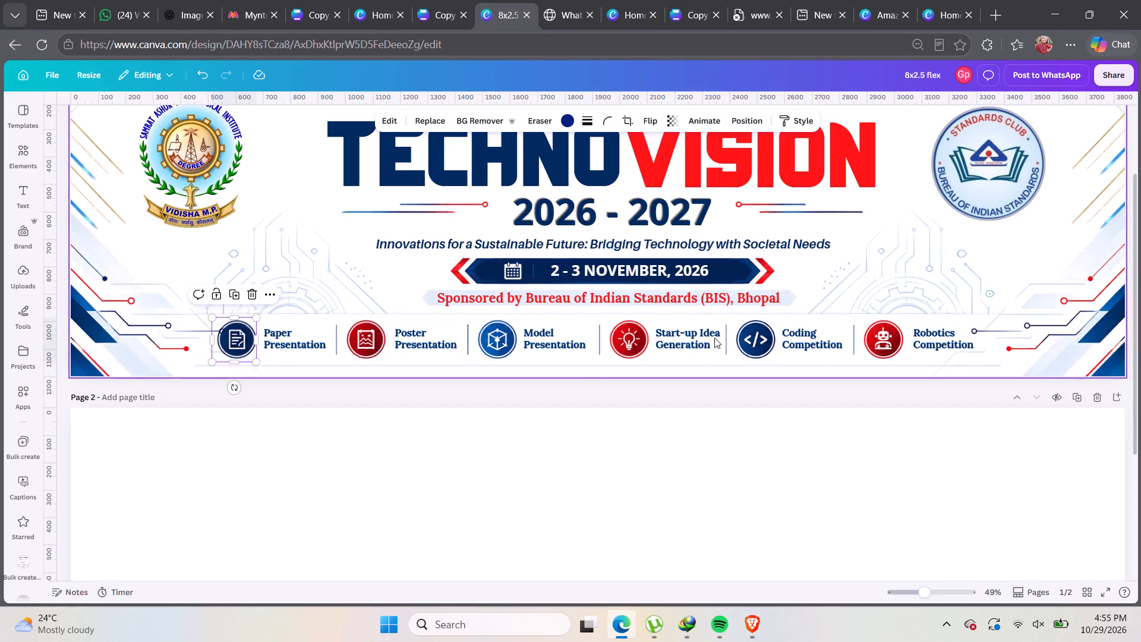
click(496, 345)
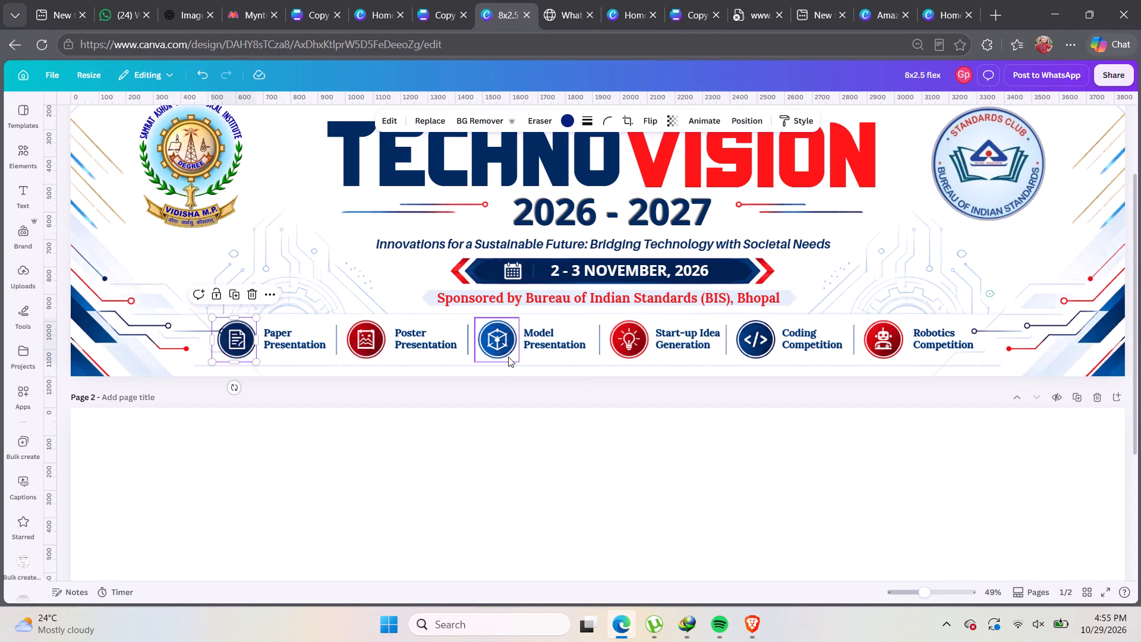
key(ctrl+c)
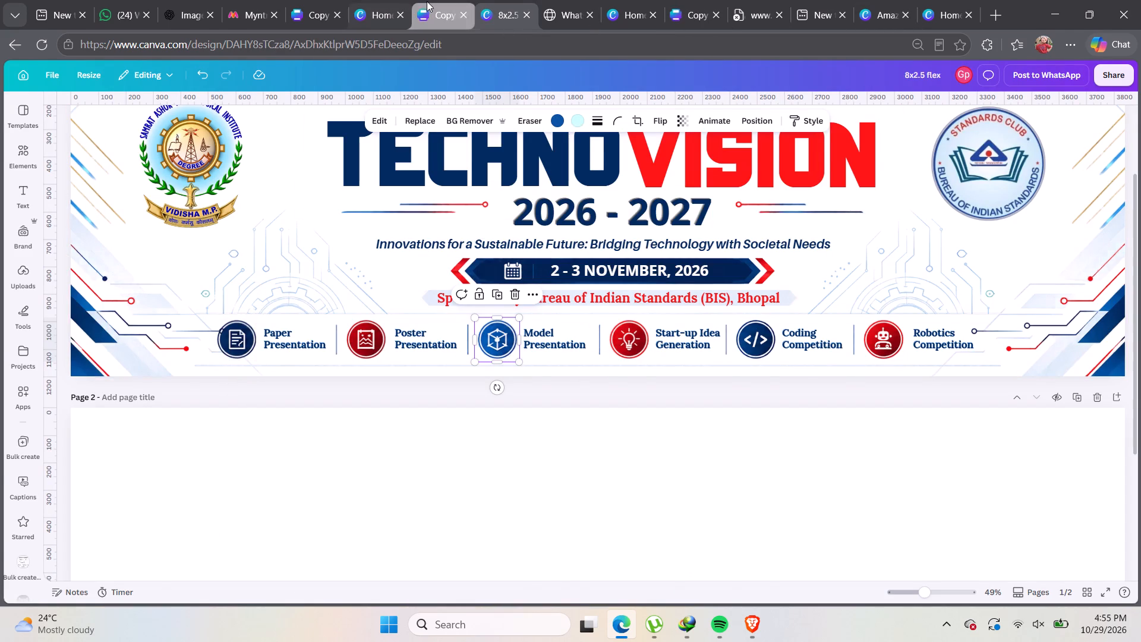
click(427, 1)
key(ctrl+v)
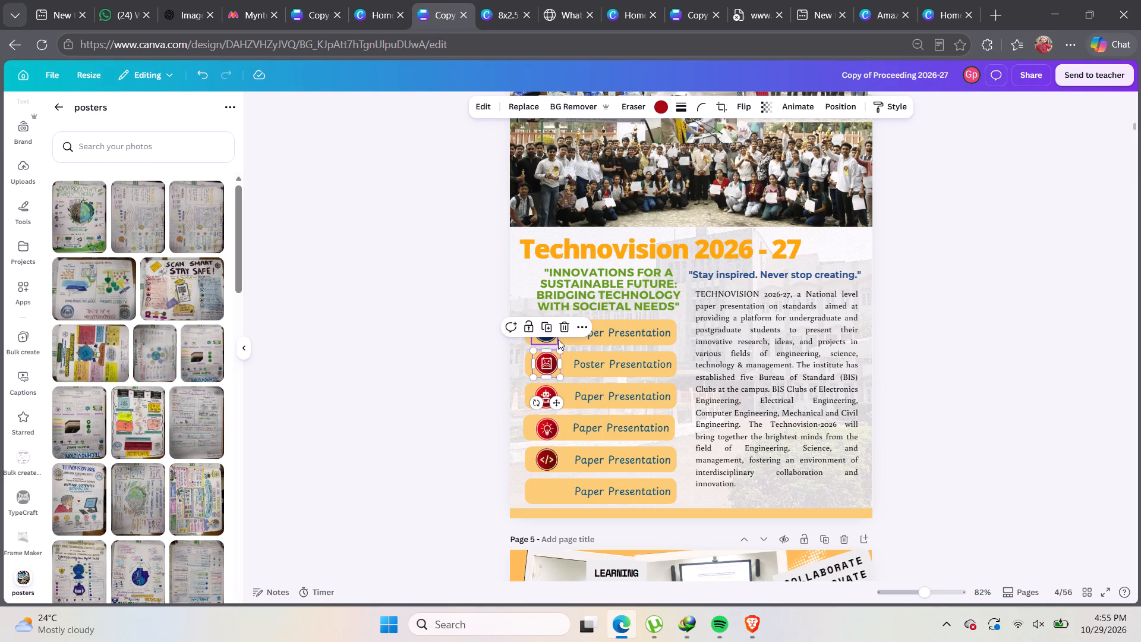
drag(707, 305, 595, 461)
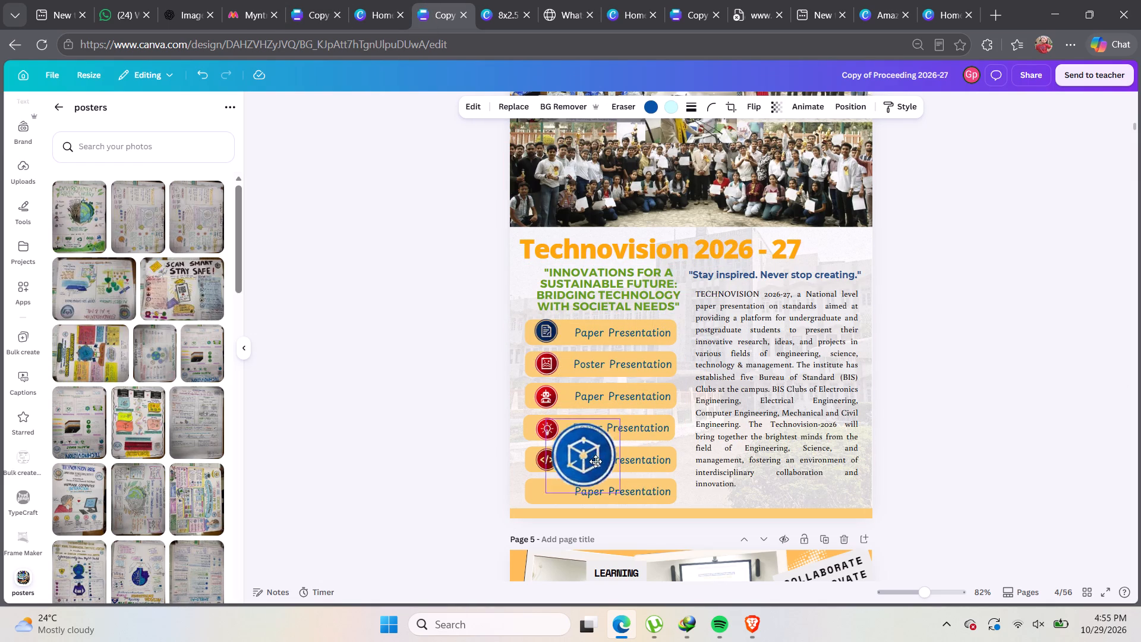
drag(595, 461, 572, 481)
drag(593, 443, 559, 493)
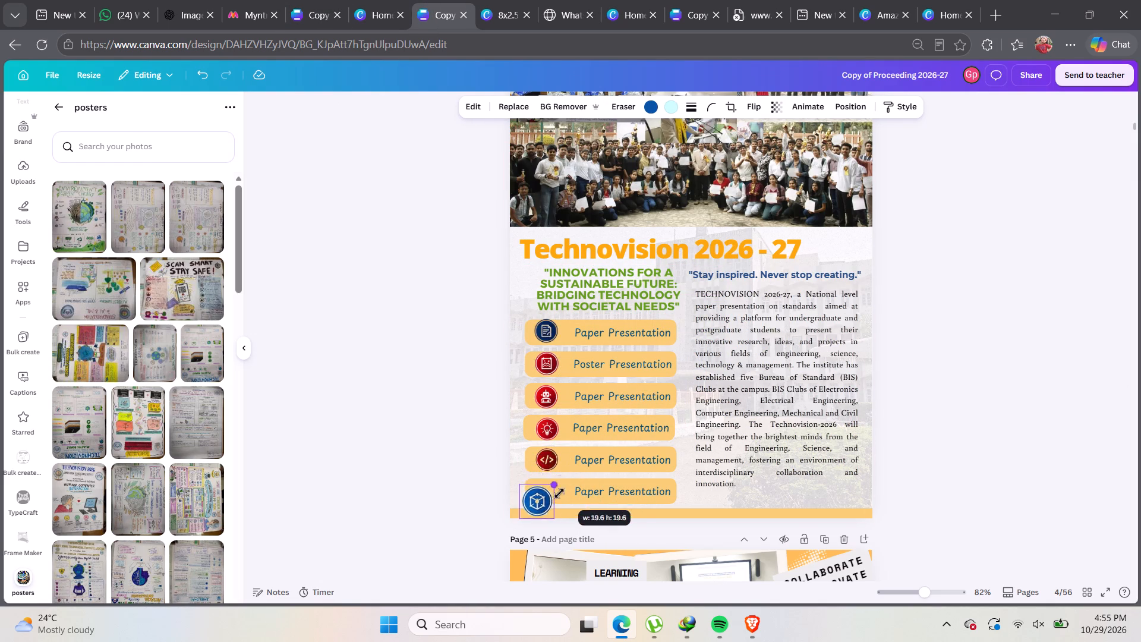
drag(559, 493, 559, 494)
drag(529, 505, 540, 490)
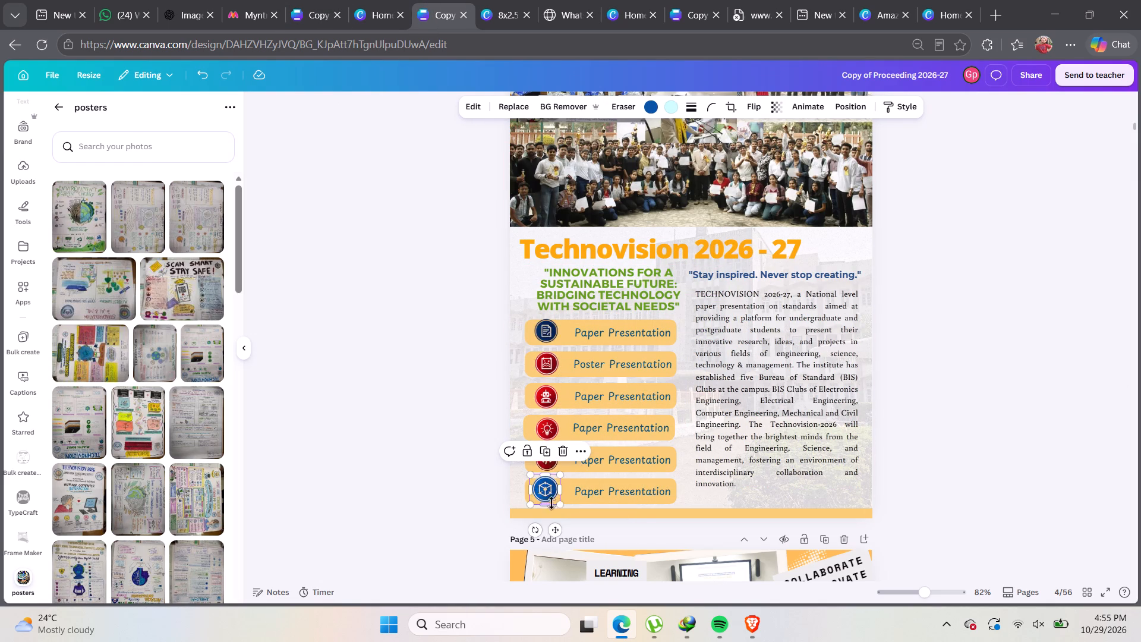
Fine-tune the cube icon's size and position on the sixth bar, aligned under the code icon.
click(562, 503)
click(540, 484)
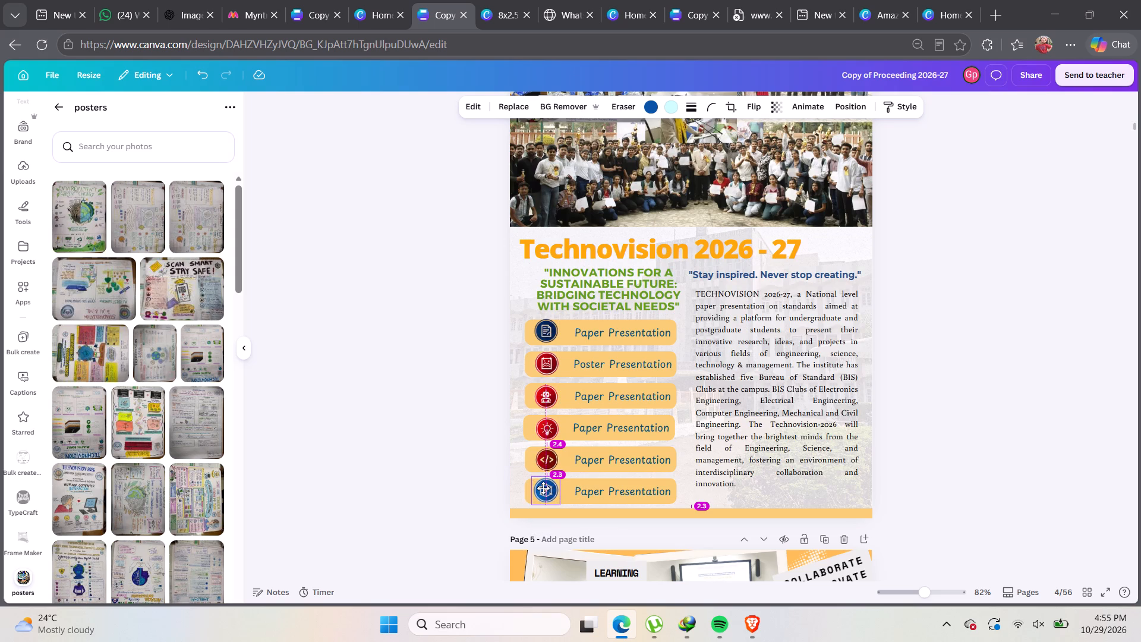
click(556, 504)
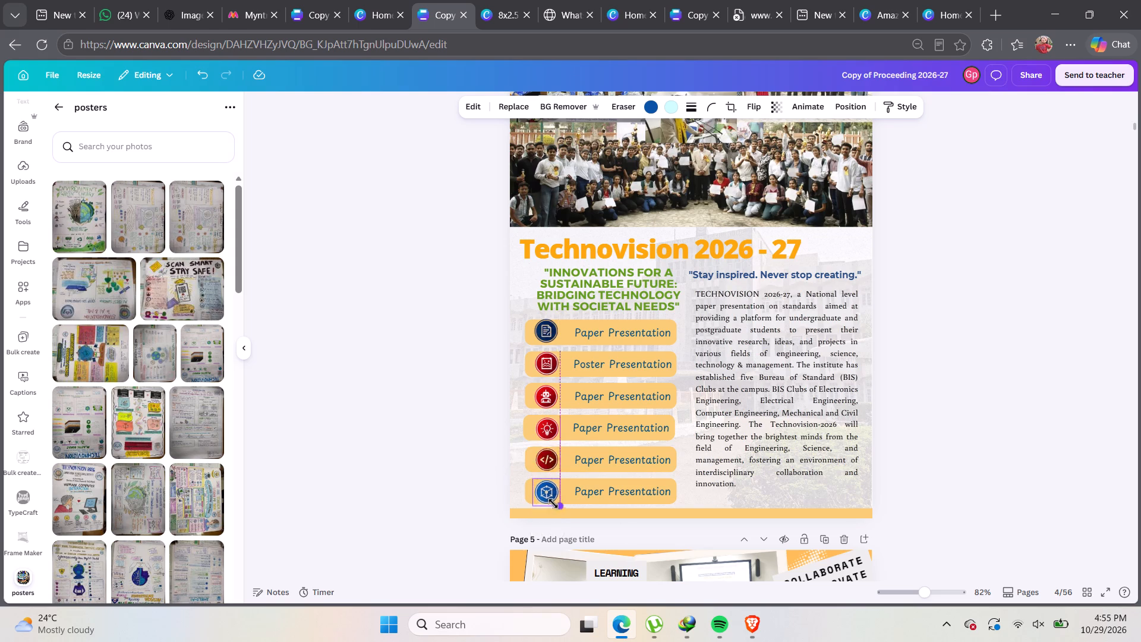
click(543, 486)
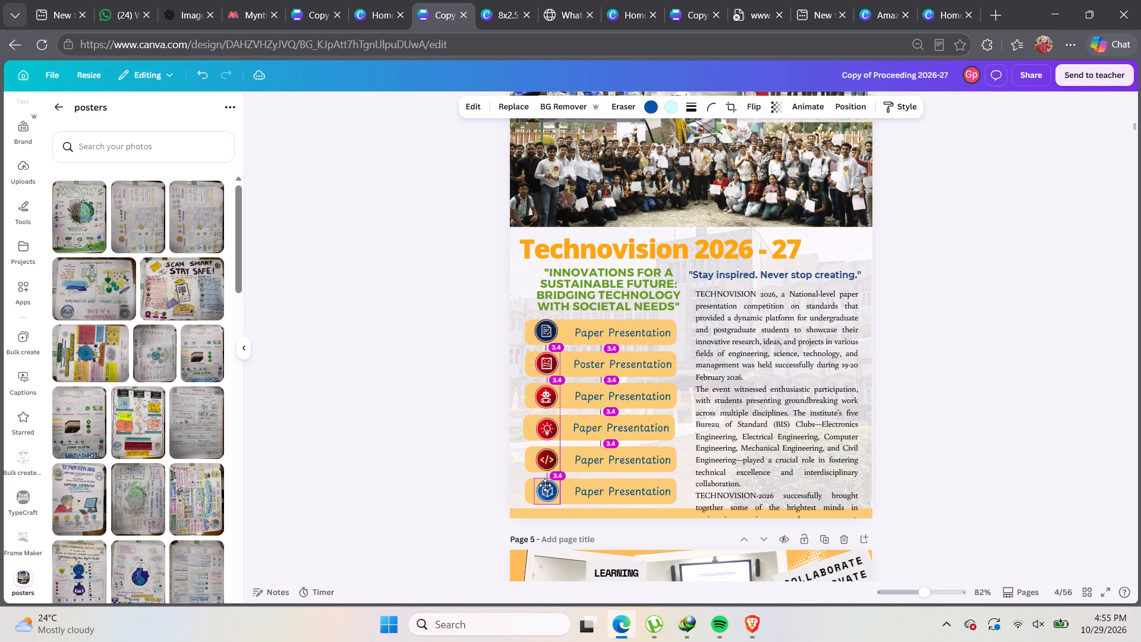
click(443, 478)
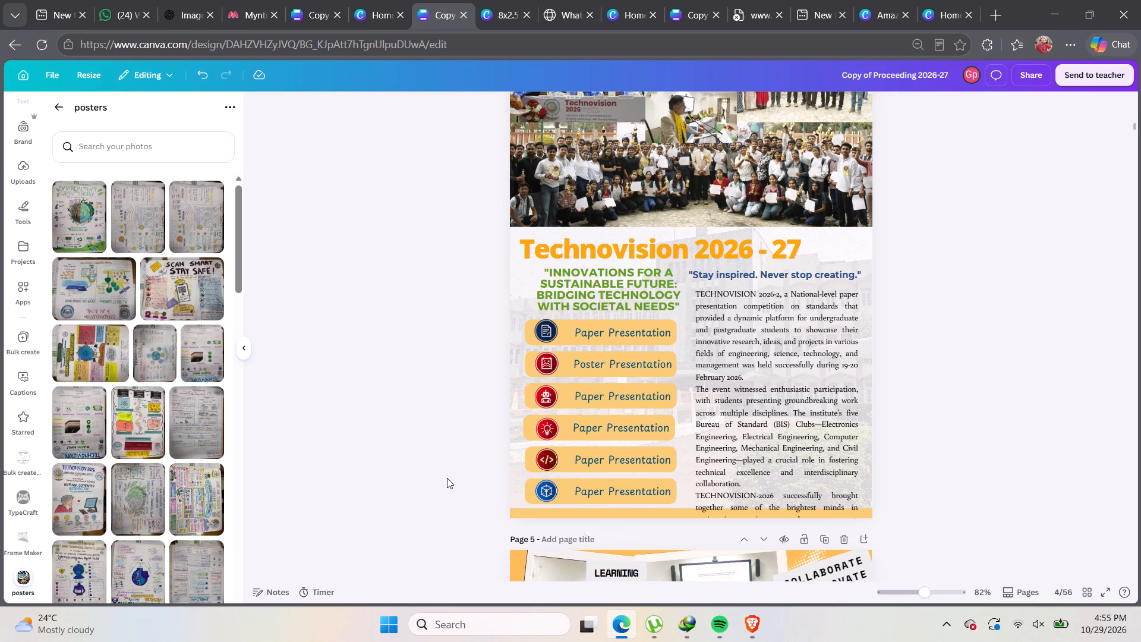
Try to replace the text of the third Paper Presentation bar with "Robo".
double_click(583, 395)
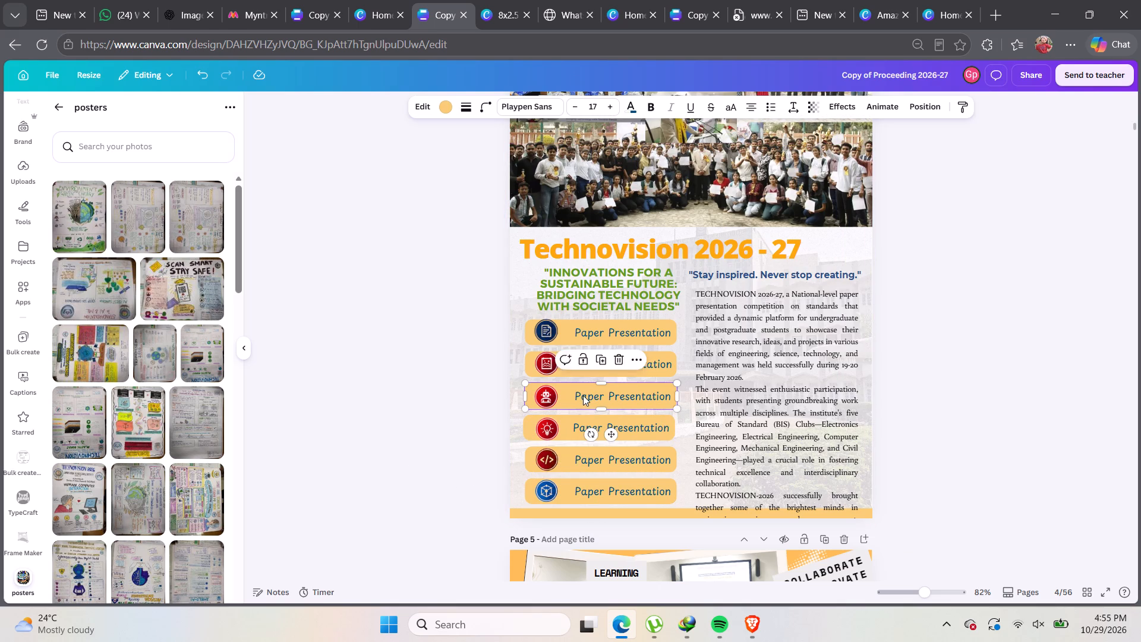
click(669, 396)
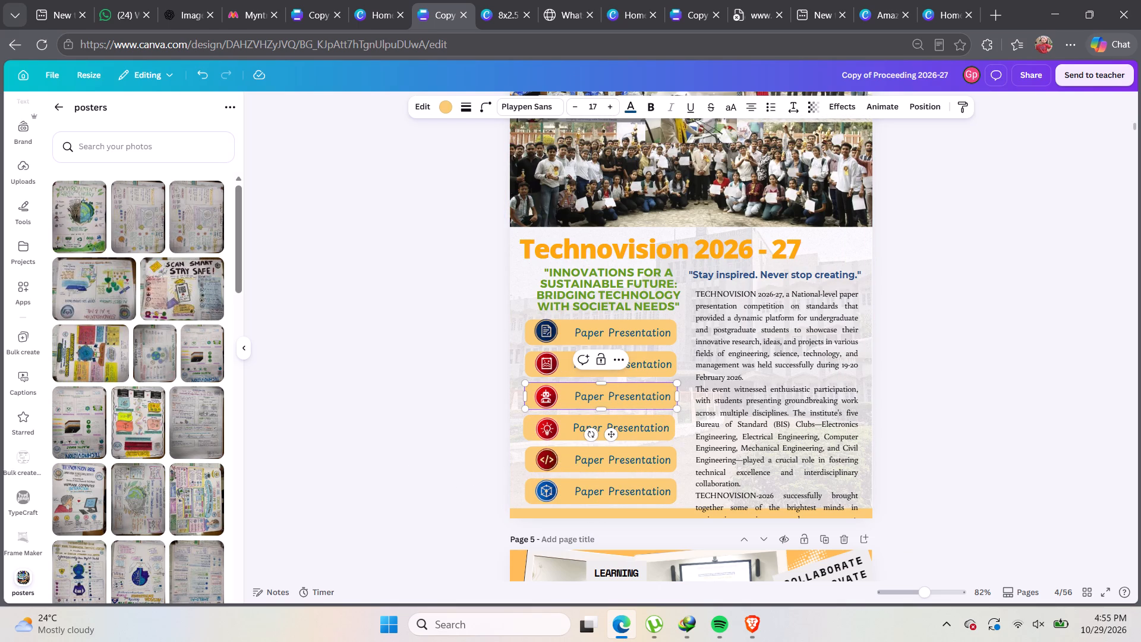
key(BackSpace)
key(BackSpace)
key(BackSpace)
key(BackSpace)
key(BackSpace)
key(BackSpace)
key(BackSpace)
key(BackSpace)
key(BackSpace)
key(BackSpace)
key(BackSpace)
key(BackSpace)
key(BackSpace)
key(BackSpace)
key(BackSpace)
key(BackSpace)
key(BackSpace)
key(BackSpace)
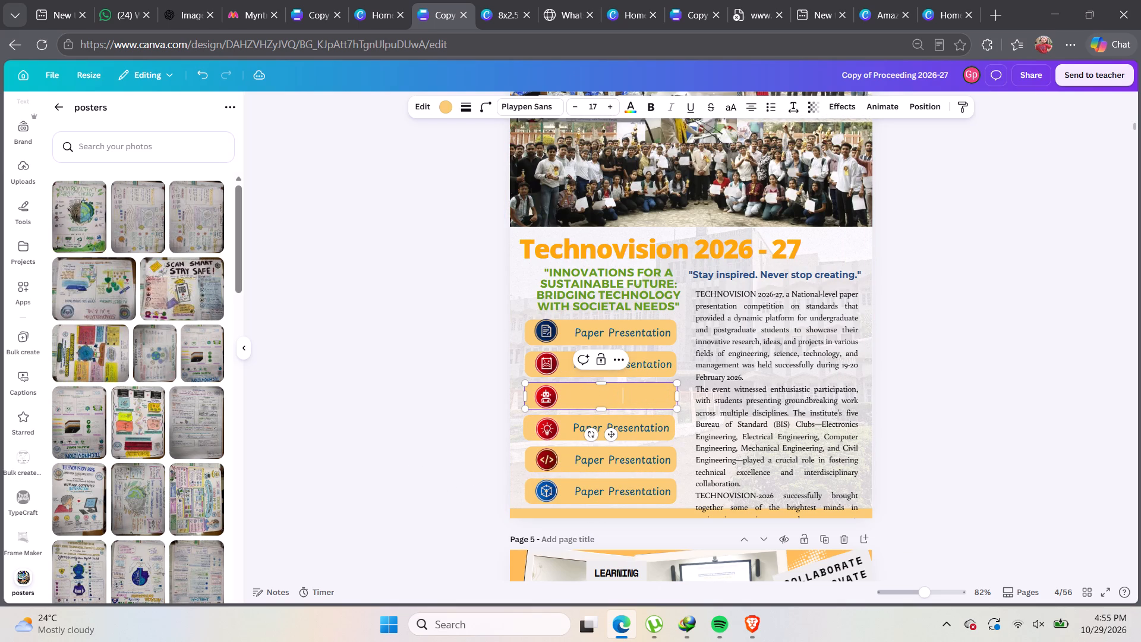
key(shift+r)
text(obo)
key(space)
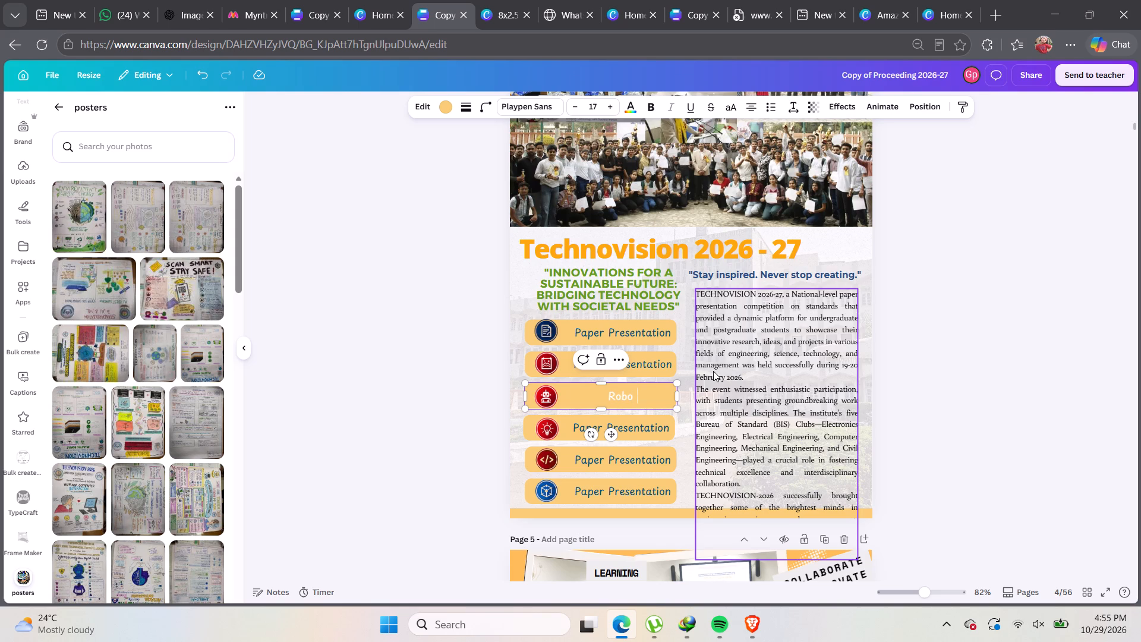
Replace the third bar's text with "Robo Rumble", keeping the dark blue text colour of the other bars.
key(BackSpace)
key(BackSpace)
key(BackSpace)
key(ctrl+z)
key(ctrl+z)
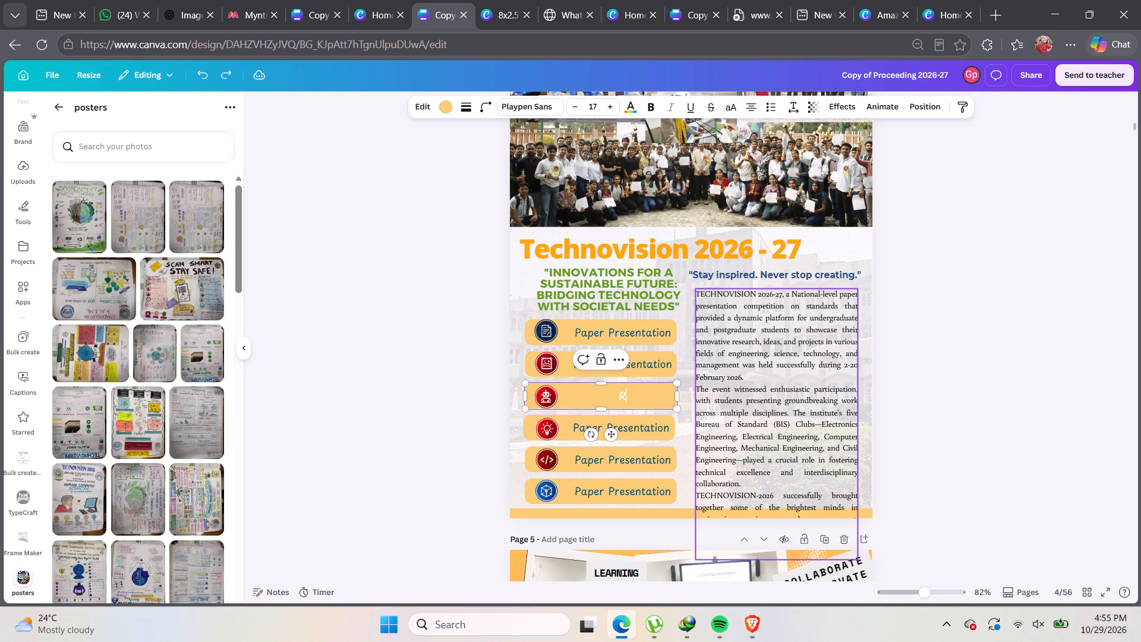
key(ctrl+z)
key(shift+r)
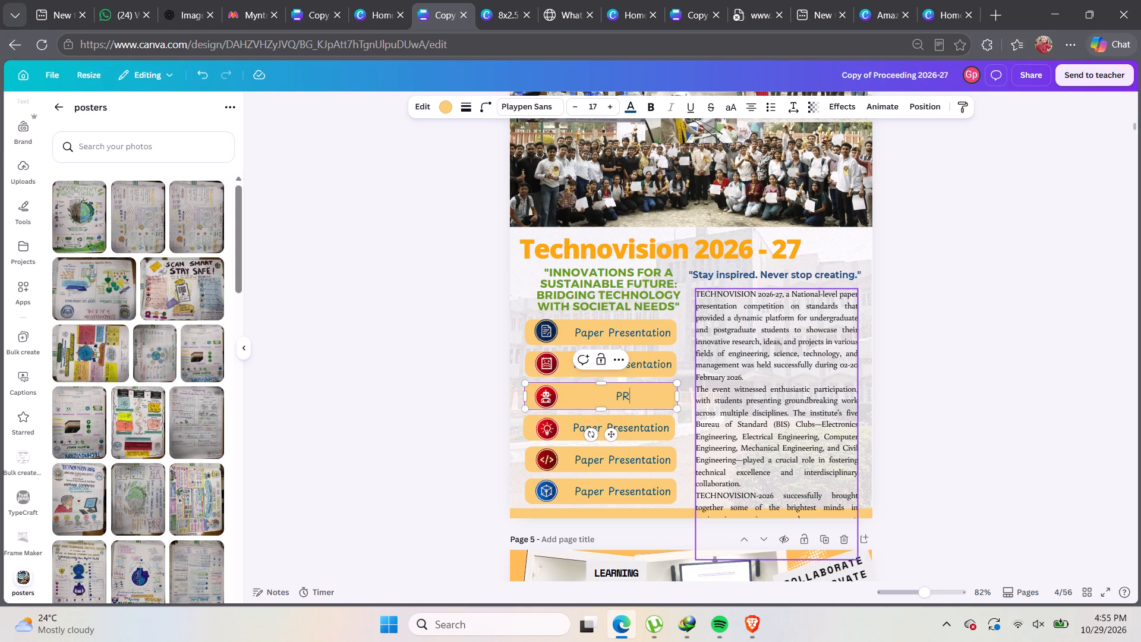
key(Left)
key(BackSpace)
key(Right)
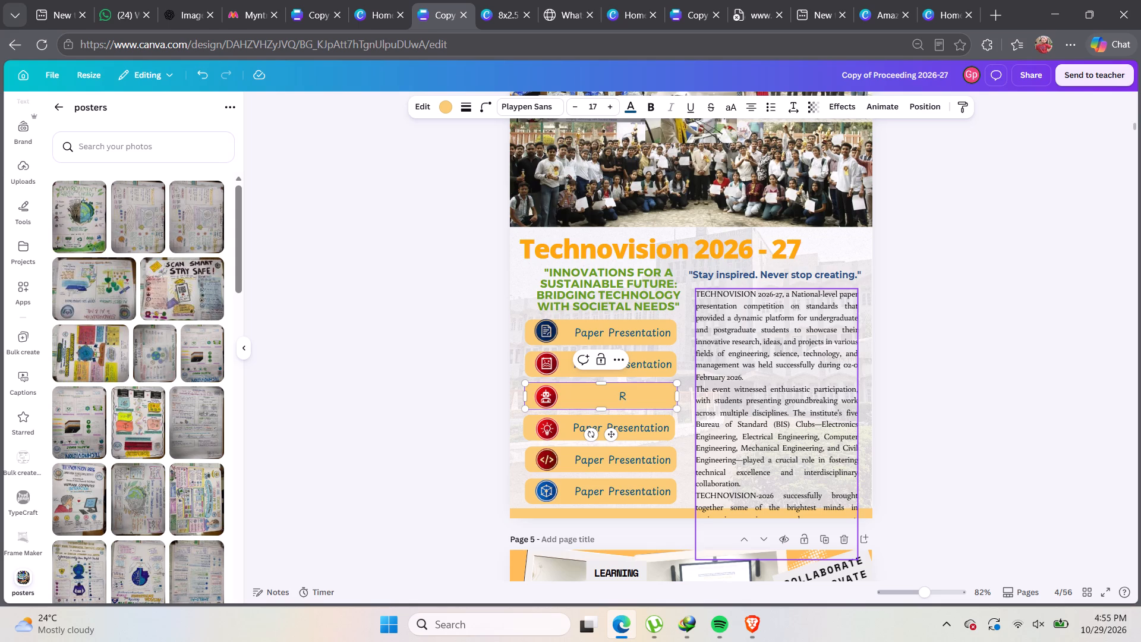
text(obo Rumble)
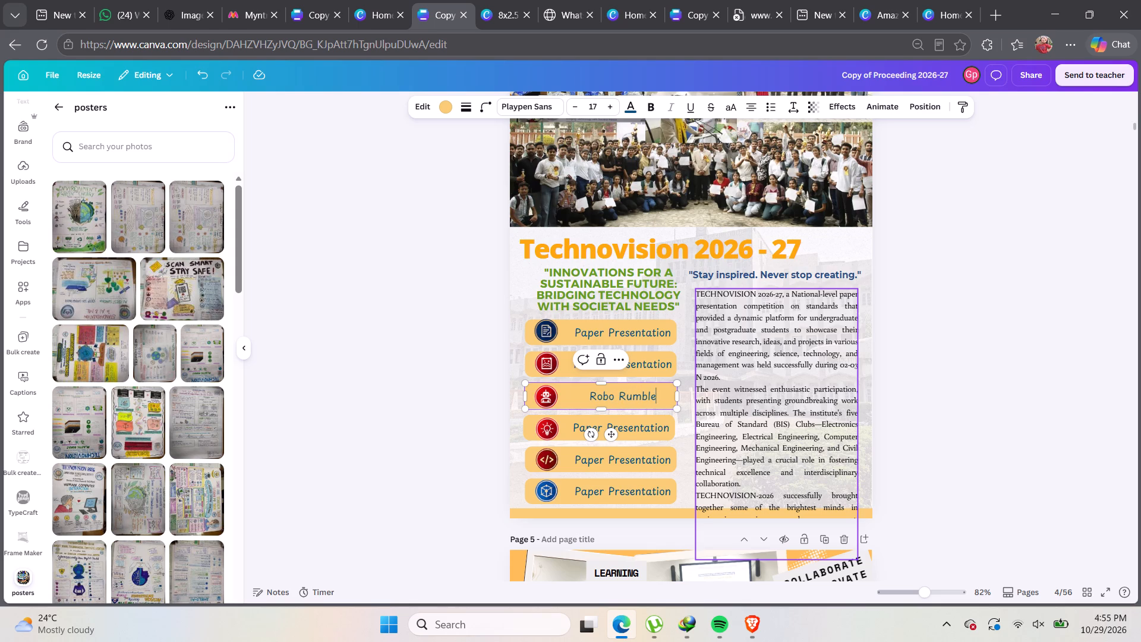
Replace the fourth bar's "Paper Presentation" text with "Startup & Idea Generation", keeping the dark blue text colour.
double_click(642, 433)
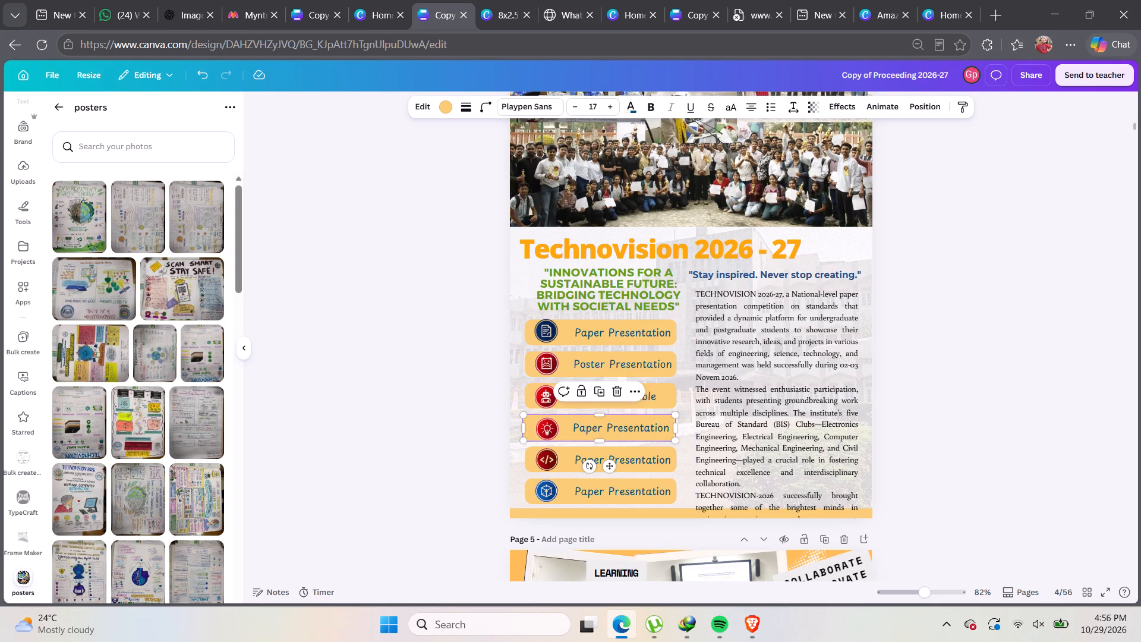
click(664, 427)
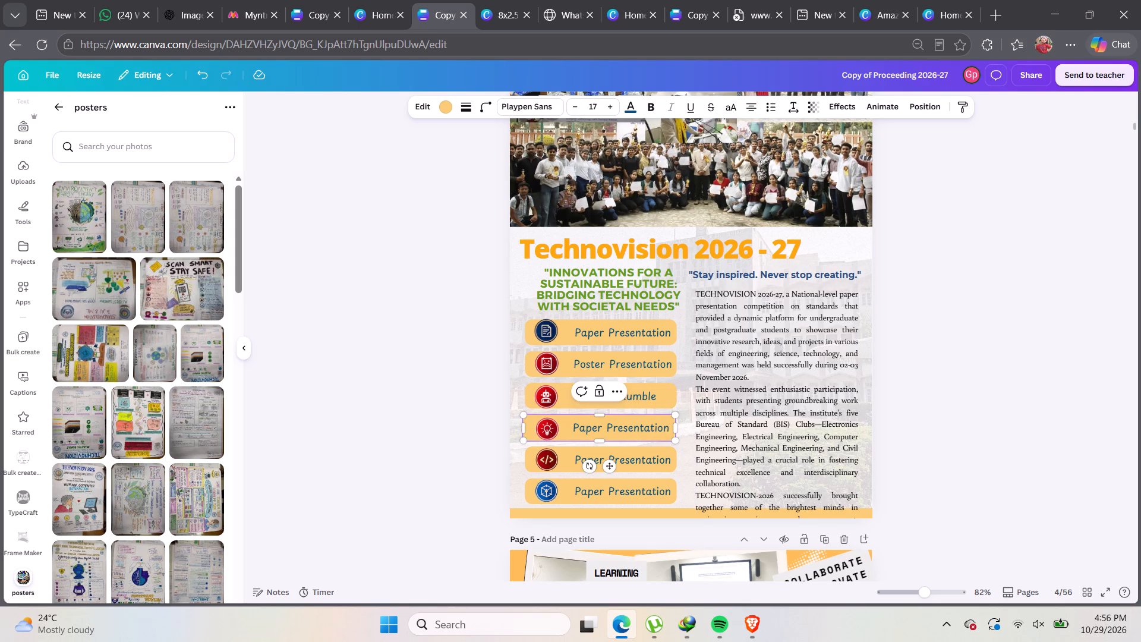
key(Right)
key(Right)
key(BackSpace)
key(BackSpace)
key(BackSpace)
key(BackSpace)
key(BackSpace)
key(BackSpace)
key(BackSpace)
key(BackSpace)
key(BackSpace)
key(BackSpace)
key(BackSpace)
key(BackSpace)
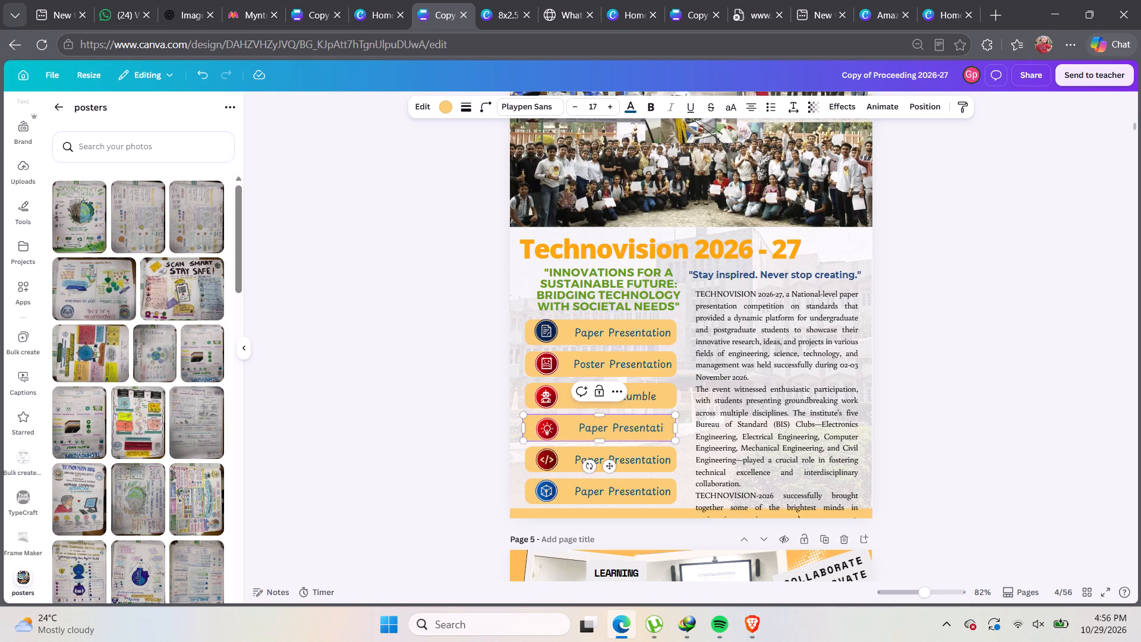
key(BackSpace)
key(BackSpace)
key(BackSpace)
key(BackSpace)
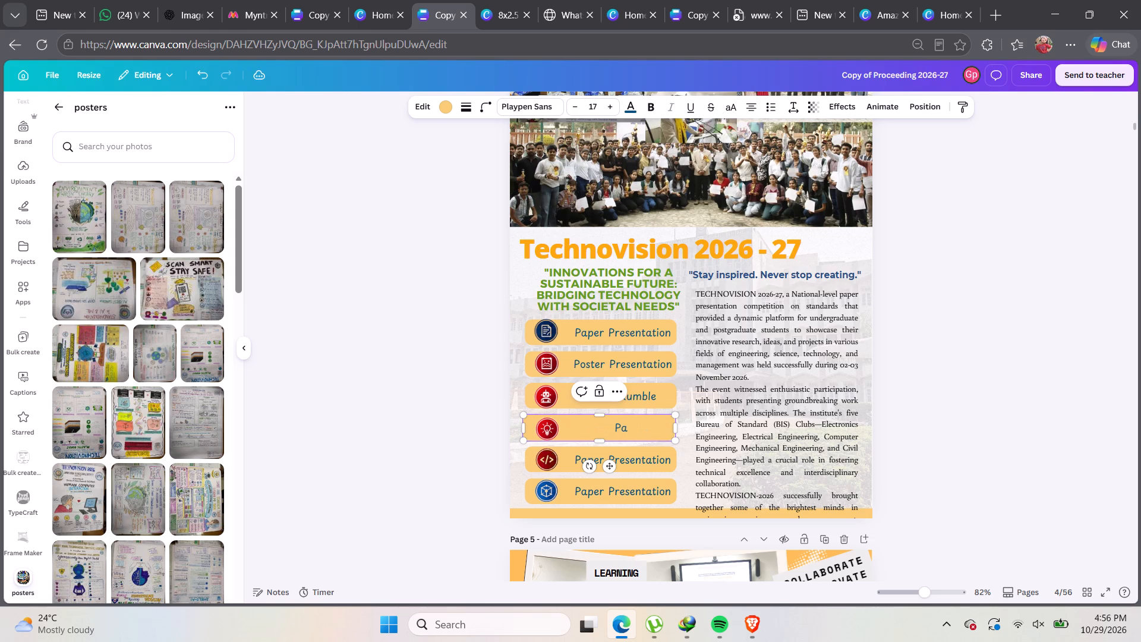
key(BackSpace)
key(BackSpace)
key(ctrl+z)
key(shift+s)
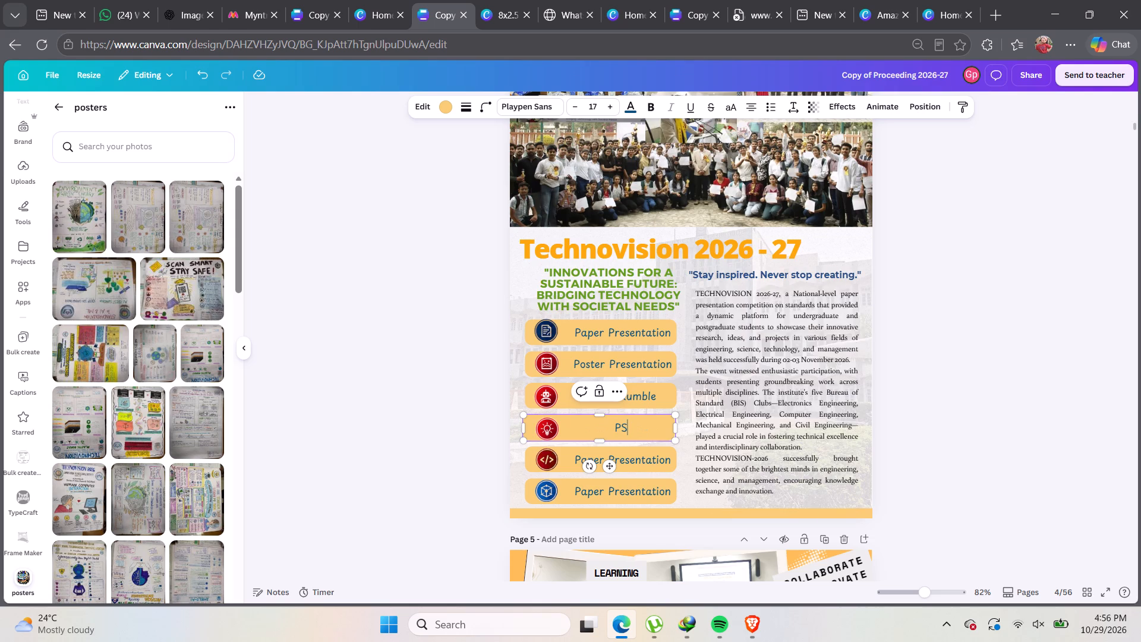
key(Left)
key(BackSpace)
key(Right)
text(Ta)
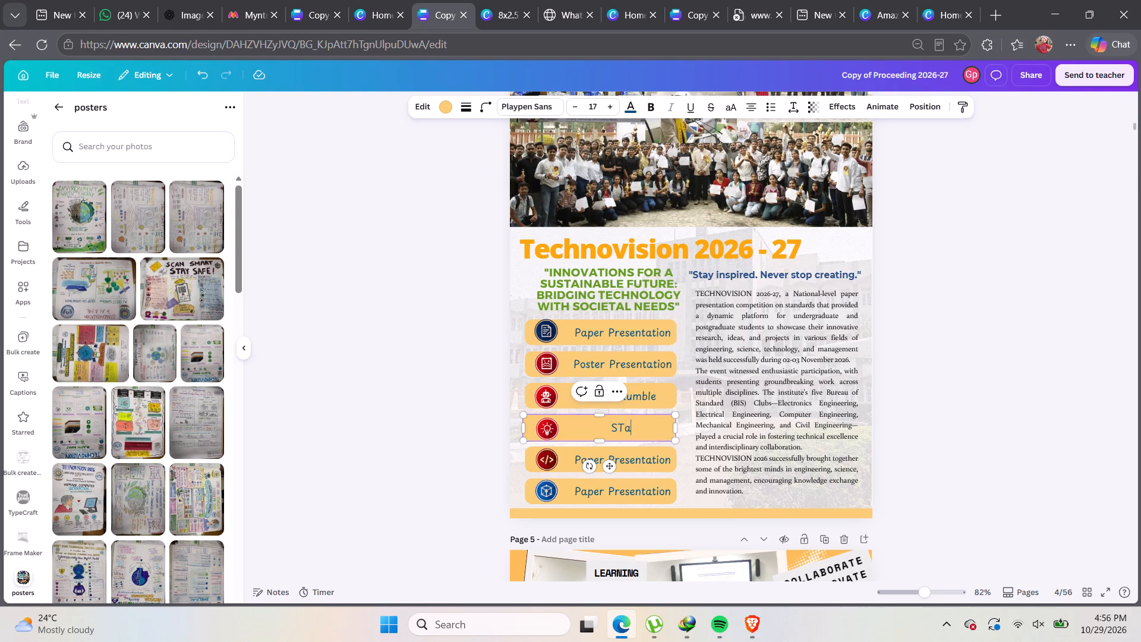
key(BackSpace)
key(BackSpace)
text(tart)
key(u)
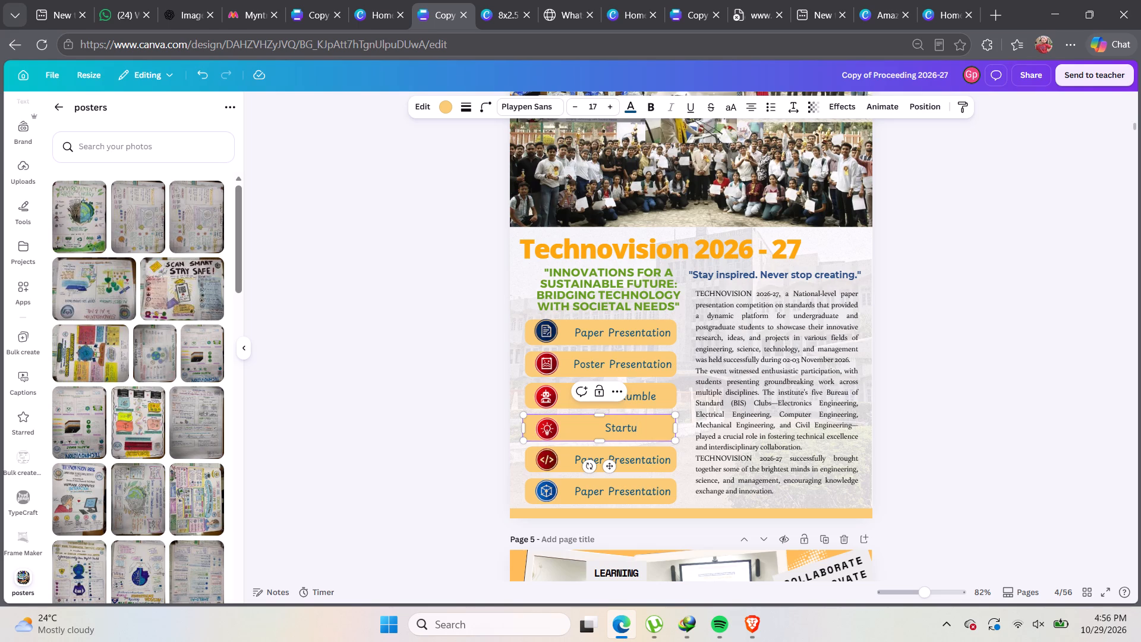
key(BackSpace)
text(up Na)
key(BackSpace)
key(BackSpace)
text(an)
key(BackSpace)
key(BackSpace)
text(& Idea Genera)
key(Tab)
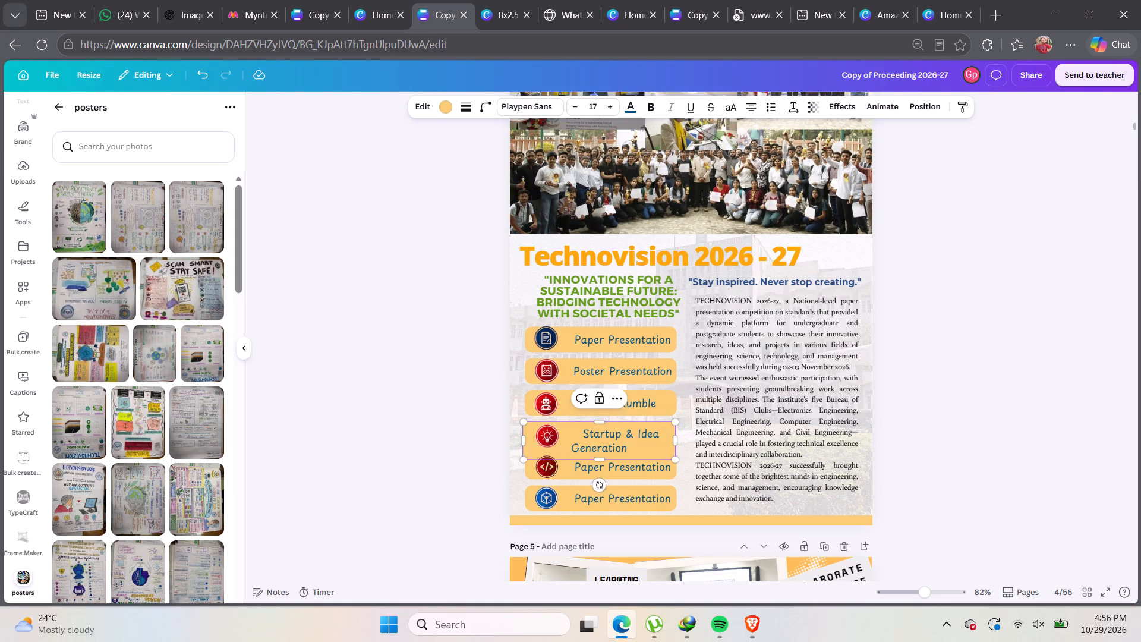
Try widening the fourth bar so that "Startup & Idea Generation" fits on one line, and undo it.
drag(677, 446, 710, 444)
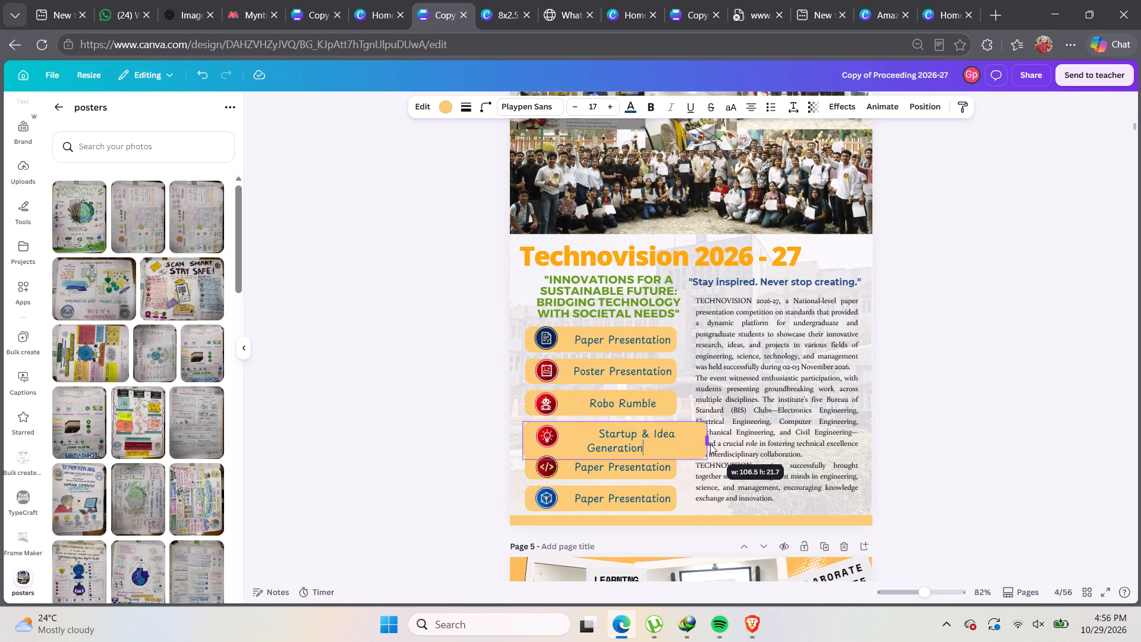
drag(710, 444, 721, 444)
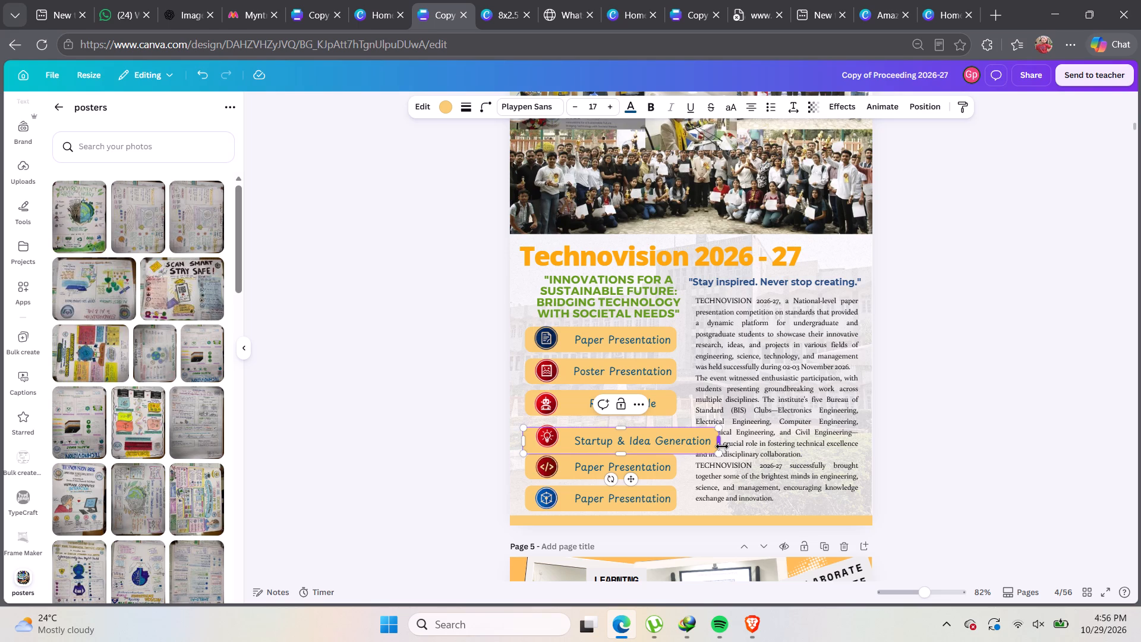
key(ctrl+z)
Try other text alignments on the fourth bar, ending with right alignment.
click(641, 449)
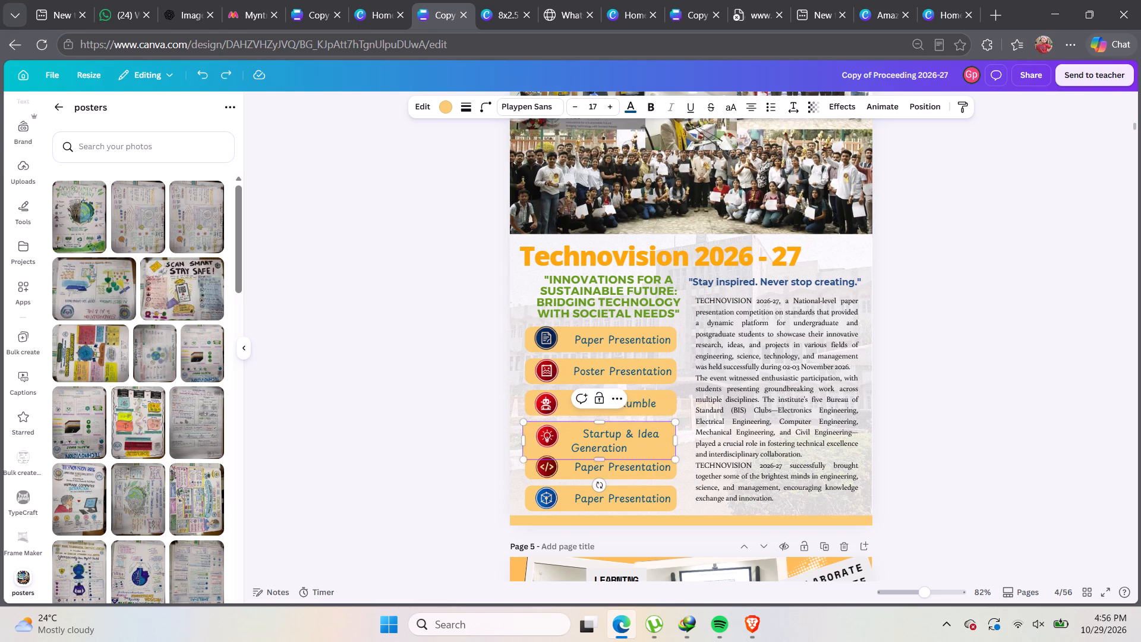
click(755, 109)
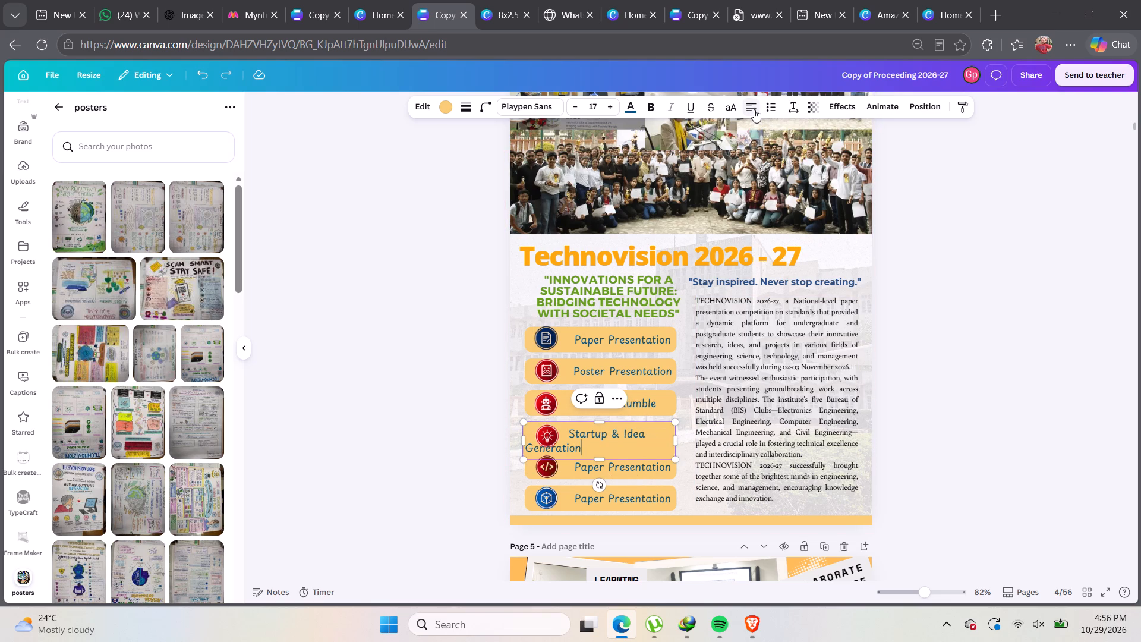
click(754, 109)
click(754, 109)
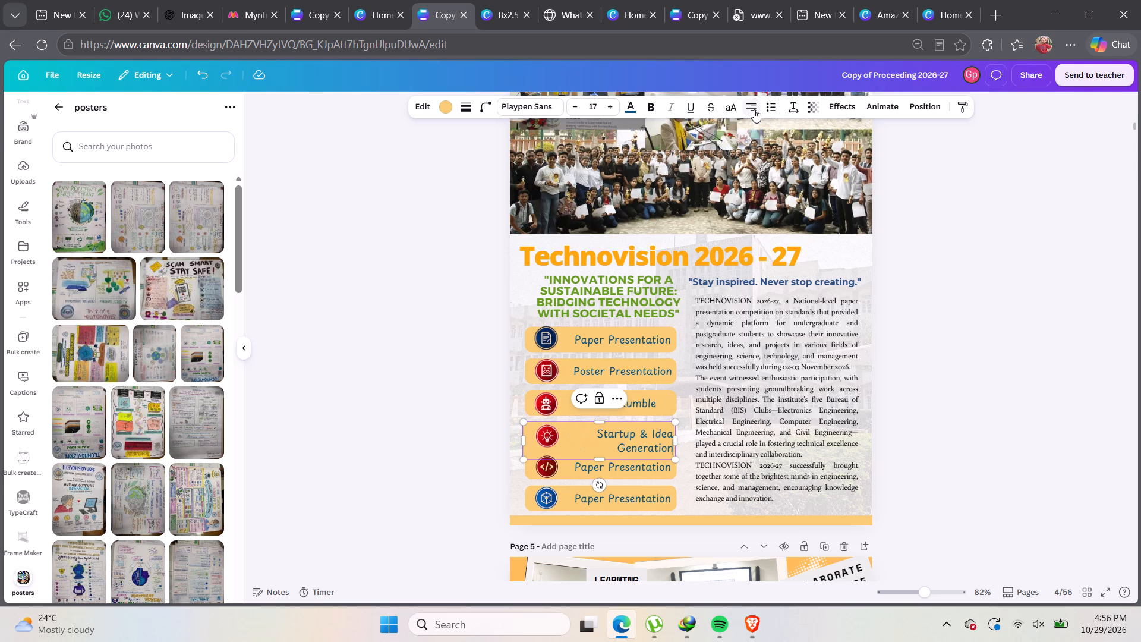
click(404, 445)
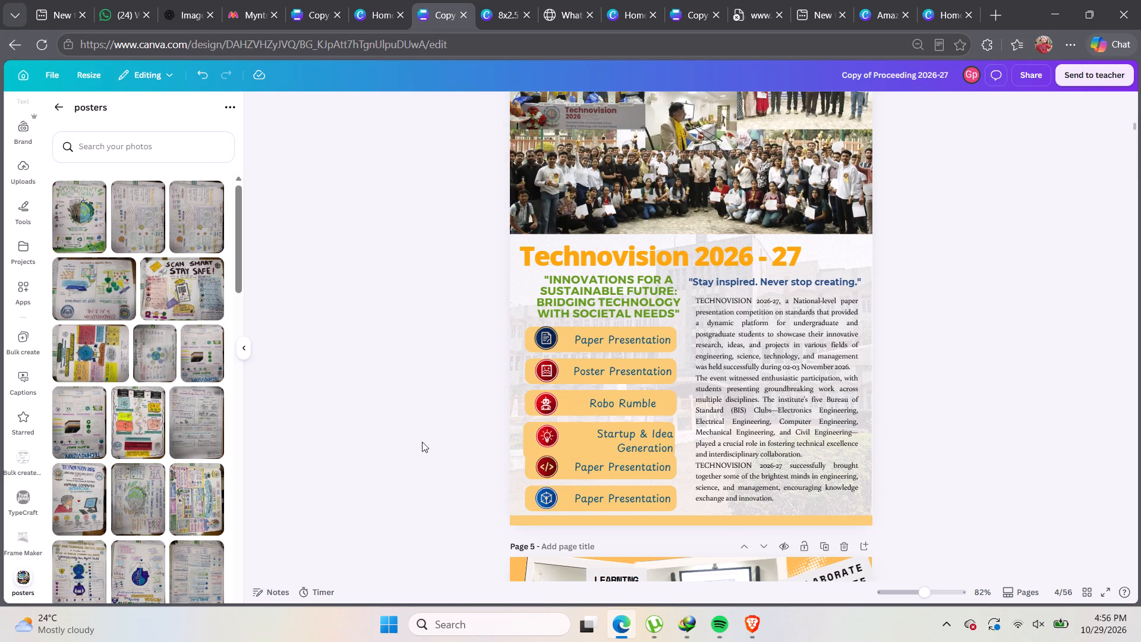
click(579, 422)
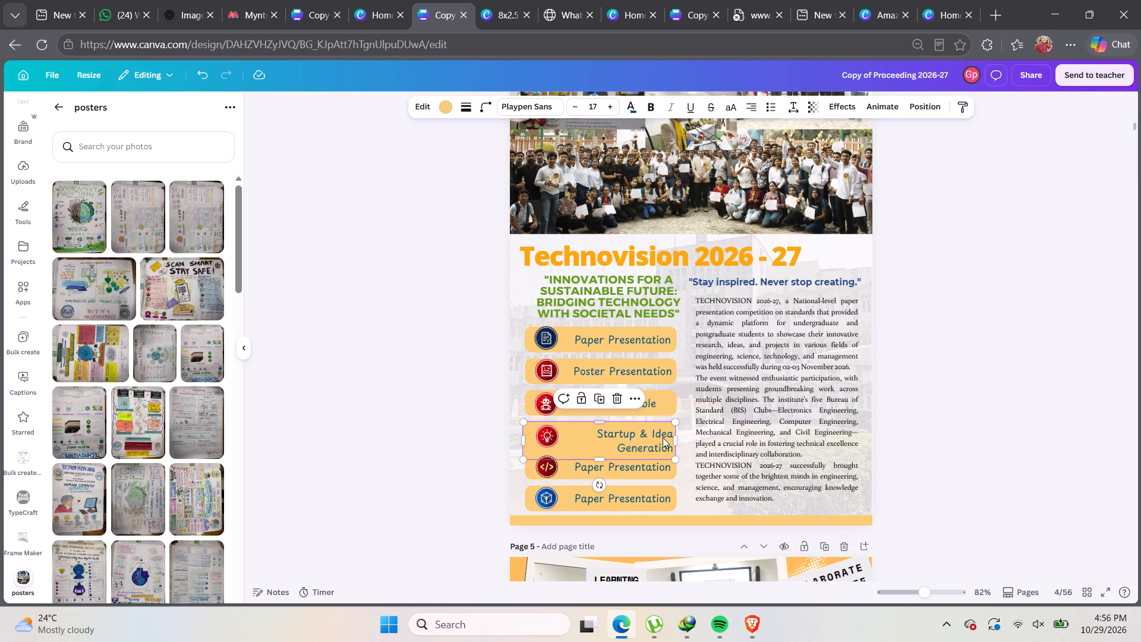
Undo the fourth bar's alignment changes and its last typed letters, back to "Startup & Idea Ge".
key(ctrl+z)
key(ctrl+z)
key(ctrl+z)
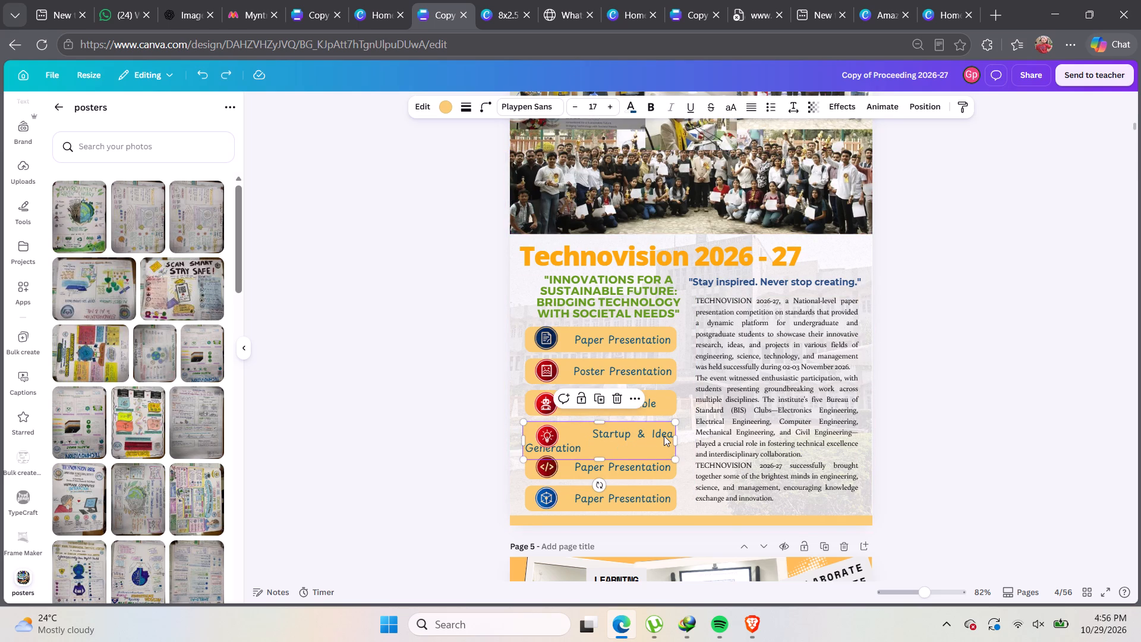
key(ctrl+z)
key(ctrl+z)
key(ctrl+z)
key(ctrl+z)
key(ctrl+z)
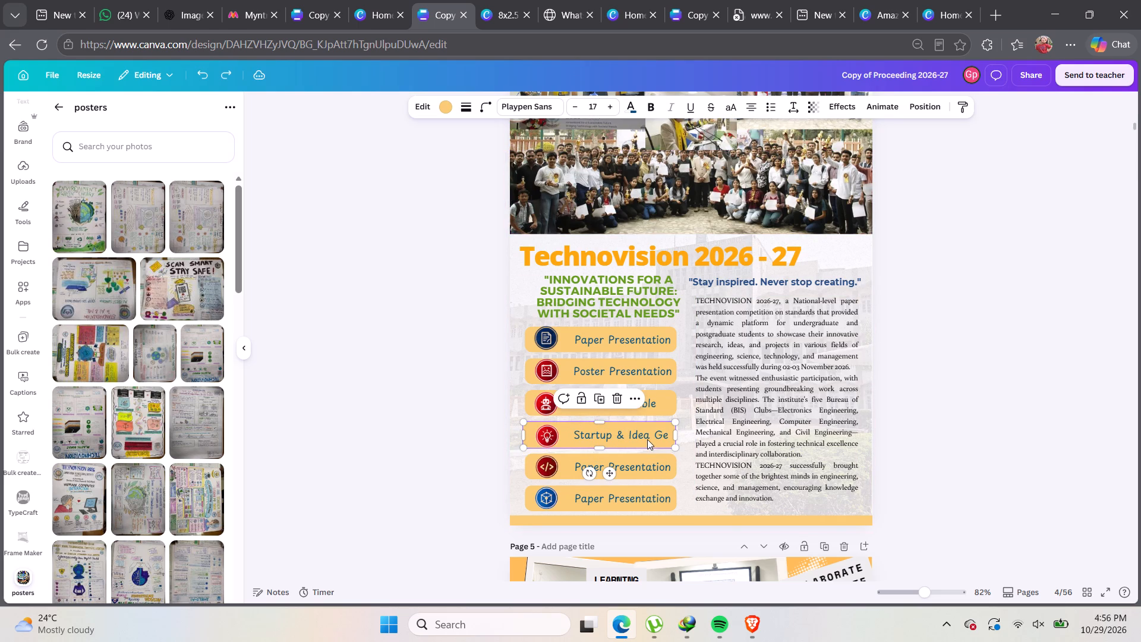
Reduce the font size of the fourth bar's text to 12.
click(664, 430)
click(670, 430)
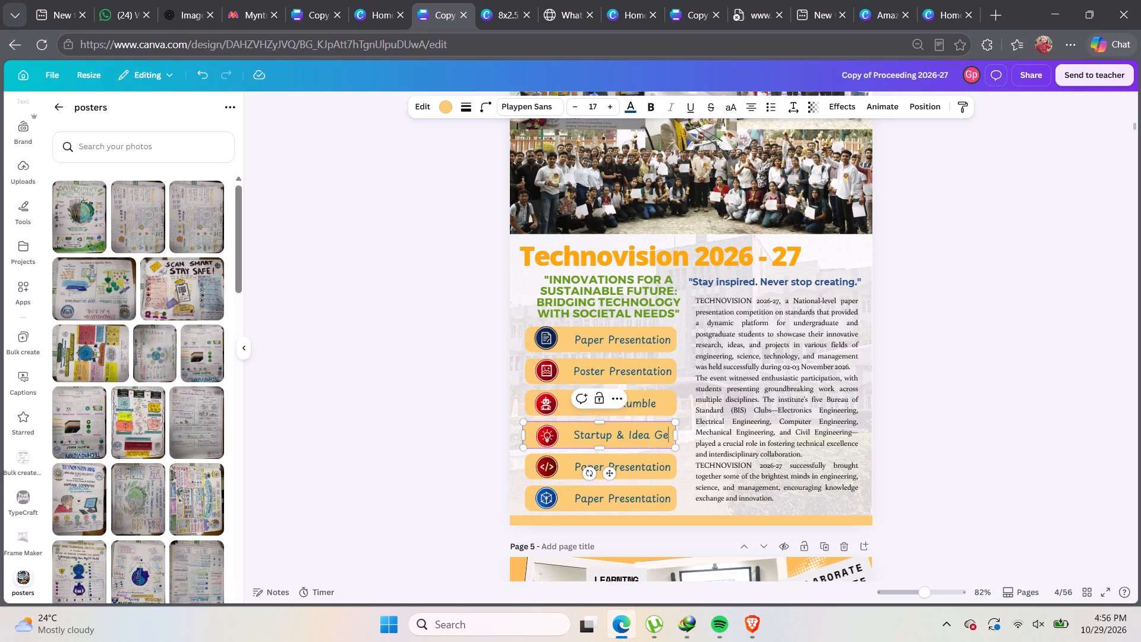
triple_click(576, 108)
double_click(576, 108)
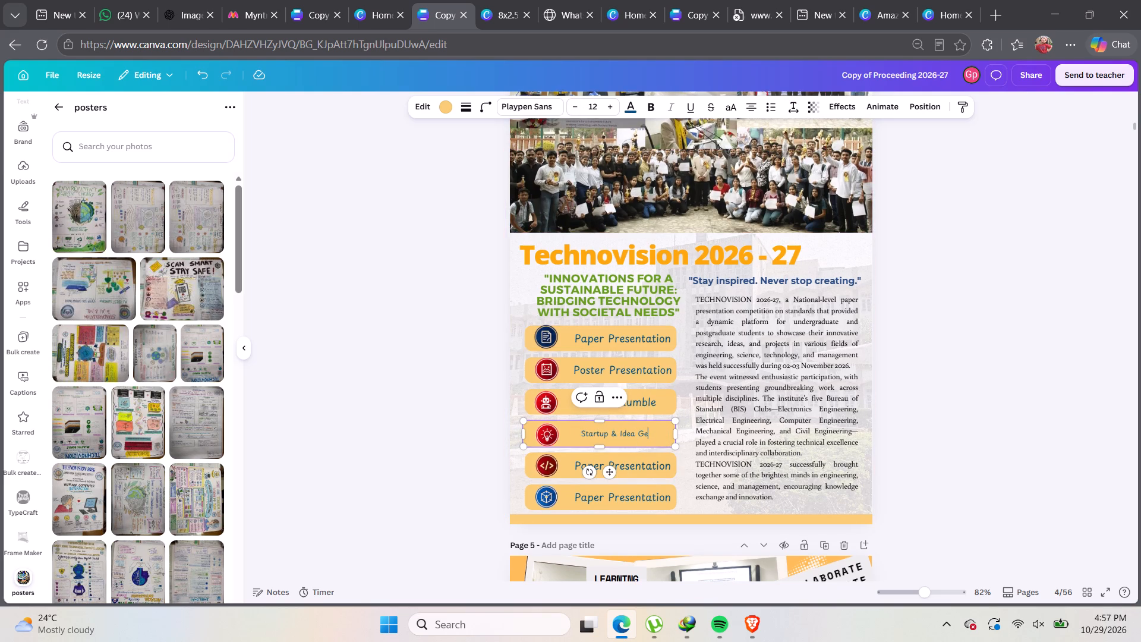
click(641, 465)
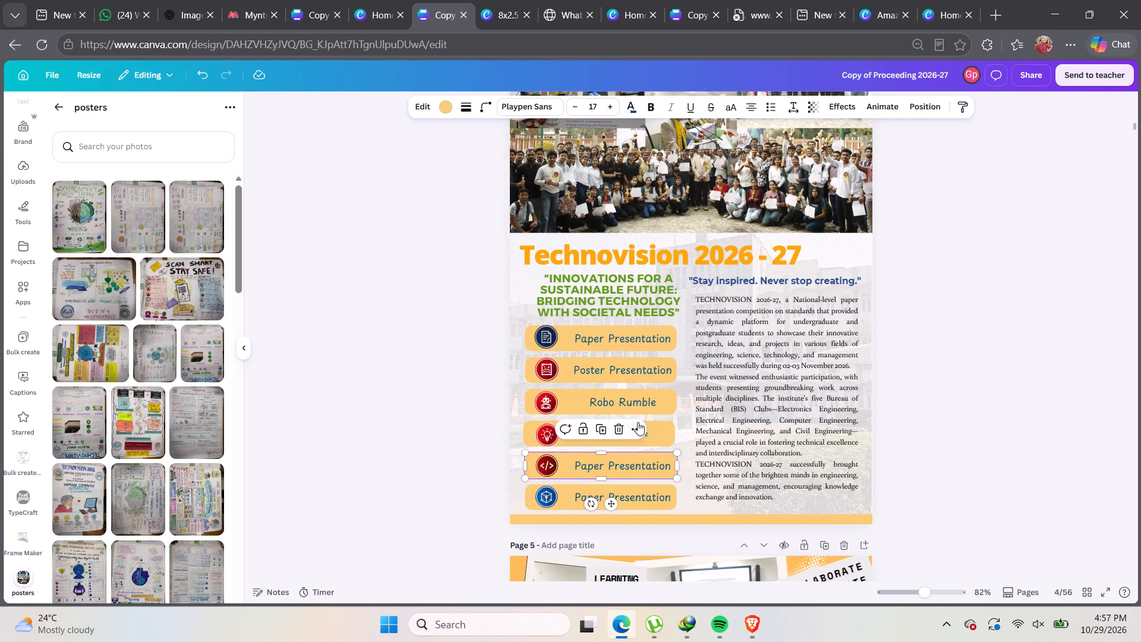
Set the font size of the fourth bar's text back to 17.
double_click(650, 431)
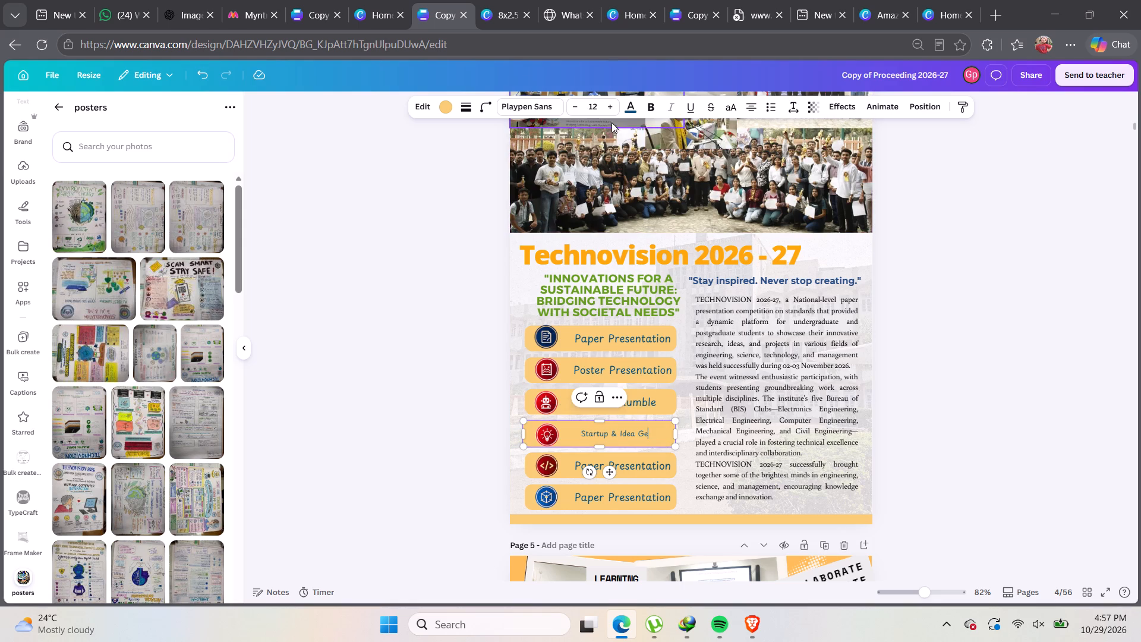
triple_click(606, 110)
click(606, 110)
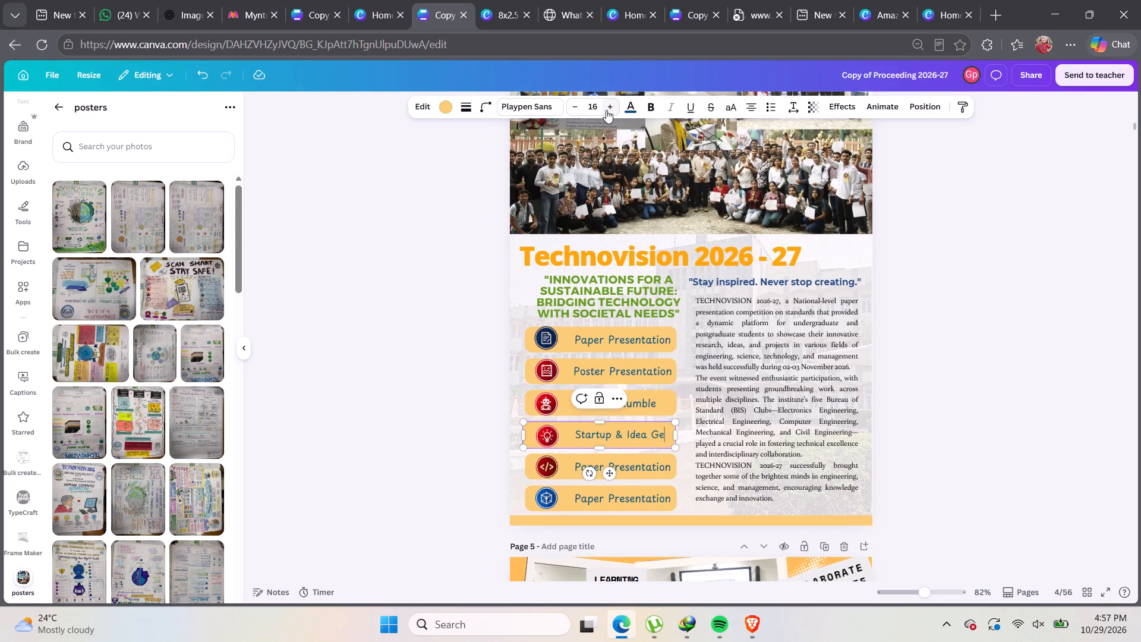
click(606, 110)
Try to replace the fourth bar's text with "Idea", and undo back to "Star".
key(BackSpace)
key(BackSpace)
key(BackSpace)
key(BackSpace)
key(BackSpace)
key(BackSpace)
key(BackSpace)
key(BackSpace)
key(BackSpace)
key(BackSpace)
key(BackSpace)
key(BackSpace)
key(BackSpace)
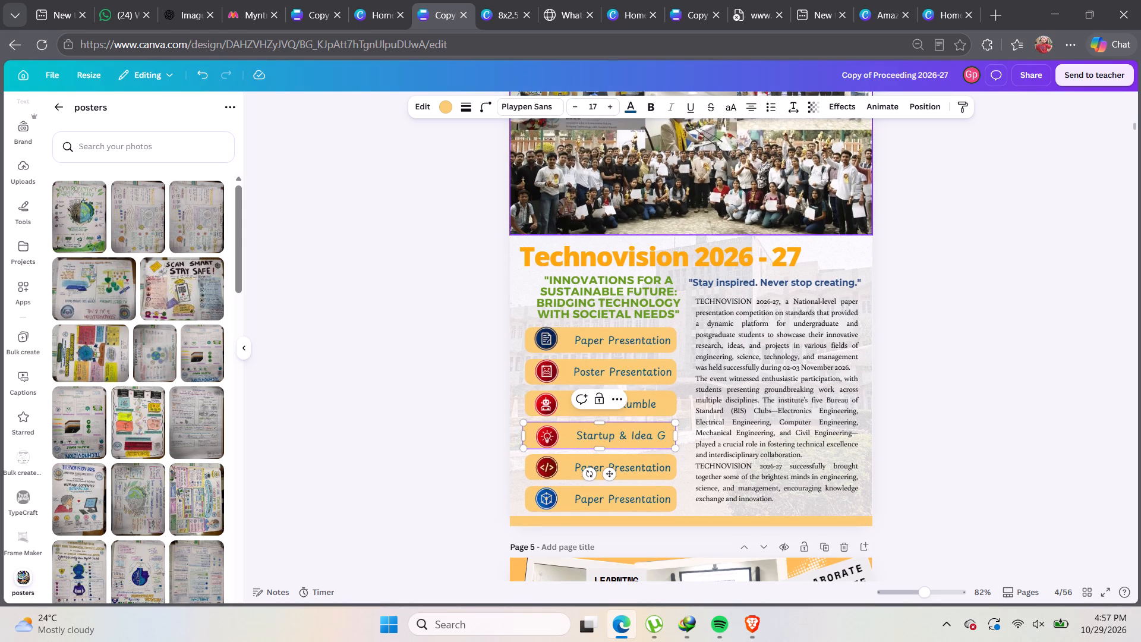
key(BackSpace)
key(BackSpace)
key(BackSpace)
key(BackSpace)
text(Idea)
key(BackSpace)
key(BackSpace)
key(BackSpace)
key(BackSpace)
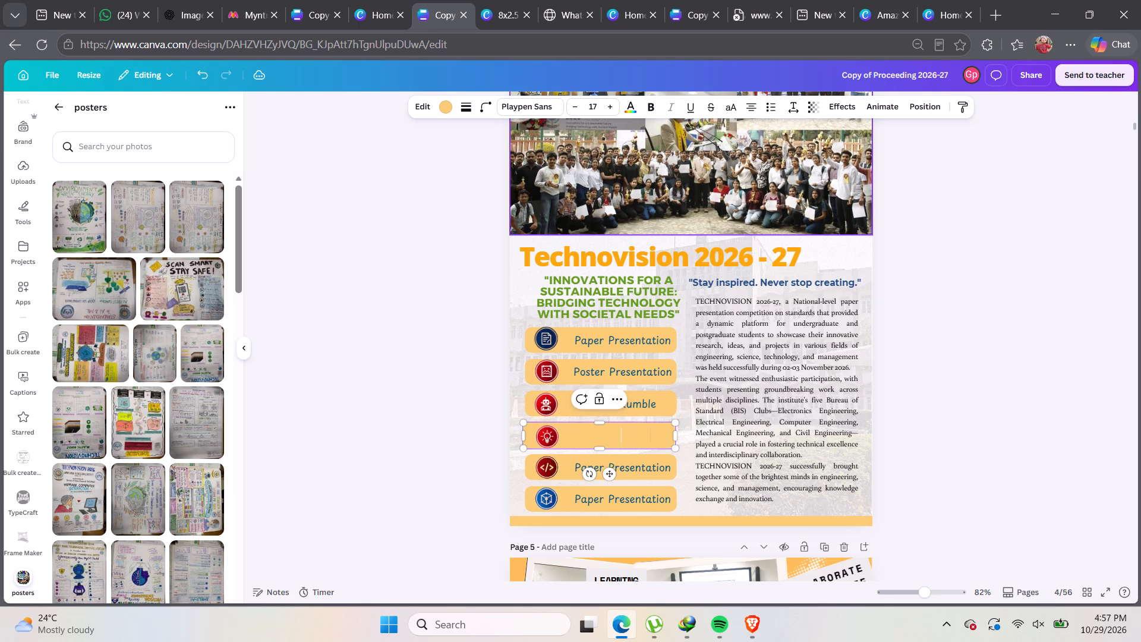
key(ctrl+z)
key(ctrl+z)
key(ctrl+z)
Replace the fourth bar's text with "Idea Generation".
key(BackSpace)
key(BackSpace)
key(BackSpace)
key(shift+i)
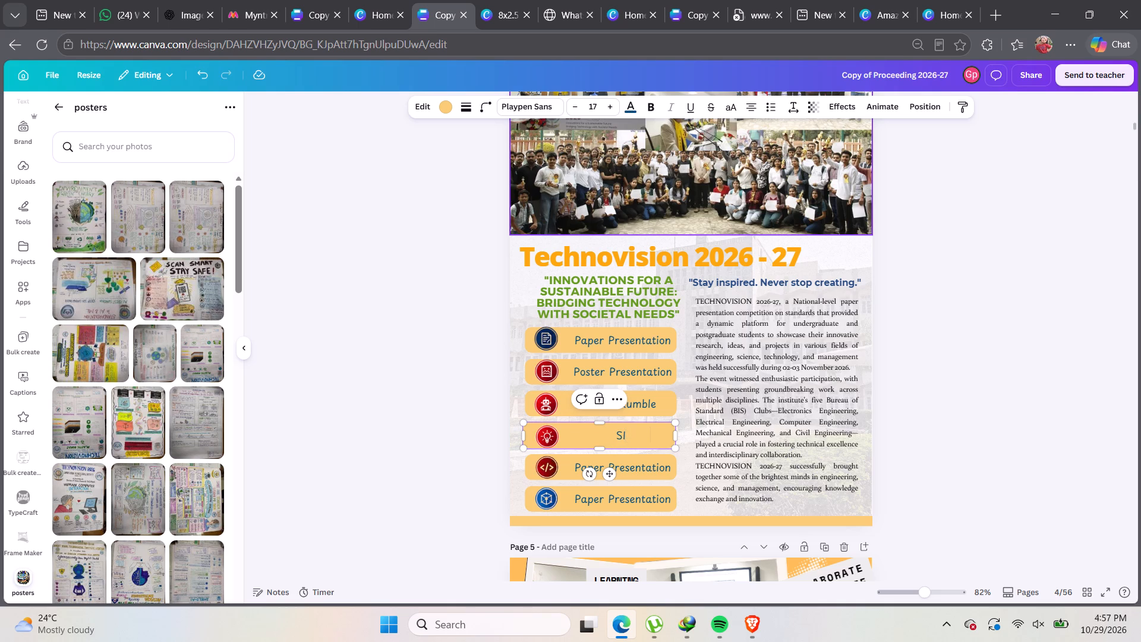
key(Left)
key(BackSpace)
key(Right)
key(shift+d)
key(BackSpace)
text(dea Generation)
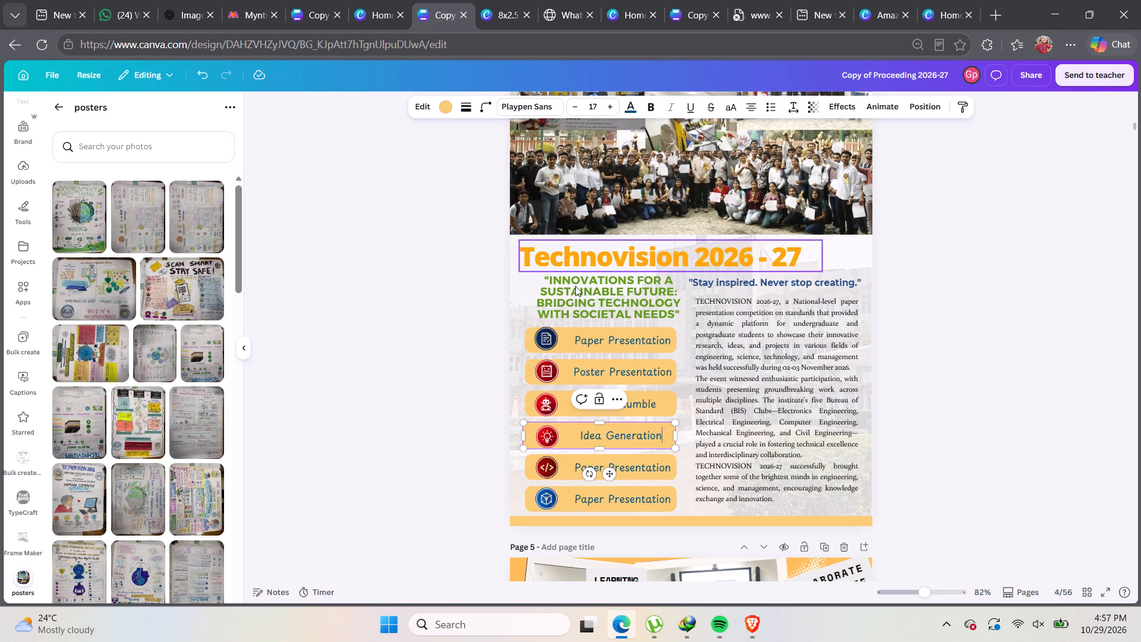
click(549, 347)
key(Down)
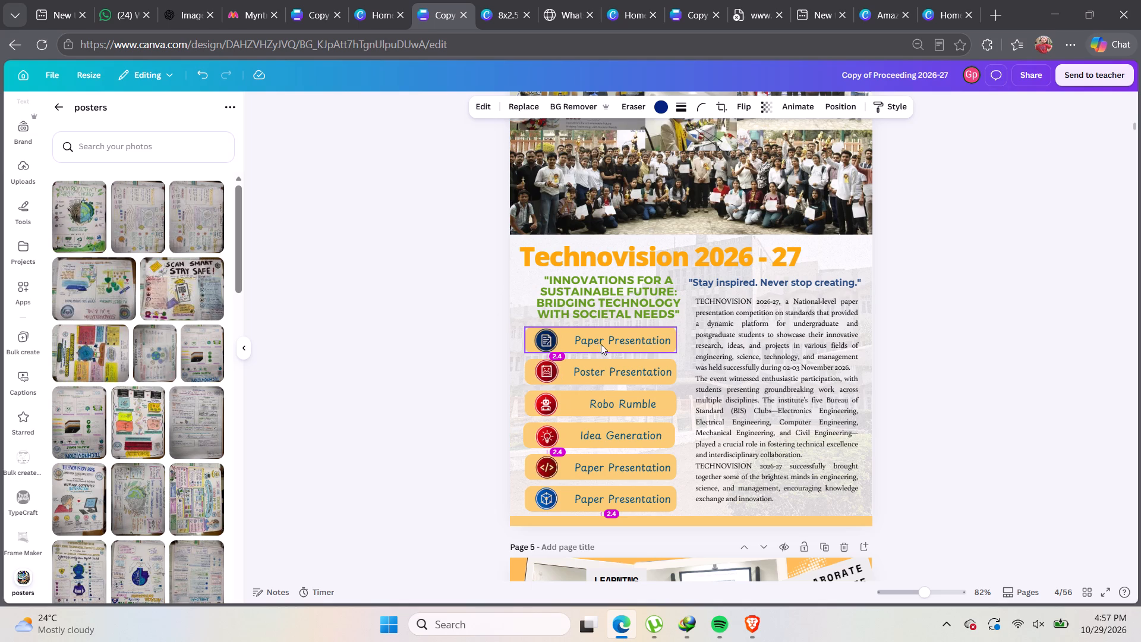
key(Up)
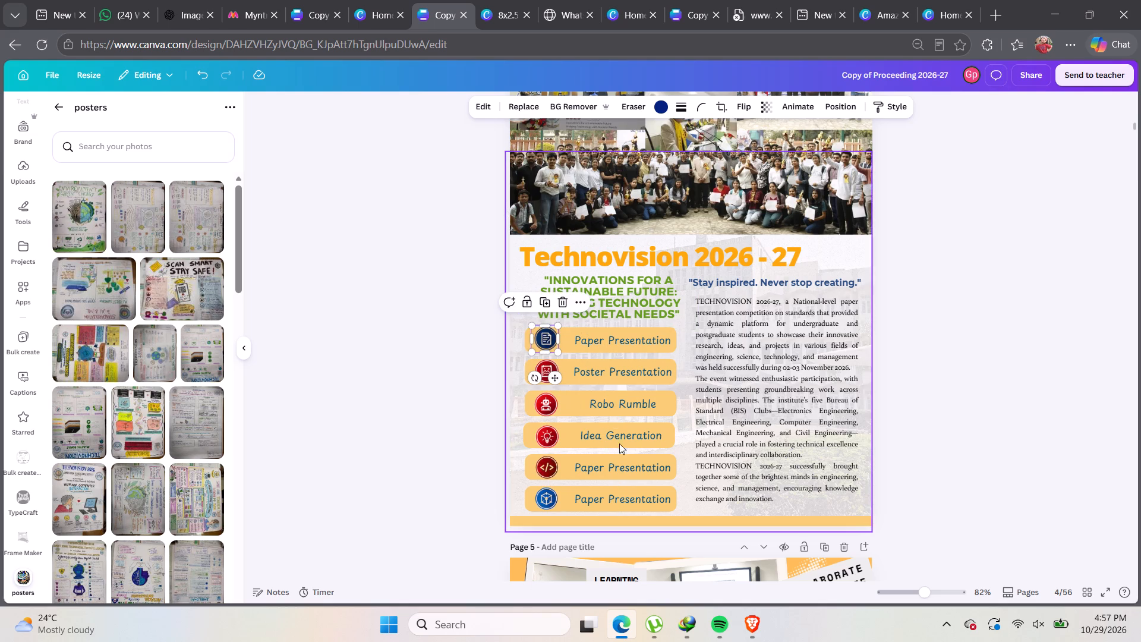
Replace the fifth bar's text with "Coding Competition", copied from the 8x2.5 flex banner design.
double_click(592, 469)
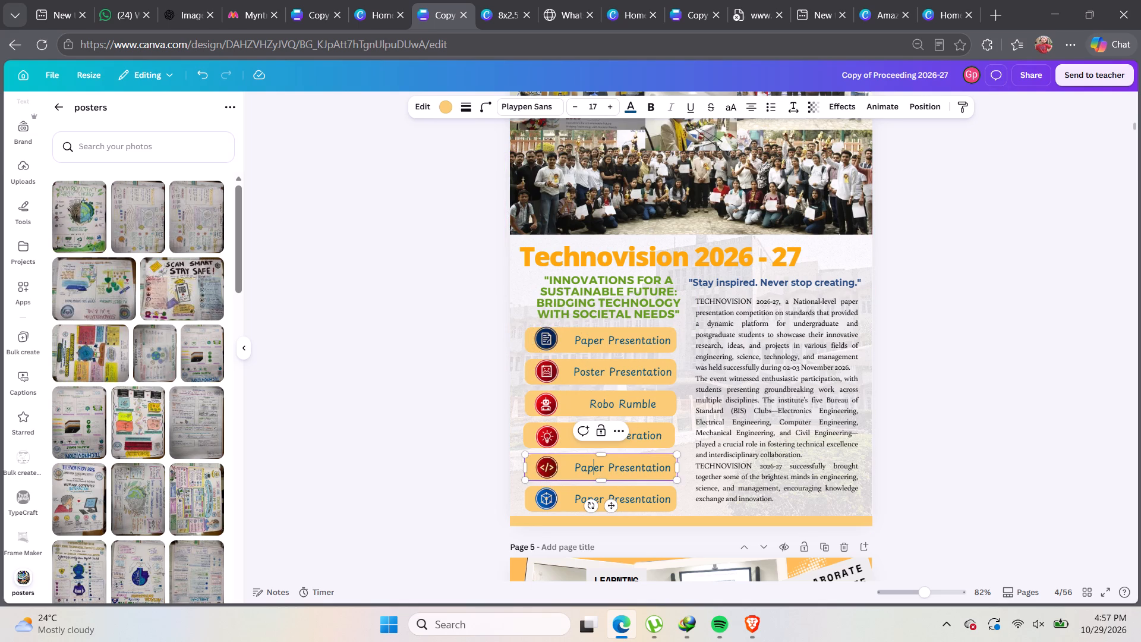
click(598, 467)
drag(672, 470, 625, 473)
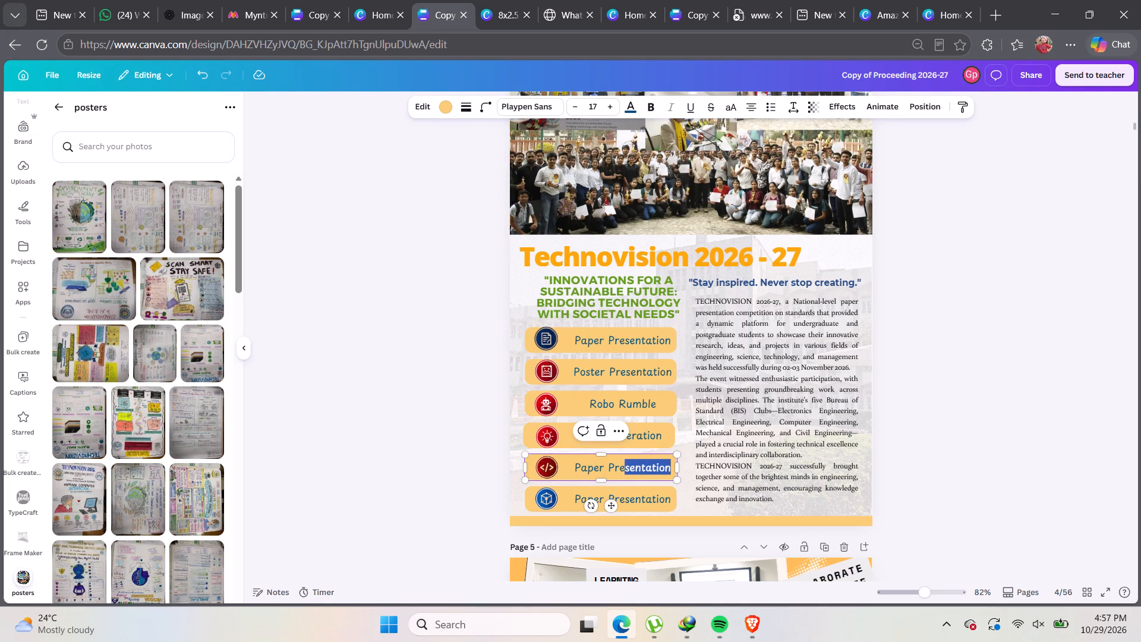
drag(625, 473, 584, 479)
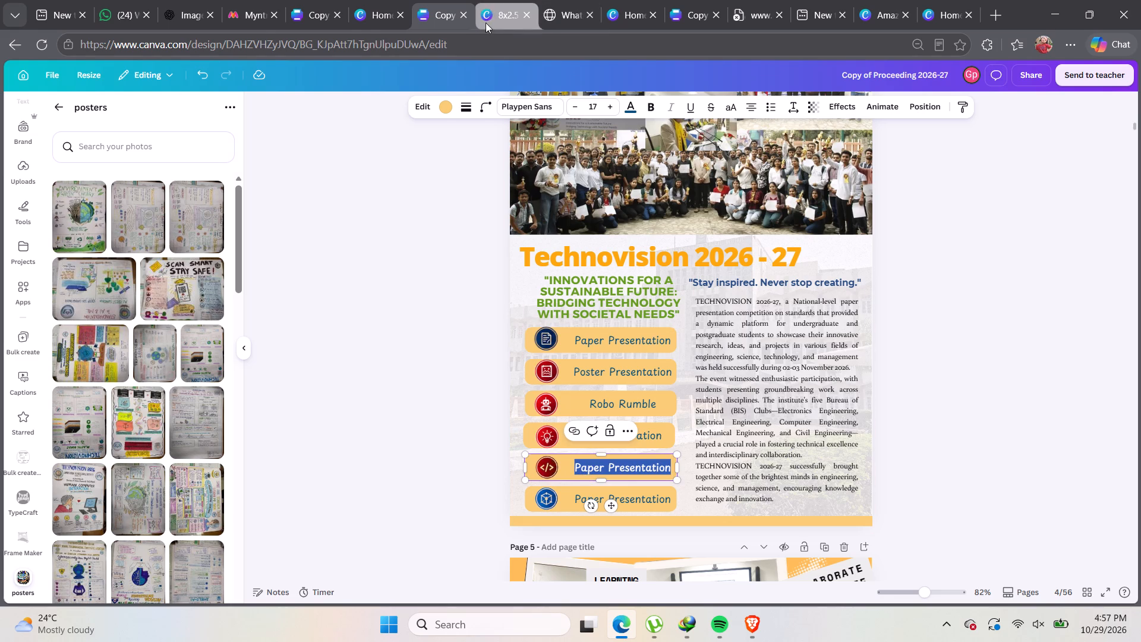
click(486, 23)
double_click(786, 329)
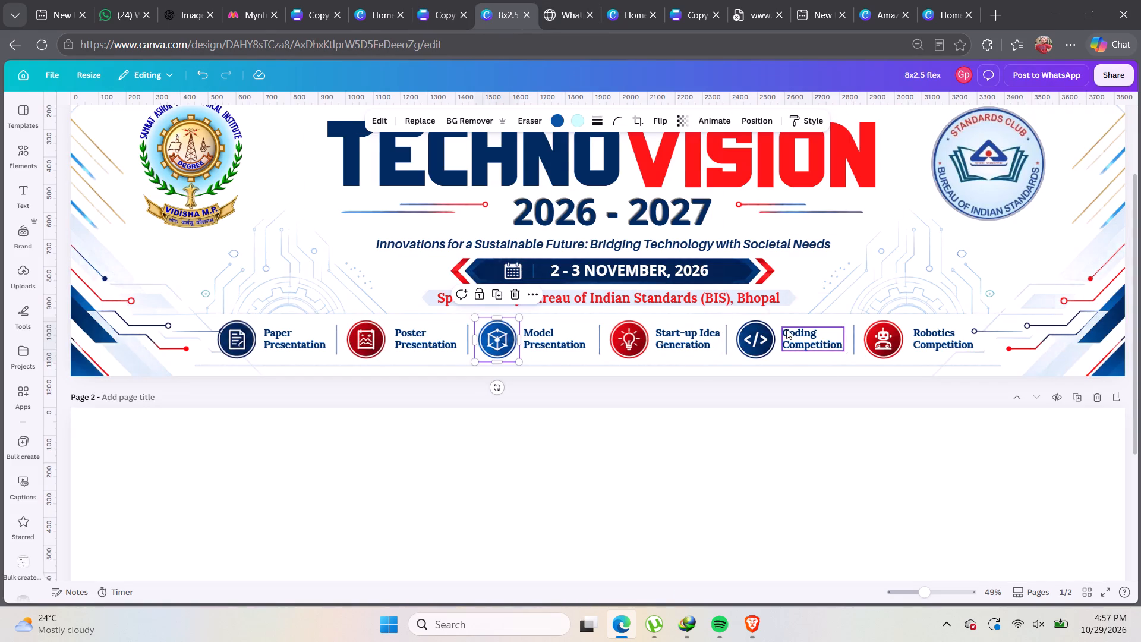
key(ctrl+c)
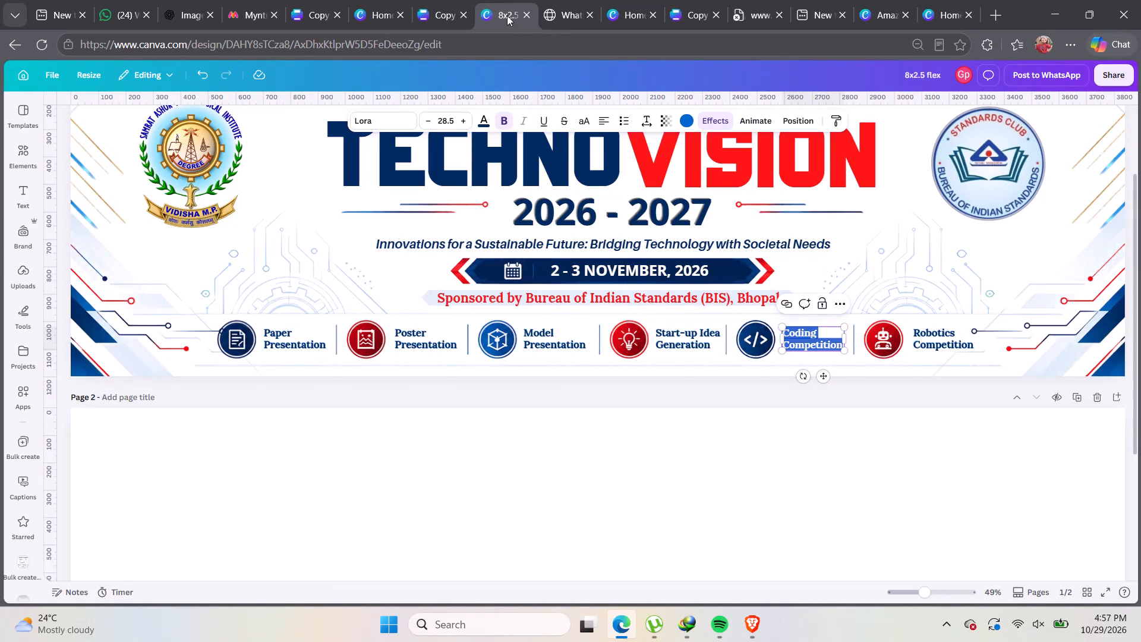
click(506, 13)
click(449, 23)
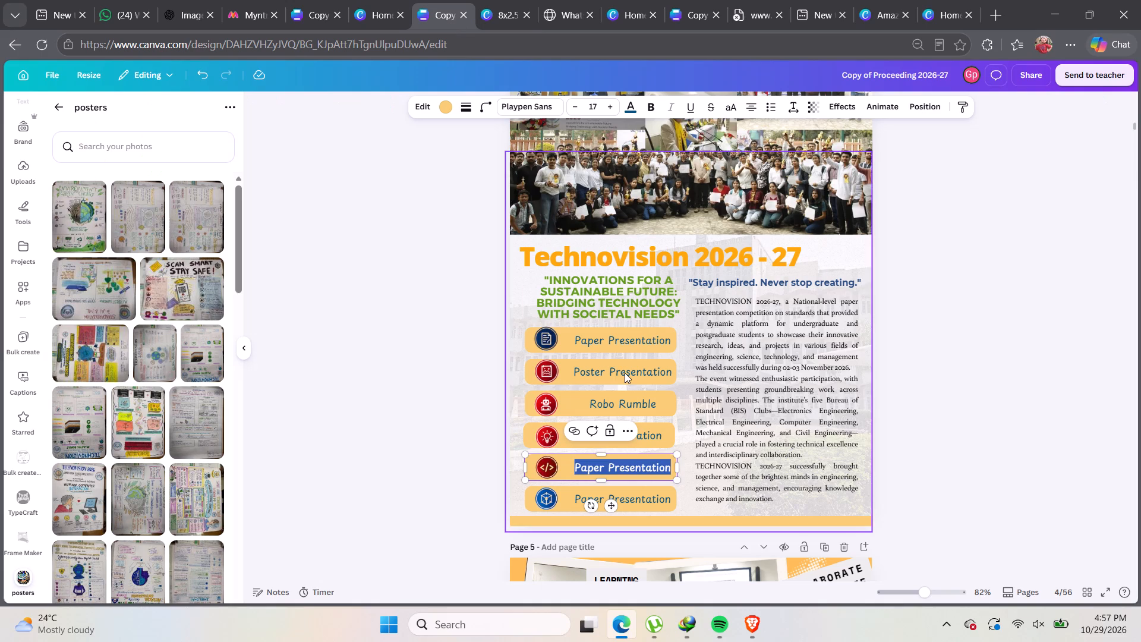
key(ctrl+v)
key(ctrl+z)
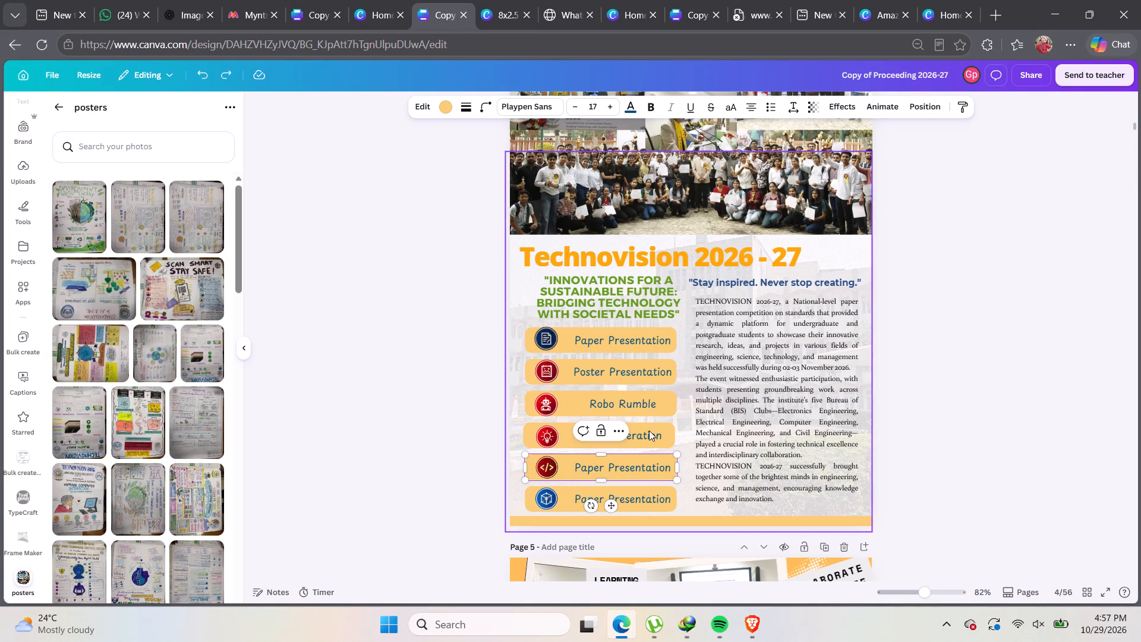
drag(672, 464, 586, 470)
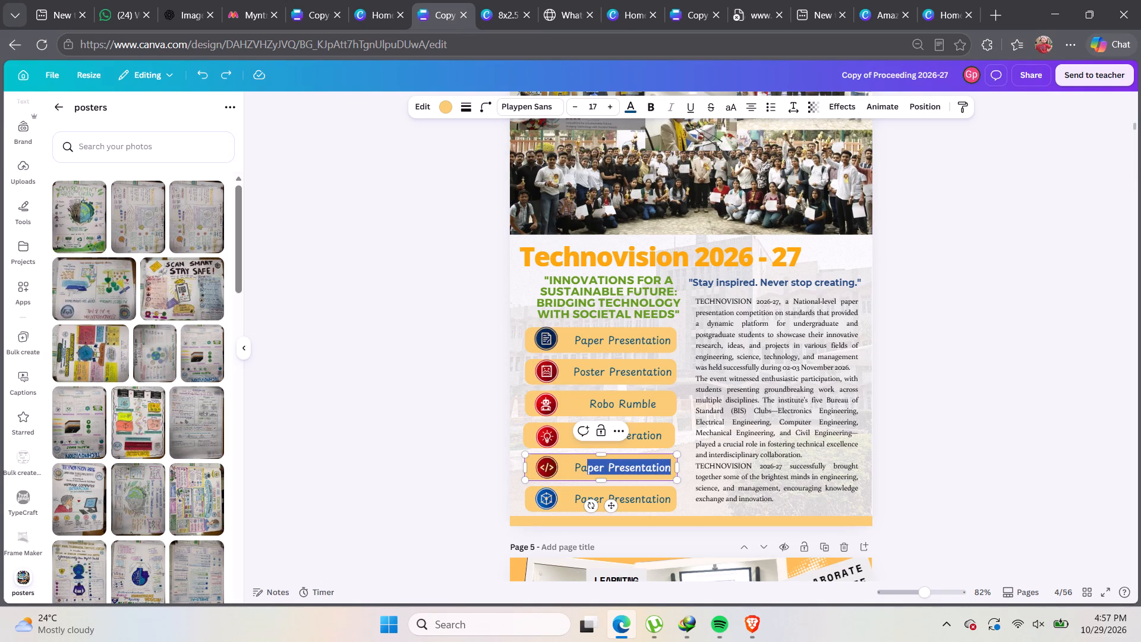
drag(586, 470, 581, 471)
key(ctrl+v)
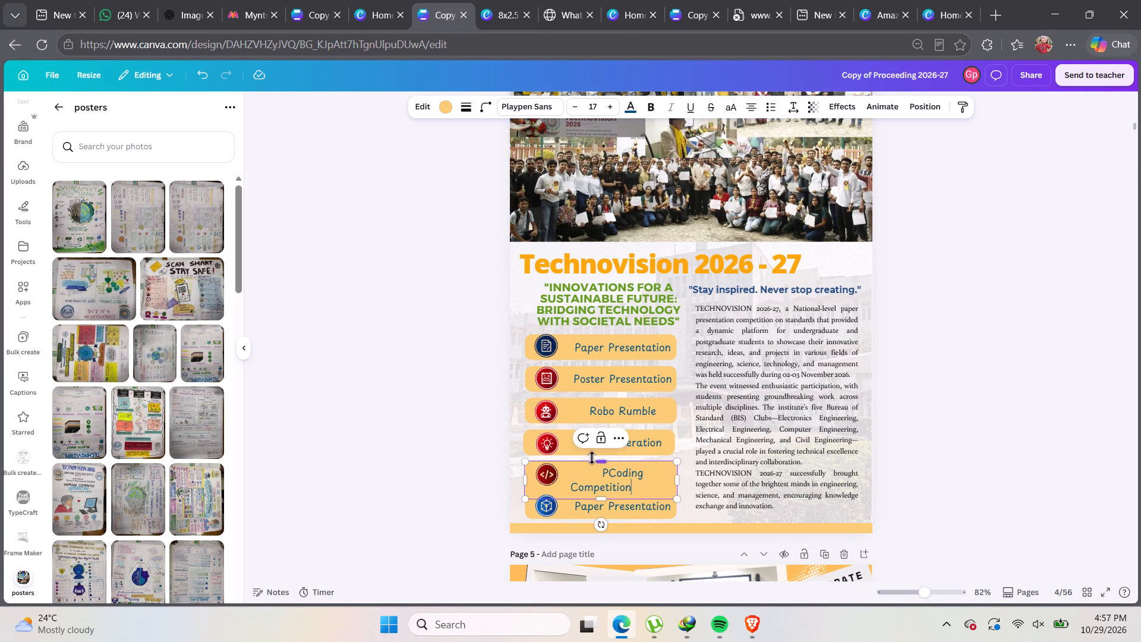
click(610, 472)
key(BackSpace)
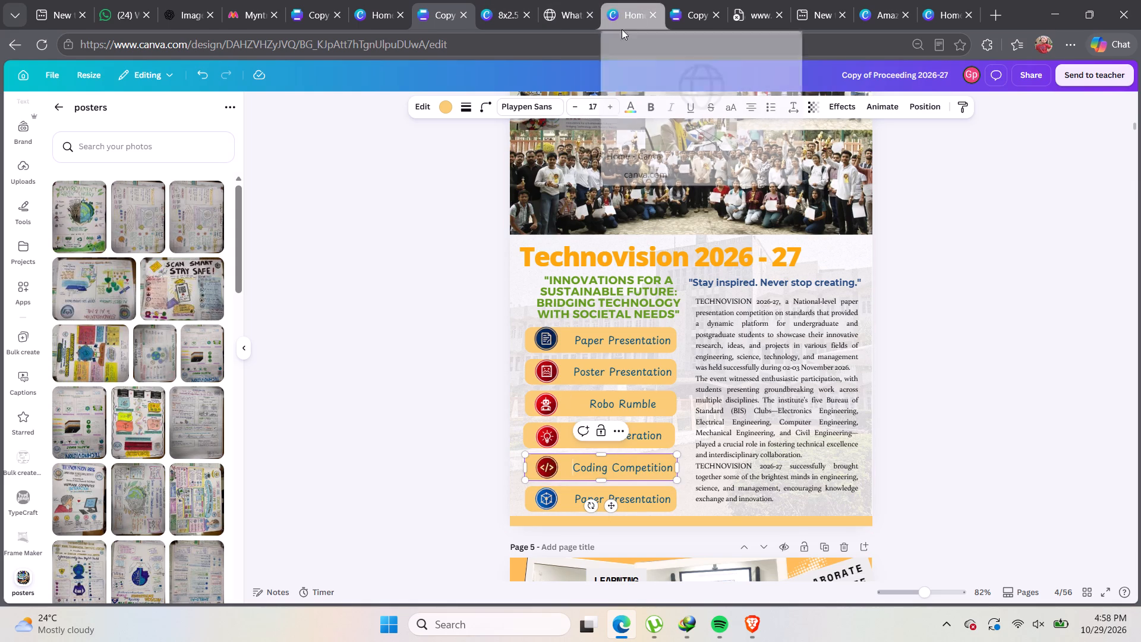
Replace the sixth bar's text with "Model Presentation", copied from the 8x2.5 flex banner design.
click(498, 3)
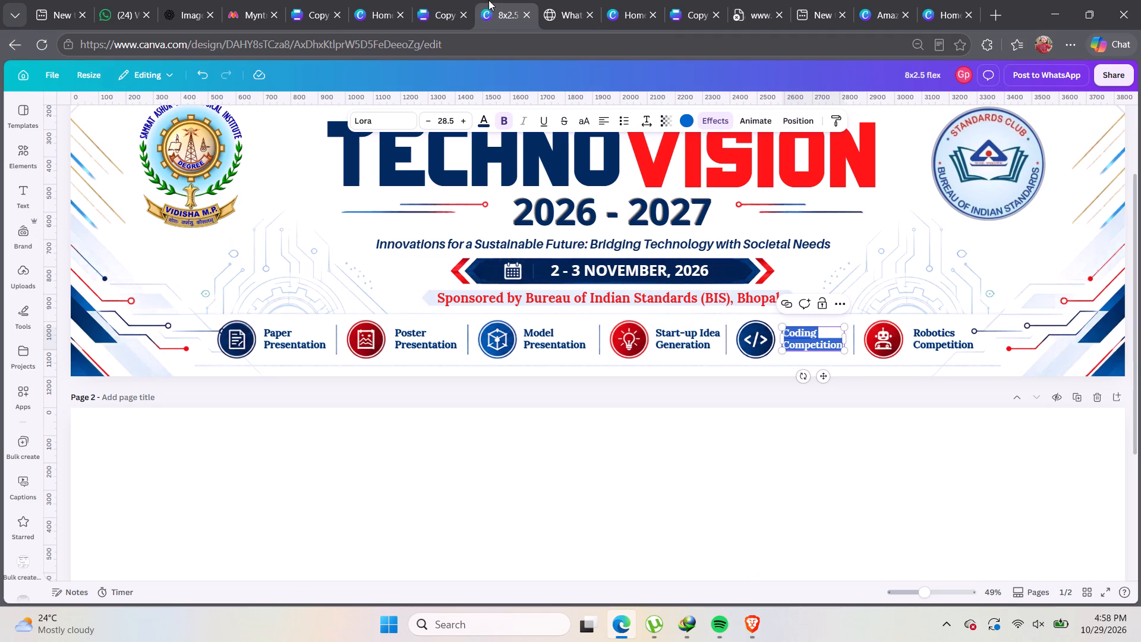
double_click(570, 345)
key(ctrl+c)
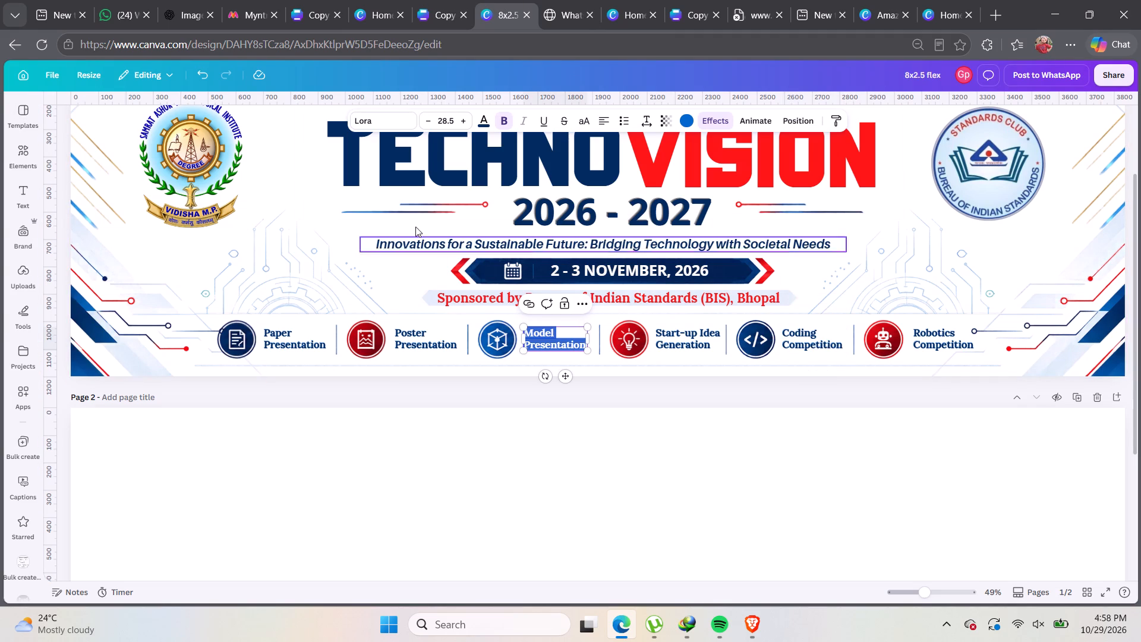
click(438, 11)
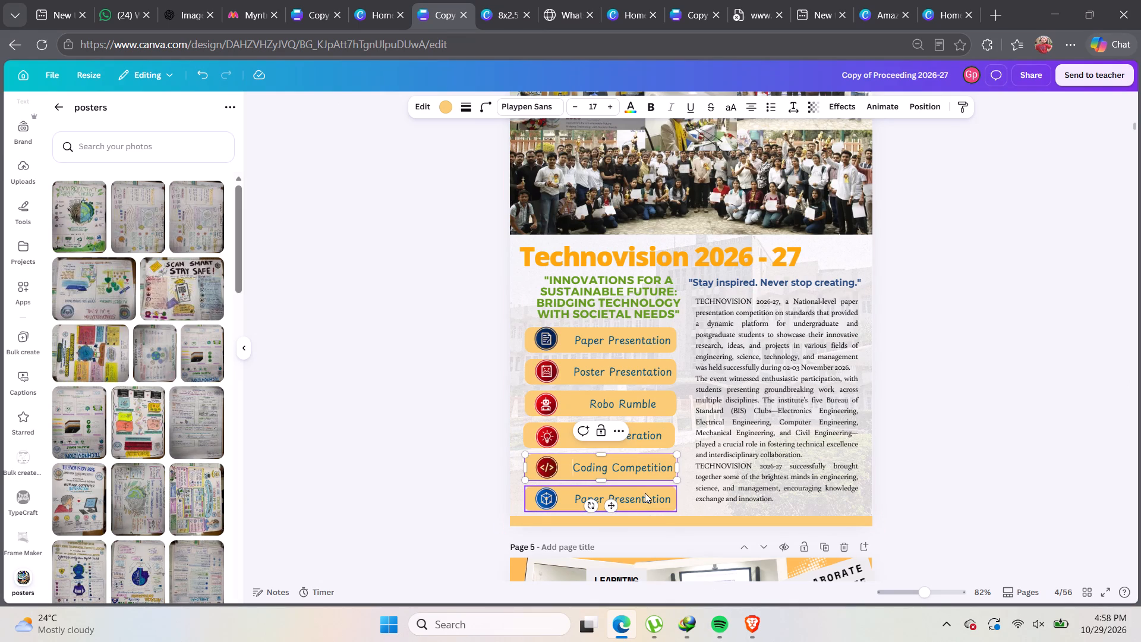
double_click(645, 493)
drag(670, 497, 659, 508)
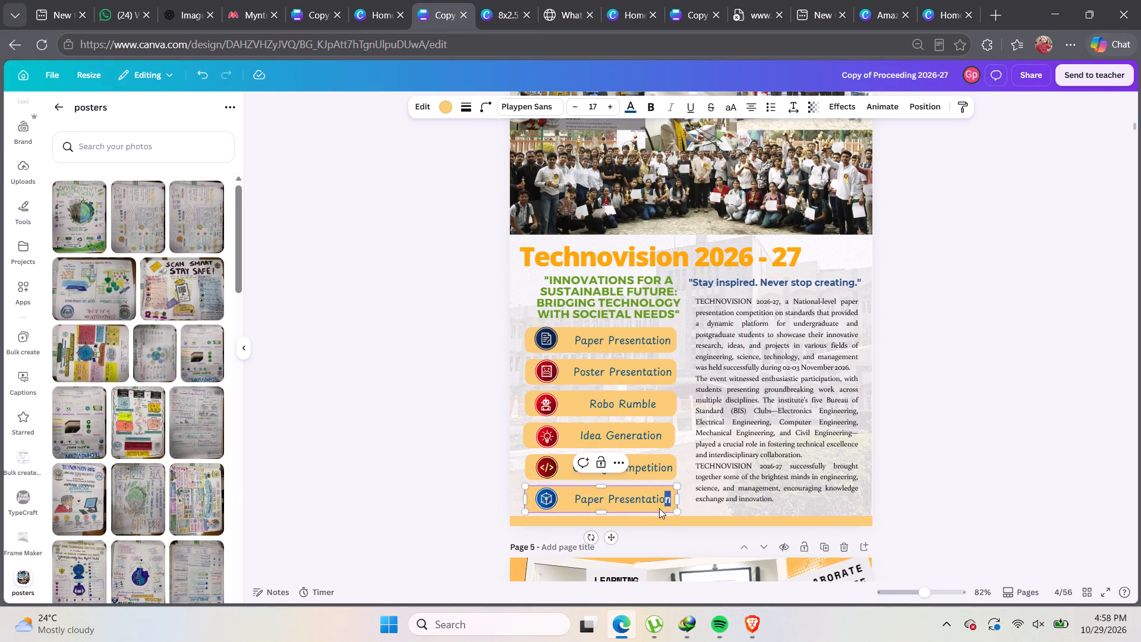
drag(659, 508, 596, 515)
key(ctrl+v)
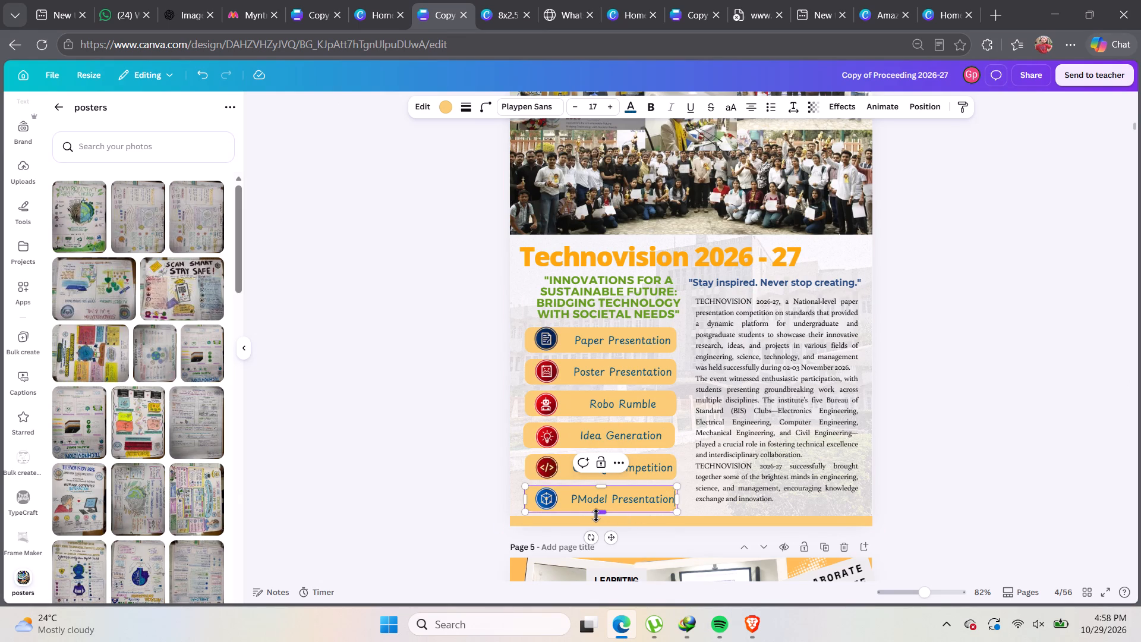
click(580, 495)
key(BackSpace)
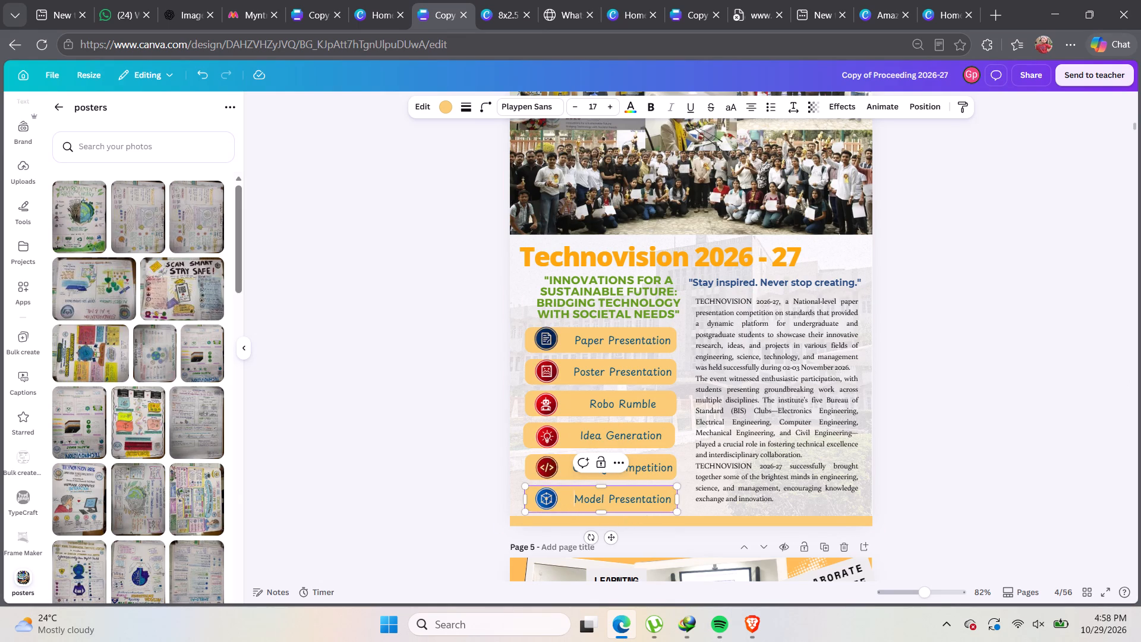
Recolour the blue circle of the Model Presentation bar's cube icon to the design's dark red.
click(544, 496)
click(566, 493)
click(446, 493)
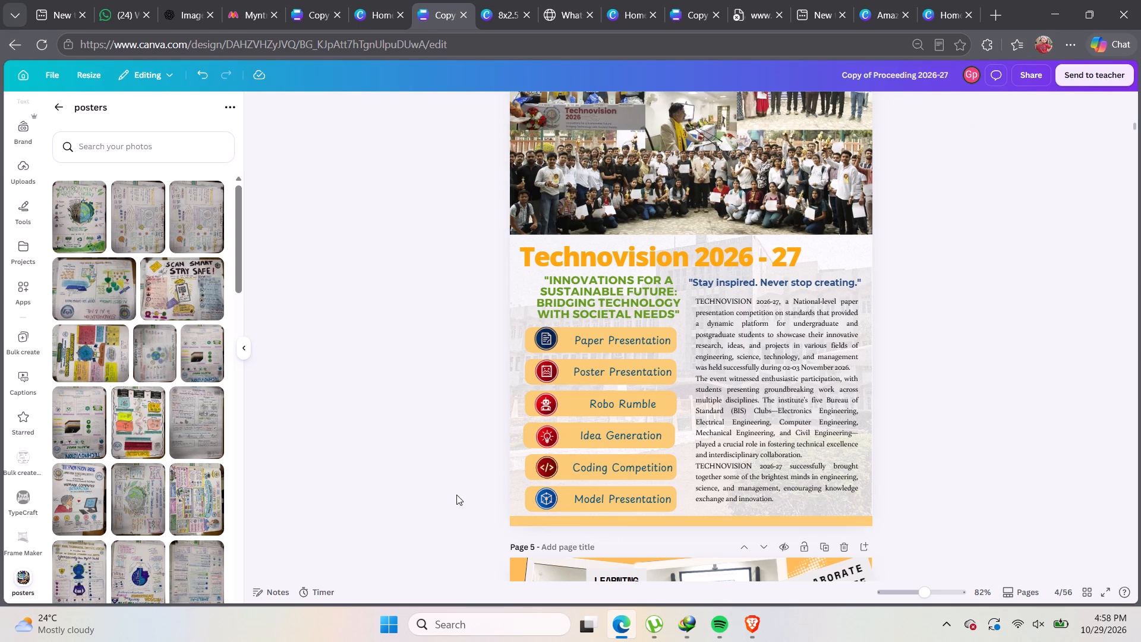
click(547, 495)
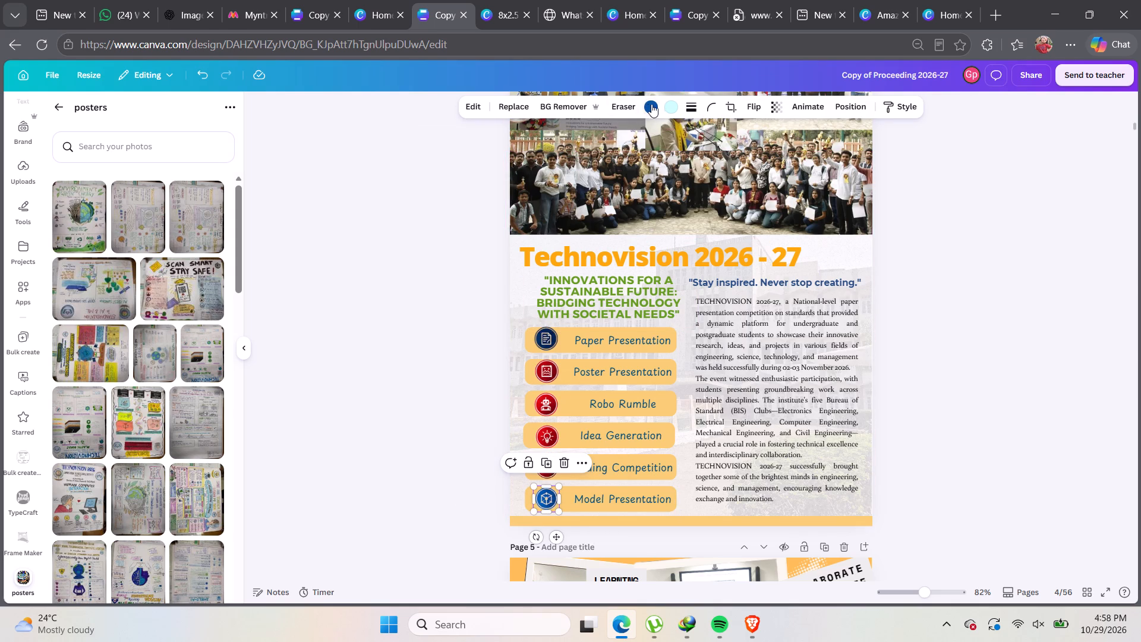
click(652, 104)
click(86, 199)
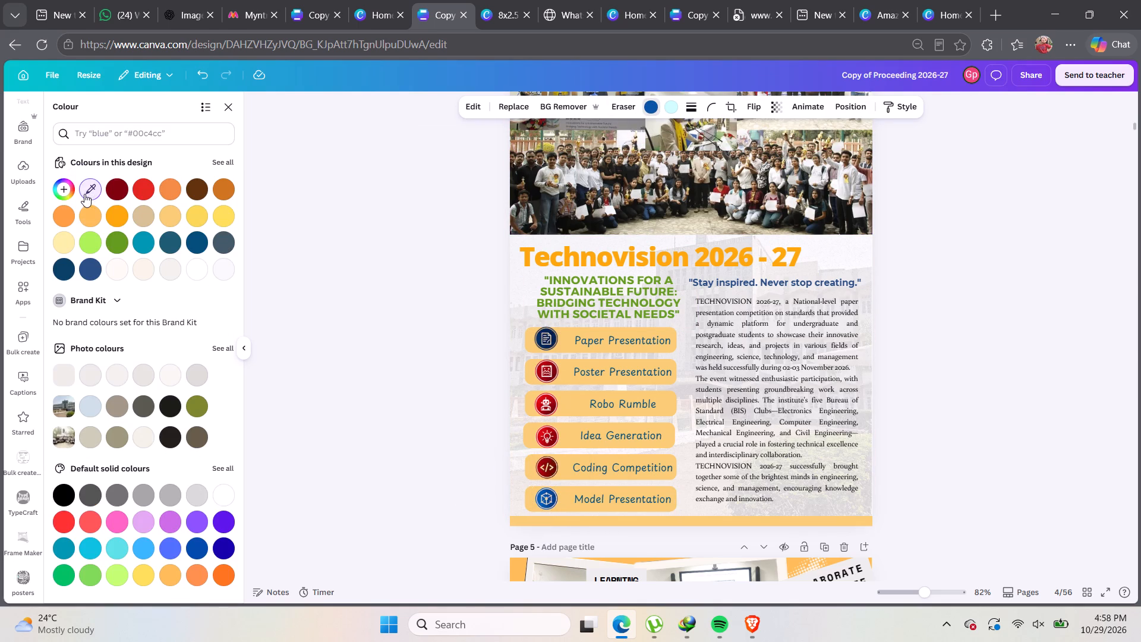
click(547, 466)
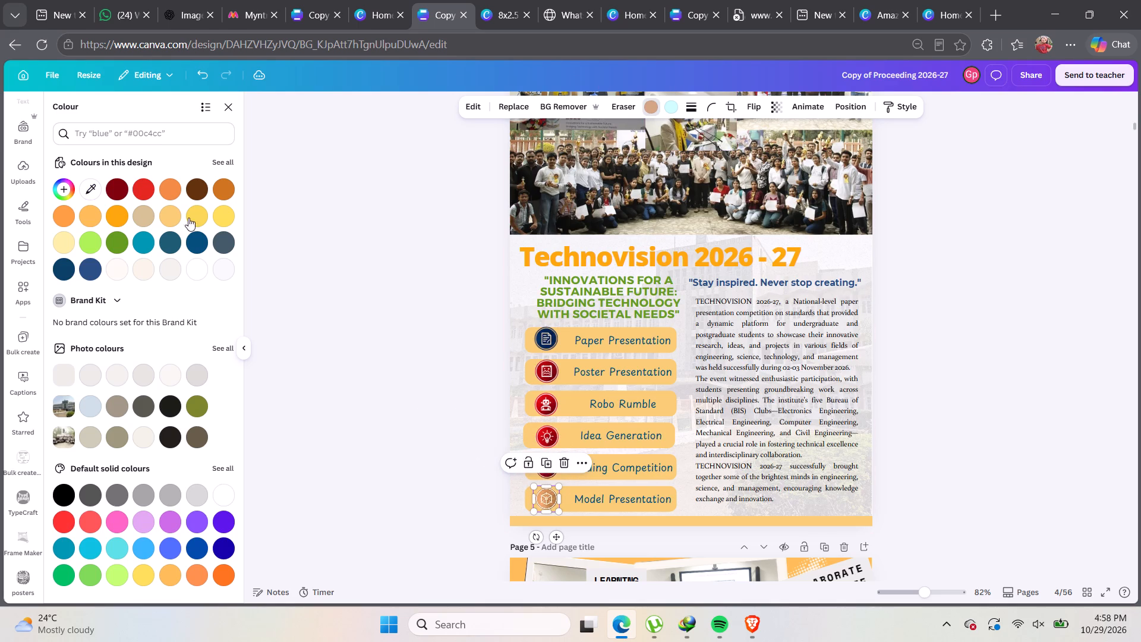
click(122, 194)
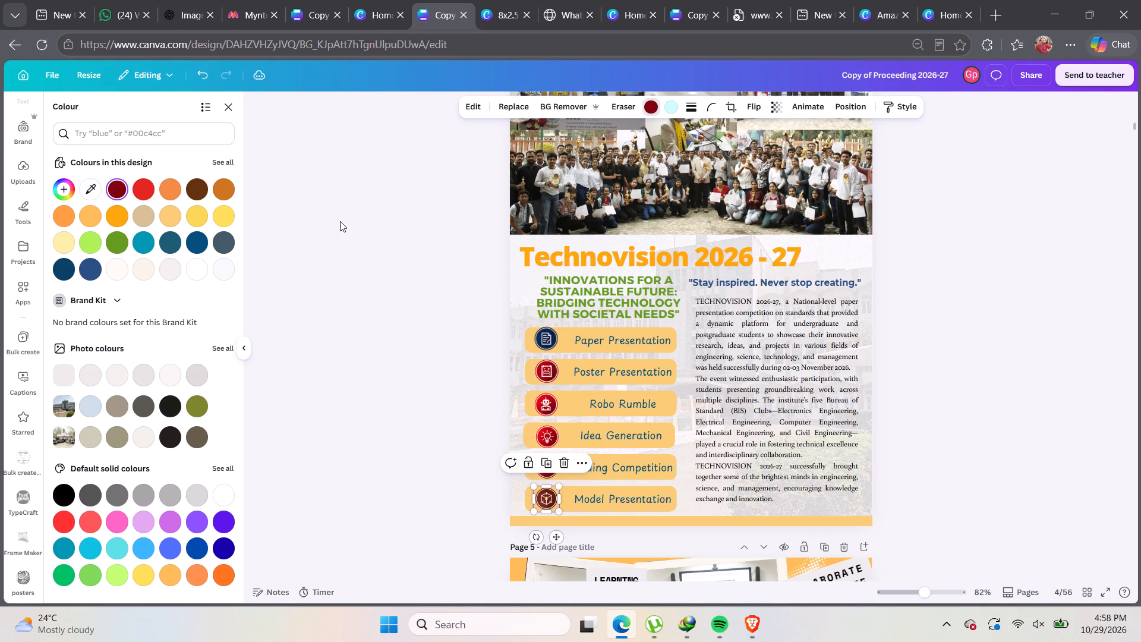
click(402, 339)
Recolour the navy circle of the Paper Presentation bar's document icon to the same dark red.
click(547, 343)
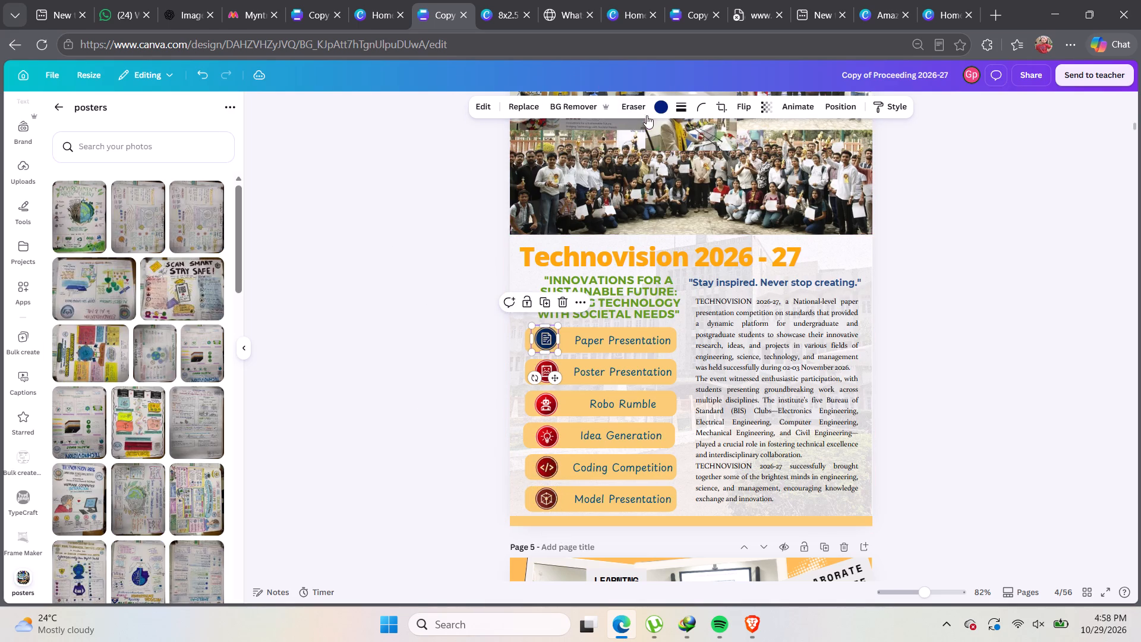
click(661, 103)
click(109, 196)
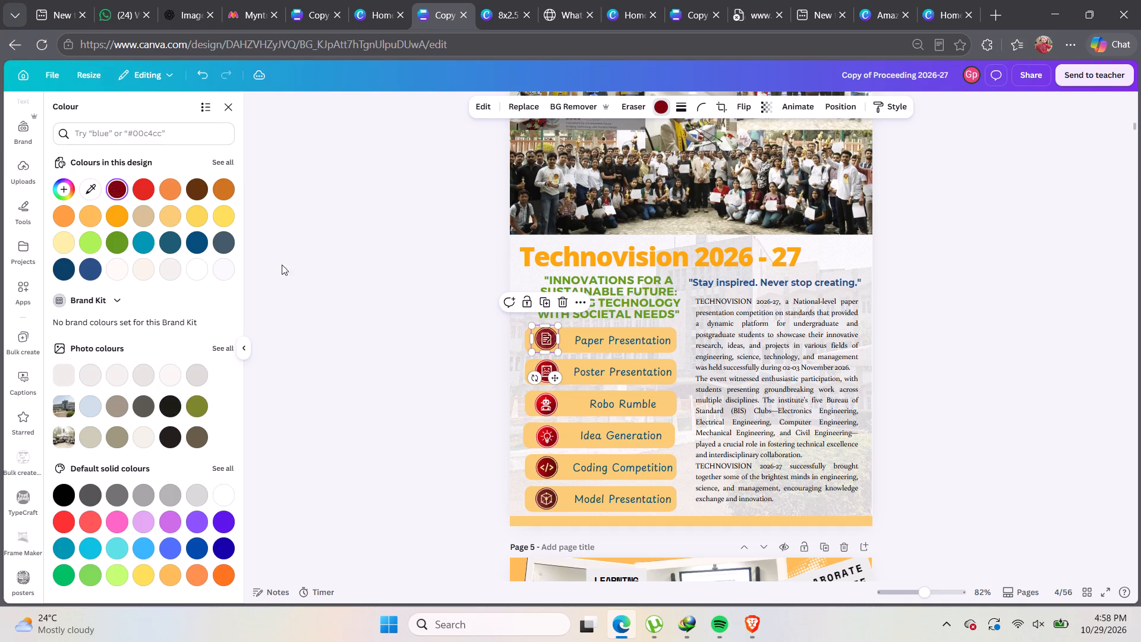
click(338, 297)
click(425, 425)
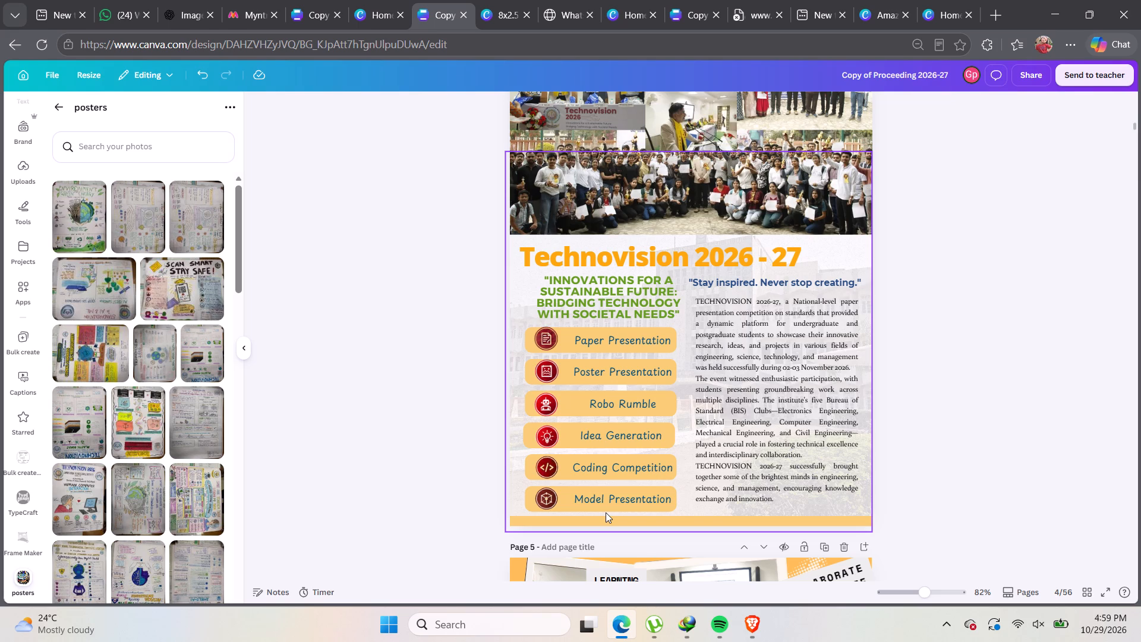
Extend the third bar's text to "Robo Rumble &".
double_click(636, 398)
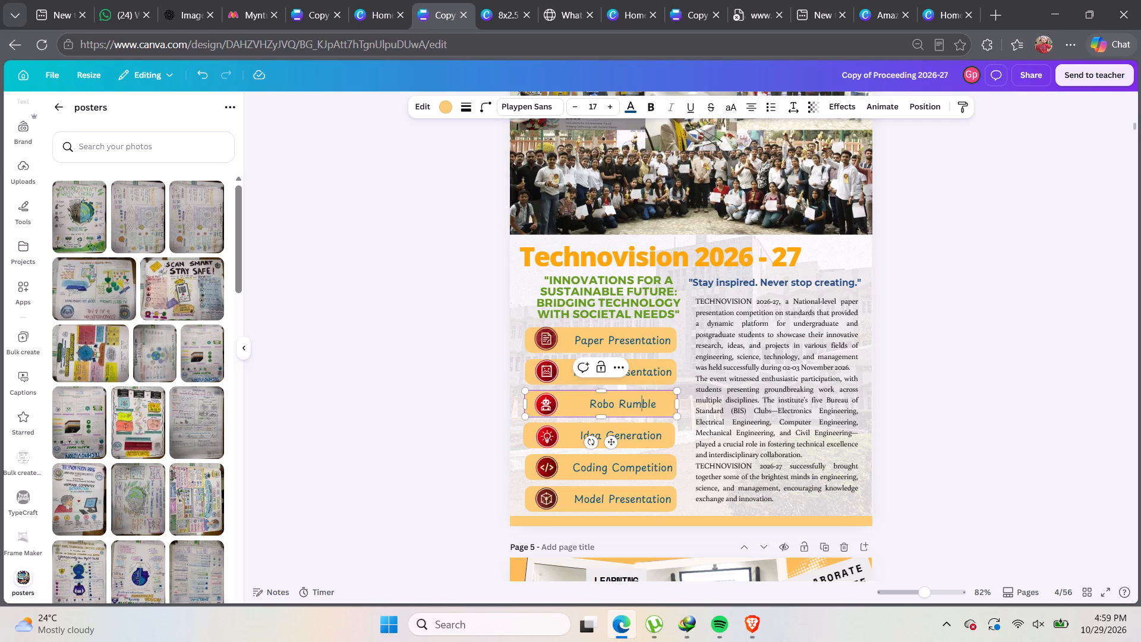
click(666, 400)
key(space)
text(& Raec)
key(BackSpace)
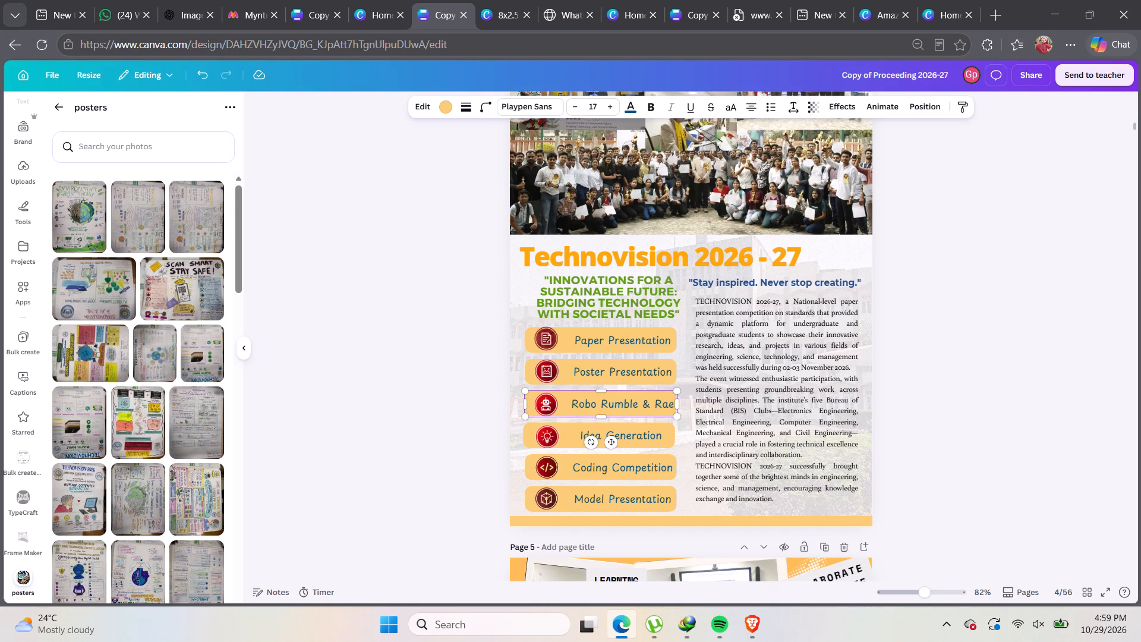
key(BackSpace)
key(BackSpace)
key(BackSpace)
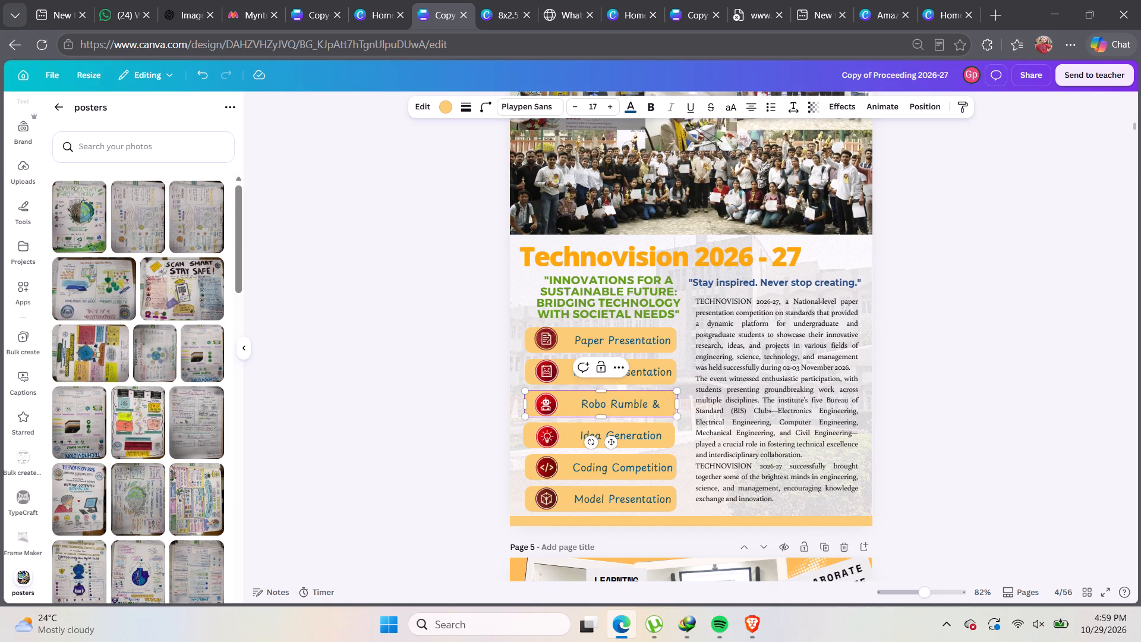
Set the third bar's text to font size 16 and complete it as "Robo Rumble & Race".
click(579, 105)
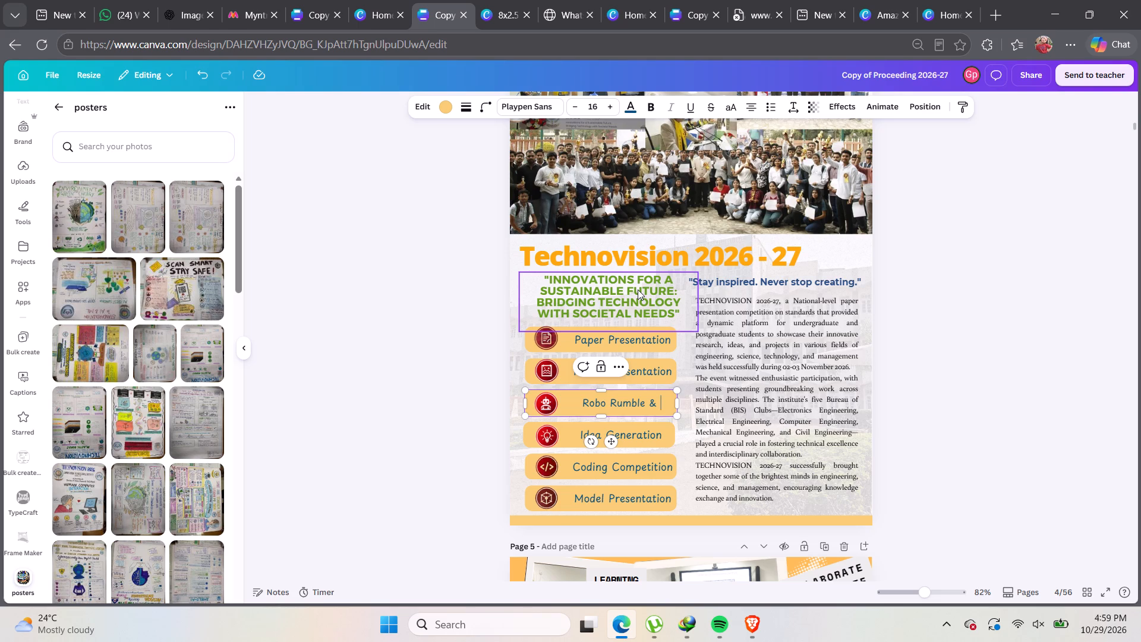
text(Race)
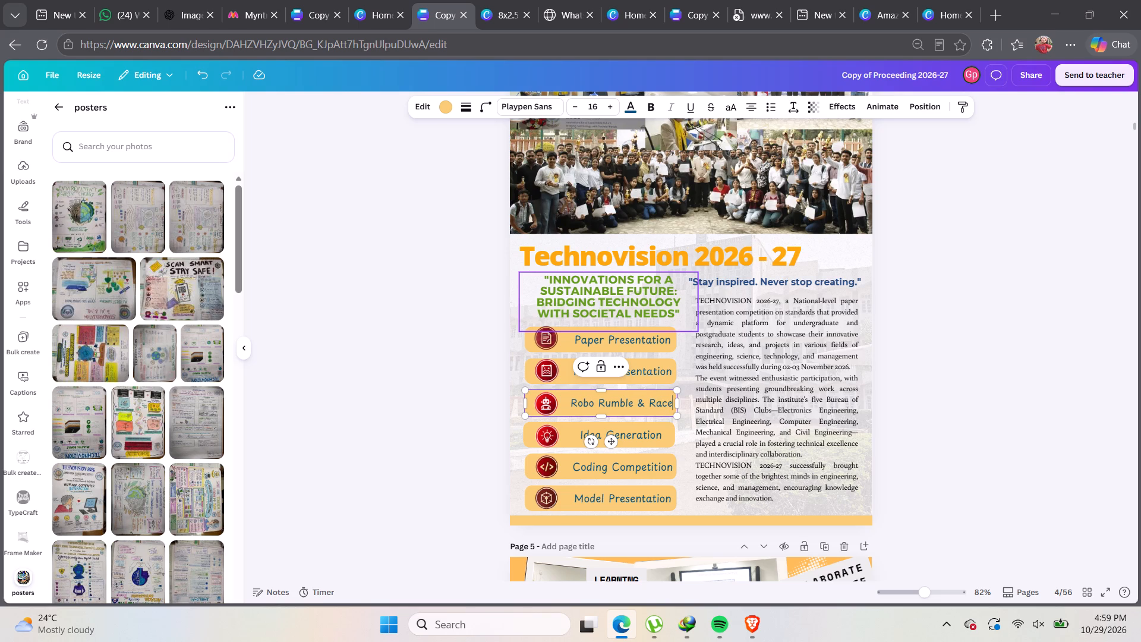
Reduce the text of the Idea Generation, Coding Competition, Model, Poster and Paper Presentation bars to font size 16.
click(654, 437)
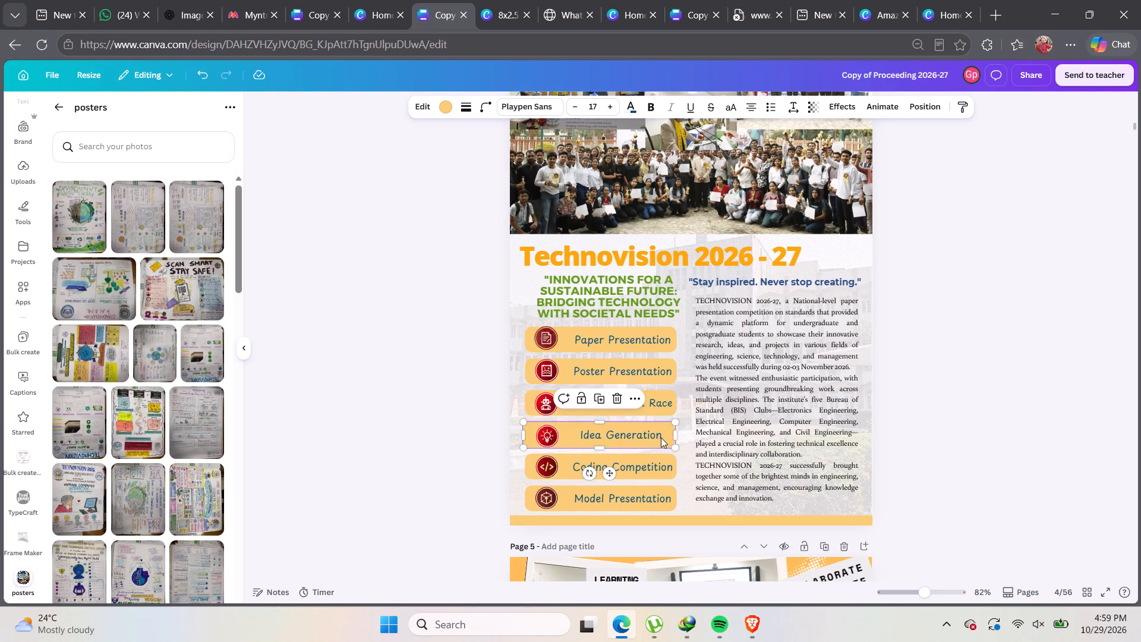
click(574, 99)
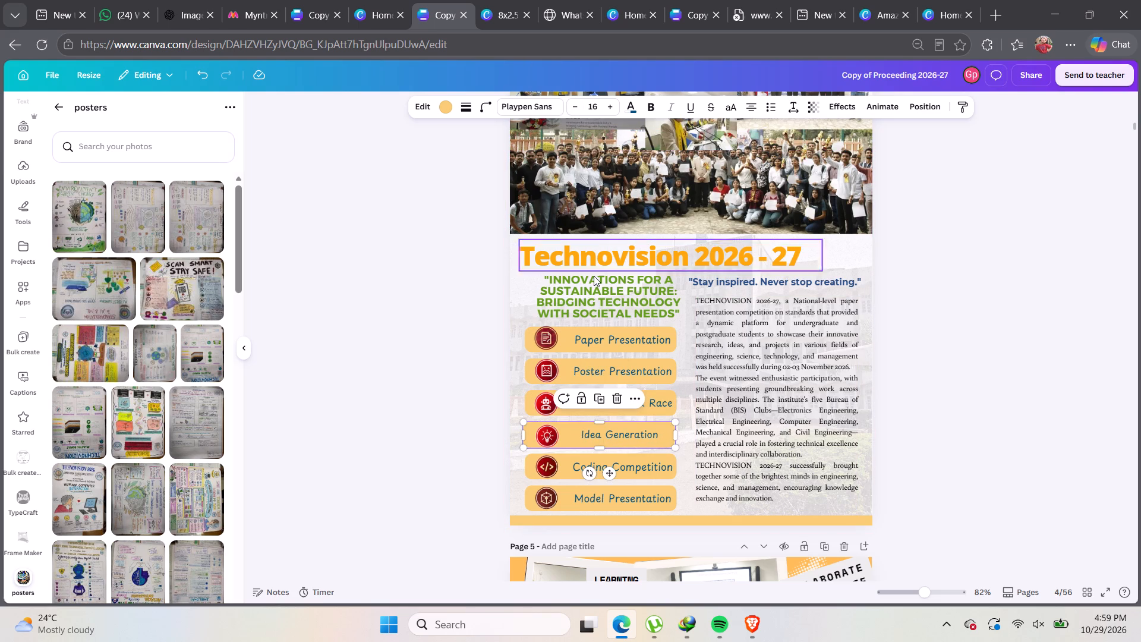
click(637, 469)
click(571, 111)
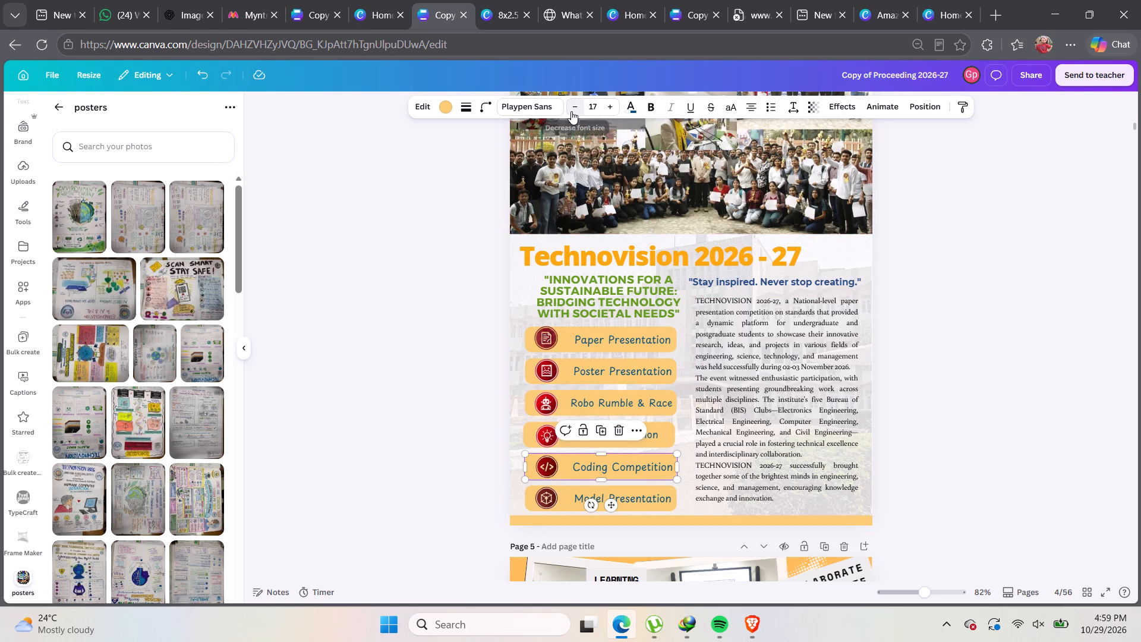
click(641, 501)
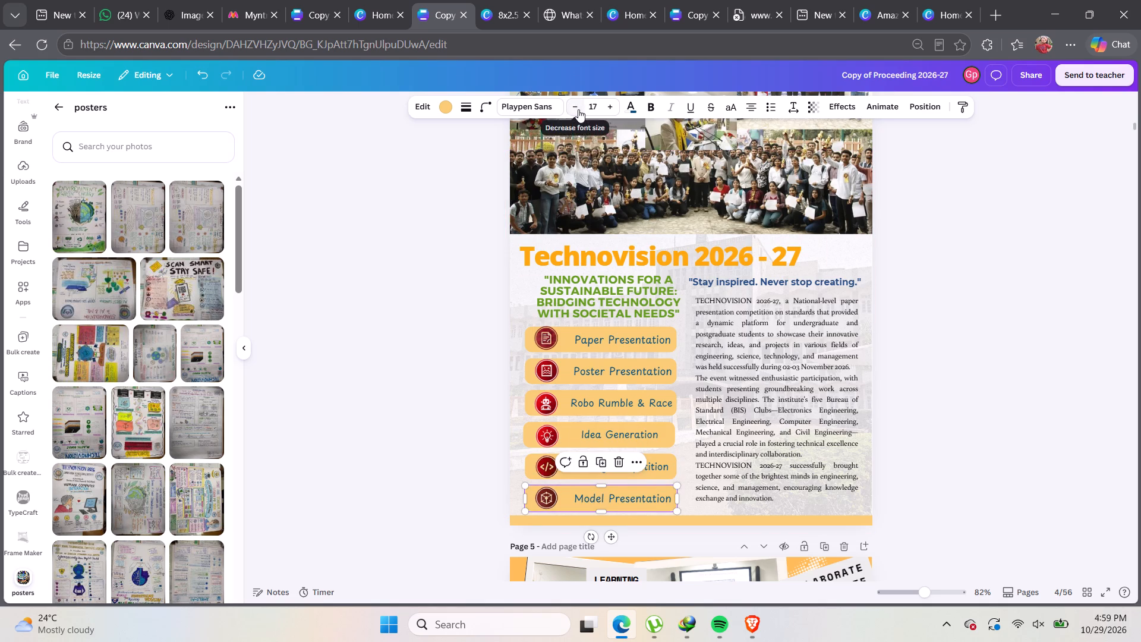
click(578, 109)
click(614, 374)
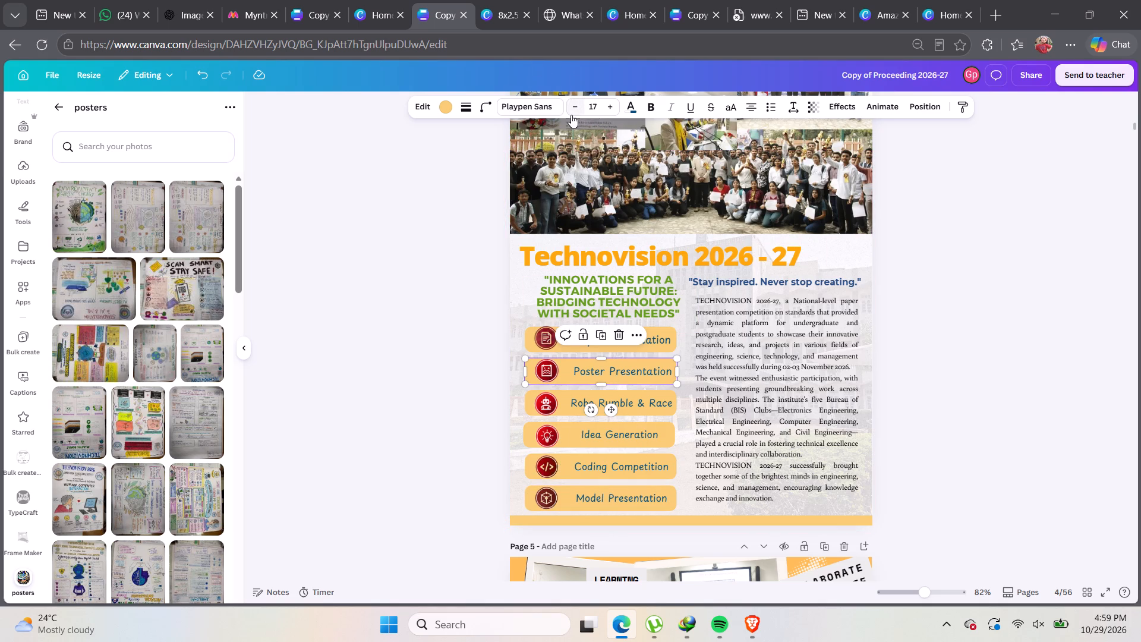
click(571, 112)
click(653, 338)
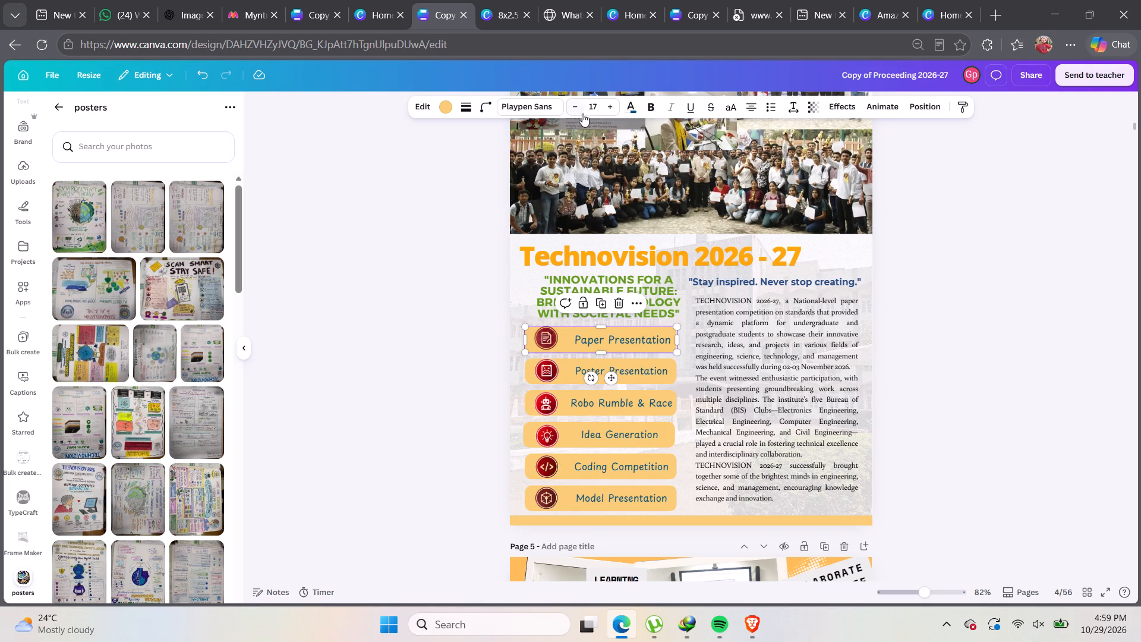
click(576, 109)
click(958, 284)
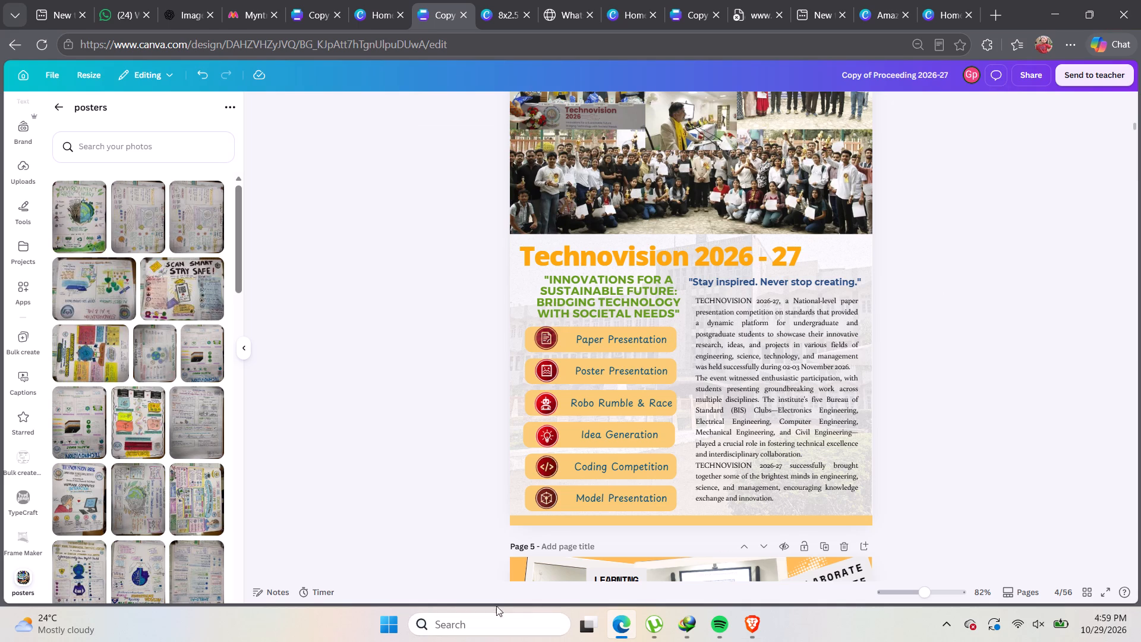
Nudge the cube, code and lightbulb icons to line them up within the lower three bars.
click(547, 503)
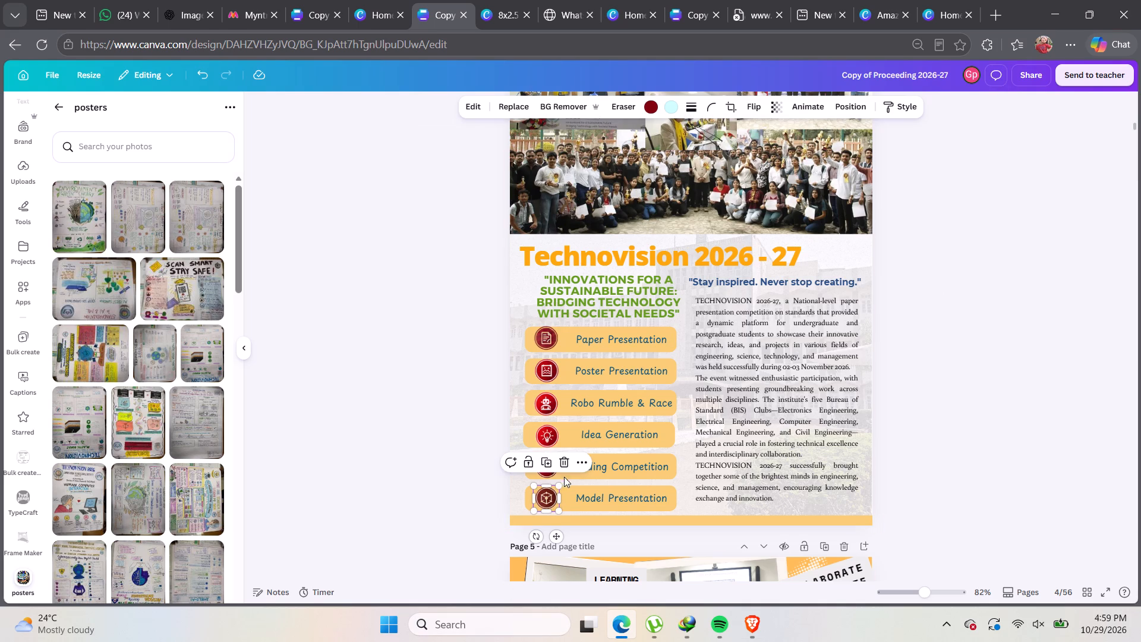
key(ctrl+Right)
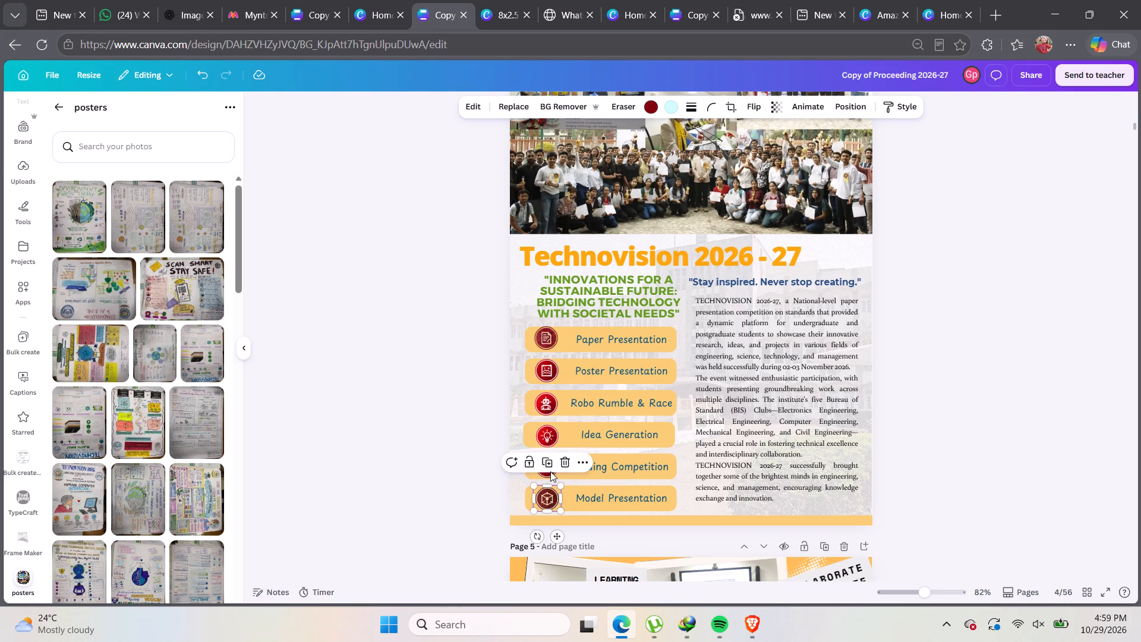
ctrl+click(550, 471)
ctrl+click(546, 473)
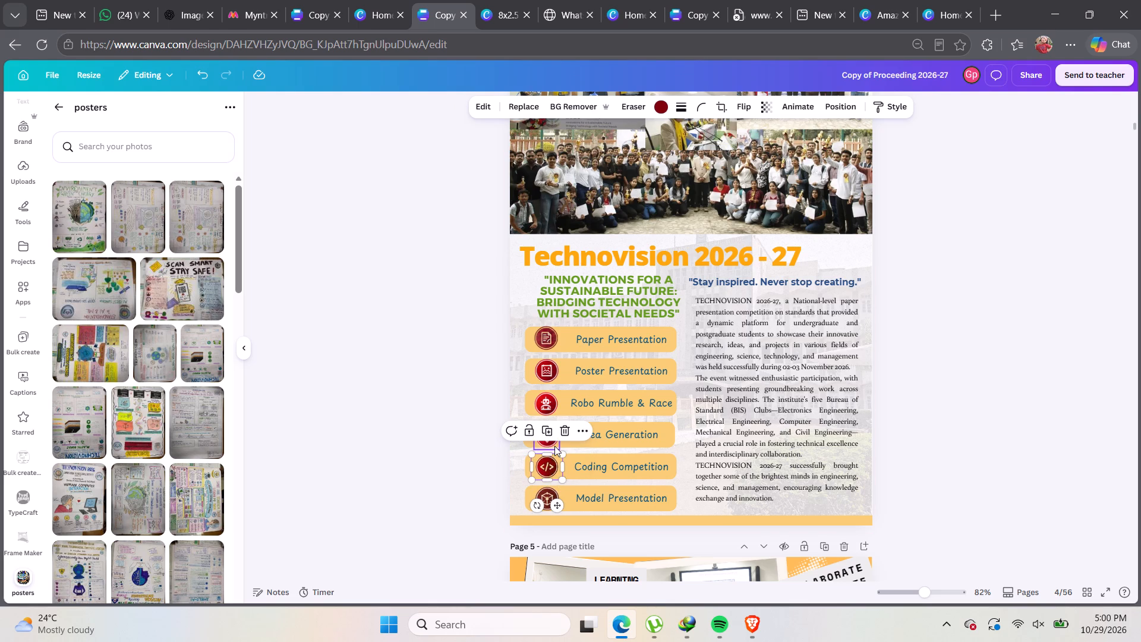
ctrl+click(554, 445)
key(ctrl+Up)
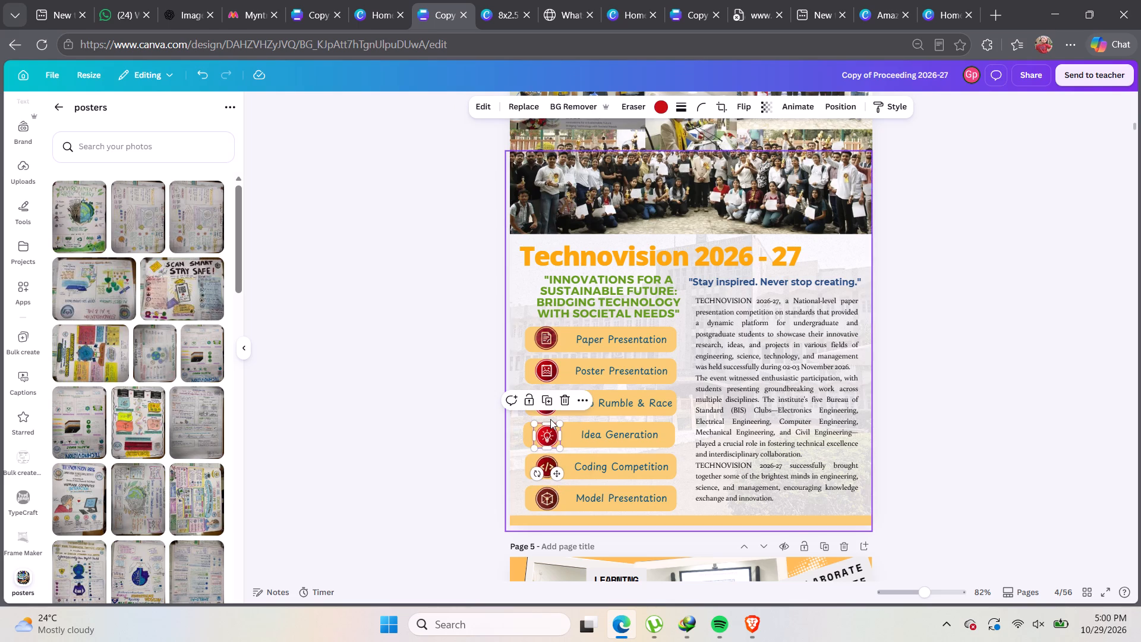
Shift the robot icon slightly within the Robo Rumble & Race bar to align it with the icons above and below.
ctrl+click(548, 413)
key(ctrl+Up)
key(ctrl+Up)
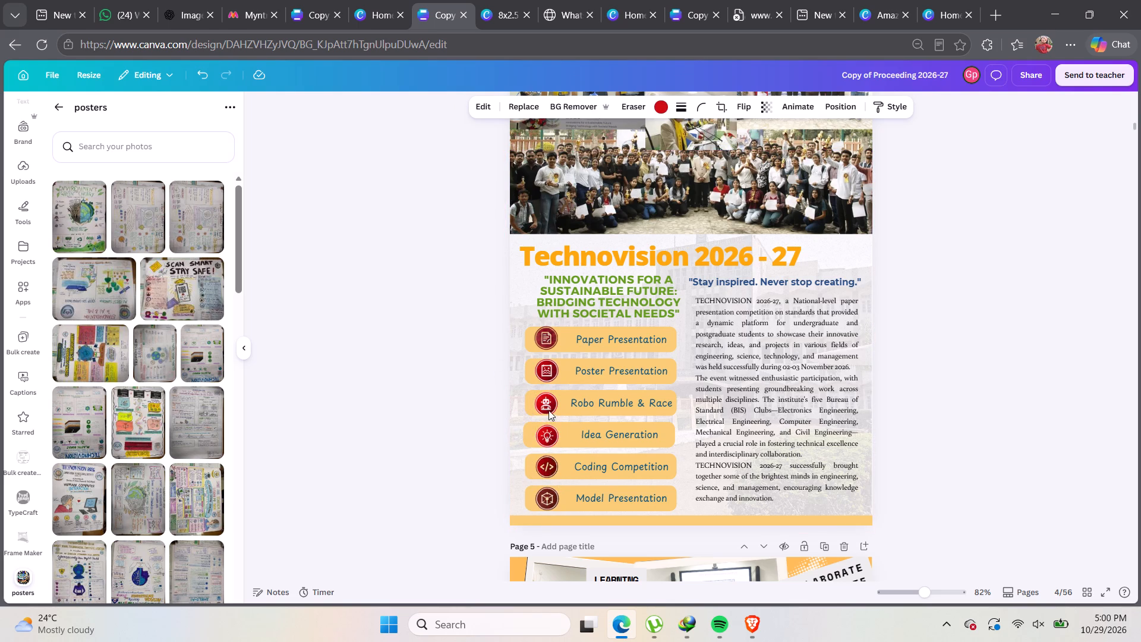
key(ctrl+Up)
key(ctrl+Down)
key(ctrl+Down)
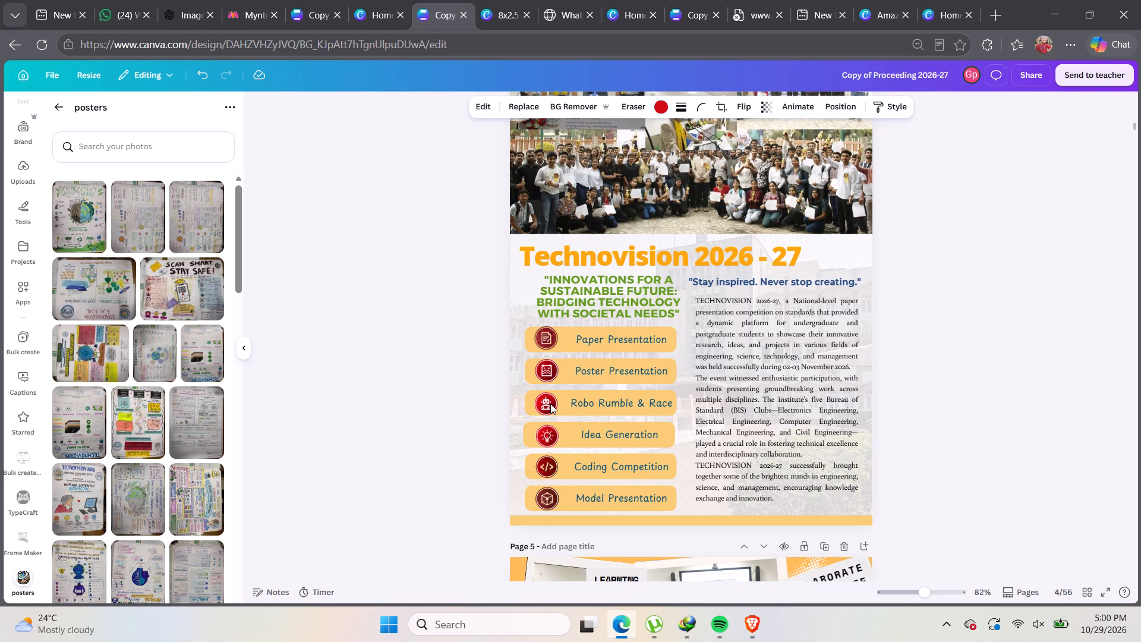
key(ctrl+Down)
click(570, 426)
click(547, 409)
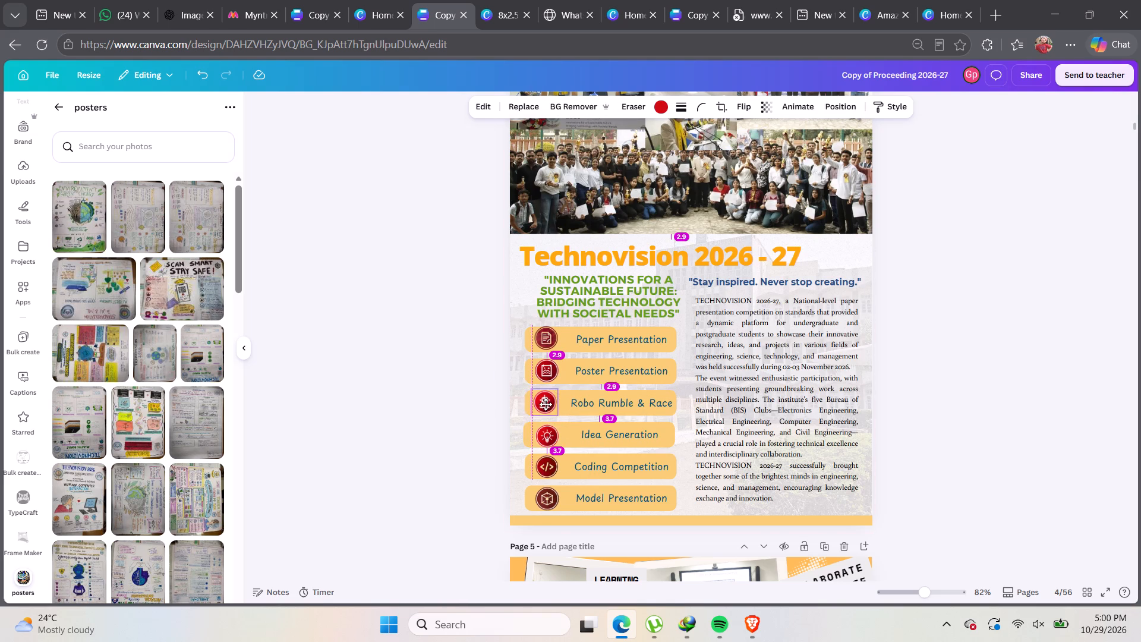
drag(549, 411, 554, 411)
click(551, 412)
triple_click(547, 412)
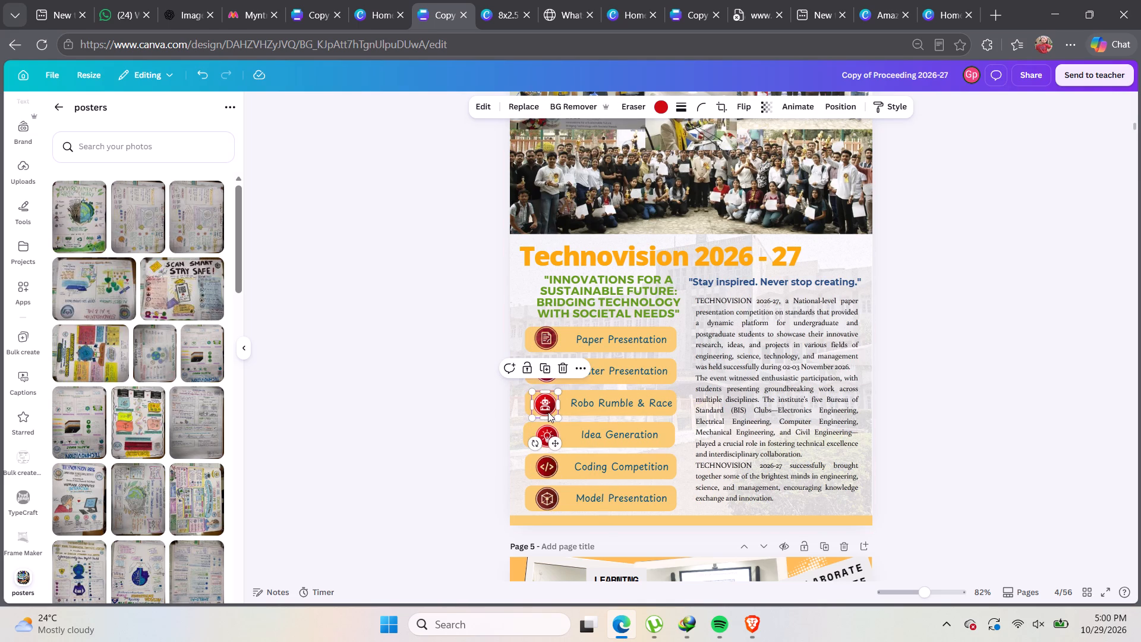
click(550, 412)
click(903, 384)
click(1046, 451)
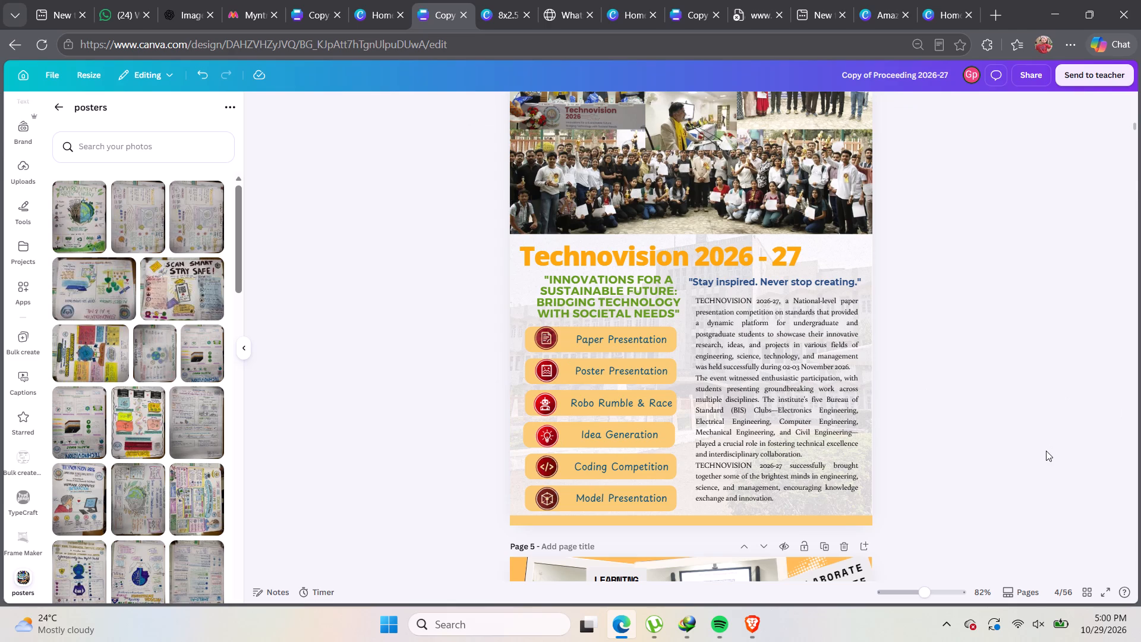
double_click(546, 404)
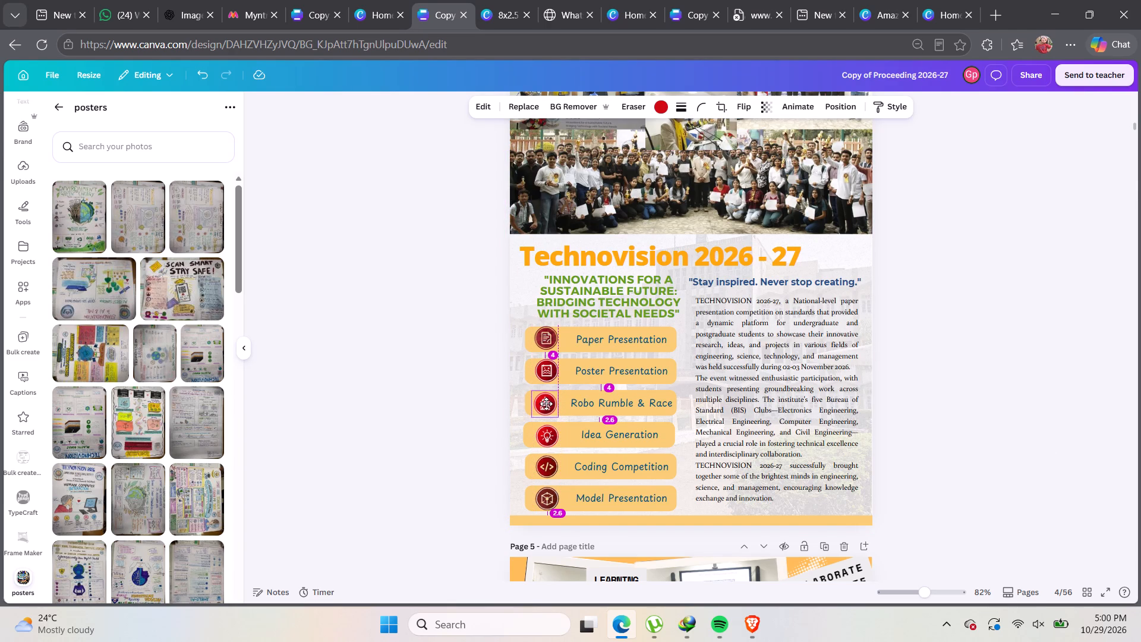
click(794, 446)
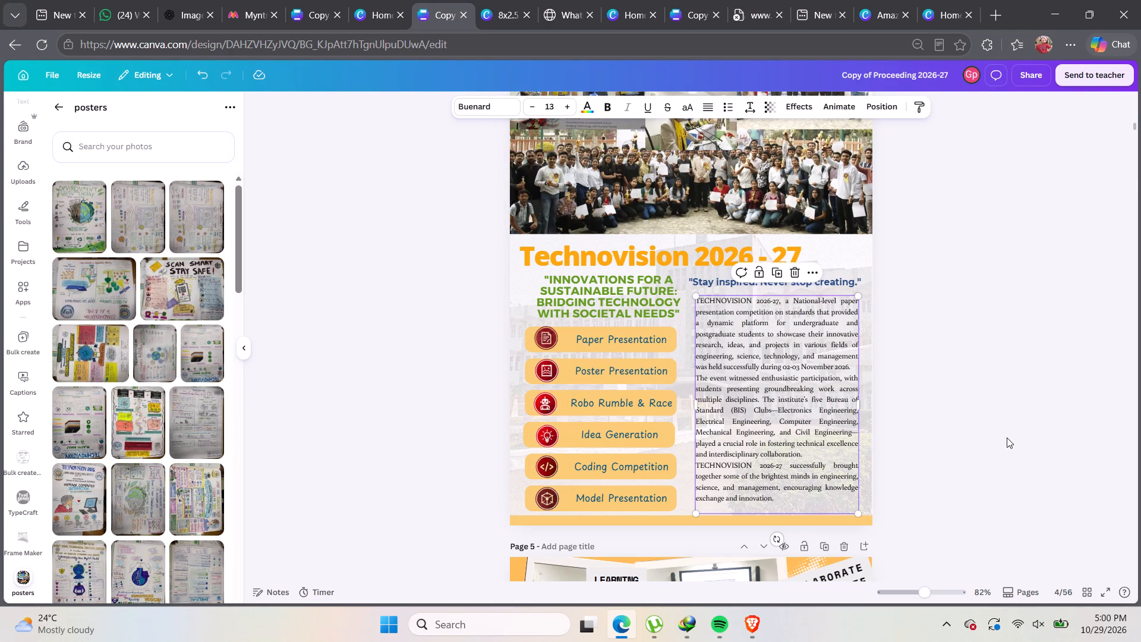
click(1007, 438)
Reposition the lightbulb, code and cube icons in their bars so they form one vertical column.
double_click(548, 437)
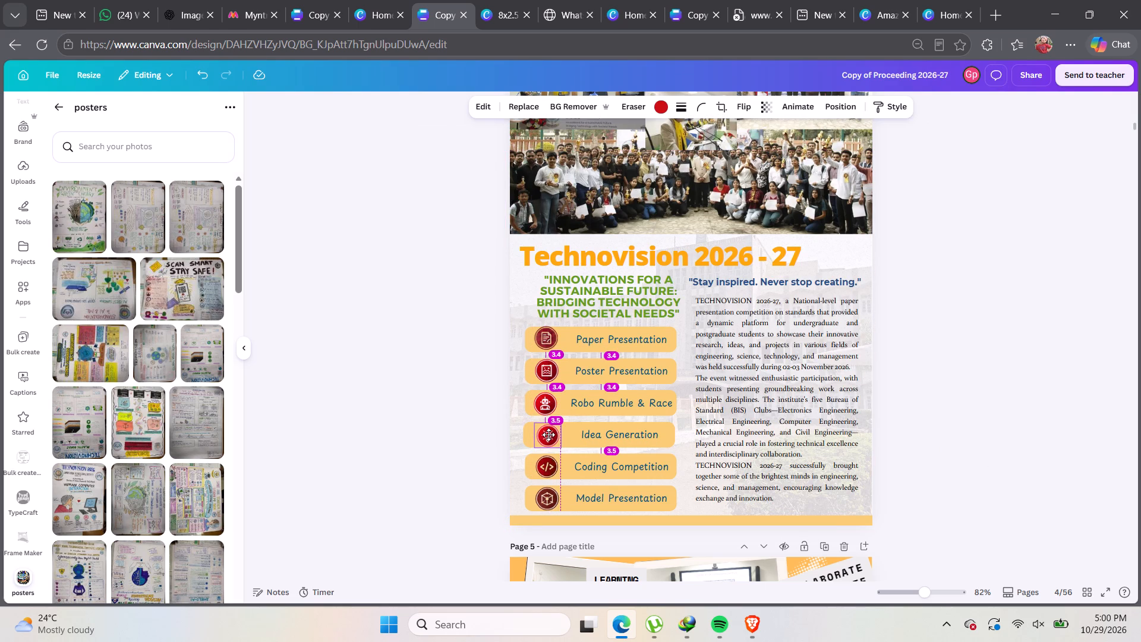
ctrl+scroll(544, 439, up, 6)
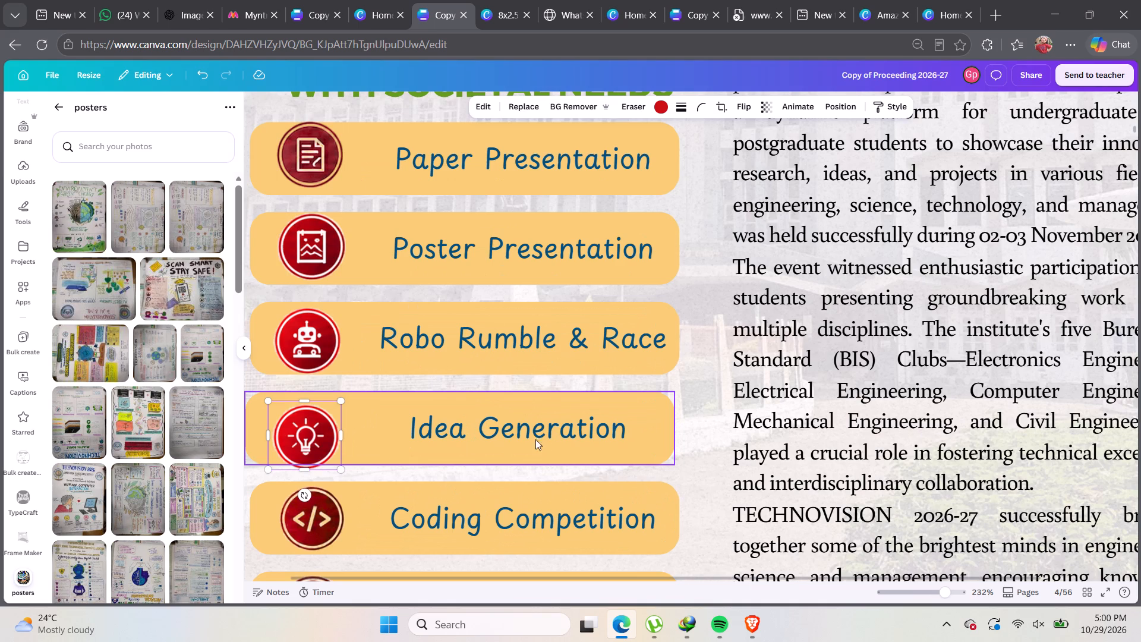
click(308, 441)
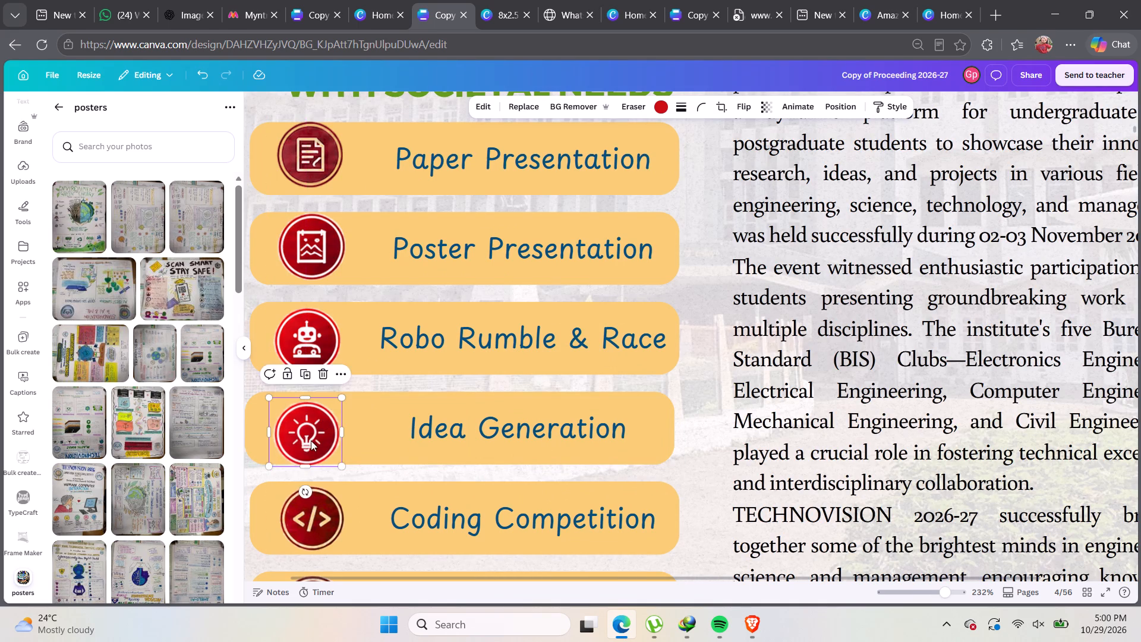
drag(319, 517, 311, 515)
scroll(319, 510, down, 3)
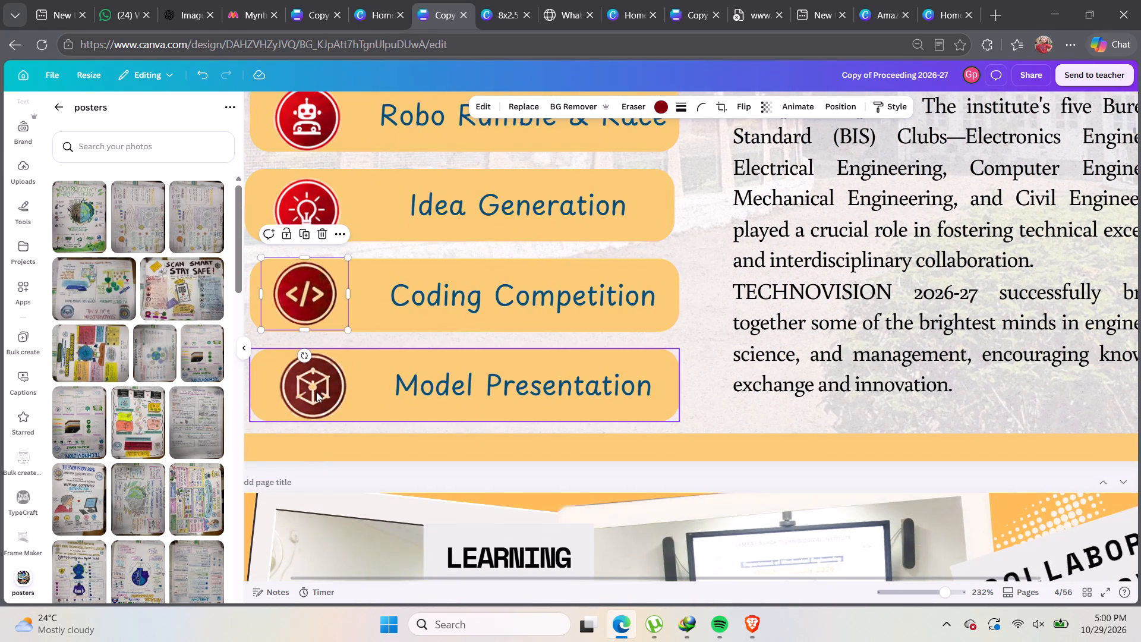
drag(314, 385, 300, 383)
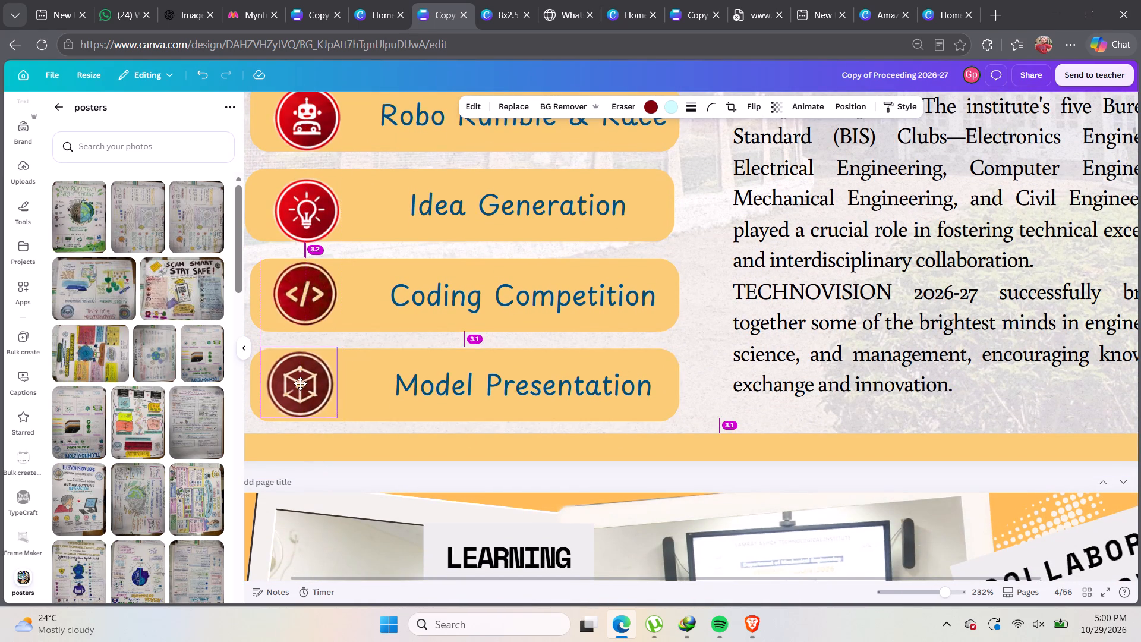
drag(300, 383, 307, 385)
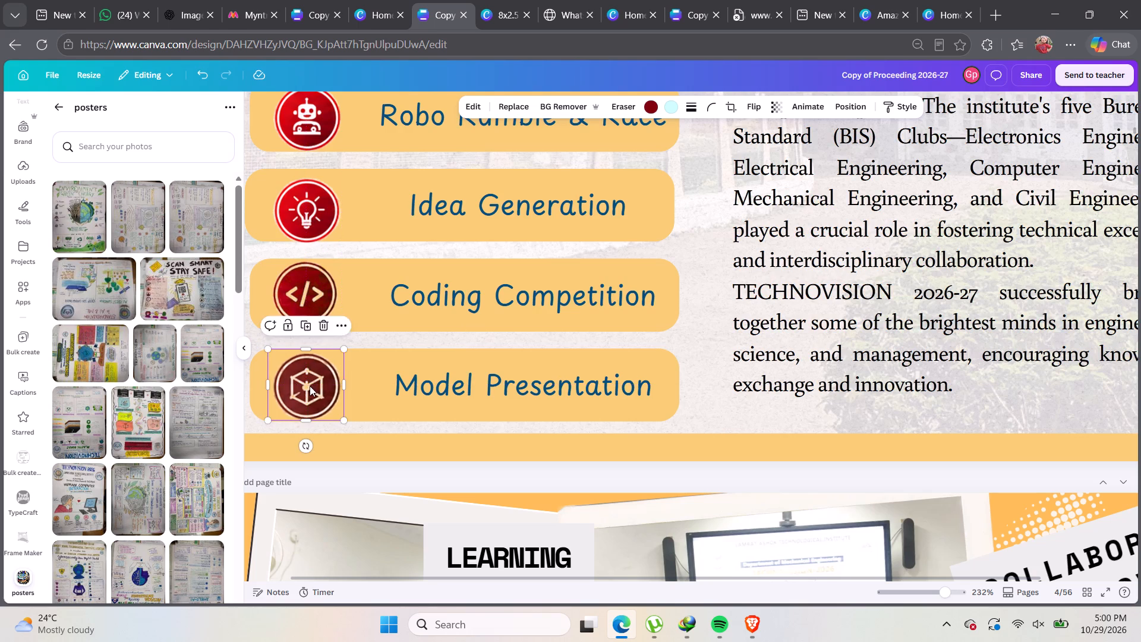
Shift the document icon slightly to the right within the Paper Presentation bar.
scroll(310, 386, up, 3)
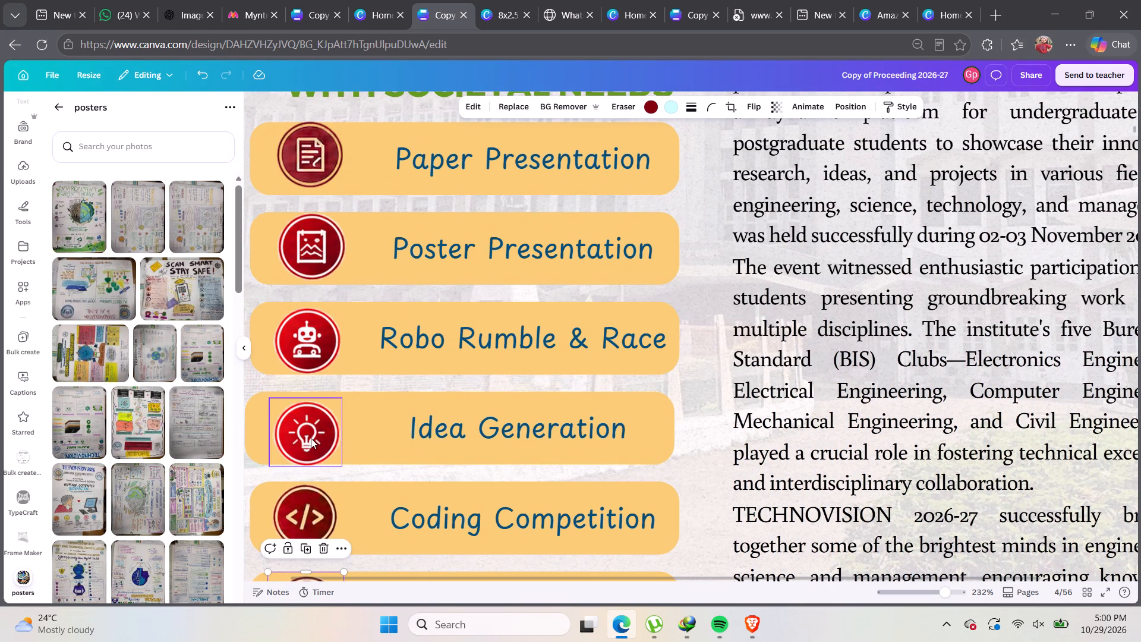
click(311, 438)
scroll(317, 432, up, 1)
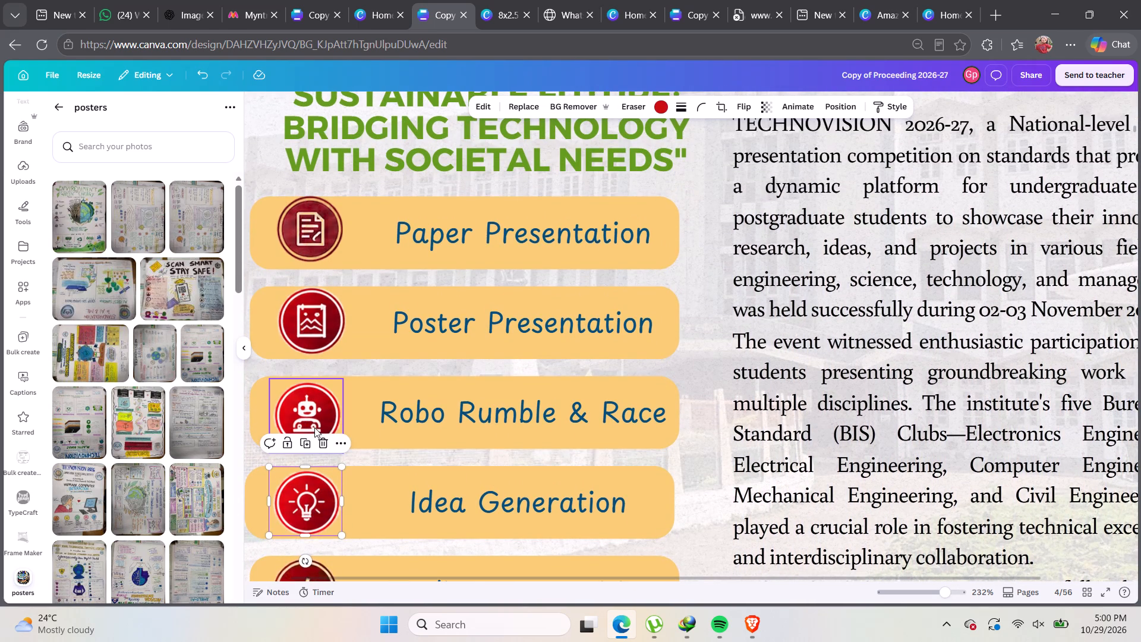
scroll(314, 414, up, 1)
click(305, 388)
double_click(301, 304)
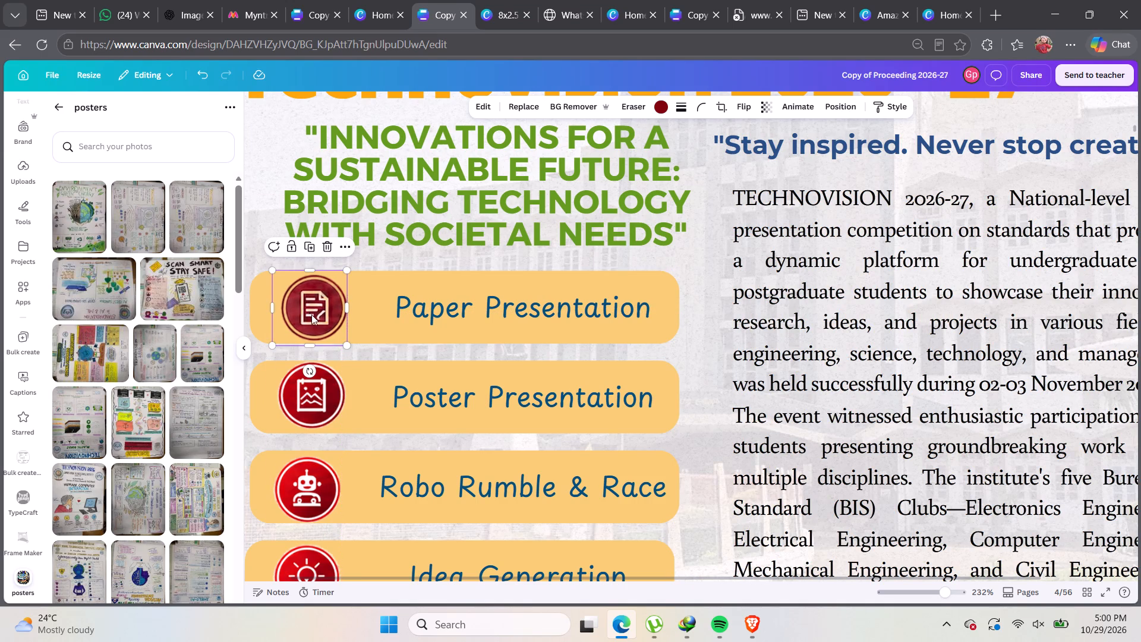
click(316, 394)
Move the robot icon directly beneath the Poster Presentation bar's icon, centred vertically in the Robo Rumble & Race bar.
click(322, 480)
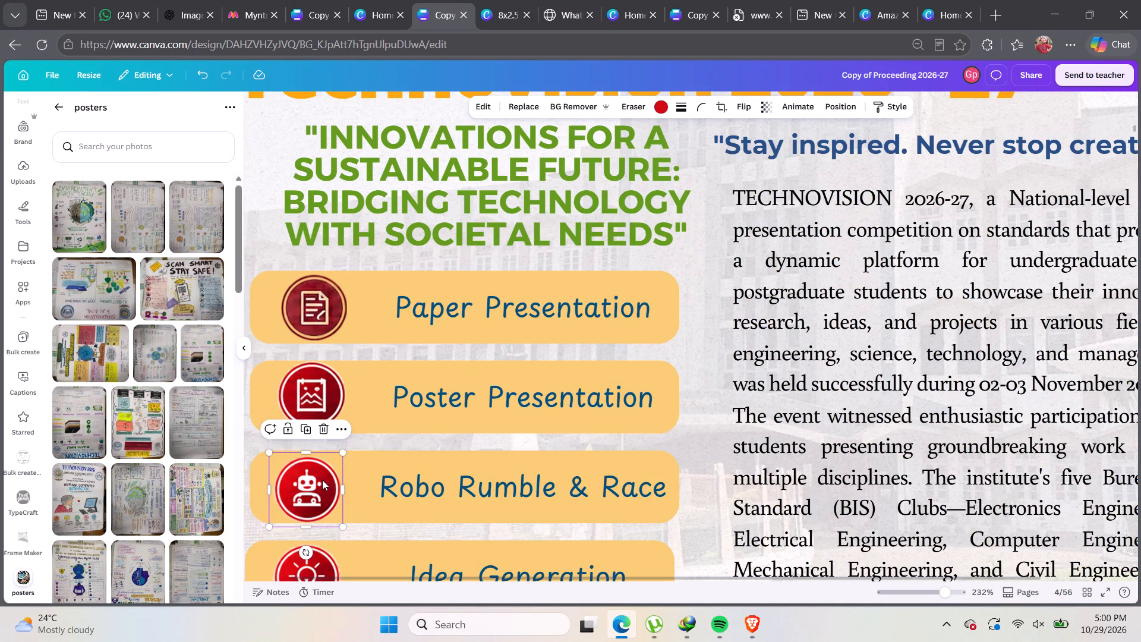
click(314, 487)
key(Right)
key(Right)
key(Right)
key(Right)
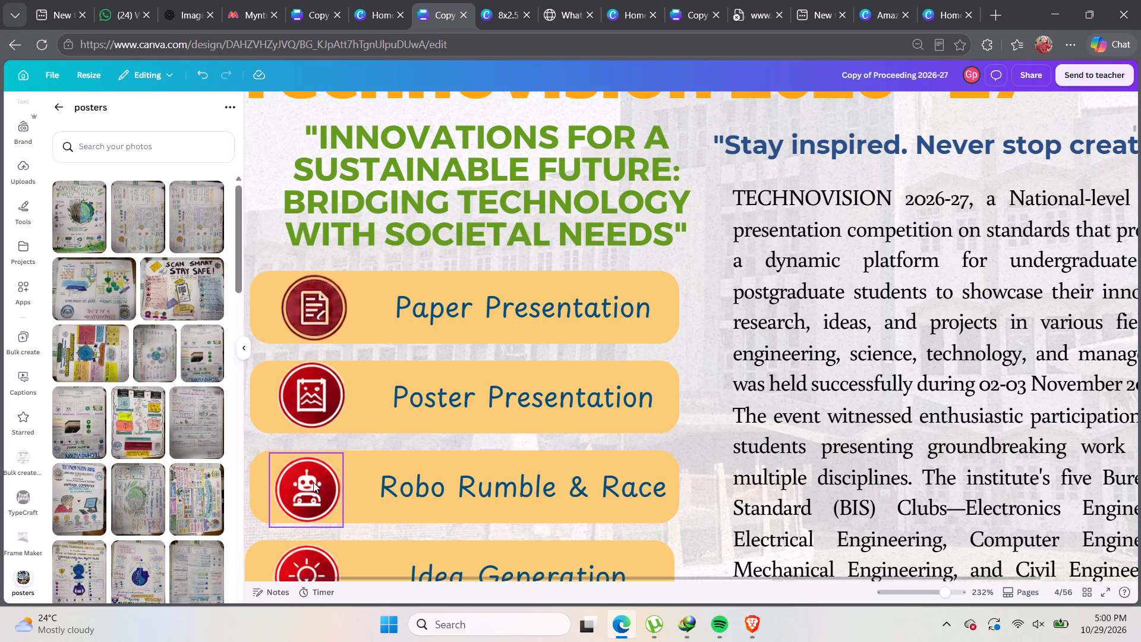
click(311, 484)
key(Right)
click(296, 481)
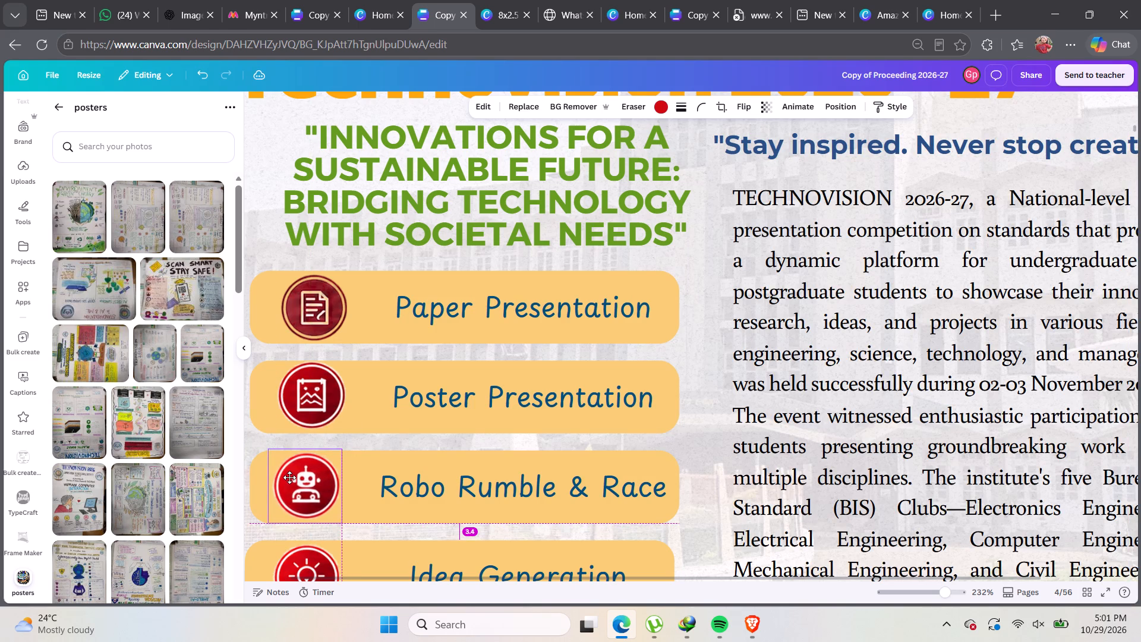
click(294, 479)
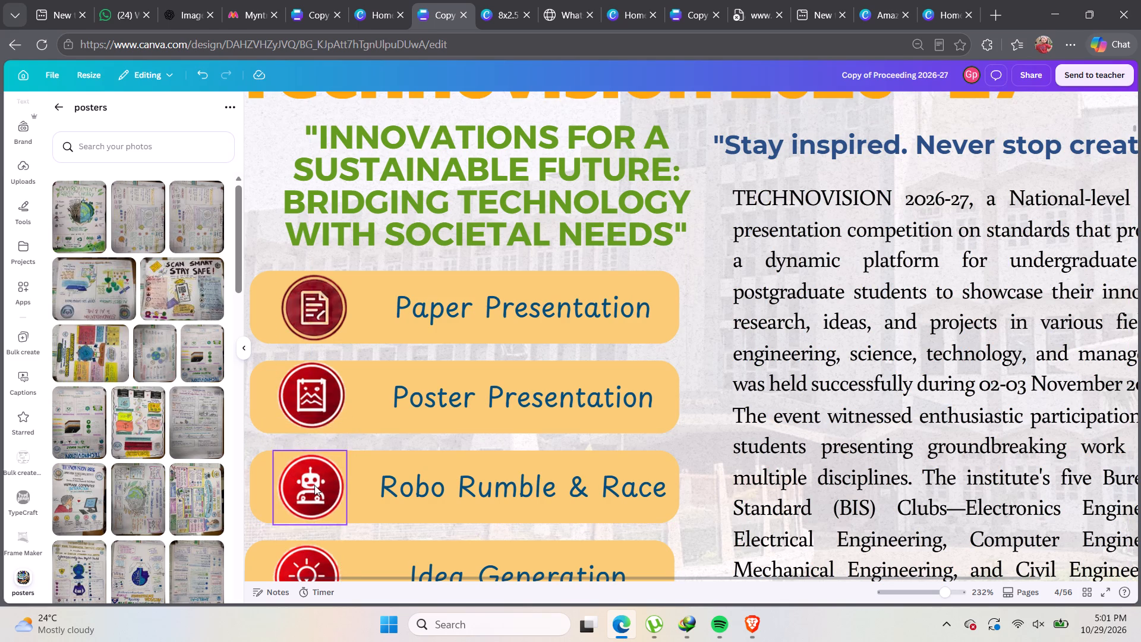
click(314, 485)
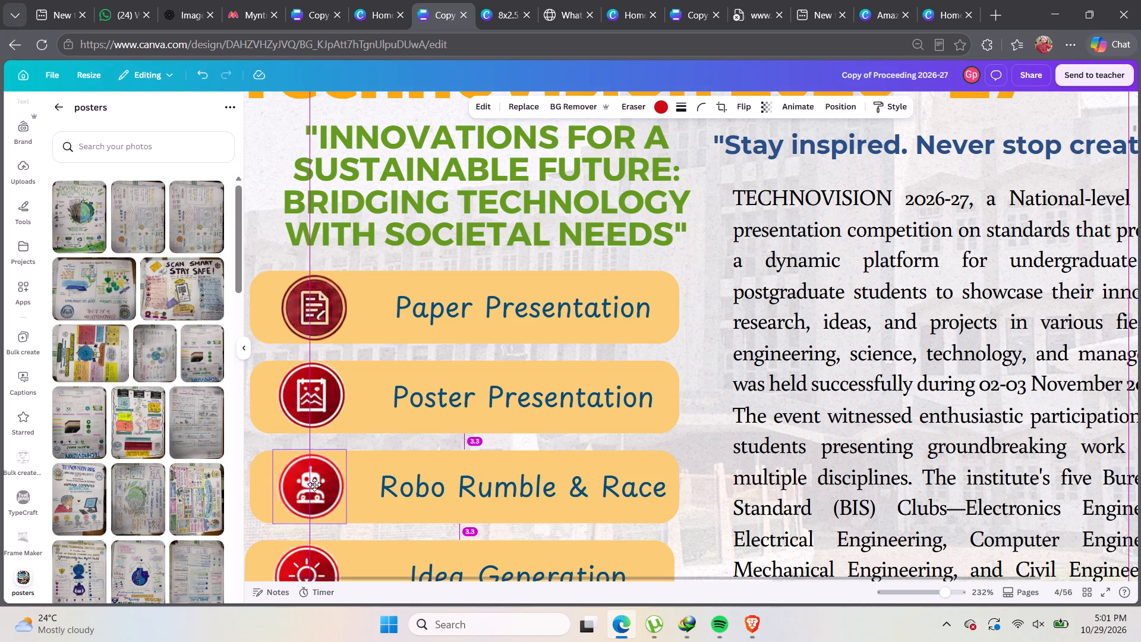
Reposition the document, lightbulb, code and cube icons within their event bars to line up with the poster and robot icons.
click(319, 298)
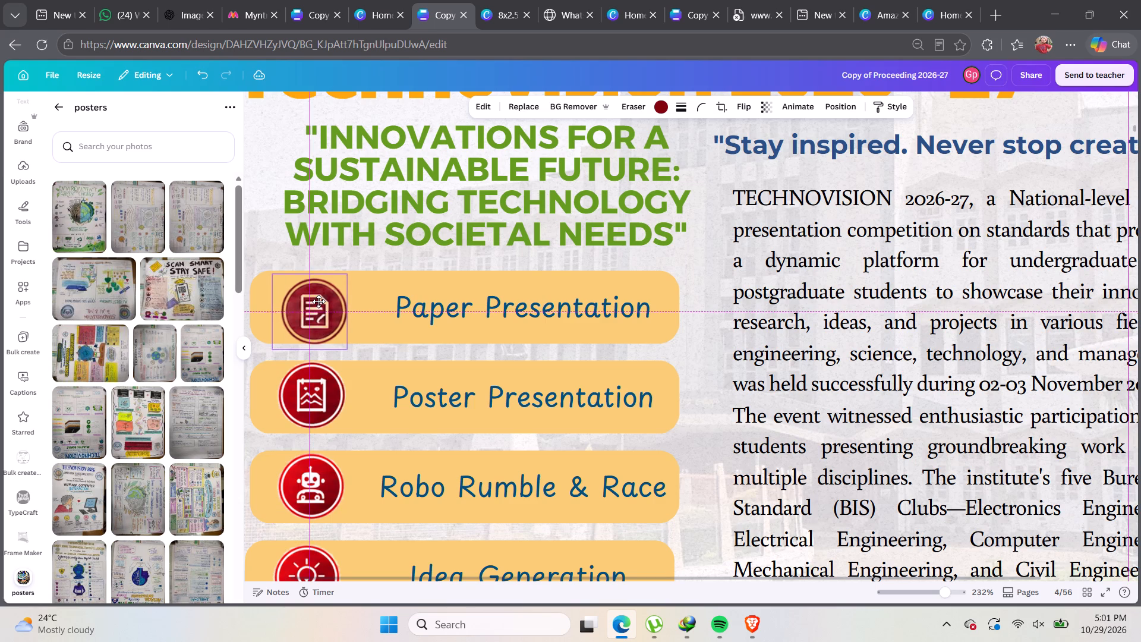
scroll(327, 318, down, 3)
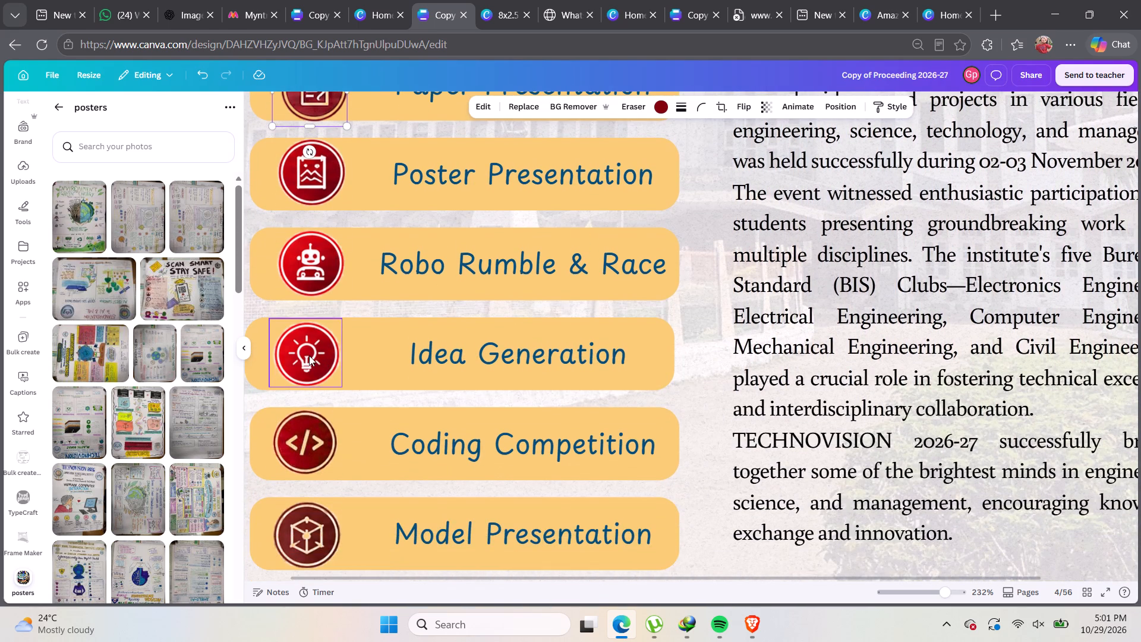
click(309, 355)
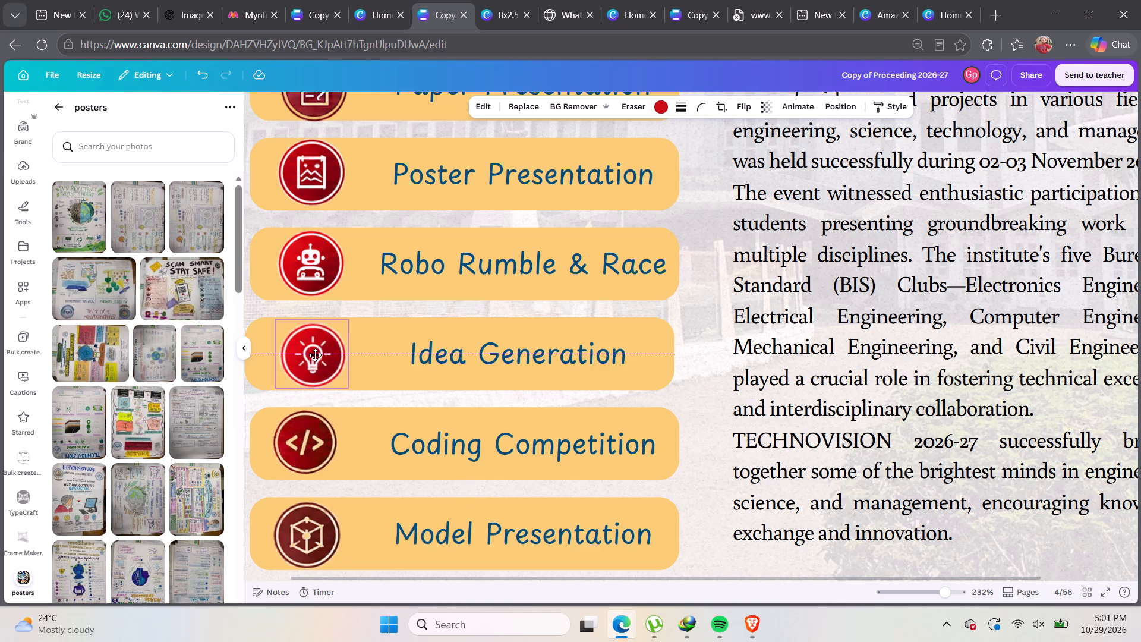
click(297, 453)
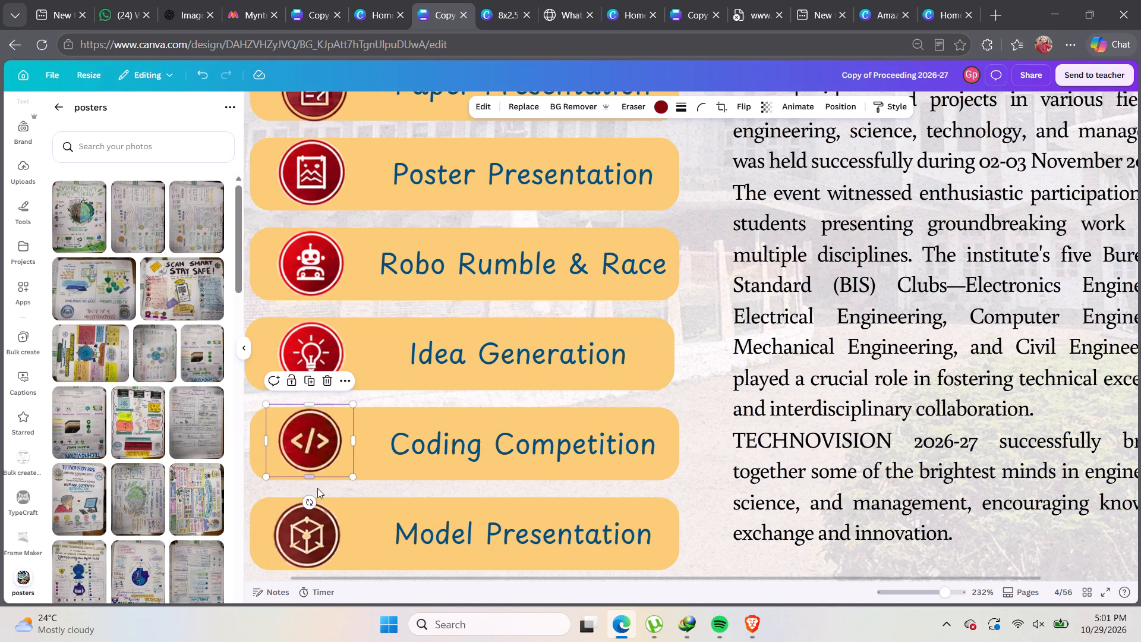
click(305, 545)
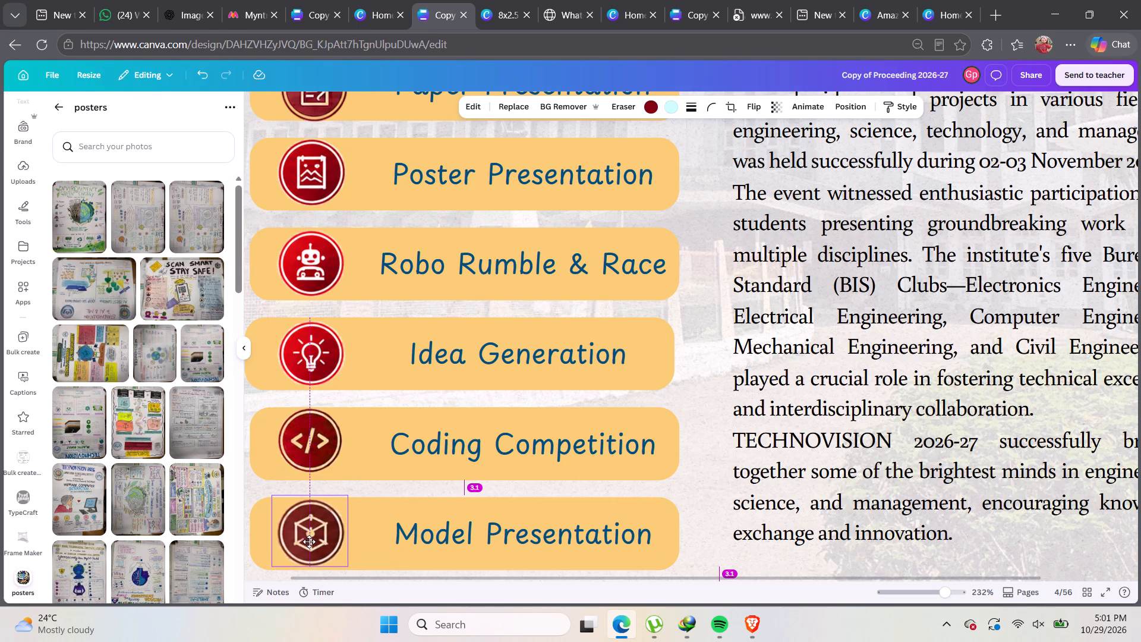
Nudge the document icon up in the Paper Presentation bar and the poster icon down in the Poster Presentation bar.
scroll(314, 536, up, 3)
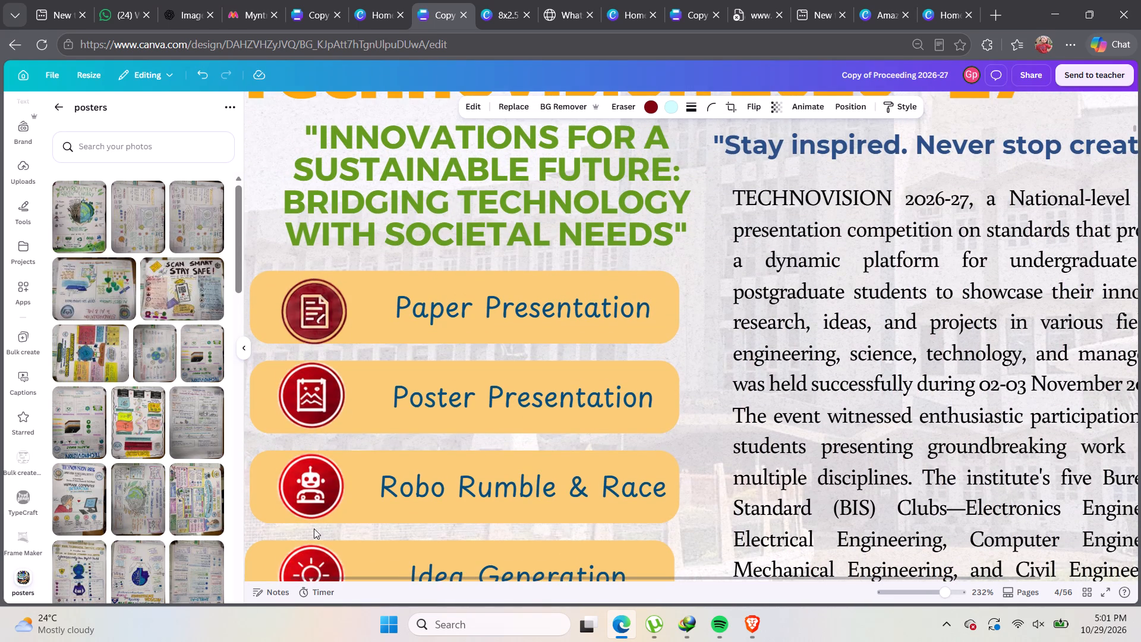
click(313, 317)
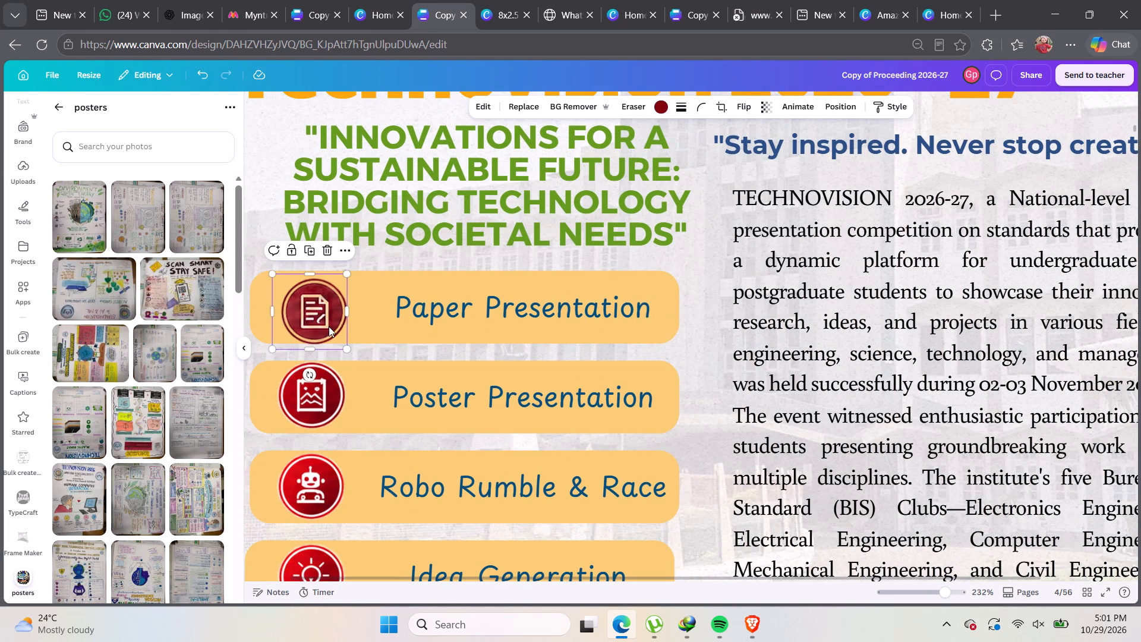
key(Up)
click(326, 410)
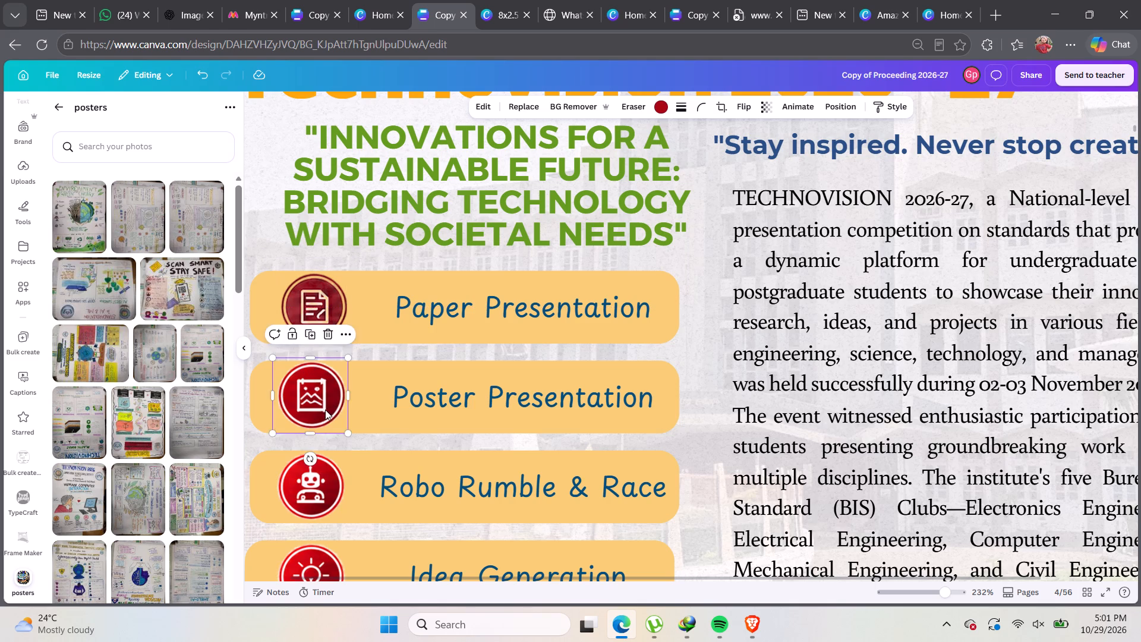
key(Down)
Hide the poster photos and examine the icon alignment and overall layout of the Technovision 2026-27 page.
scroll(325, 416, down, 2)
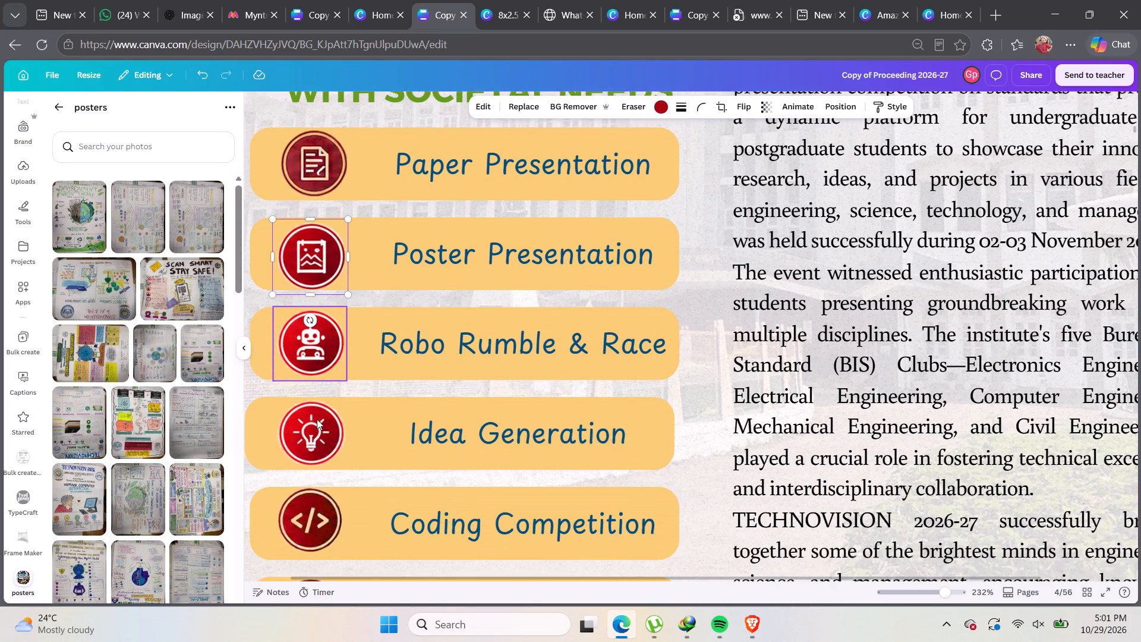
scroll(317, 419, down, 3)
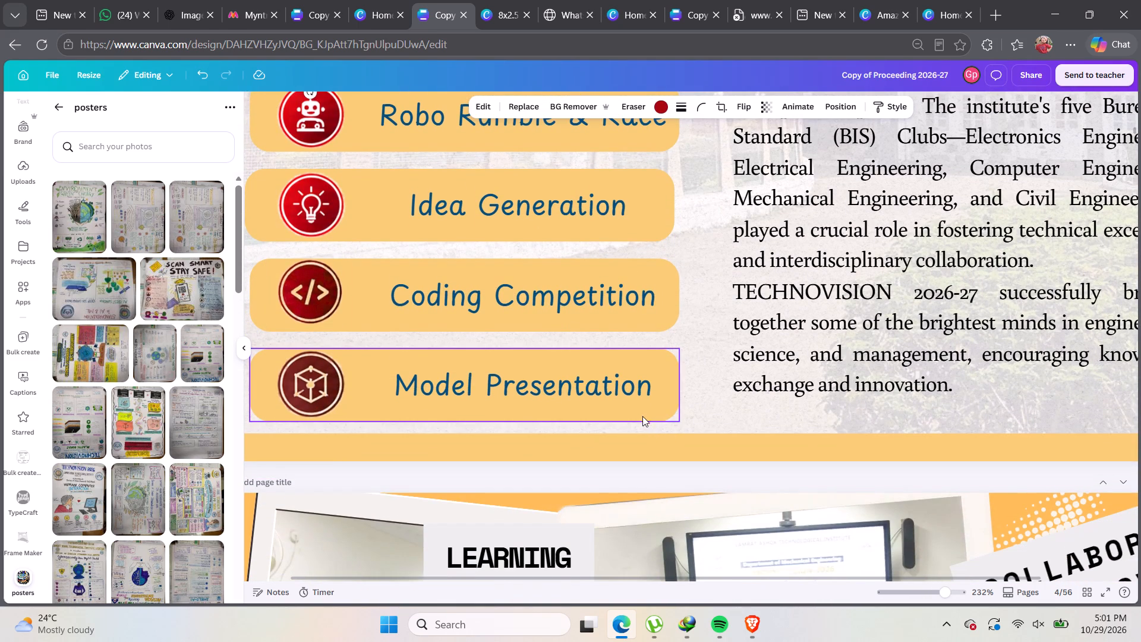
ctrl+scroll(638, 413, down, 2)
click(241, 353)
scroll(282, 363, up, 4)
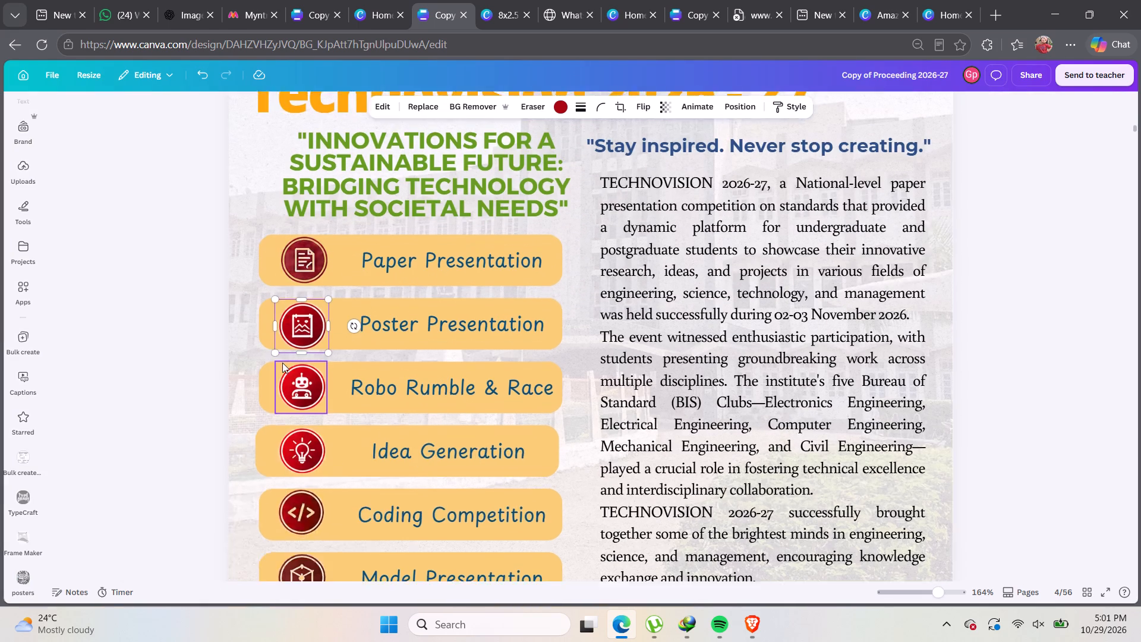
click(137, 365)
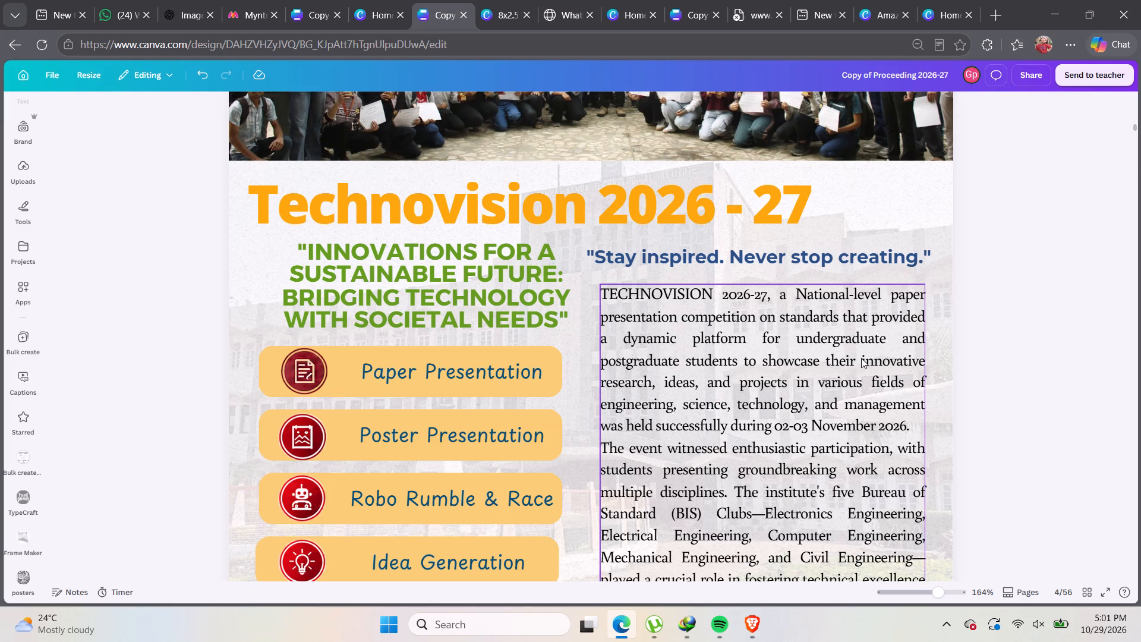
ctrl+scroll(841, 331, down, 1)
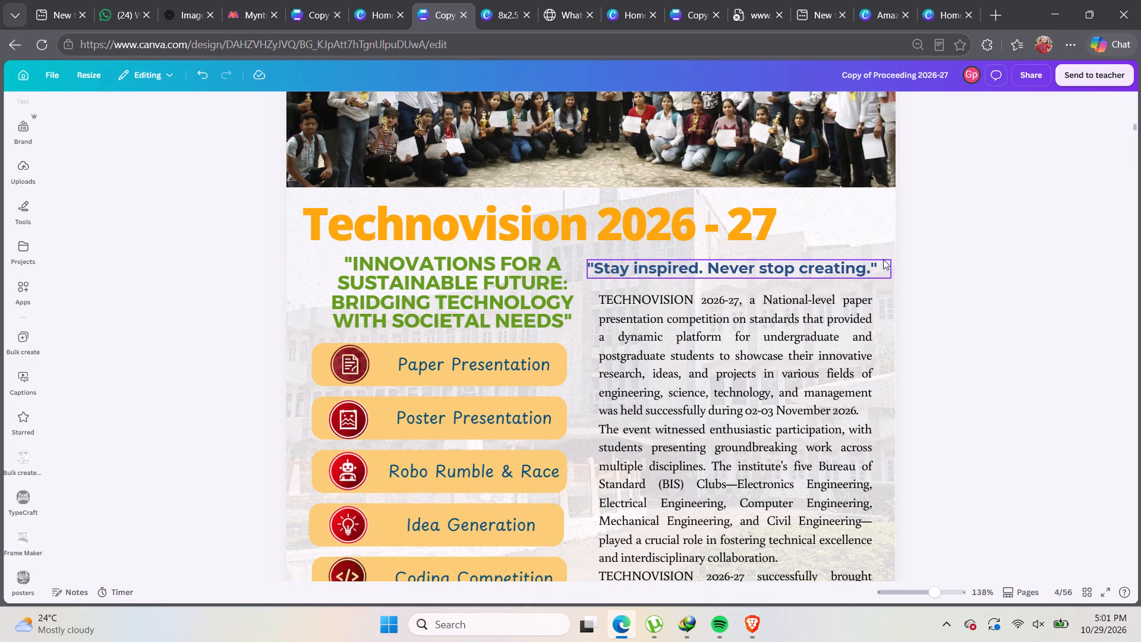
scroll(770, 313, down, 2)
scroll(643, 344, up, 2)
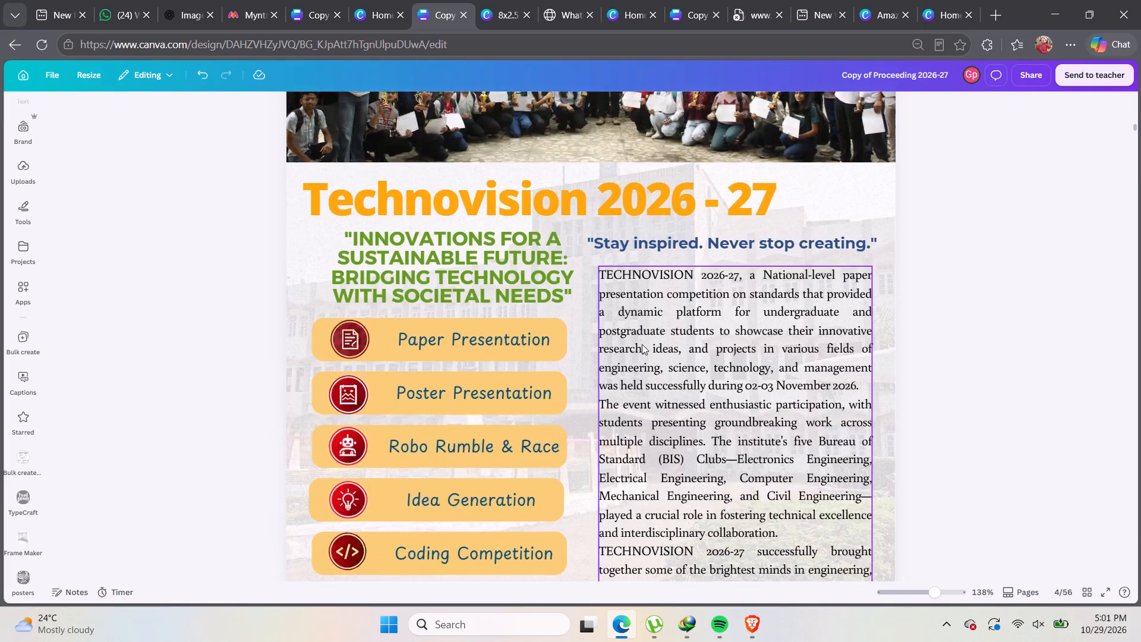
scroll(642, 344, up, 1)
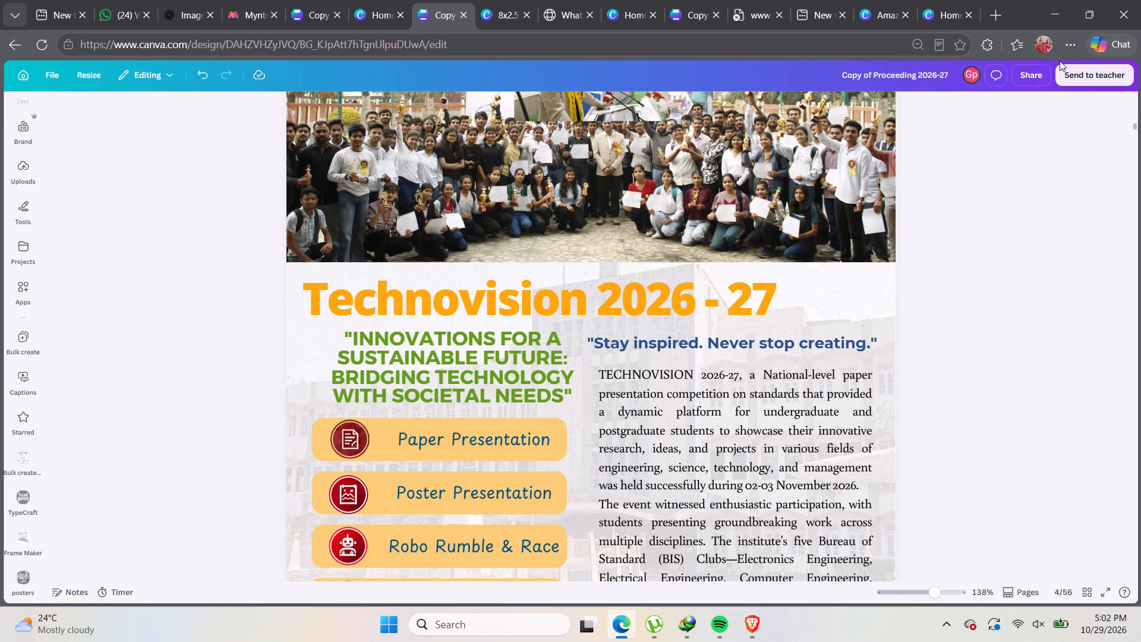
scroll(1013, 213, up, 4)
ctrl+scroll(706, 358, down, 2)
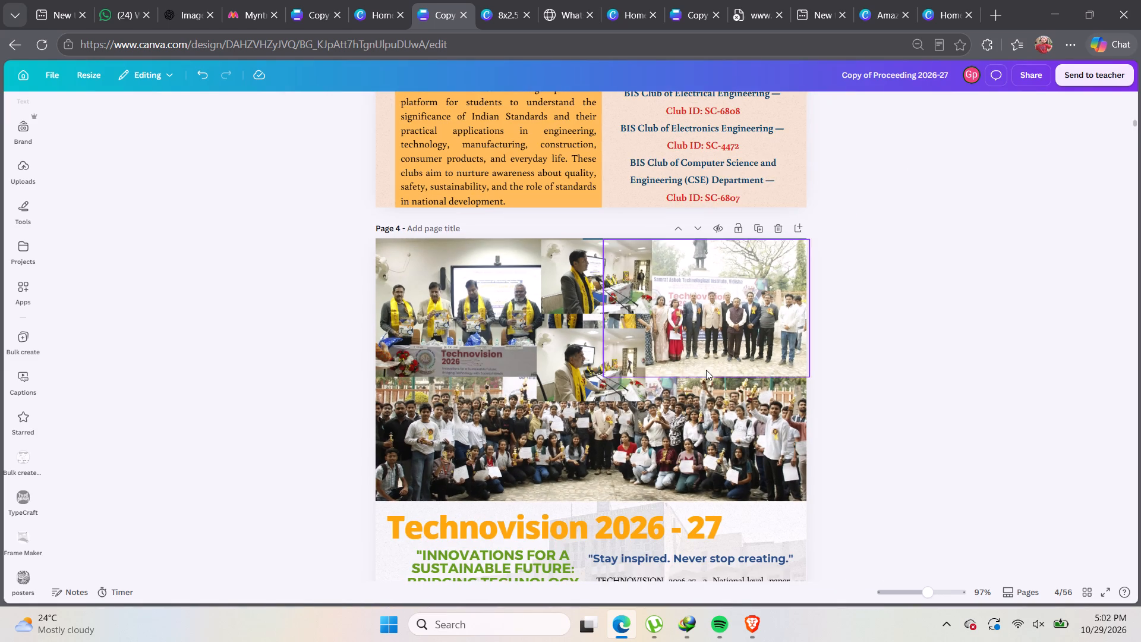
scroll(878, 356, down, 5)
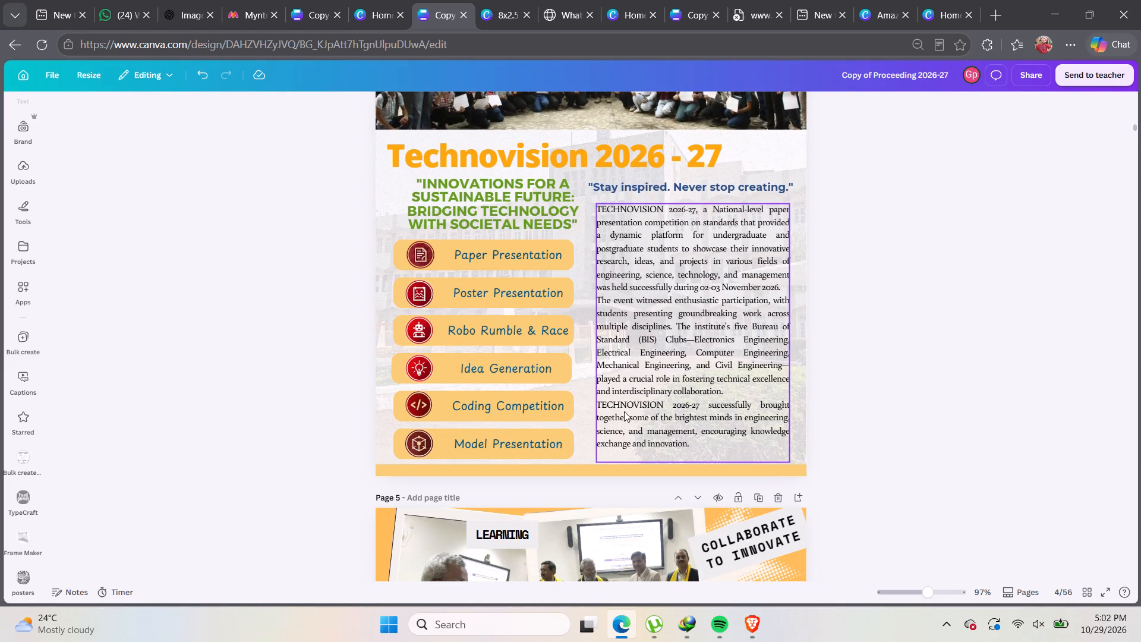
Review the proceedings from the cover page through the photo collage to the Presentation on Standards page.
scroll(715, 386, up, 9)
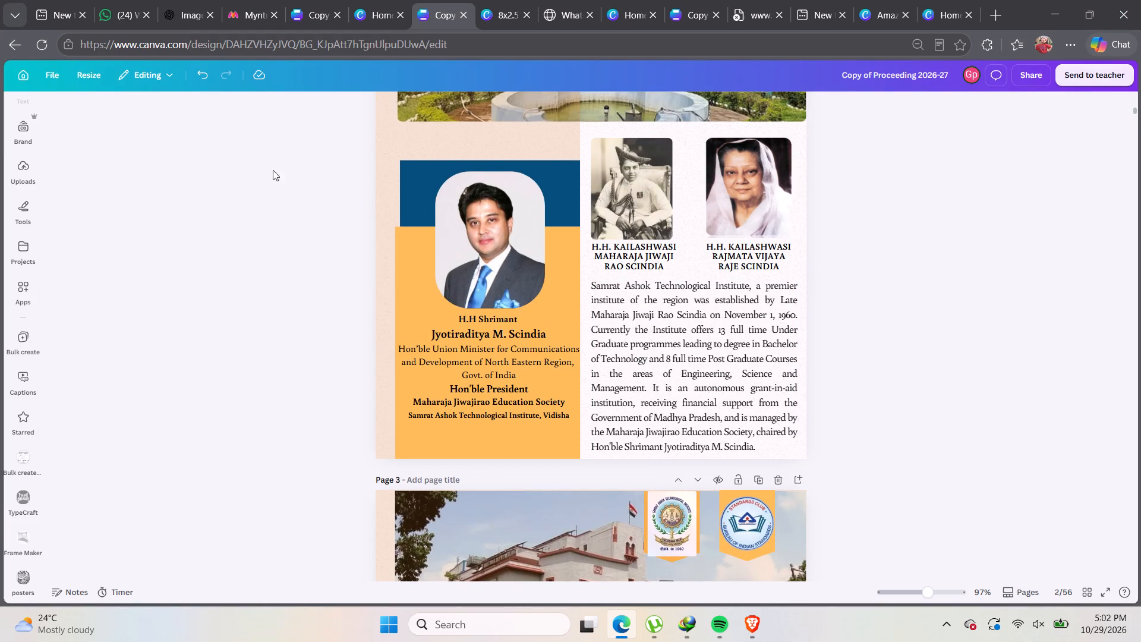
scroll(801, 258, up, 15)
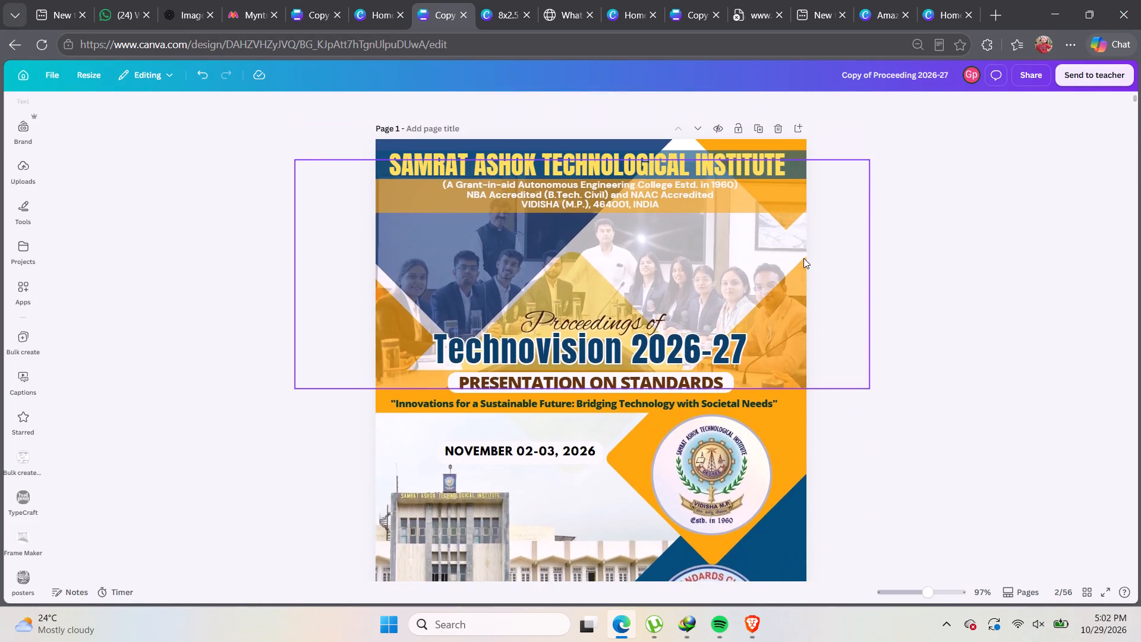
scroll(803, 258, down, 12)
scroll(795, 258, up, 7)
scroll(796, 258, down, 1)
scroll(794, 258, up, 4)
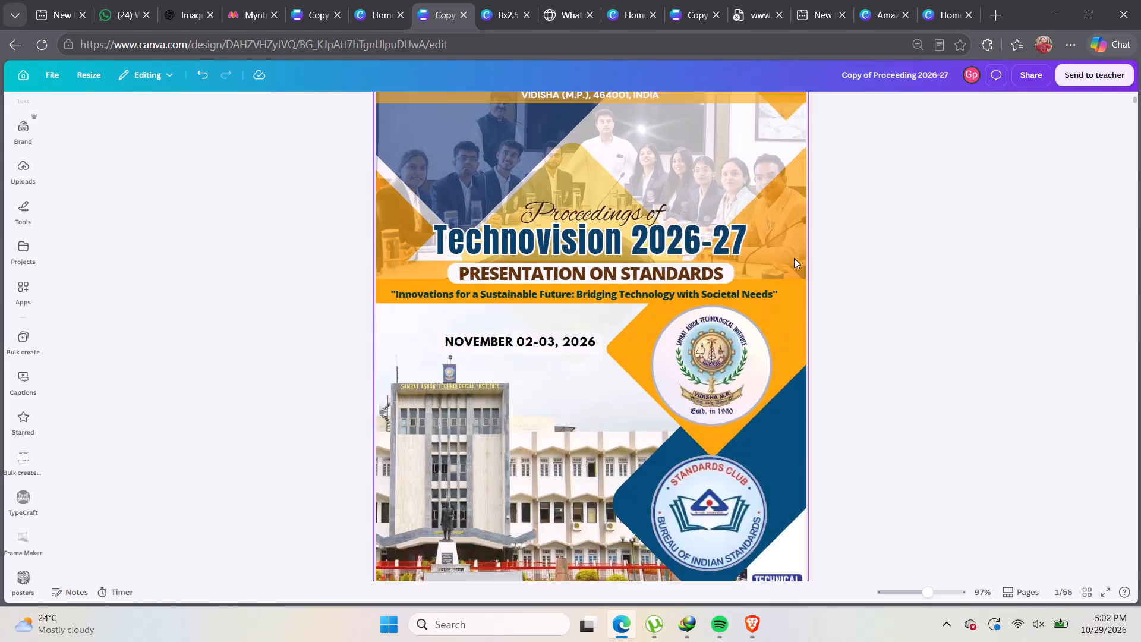
scroll(794, 258, up, 3)
scroll(794, 258, down, 17)
scroll(783, 258, down, 4)
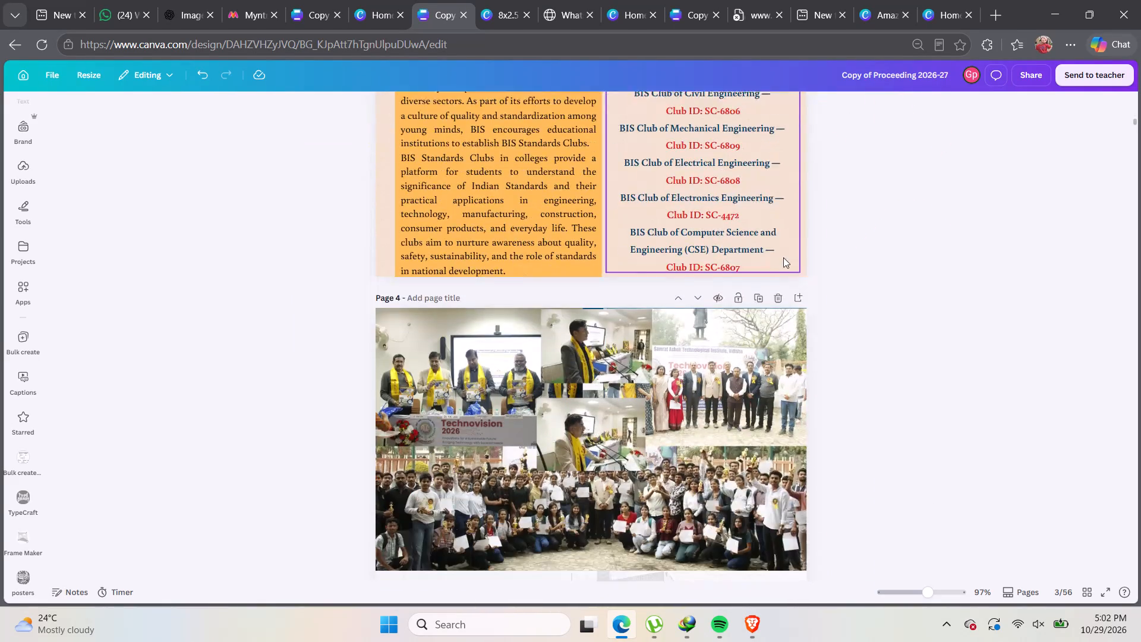
scroll(783, 257, down, 5)
scroll(783, 257, up, 2)
scroll(783, 257, down, 10)
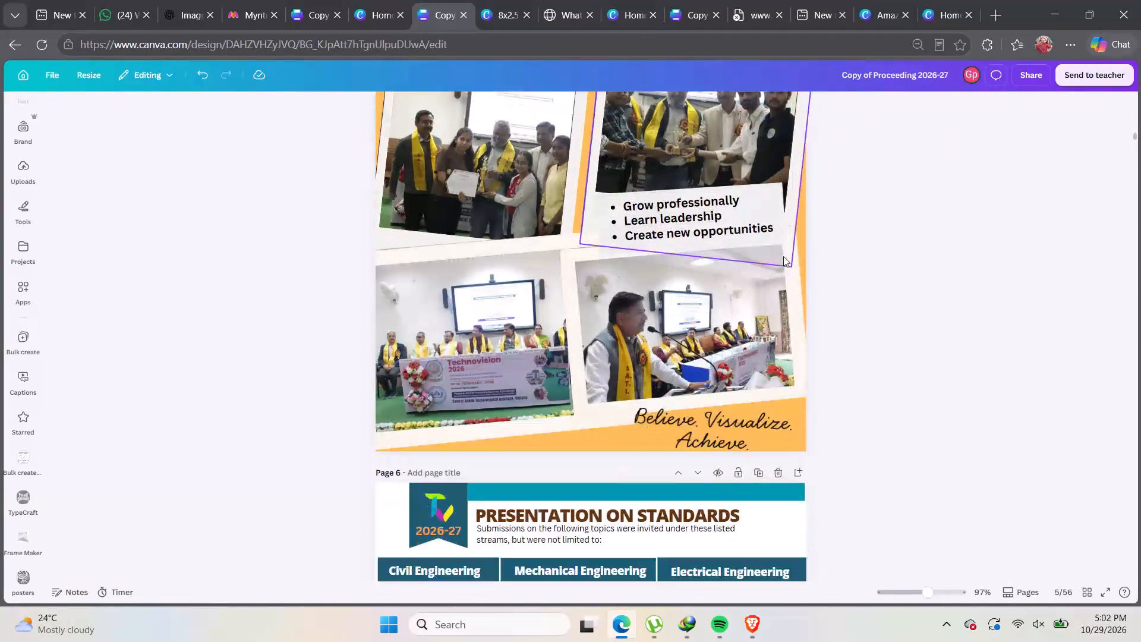
scroll(783, 256, down, 2)
scroll(783, 256, up, 5)
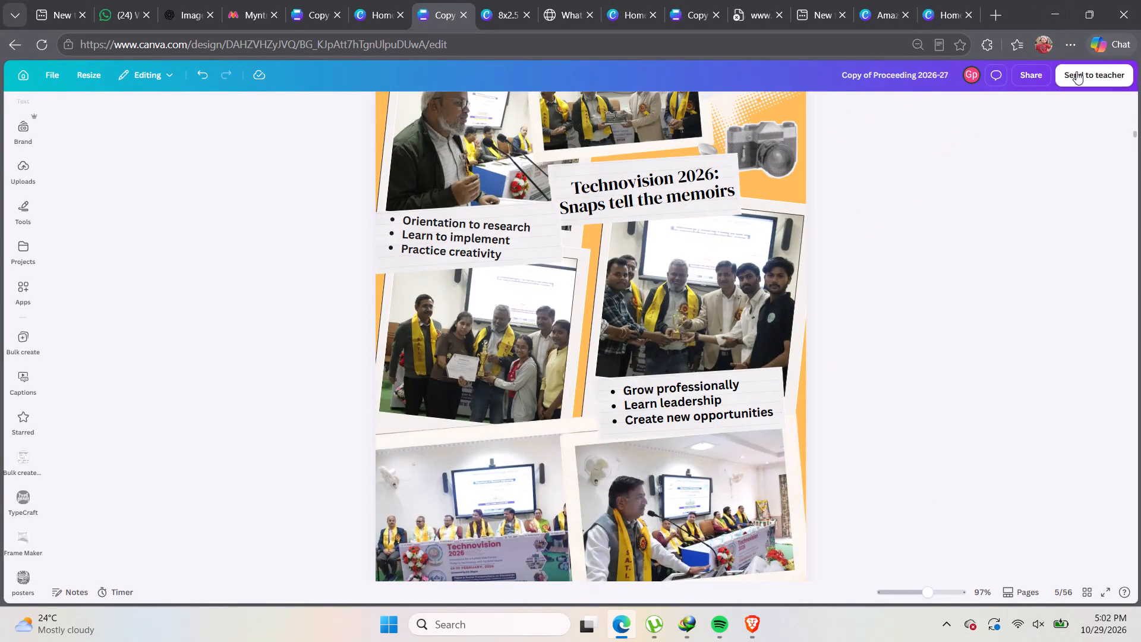
Reload the proceedings design, and reopen Copy of Proceeding 2026-27 from the home page.
click(1076, 71)
click(869, 167)
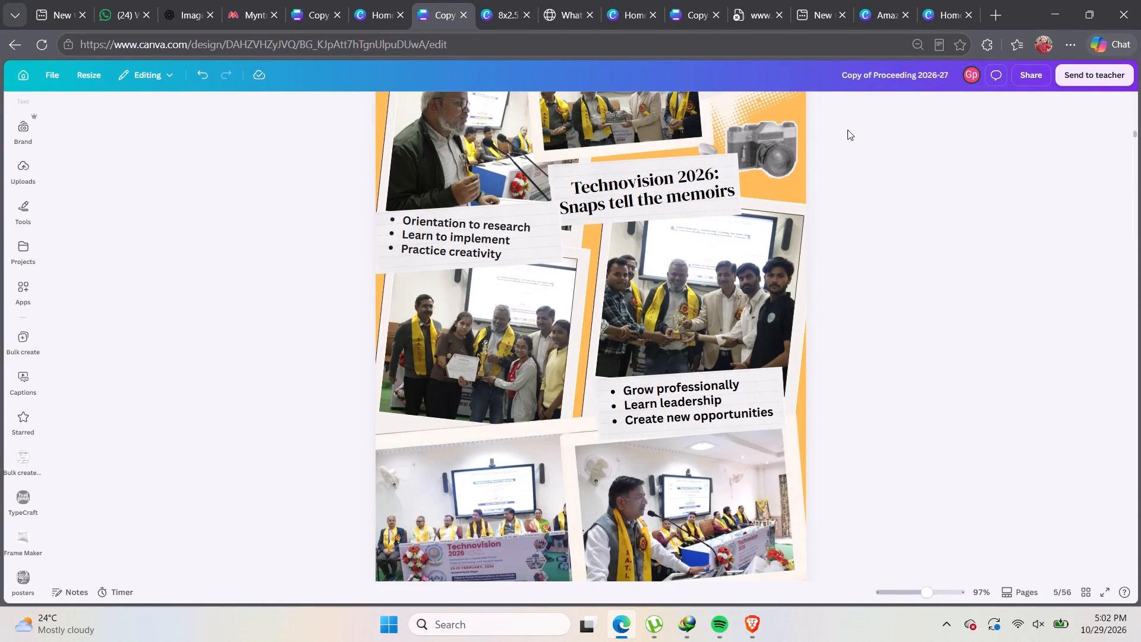
ctrl+scroll(847, 139, up, 4)
ctrl+scroll(847, 139, down, 4)
drag(786, 84, 625, 72)
click(39, 44)
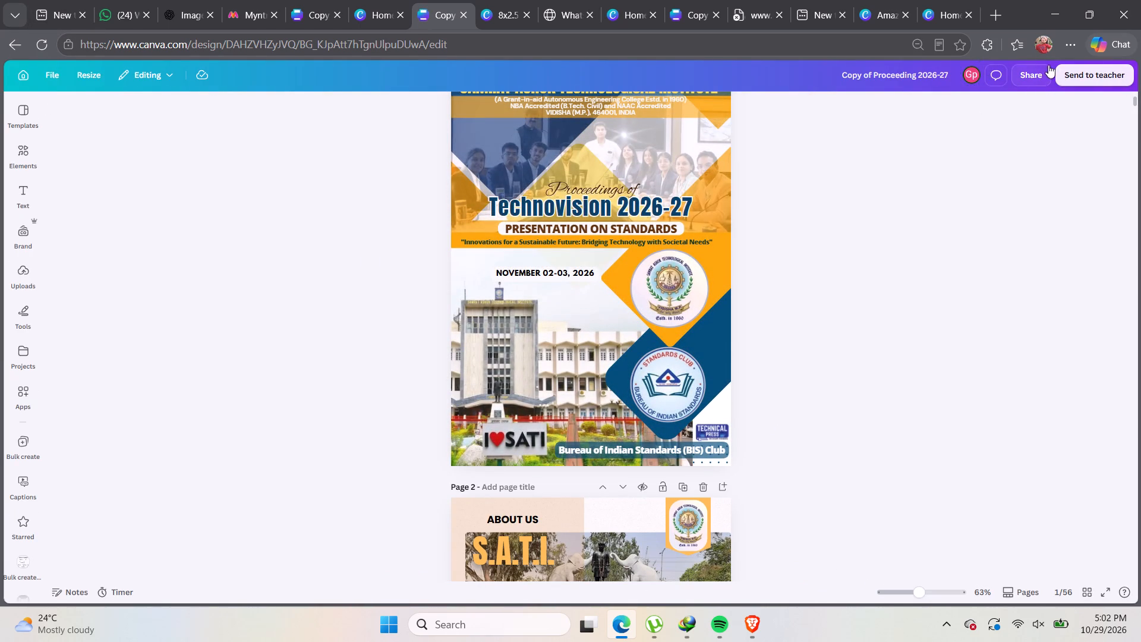
click(16, 77)
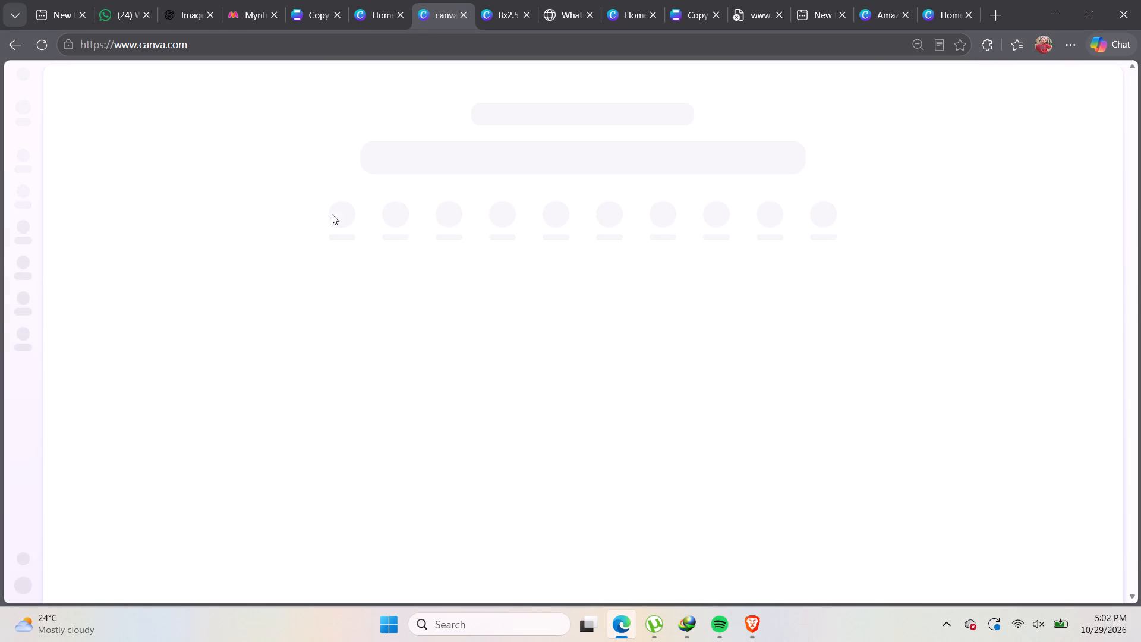
click(123, 394)
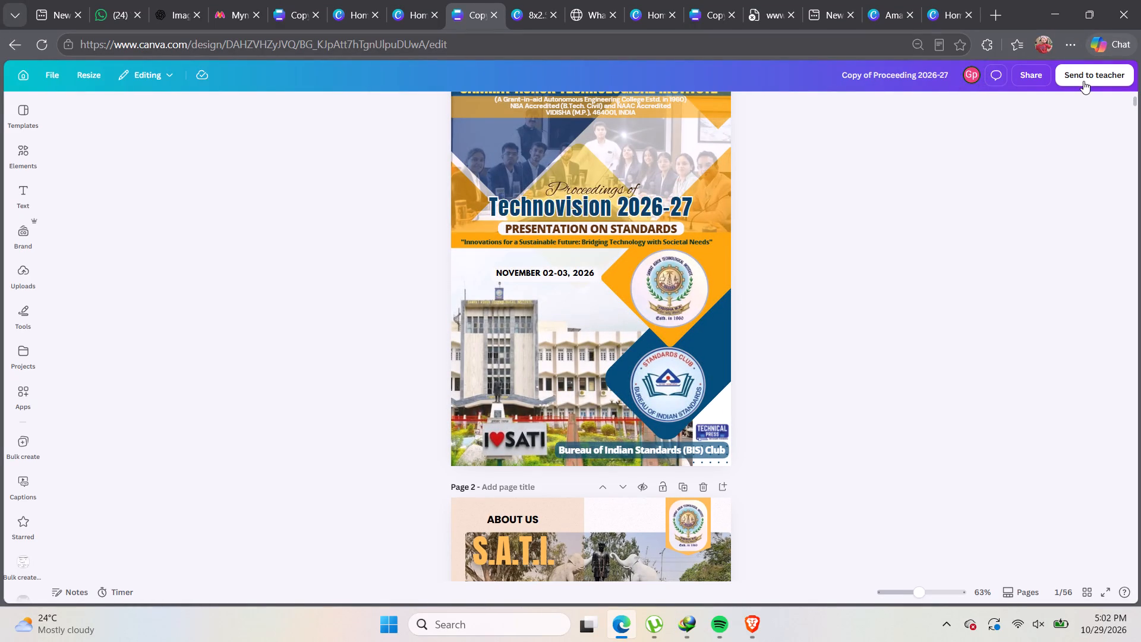
Bring up the download options for the proceedings design and choose PDF as the file type.
click(1098, 75)
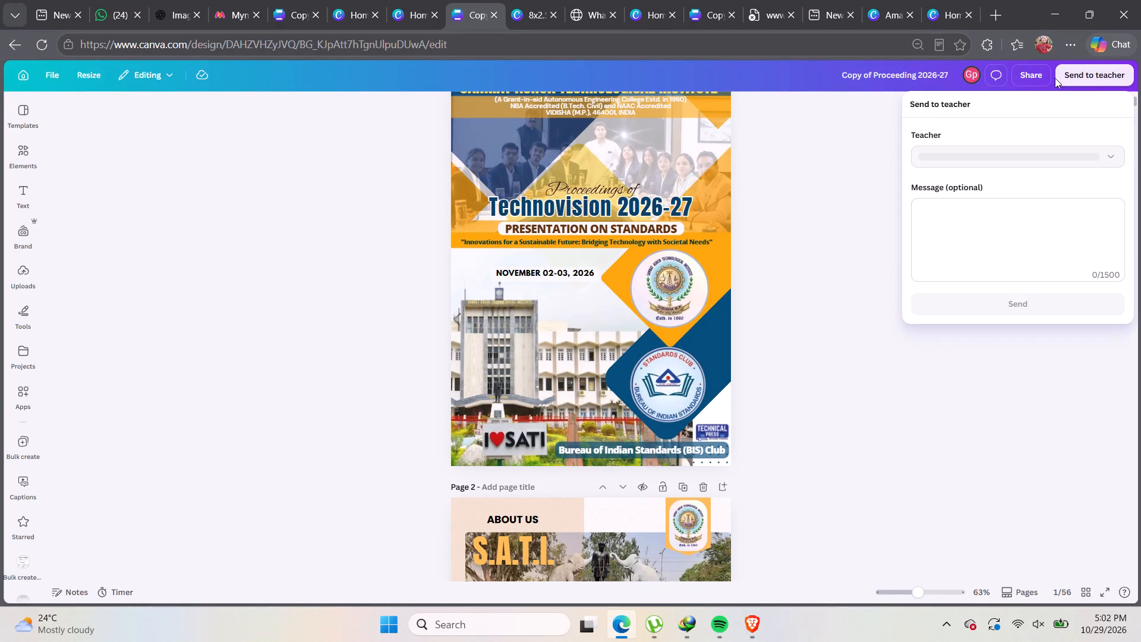
click(1032, 80)
click(1032, 74)
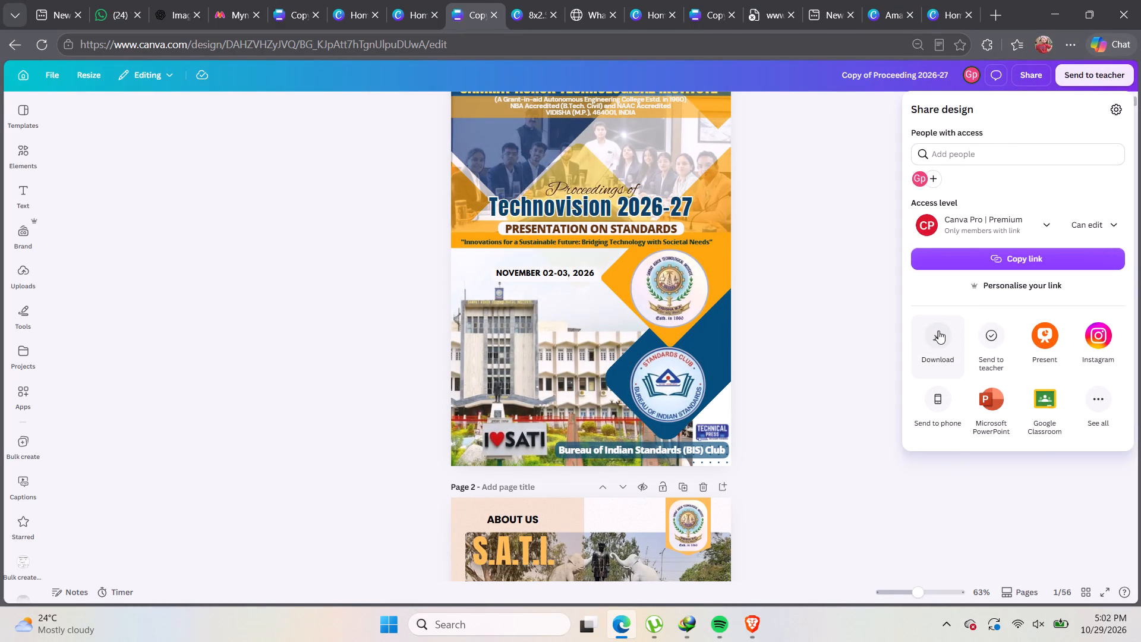
click(938, 333)
scroll(967, 262, down, 2)
click(1081, 153)
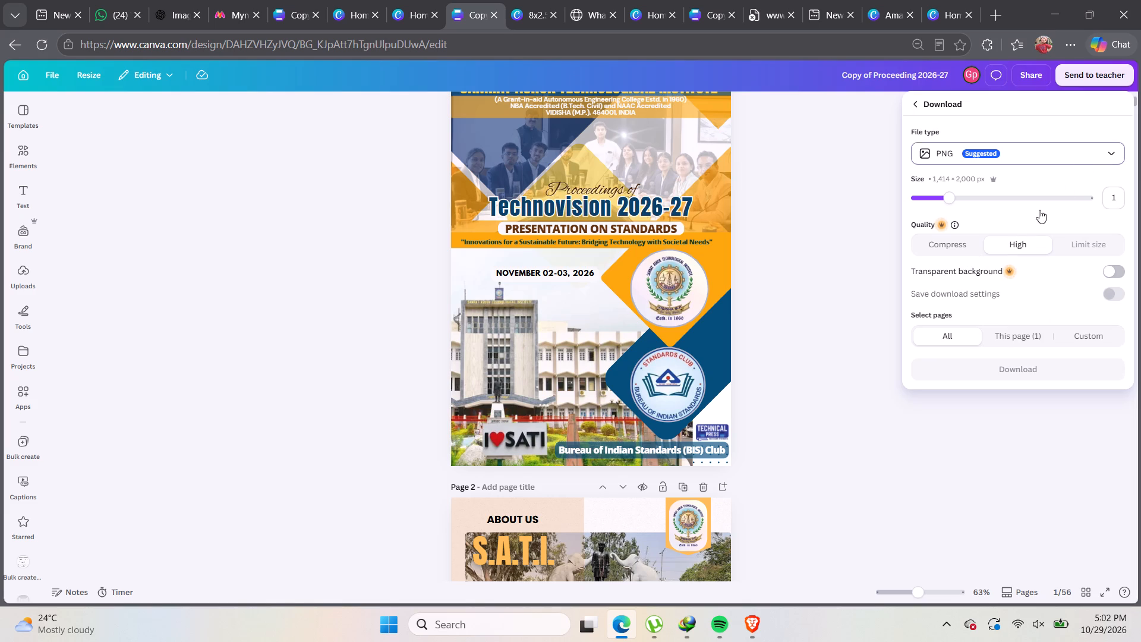
click(1111, 154)
click(1110, 154)
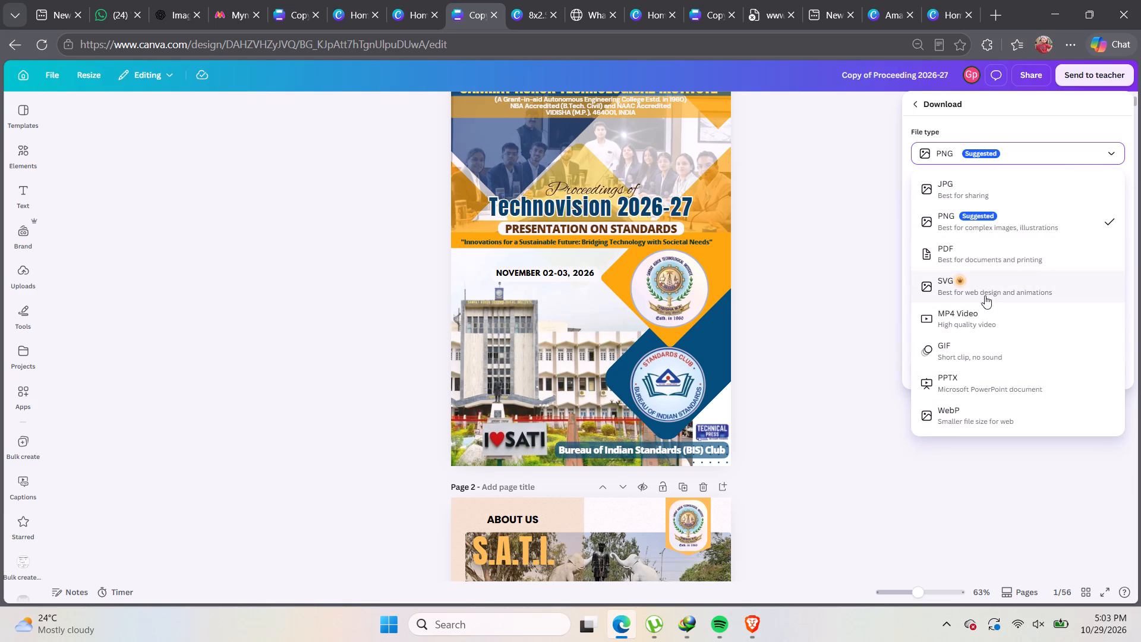
click(1041, 262)
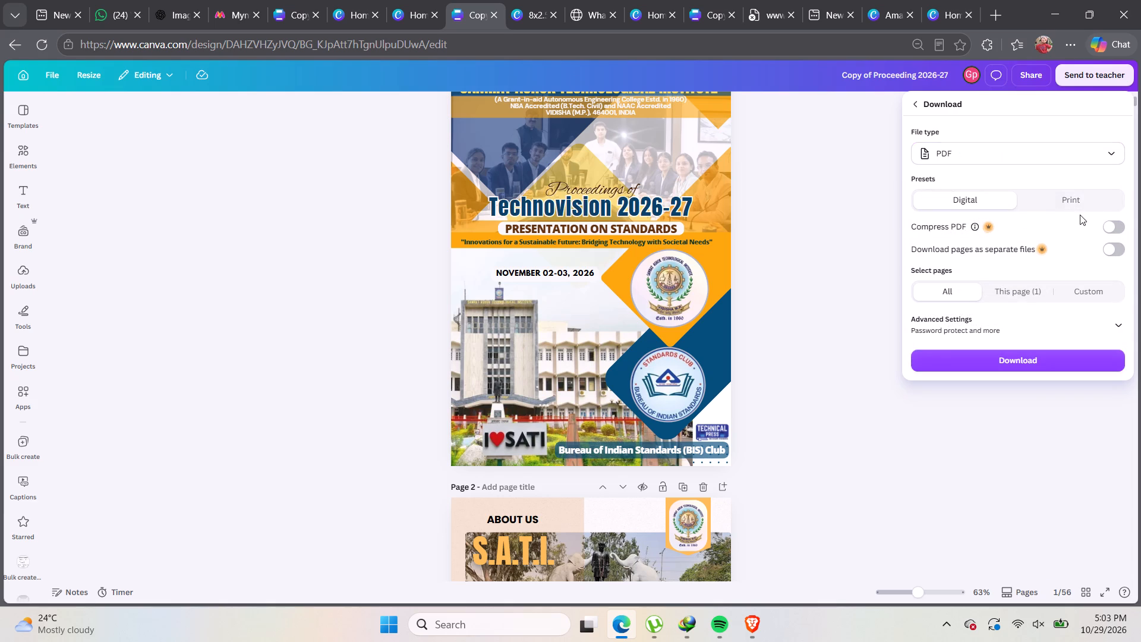
Download all pages as a PDF with the Print preset and the CMYK (best for professional printing) colour profile.
click(1065, 209)
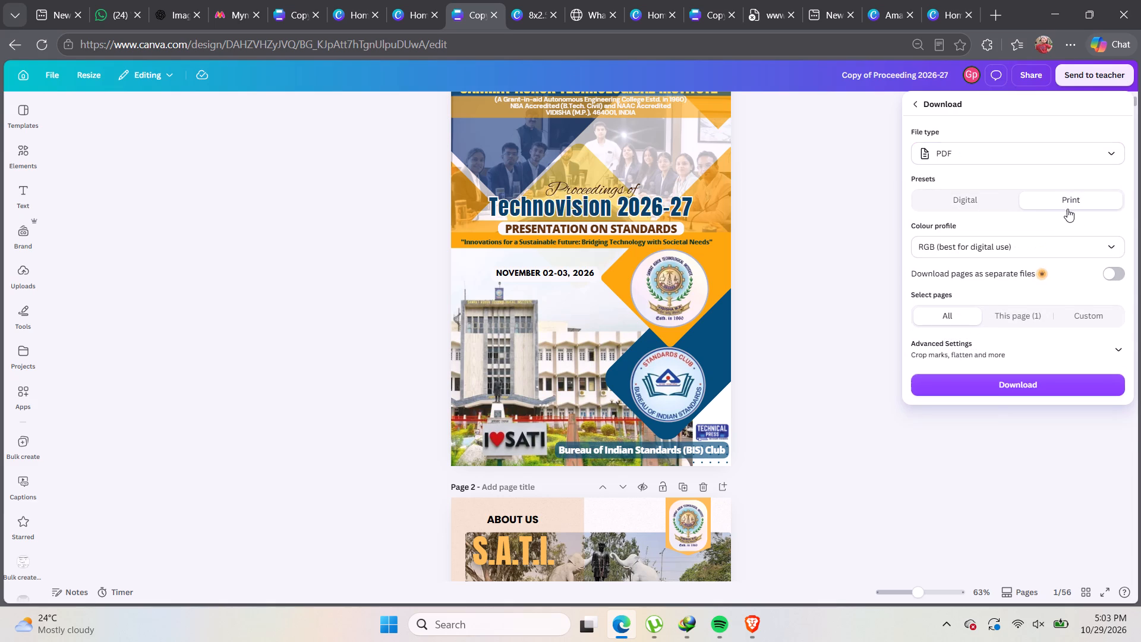
click(1059, 241)
click(1048, 313)
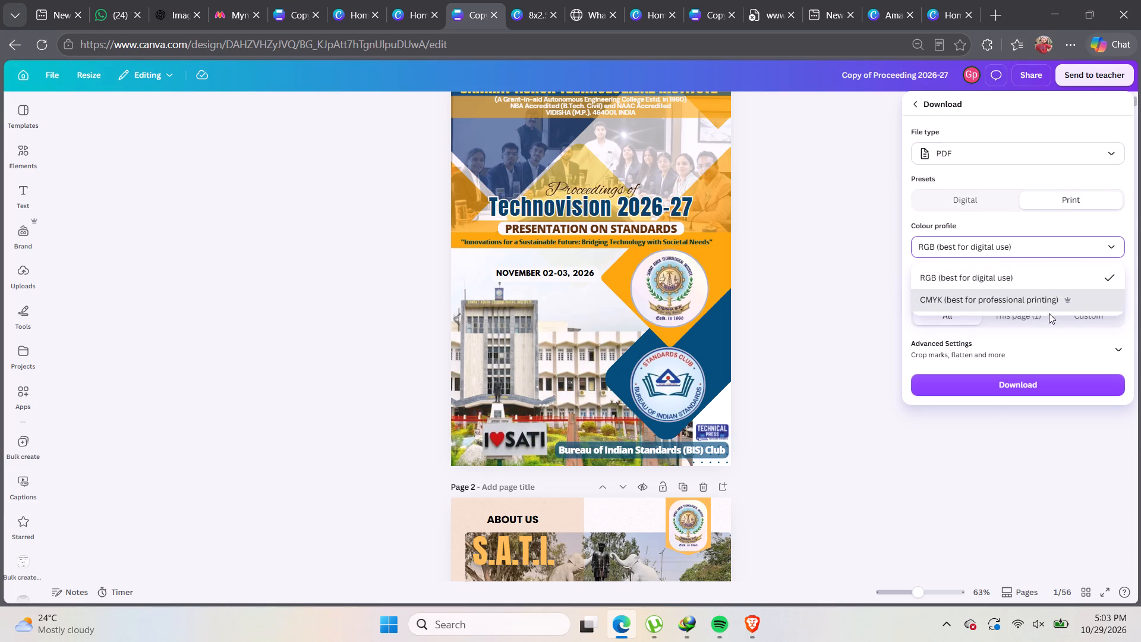
click(1057, 298)
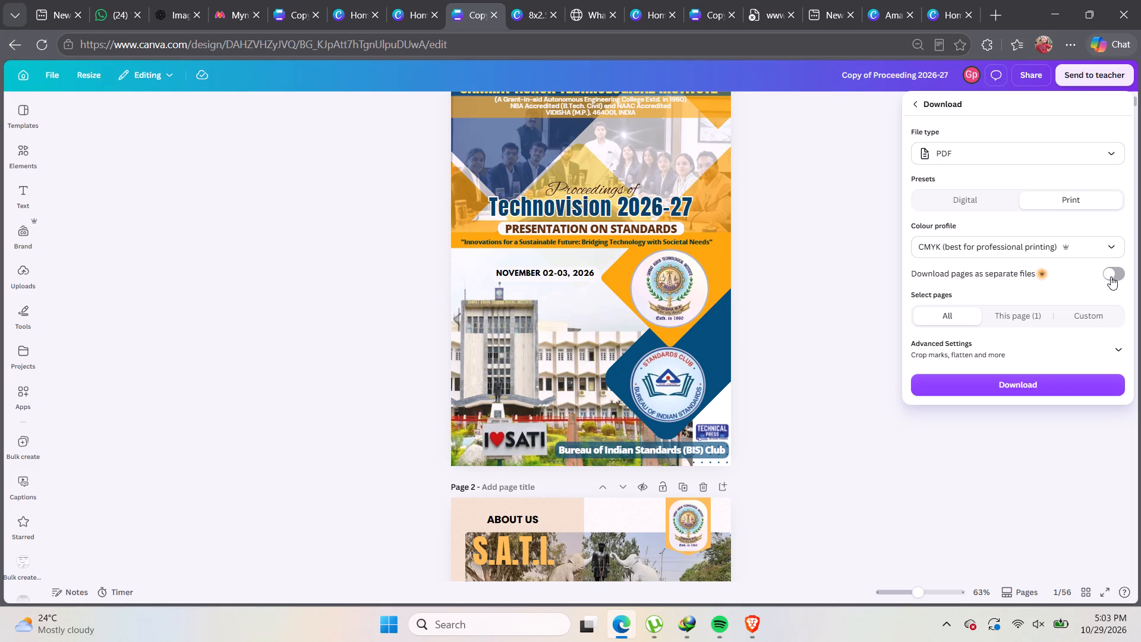
click(1043, 355)
click(1054, 341)
click(1076, 382)
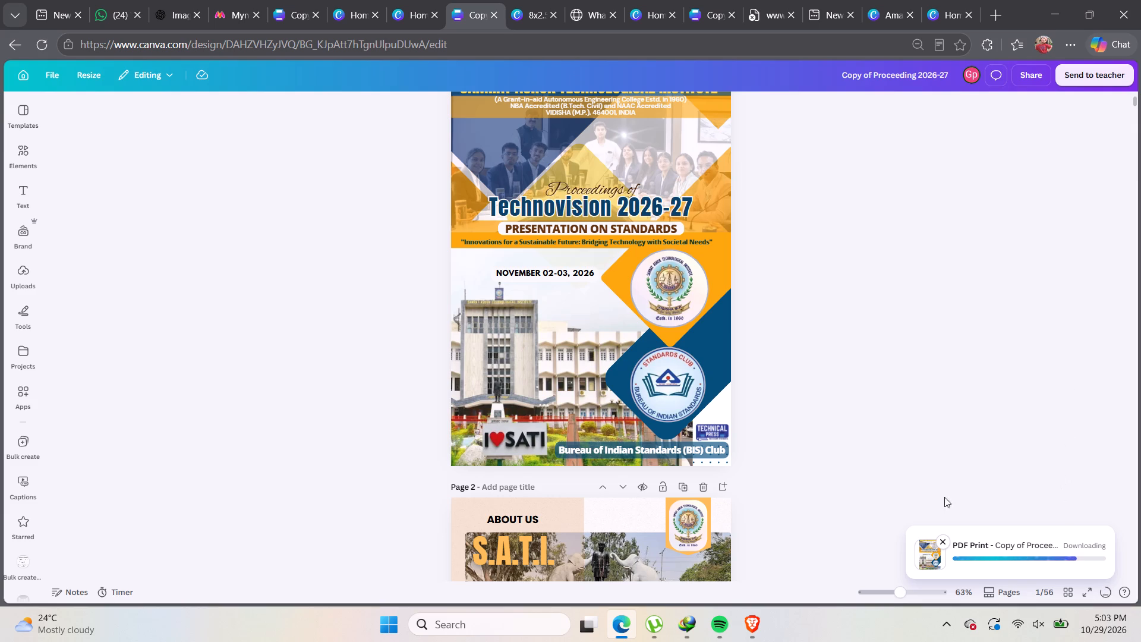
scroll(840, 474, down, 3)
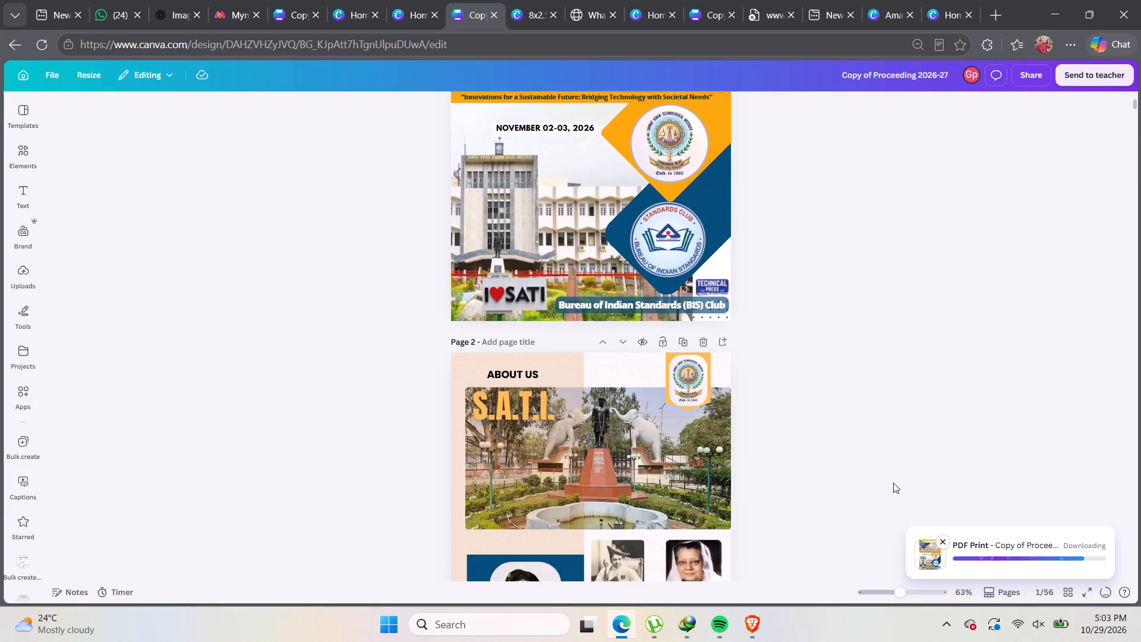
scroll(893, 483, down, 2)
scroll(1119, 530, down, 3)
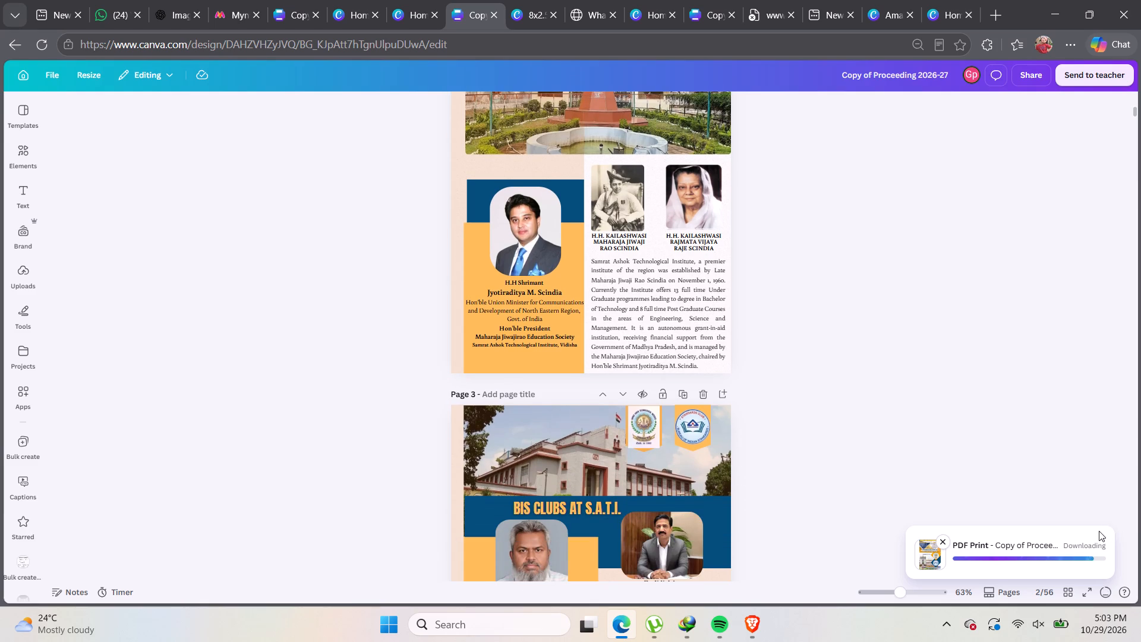
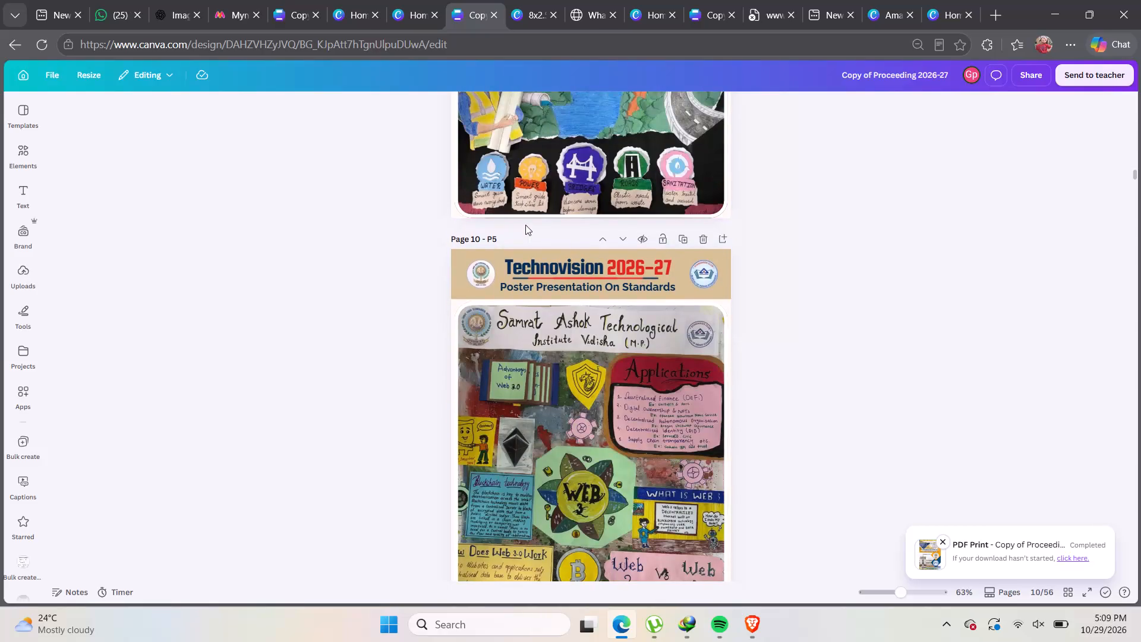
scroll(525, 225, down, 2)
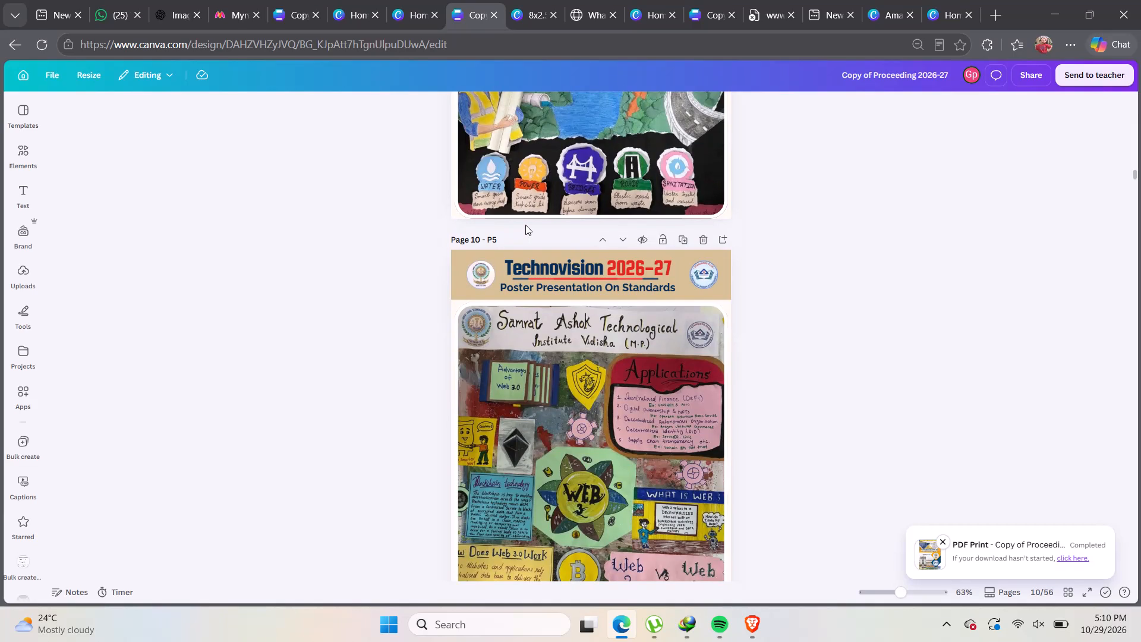
Leave the browser for the Windows desktop and bring up the Shut Down Windows dialog.
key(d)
key(super+d)
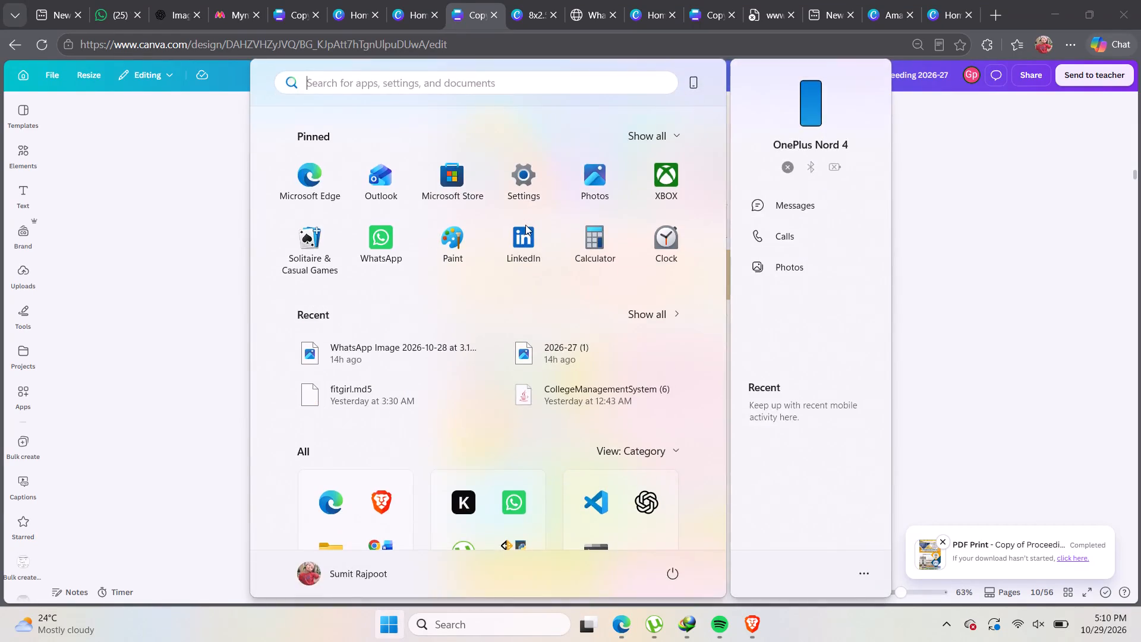
key(super+d)
key(alt+F4)
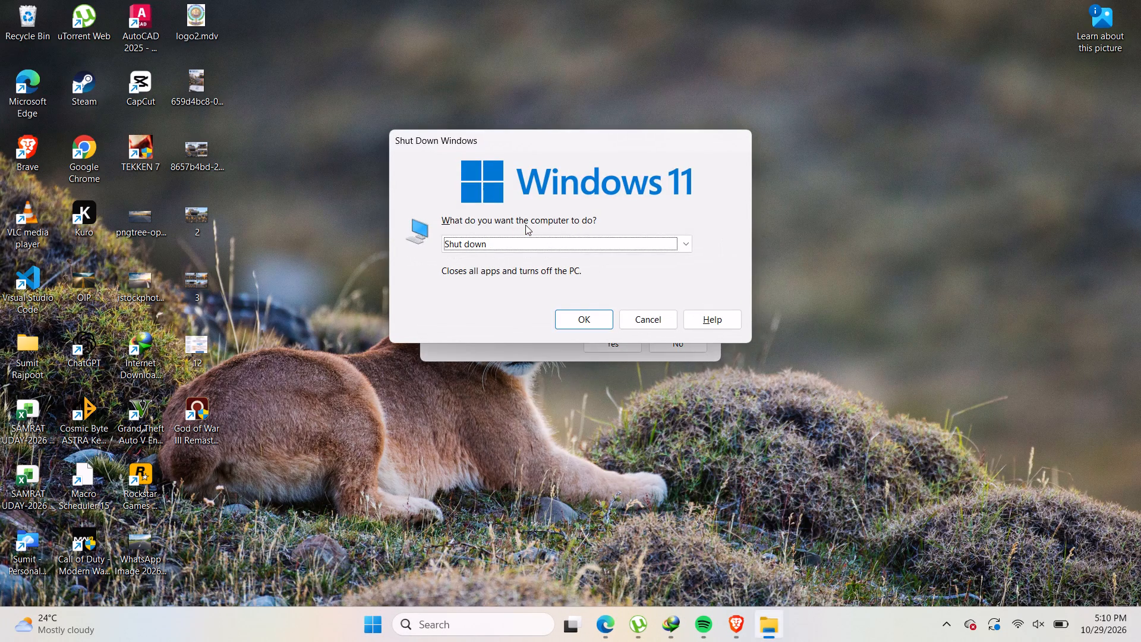